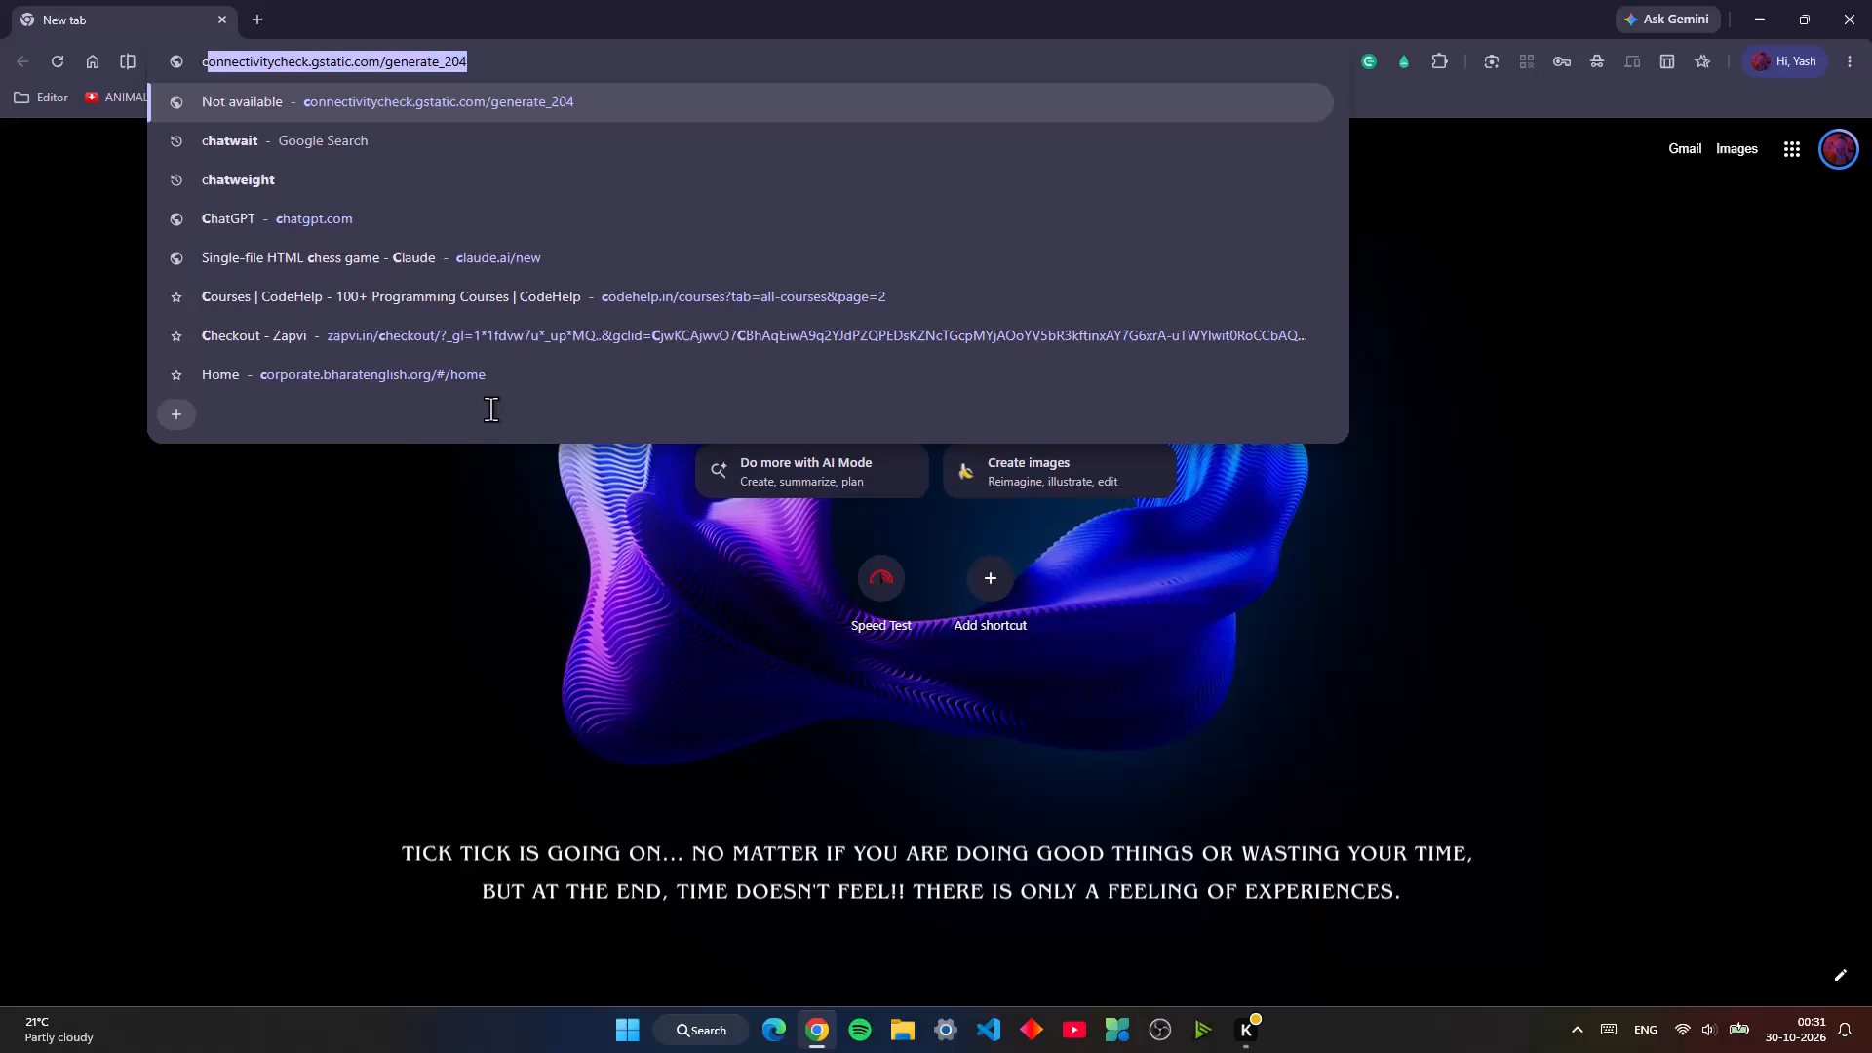
Open the Canva website.
text(anva)
key(Return)
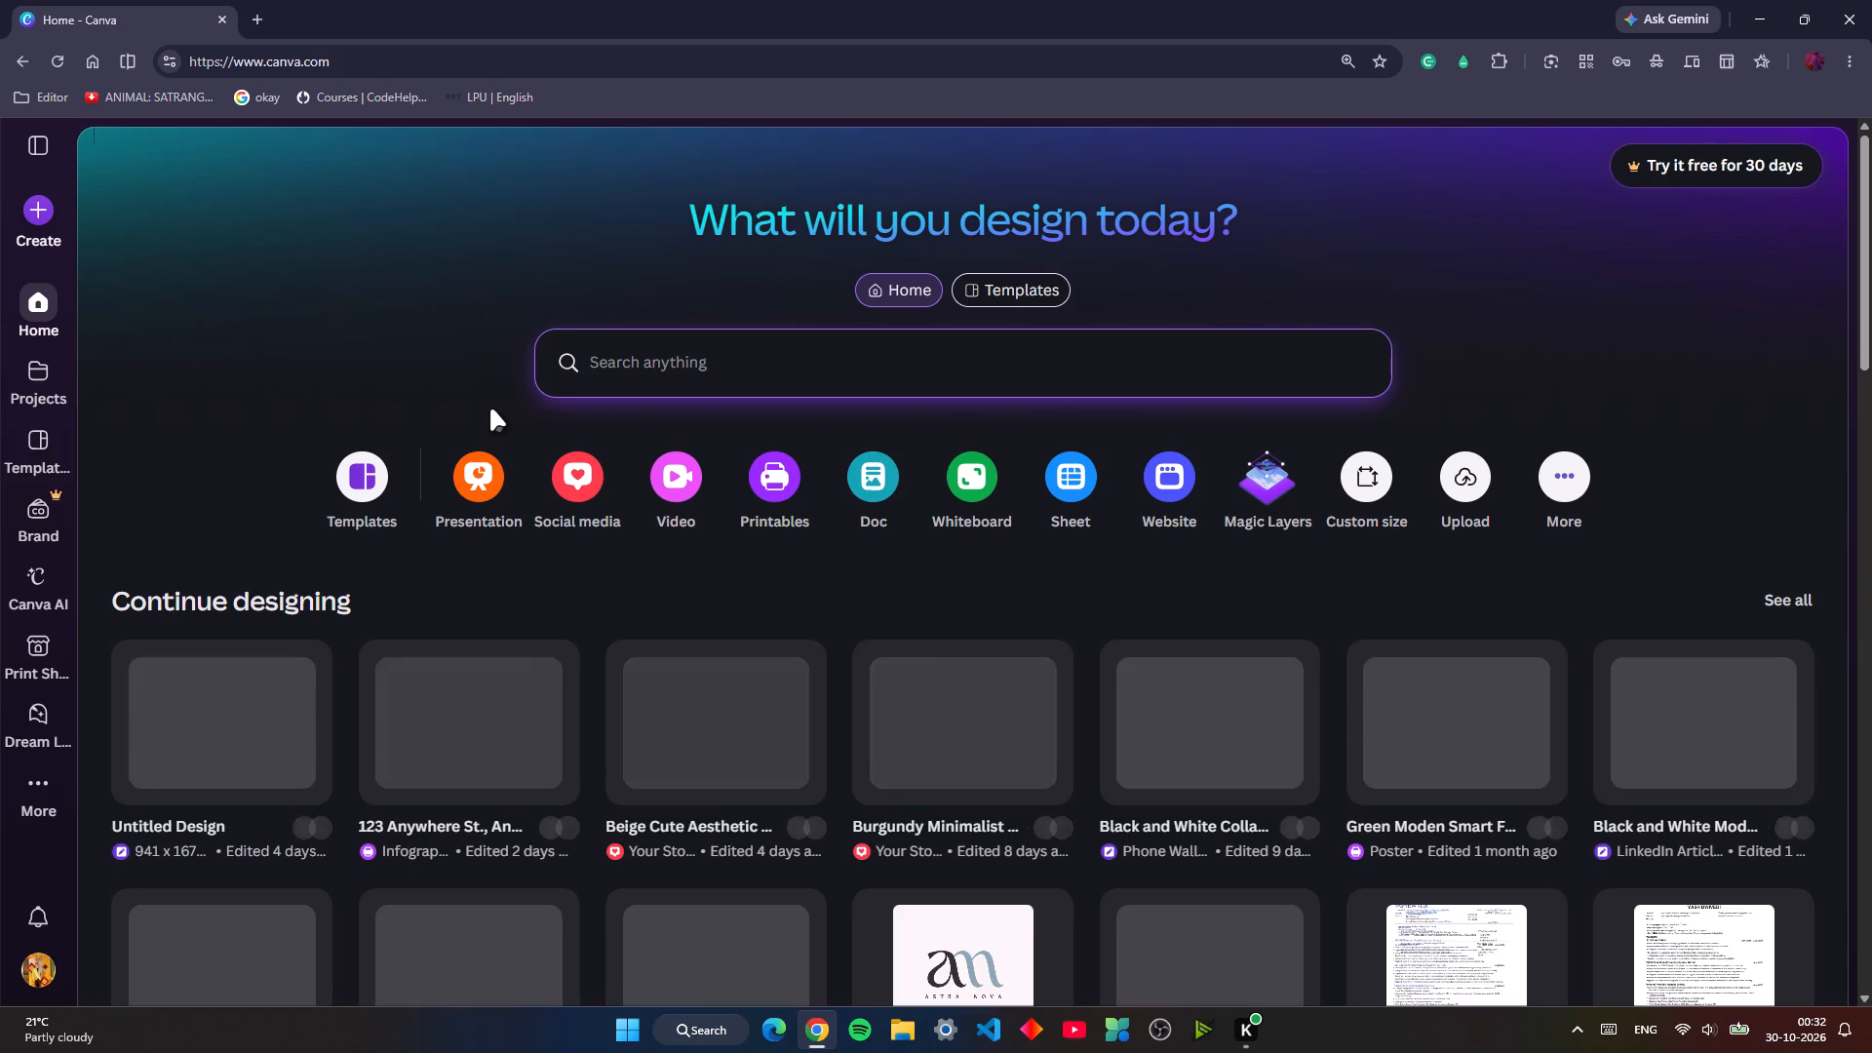
Open the recent design "123 Anywhere St., Any City" and close the Canva home tab.
scroll(581, 484, down, 2)
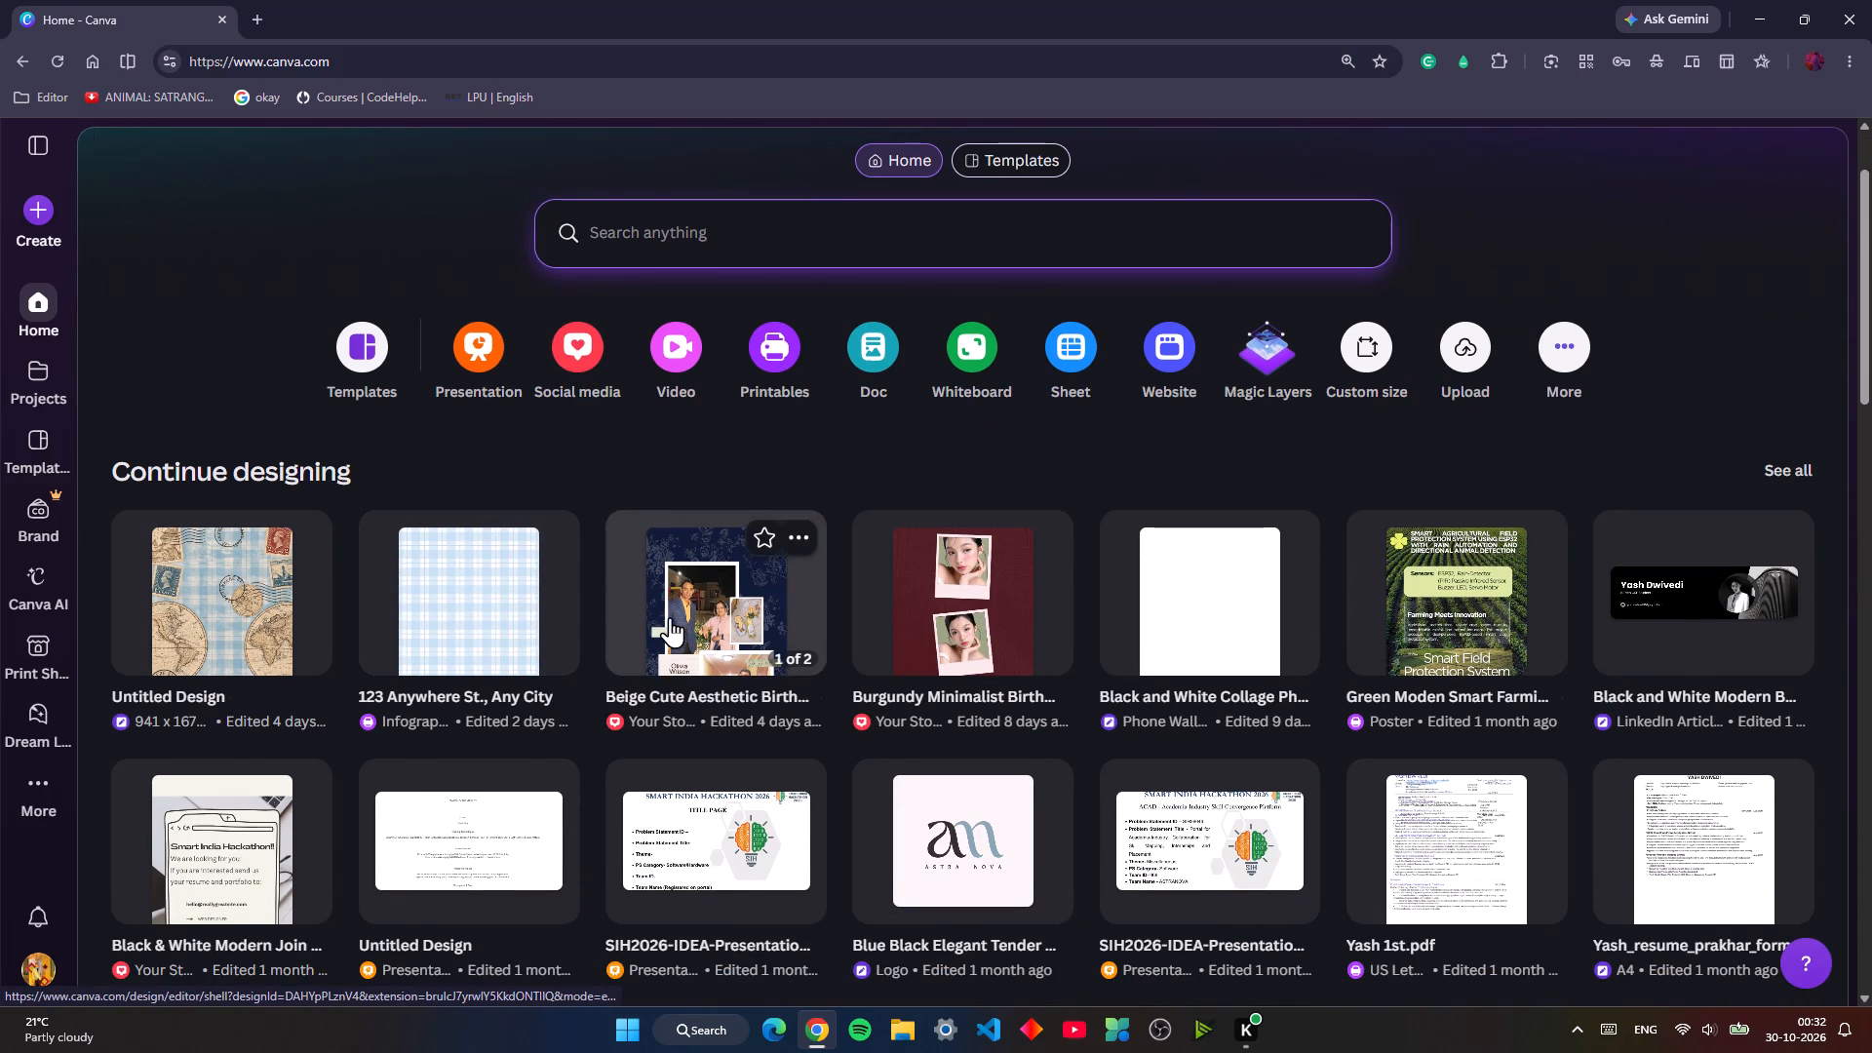
click(513, 634)
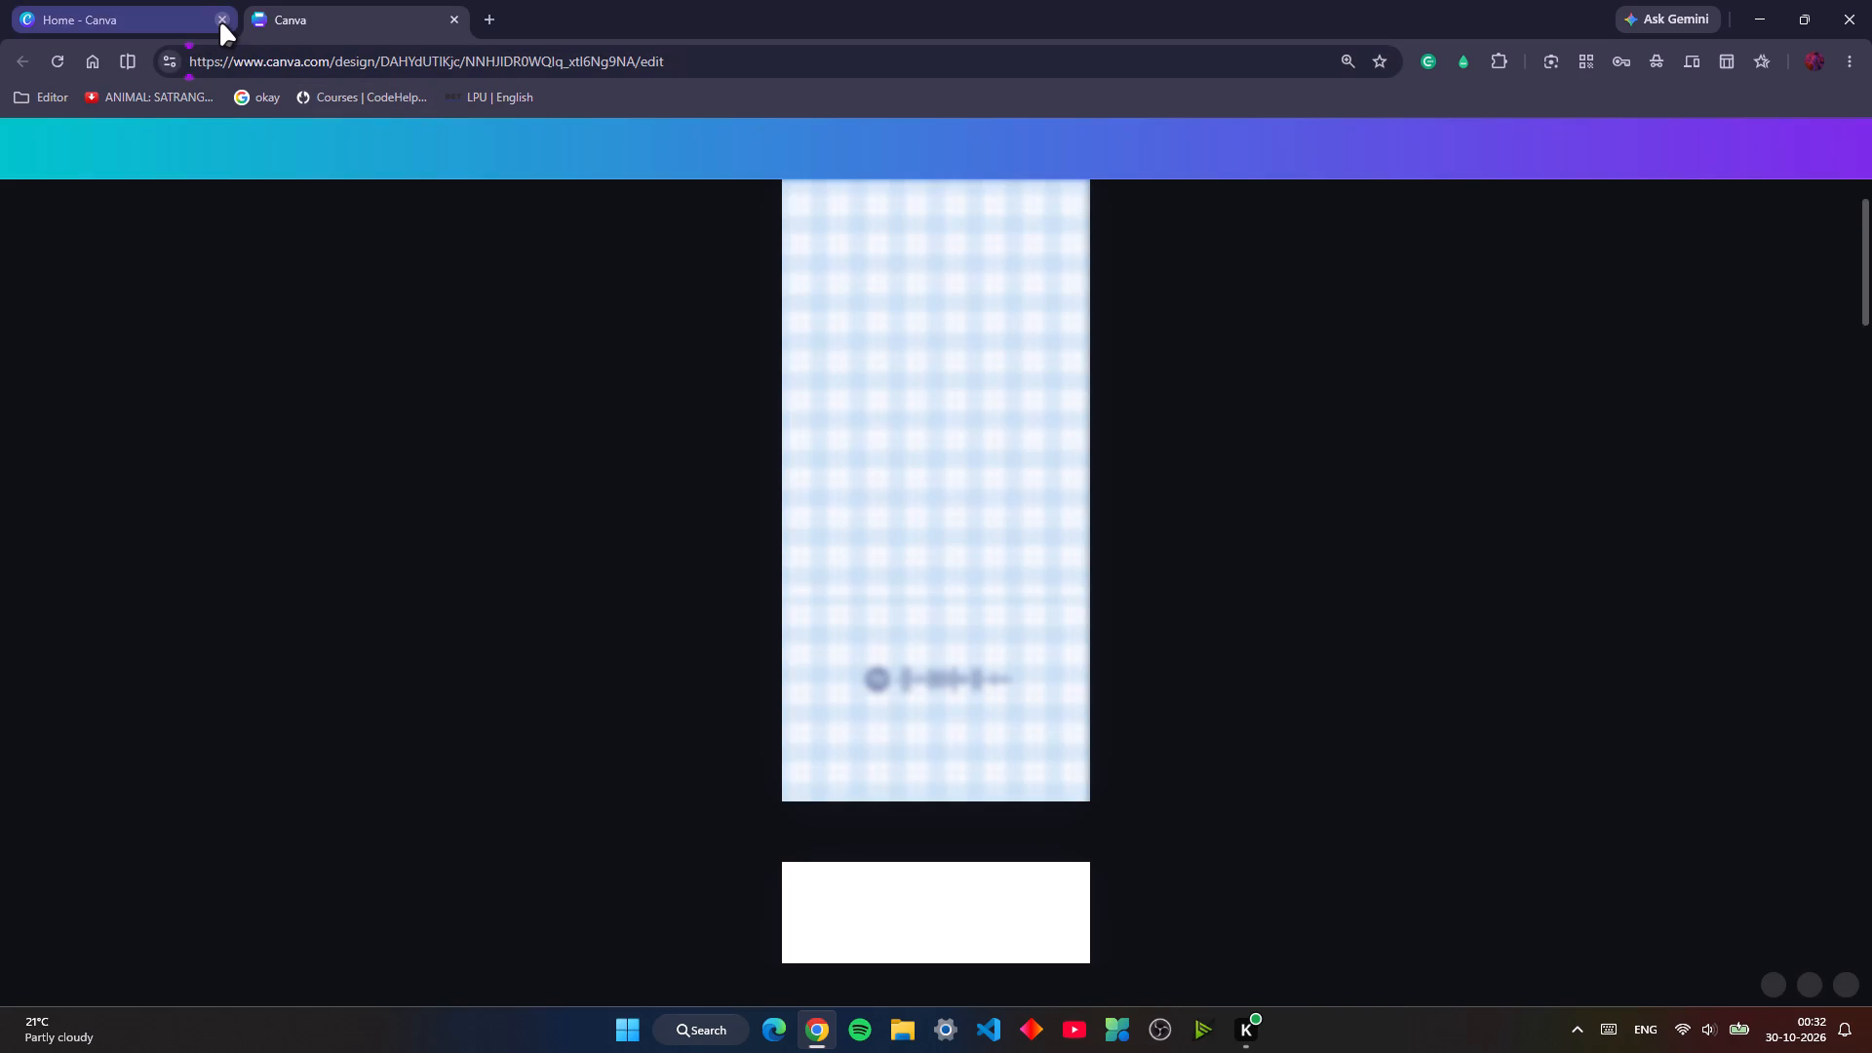
click(220, 23)
Copy the blue leather background image from page 4 of the design.
scroll(613, 595, down, 6)
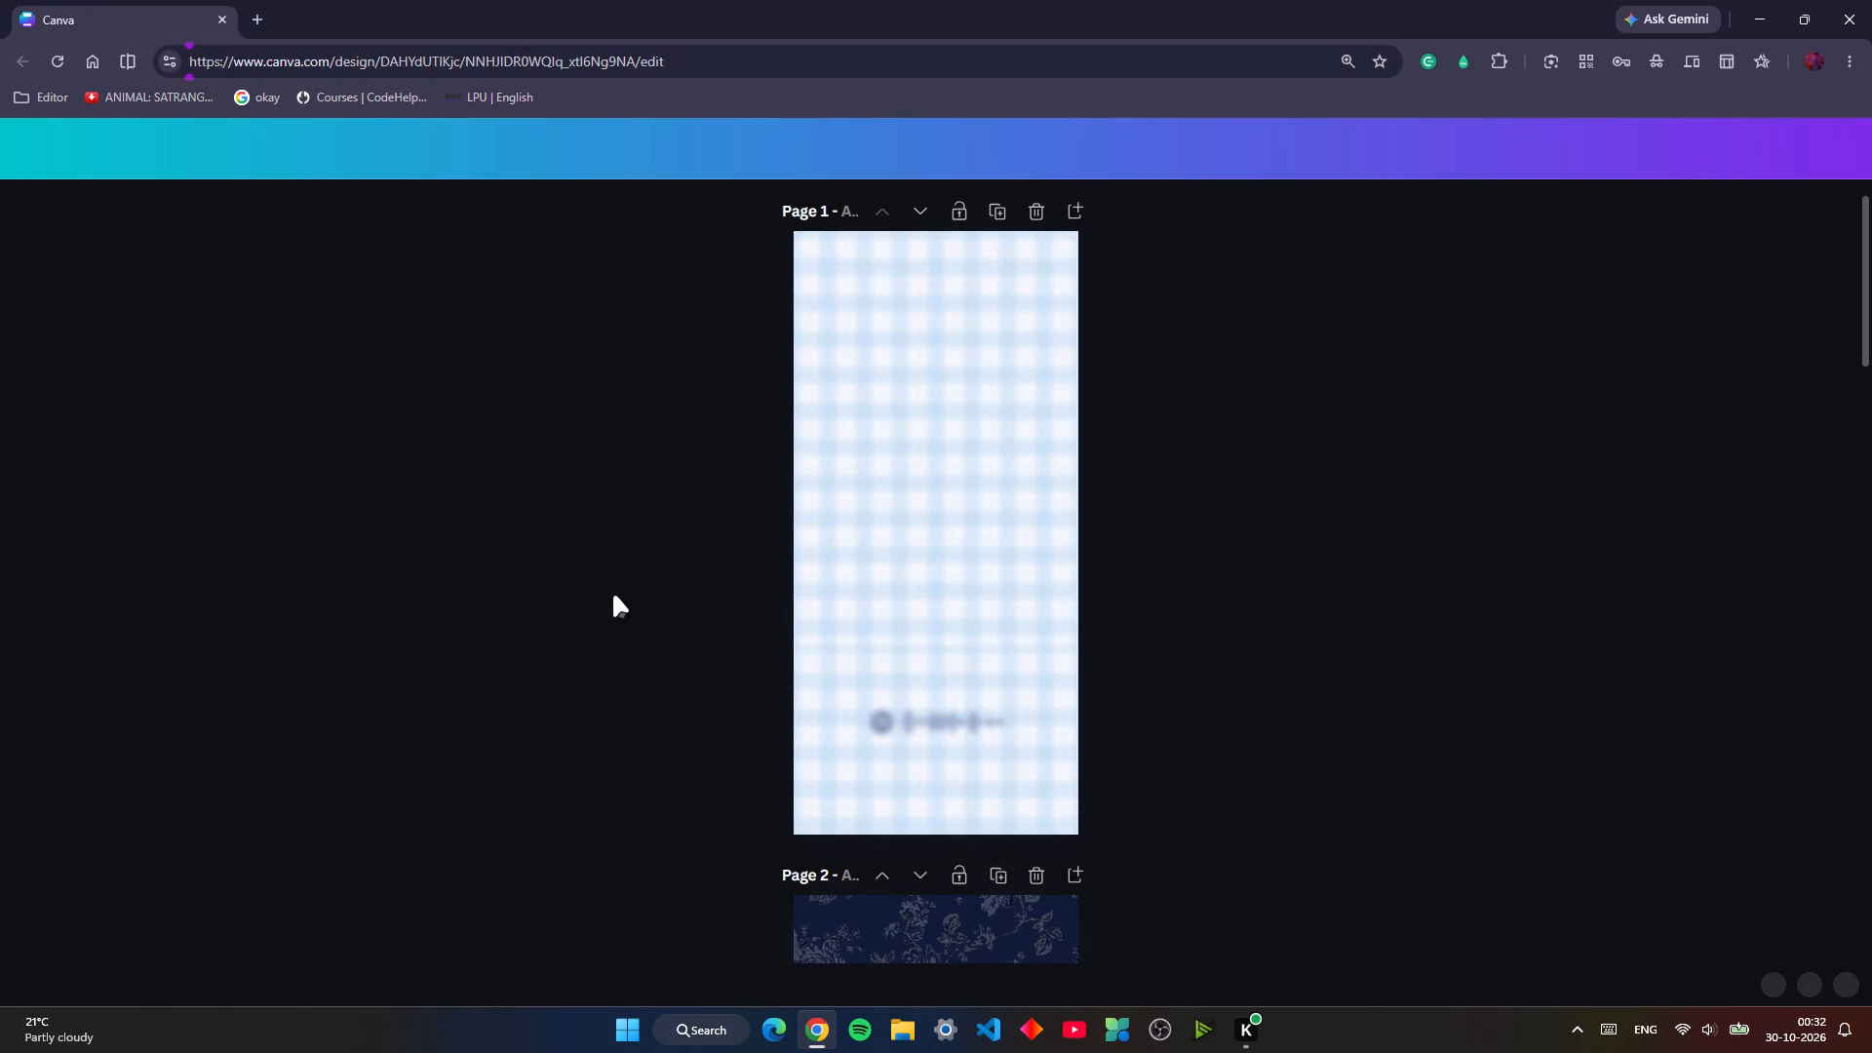
scroll(613, 595, down, 12)
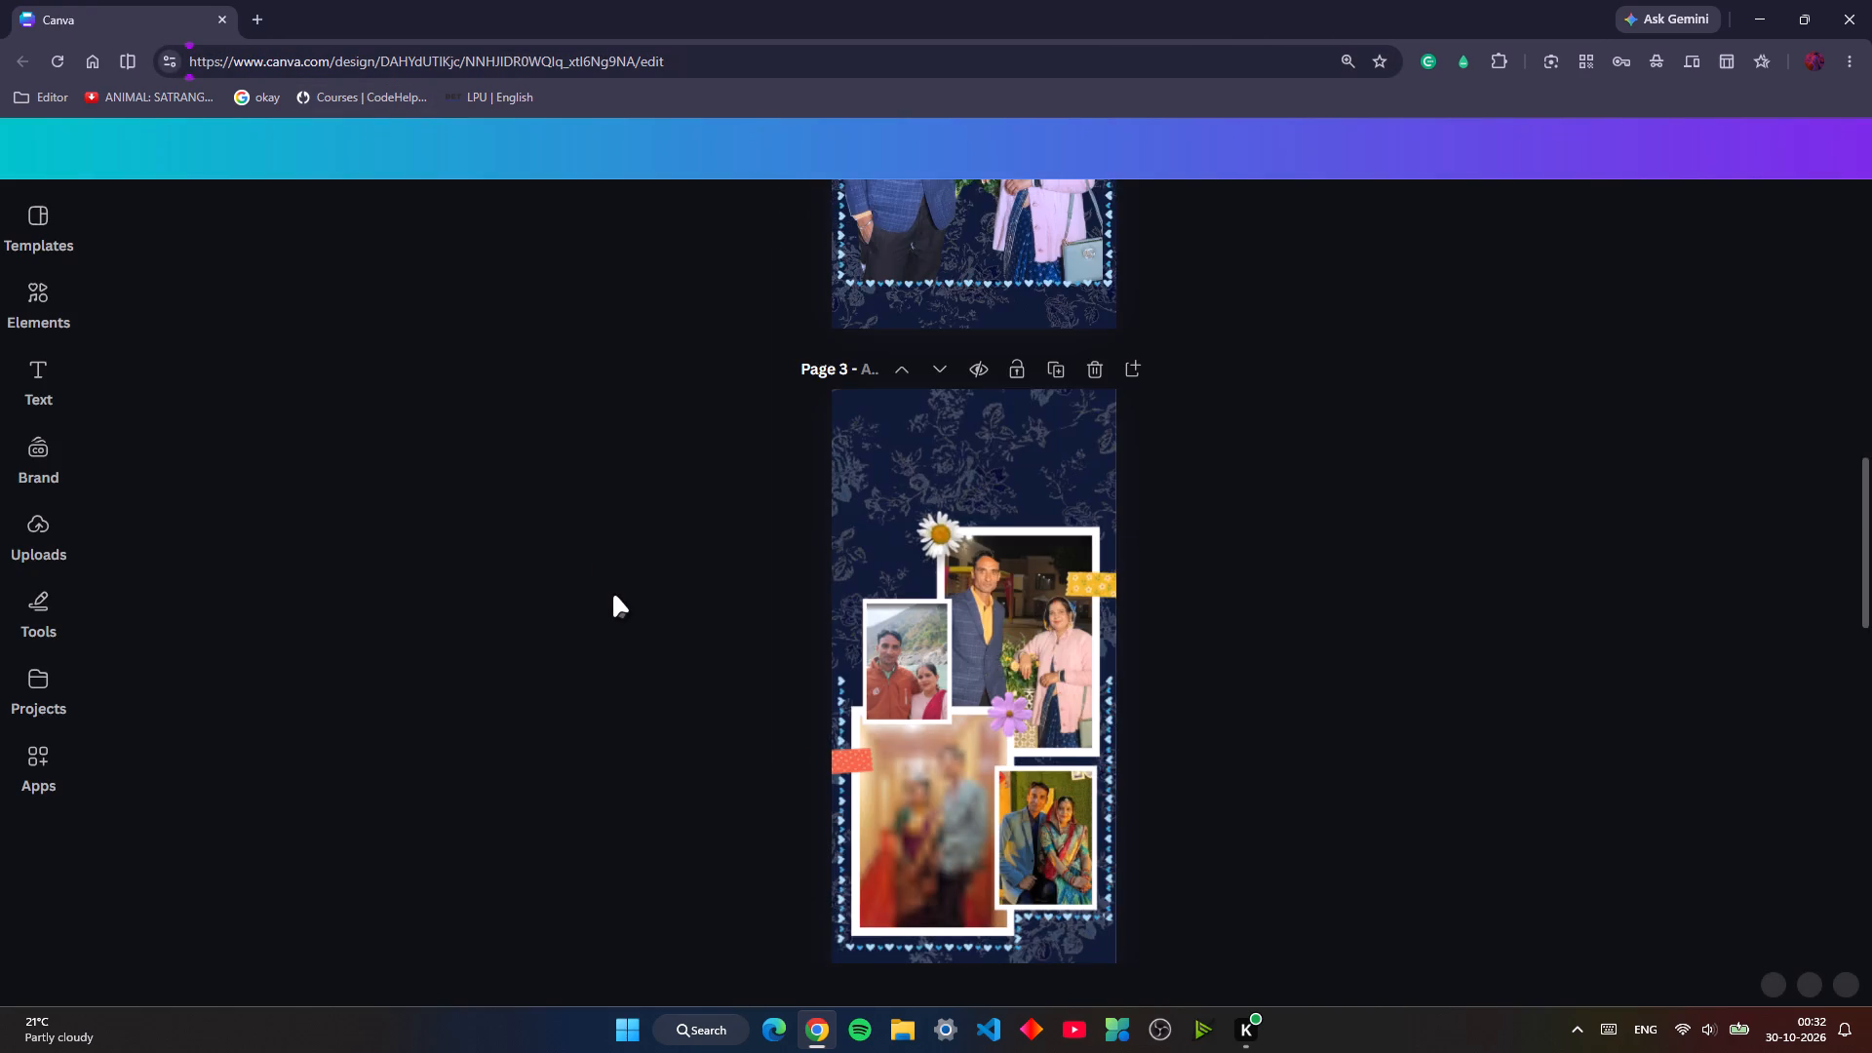
scroll(613, 595, down, 16)
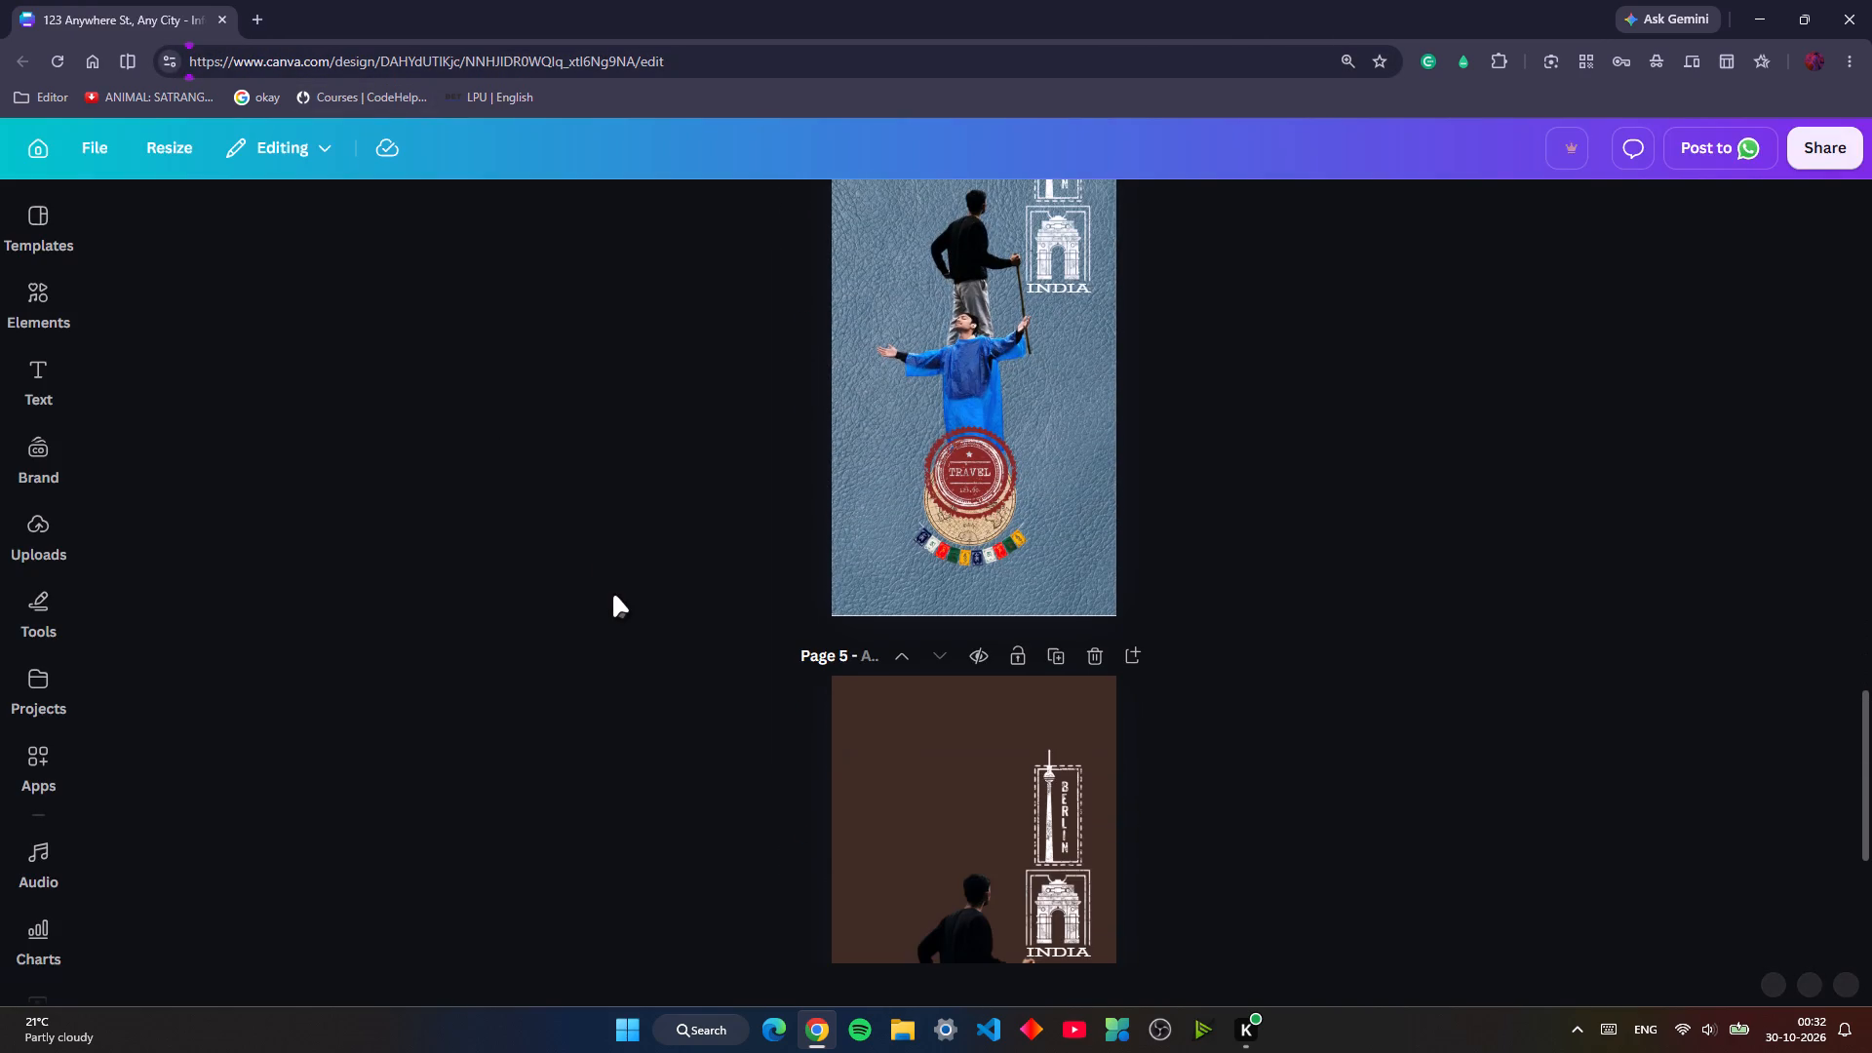
scroll(613, 595, down, 6)
scroll(613, 595, up, 12)
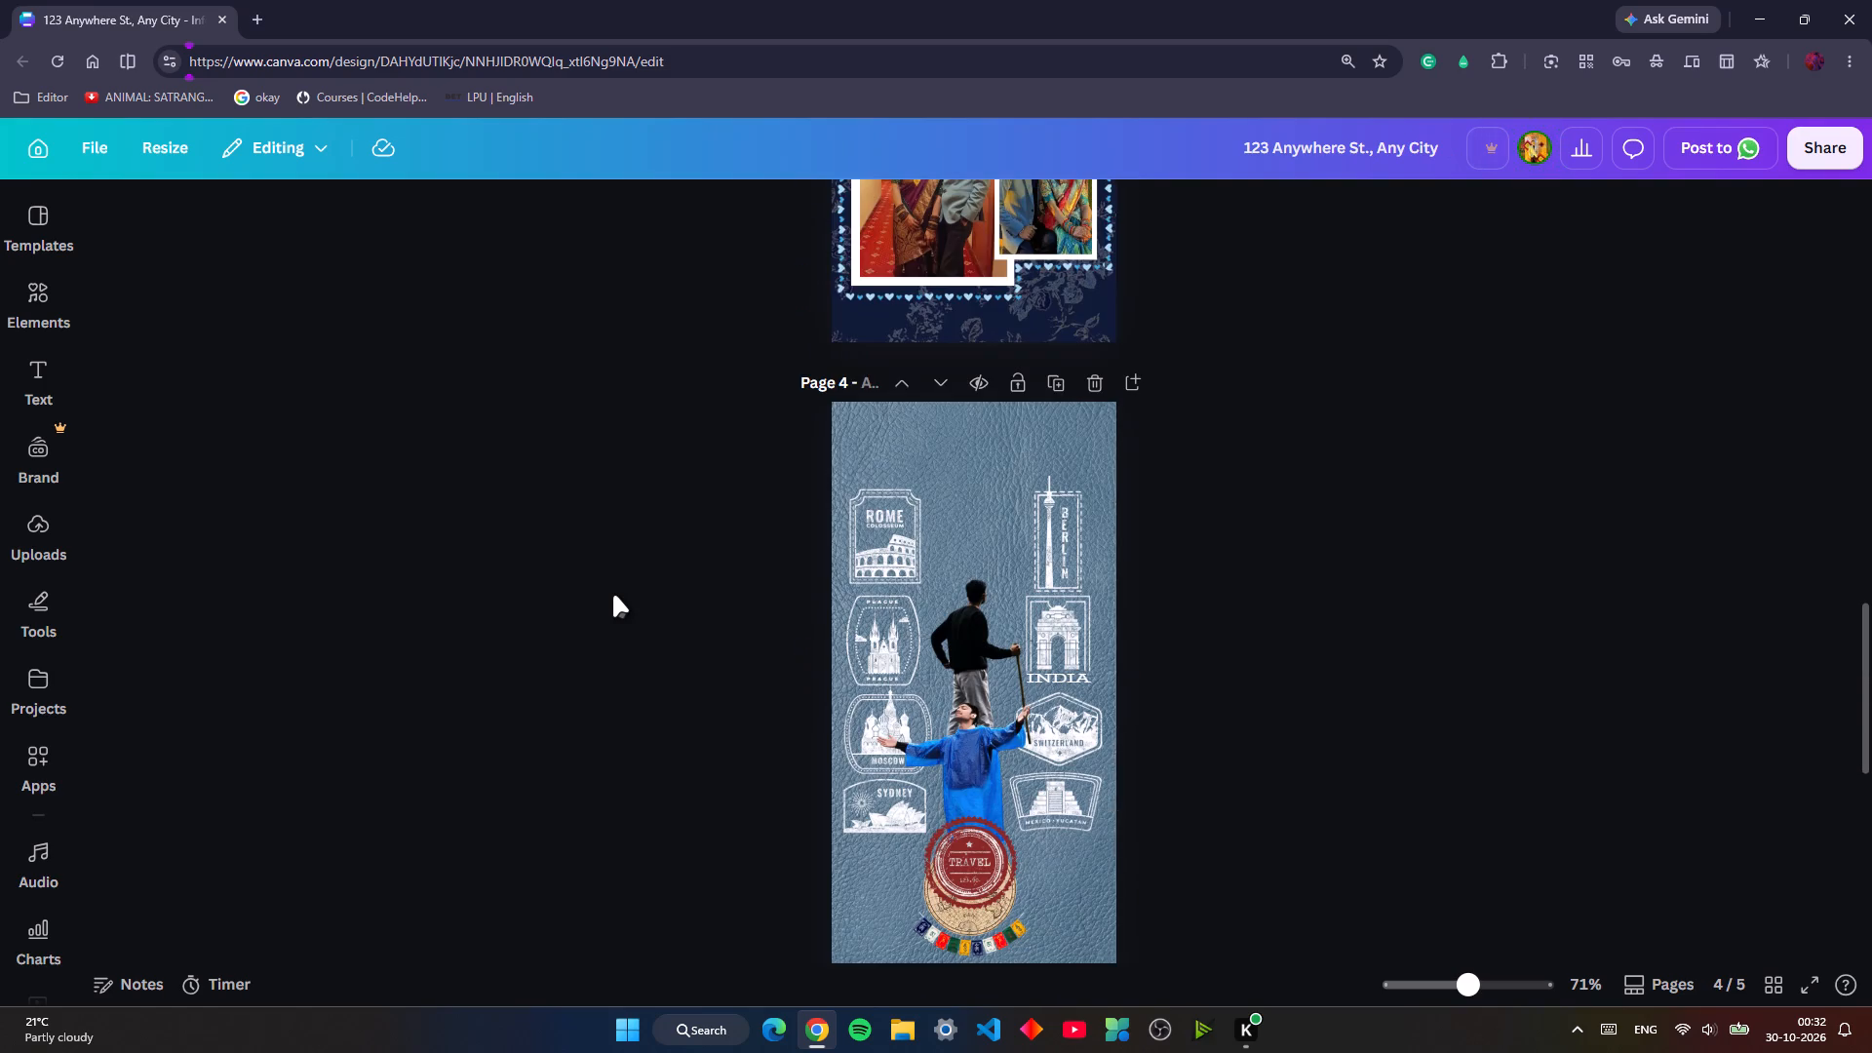
click(926, 442)
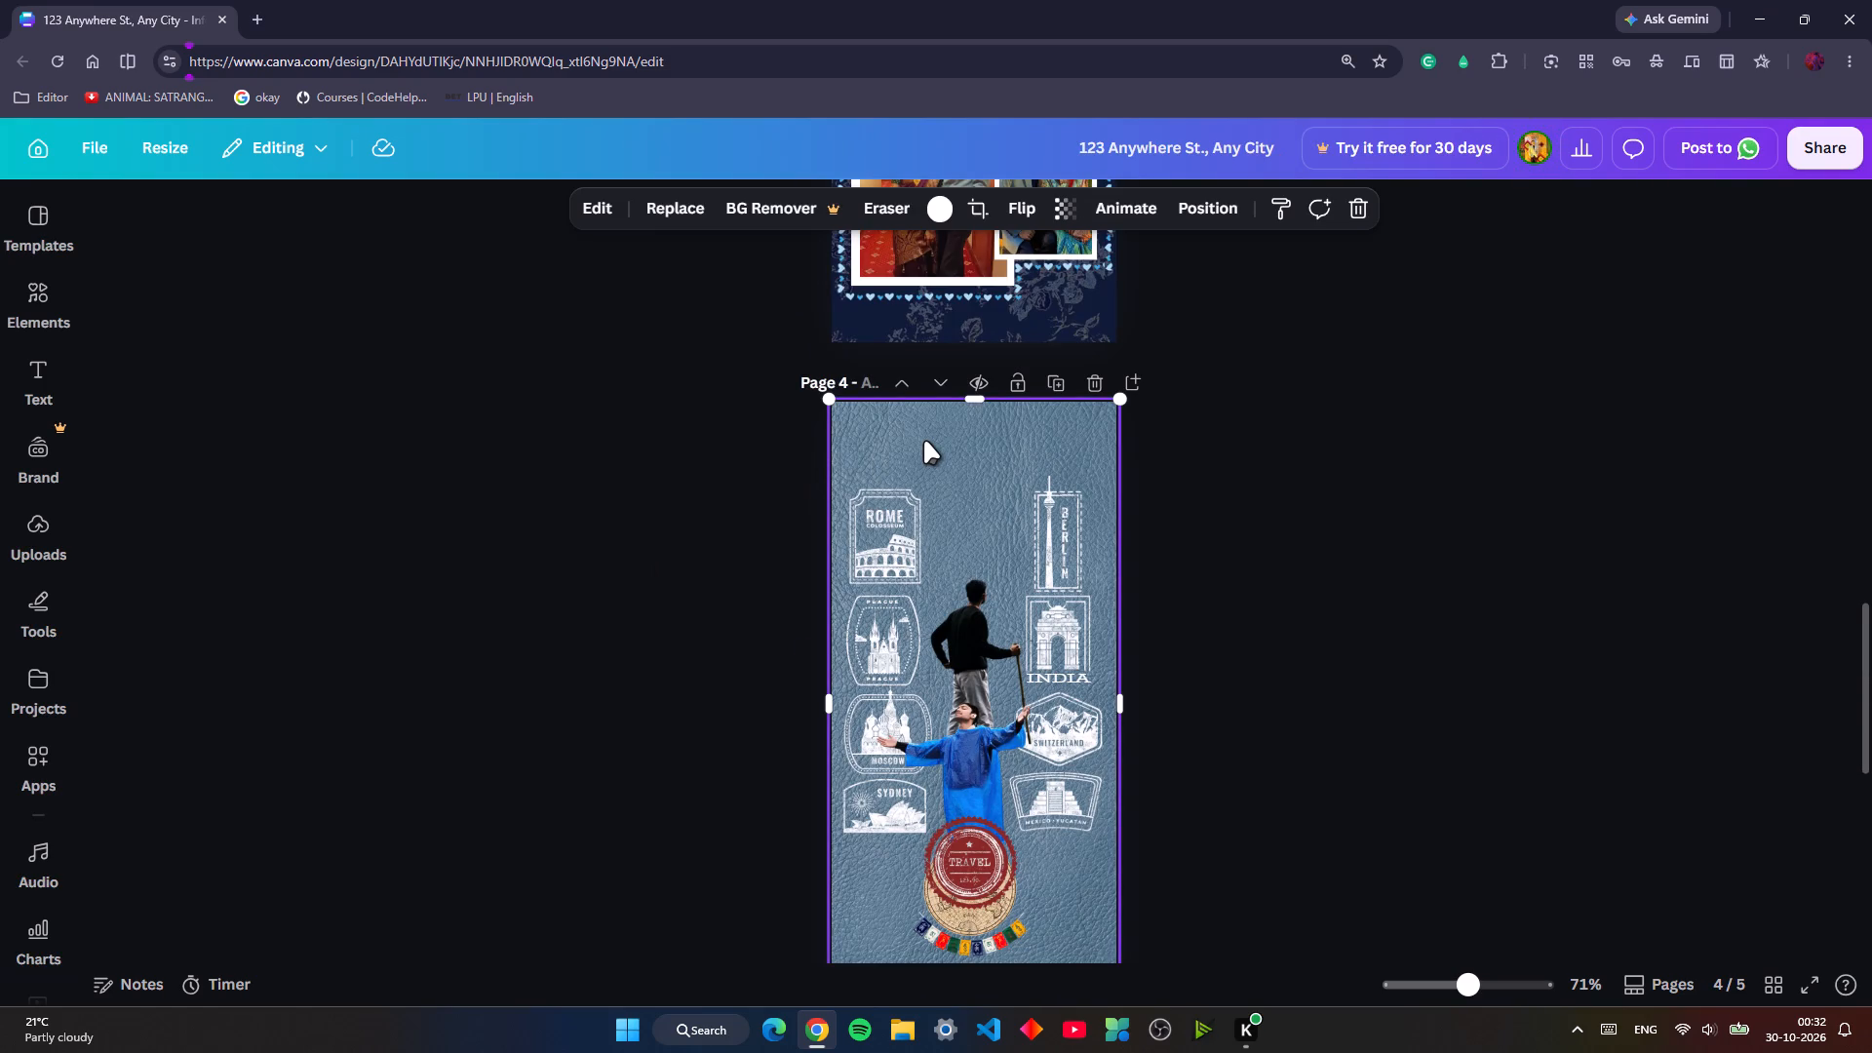
key(ctrl+c)
Open the Canva home page in a new browser tab.
click(263, 7)
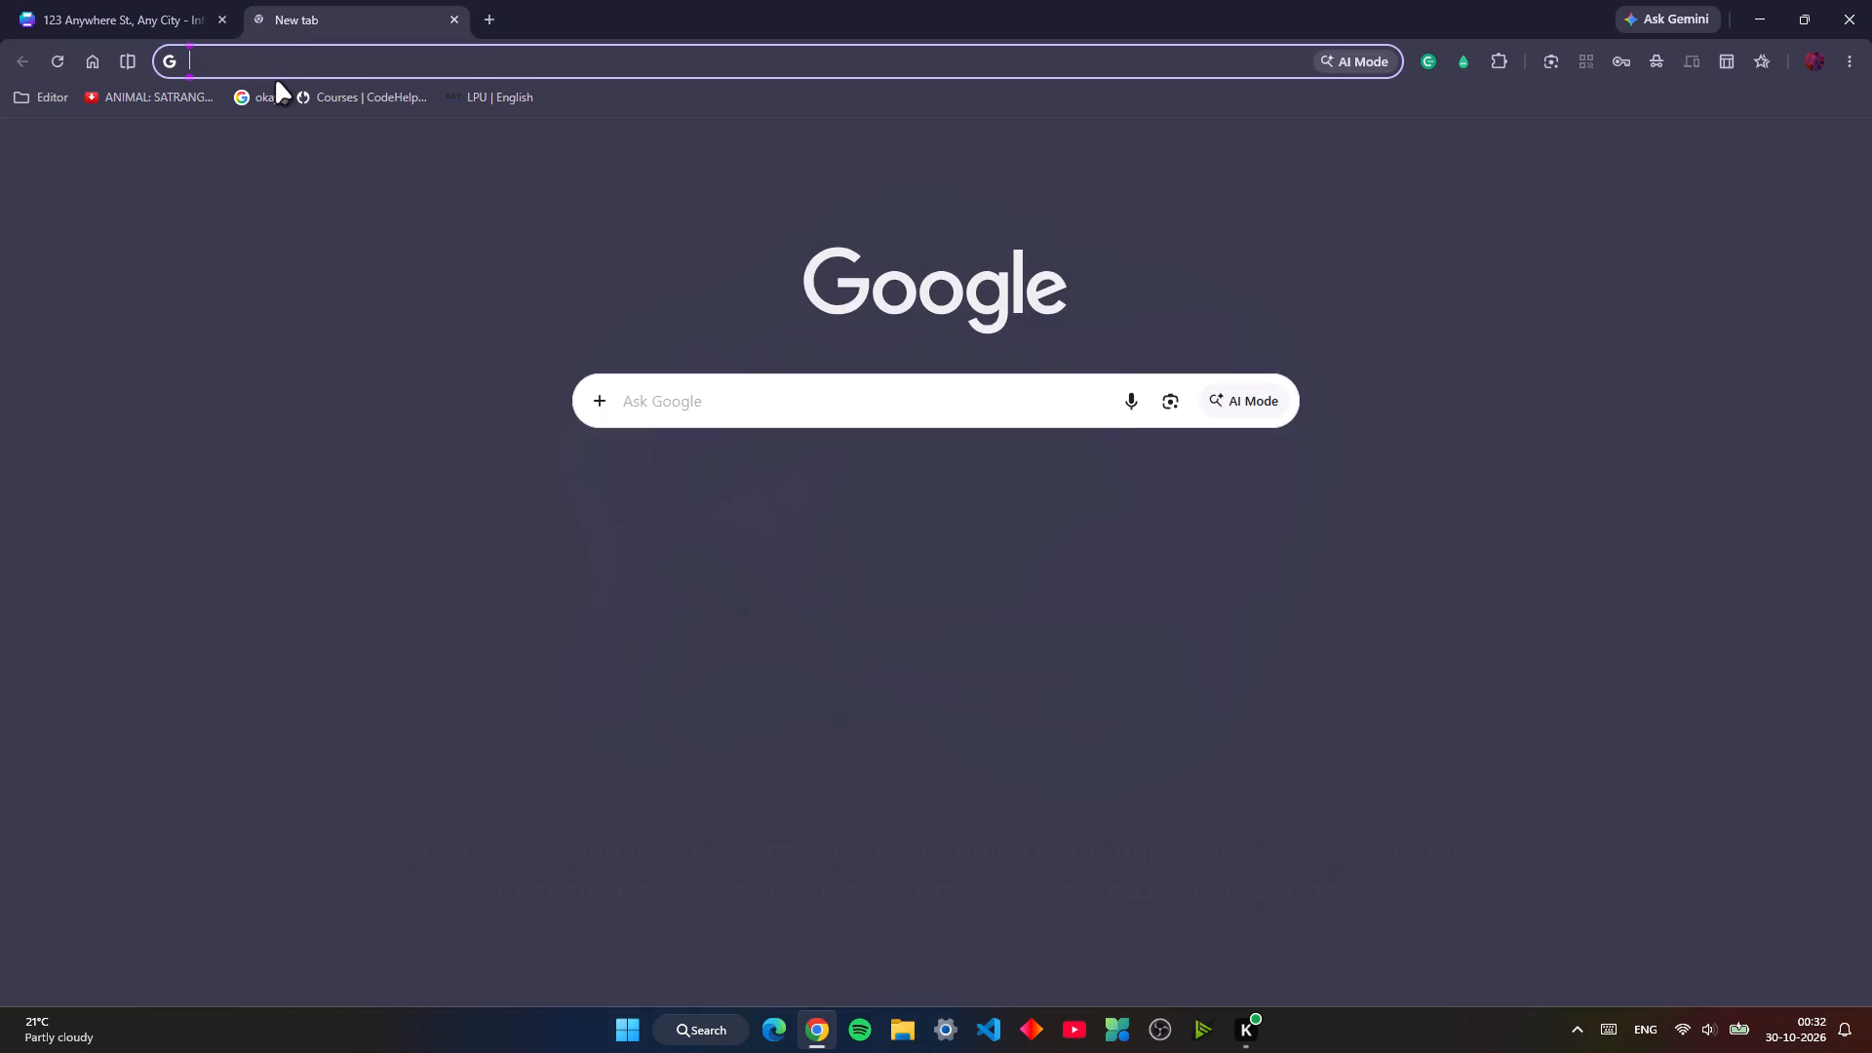
click(280, 57)
text(canva)
key(Return)
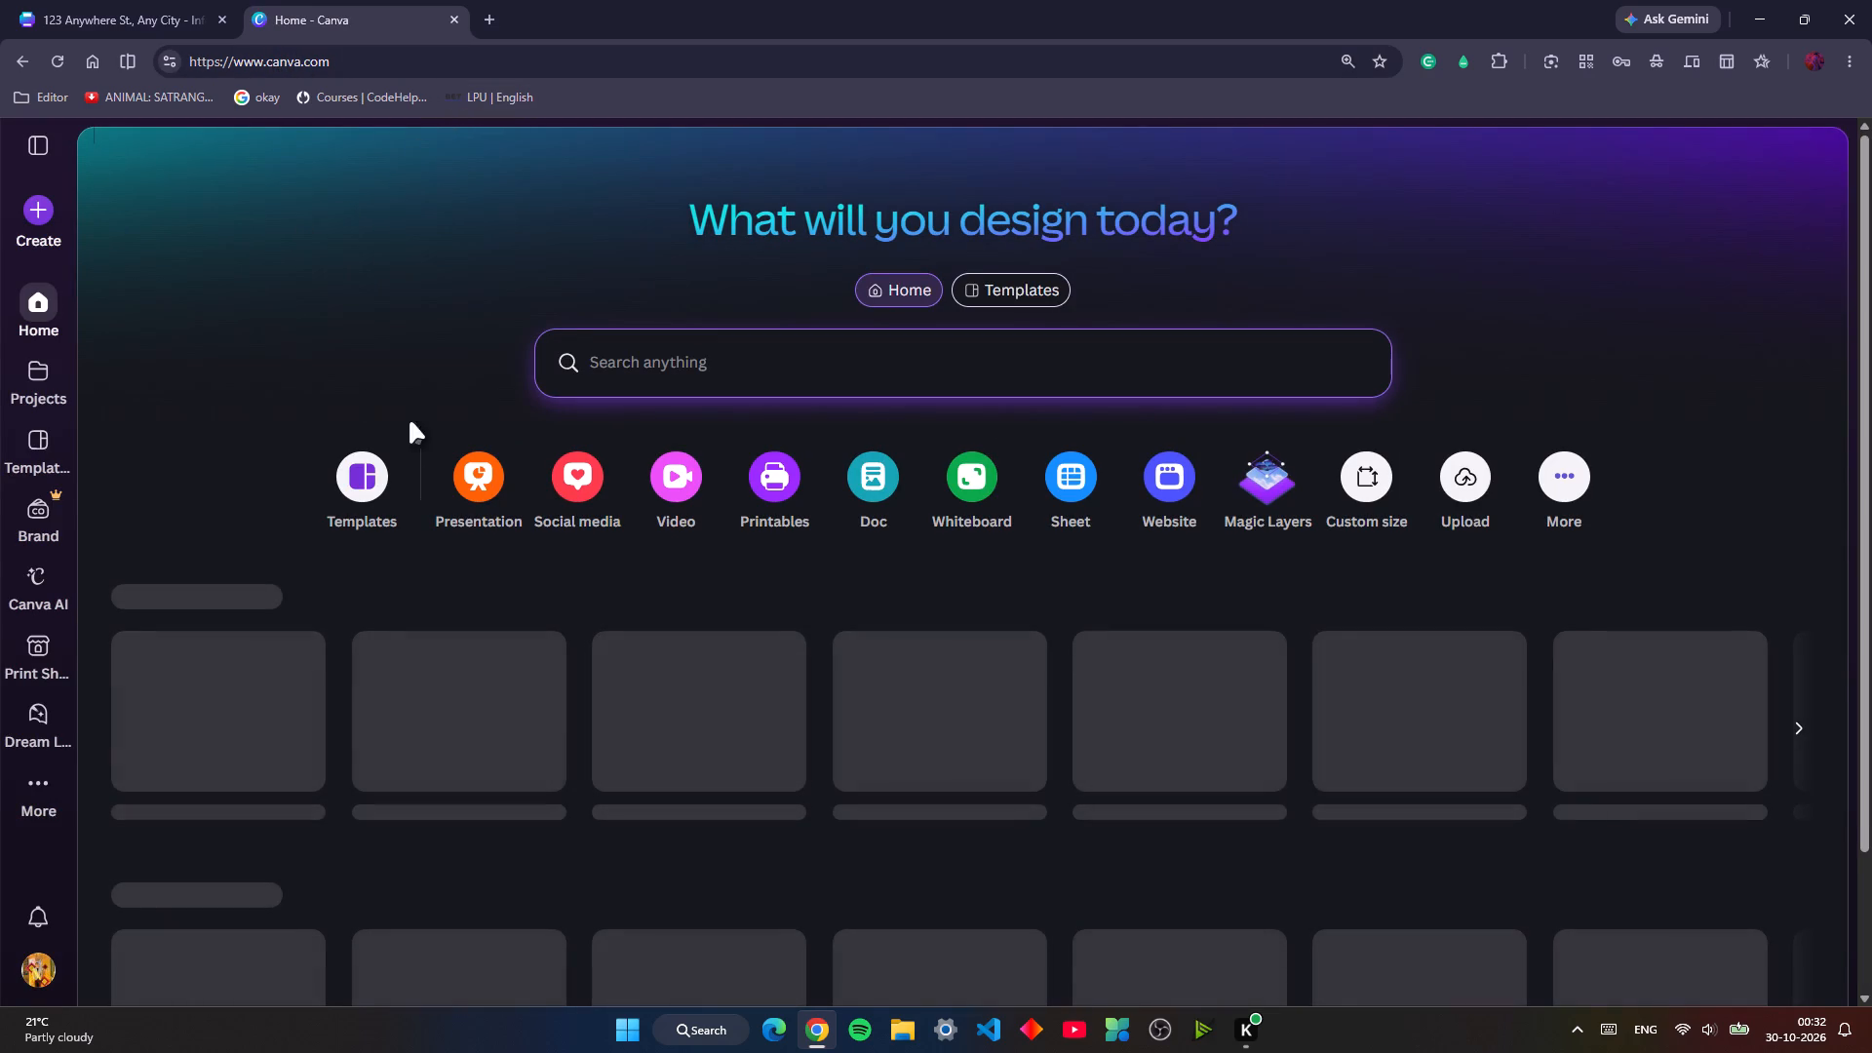
Create a new custom-size design 16 cm wide and 9 cm high.
click(43, 205)
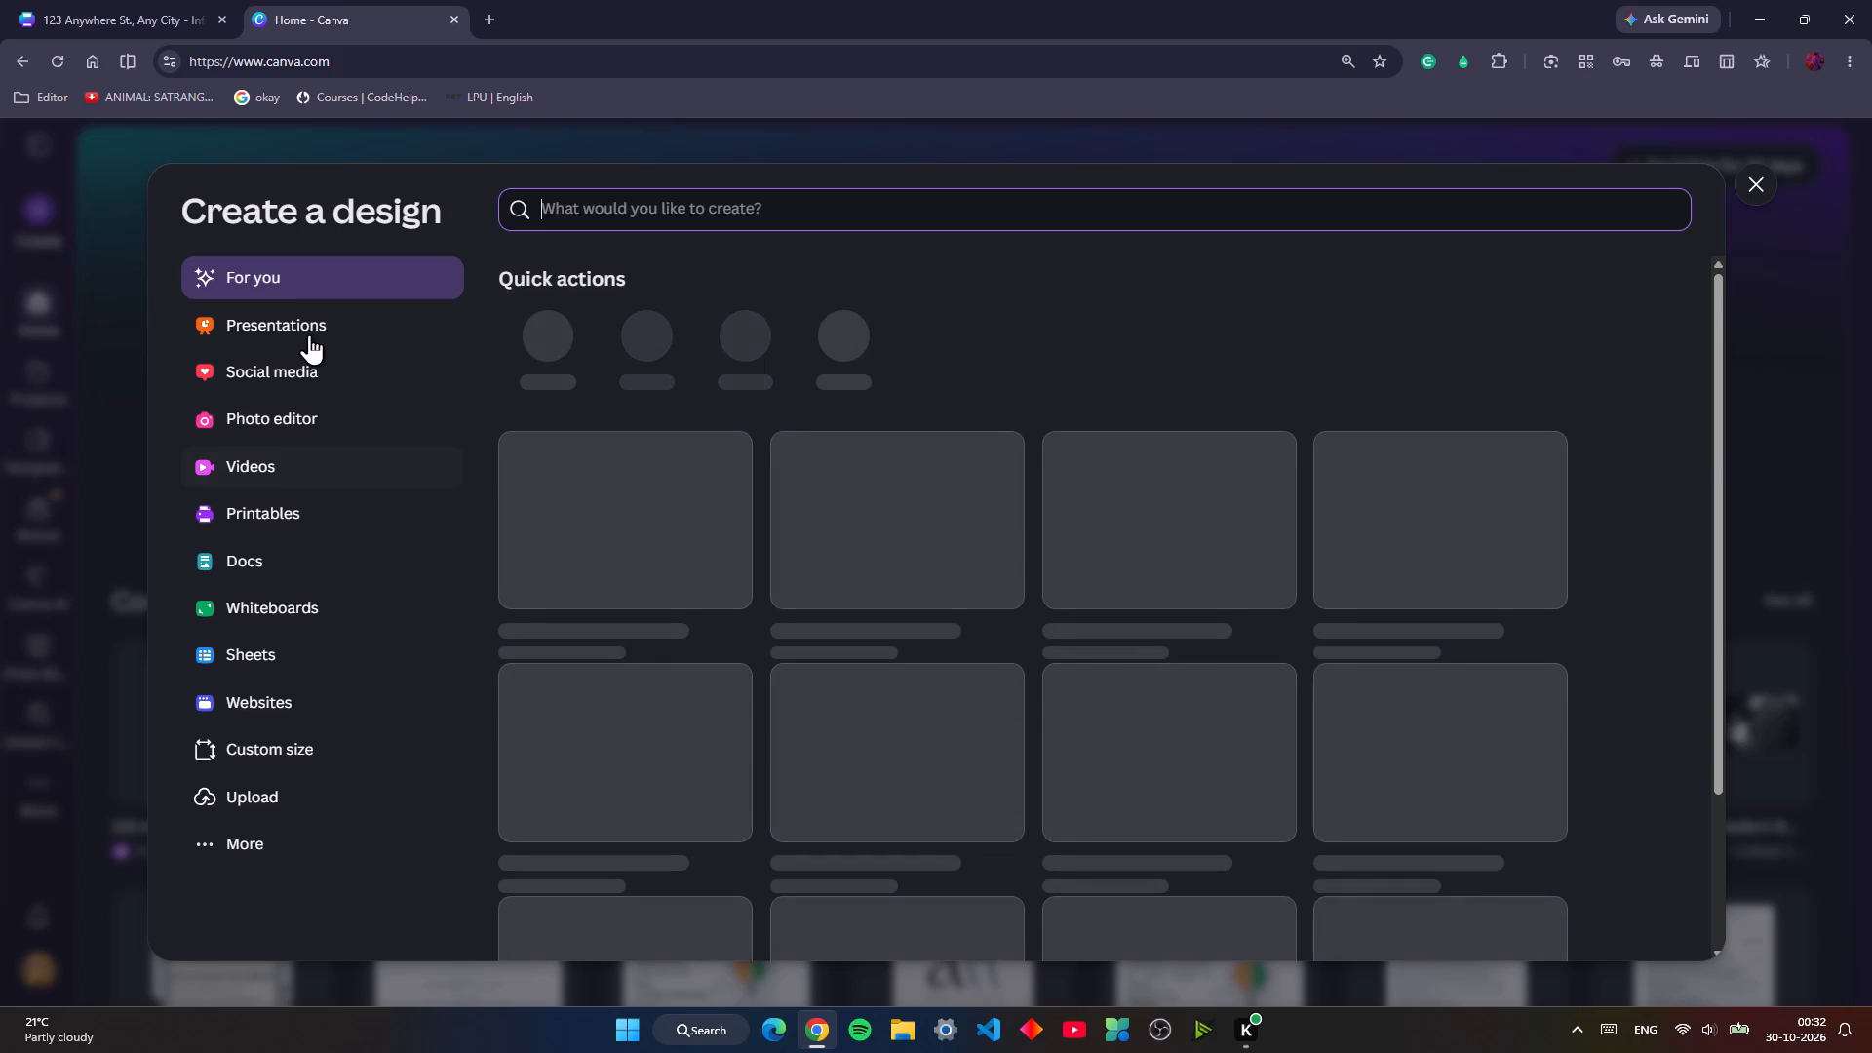
click(305, 751)
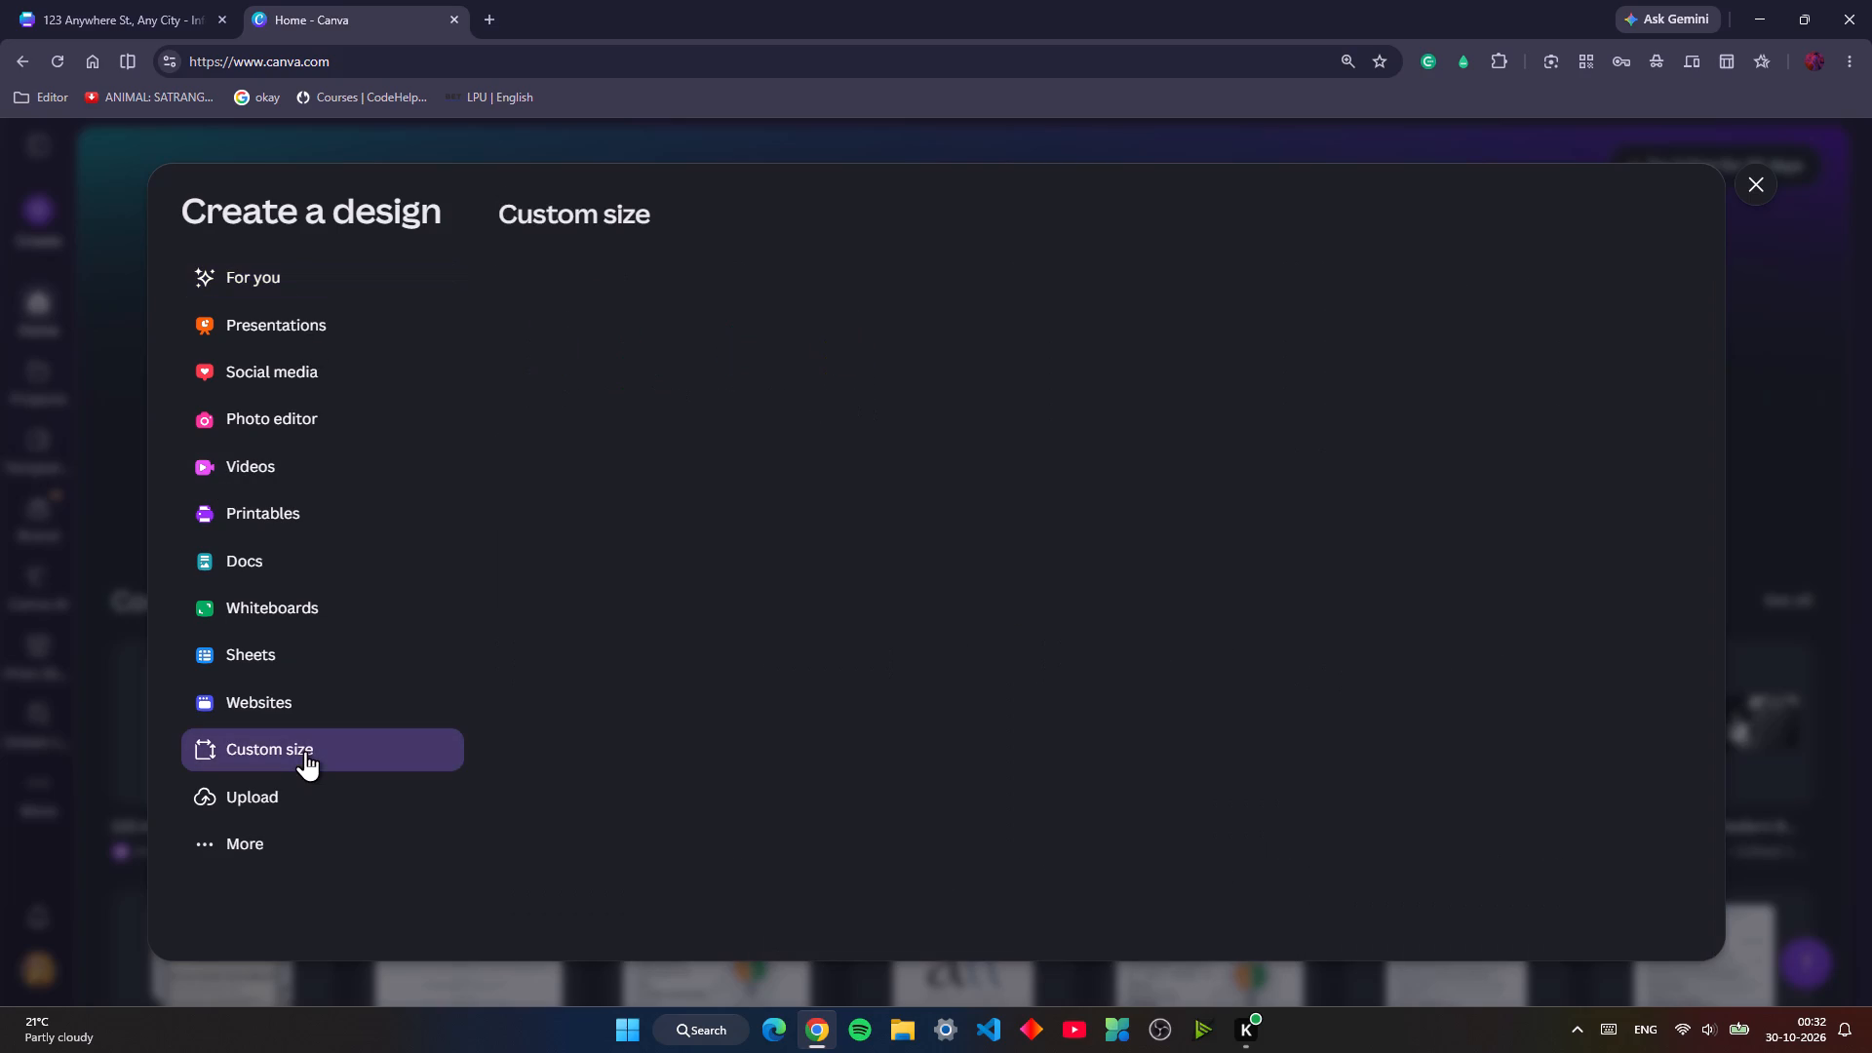
click(559, 313)
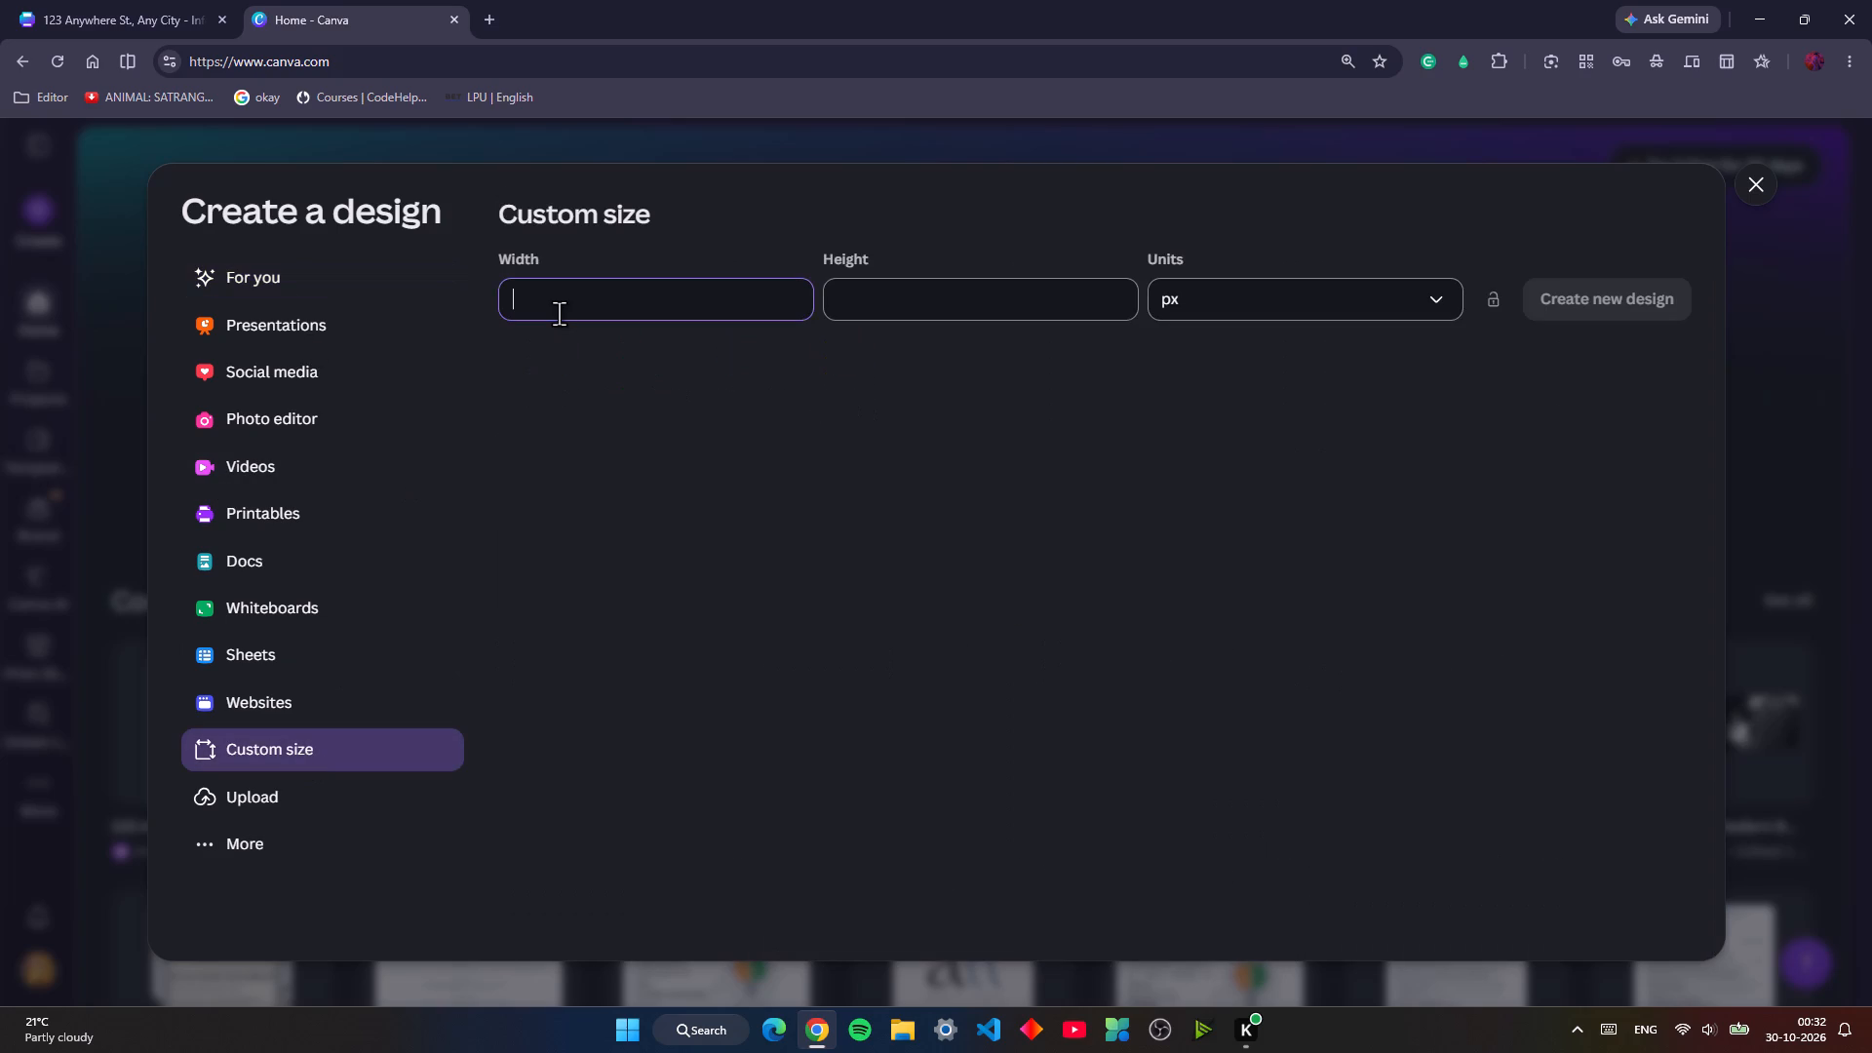
text(16)
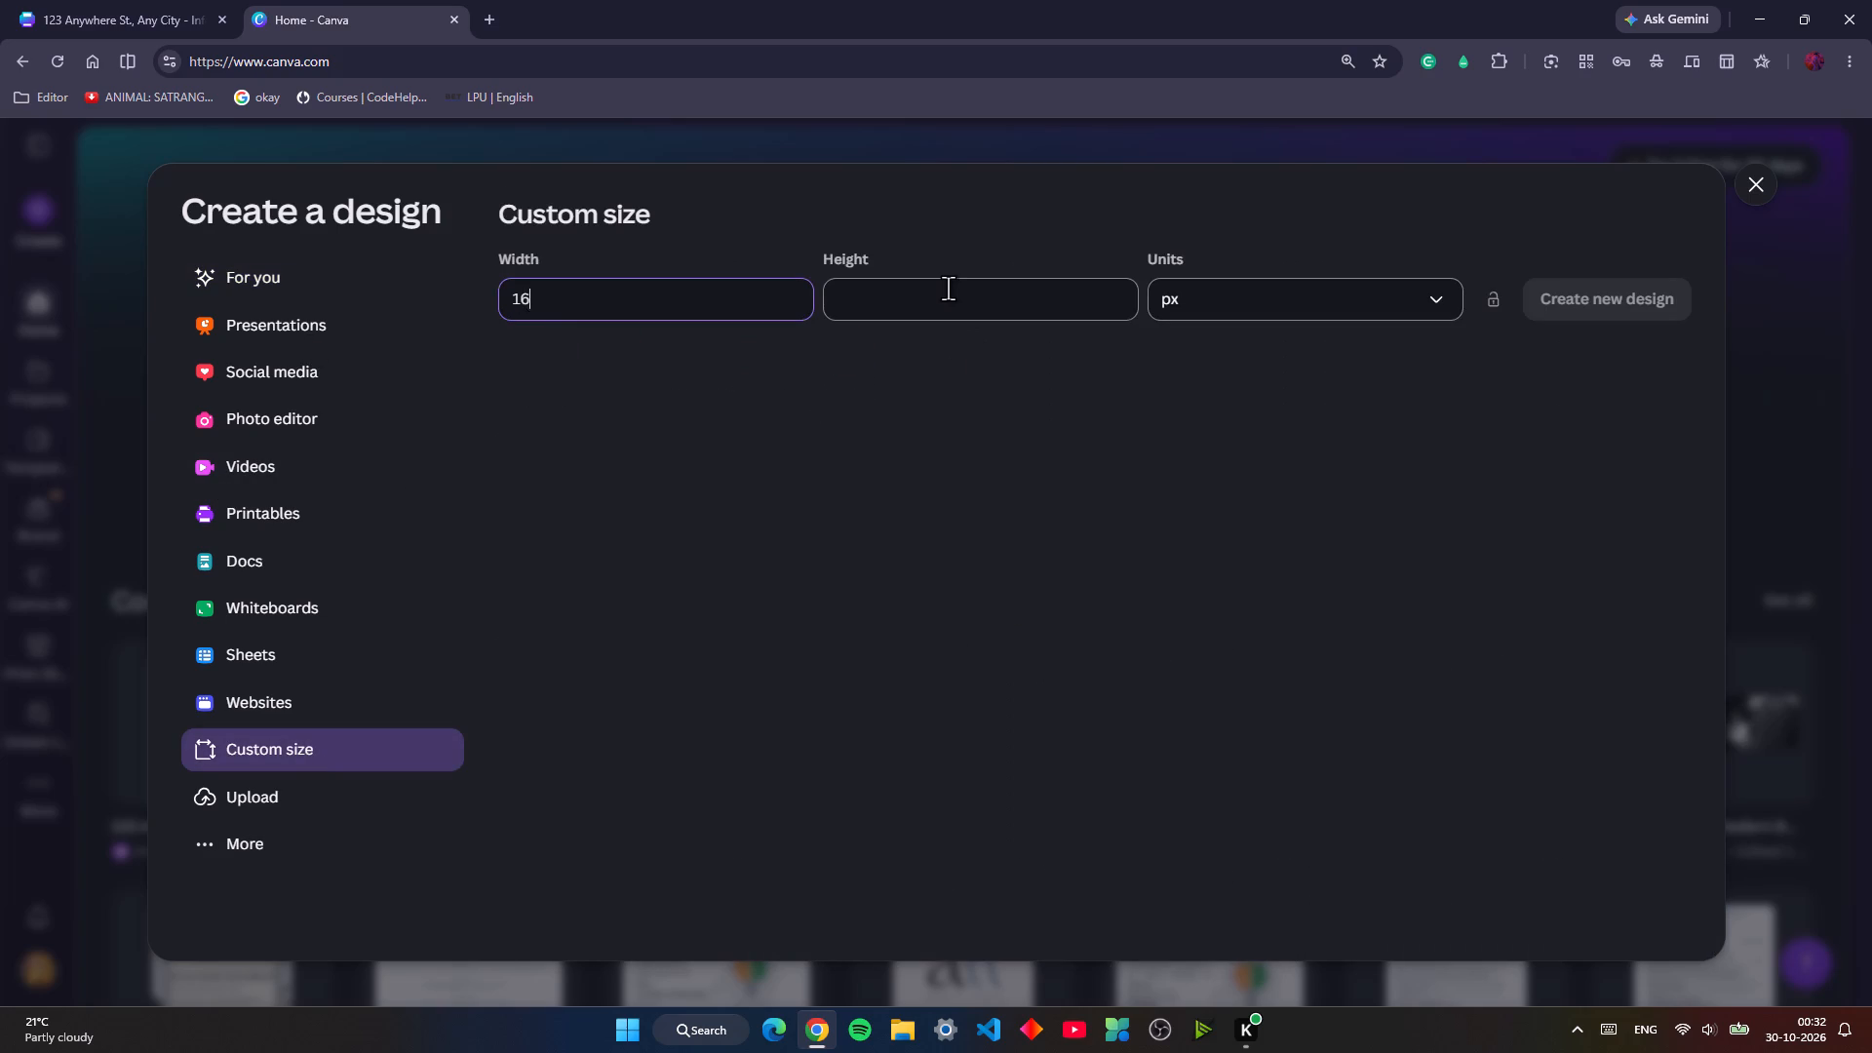
click(948, 288)
key(9)
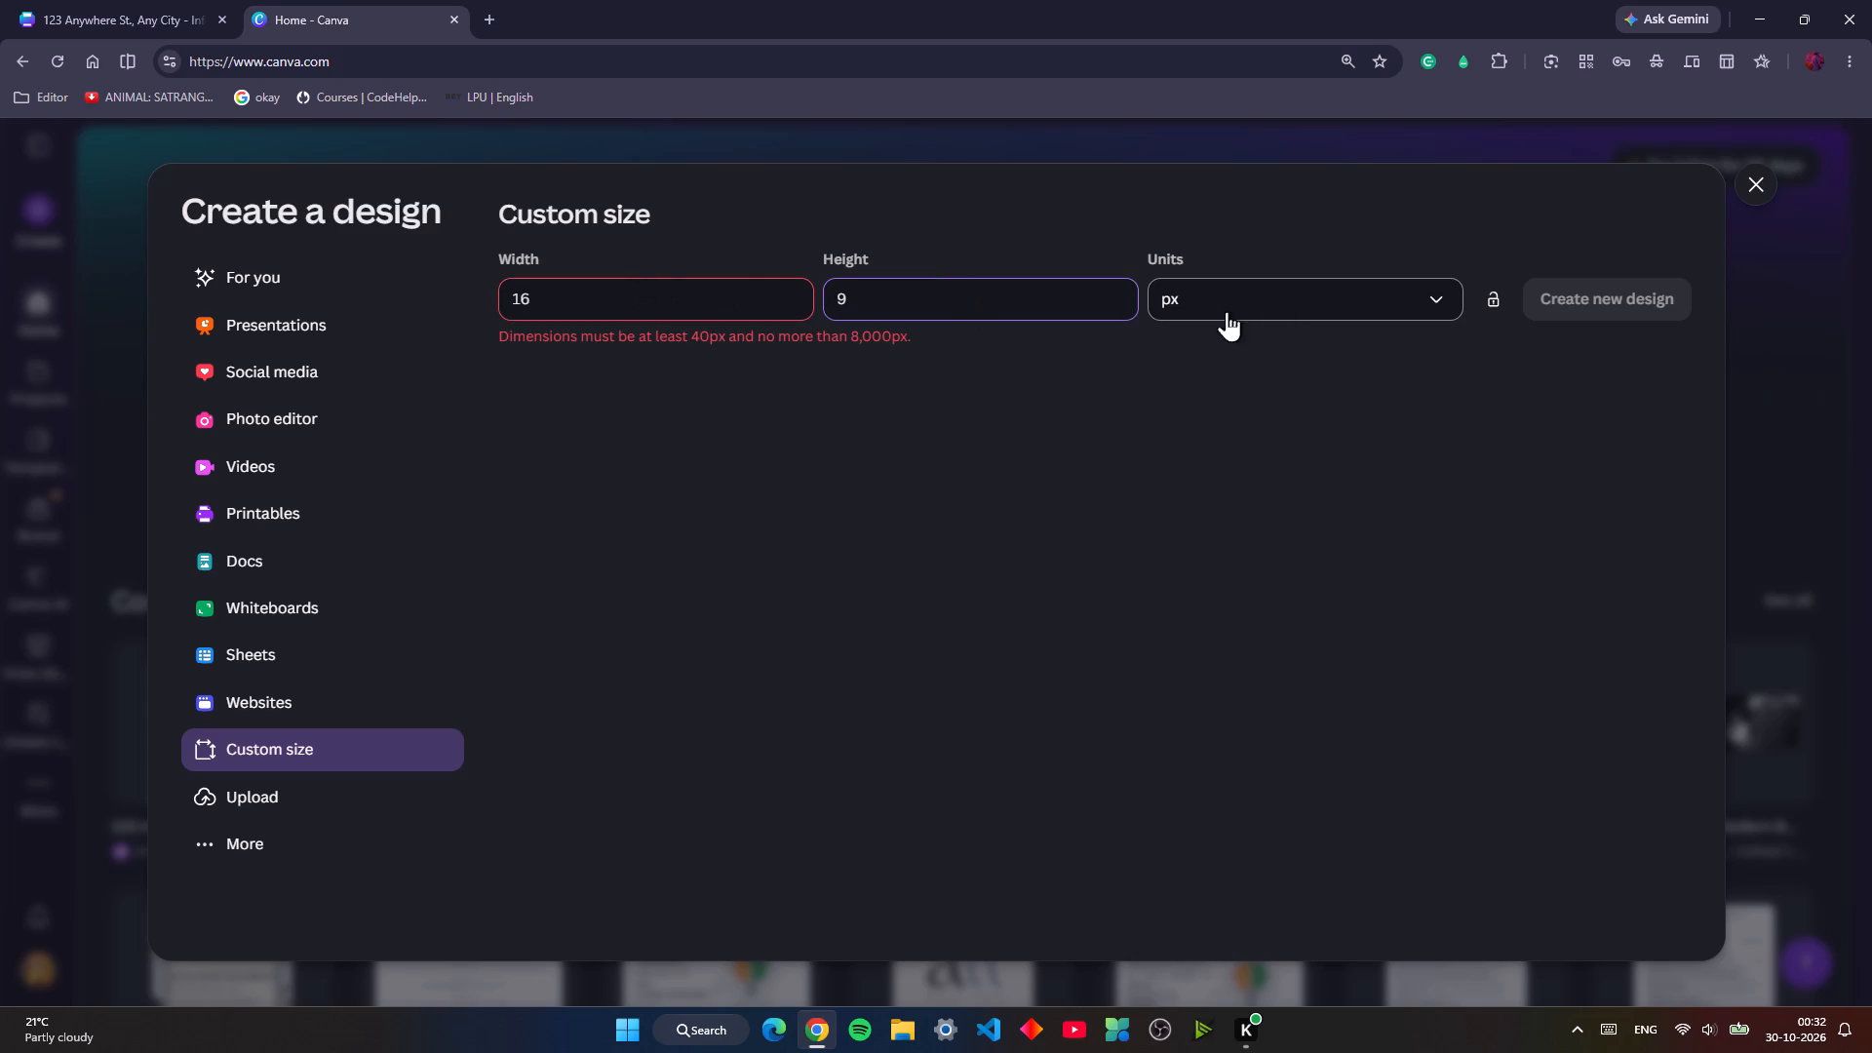
click(1278, 304)
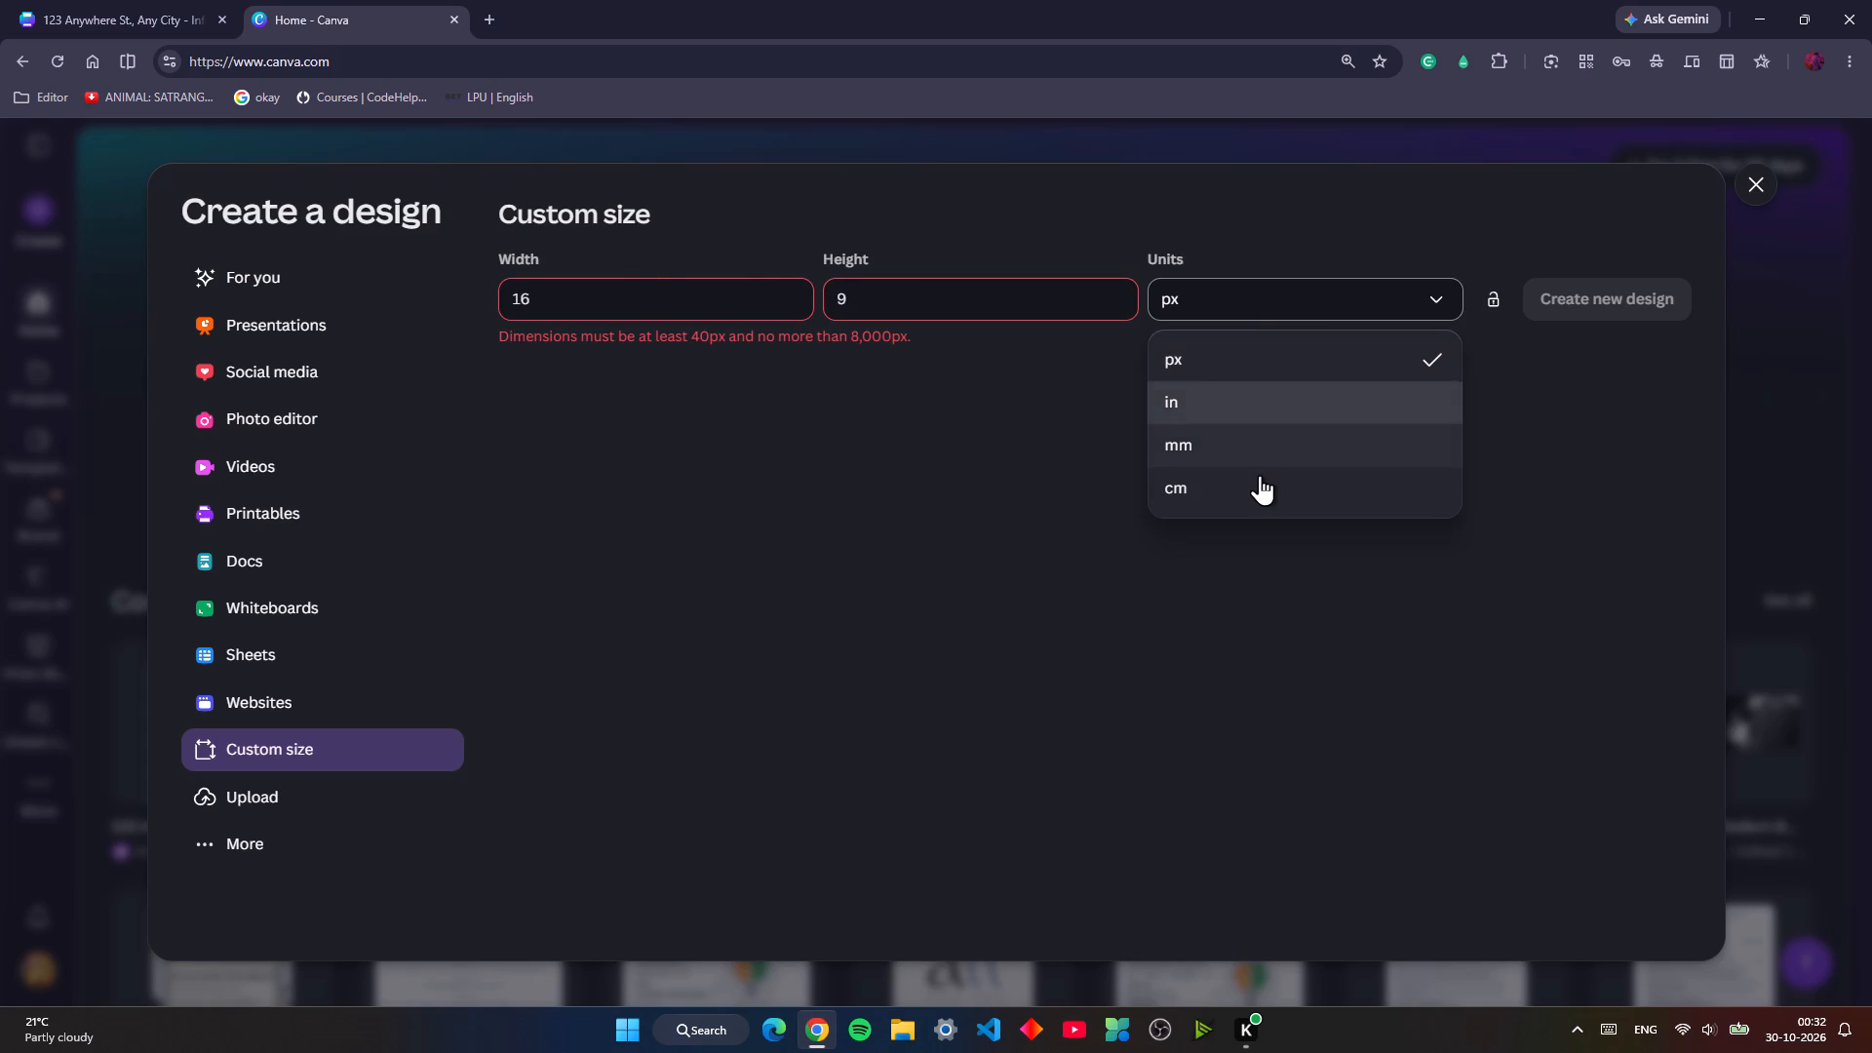
click(1260, 475)
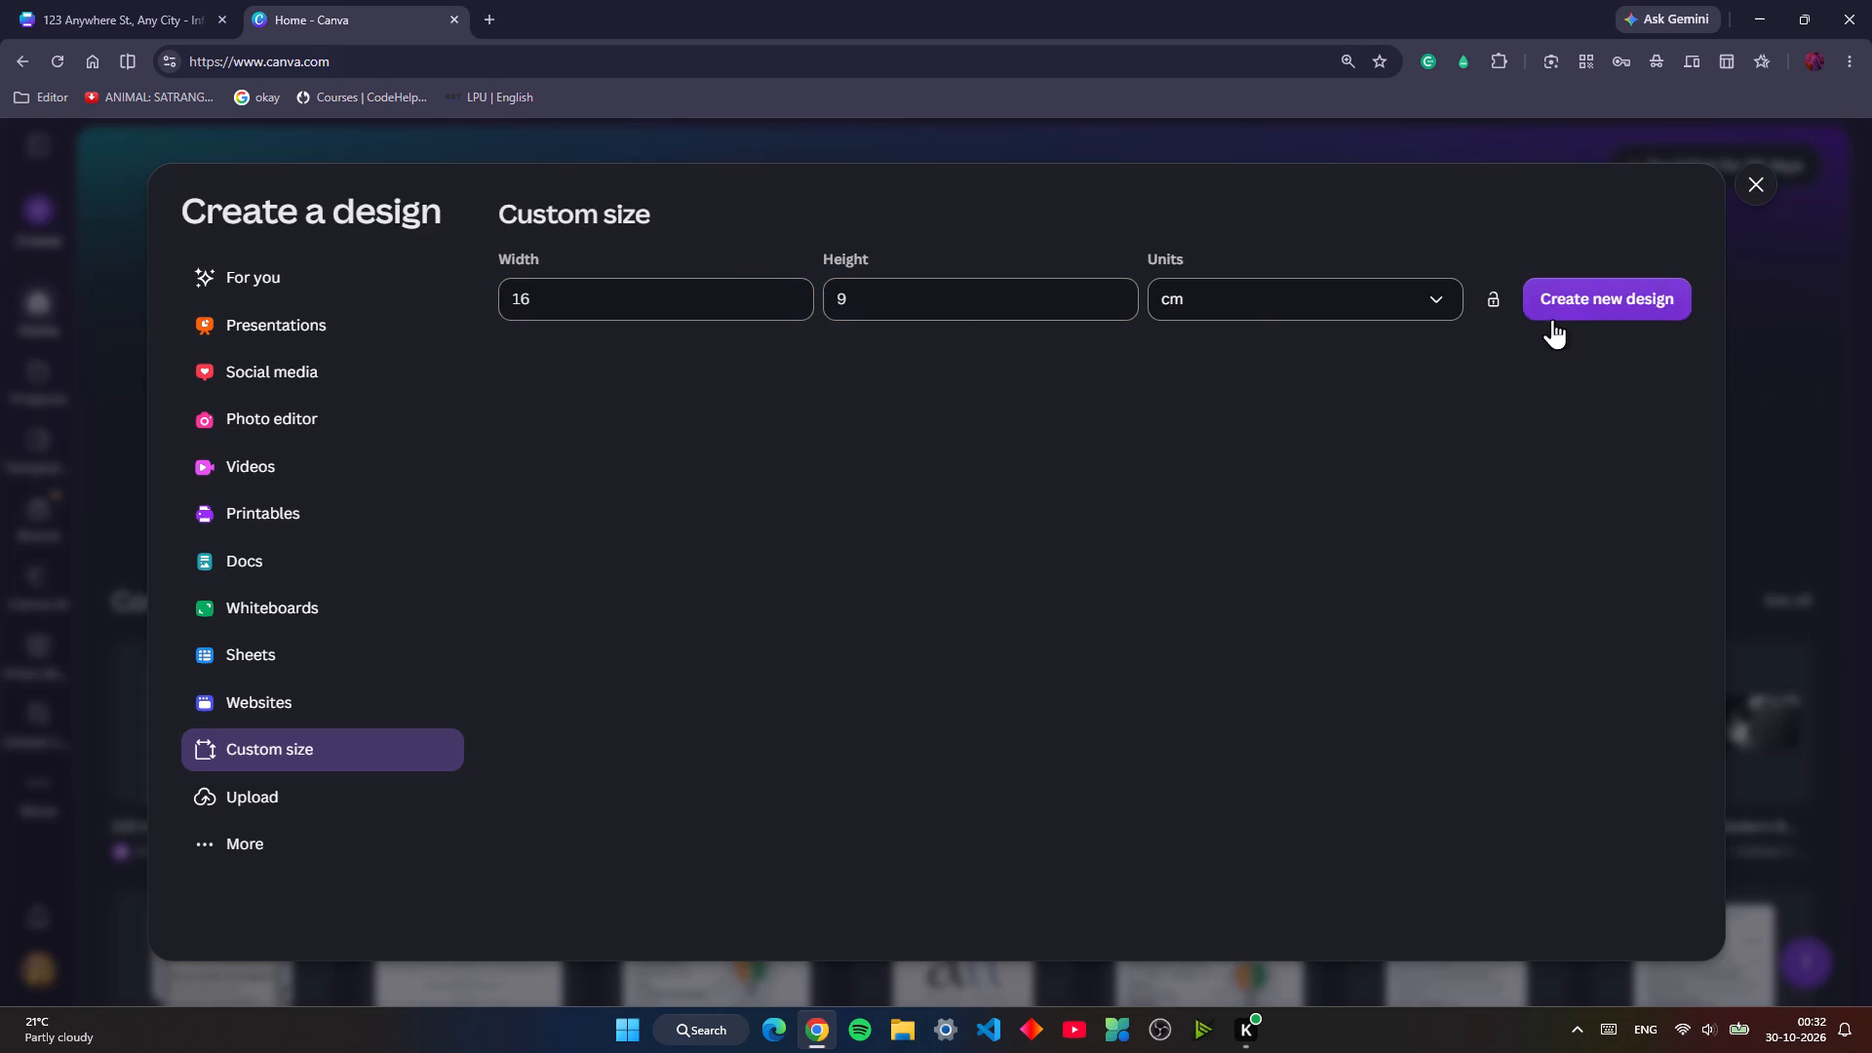
click(1566, 297)
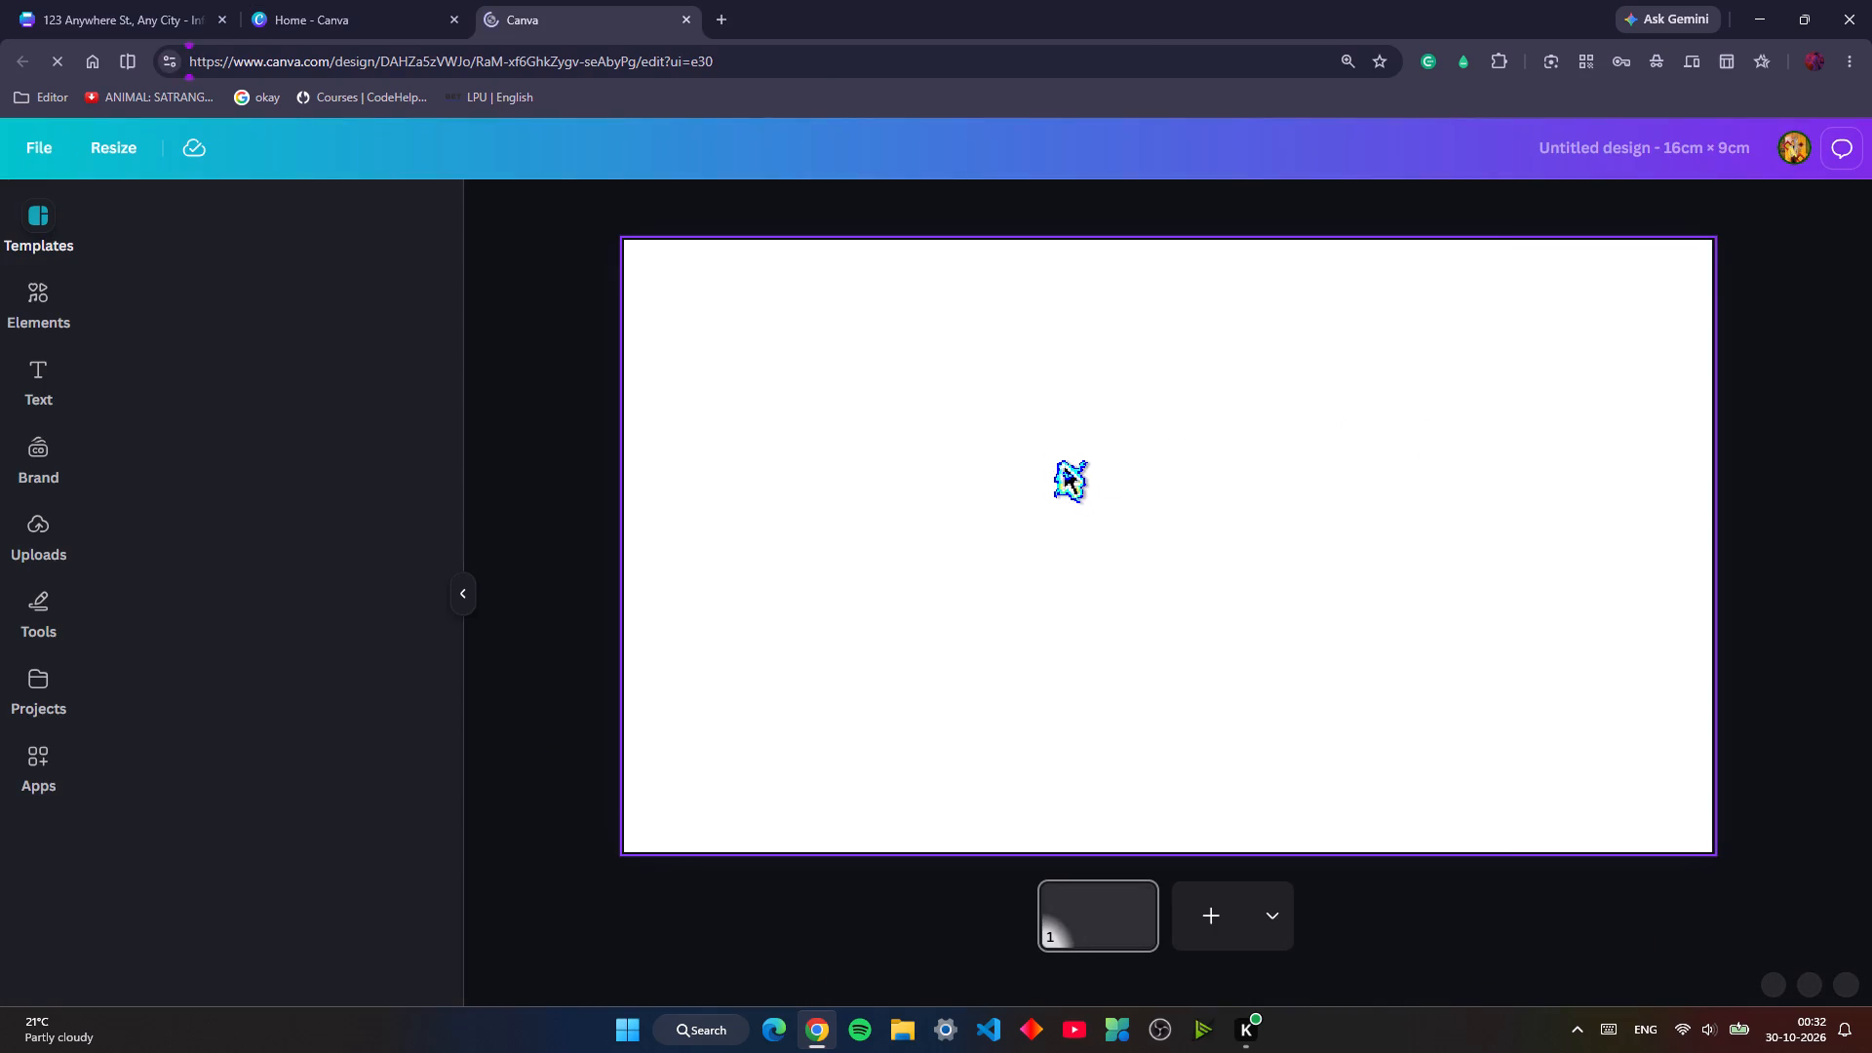
Paste the copied leather background into the new design and collapse the templates panel.
key(ctrl+v)
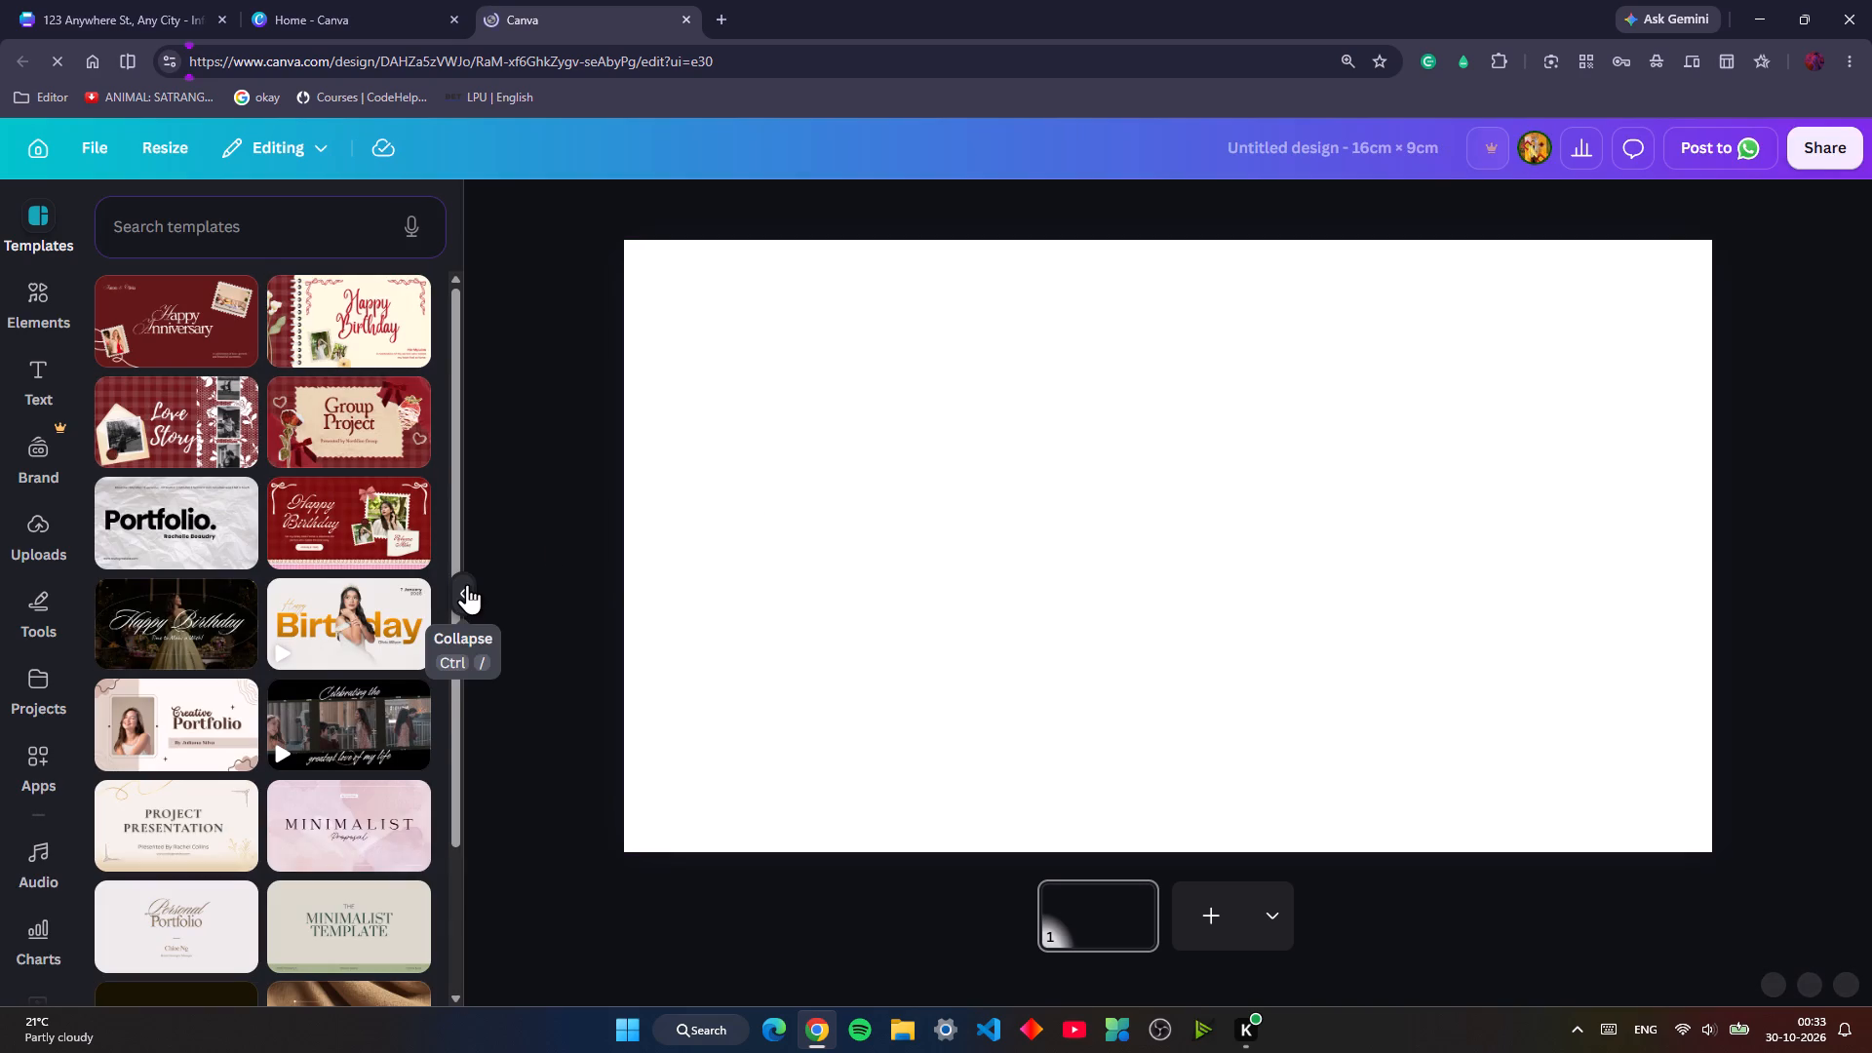
click(467, 584)
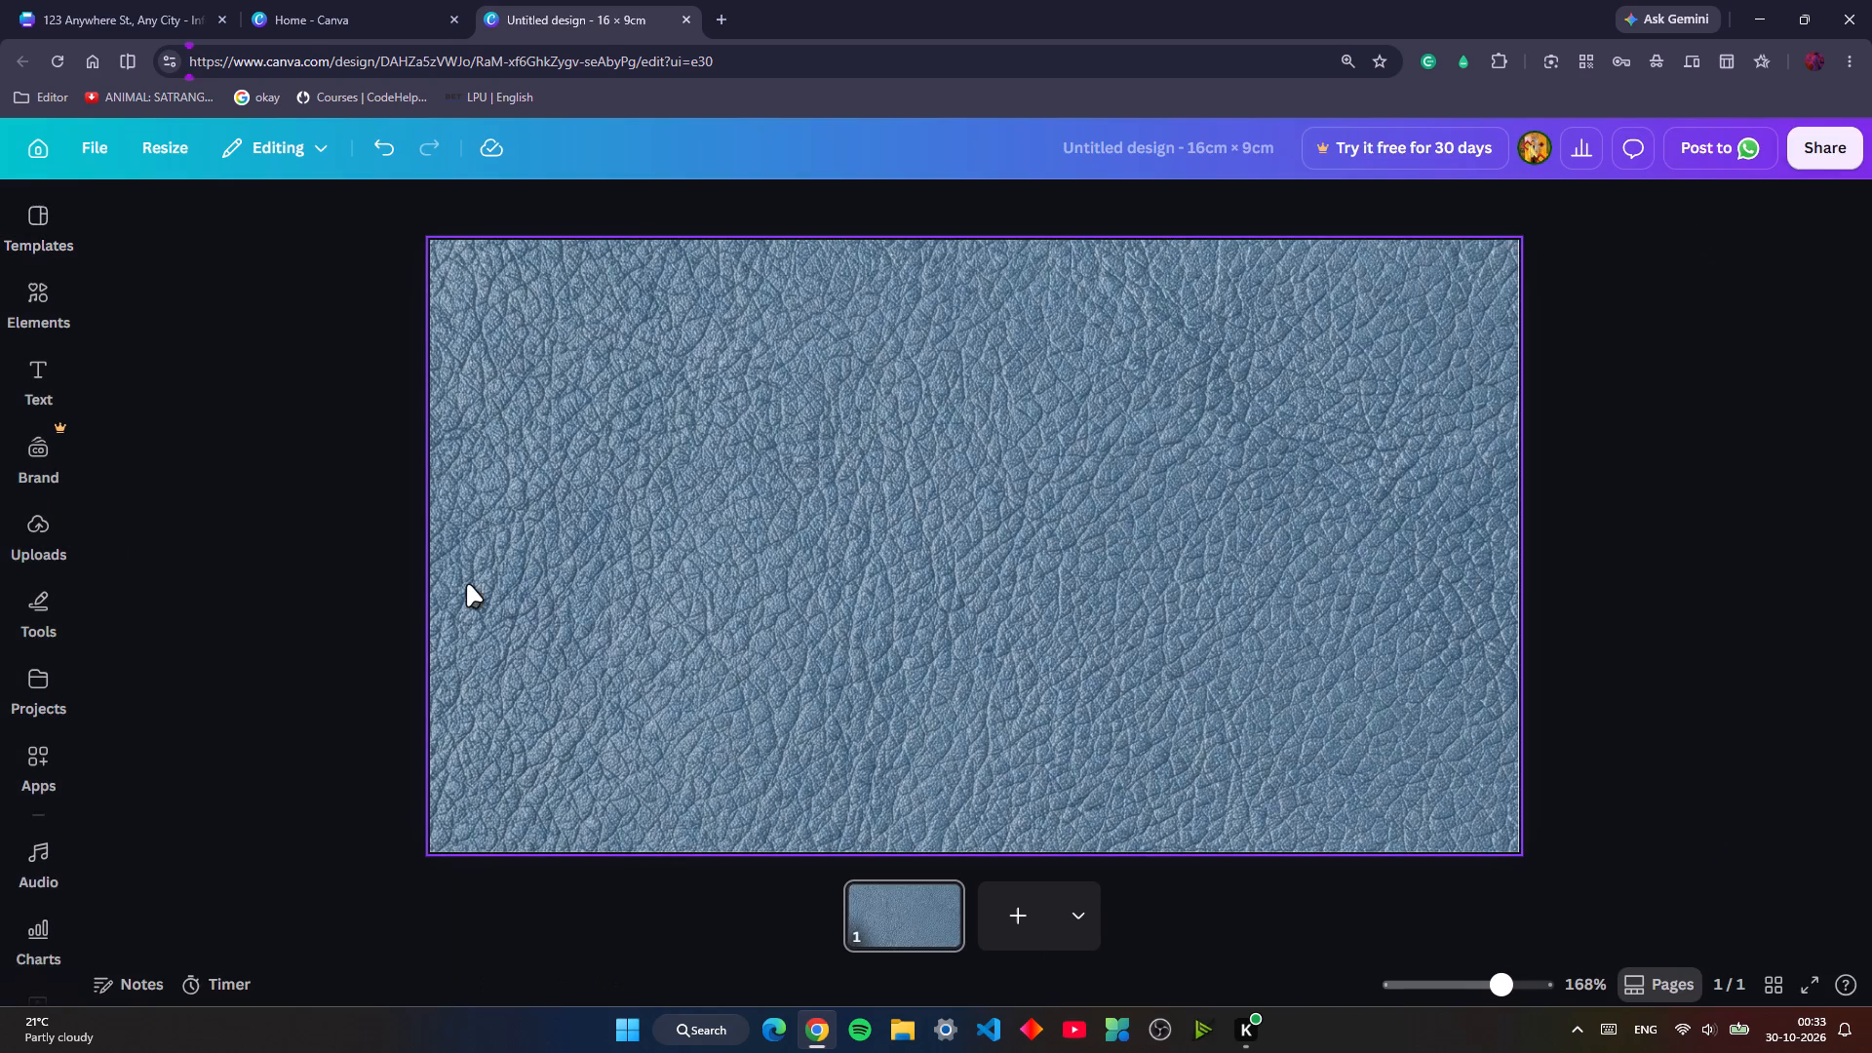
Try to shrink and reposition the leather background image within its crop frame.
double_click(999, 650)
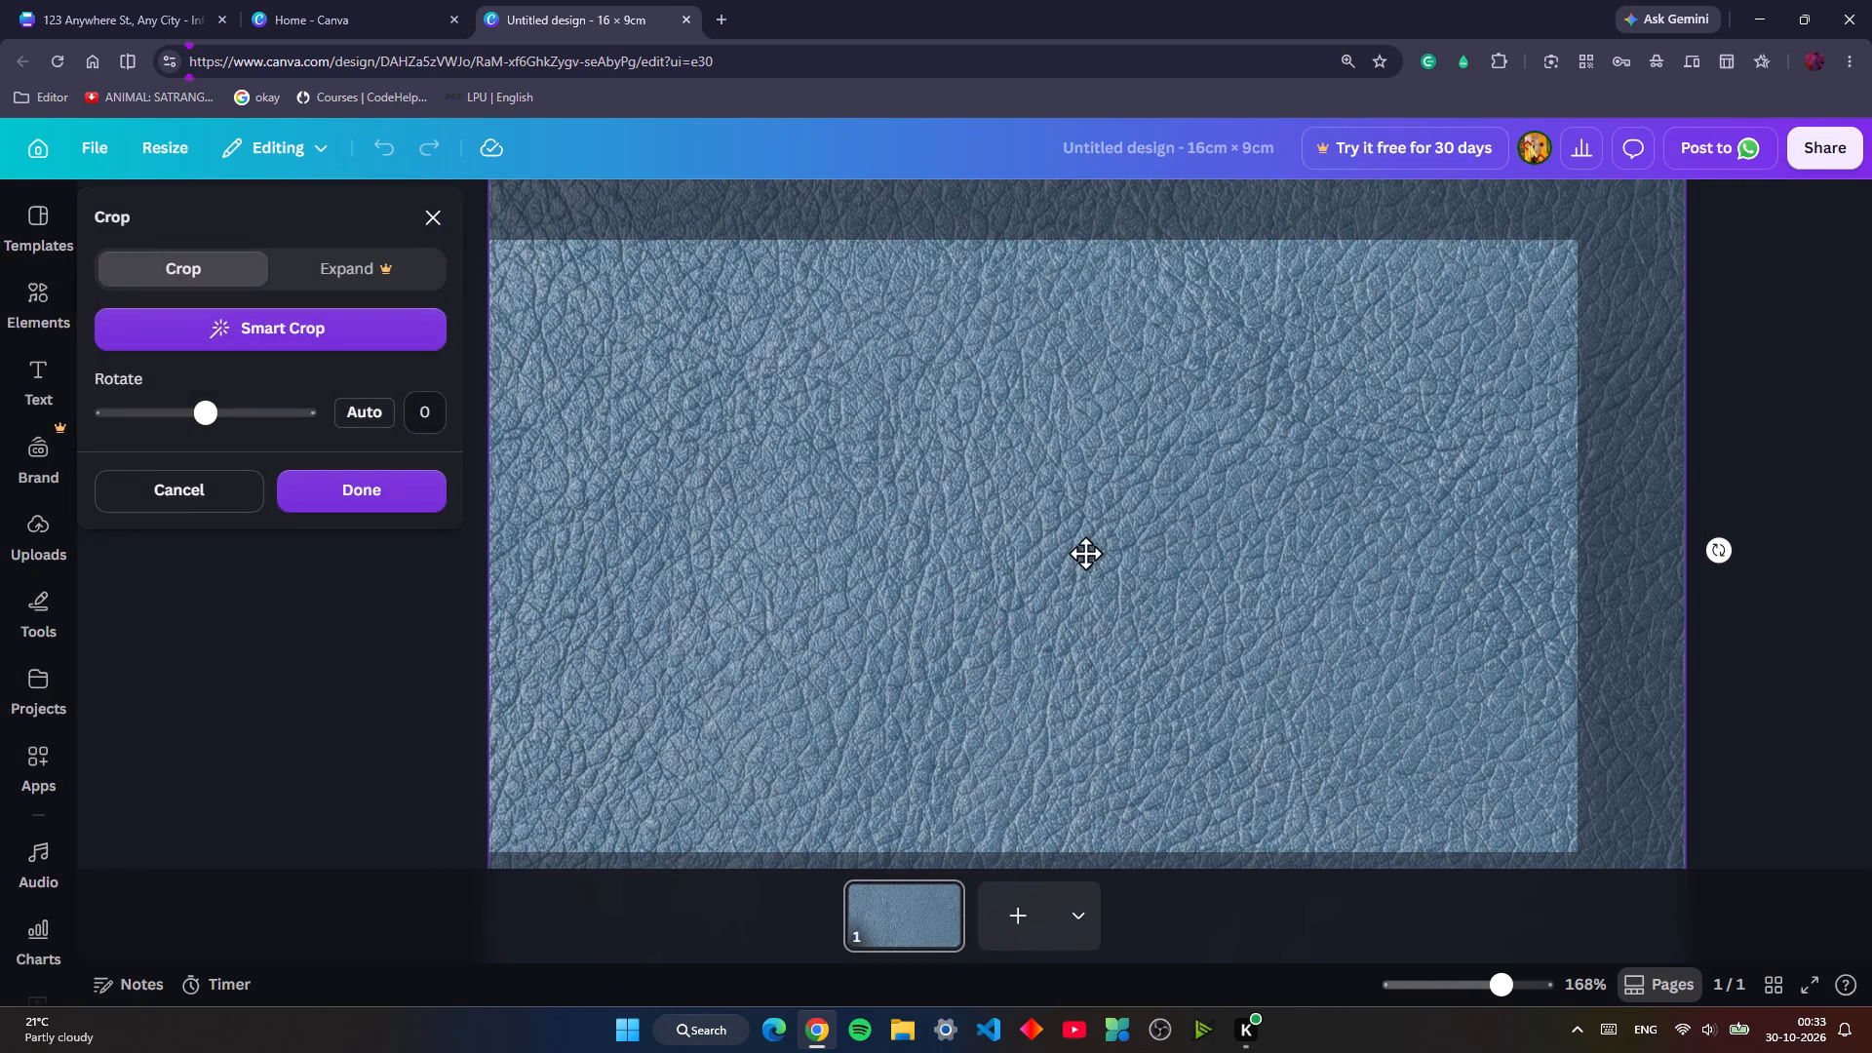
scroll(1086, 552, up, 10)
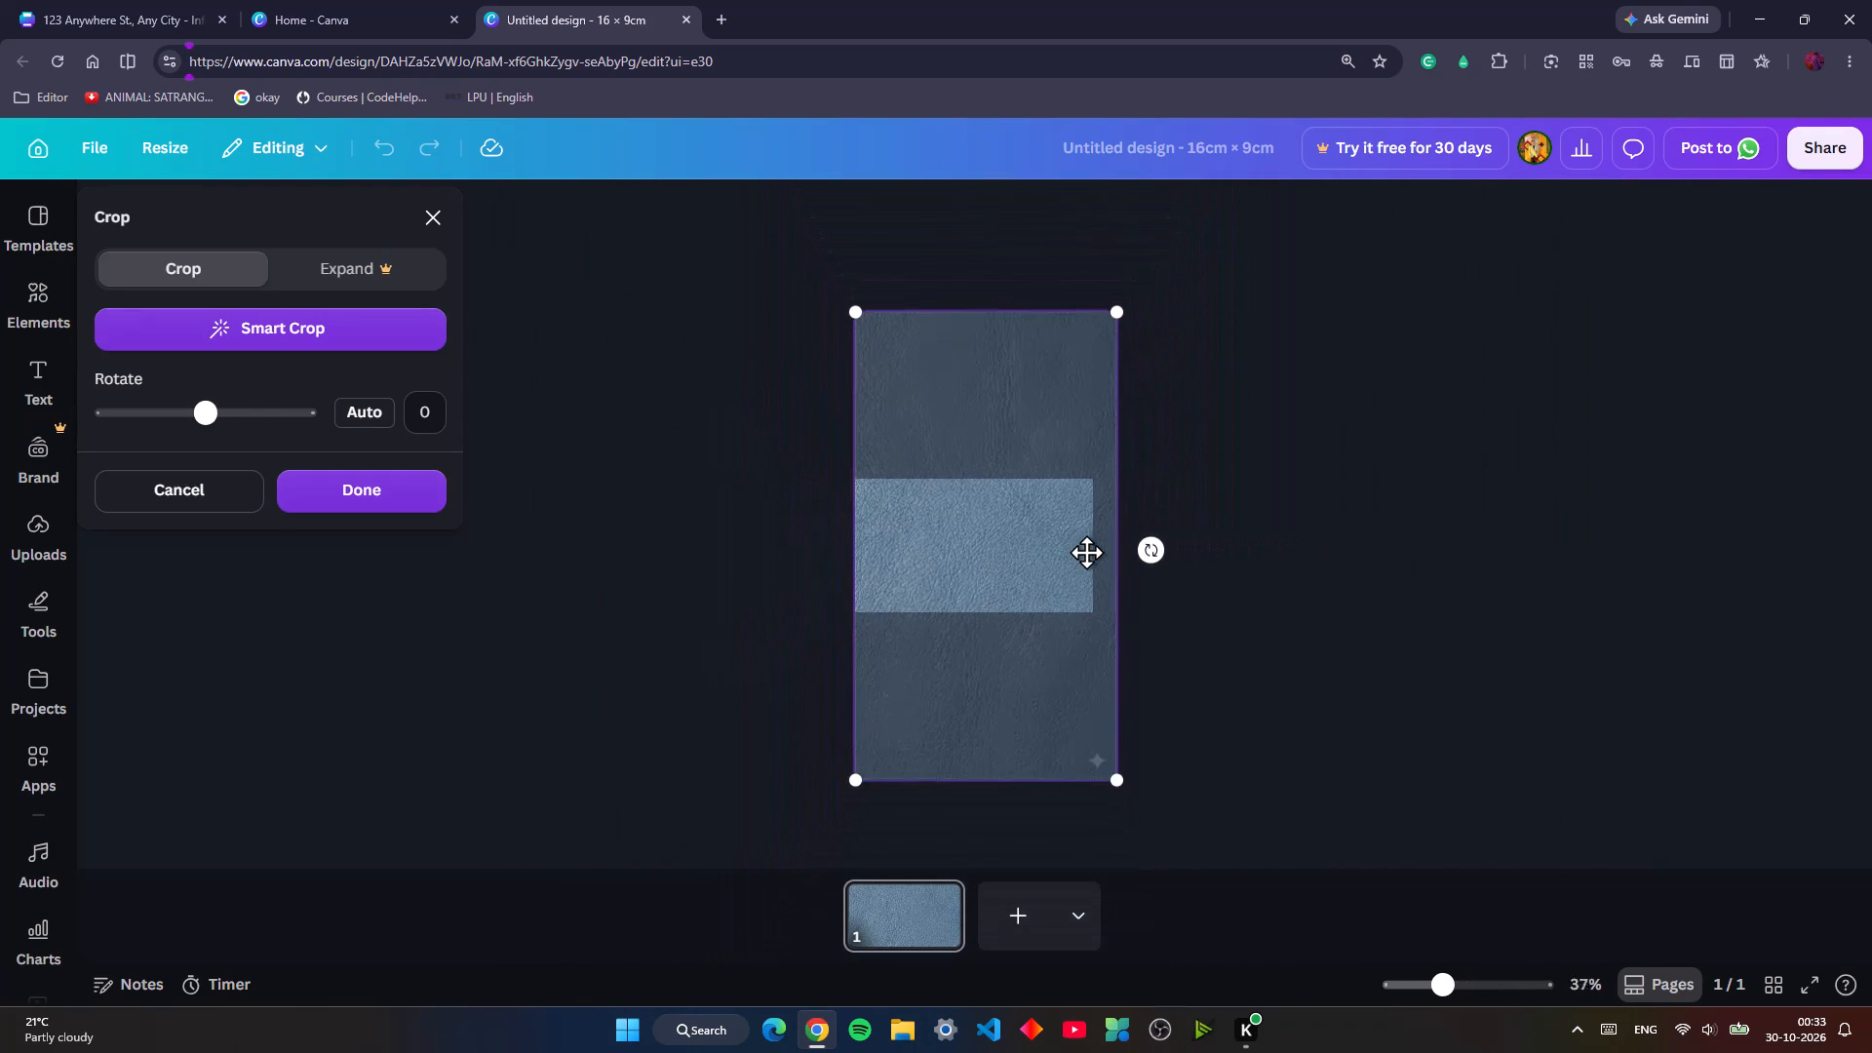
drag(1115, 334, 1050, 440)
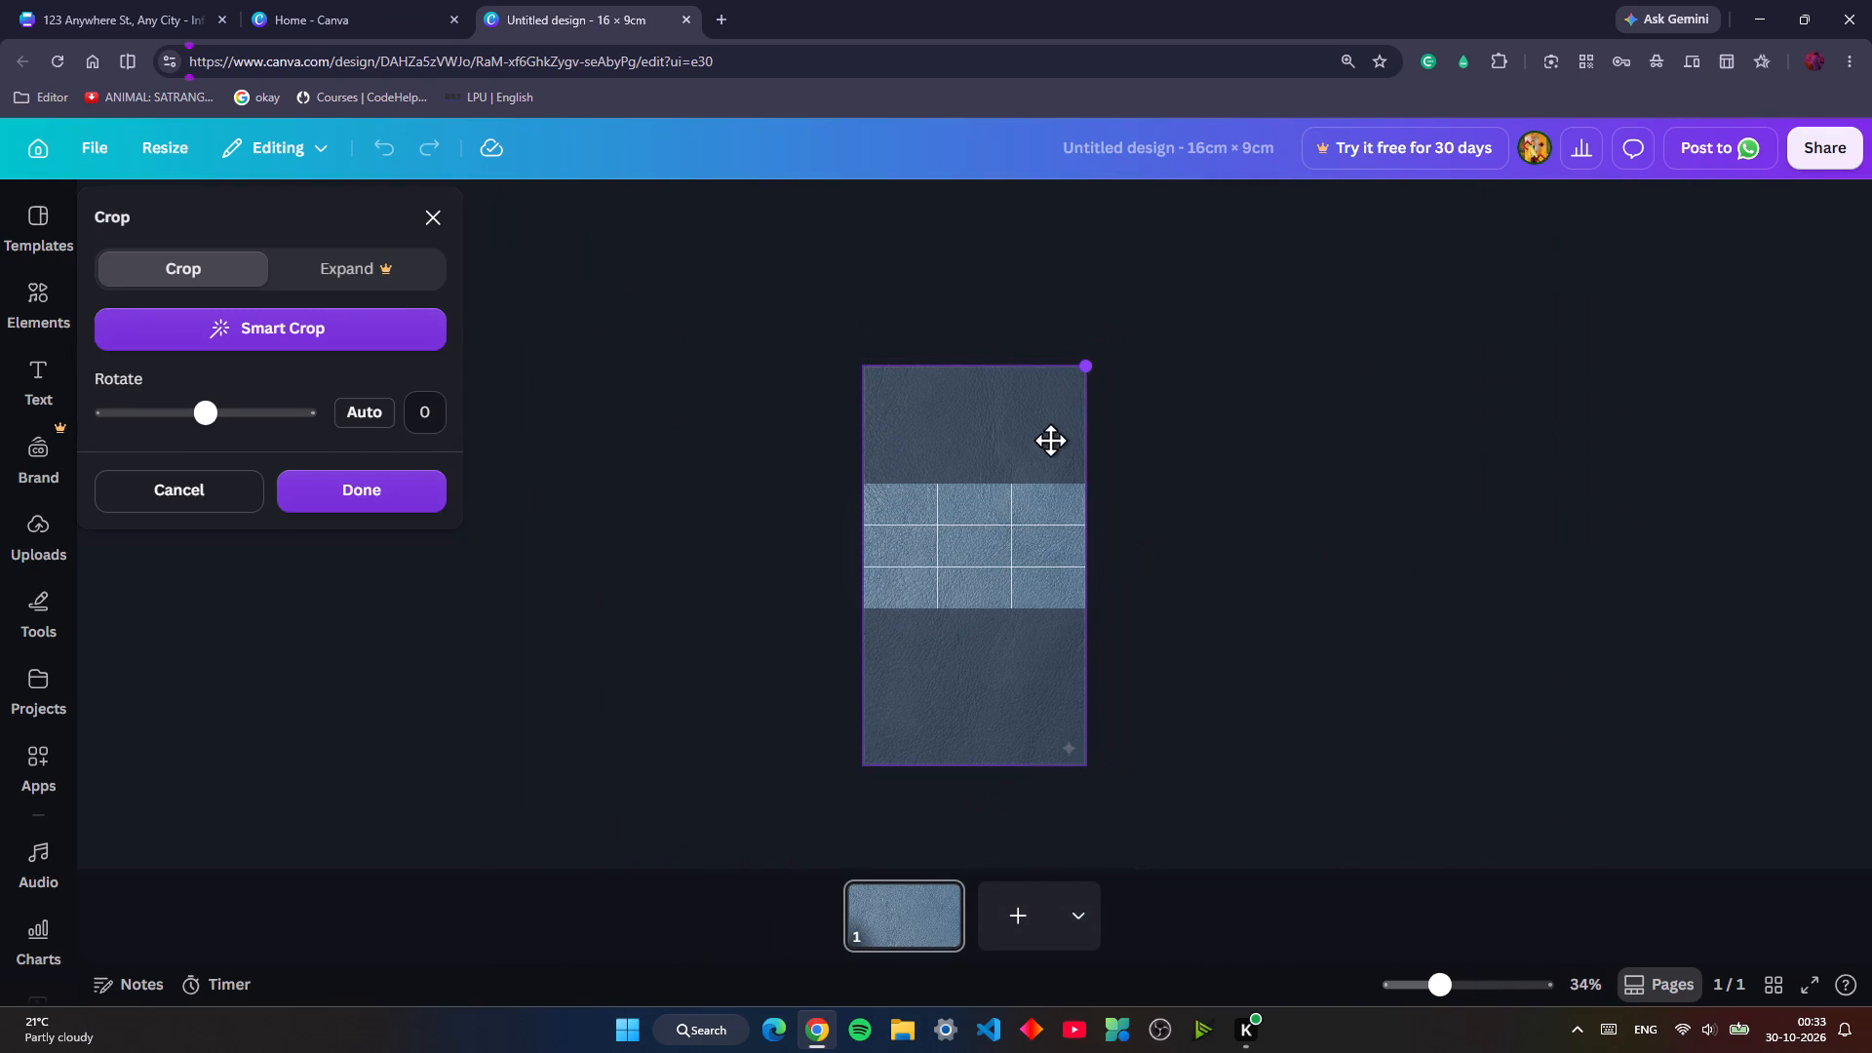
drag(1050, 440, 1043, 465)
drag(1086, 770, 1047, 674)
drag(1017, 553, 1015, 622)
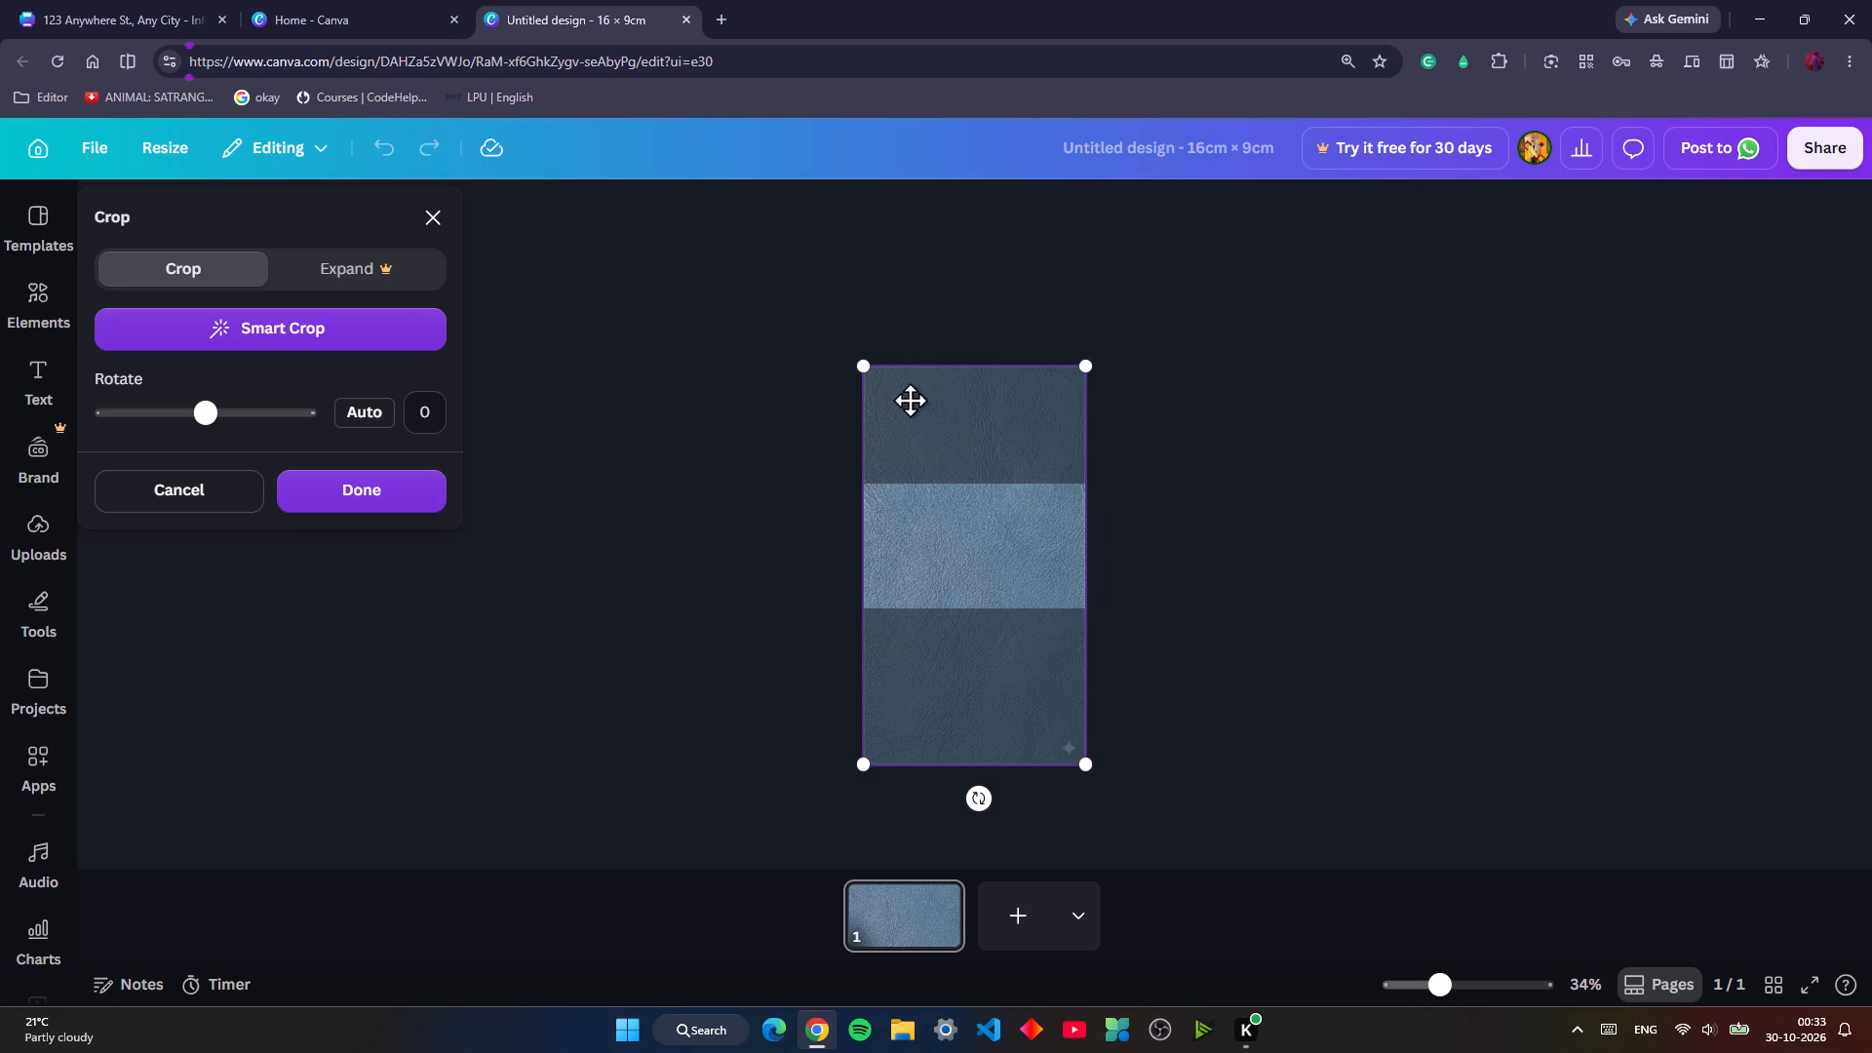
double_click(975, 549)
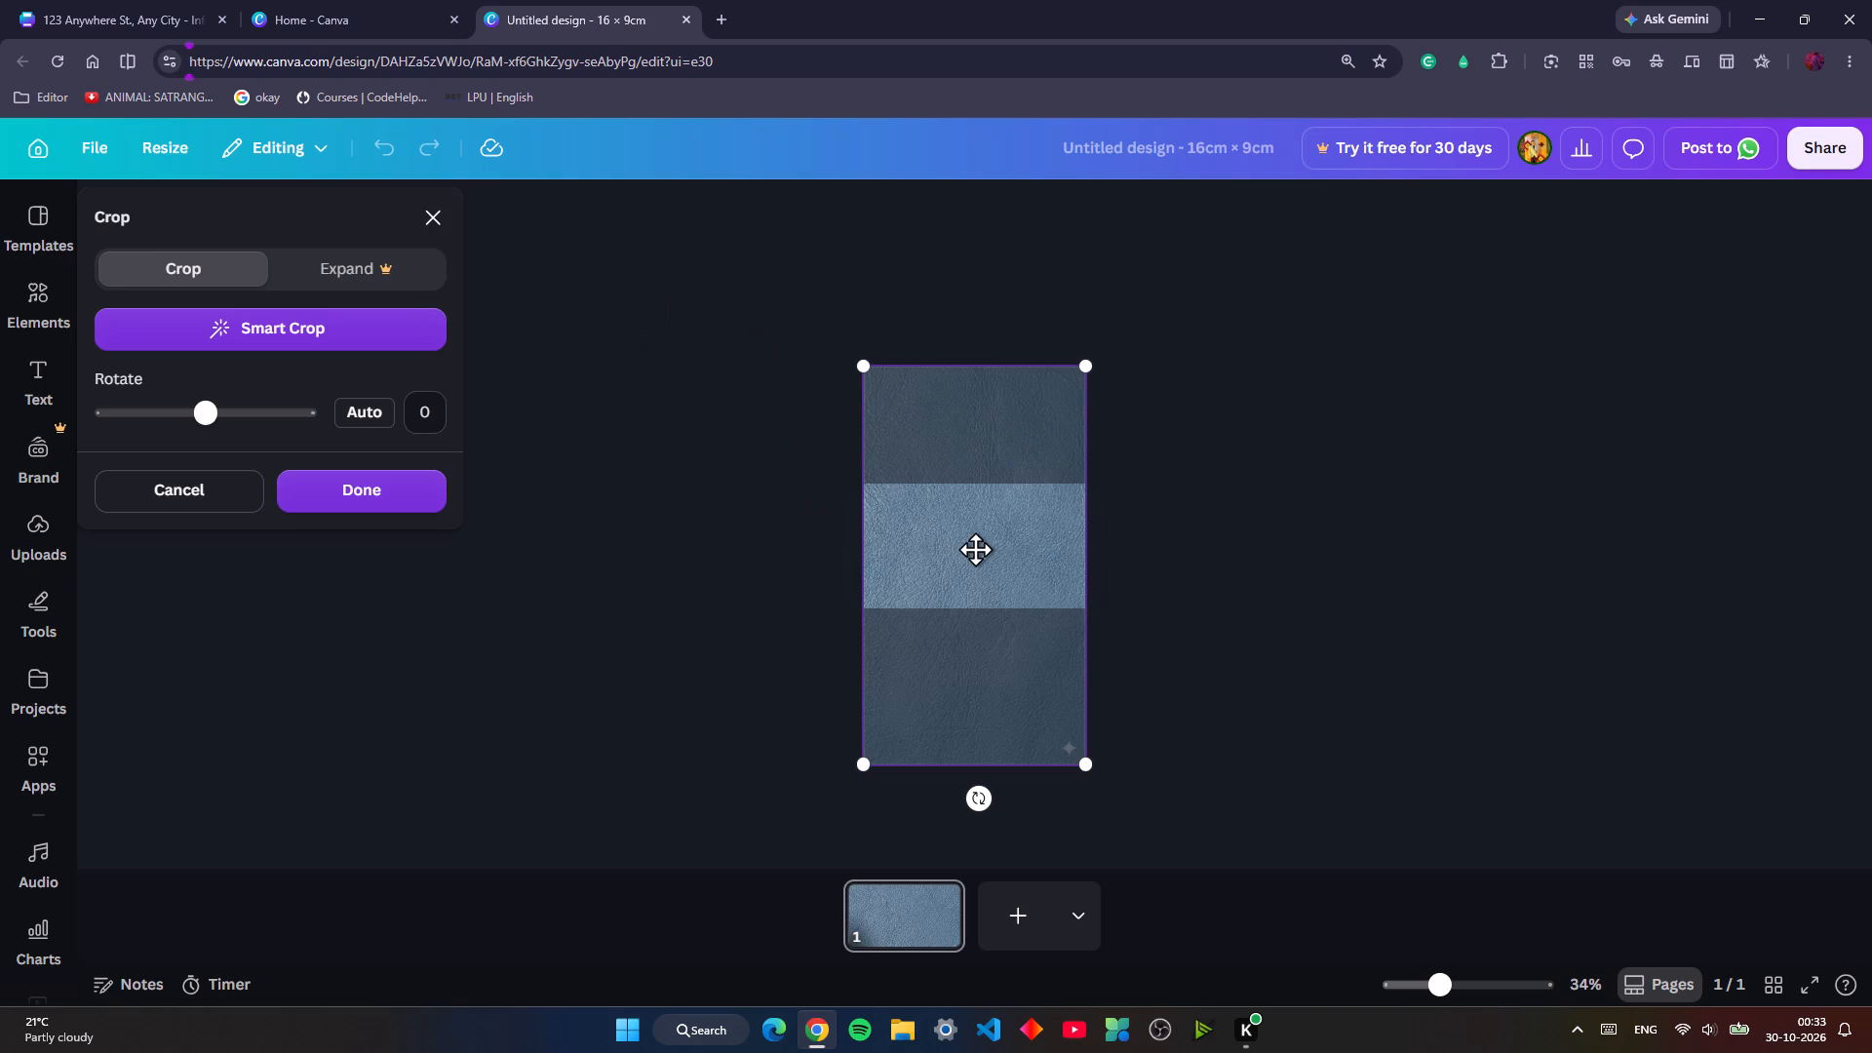
Detach the leather image from the page background.
right_click(975, 549)
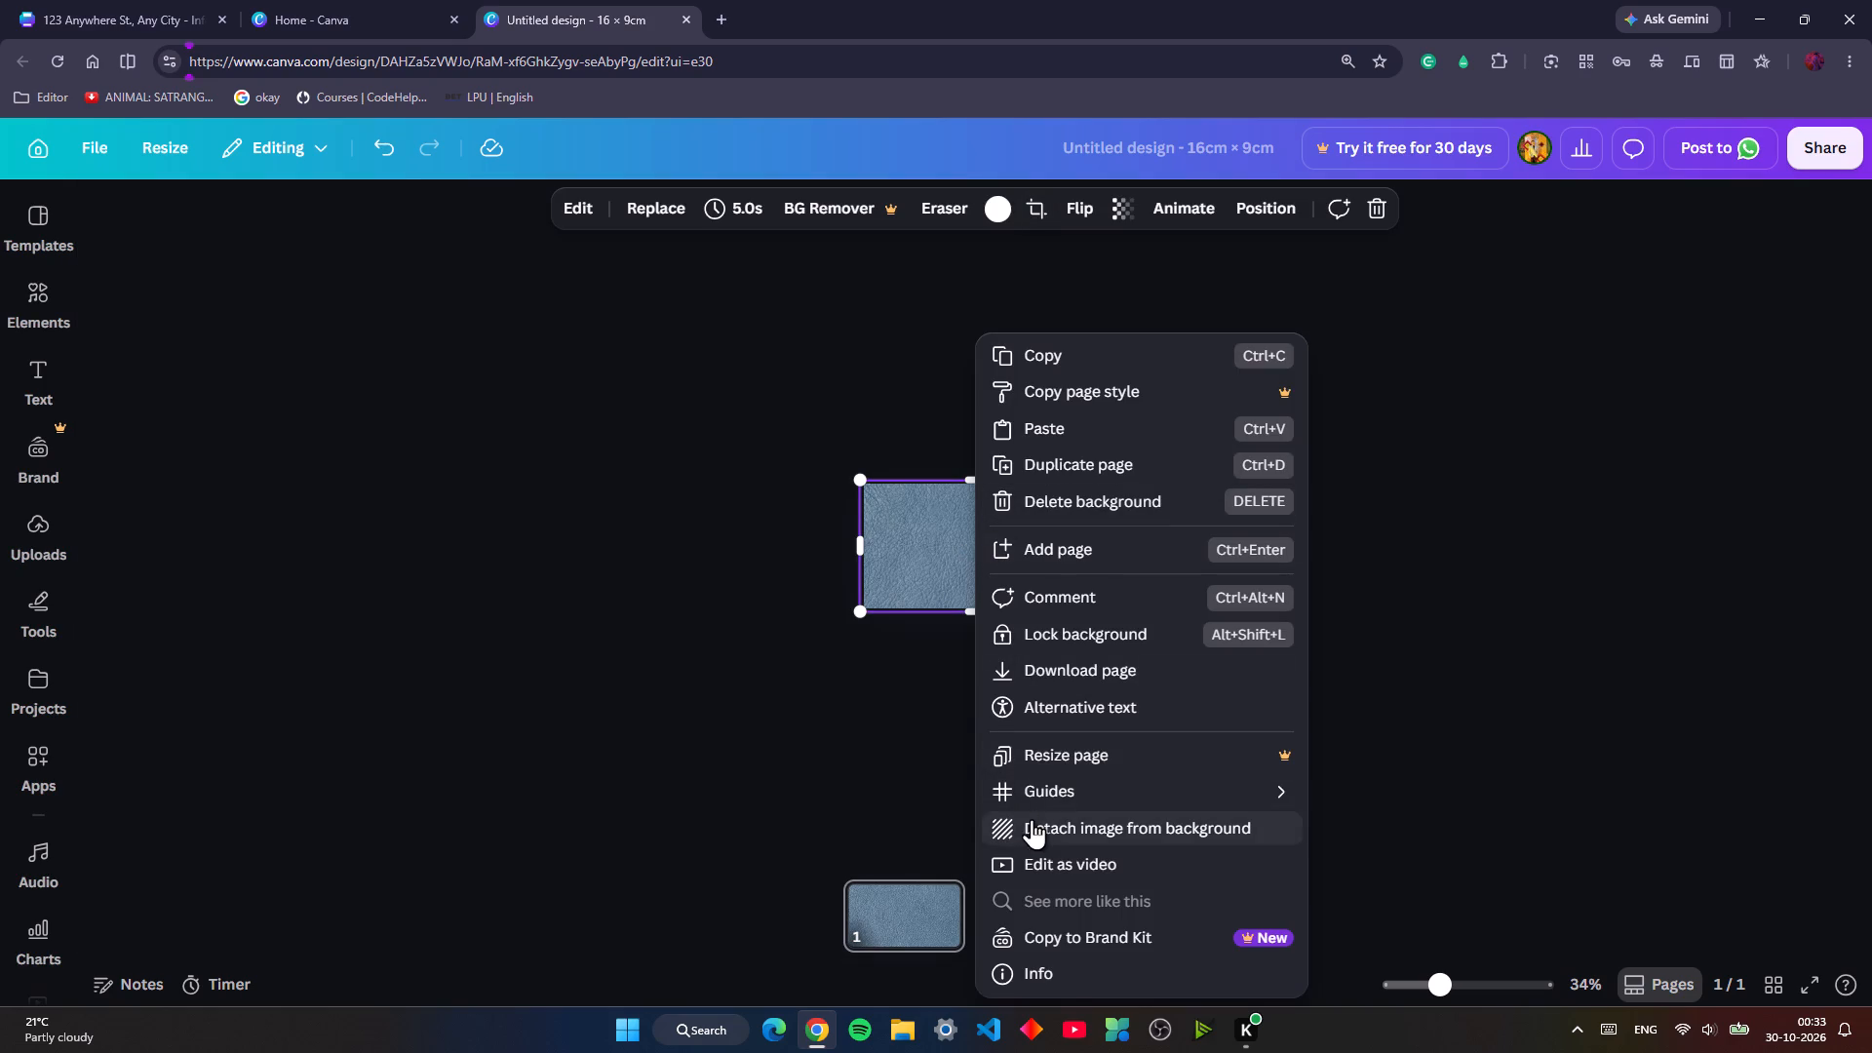
click(1034, 831)
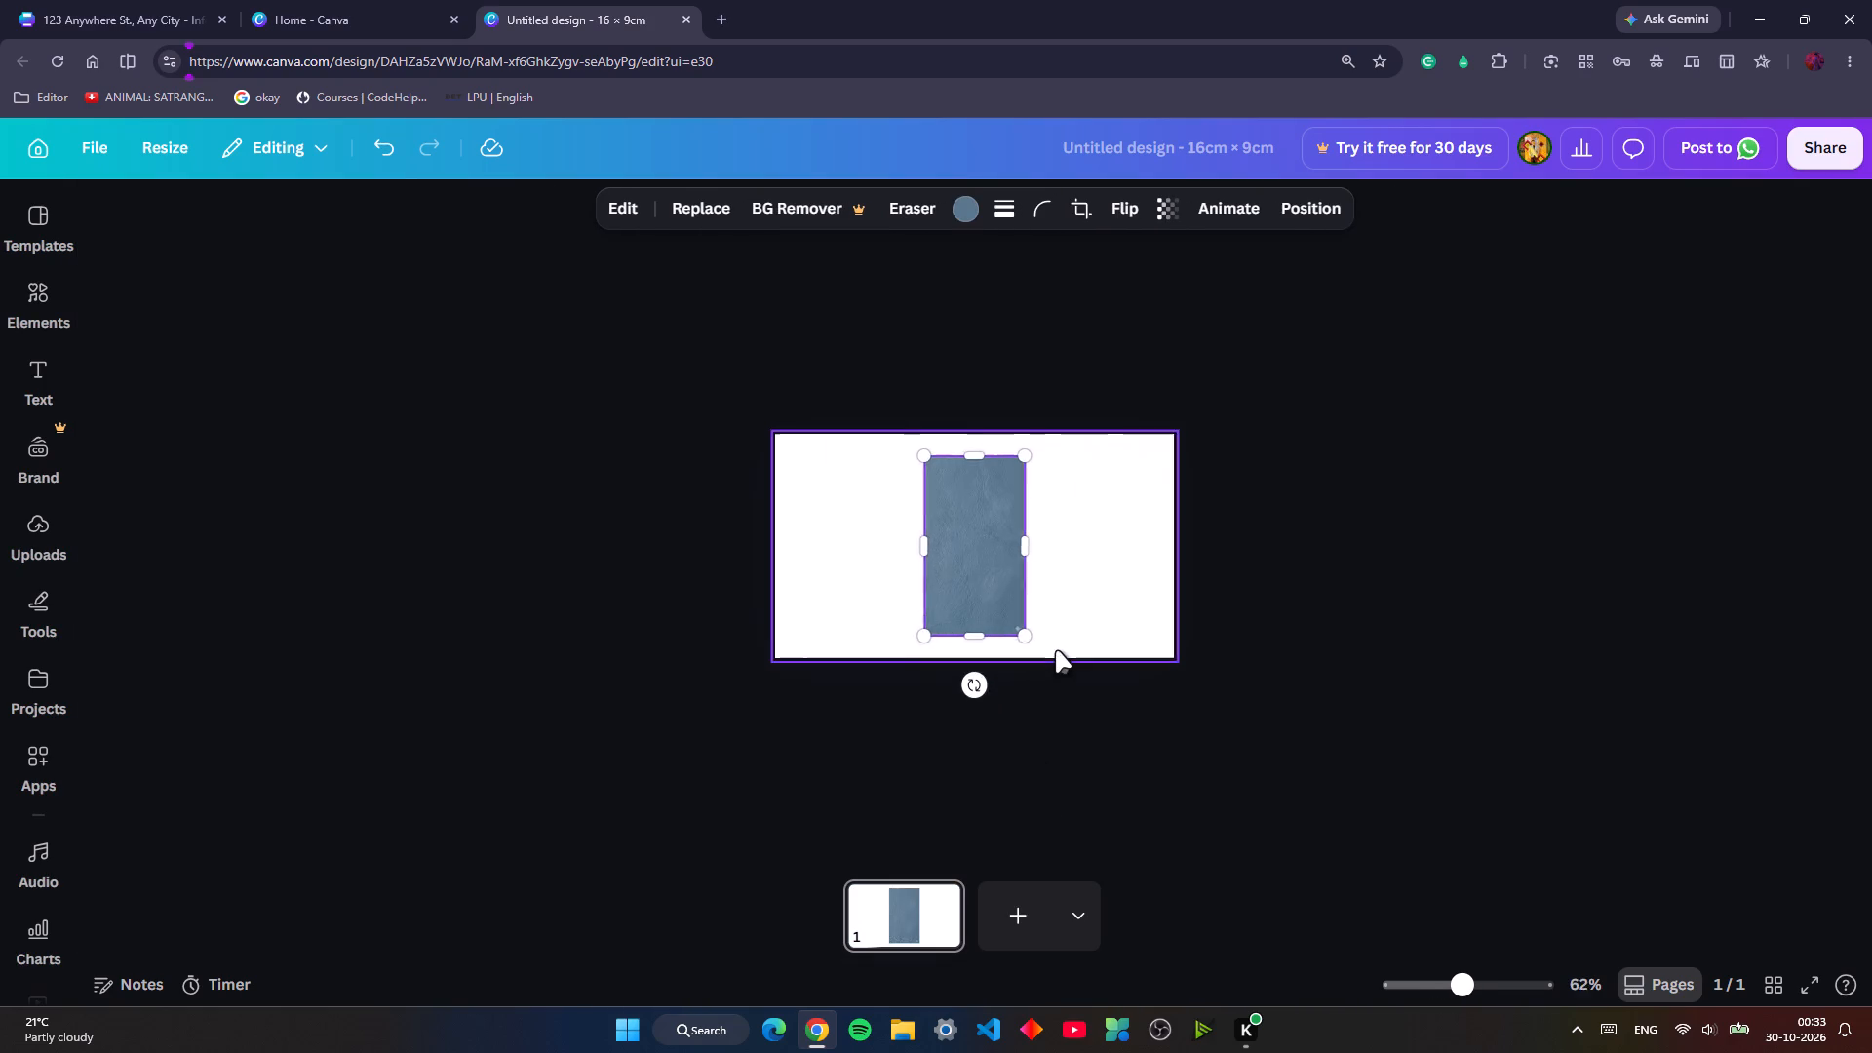
Move the detached leather image into the page's upper-left corner.
drag(983, 535, 804, 515)
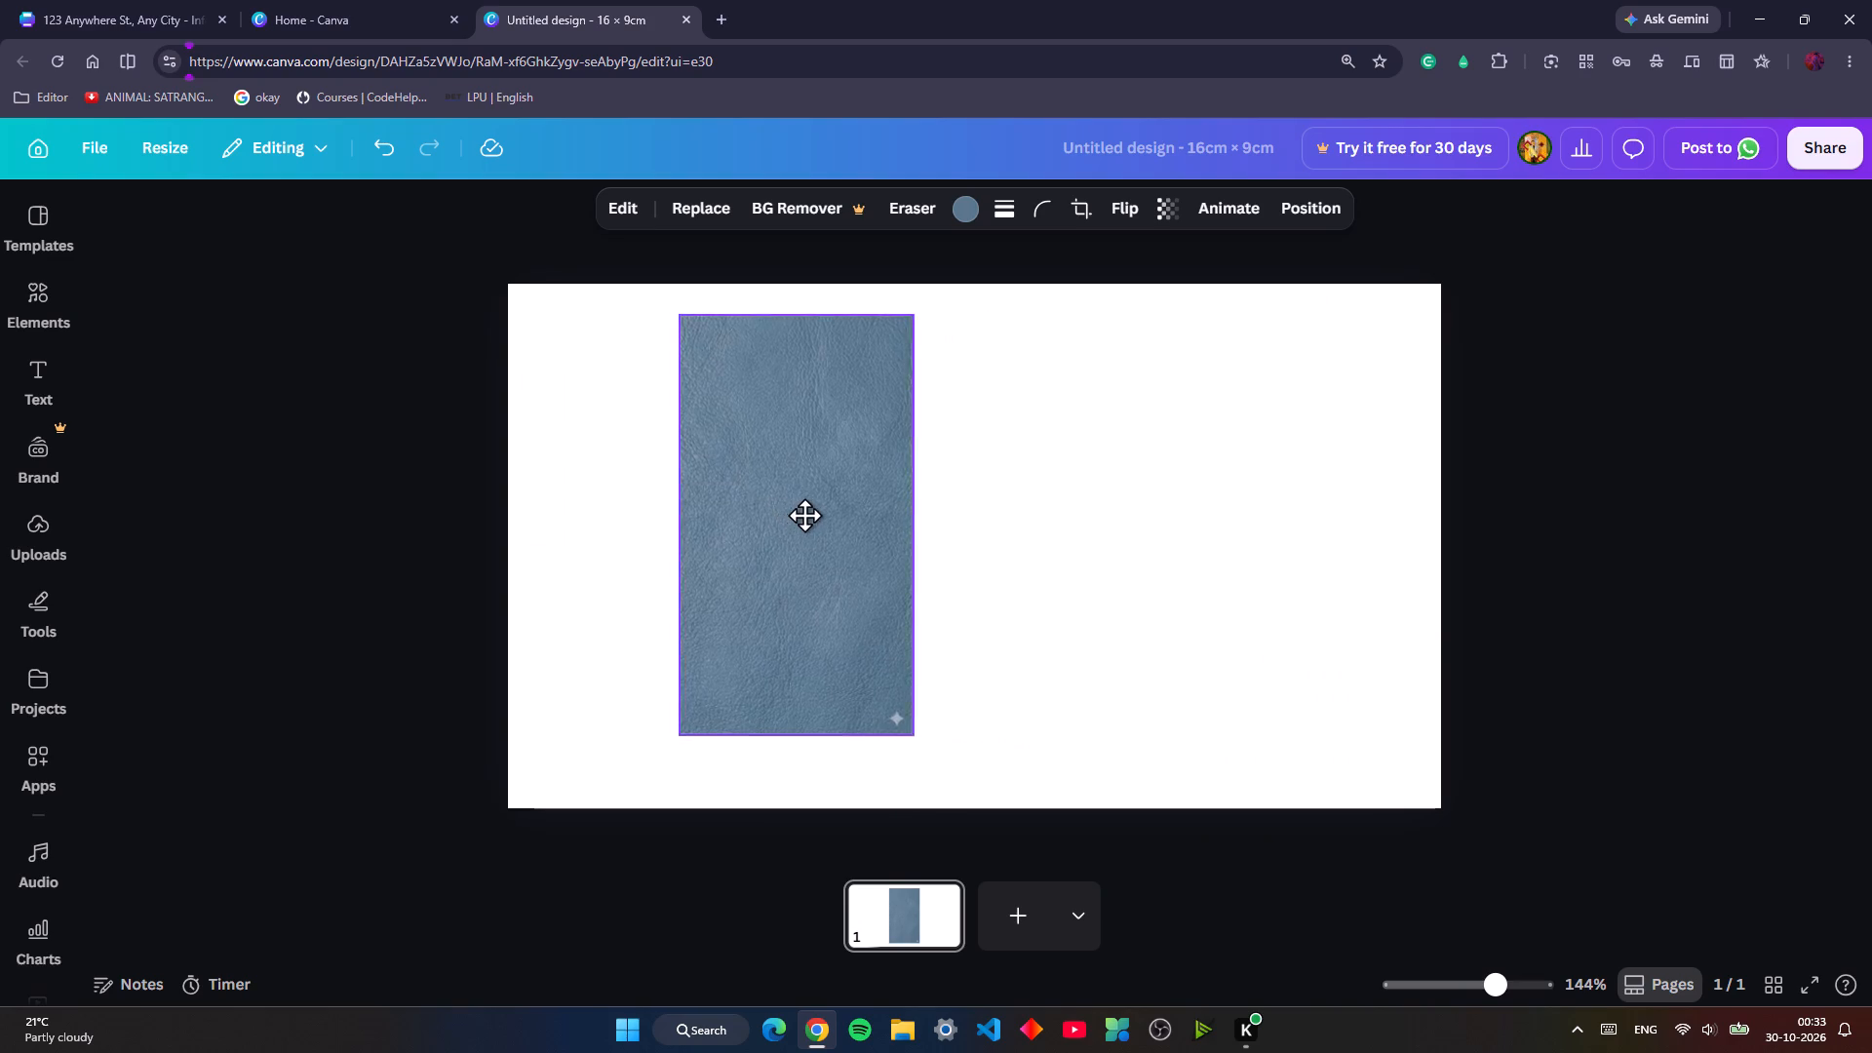
drag(804, 515, 637, 488)
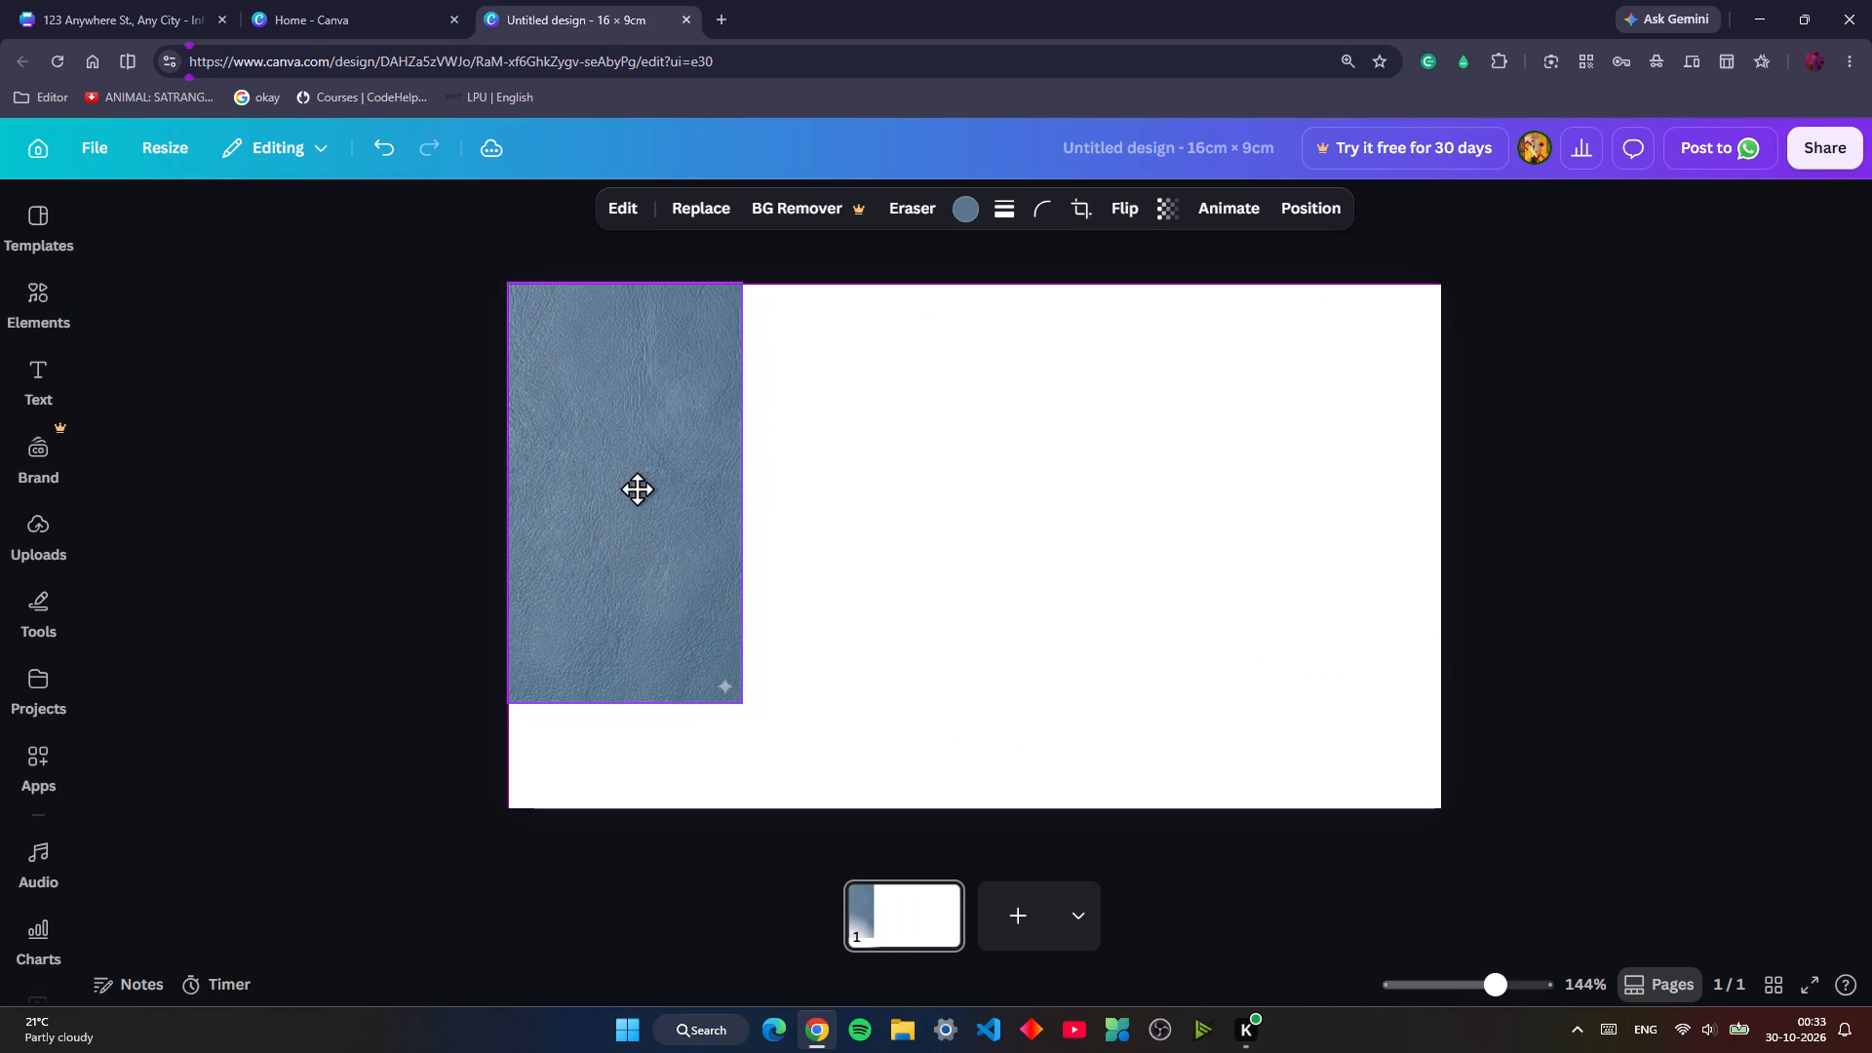
drag(637, 488, 637, 487)
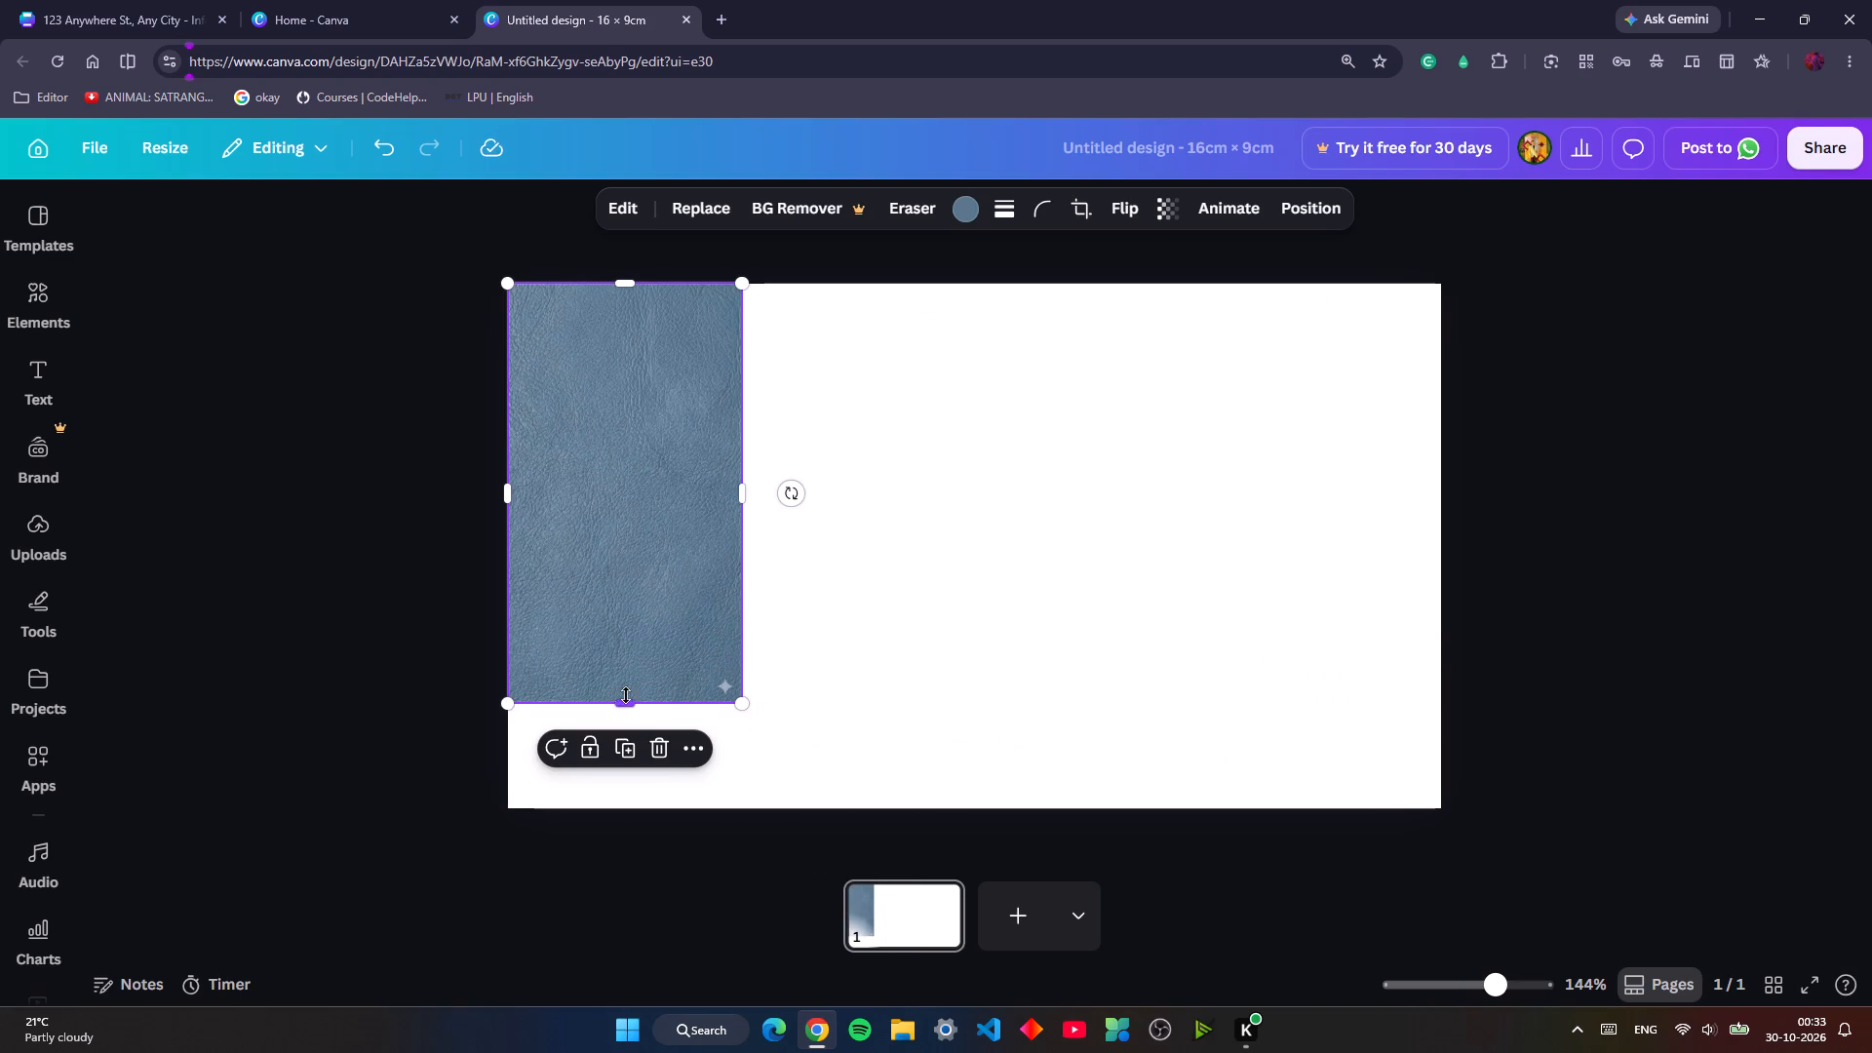
Crop the sparkle mark off the leather image's bottom edge, leaving it about 4 cm wide and 6.7 cm high.
drag(622, 704, 621, 674)
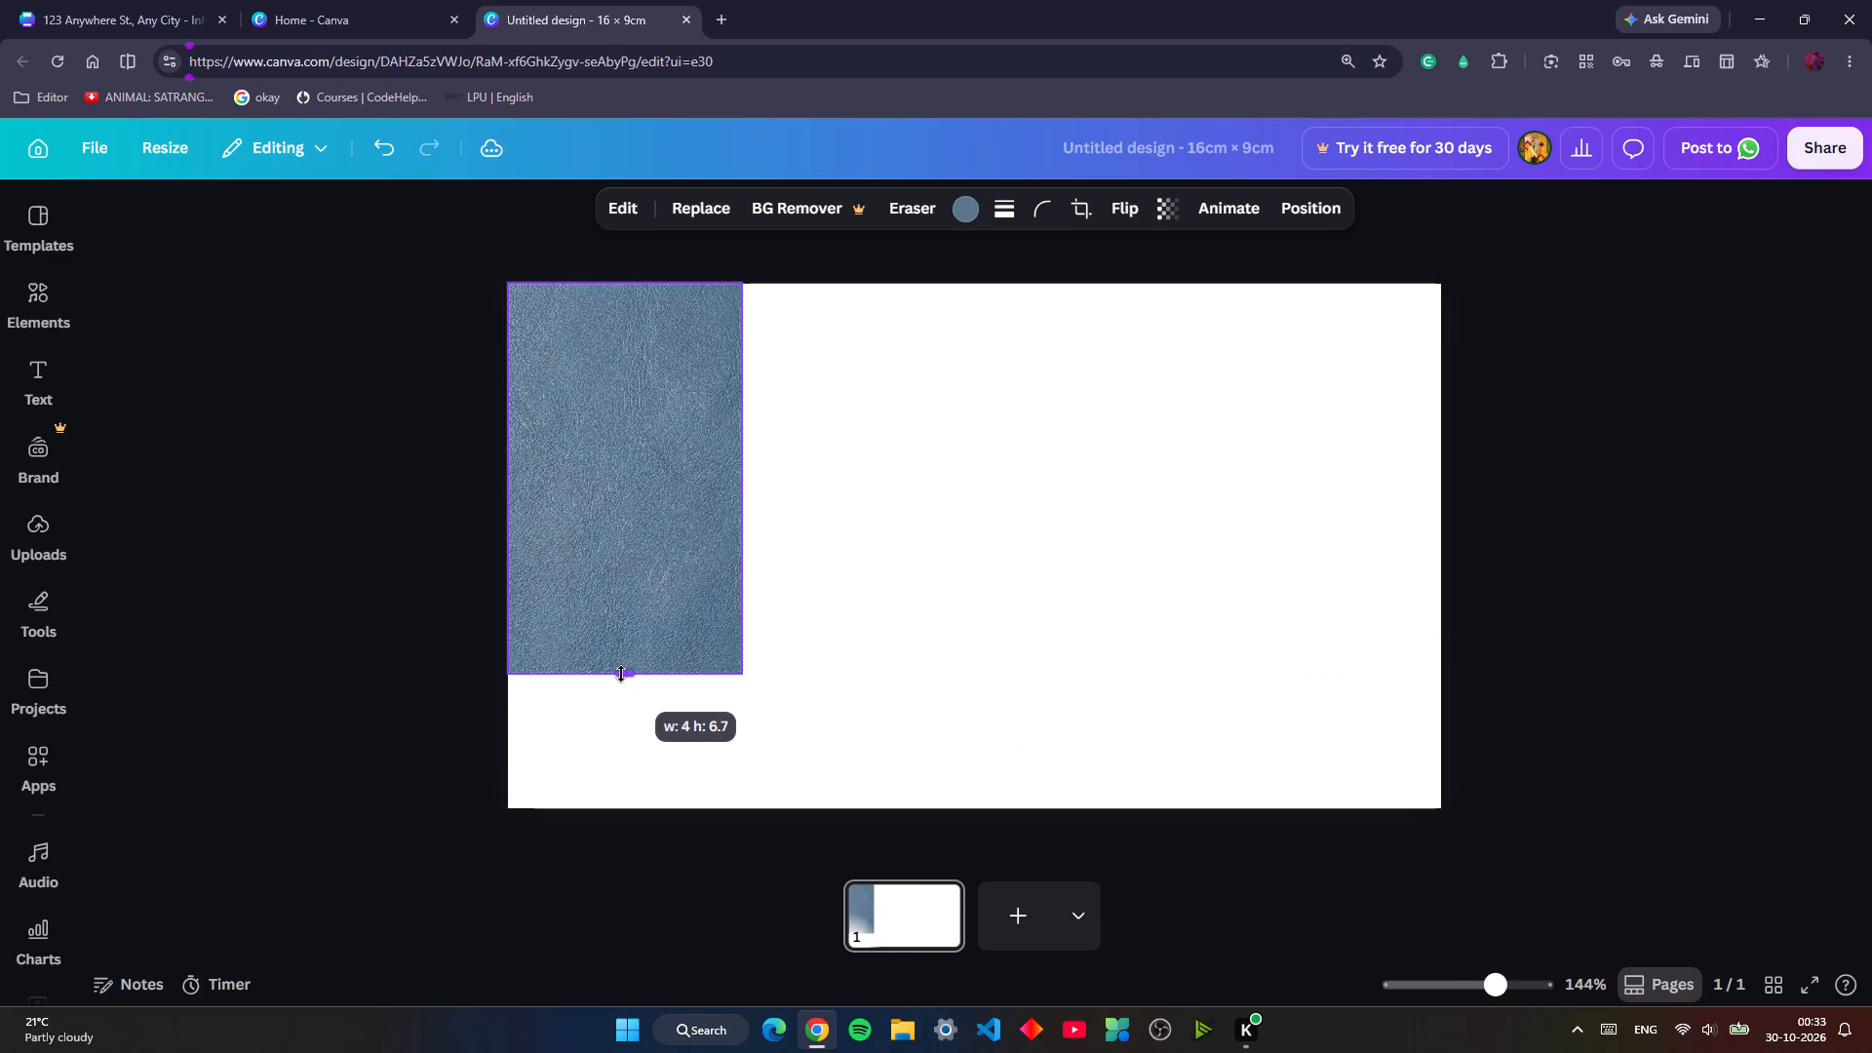
drag(621, 674, 620, 670)
click(955, 711)
Duplicate the leather tile twice, placing one copy in the page's upper-right corner and the other directly beside it.
click(699, 600)
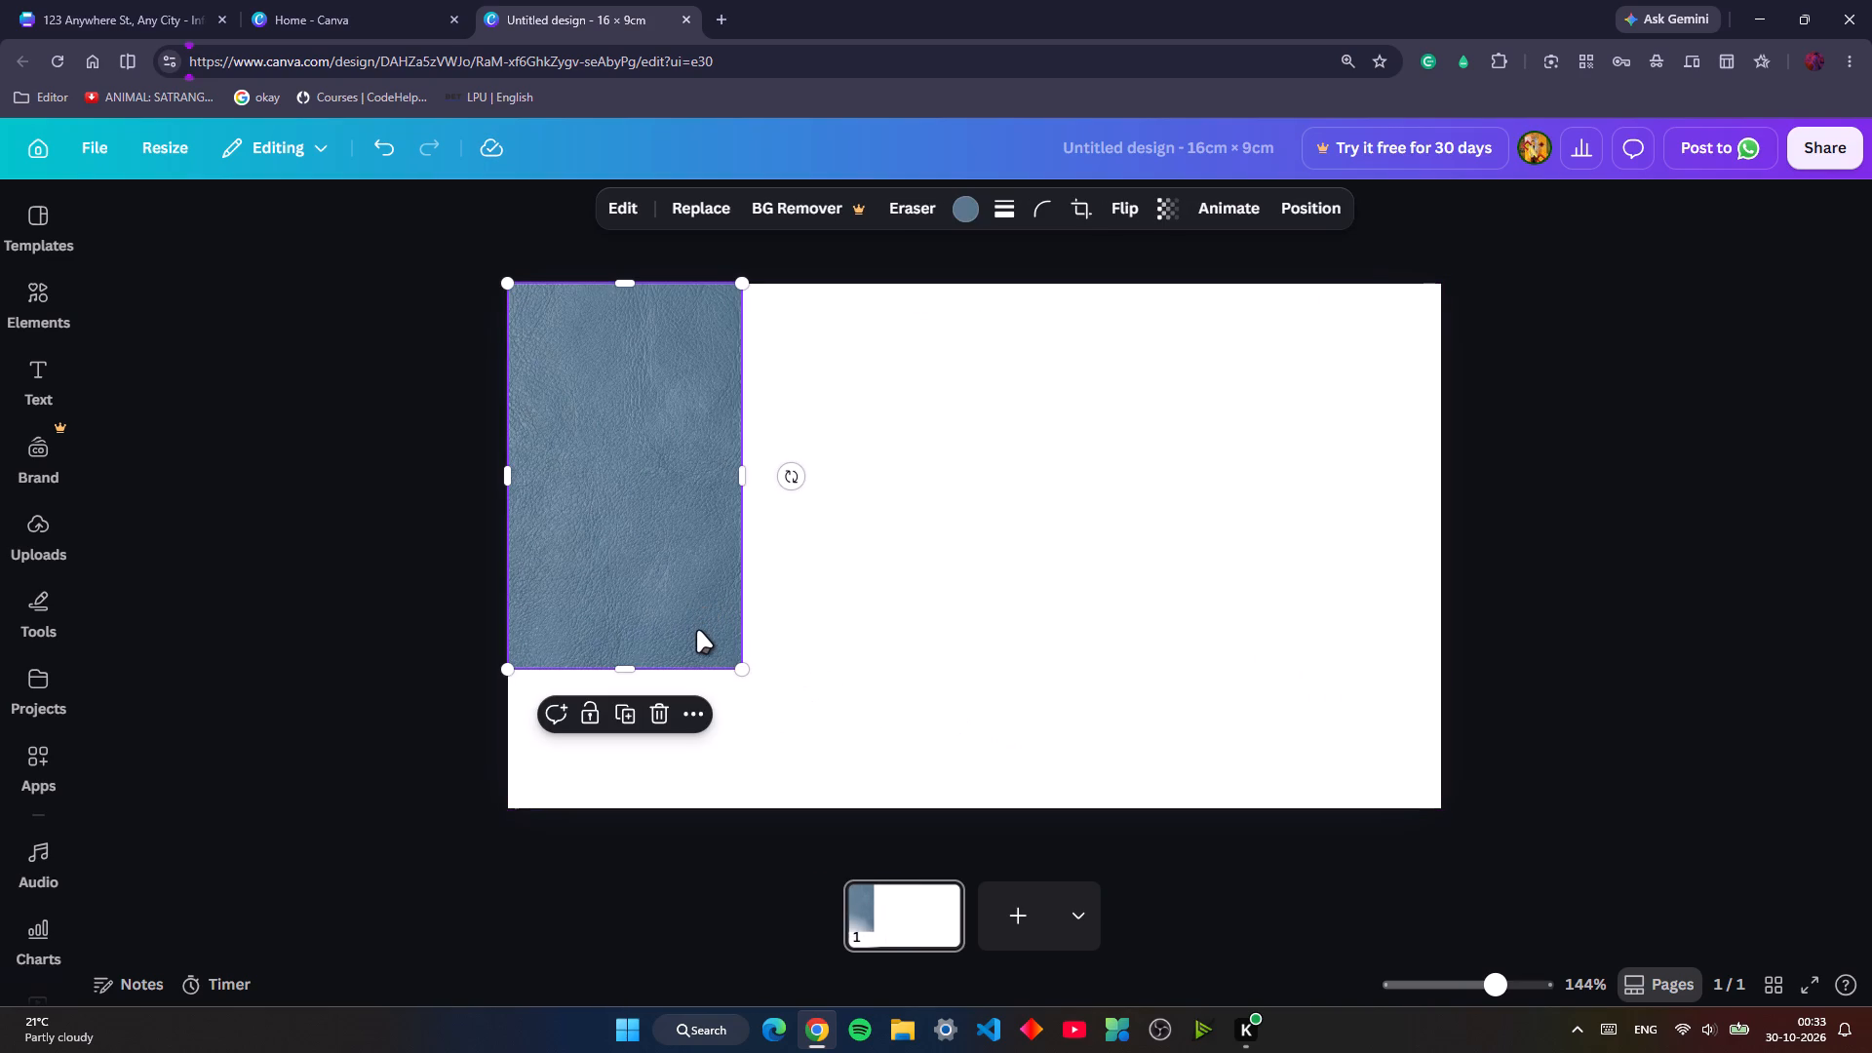
key(ctrl+c)
key(ctrl+v)
key(ctrl+v)
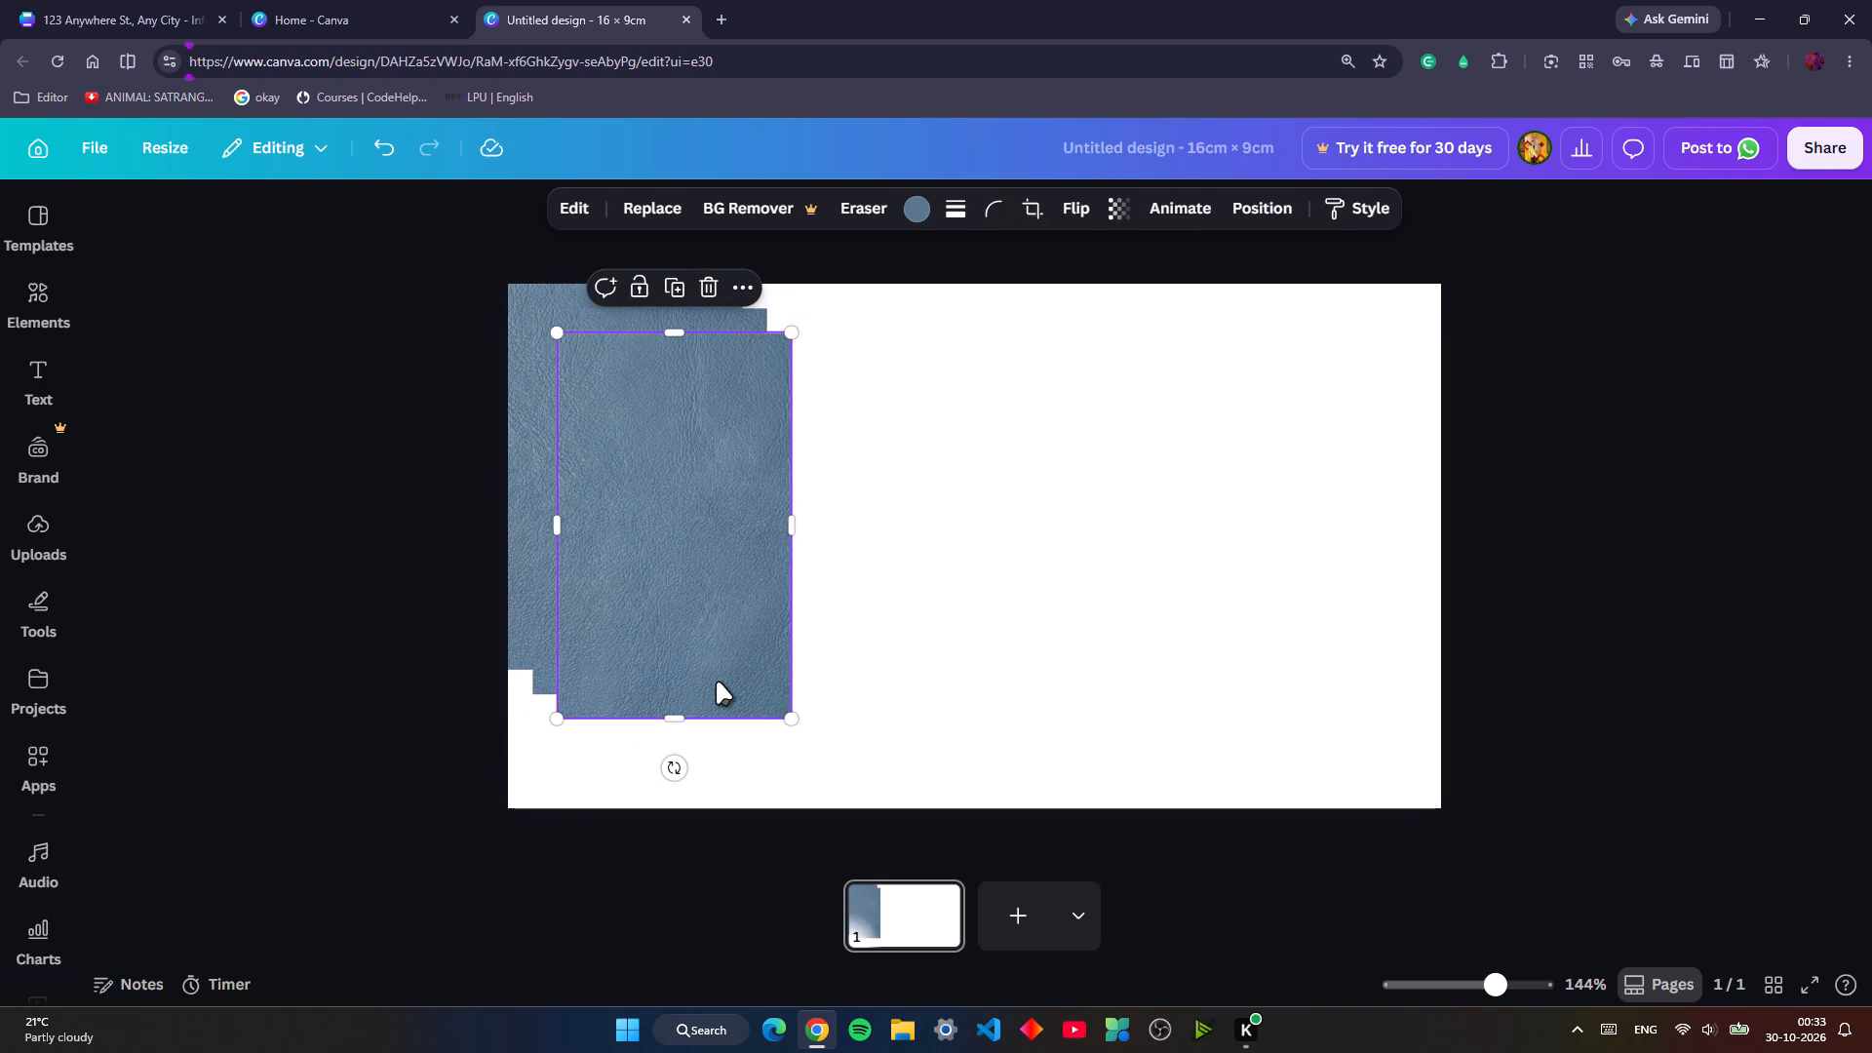
drag(697, 614, 1345, 568)
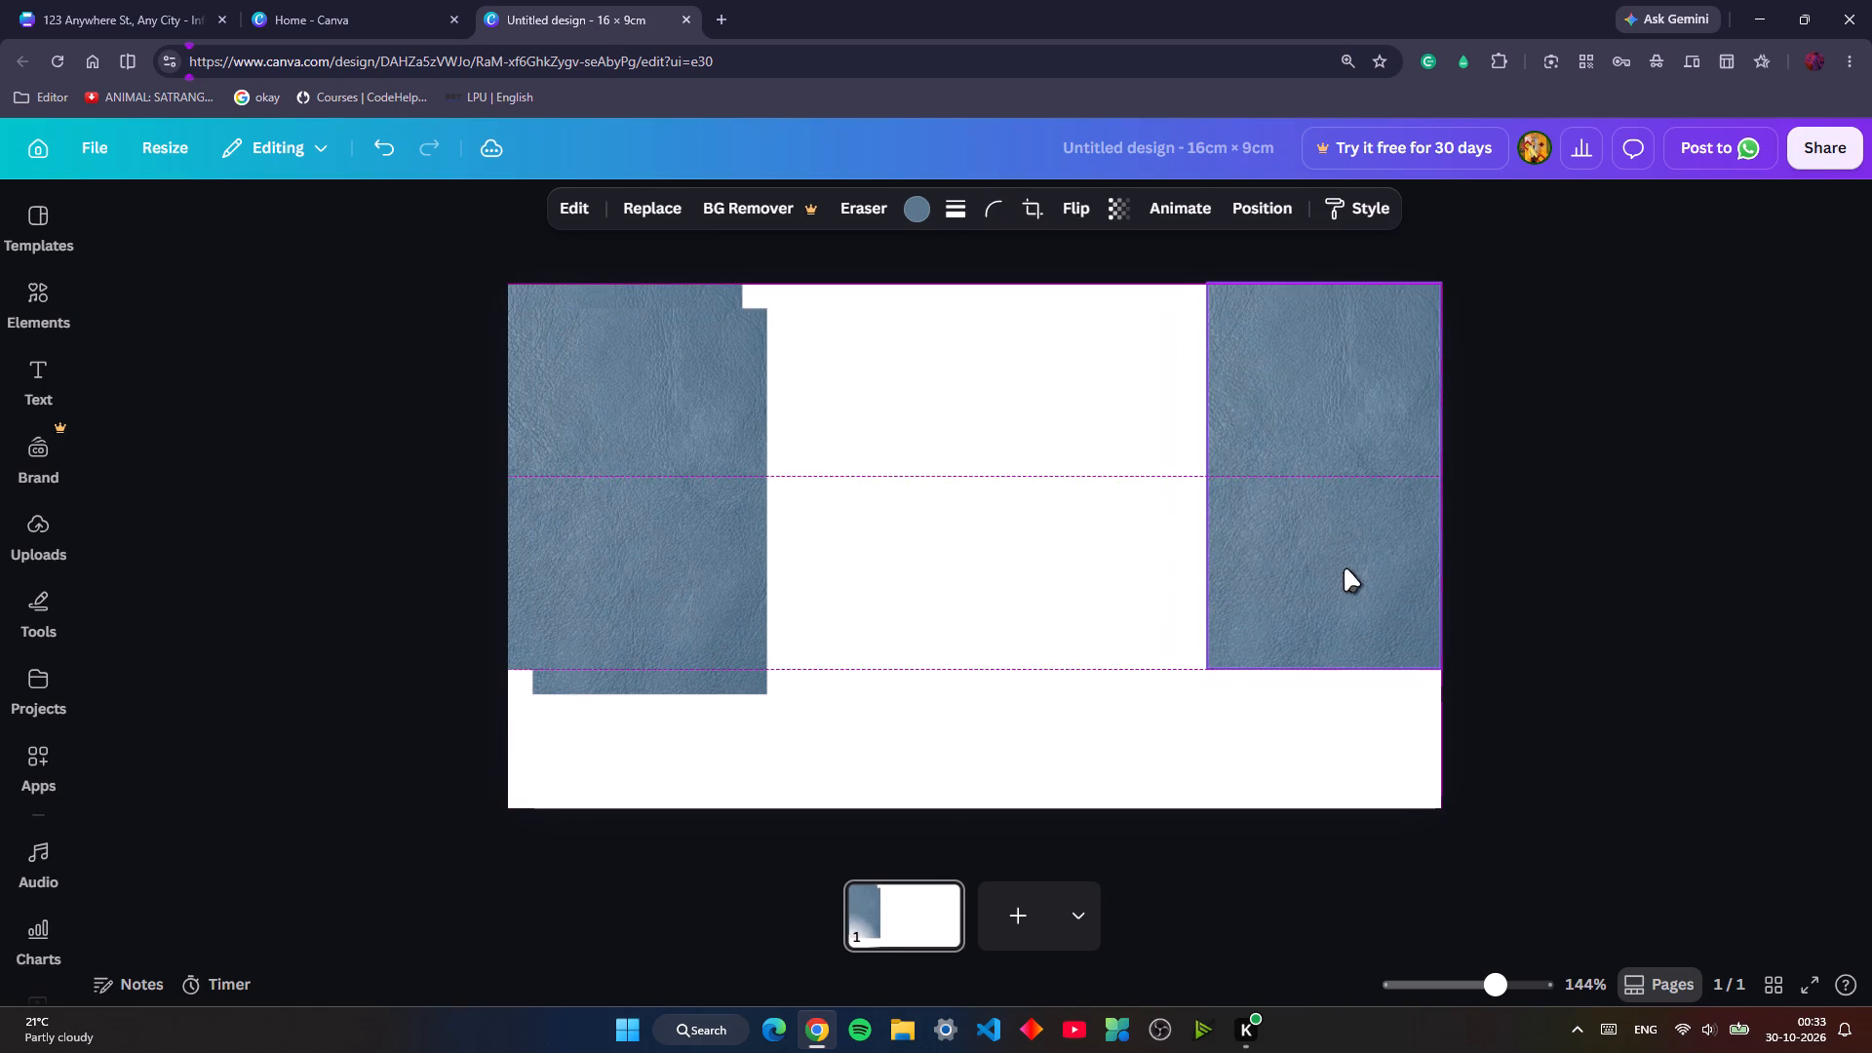
drag(649, 628, 1088, 604)
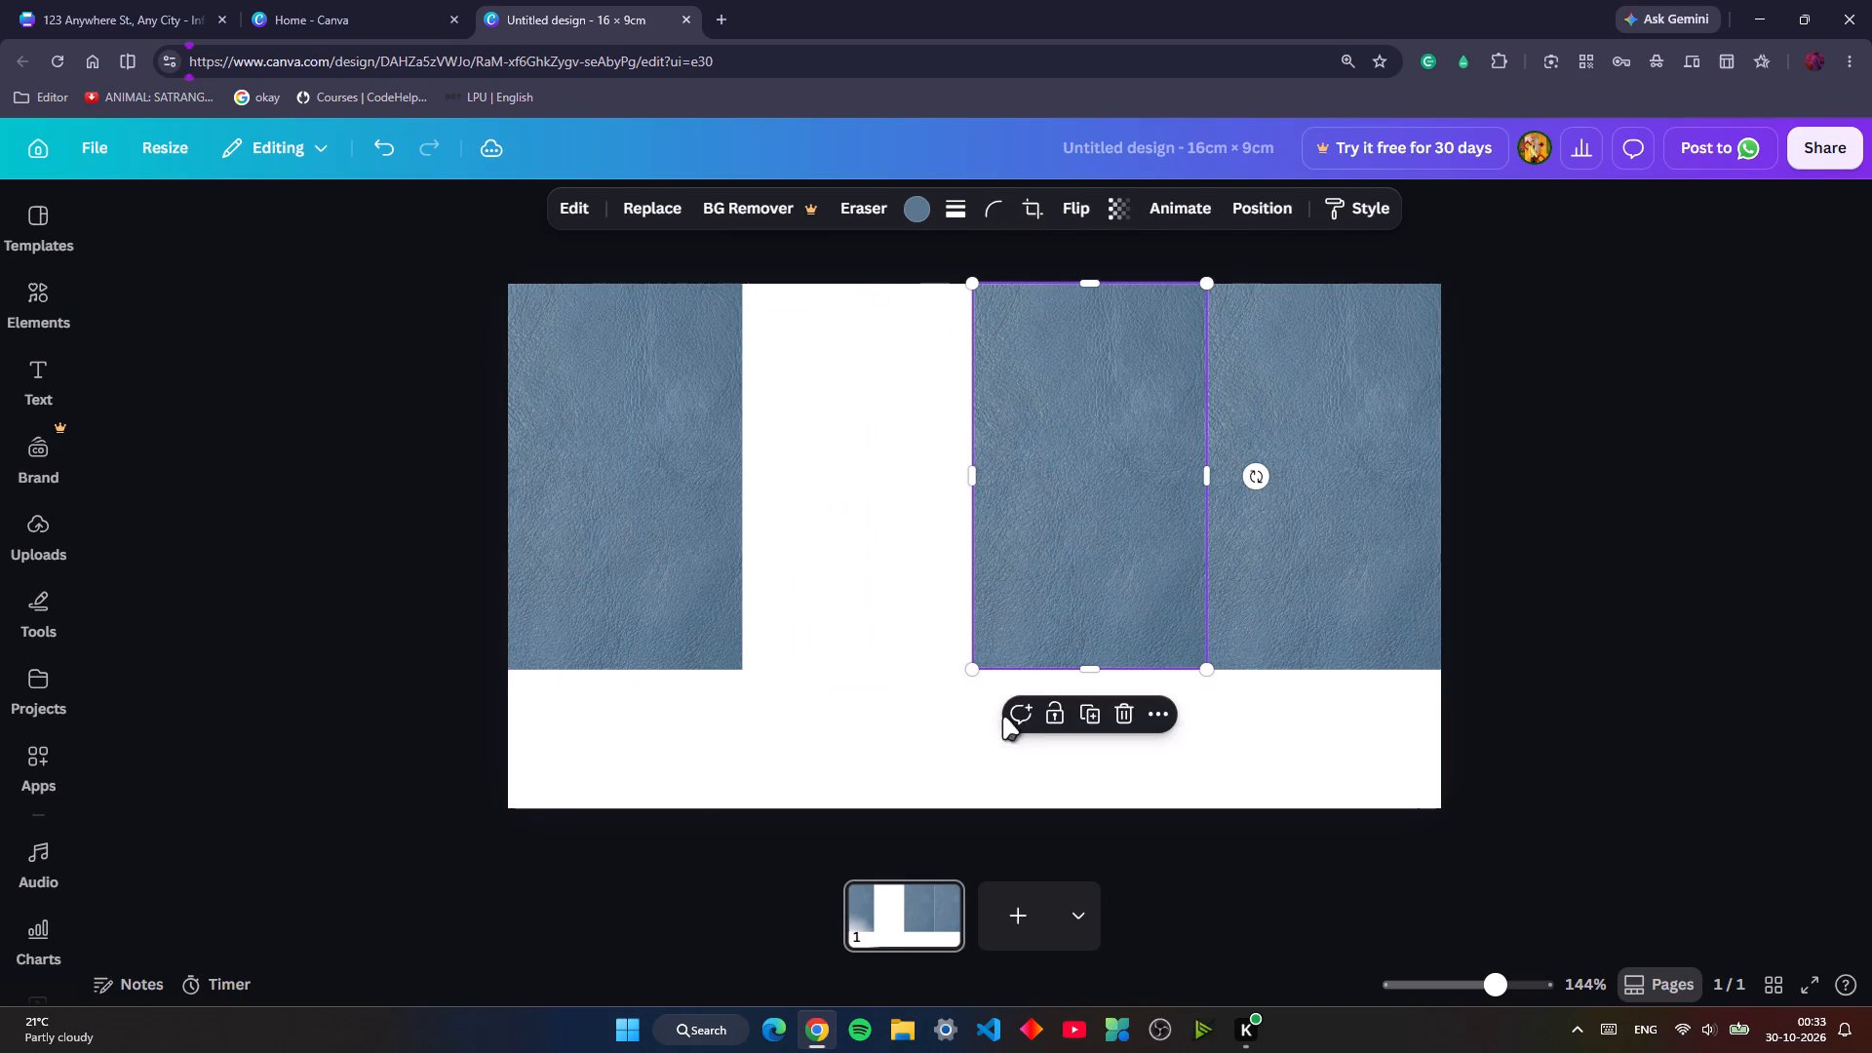
Rotate the tile beside the upper-right one about 180° and place it slightly overlapping that corner tile.
click(938, 782)
click(1092, 641)
drag(1092, 626, 1115, 620)
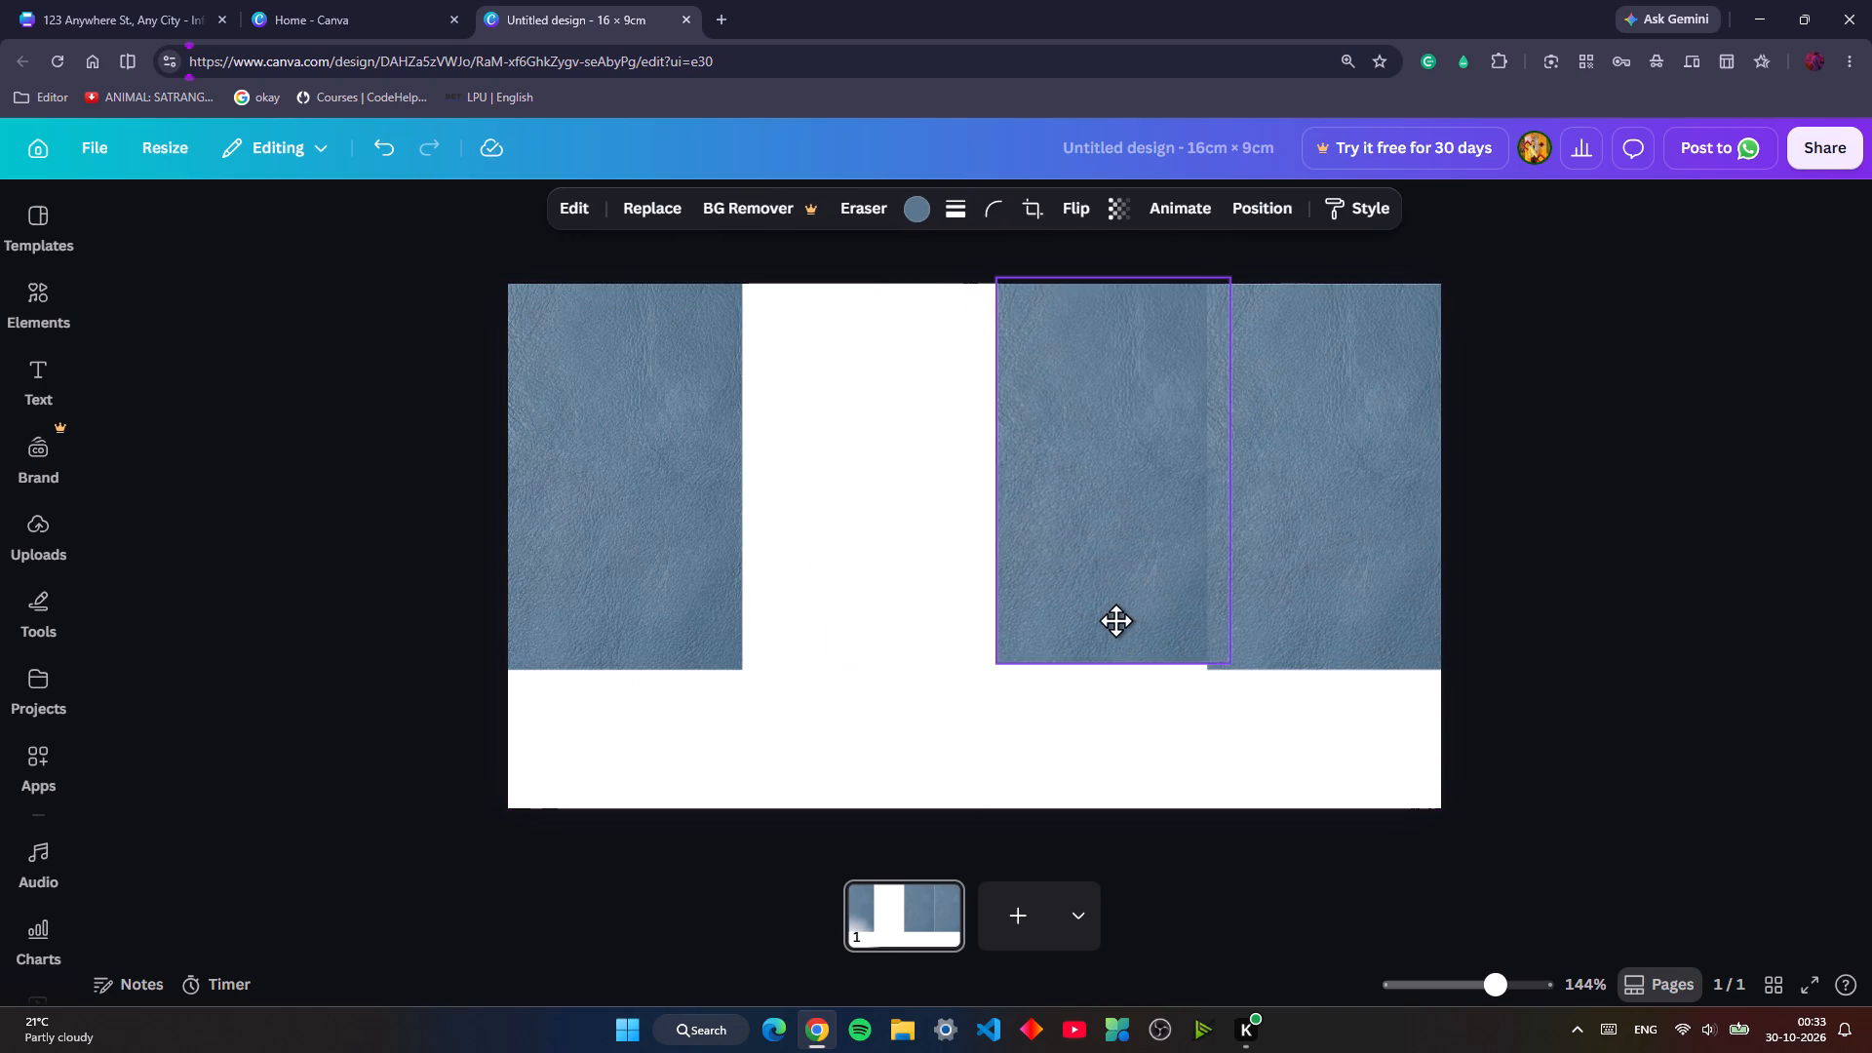
drag(1115, 620, 1031, 635)
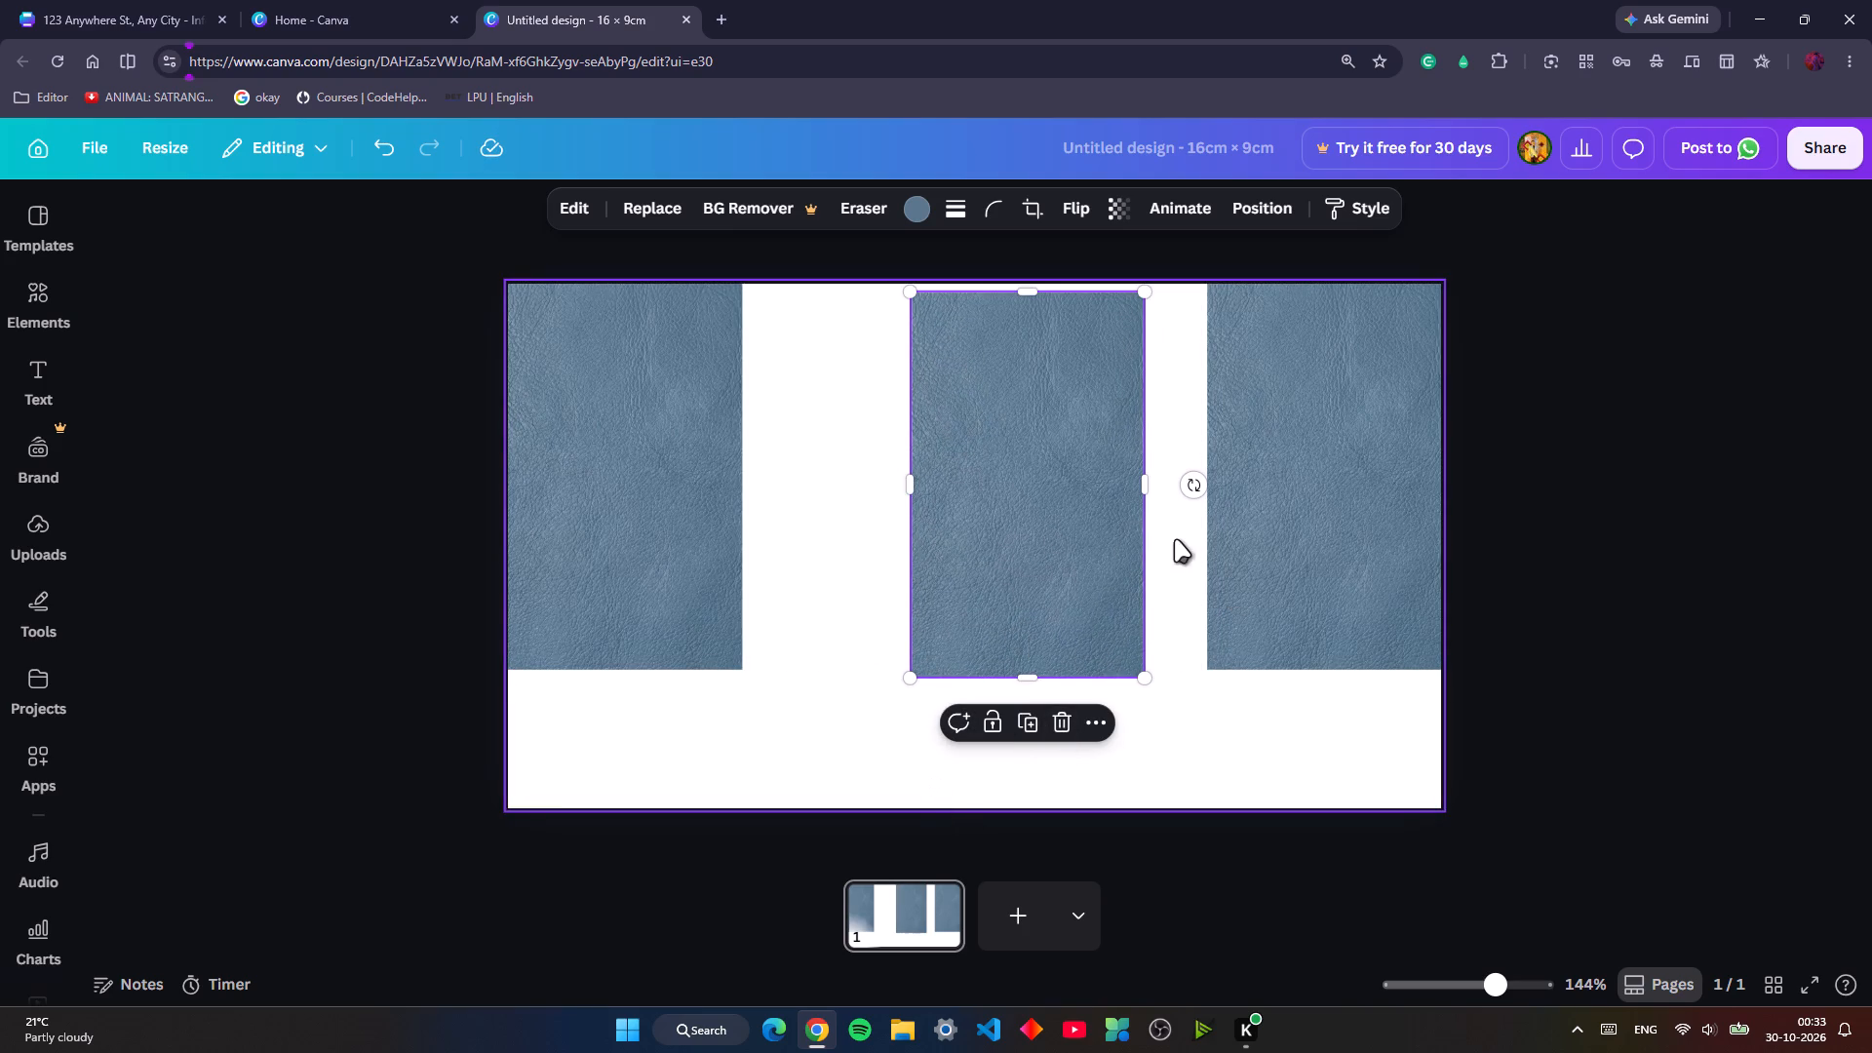
drag(1189, 487, 952, 517)
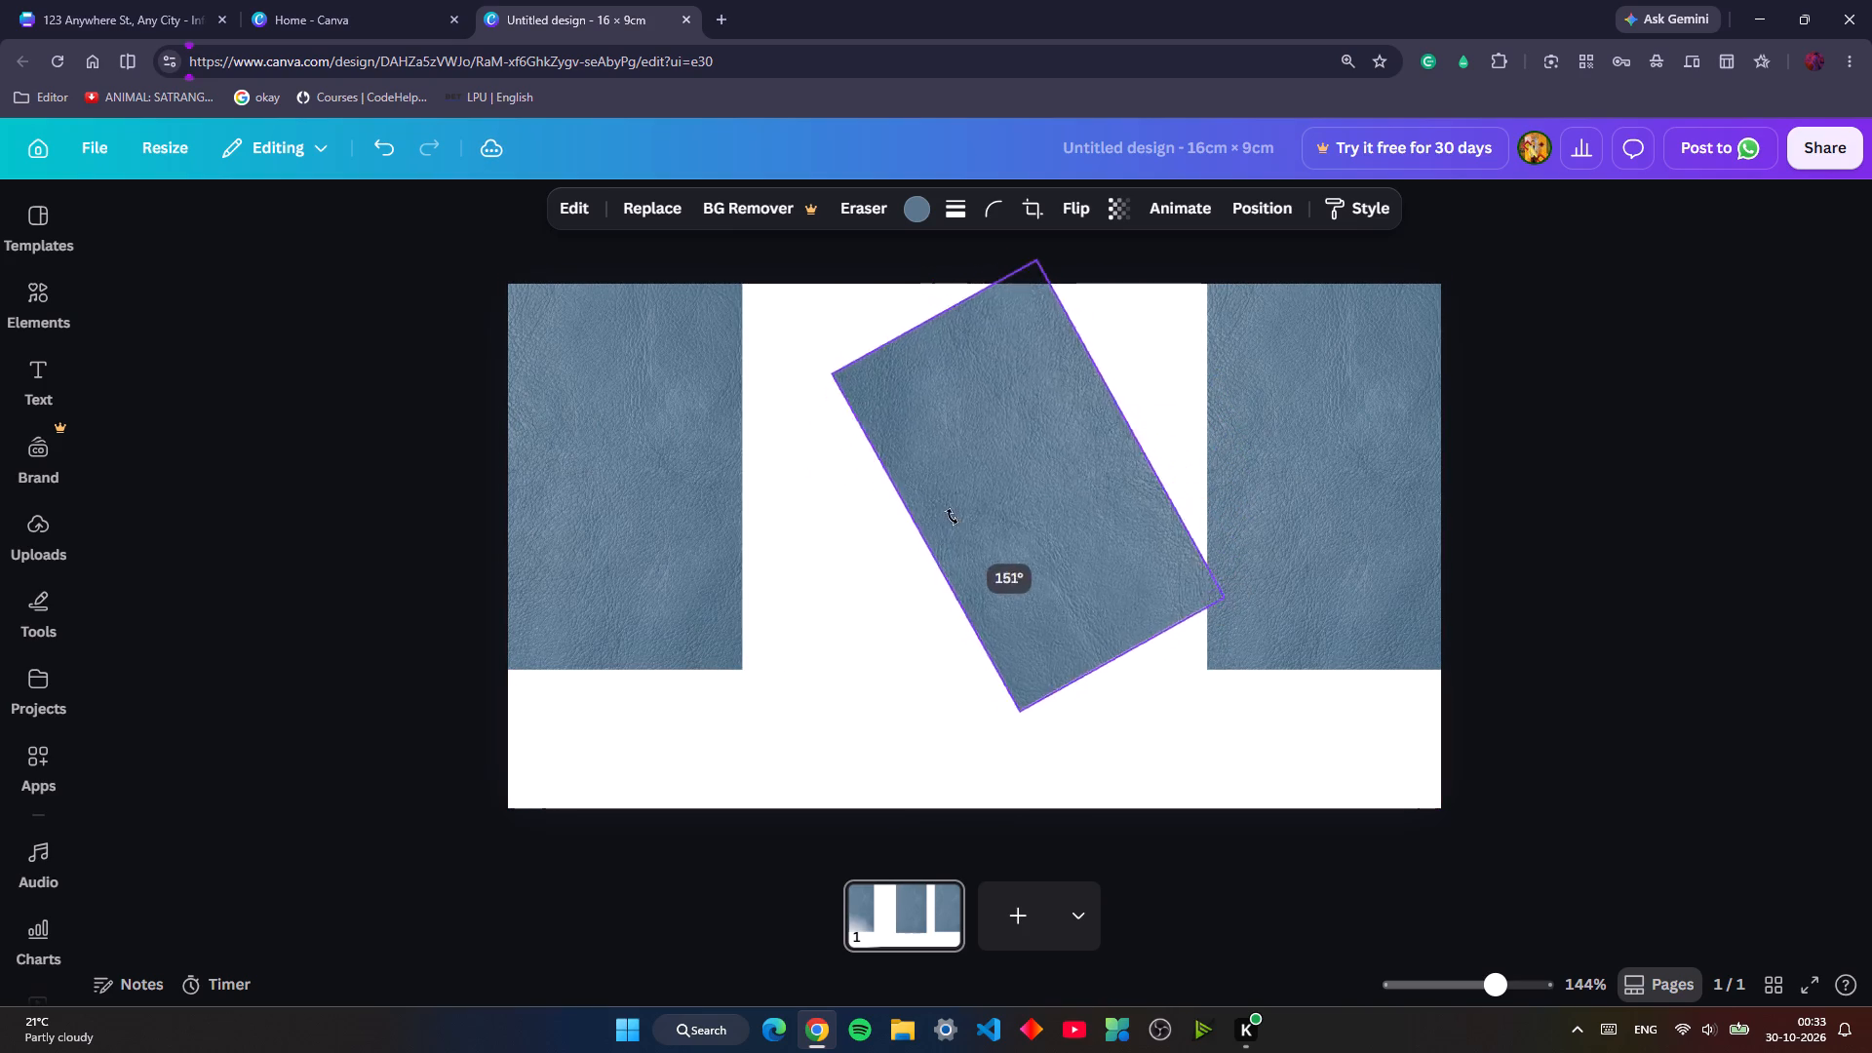
drag(952, 517, 972, 482)
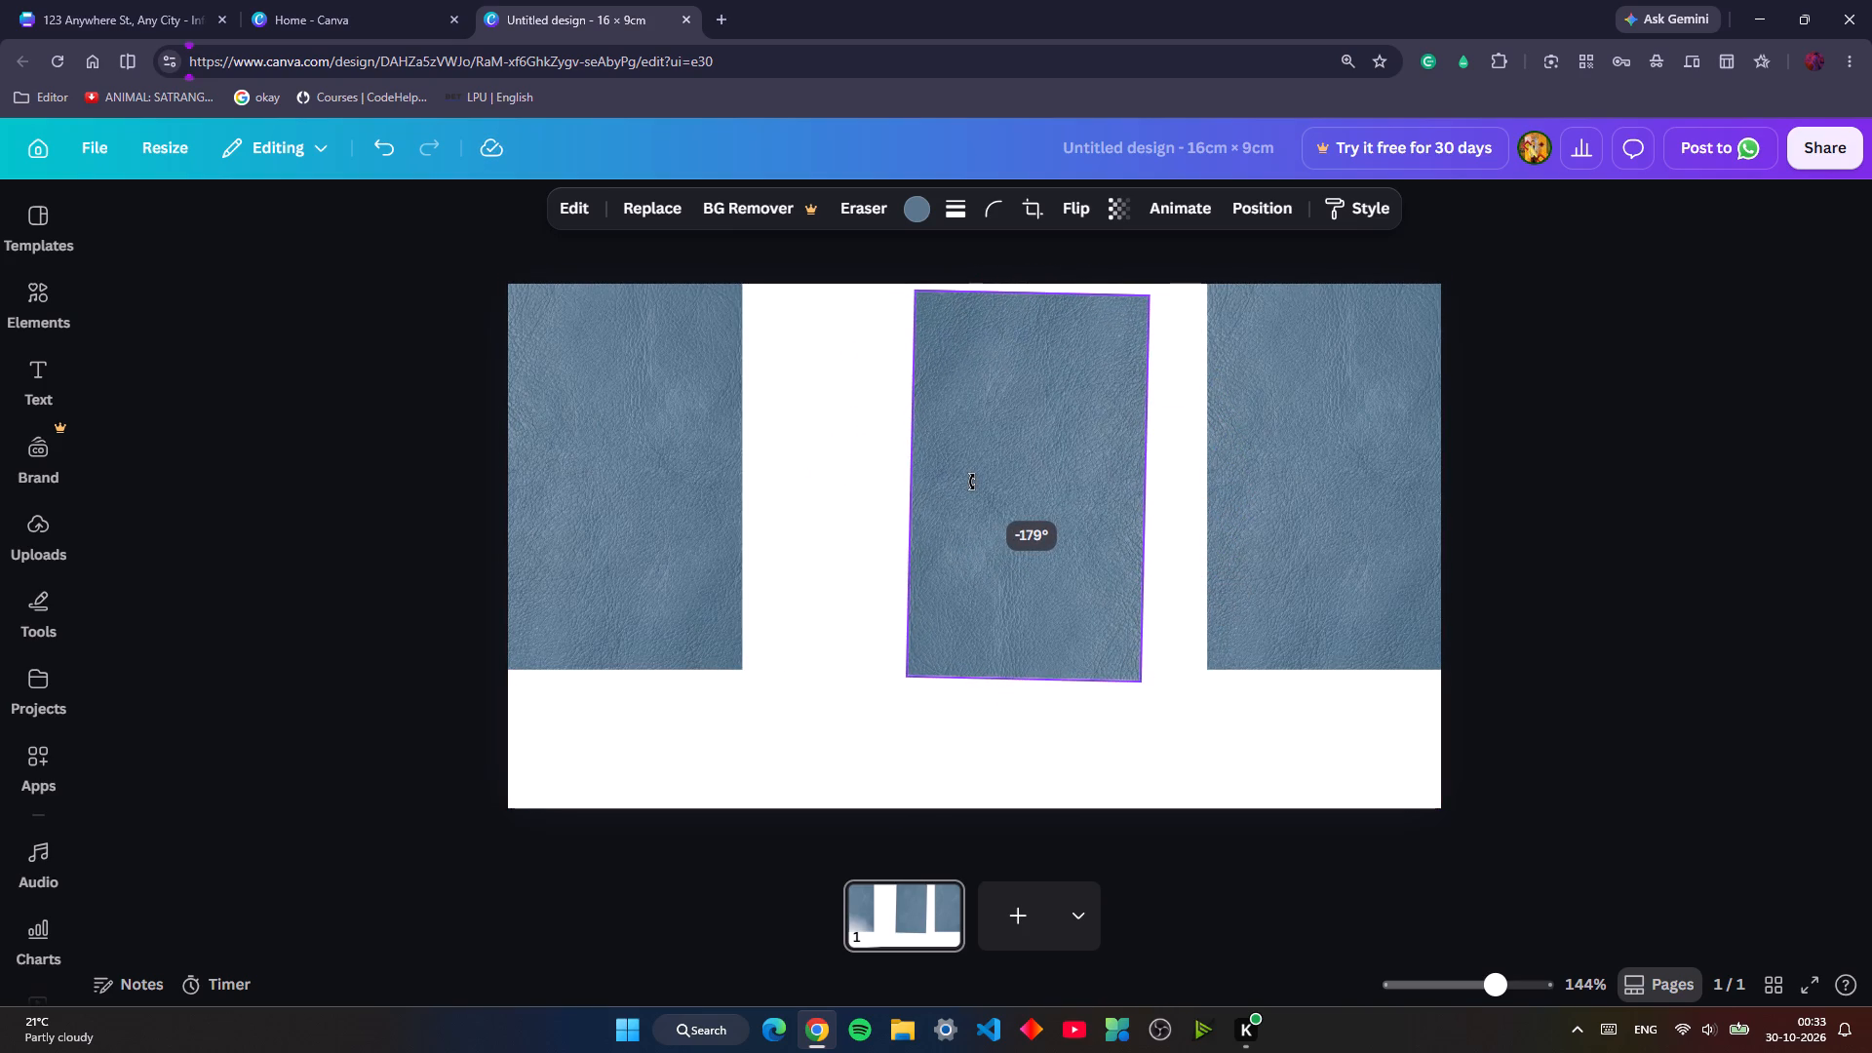
drag(972, 482, 970, 484)
drag(1020, 526, 1026, 525)
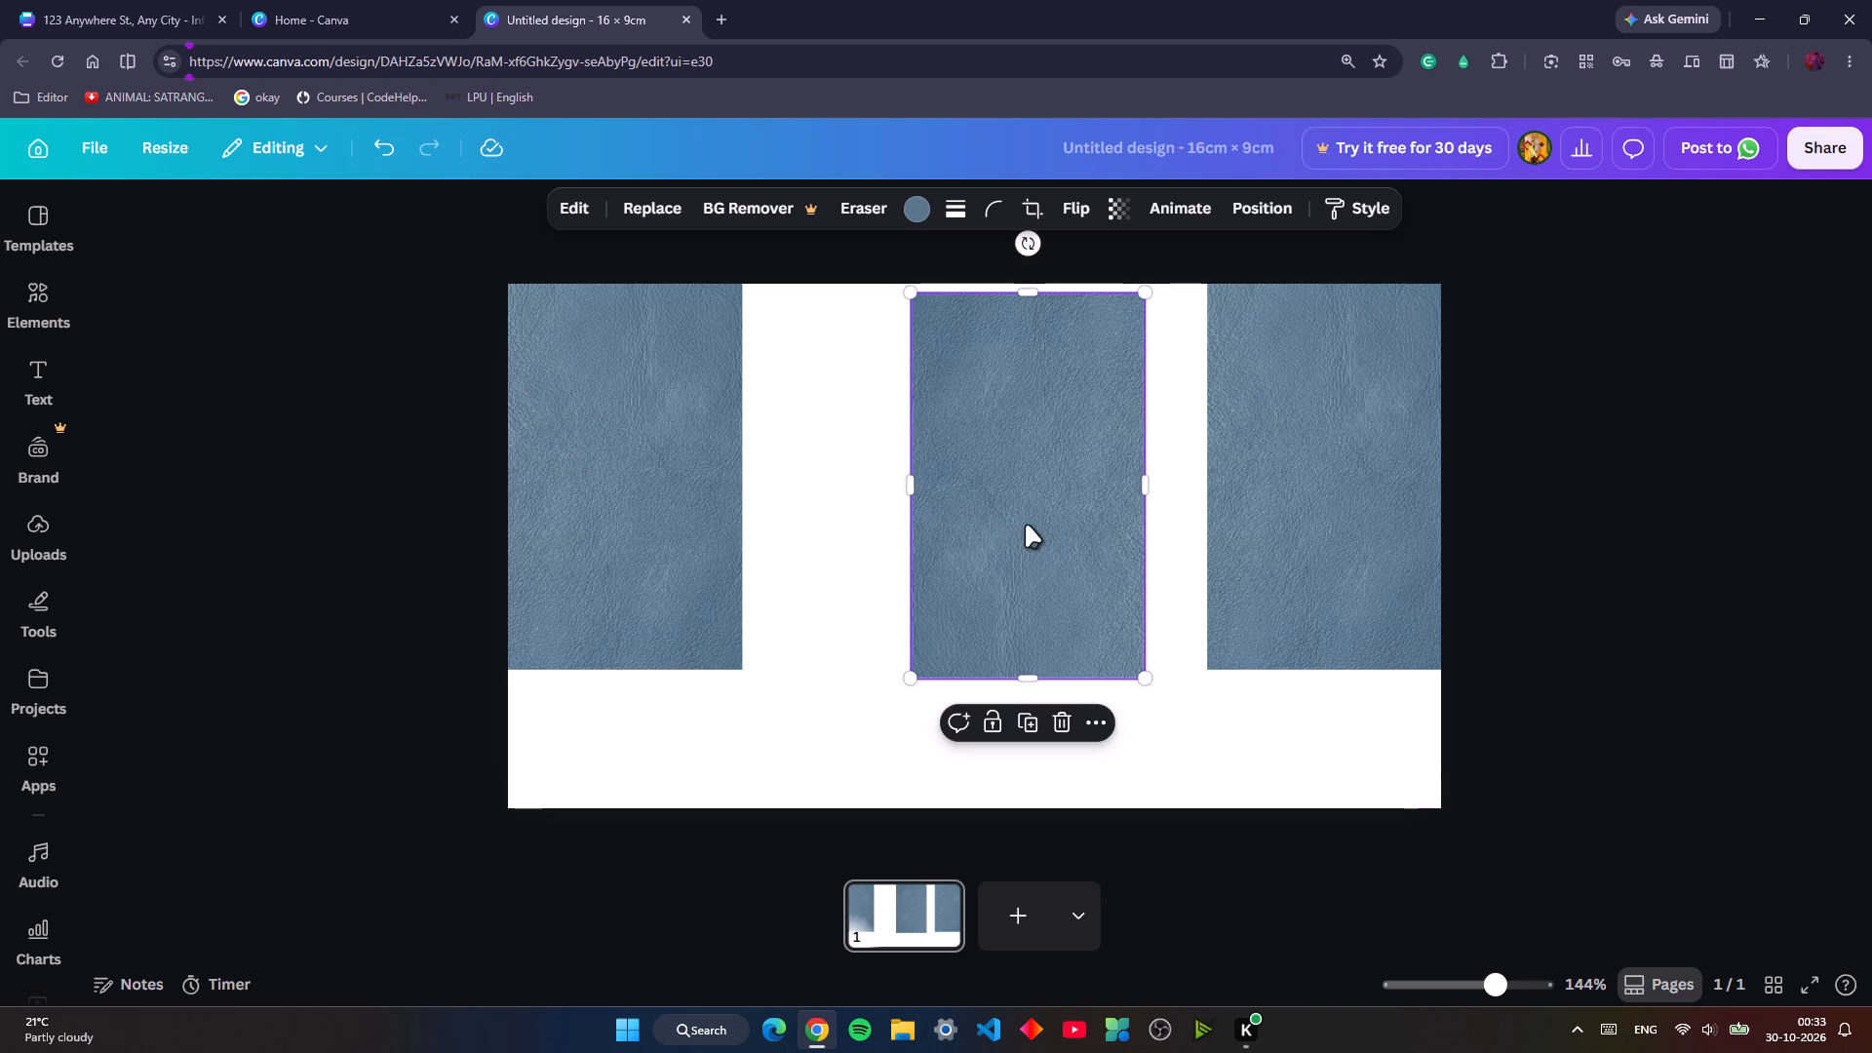
drag(1026, 525, 1082, 515)
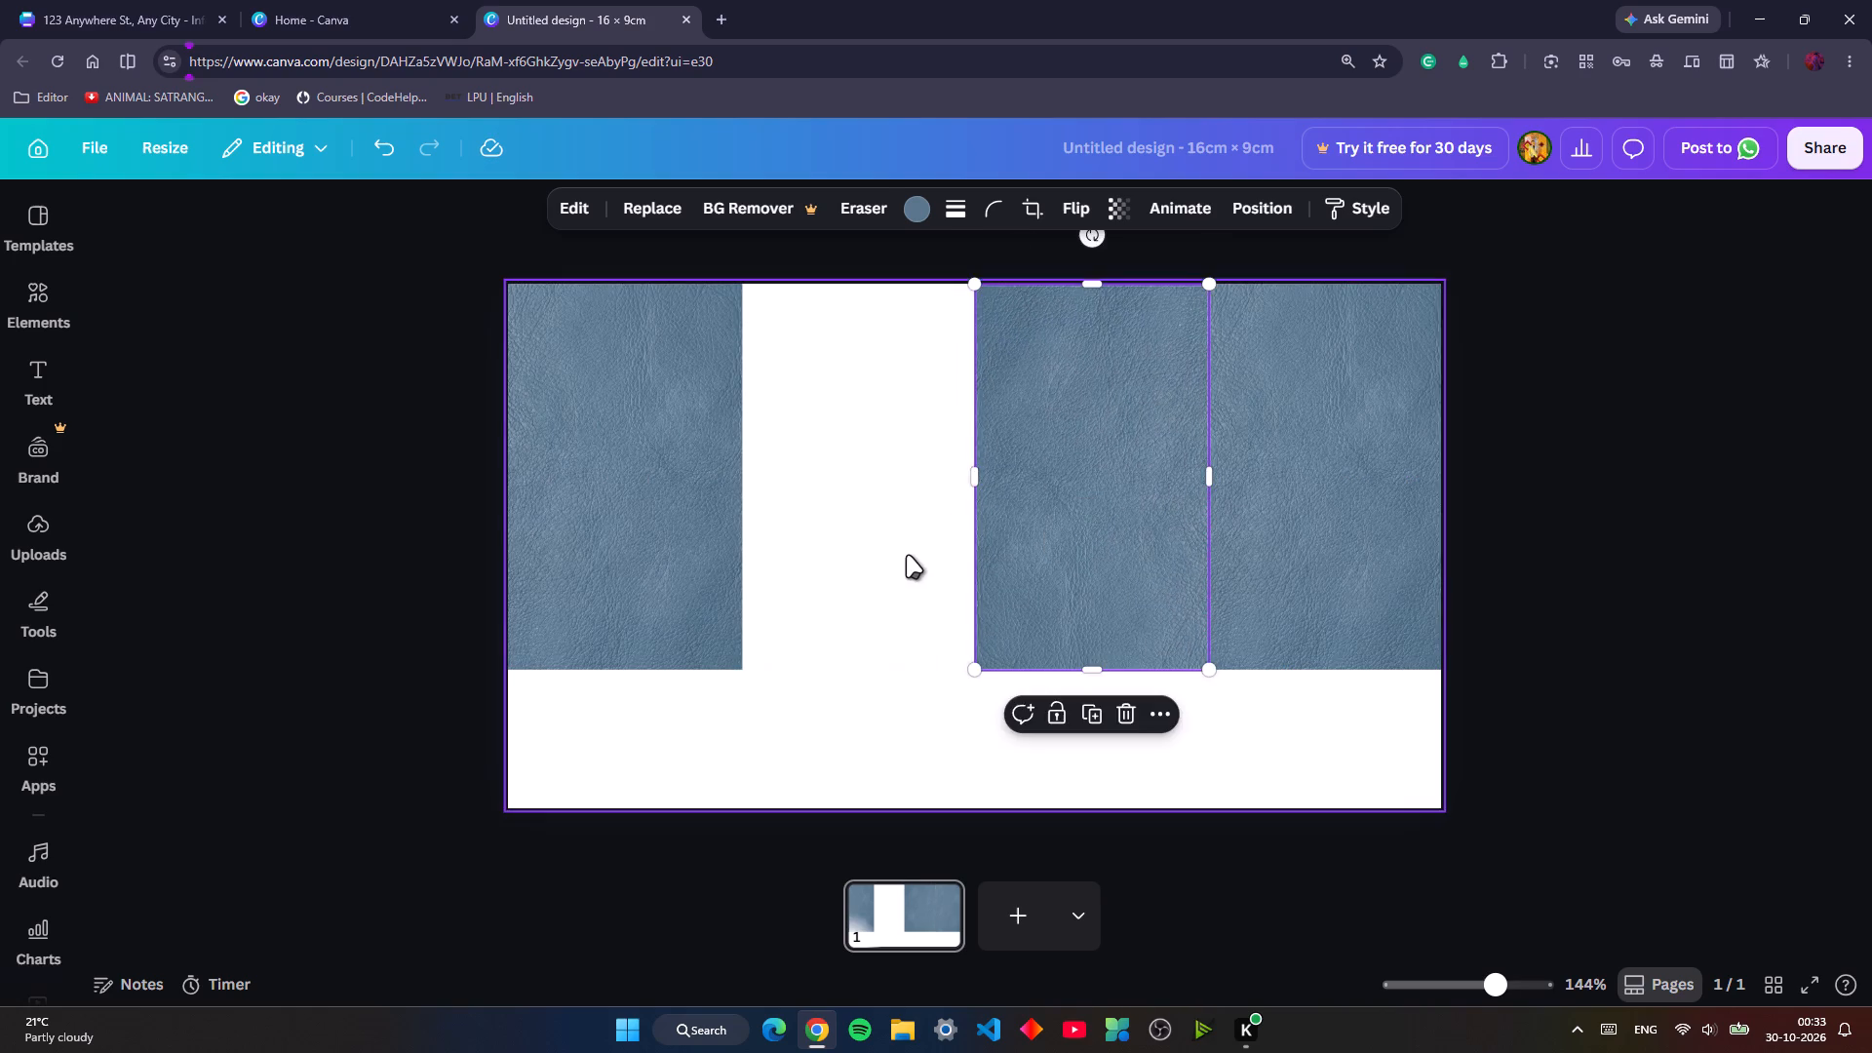
click(907, 555)
drag(1099, 528, 1129, 526)
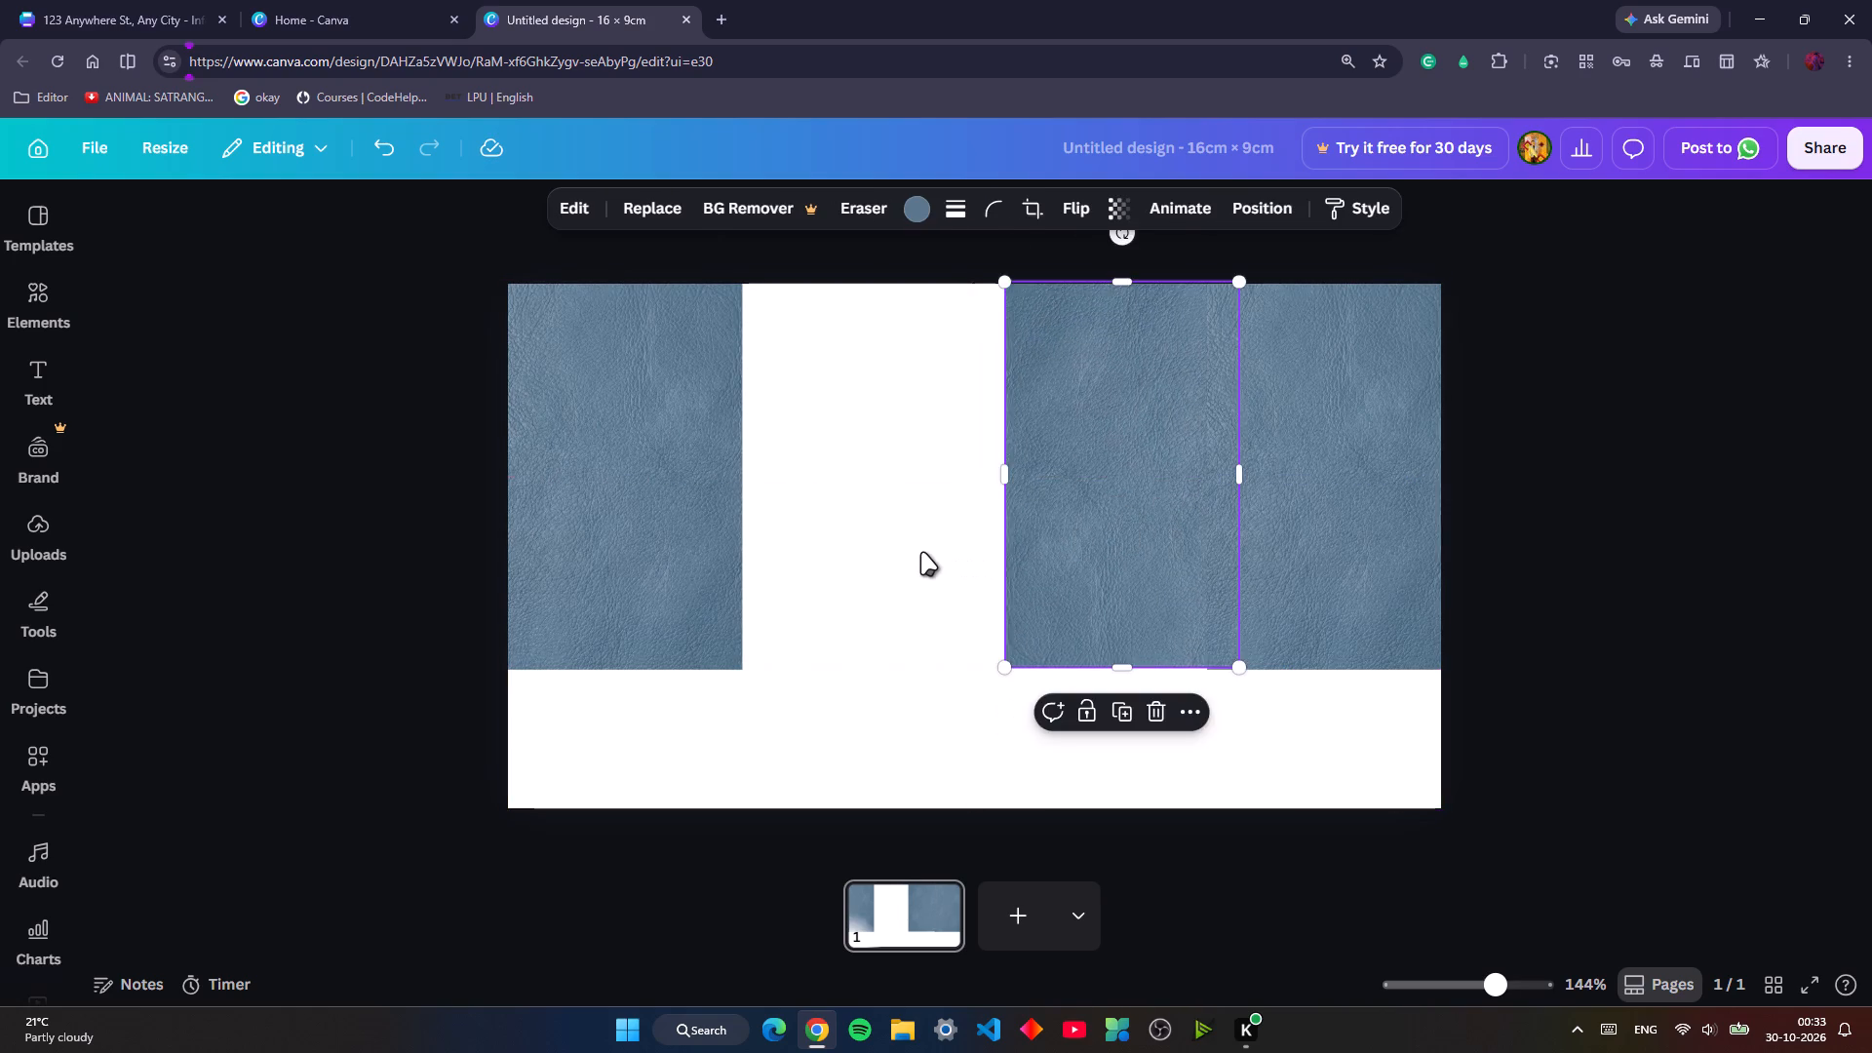
click(918, 552)
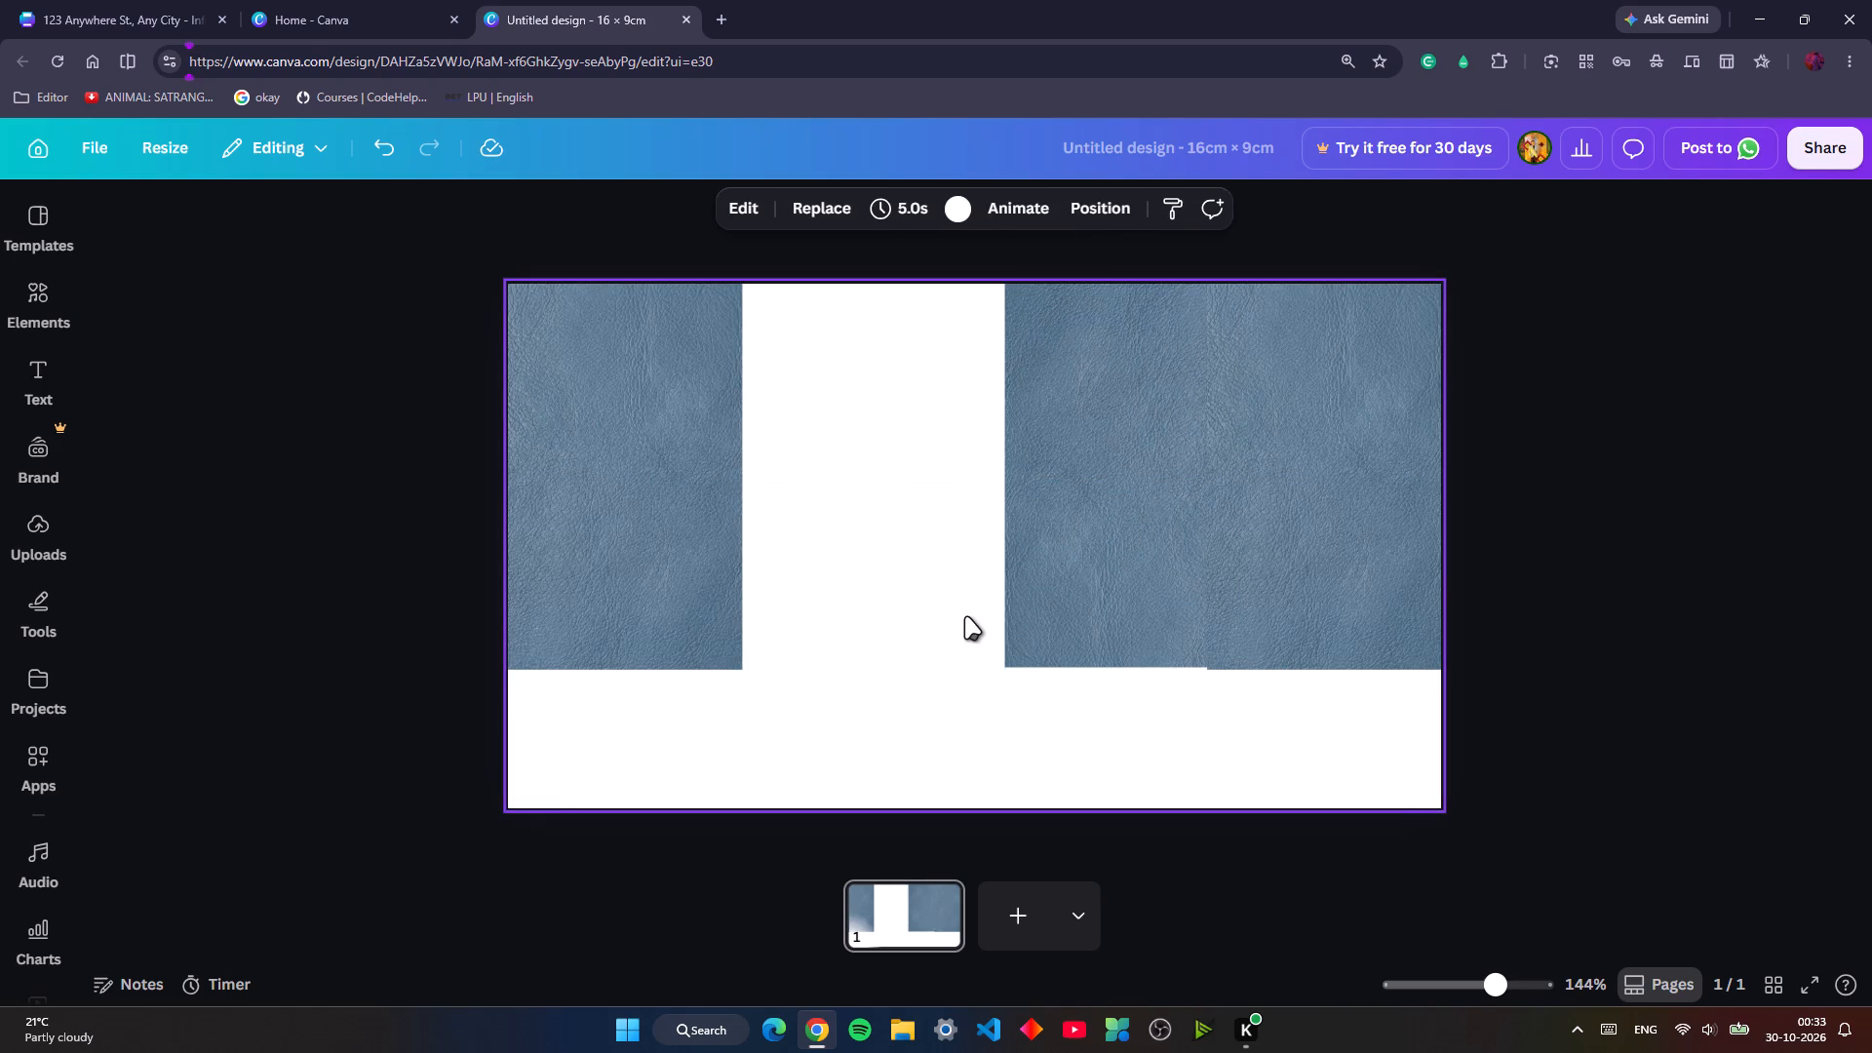
Paste two more leather tiles along the page's bottom edge, covering the lower-left corner and the area beside it.
key(ctrl+v)
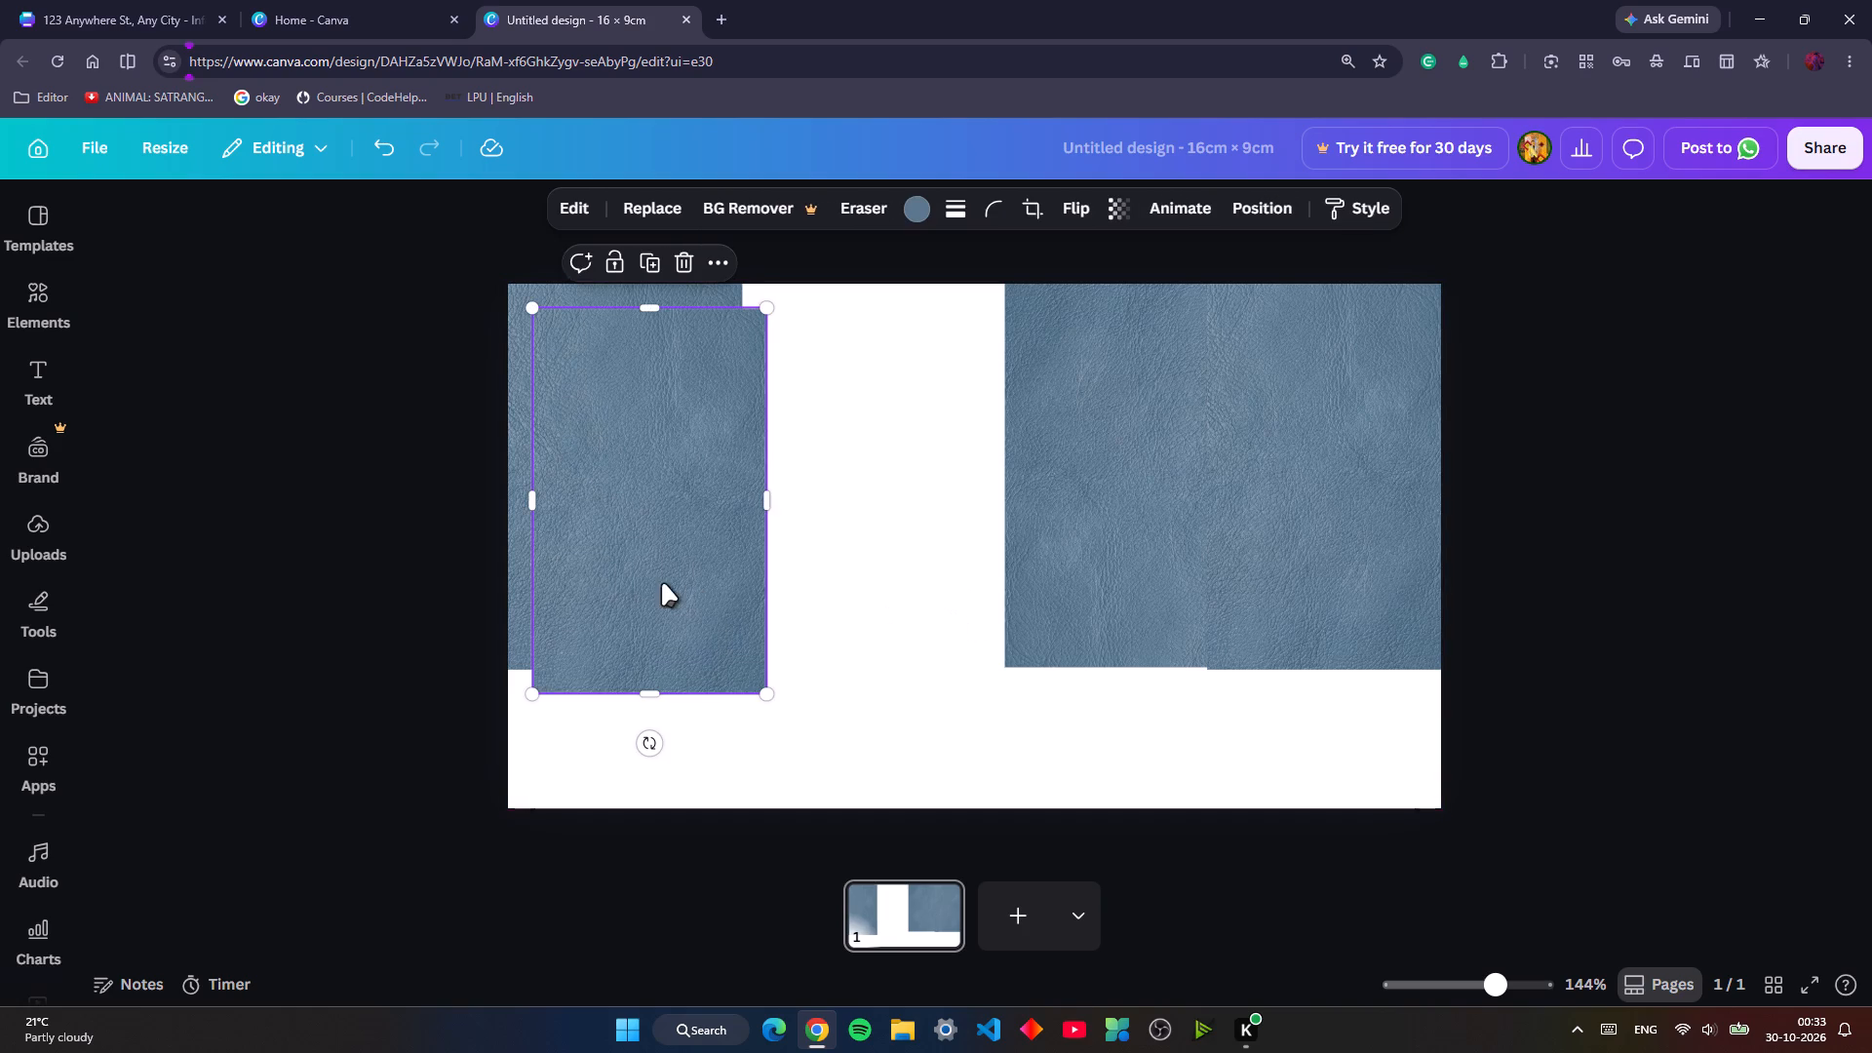
drag(650, 570, 619, 760)
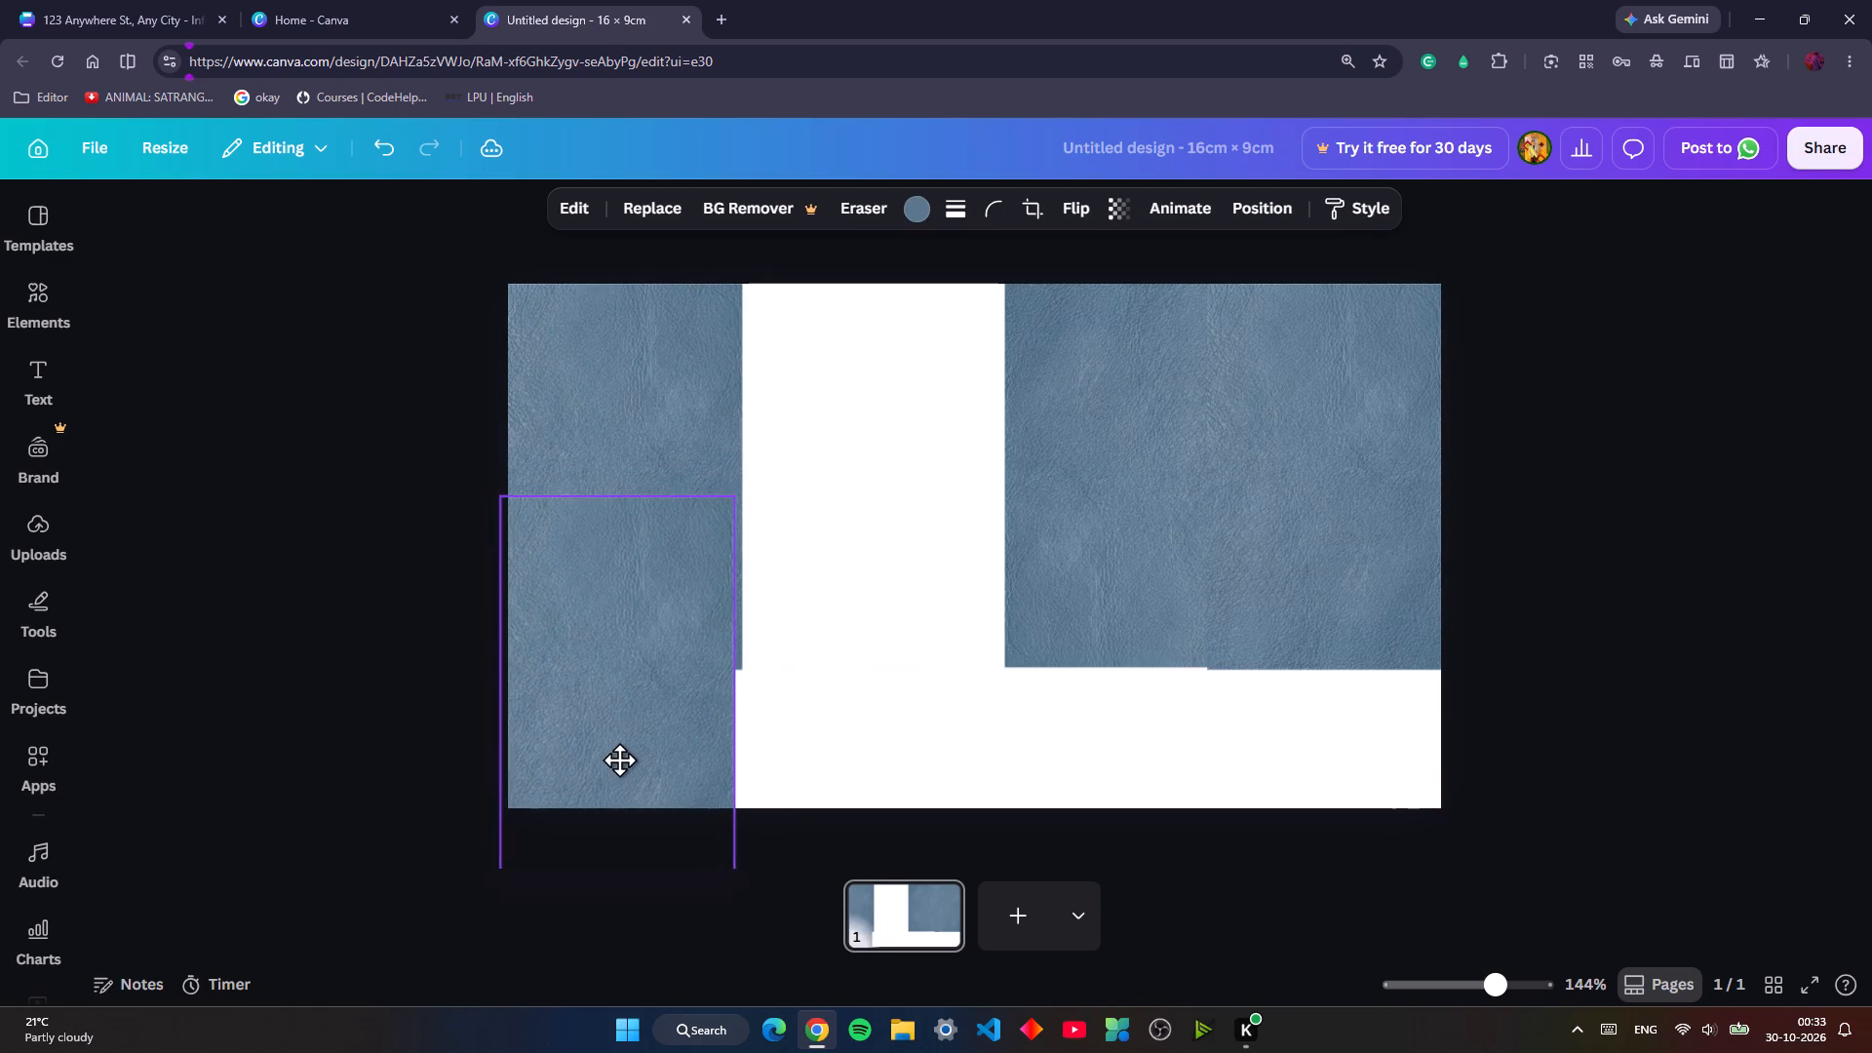
drag(619, 760, 619, 760)
key(ctrl+v)
drag(656, 586, 756, 761)
Paste two more leather tiles along the page's top edge, overlapping them to cover the white gap between the existing tiles.
key(ctrl+v)
drag(698, 589, 801, 532)
key(ctrl+v)
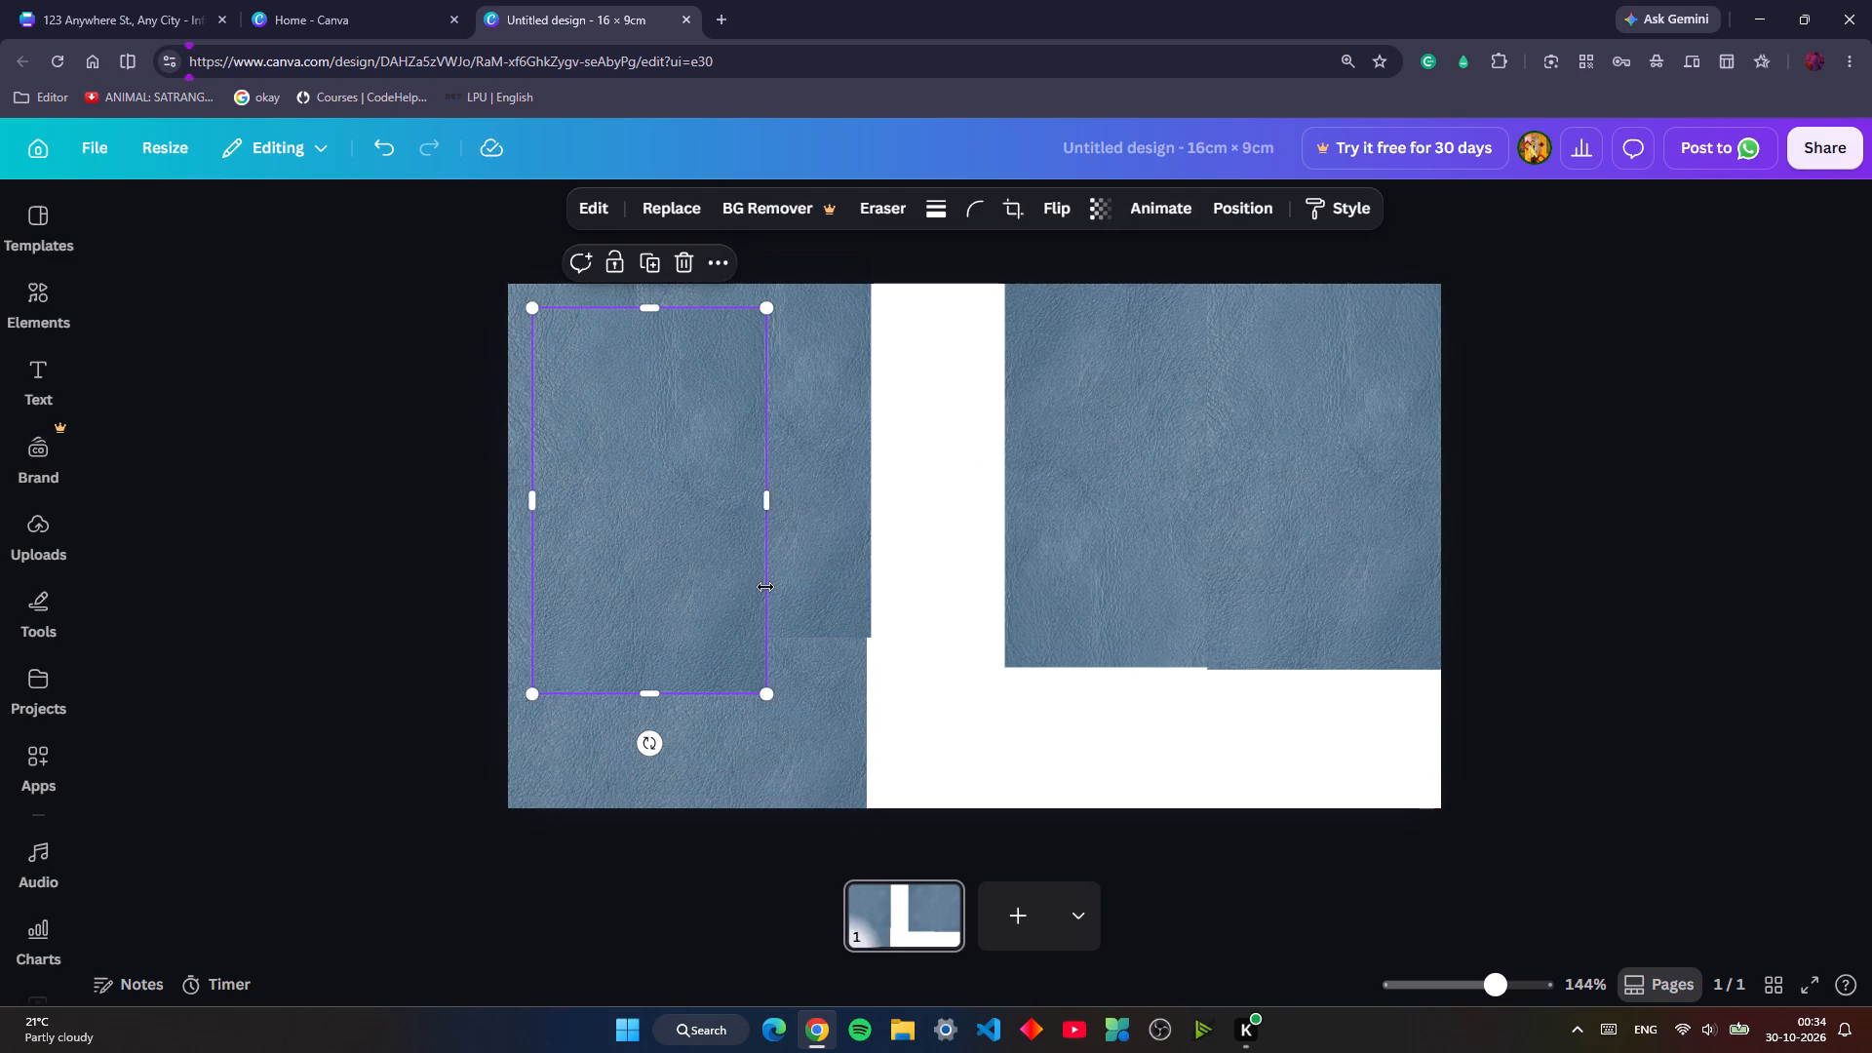
drag(717, 564, 967, 530)
Paste another leather tile, rotate it a quarter turn to landscape and place it over the middle of the page's bottom edge.
key(ctrl+v)
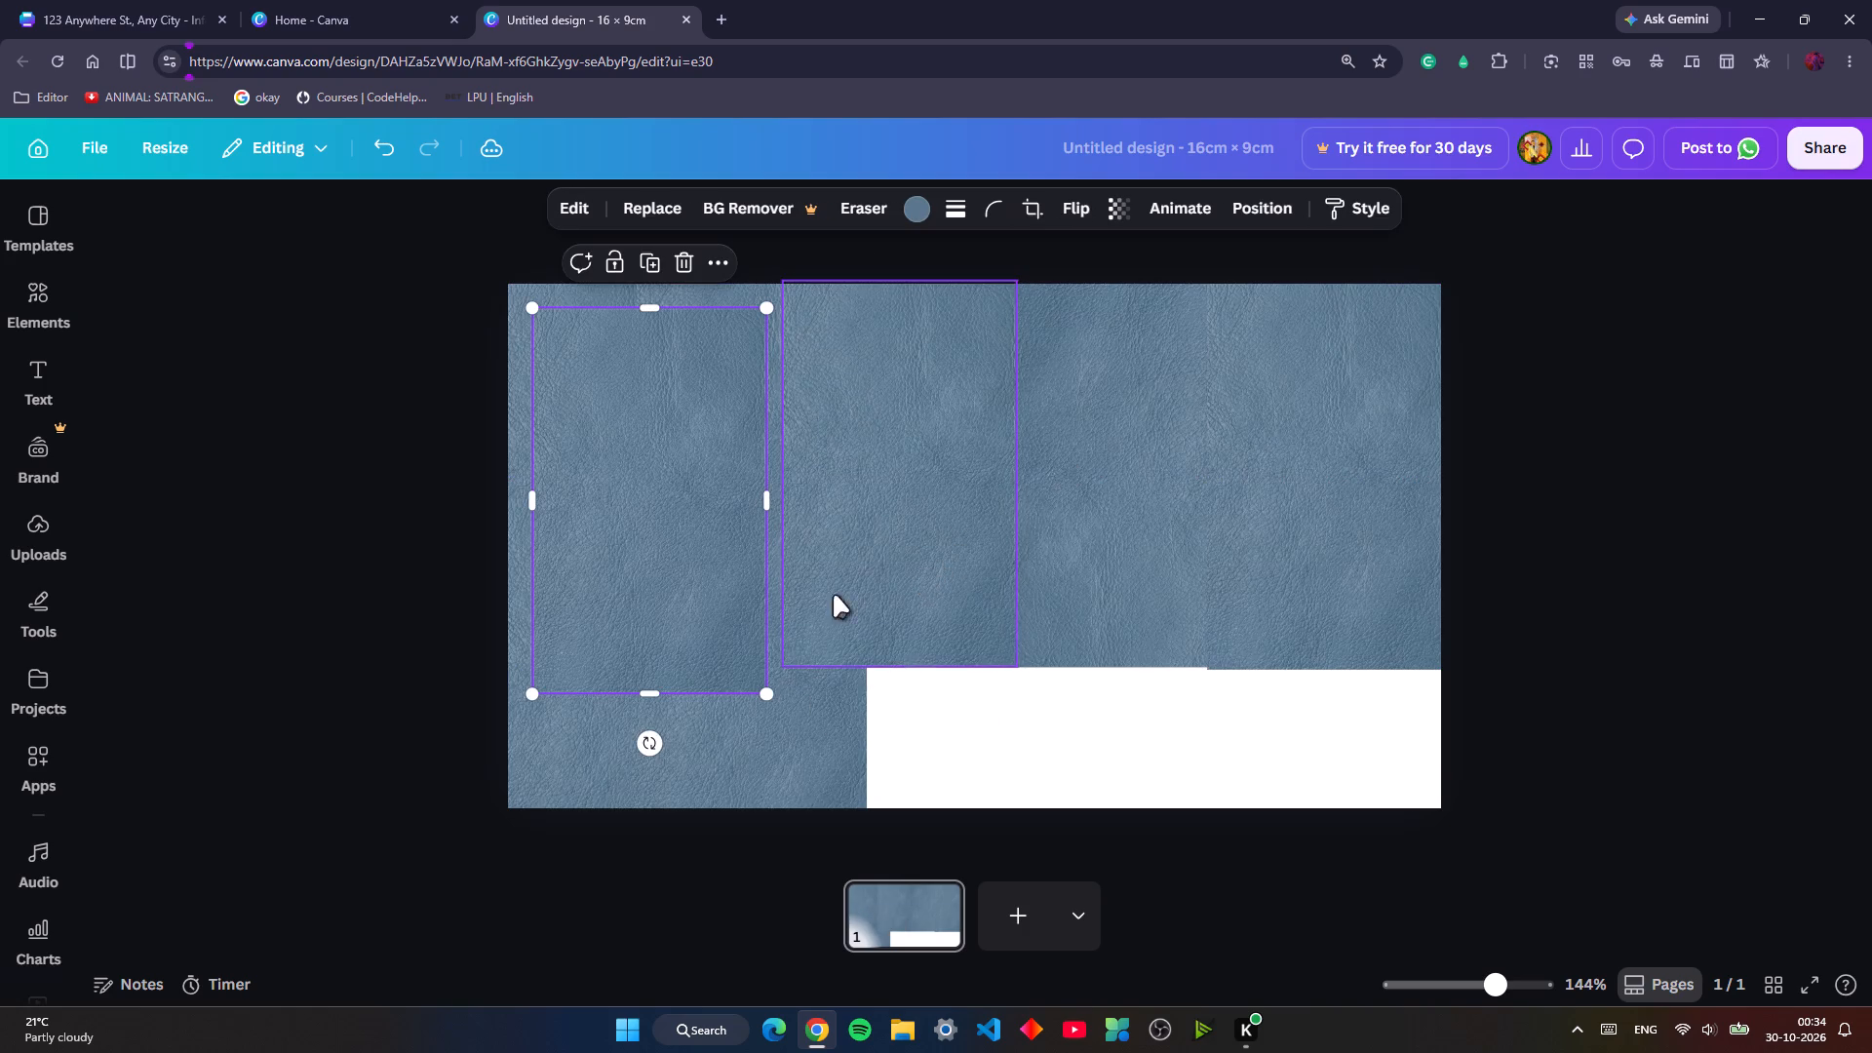
drag(693, 580, 1012, 659)
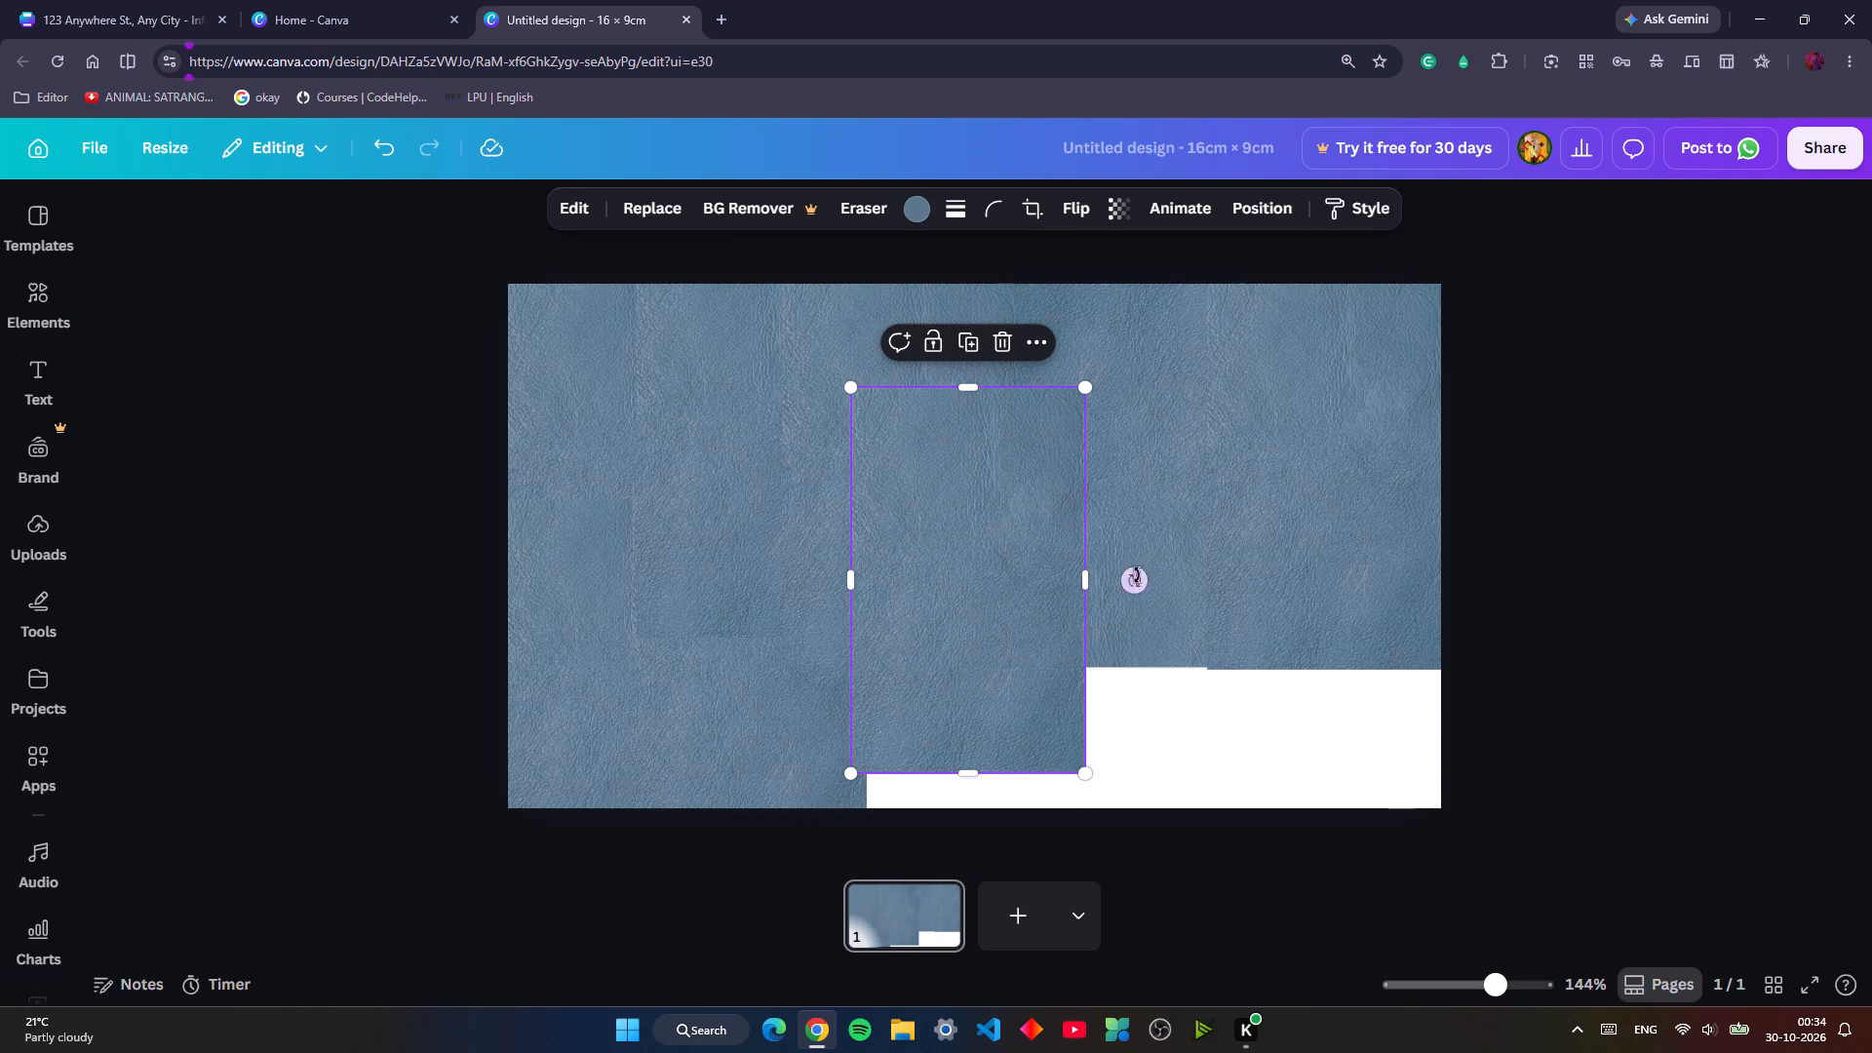
drag(1137, 575, 973, 710)
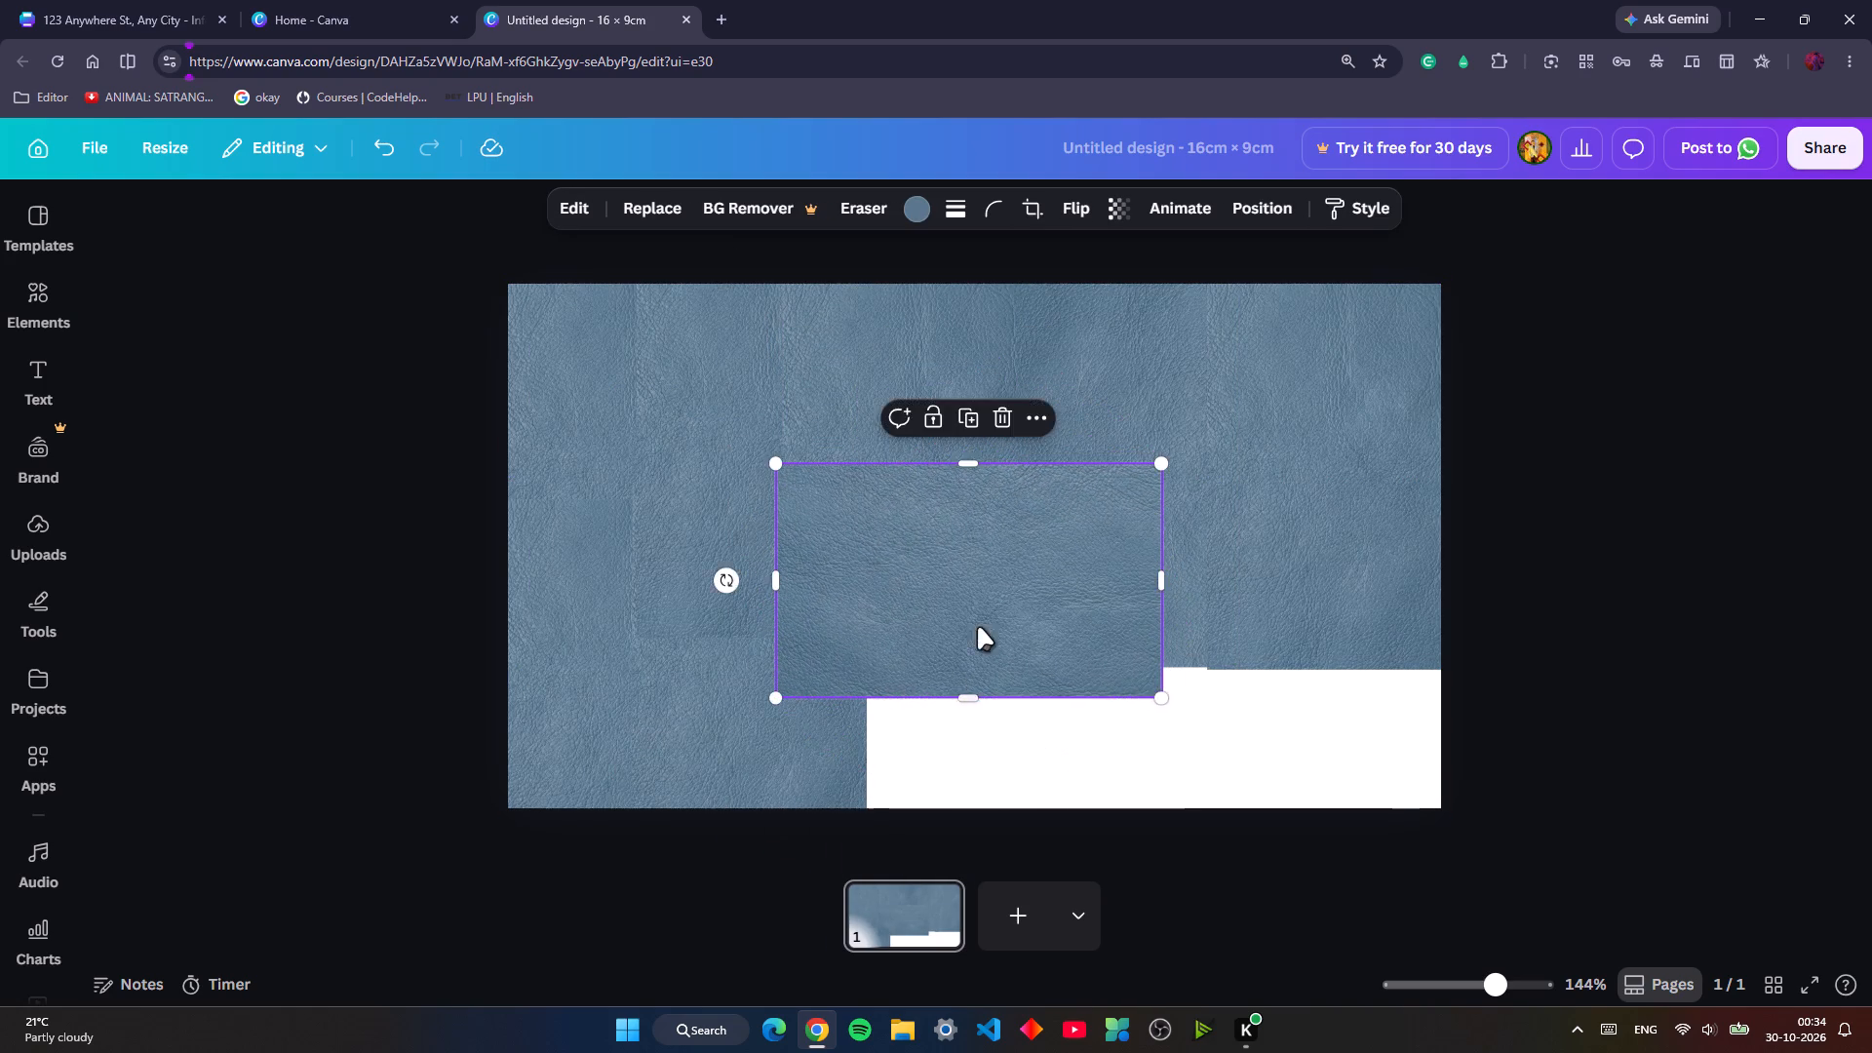
drag(978, 627, 1004, 762)
Paste another leather tile, rotate it to landscape and place it over the remaining white area in the page's lower-right corner.
key(ctrl+v)
drag(631, 480, 1130, 606)
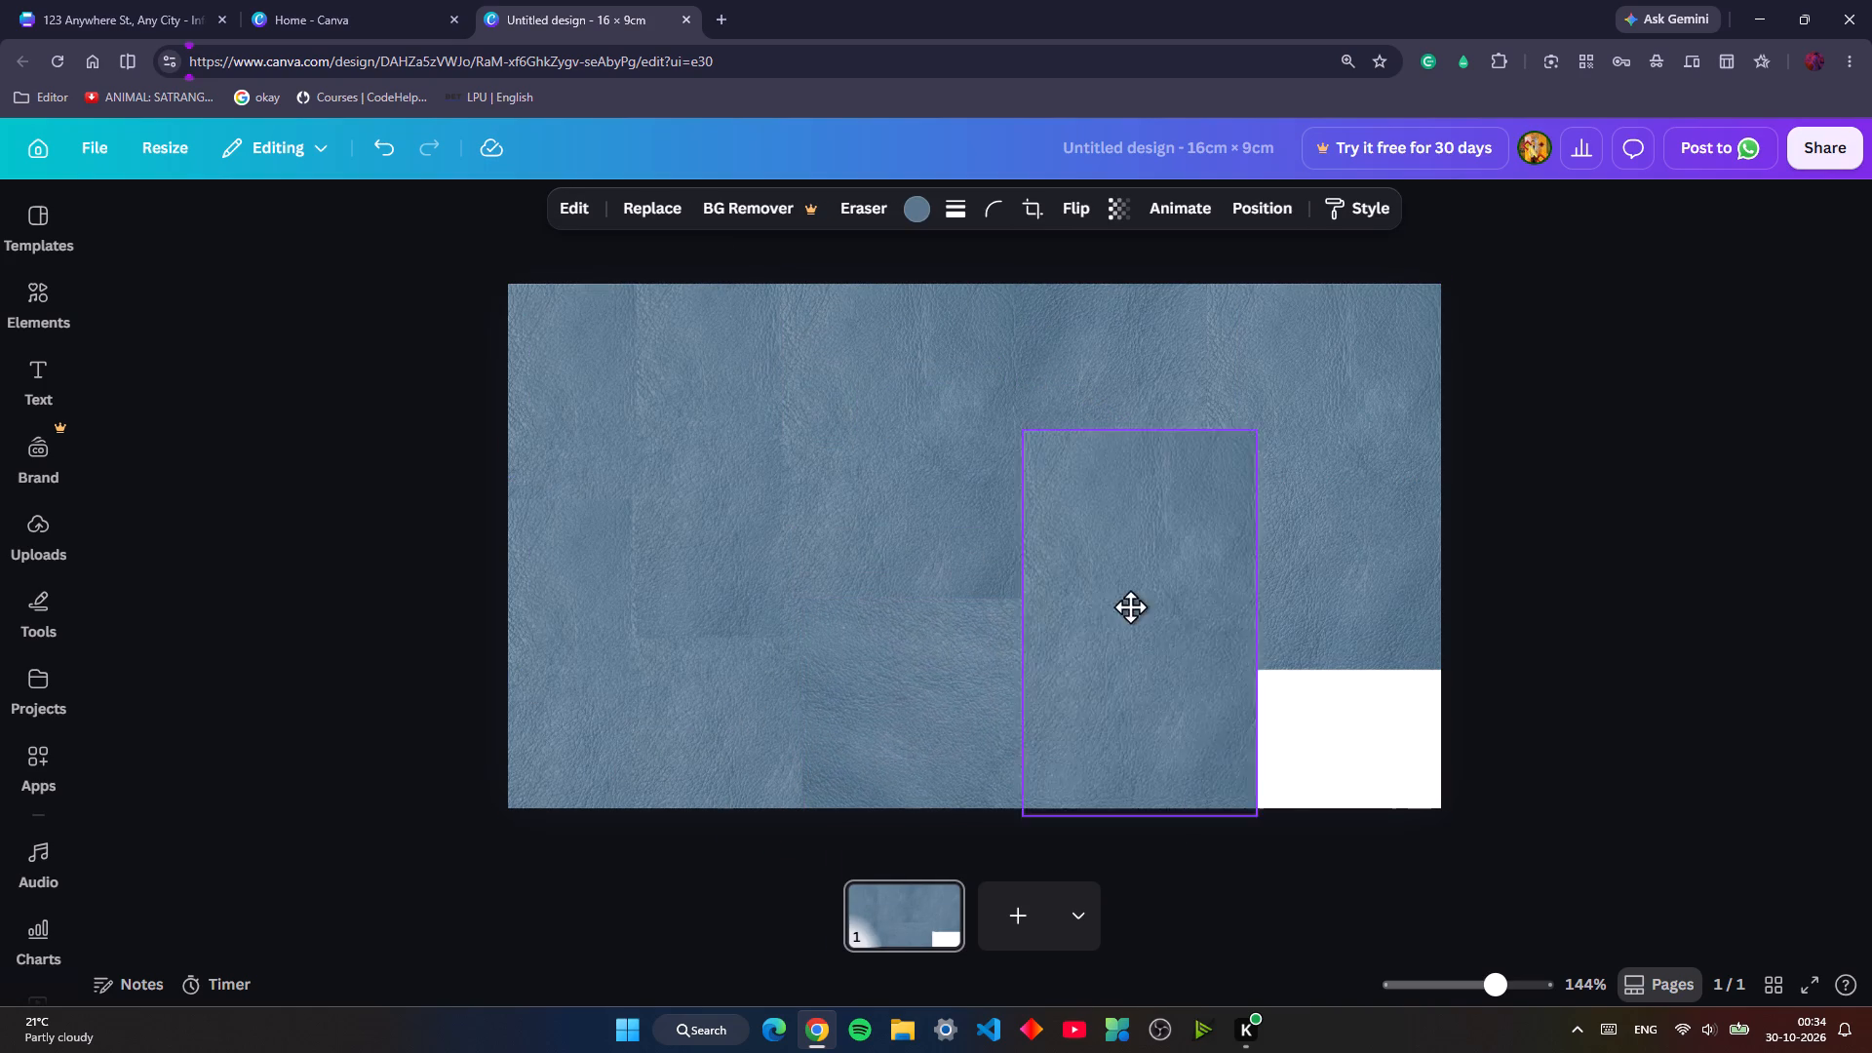
drag(1130, 606, 1181, 660)
drag(1369, 678, 1367, 679)
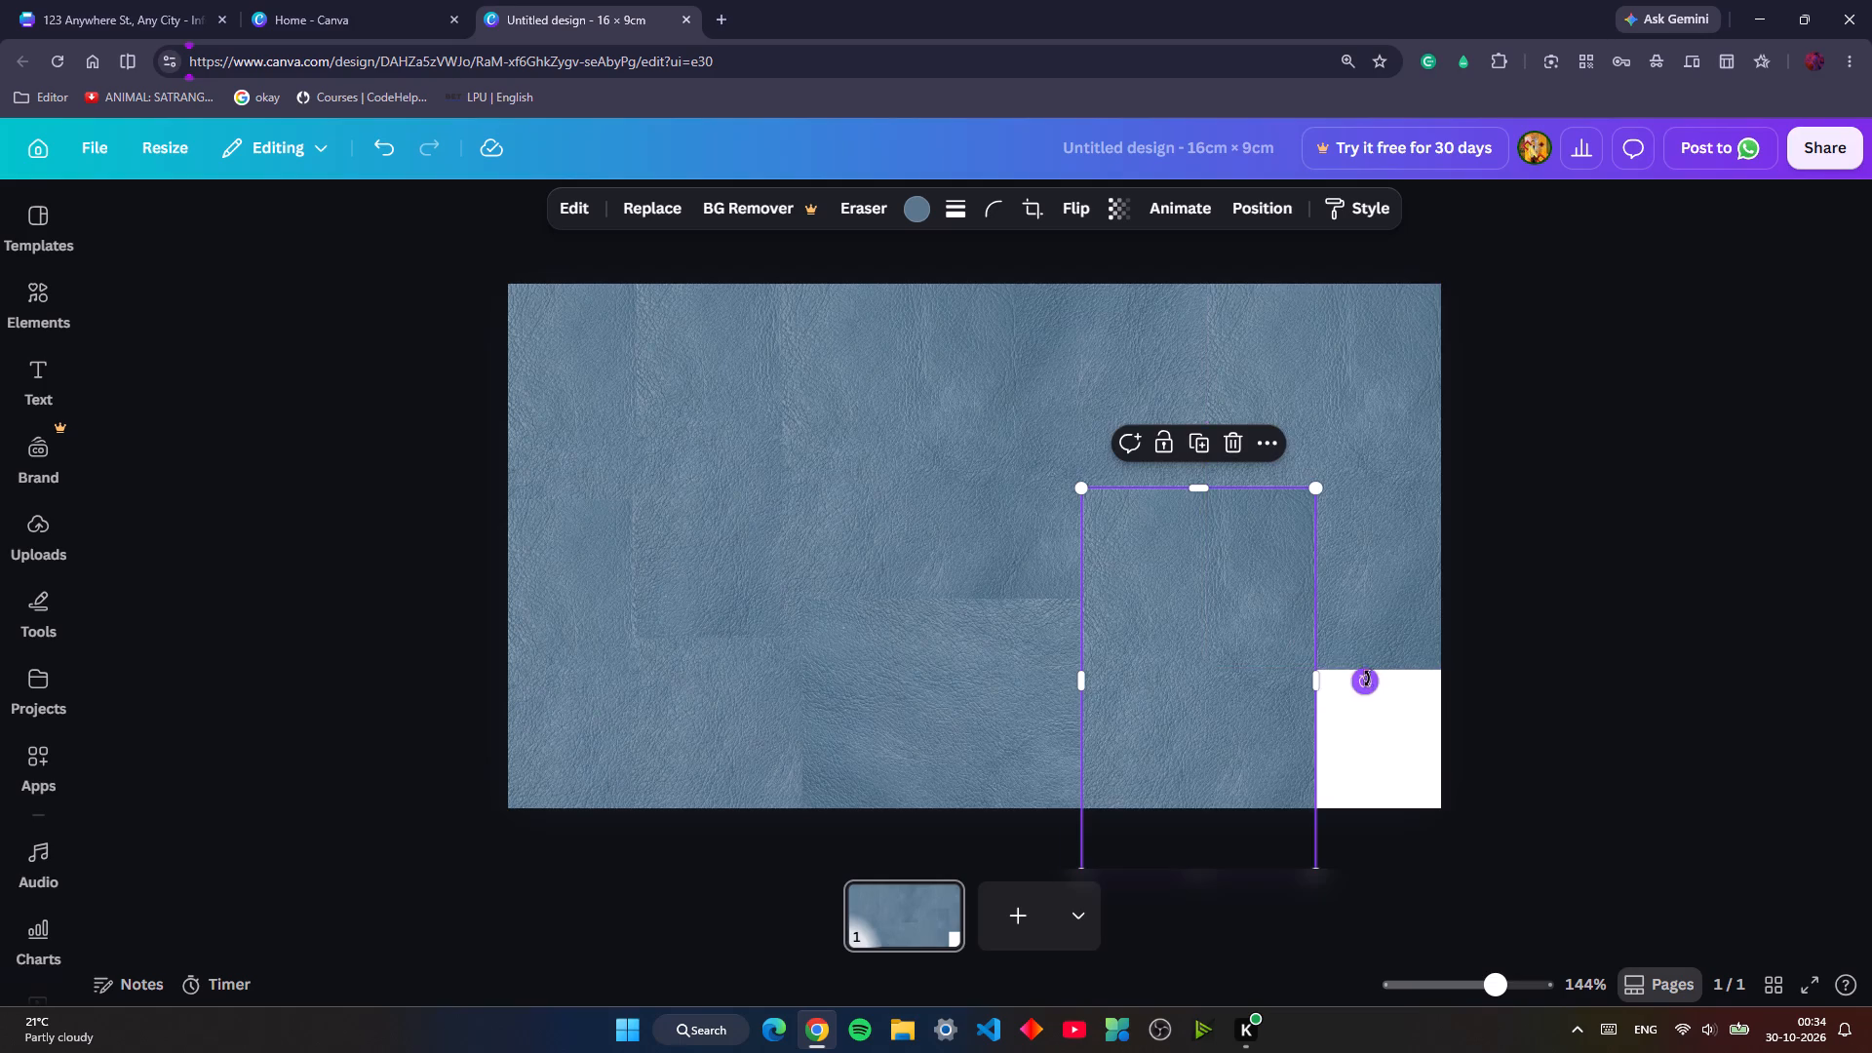
drag(1367, 679, 1205, 758)
drag(1153, 642, 1264, 699)
click(1698, 687)
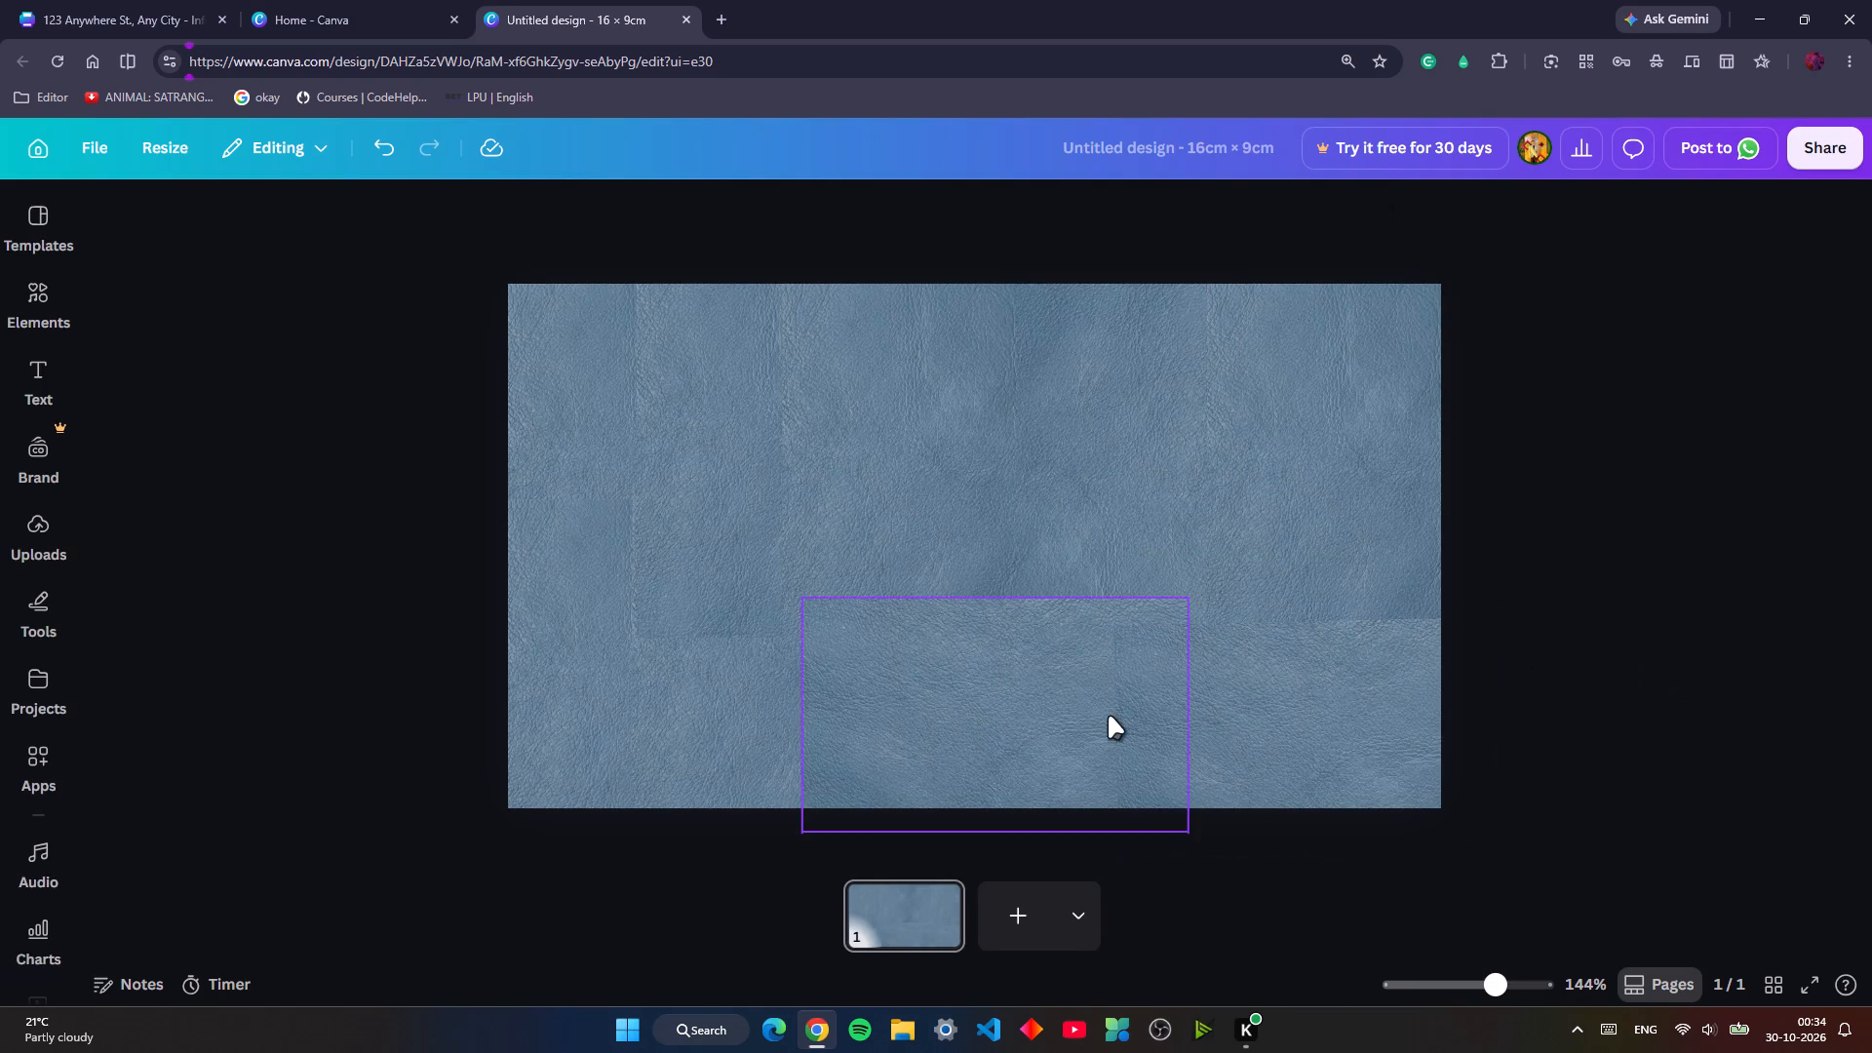
Rotate the bottom-middle landscape tile by a half turn and move it back over the page's bottom edge.
click(1043, 706)
drag(1043, 706, 1040, 717)
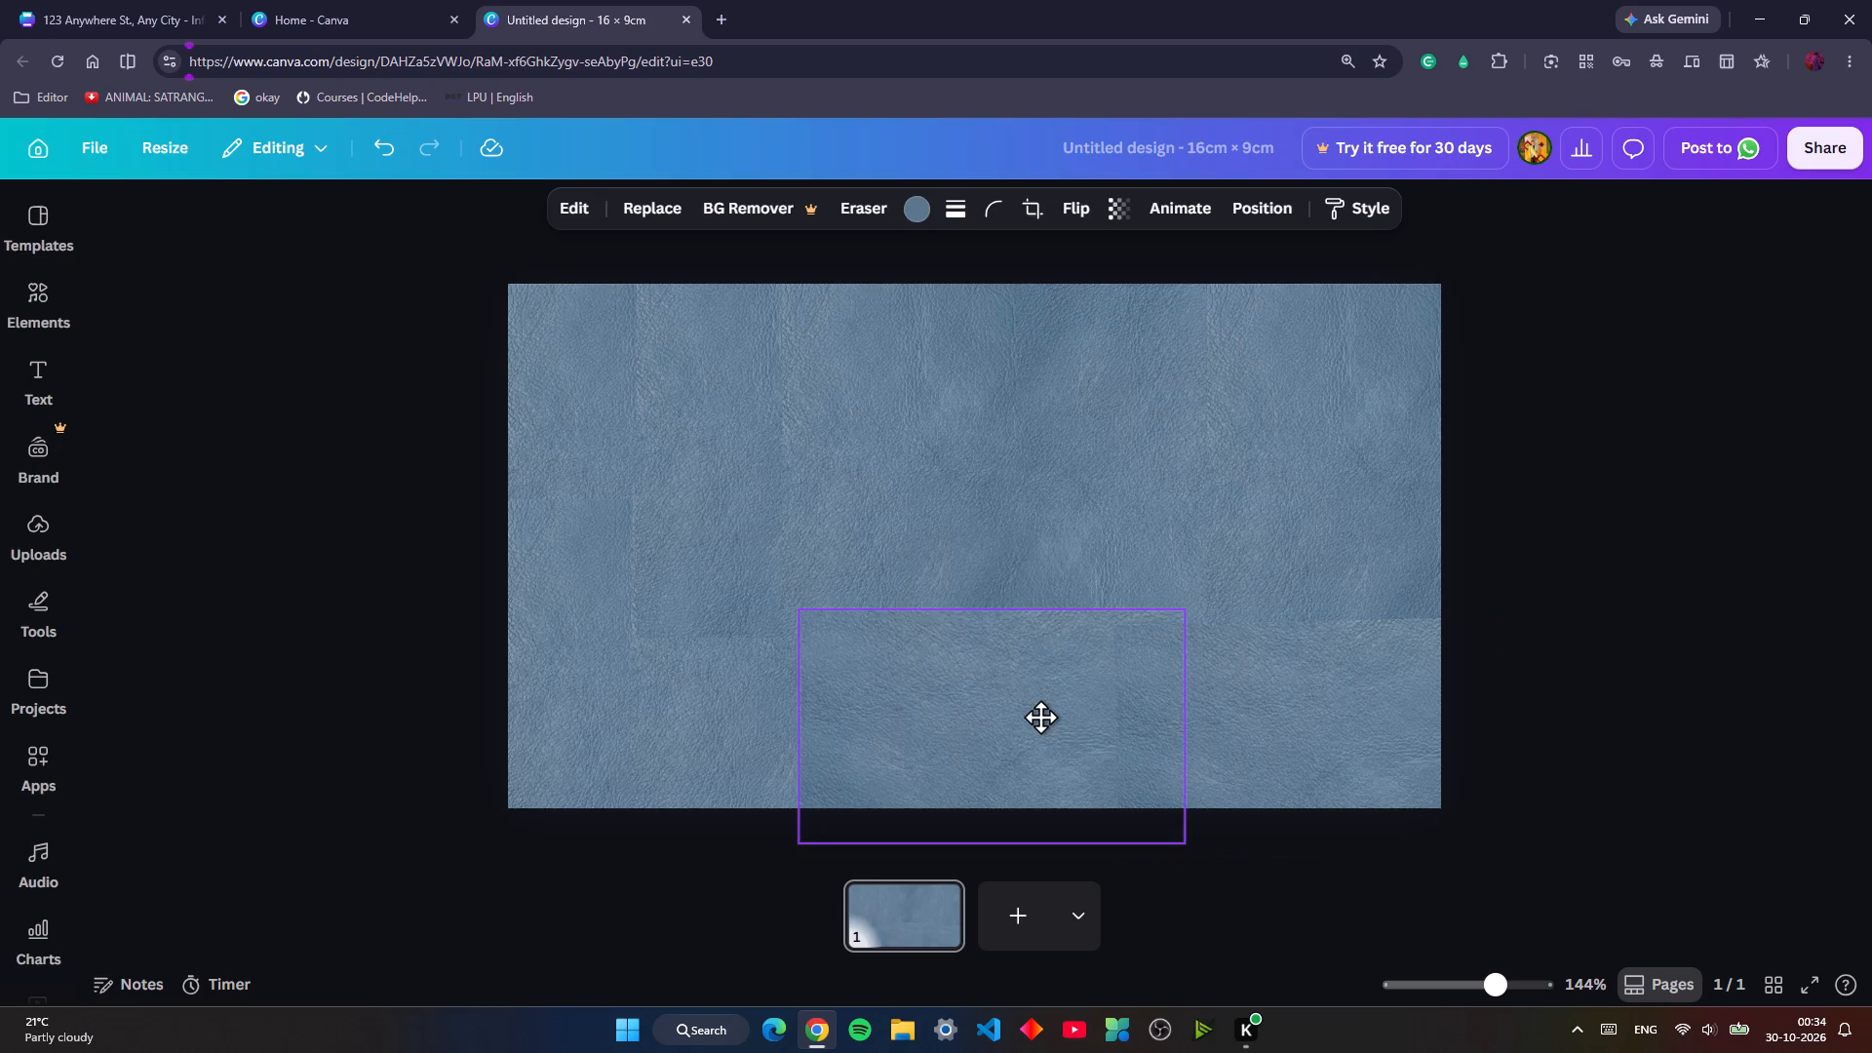
drag(1040, 717, 1045, 670)
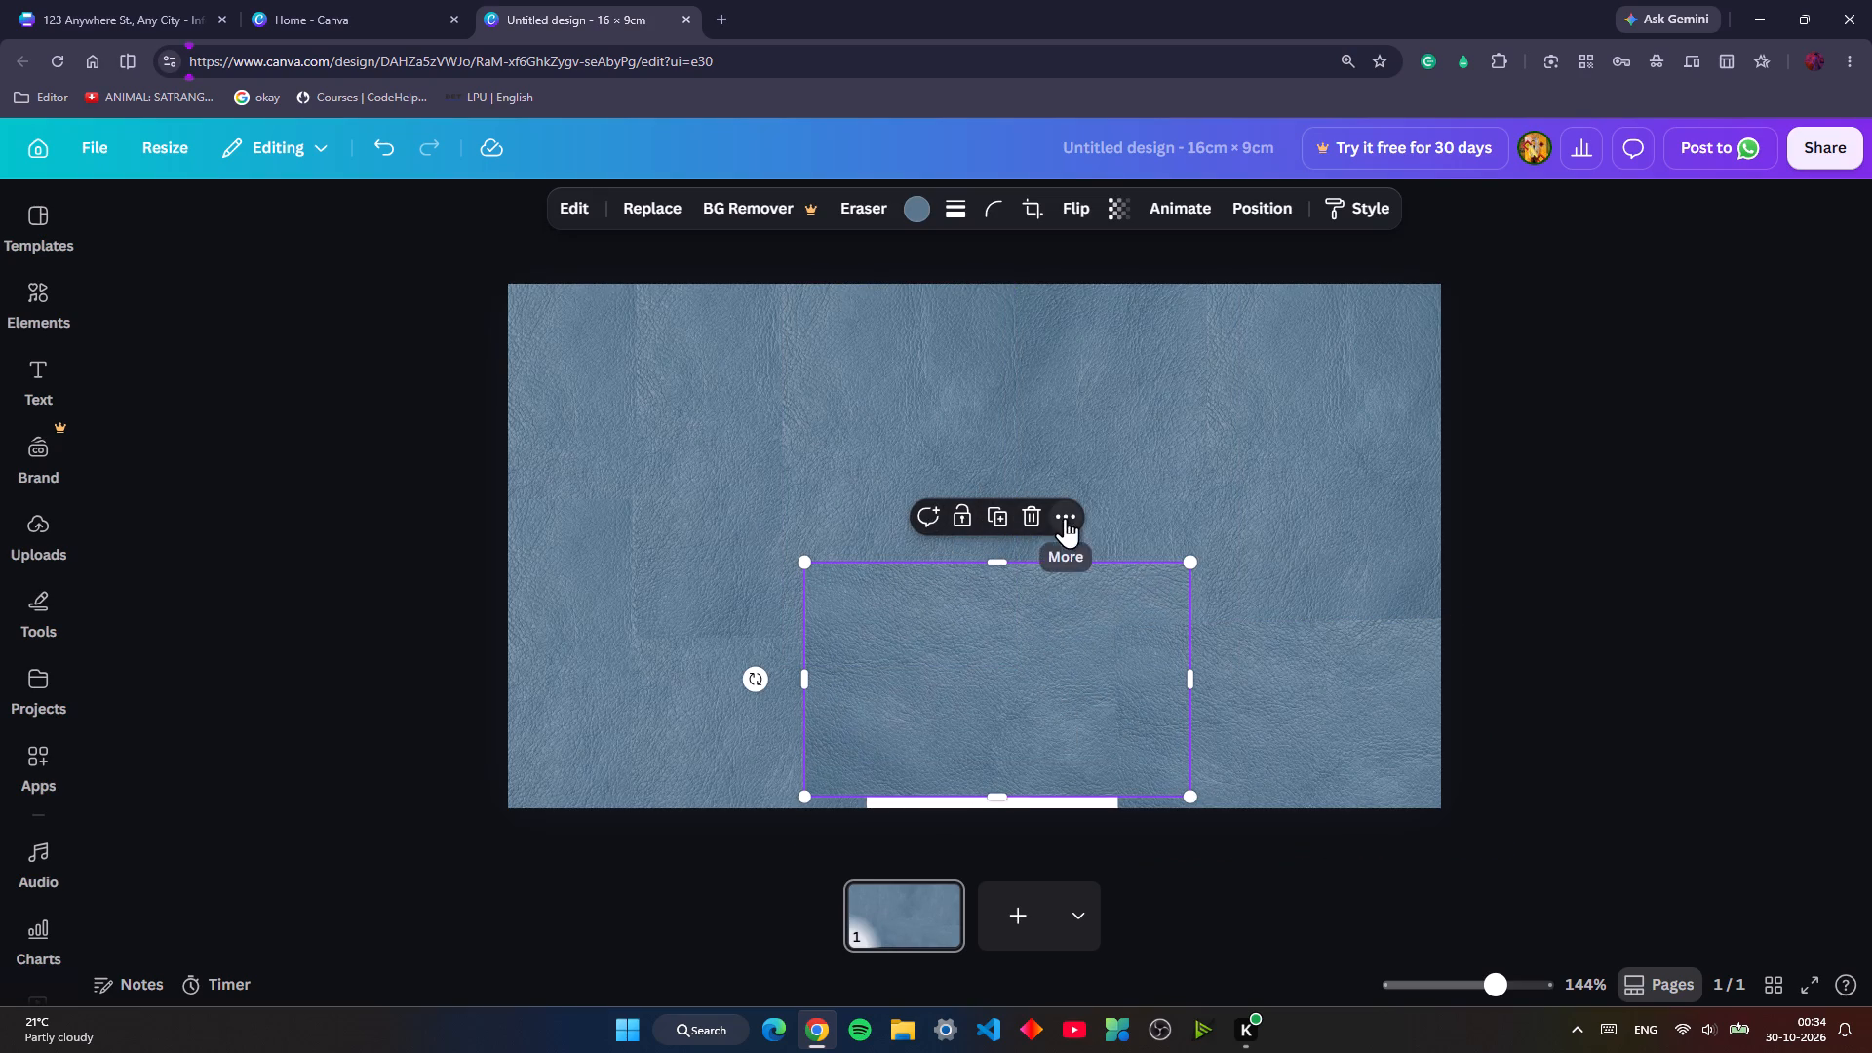
drag(760, 685, 1006, 721)
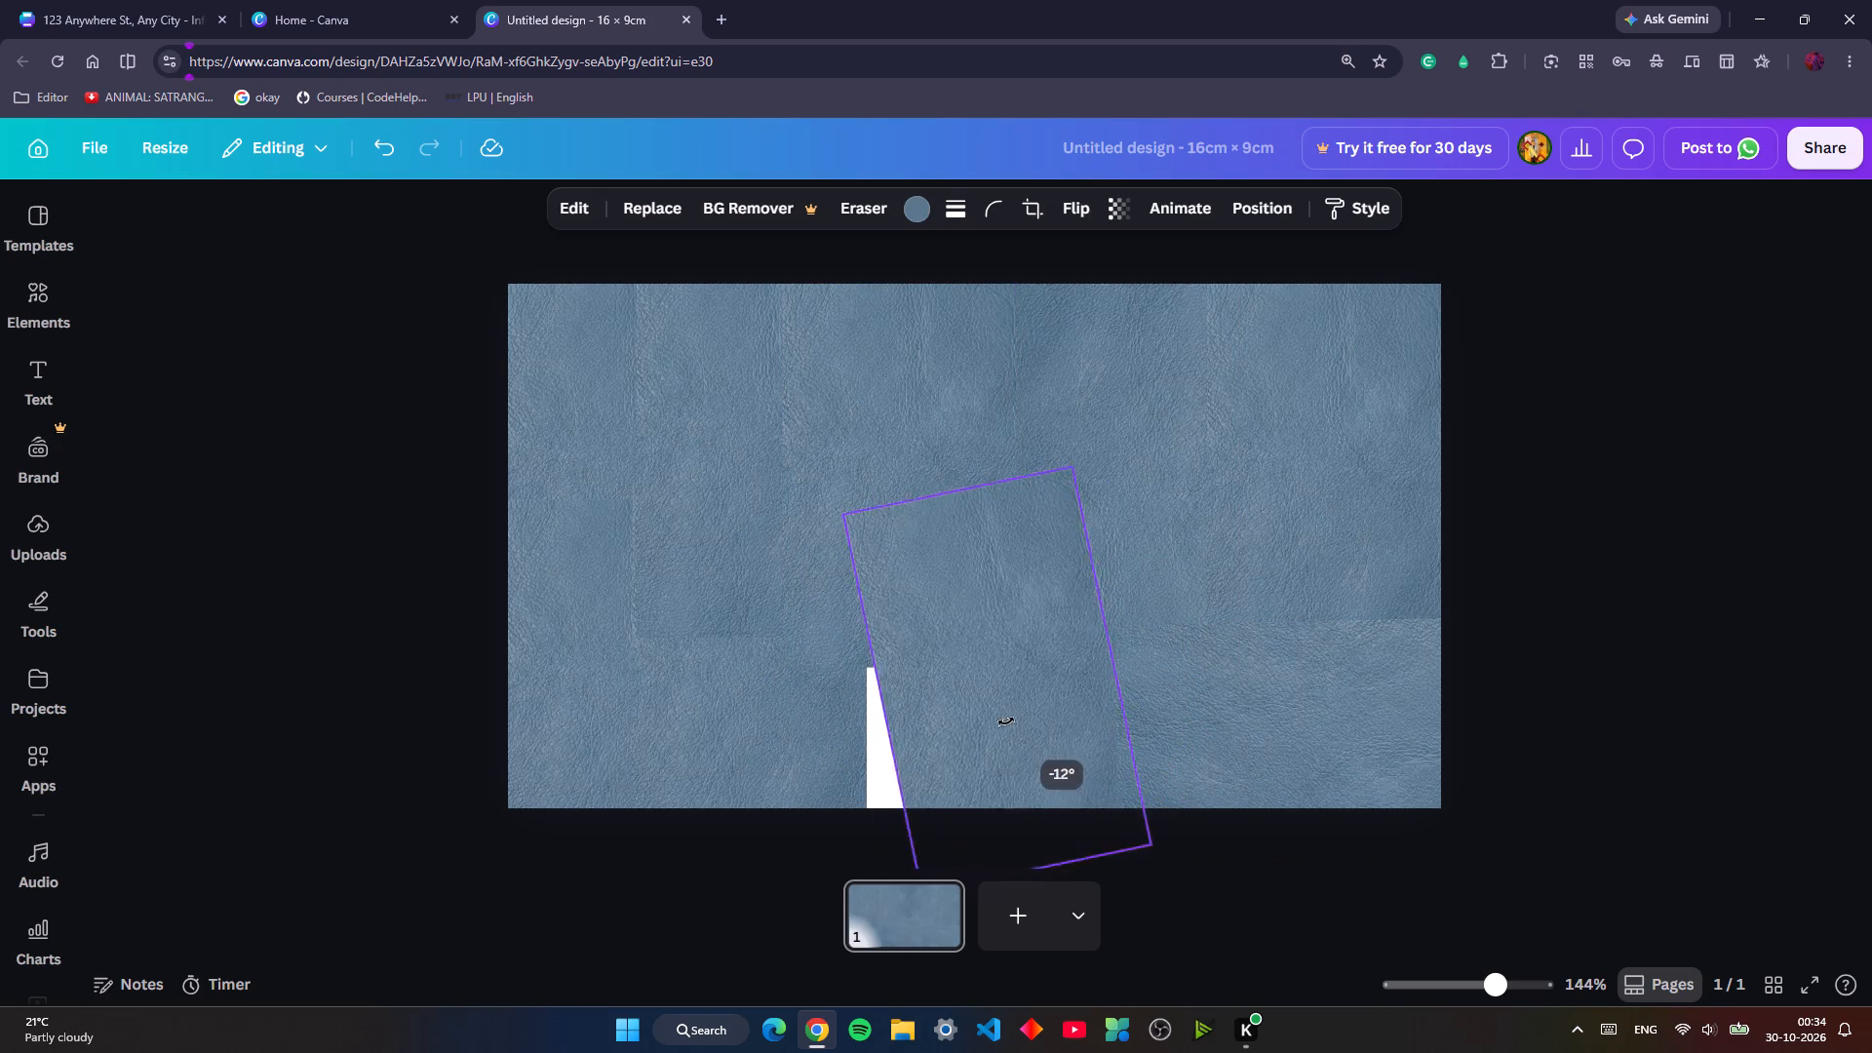
drag(1006, 721, 1087, 676)
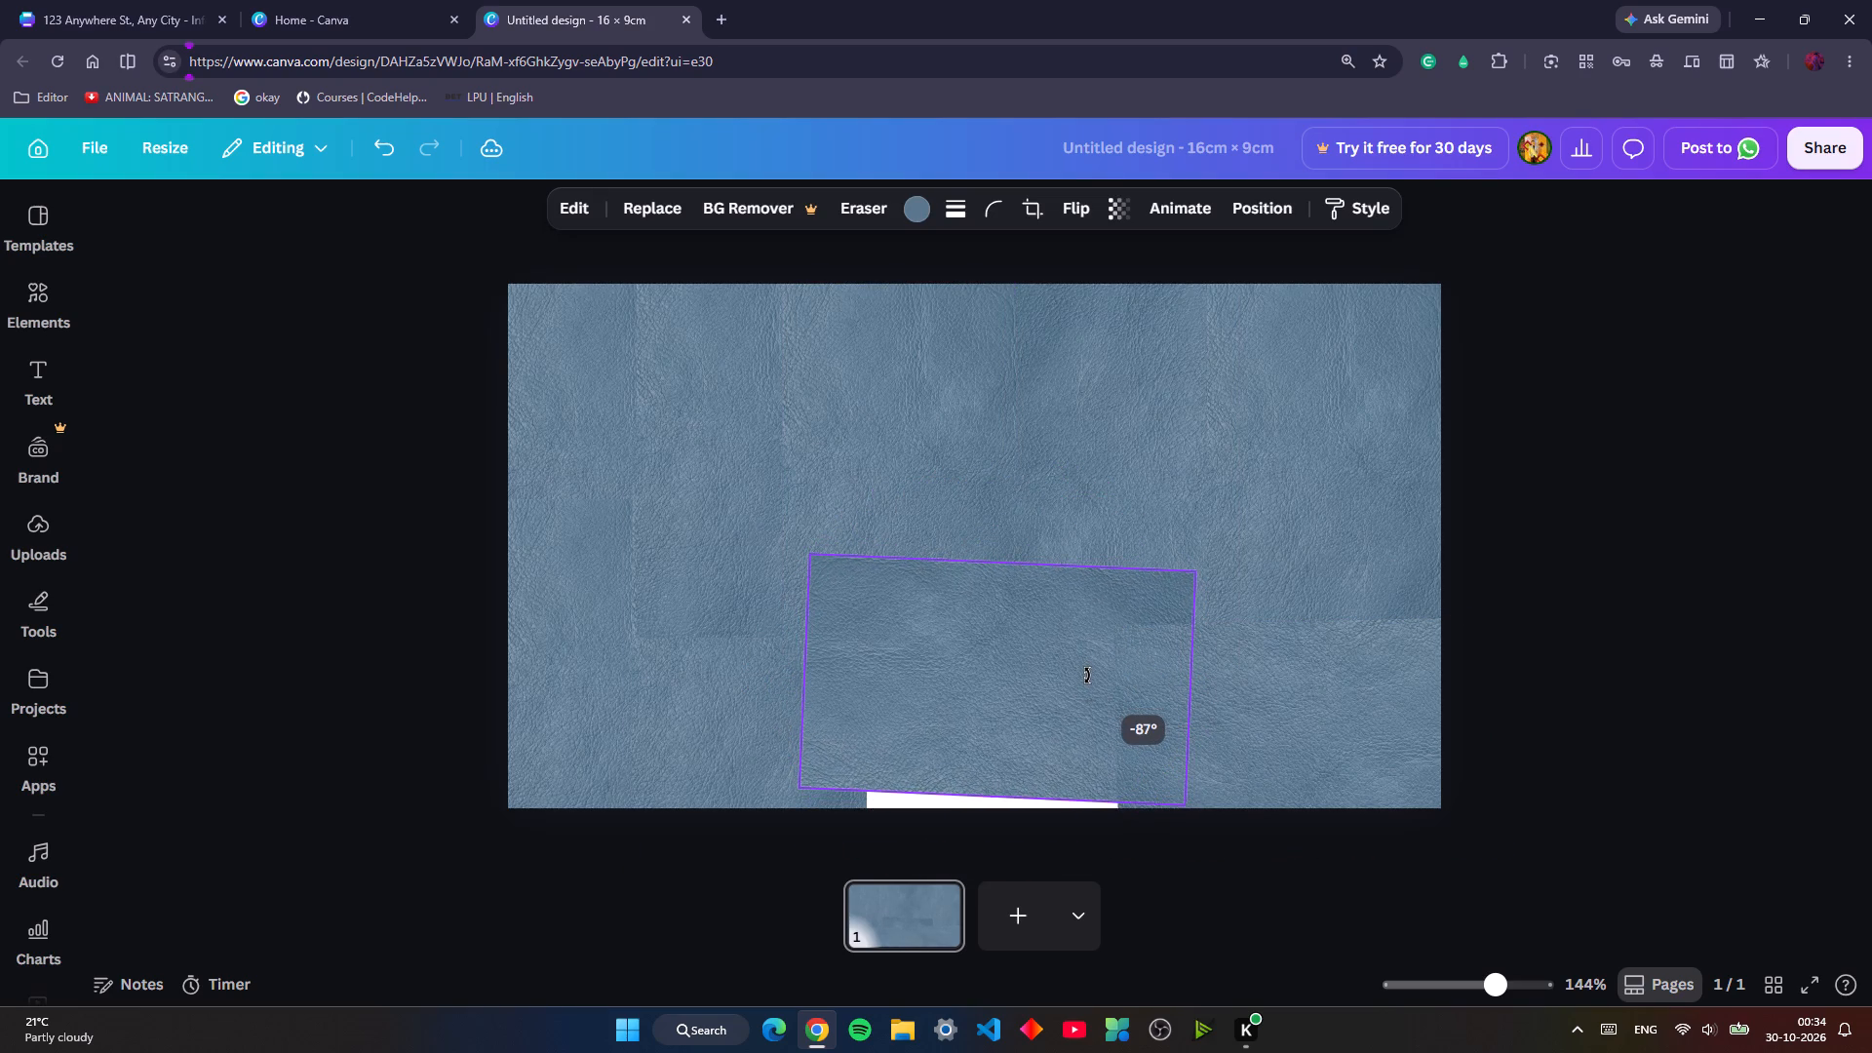
drag(1087, 676, 1087, 673)
drag(994, 673, 1002, 709)
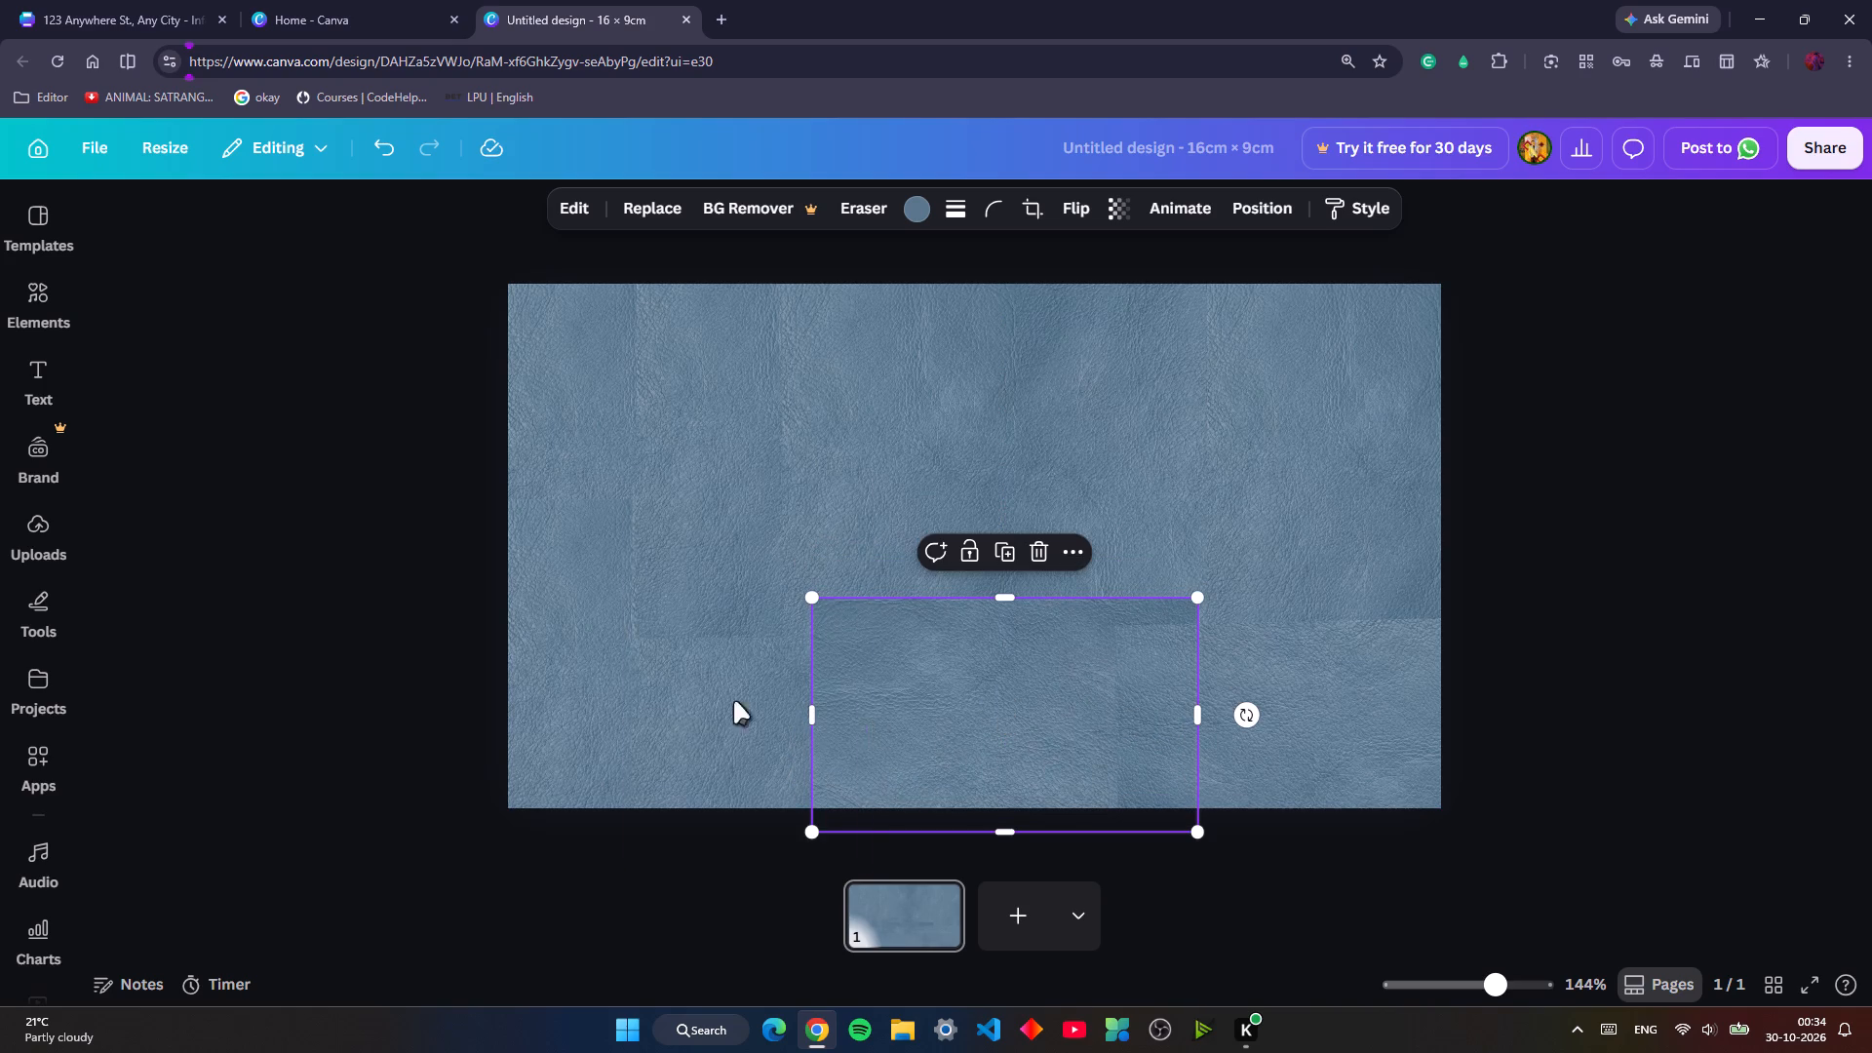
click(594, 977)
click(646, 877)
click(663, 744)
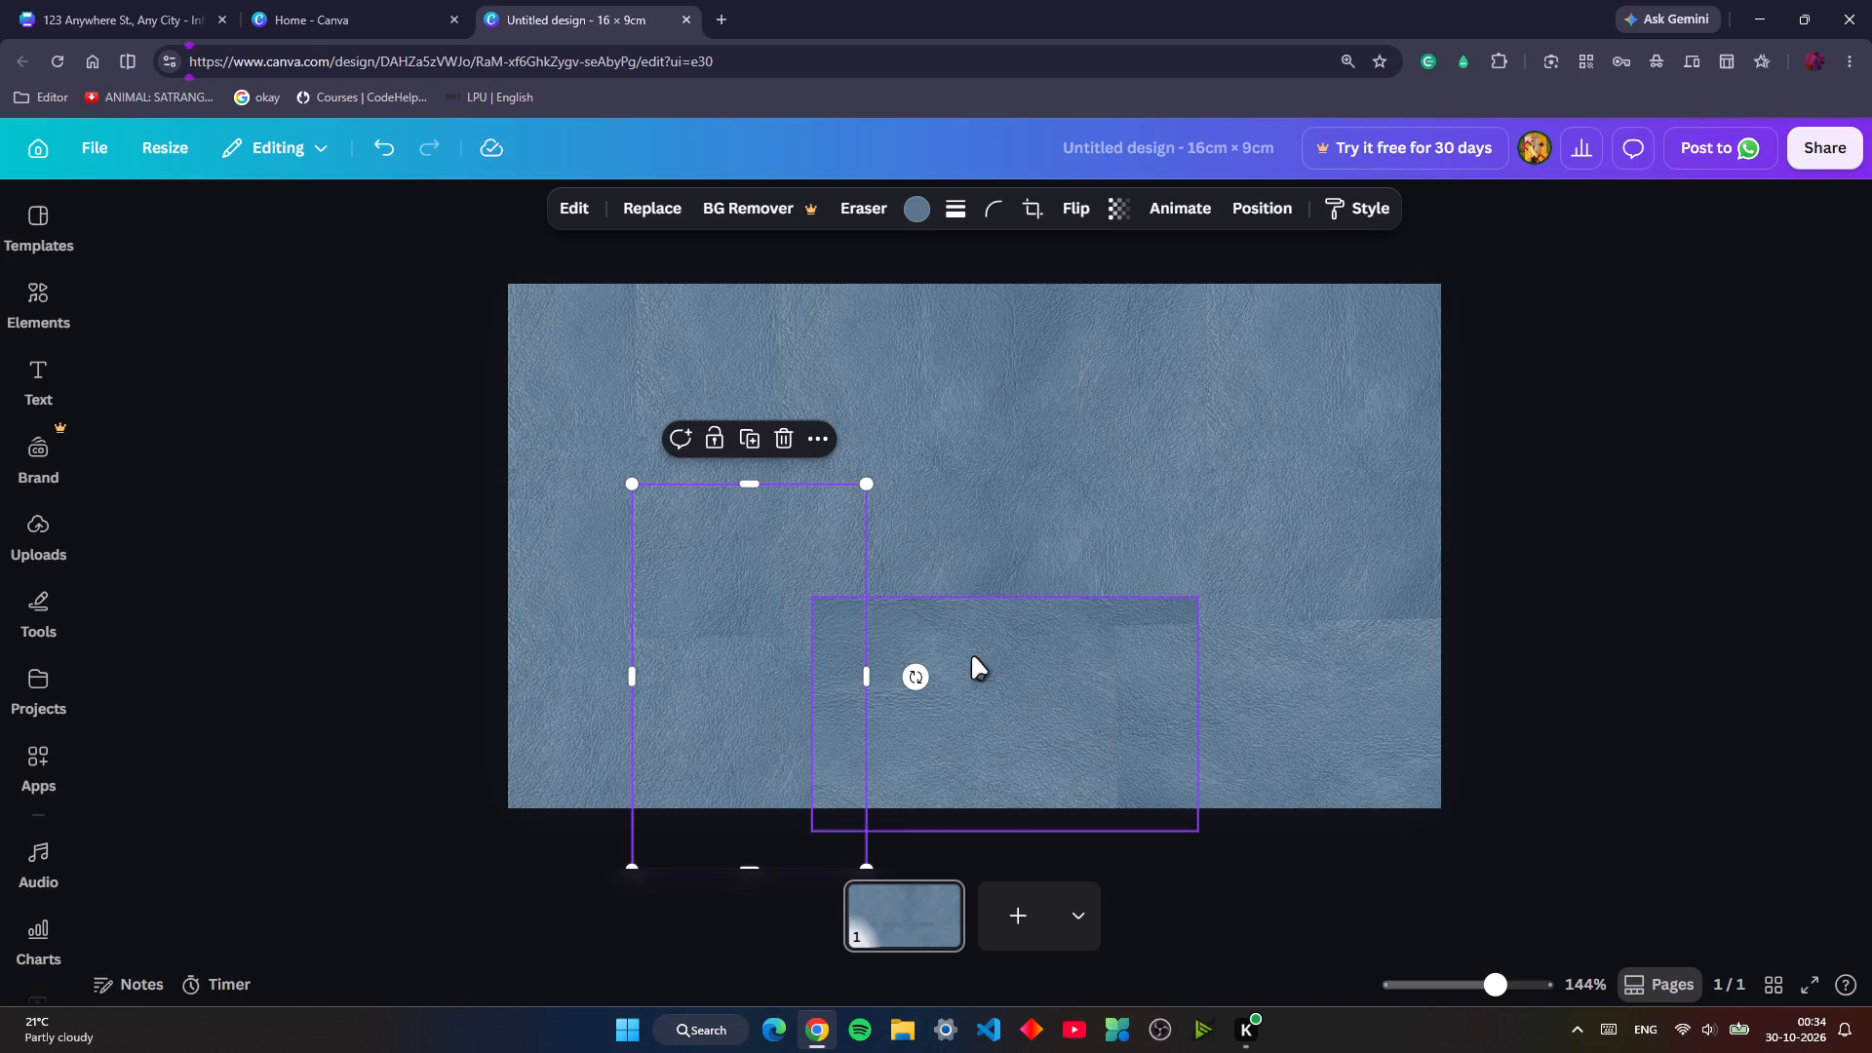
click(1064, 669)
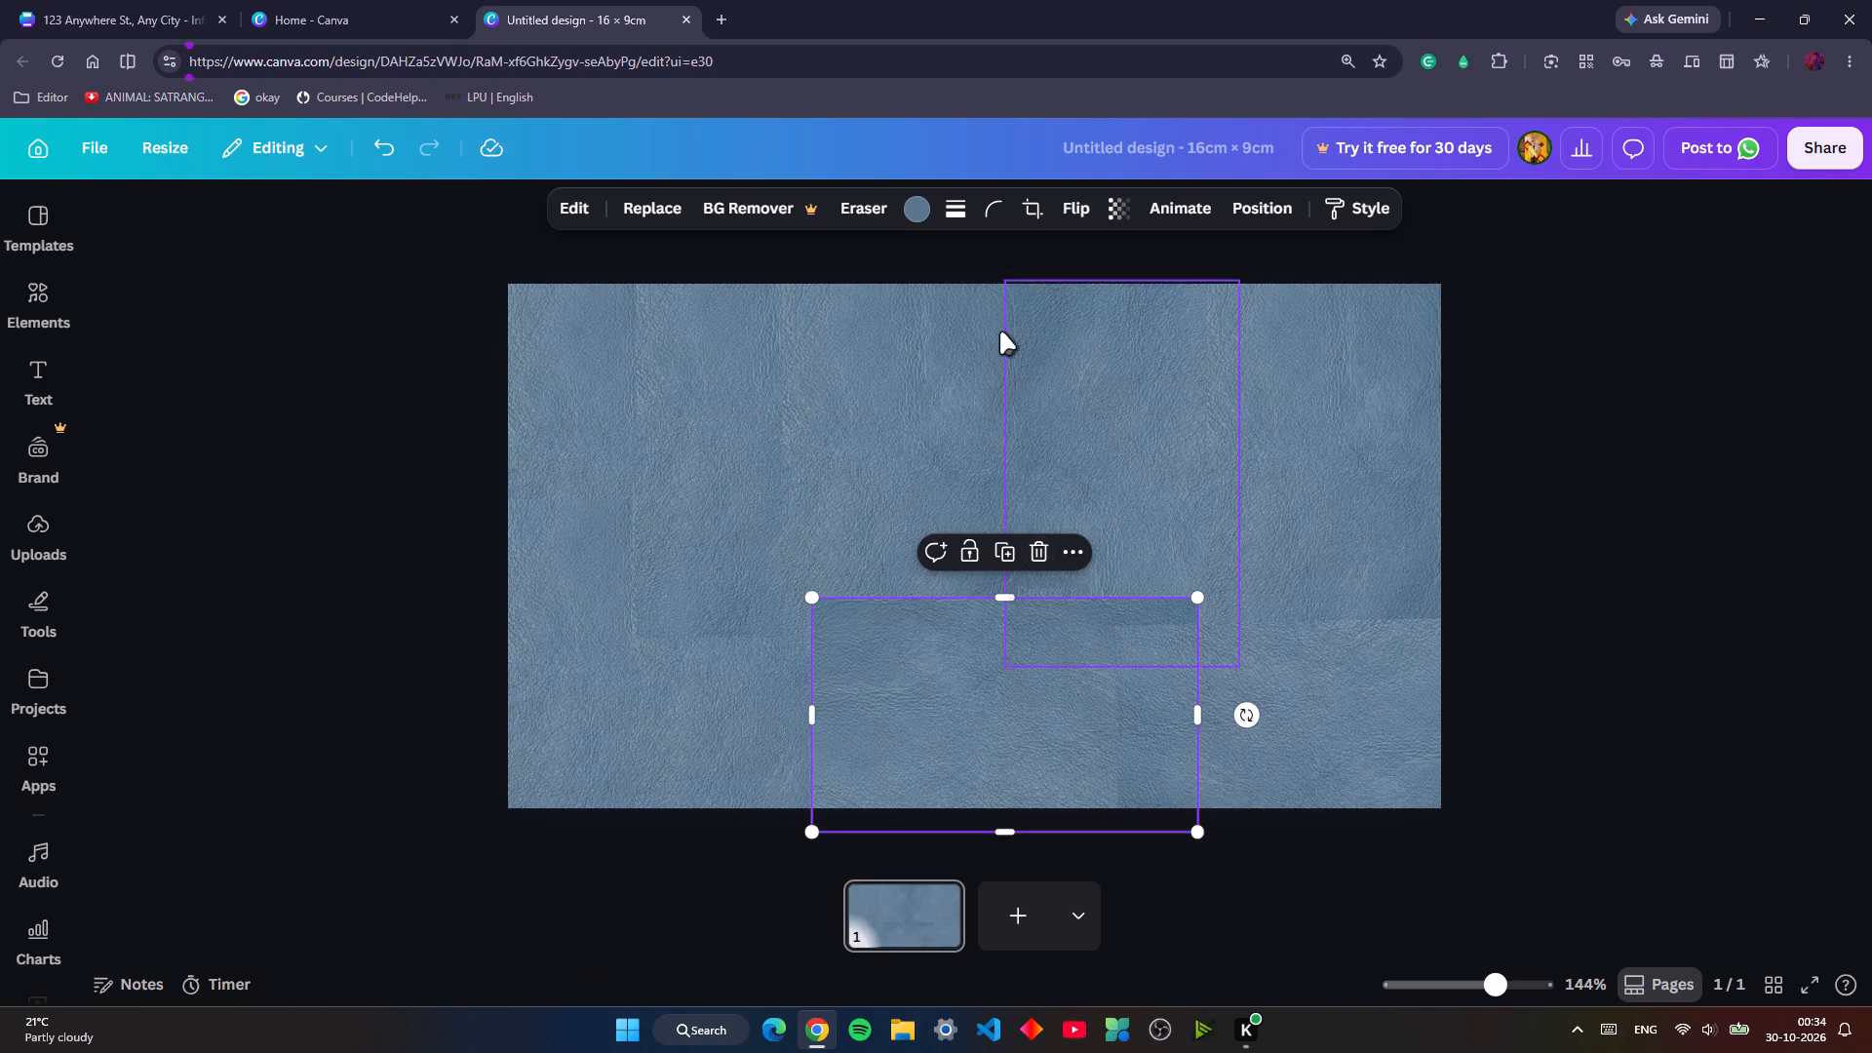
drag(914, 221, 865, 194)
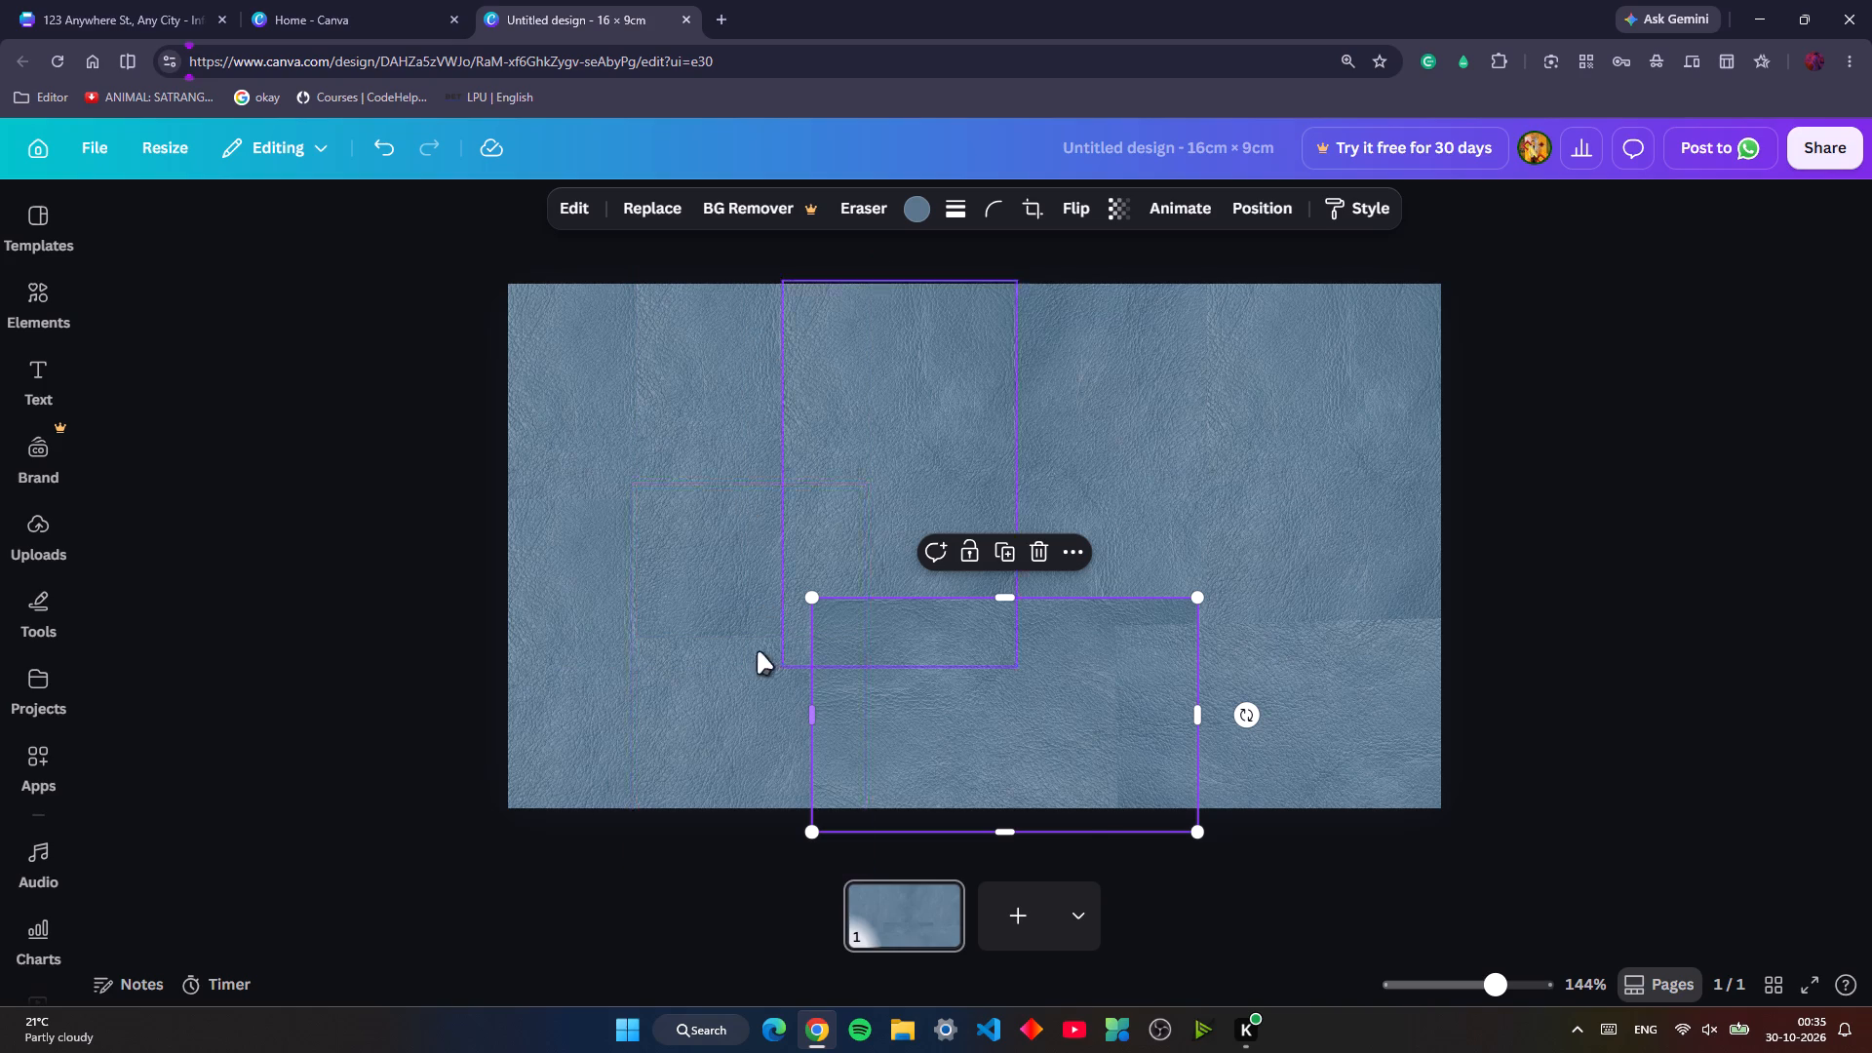
Shift the bottom-middle landscape tile slightly left and down, blending its upper edge with the surrounding leather tiles.
click(853, 670)
drag(853, 670, 830, 680)
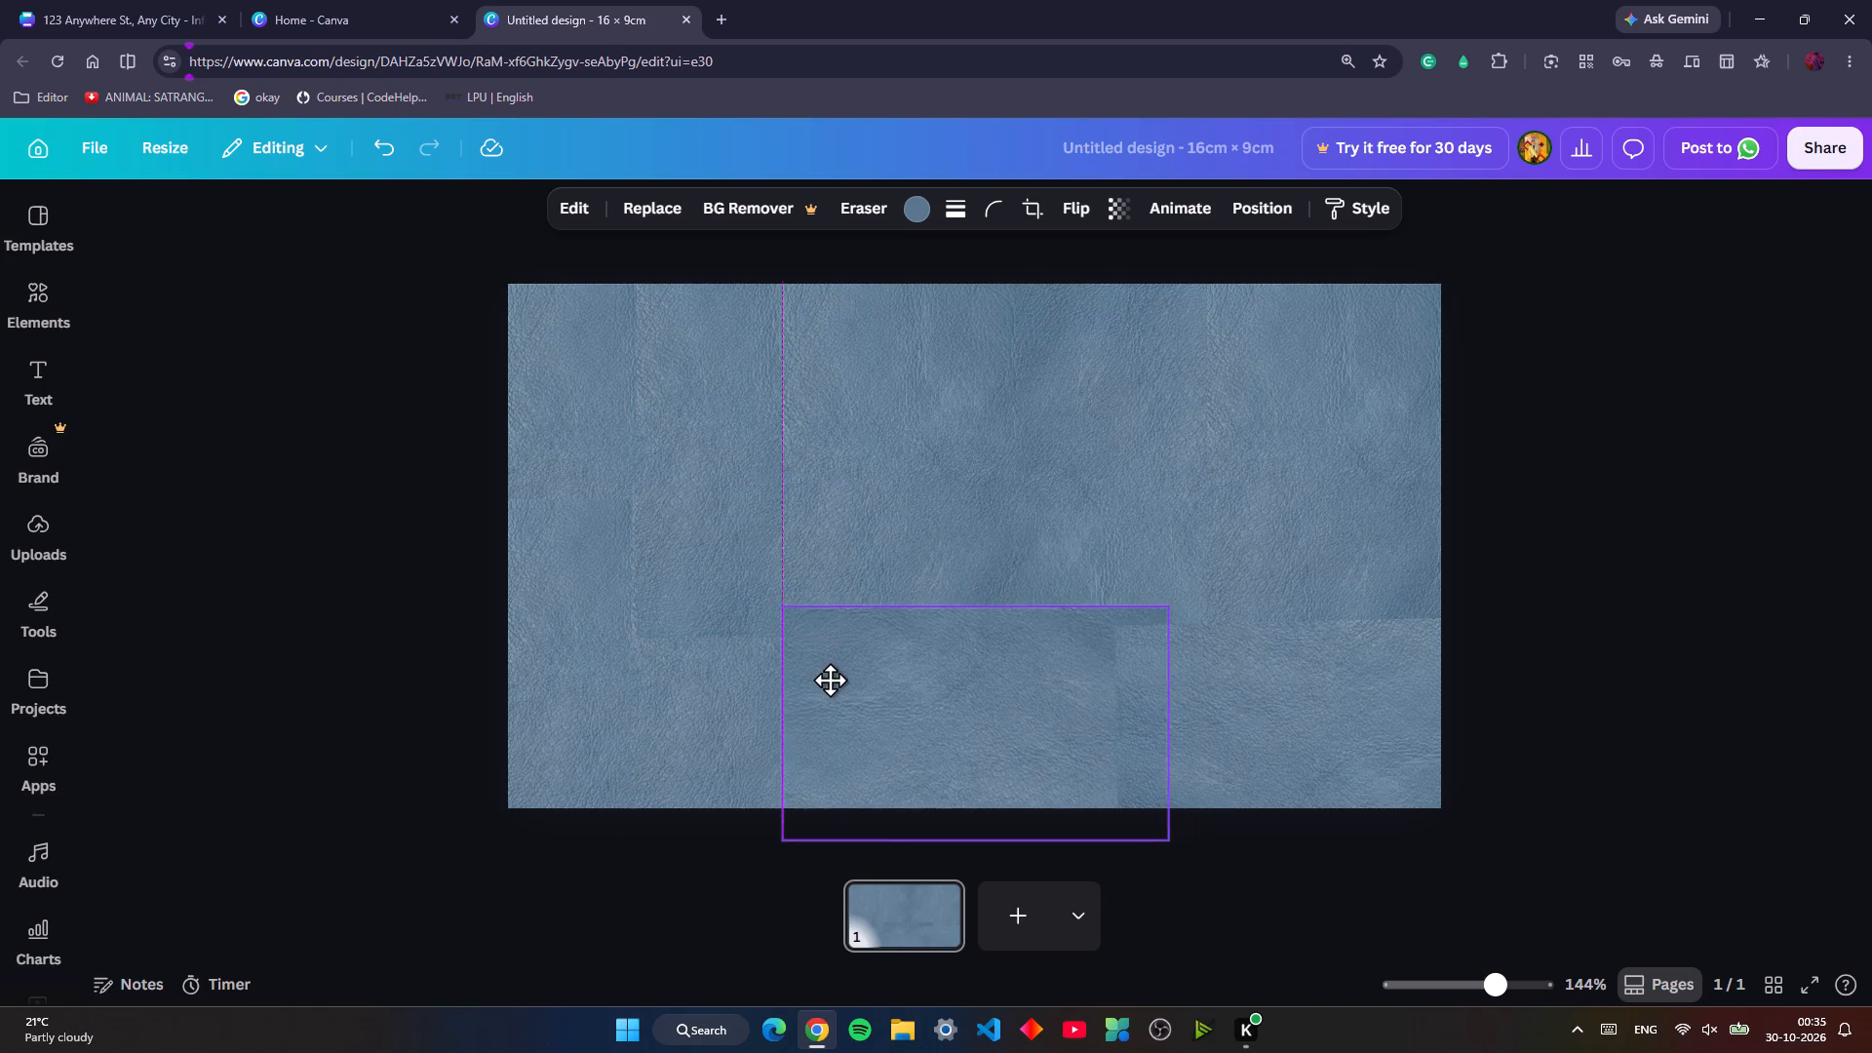
drag(830, 680, 838, 677)
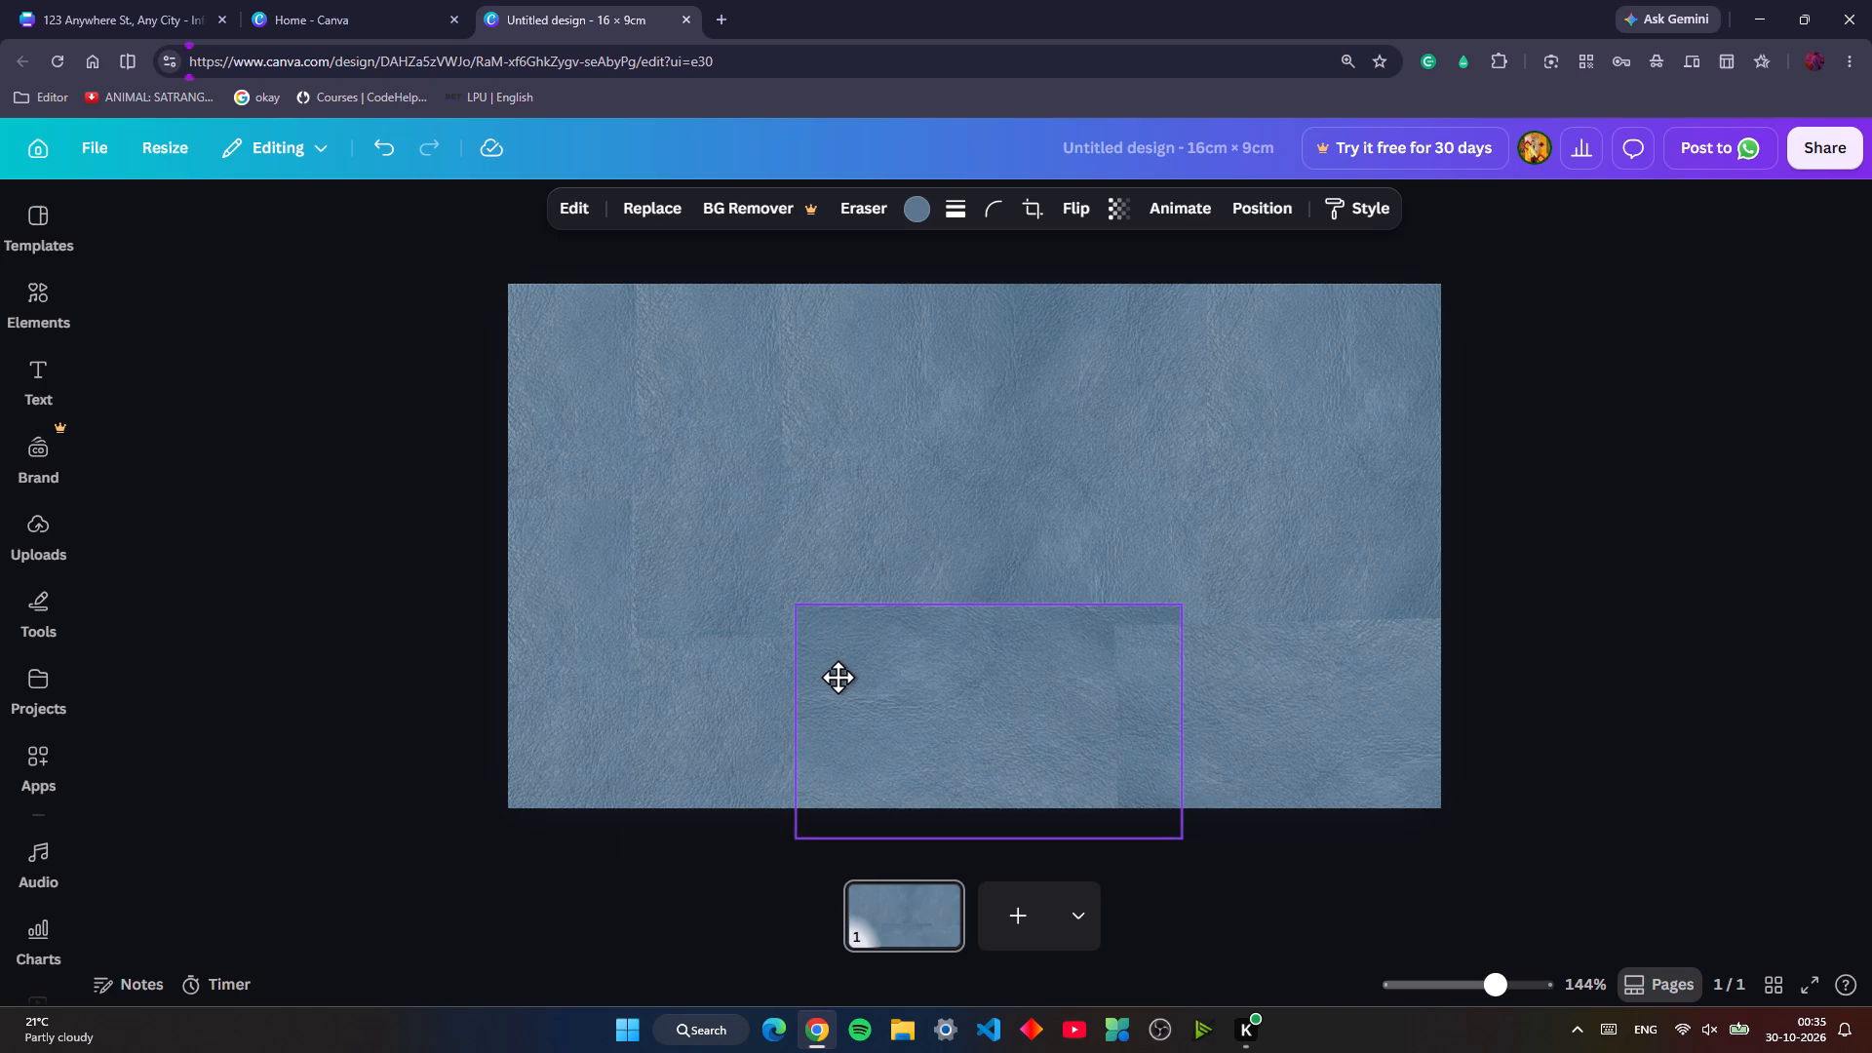
drag(838, 677, 836, 674)
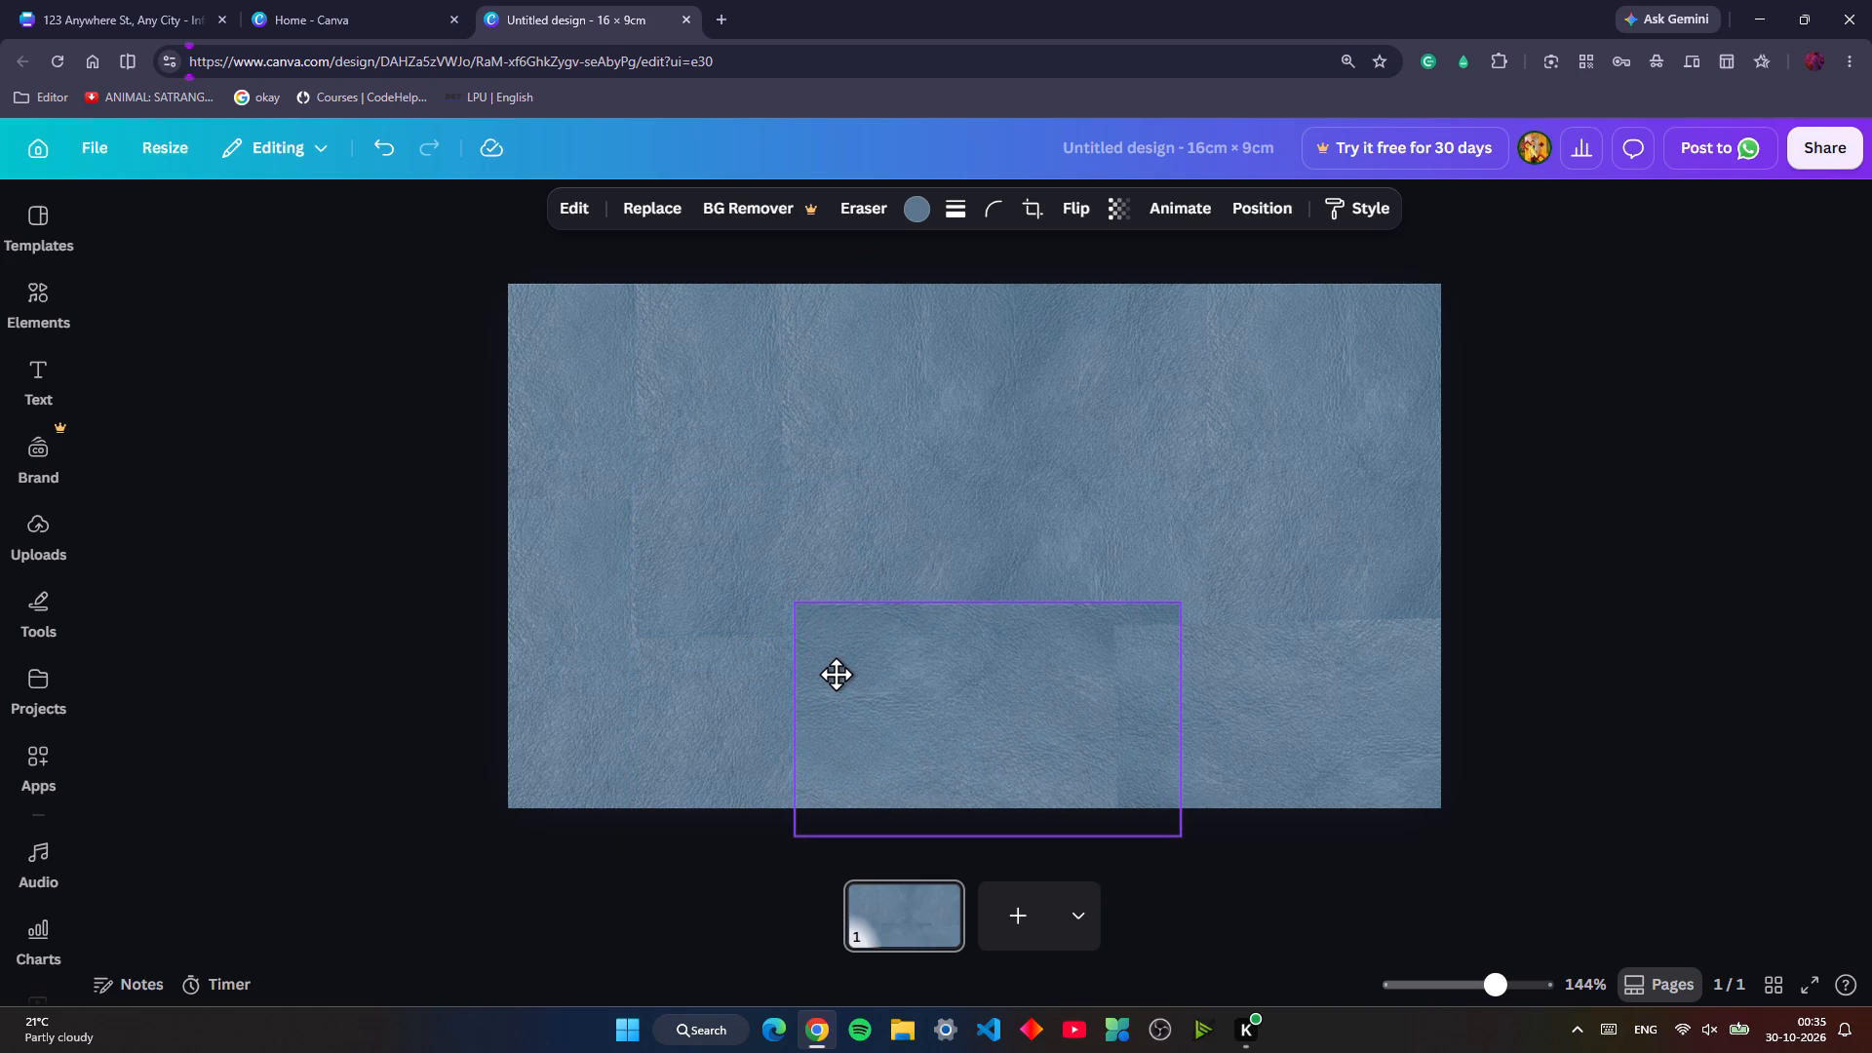
drag(836, 674, 835, 672)
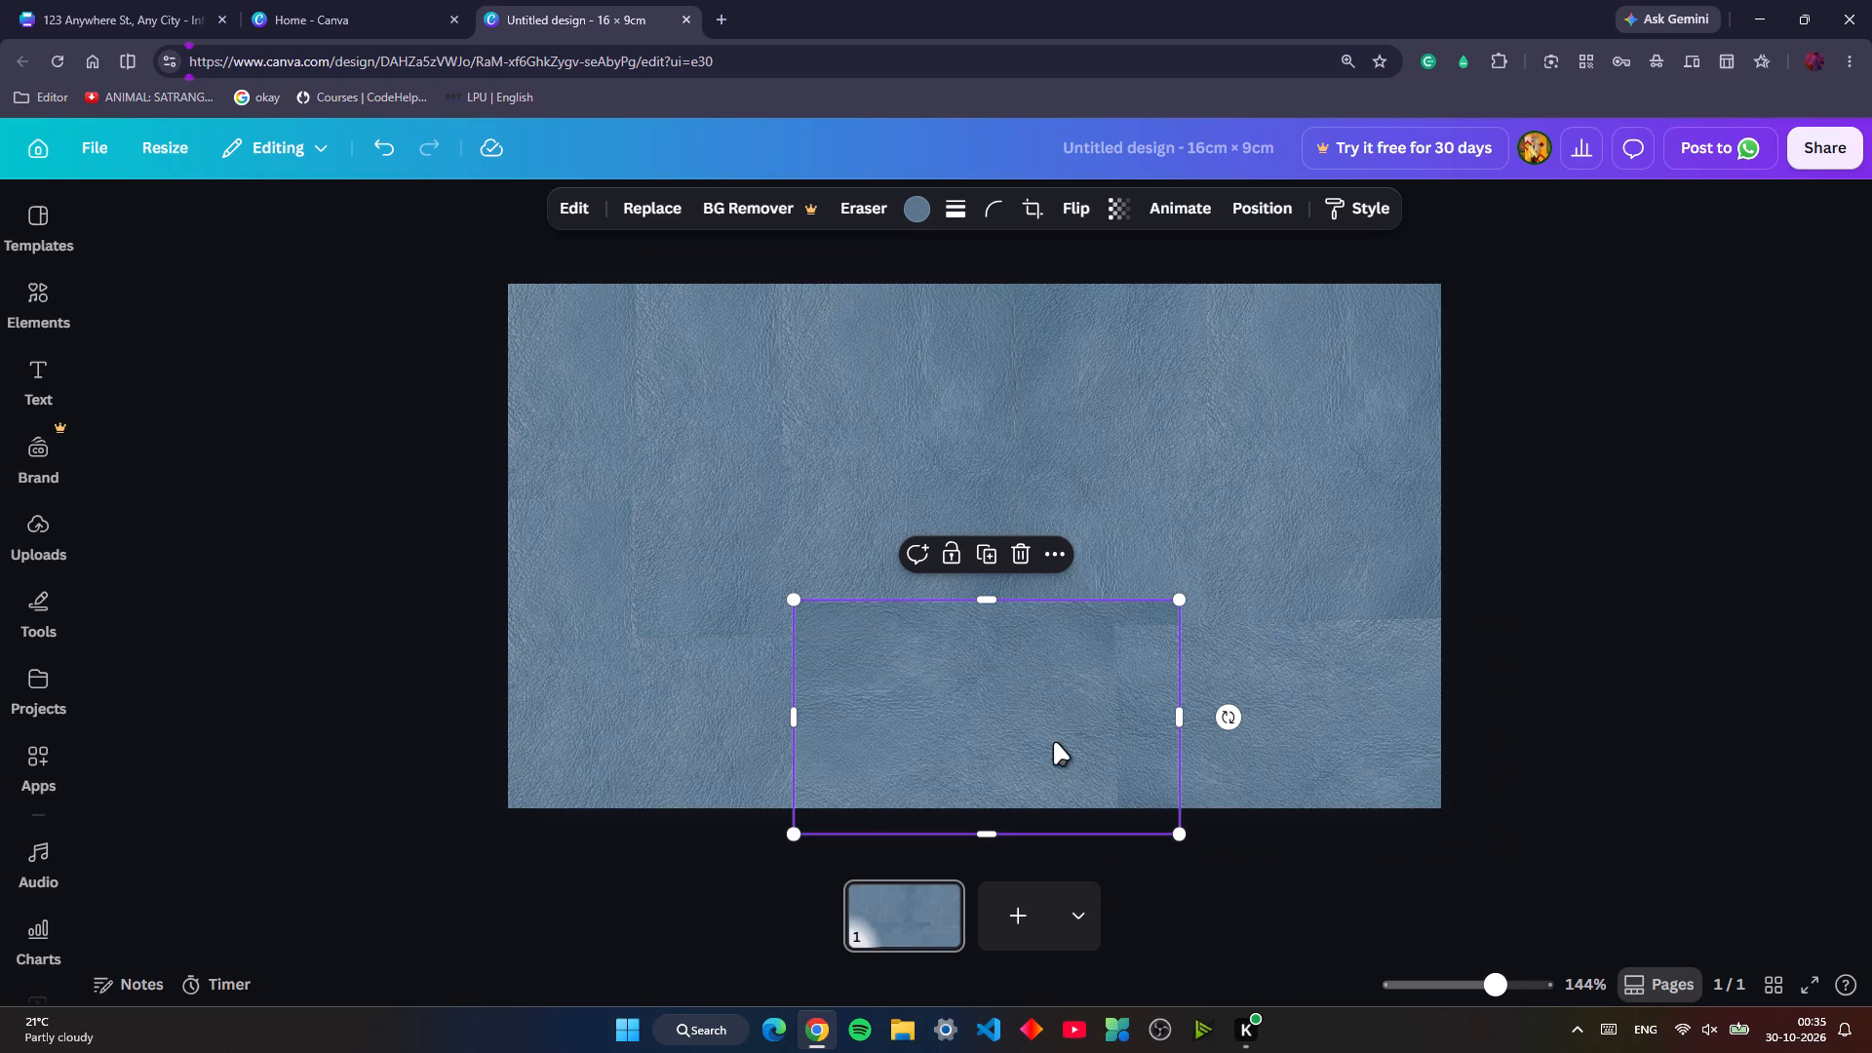
drag(967, 714, 977, 752)
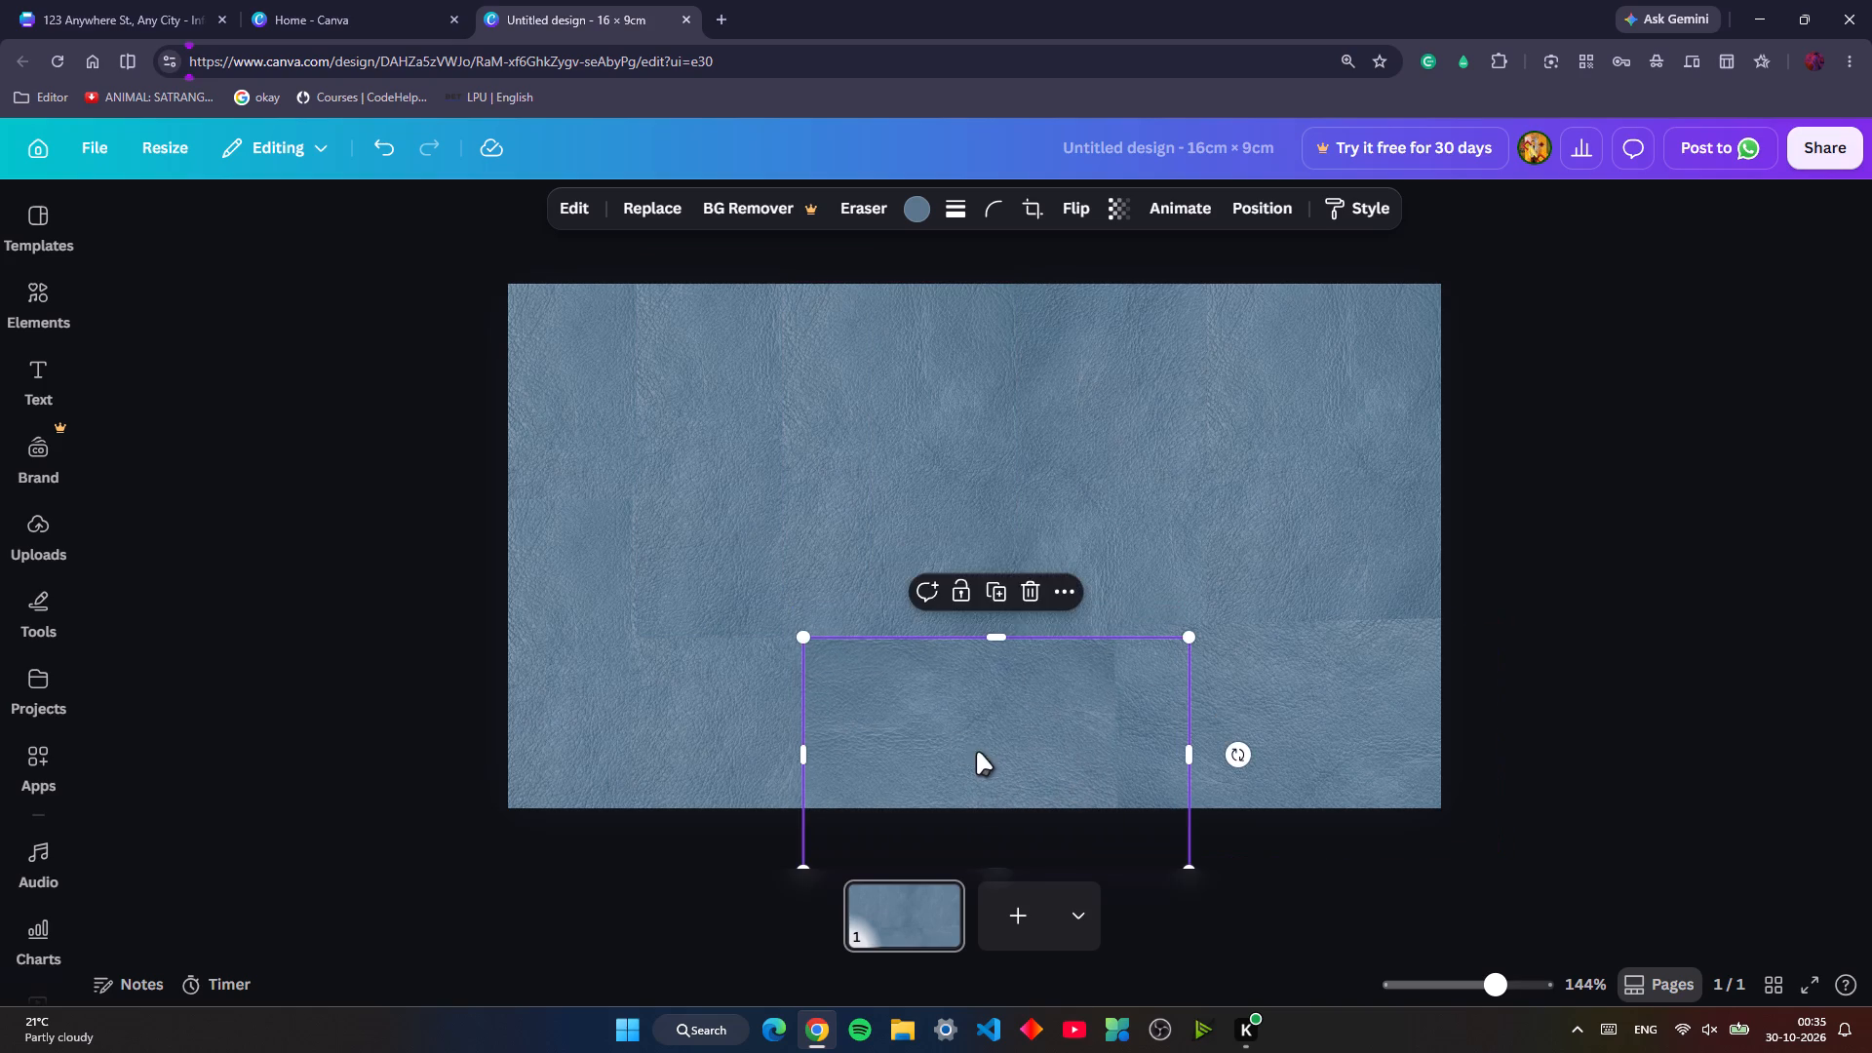
Move the second top-row leather tile slightly left and down over the first tile.
click(720, 524)
drag(720, 524, 686, 531)
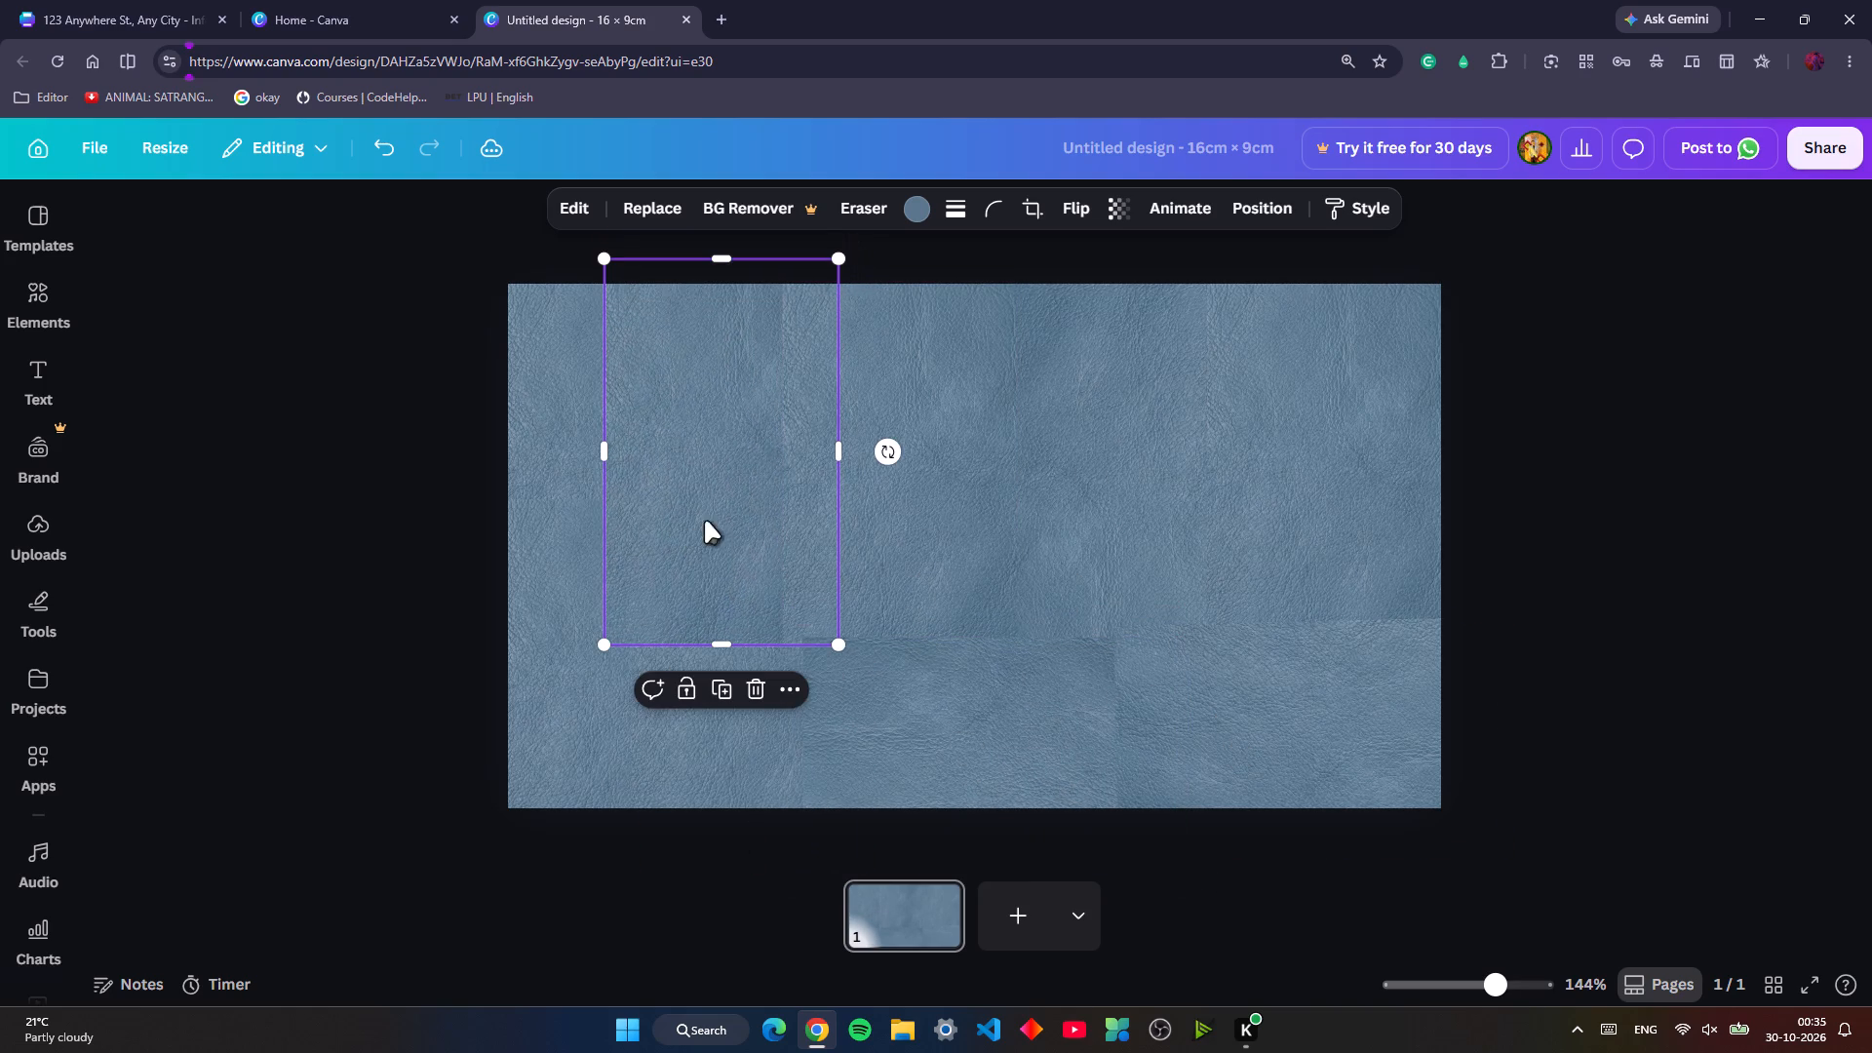
Crop the second top-row leather tile from its right, bottom and top edges to a small portrait piece and copy it.
drag(840, 451, 760, 468)
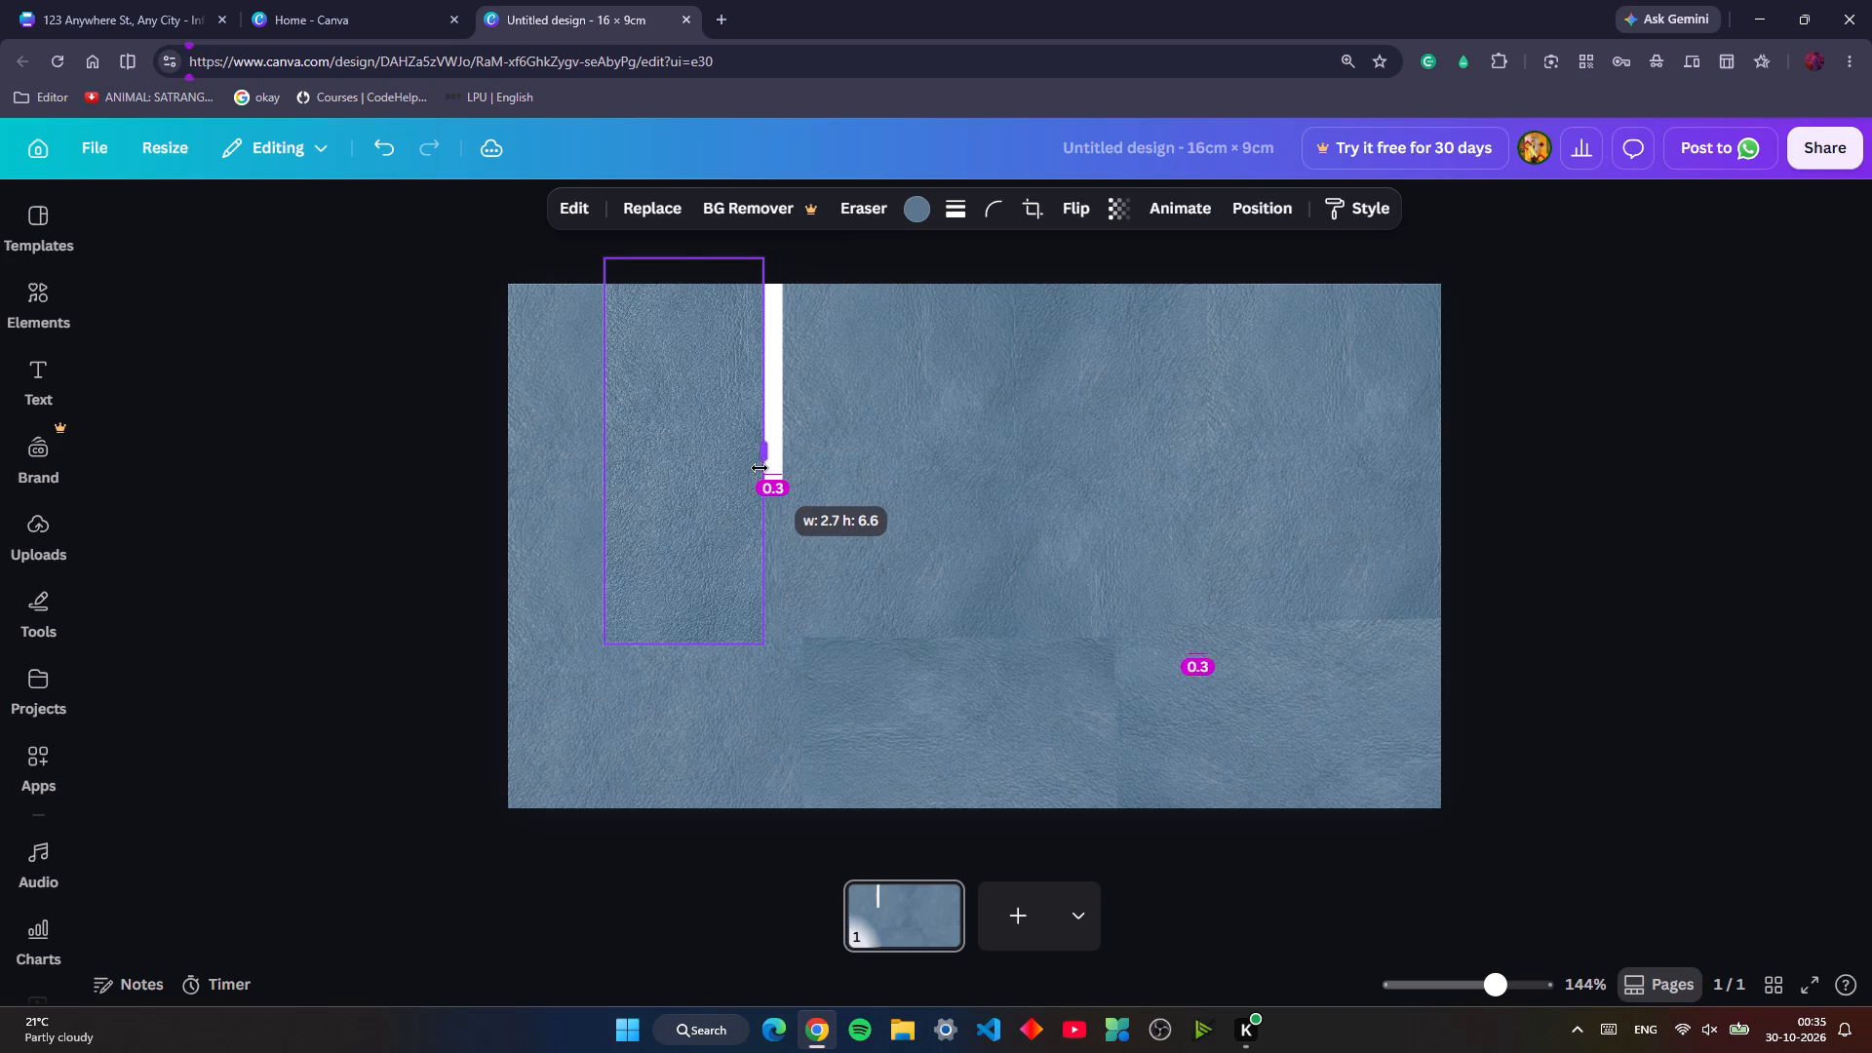
drag(760, 468, 754, 465)
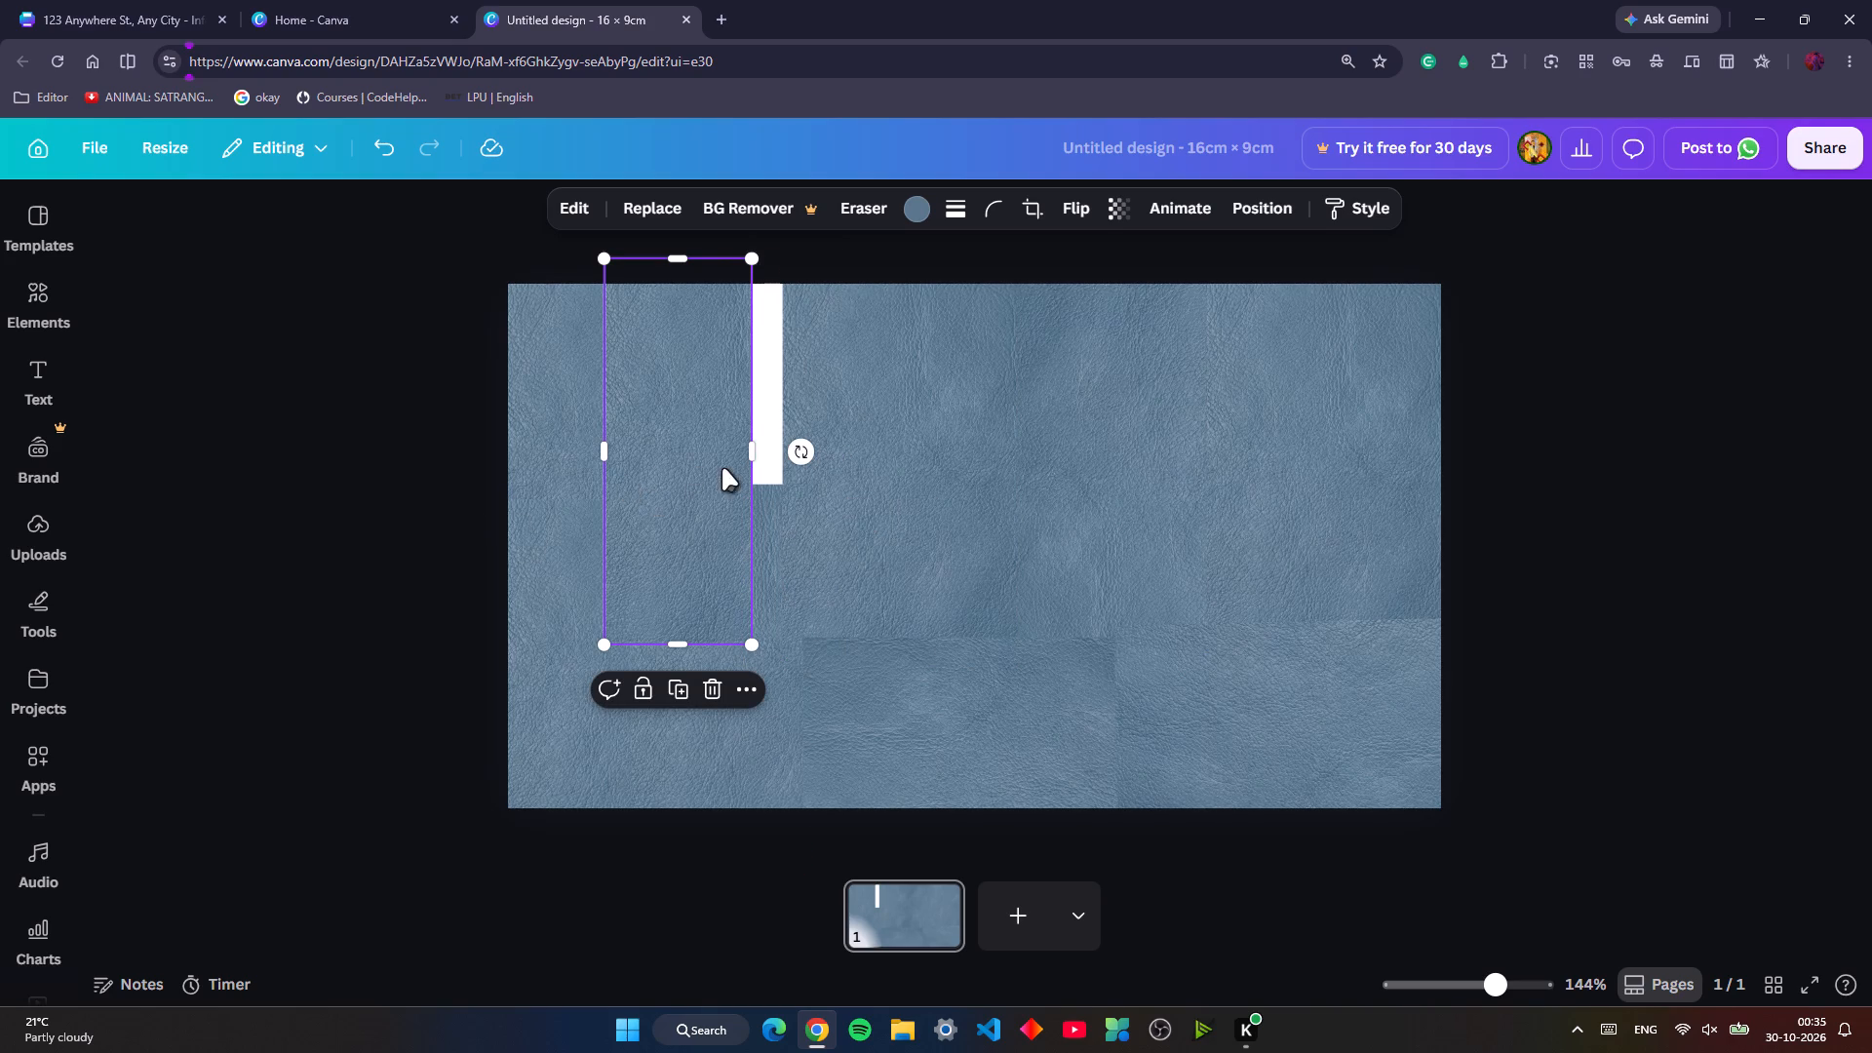
drag(747, 451, 721, 448)
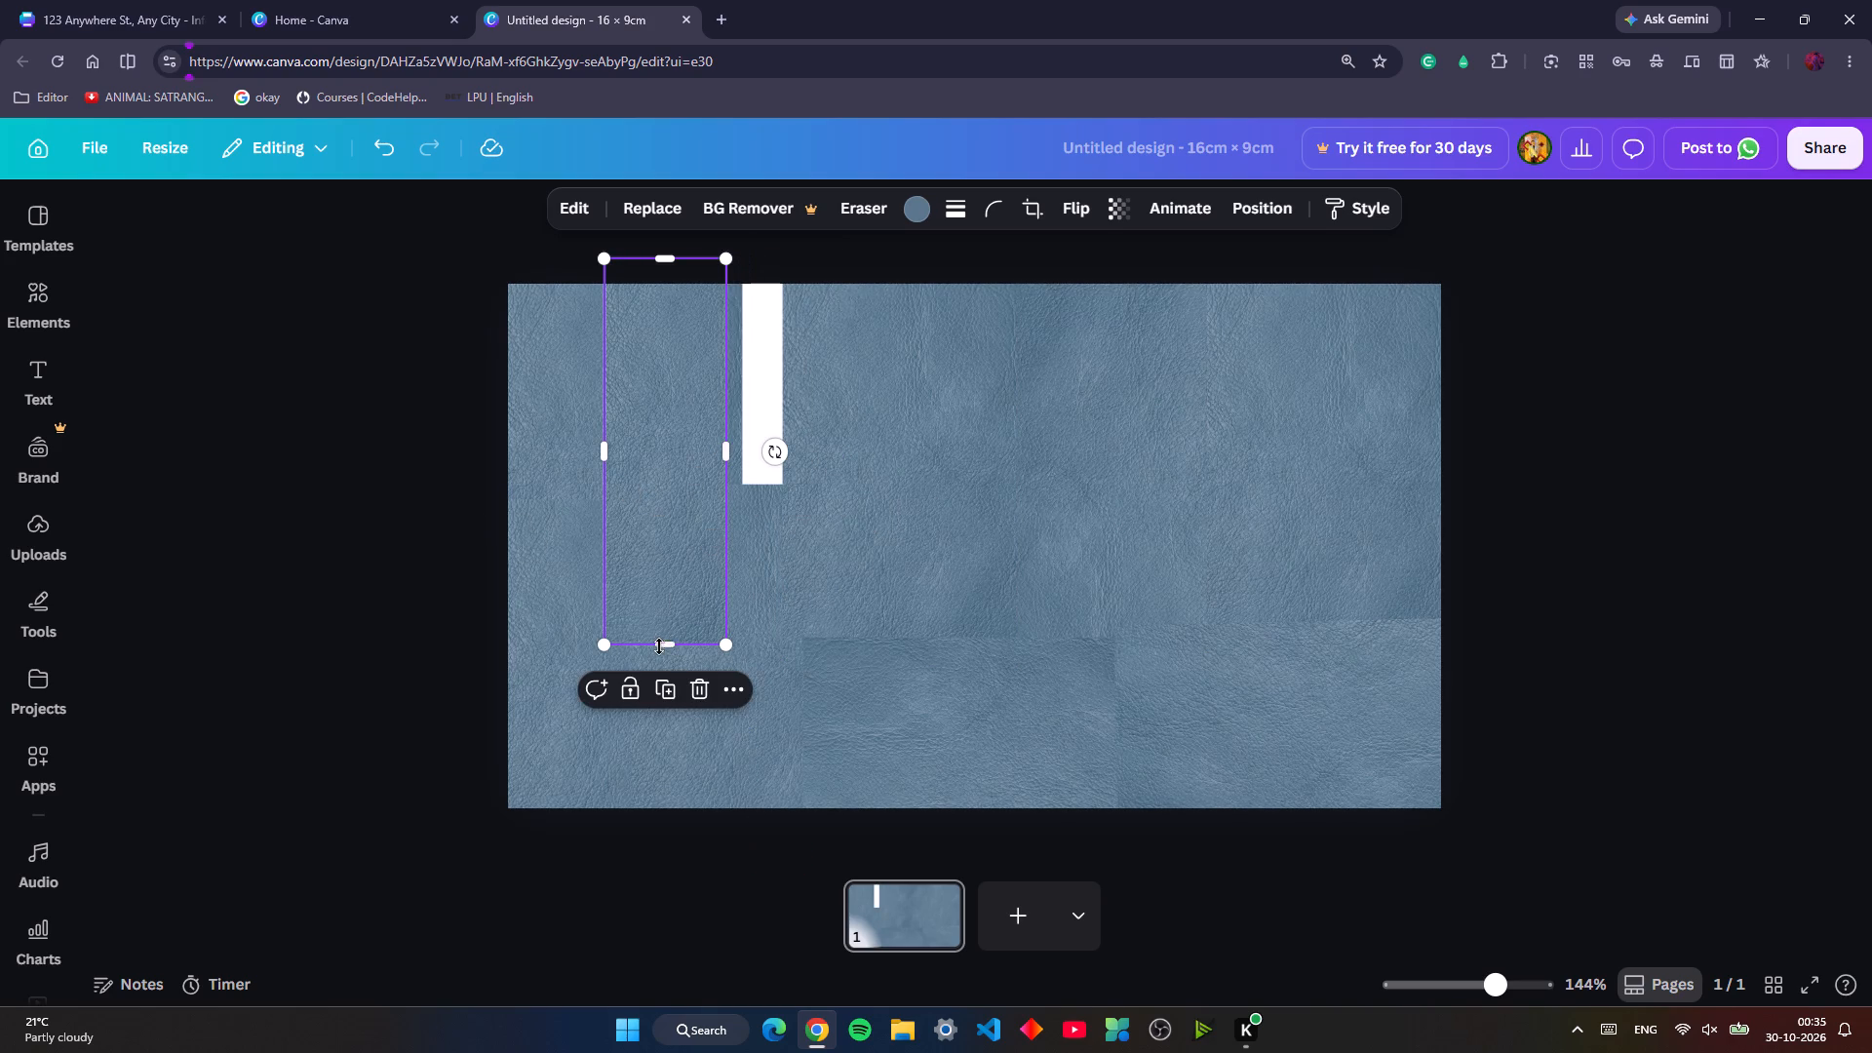
drag(658, 648, 679, 584)
drag(658, 259, 658, 278)
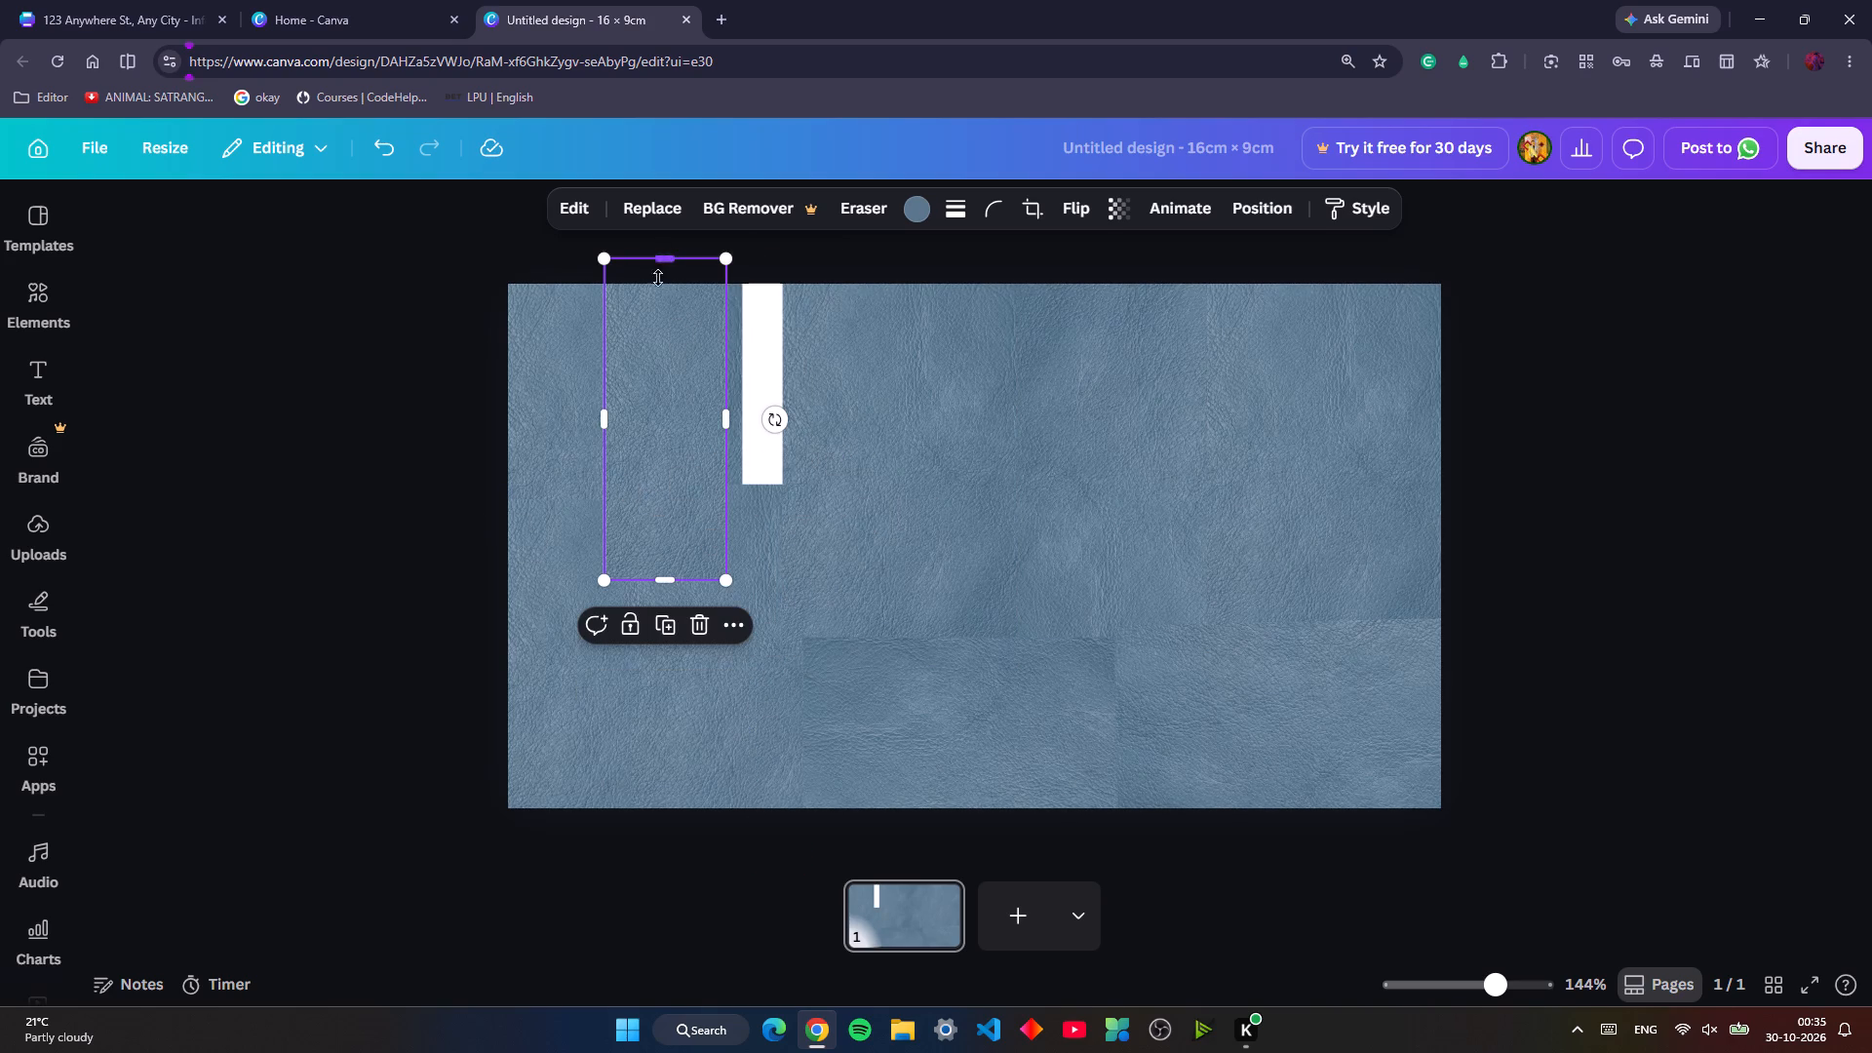
drag(658, 278, 648, 355)
drag(640, 456, 685, 461)
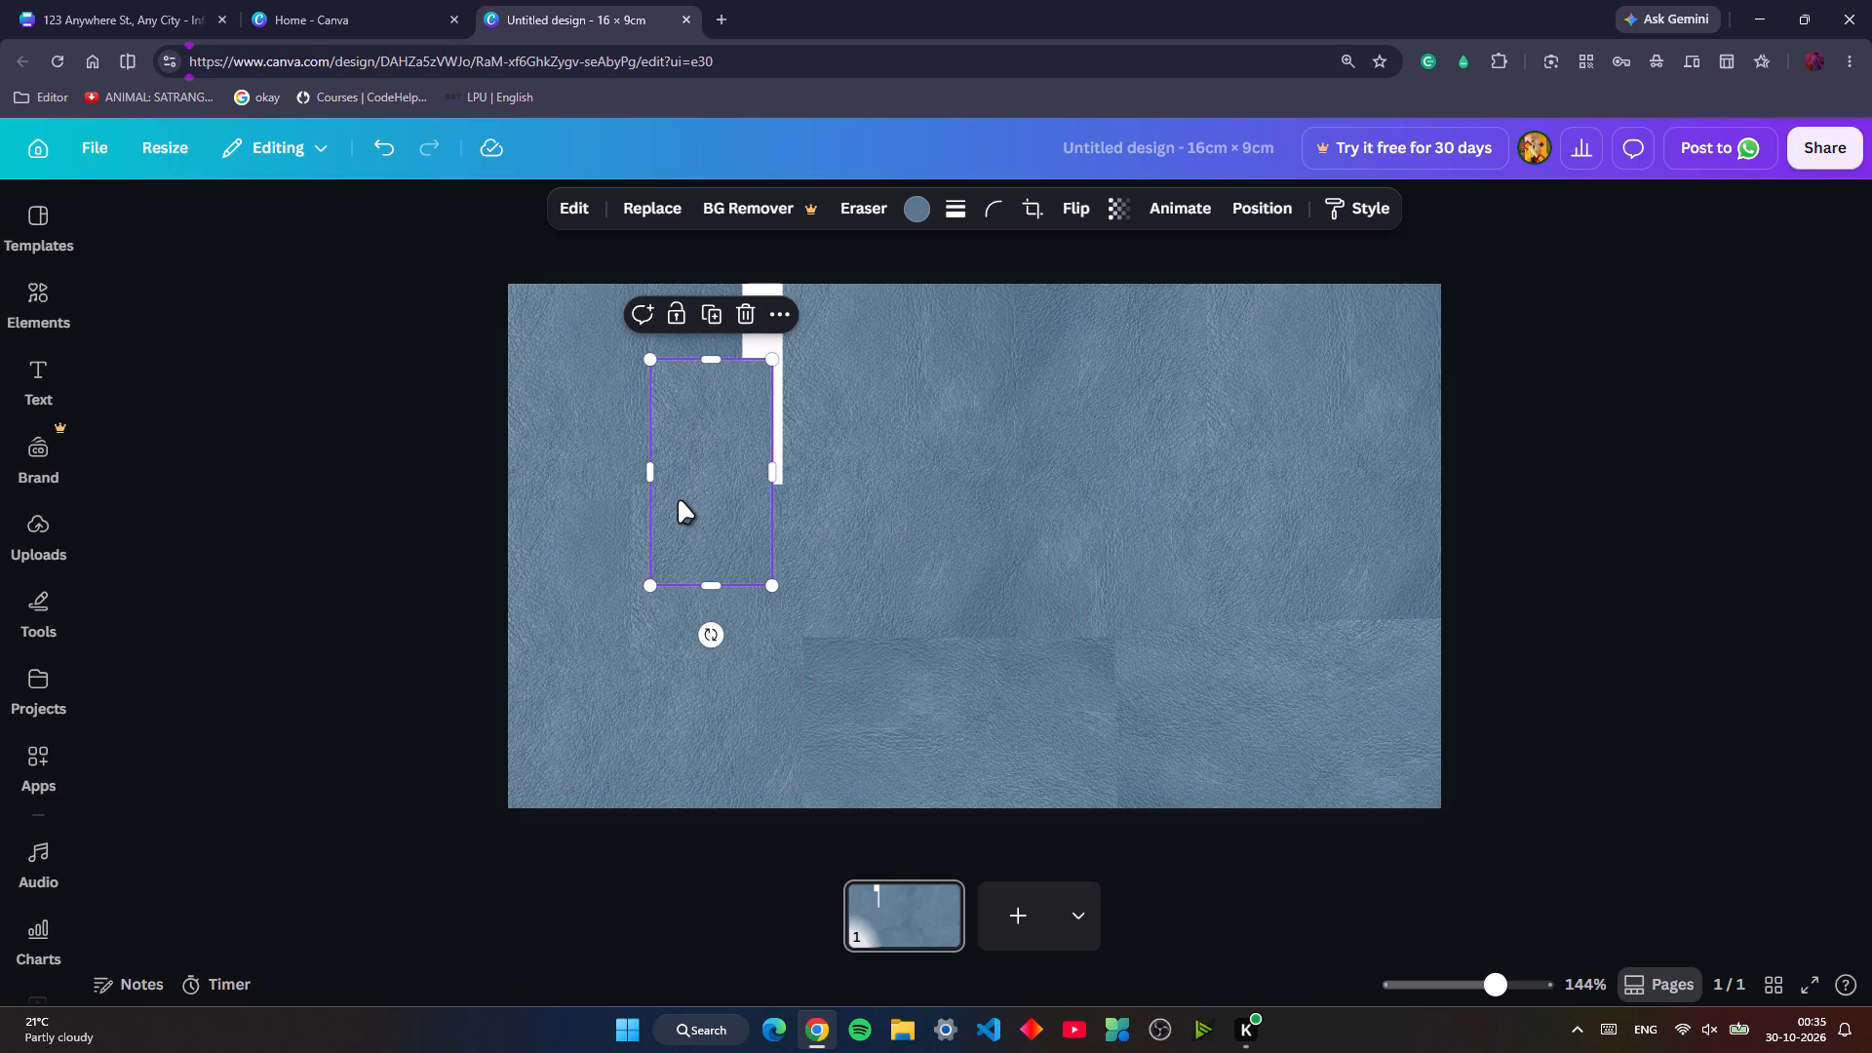
key(ctrl+c)
Select all the leather tiles on the page and delete them.
click(918, 579)
click(759, 462)
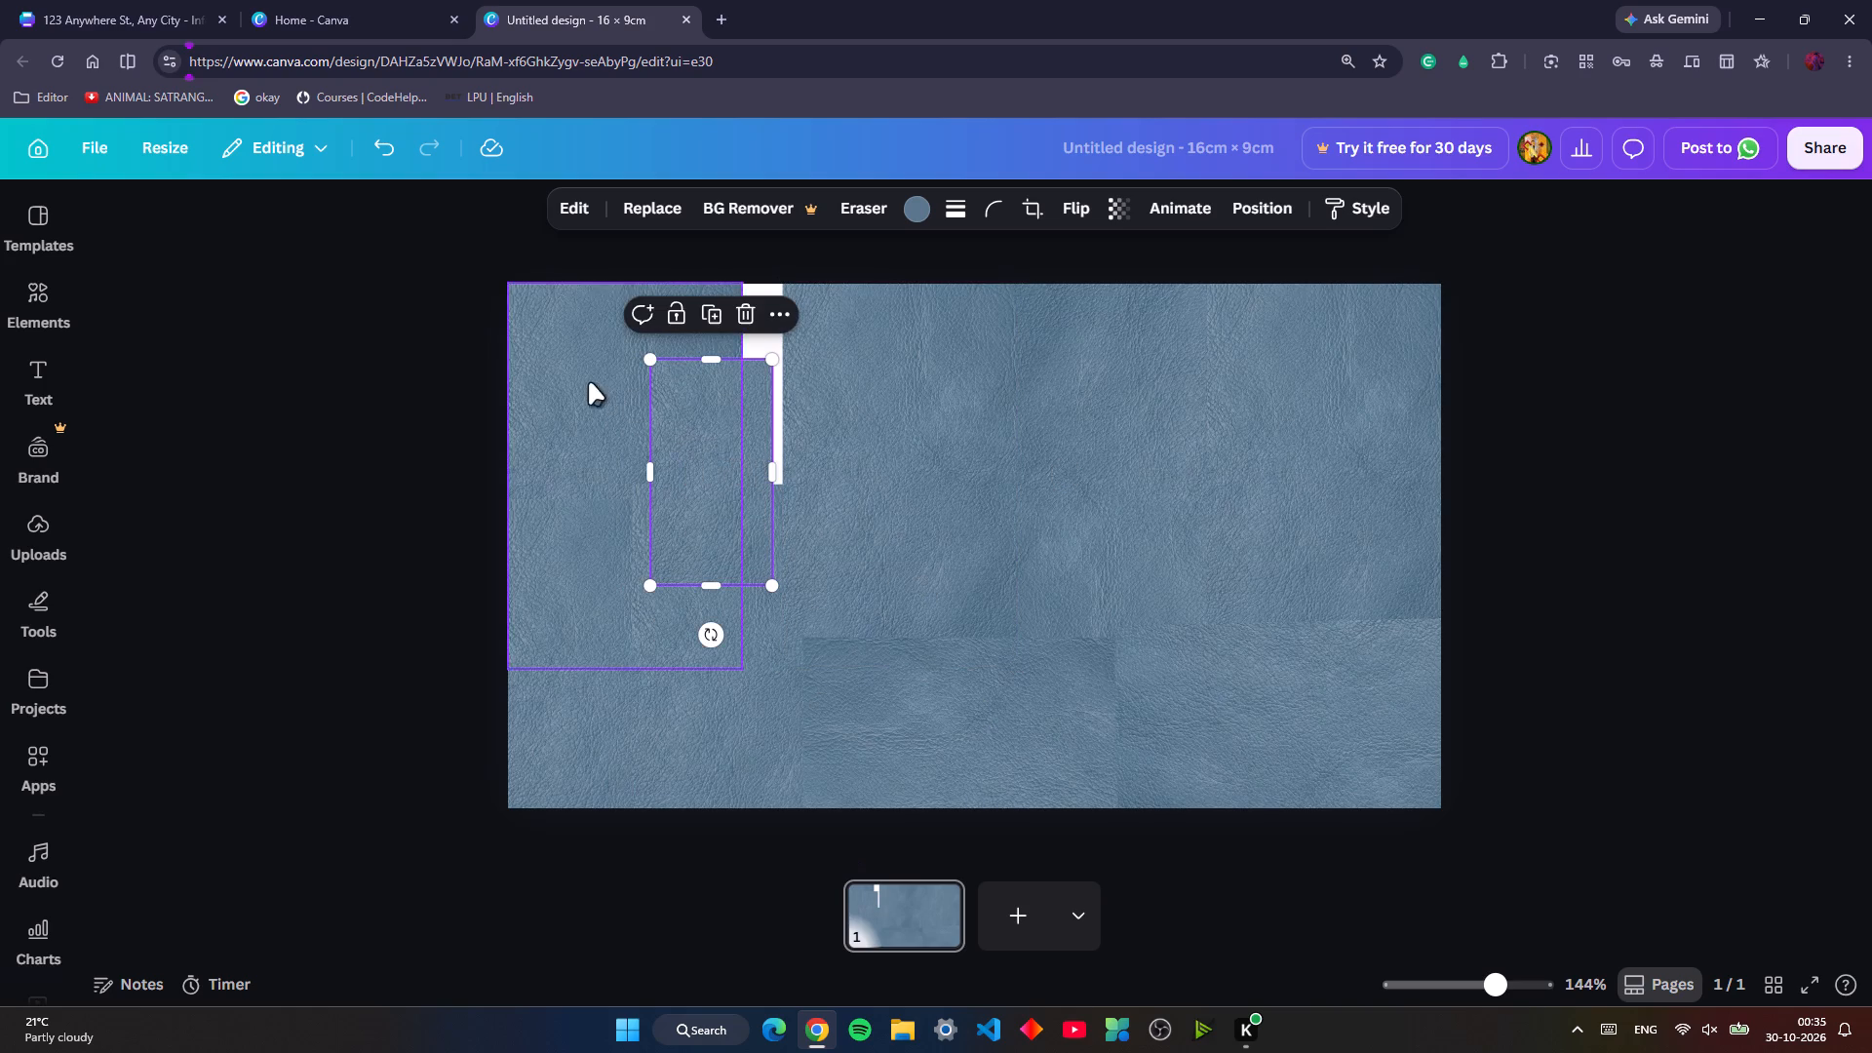
drag(589, 382, 895, 470)
drag(617, 344, 998, 548)
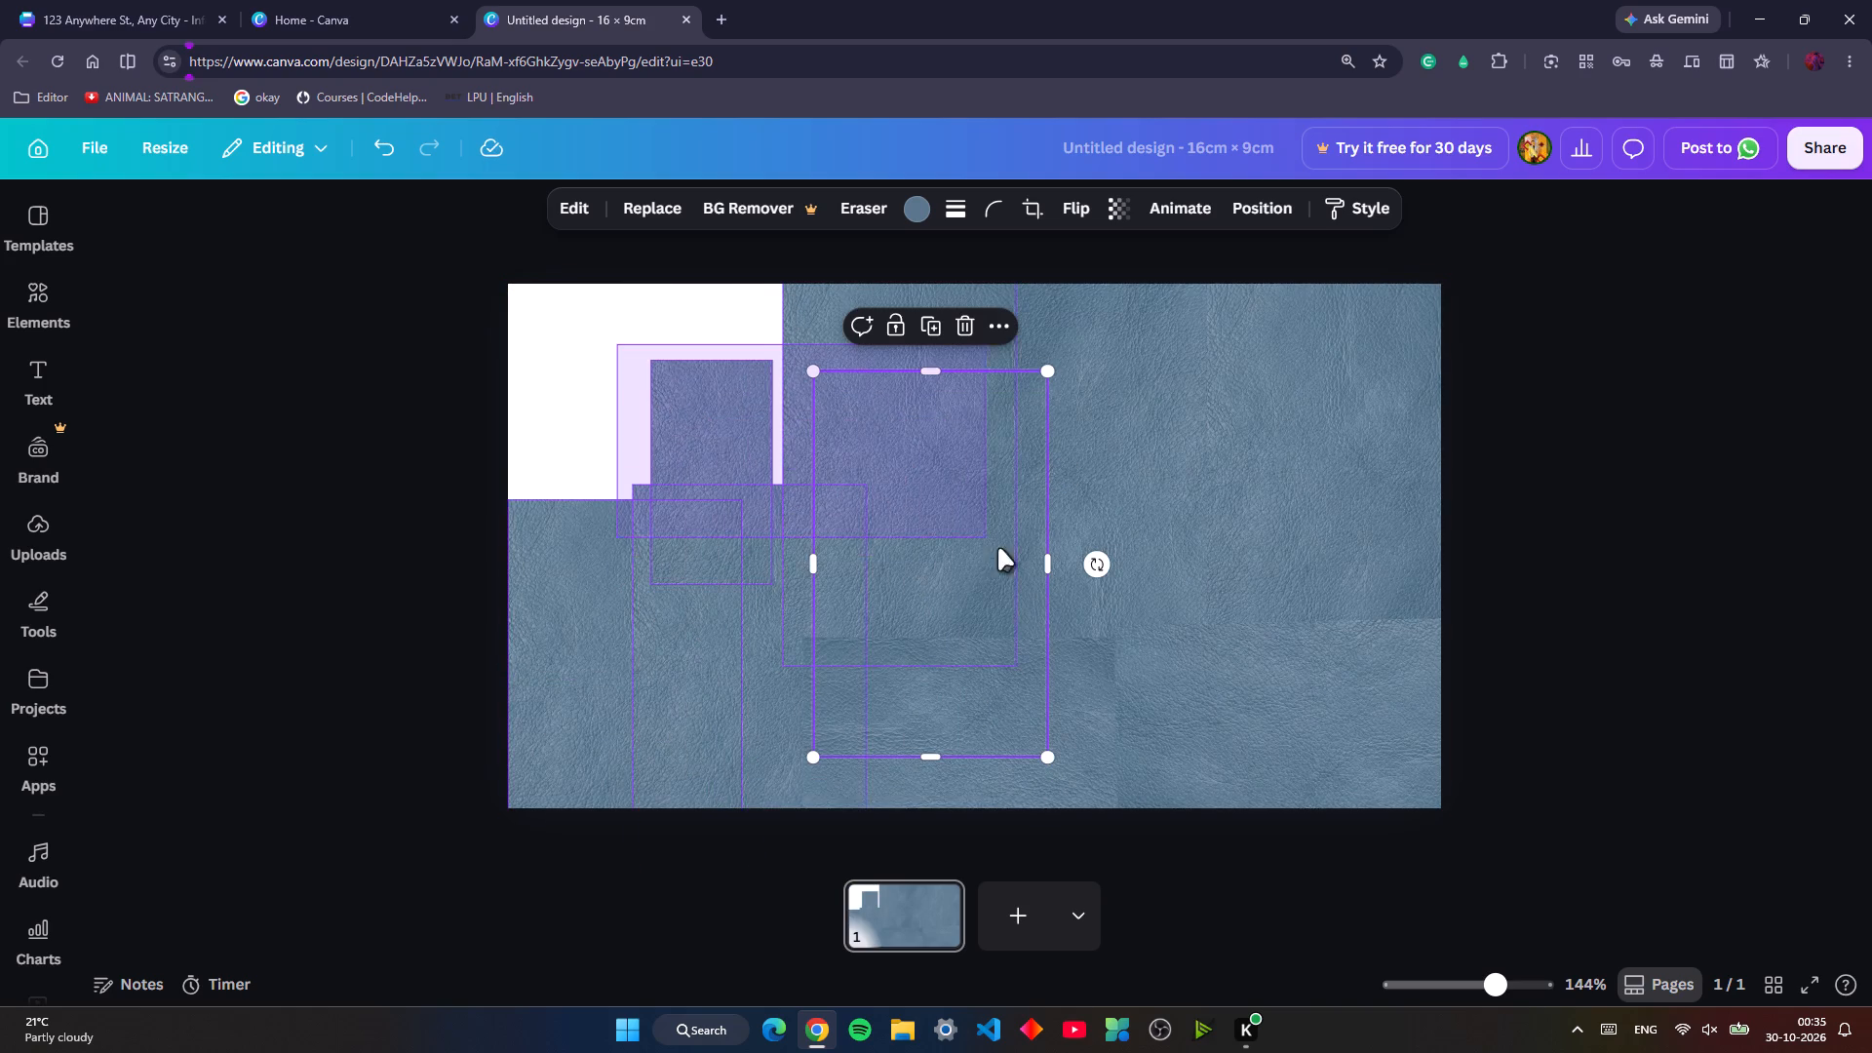
drag(998, 548, 1428, 788)
key(Delete)
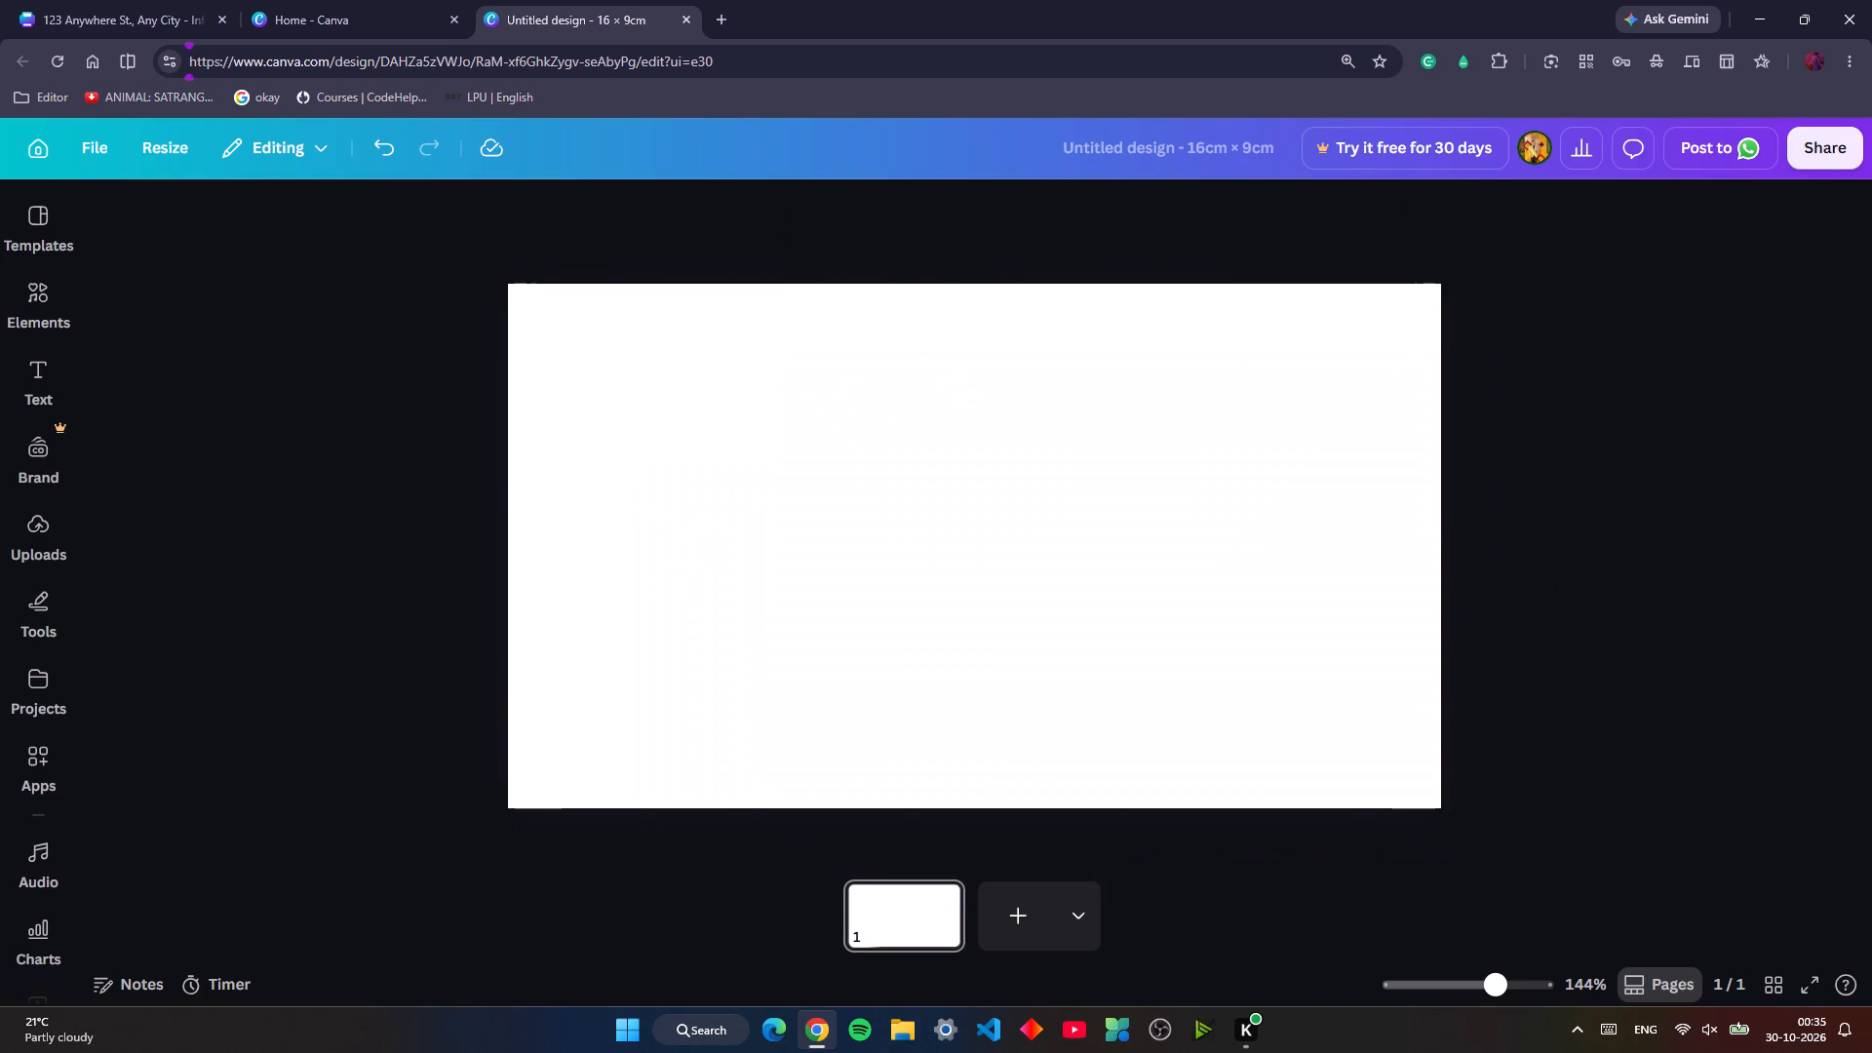
Paste five copies of the small leather piece and align one to the page's upper-right corner.
key(ctrl+v)
key(ctrl+v)
key(ctrl+v)
key(ctrl+v)
key(ctrl+v)
drag(799, 552, 1365, 365)
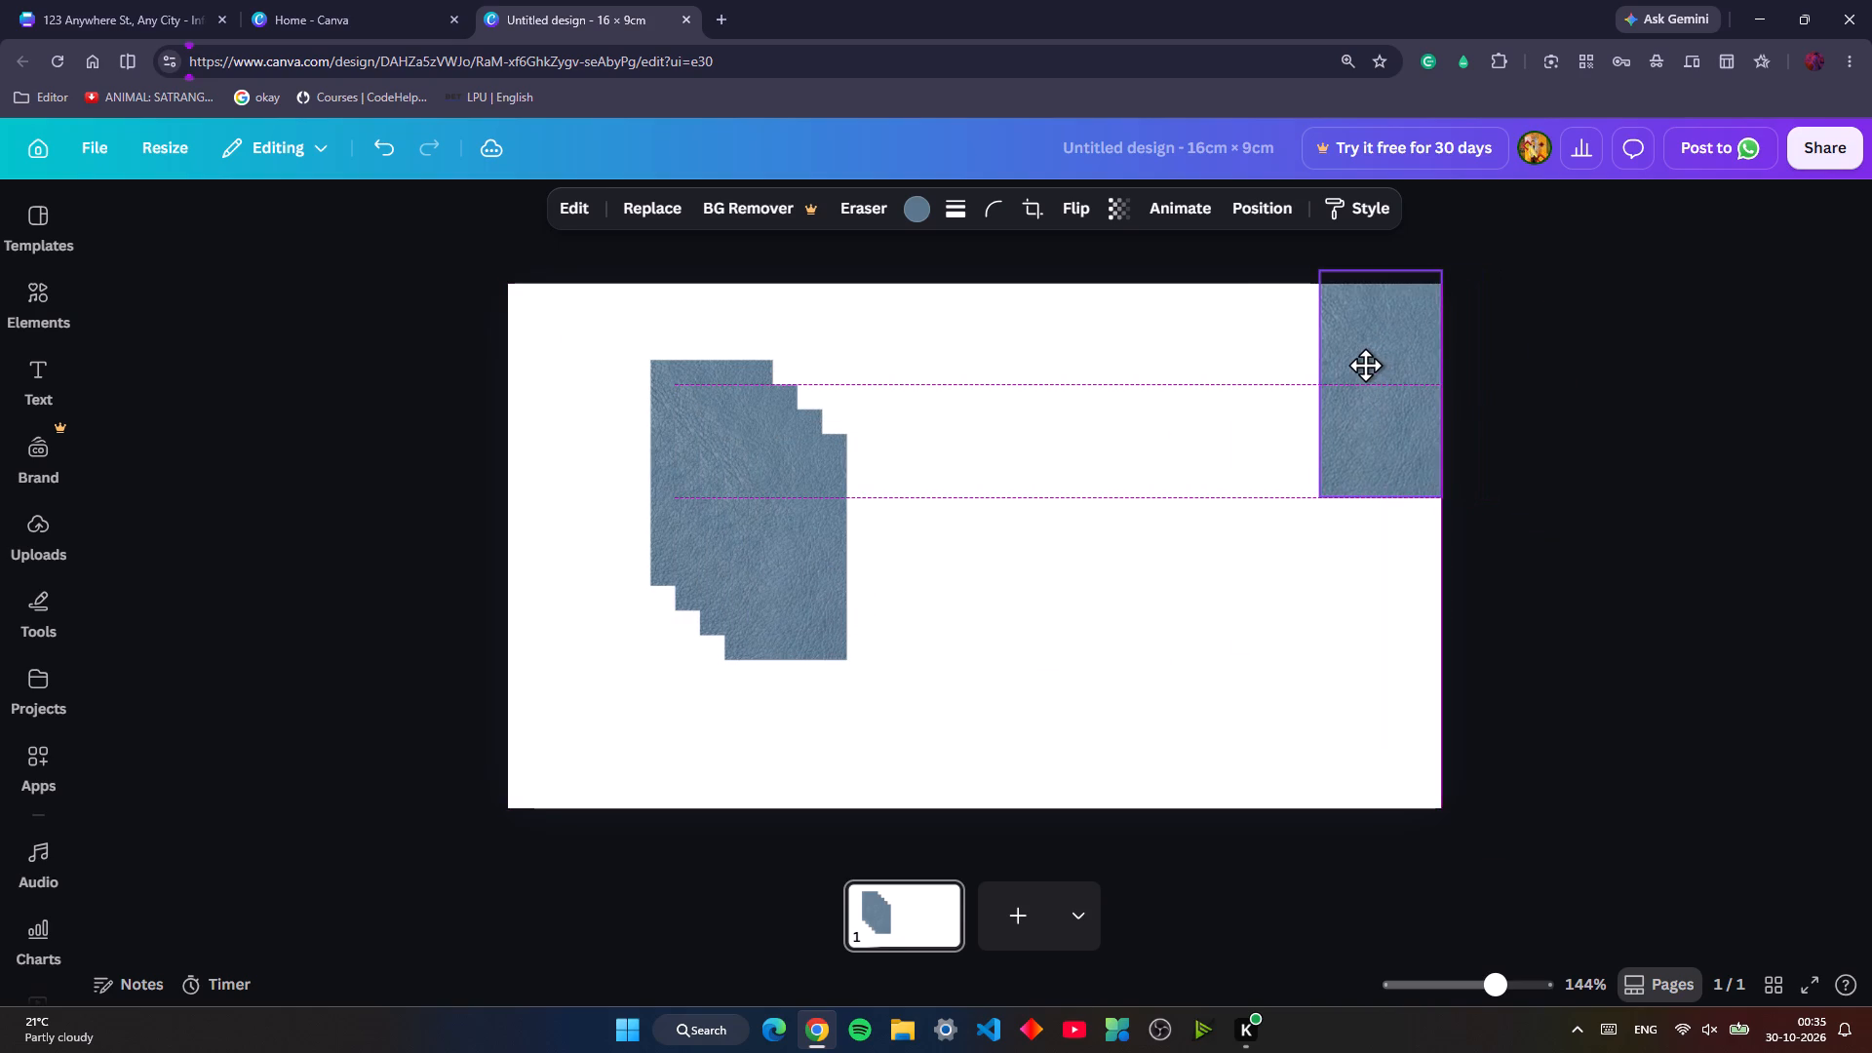
drag(1365, 365, 1369, 377)
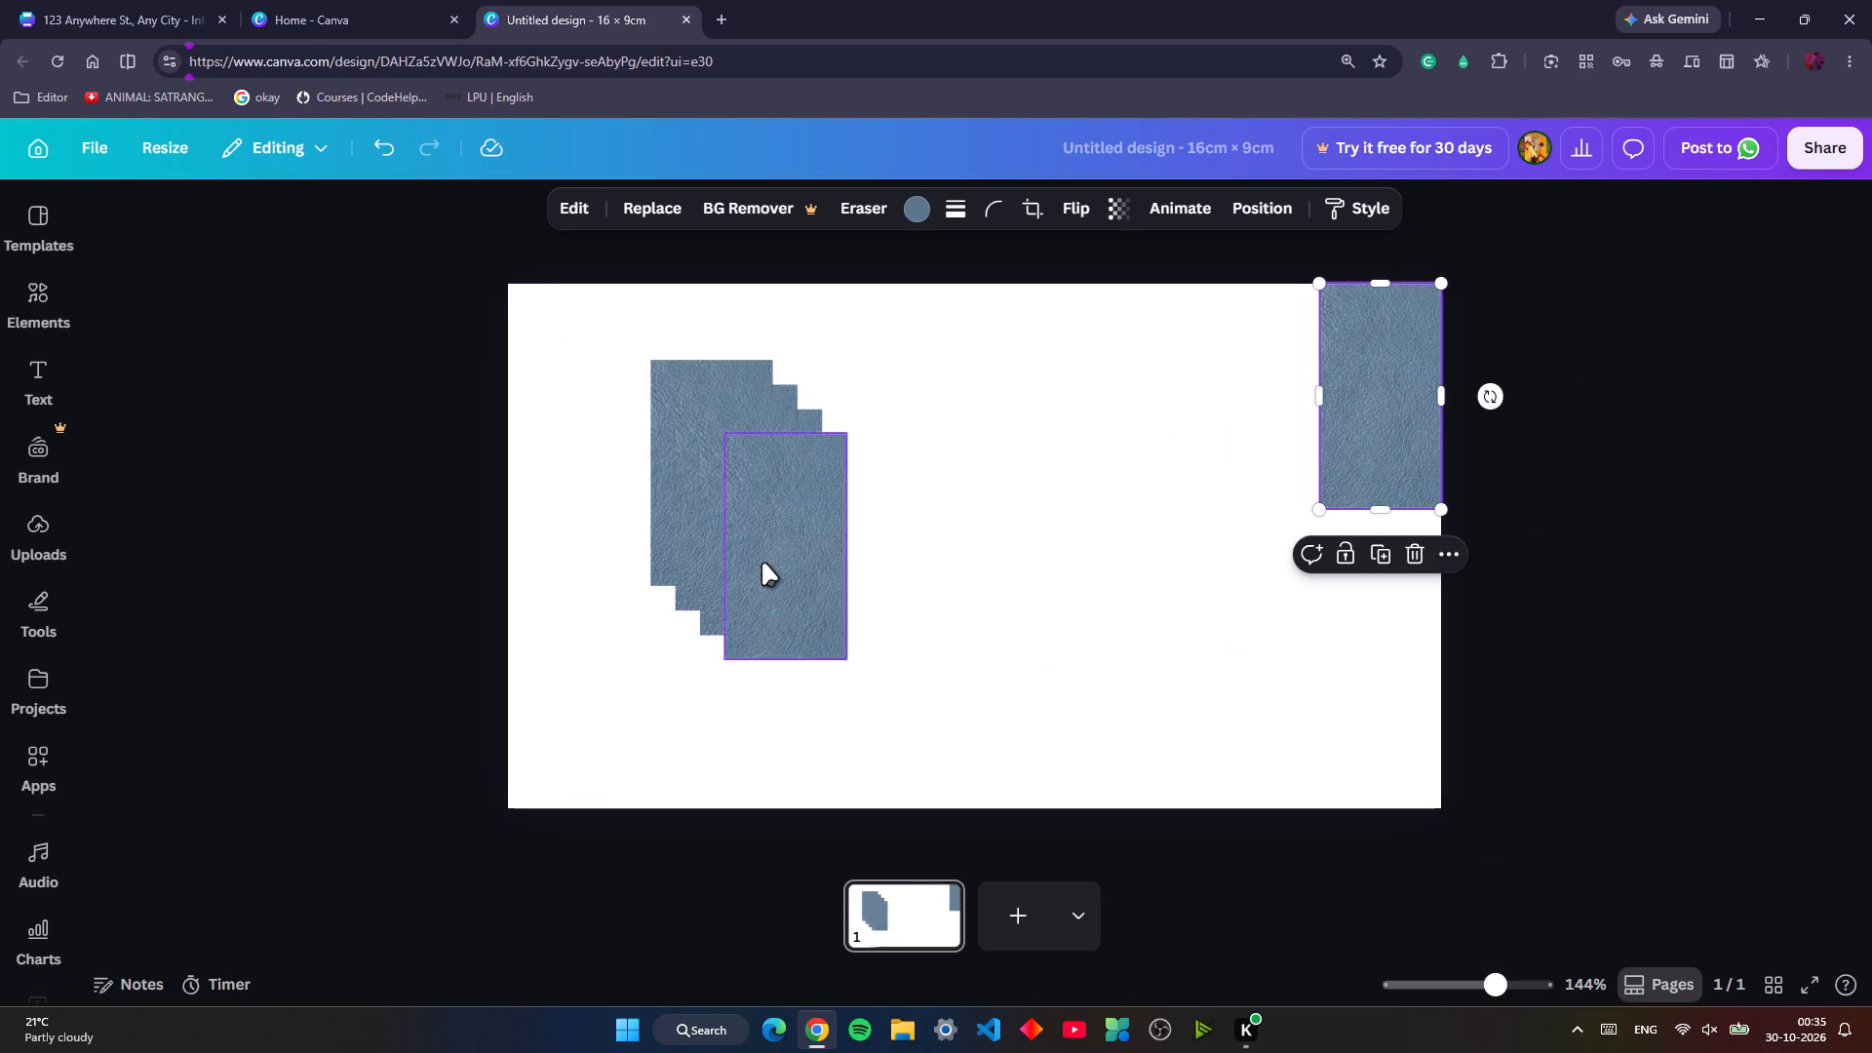
Stack two more copies below the corner piece down the page's right edge, overlapping the middle one slightly with the top one.
drag(762, 563, 1354, 640)
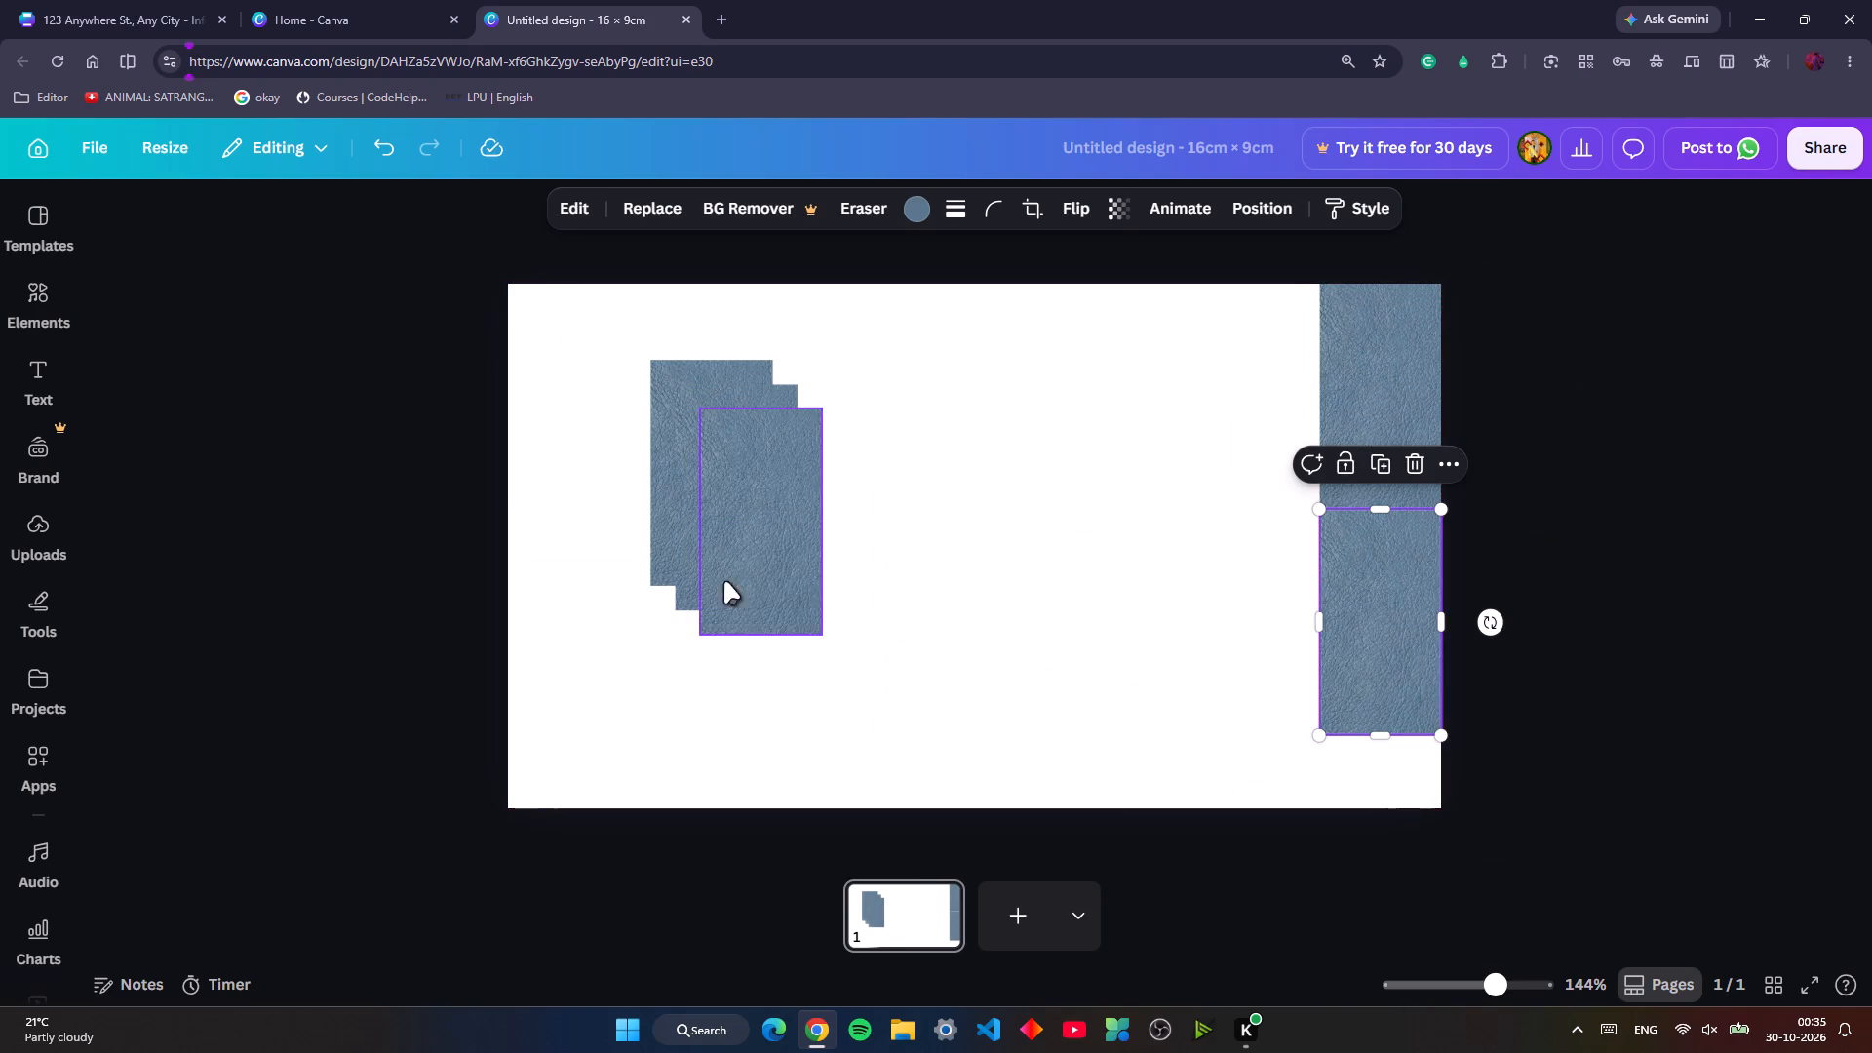
drag(764, 559, 1384, 832)
click(1390, 563)
drag(1390, 563, 1391, 548)
click(1294, 604)
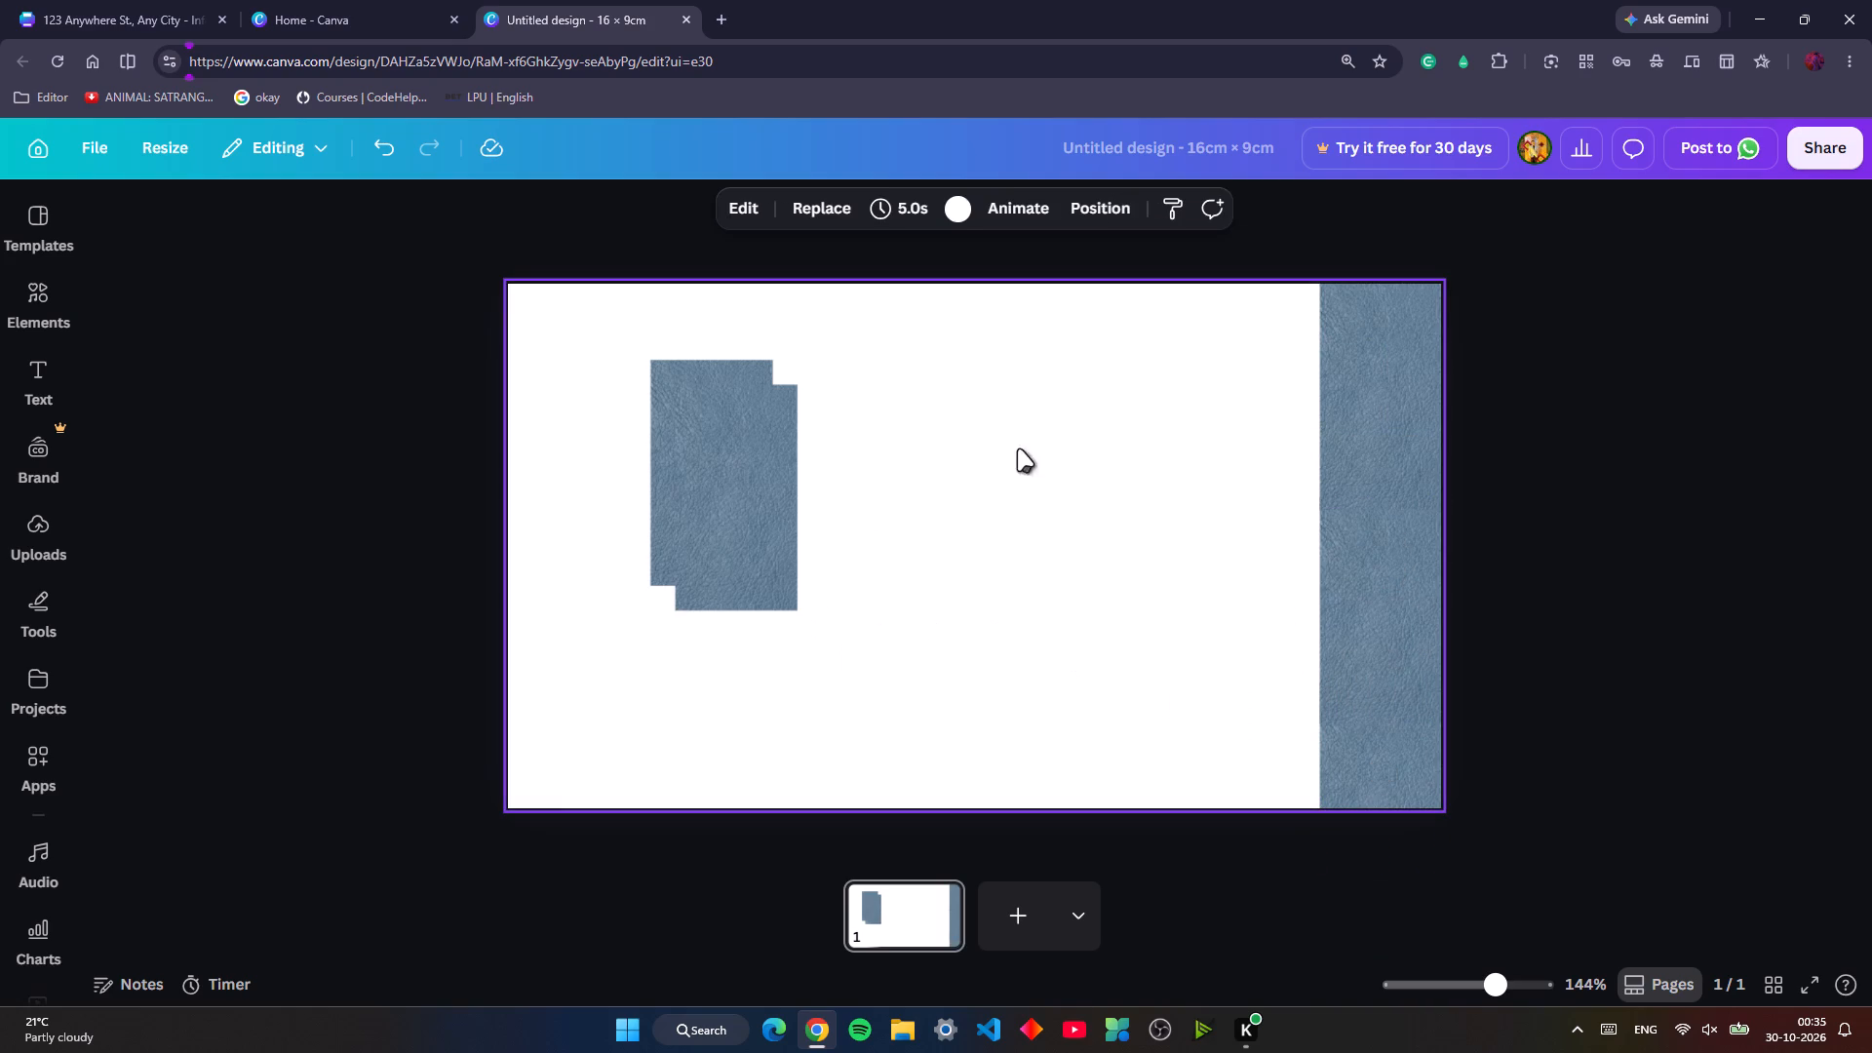
Copy the three-piece leather column and delete the two spare pieces left on the page.
drag(1228, 306, 1464, 833)
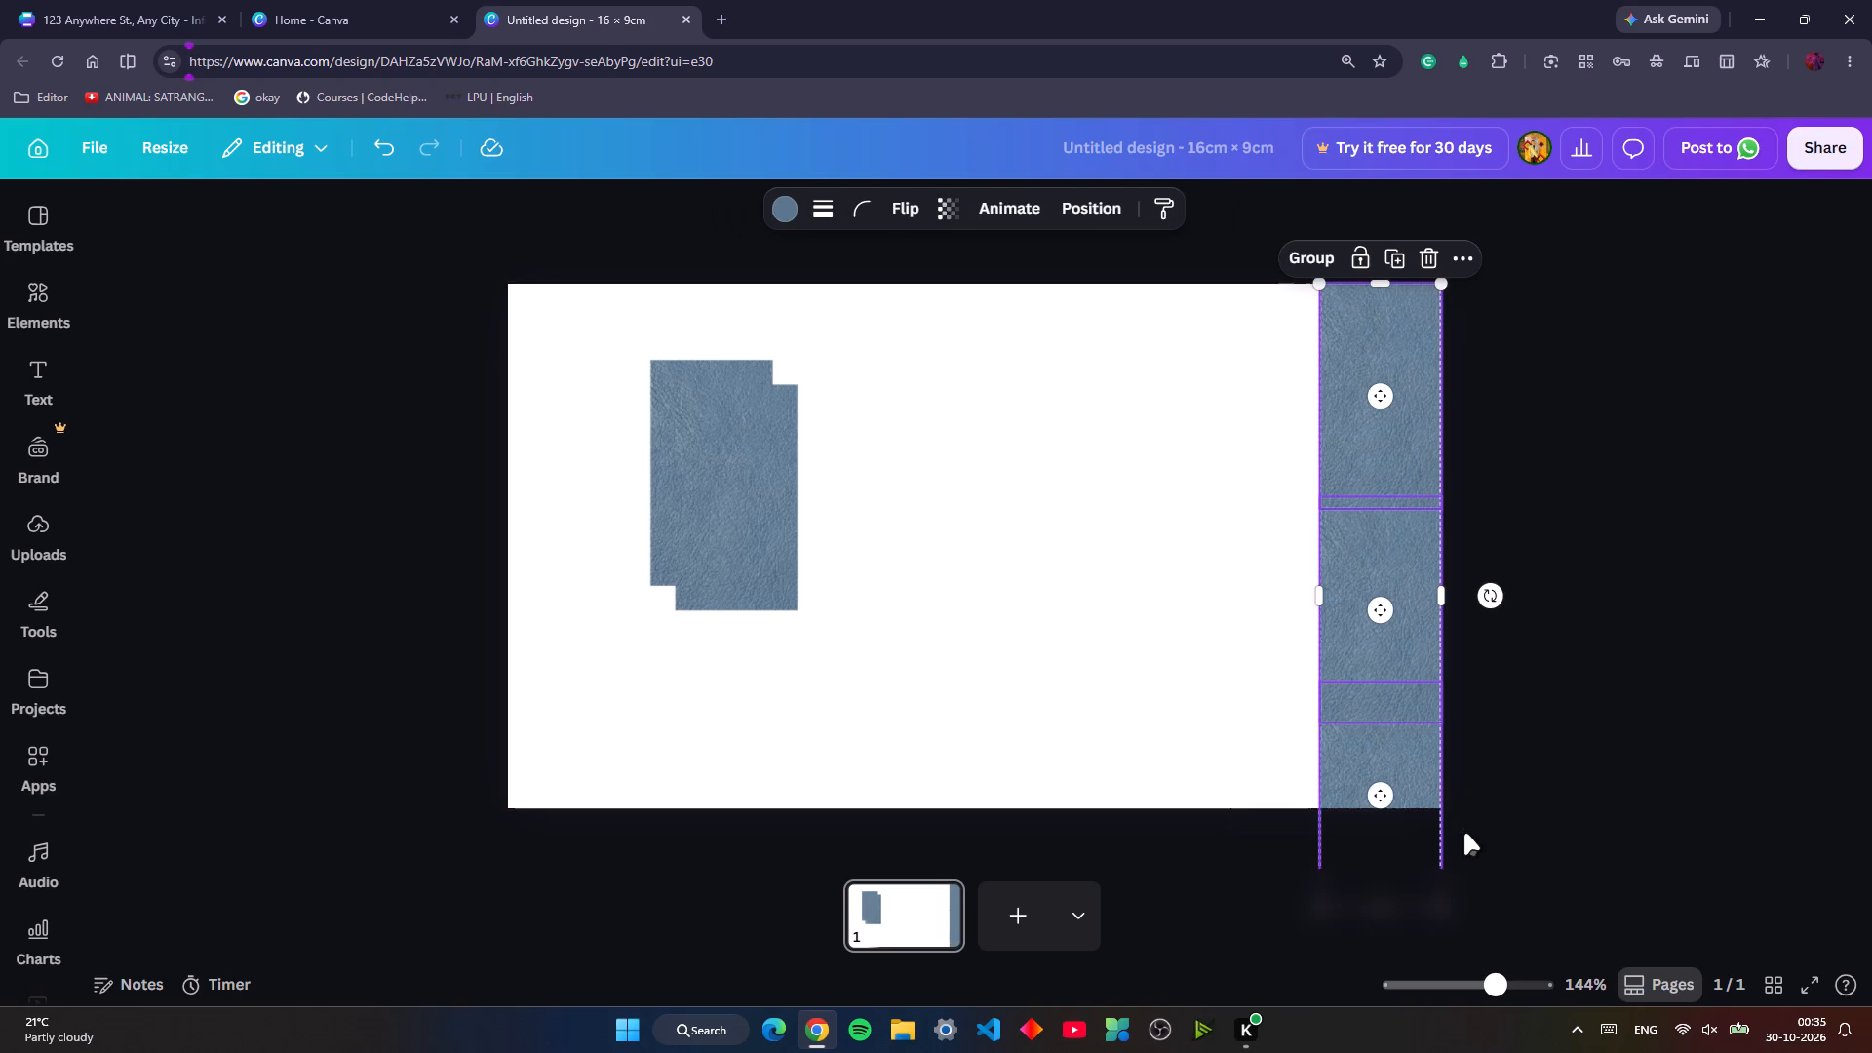
key(ctrl+c)
drag(877, 642, 675, 451)
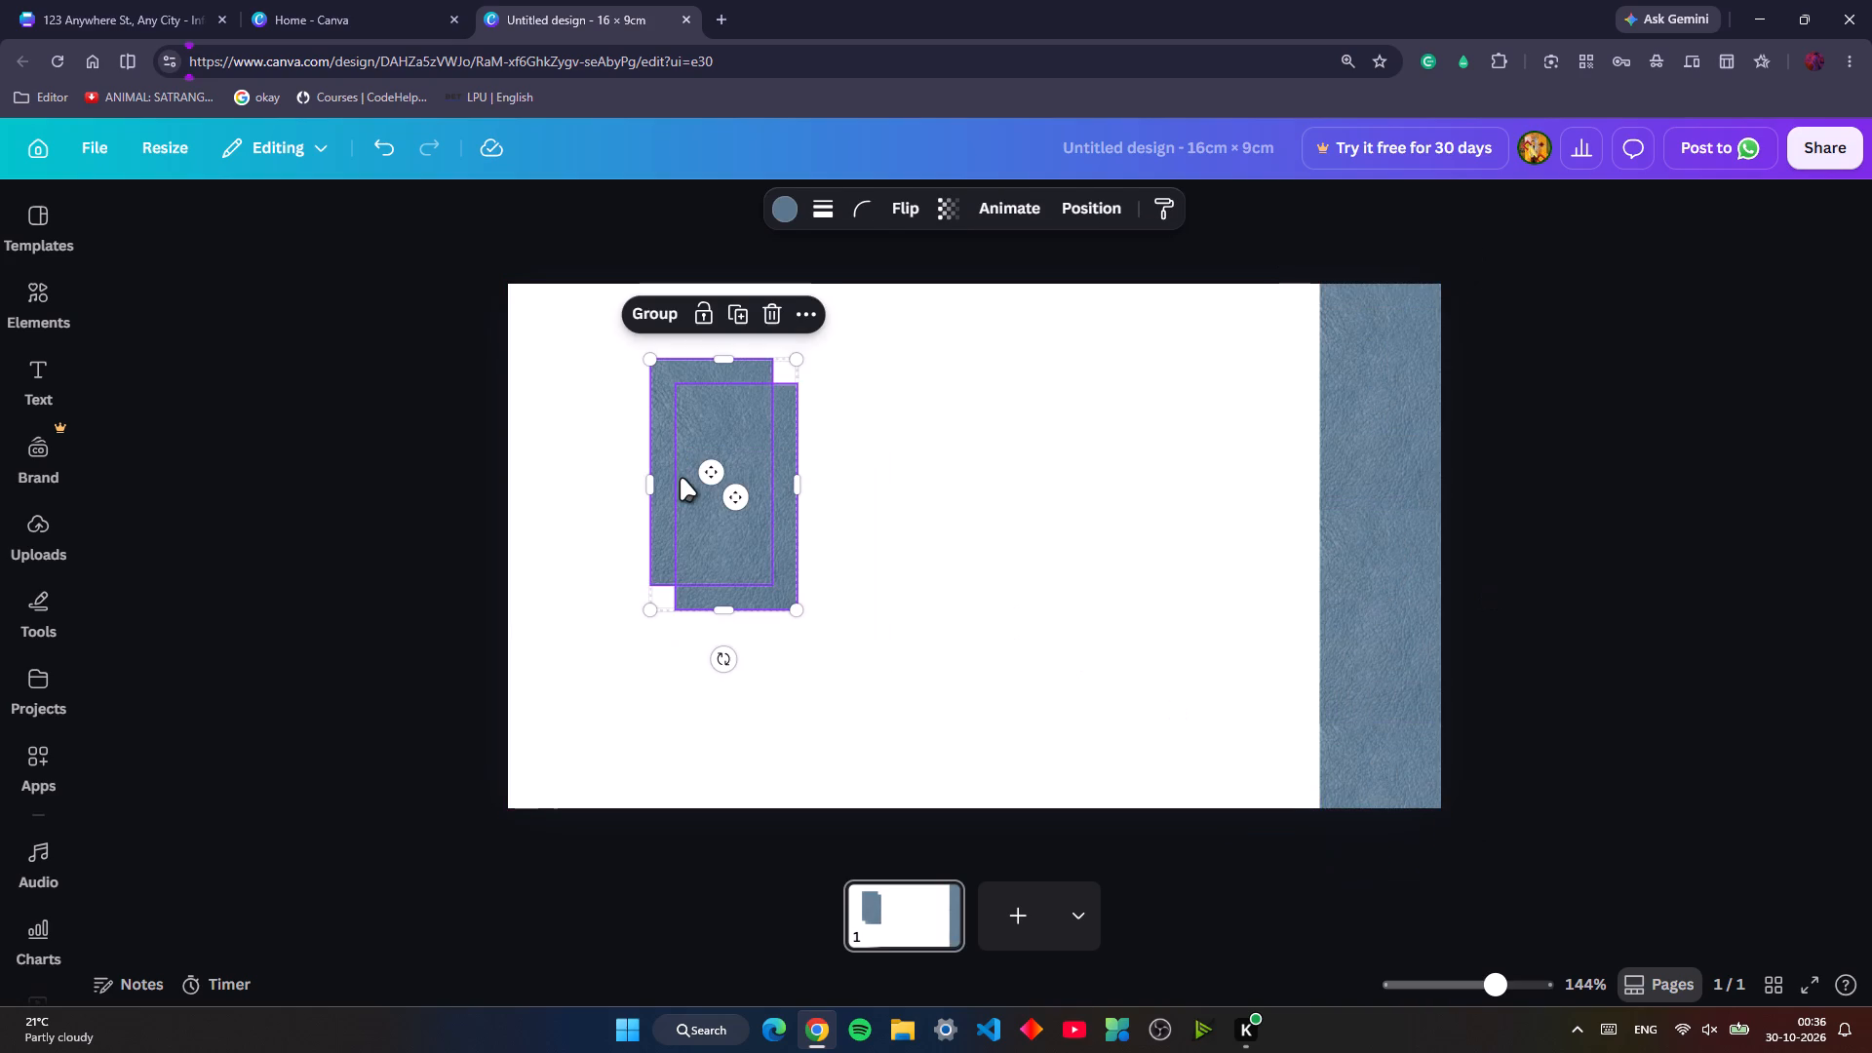
key(Delete)
Paste the leather column and nudge it to the left side of the first, slightly overlapping it and reaching the page's top edge.
key(ctrl+v)
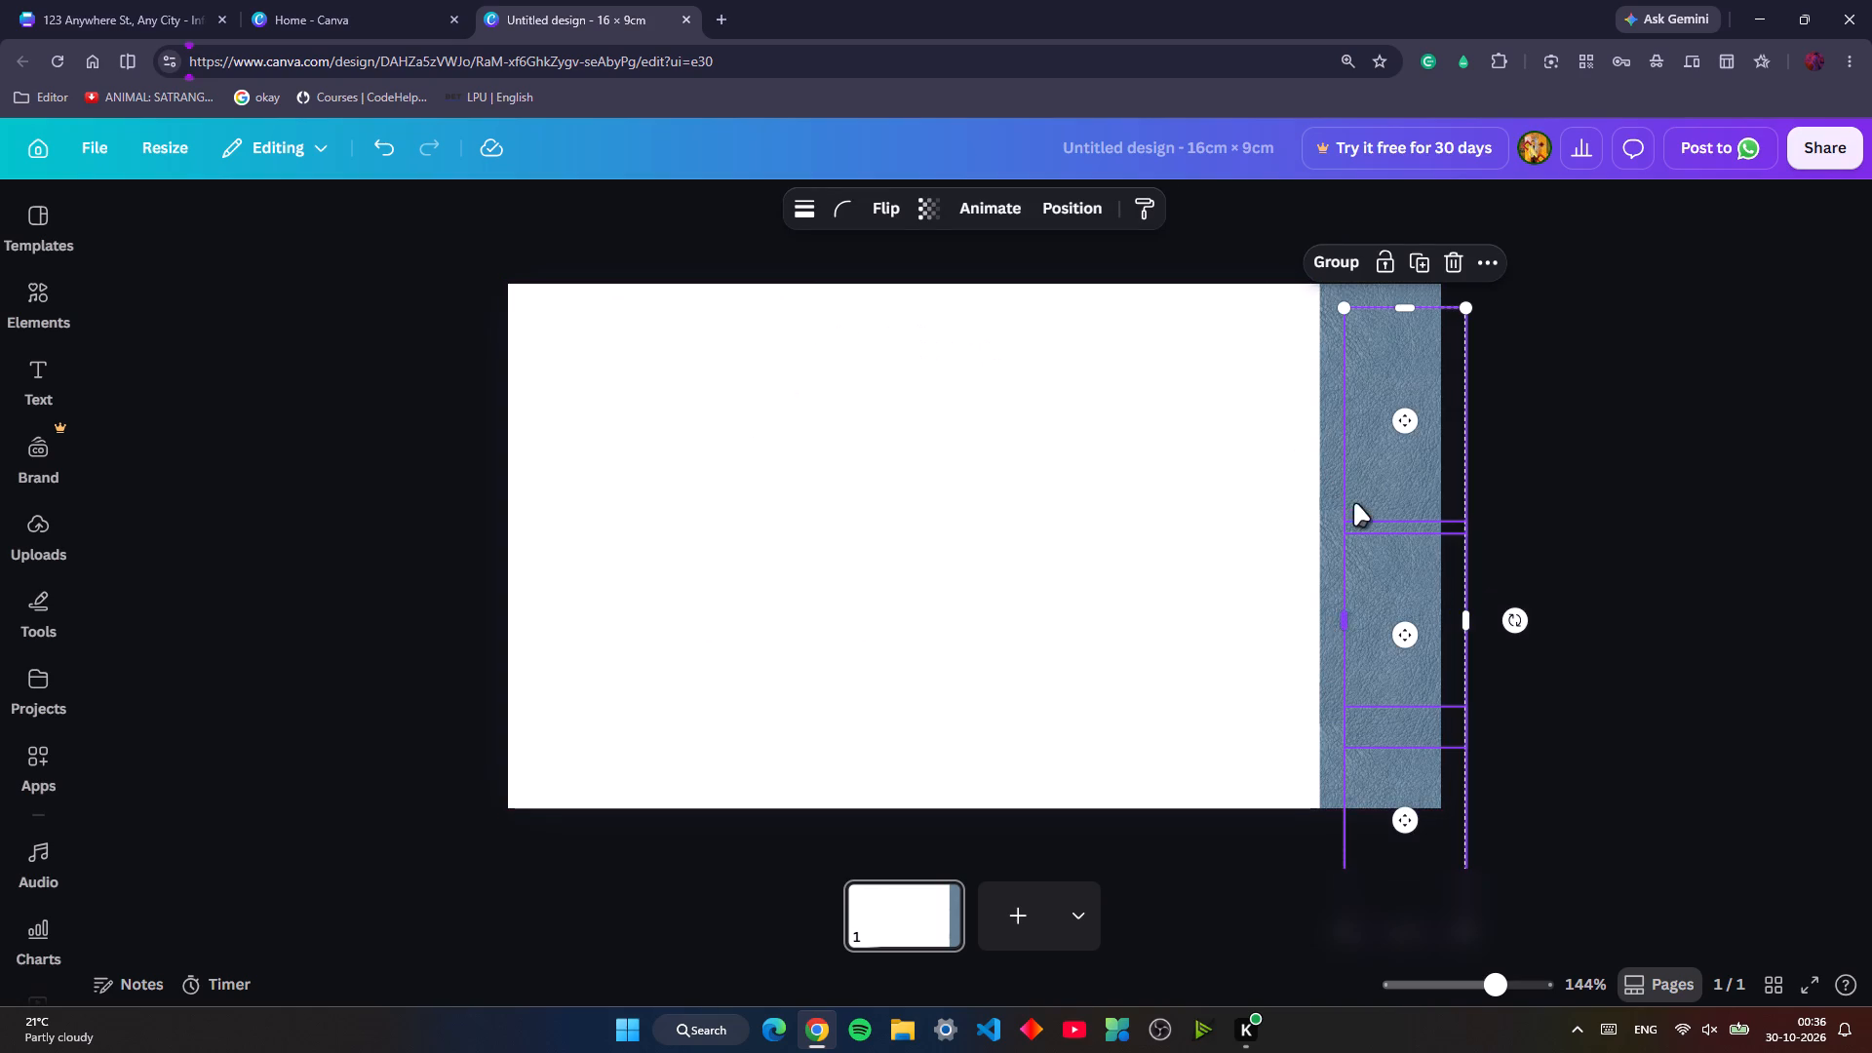
key(Left)
key(Left)
key(Left)
key(Left)
key(Left)
key(Left)
key(Left)
key(Left)
key(Left)
key(Left)
key(Left)
key(Left)
key(Left)
key(Left)
key(Left)
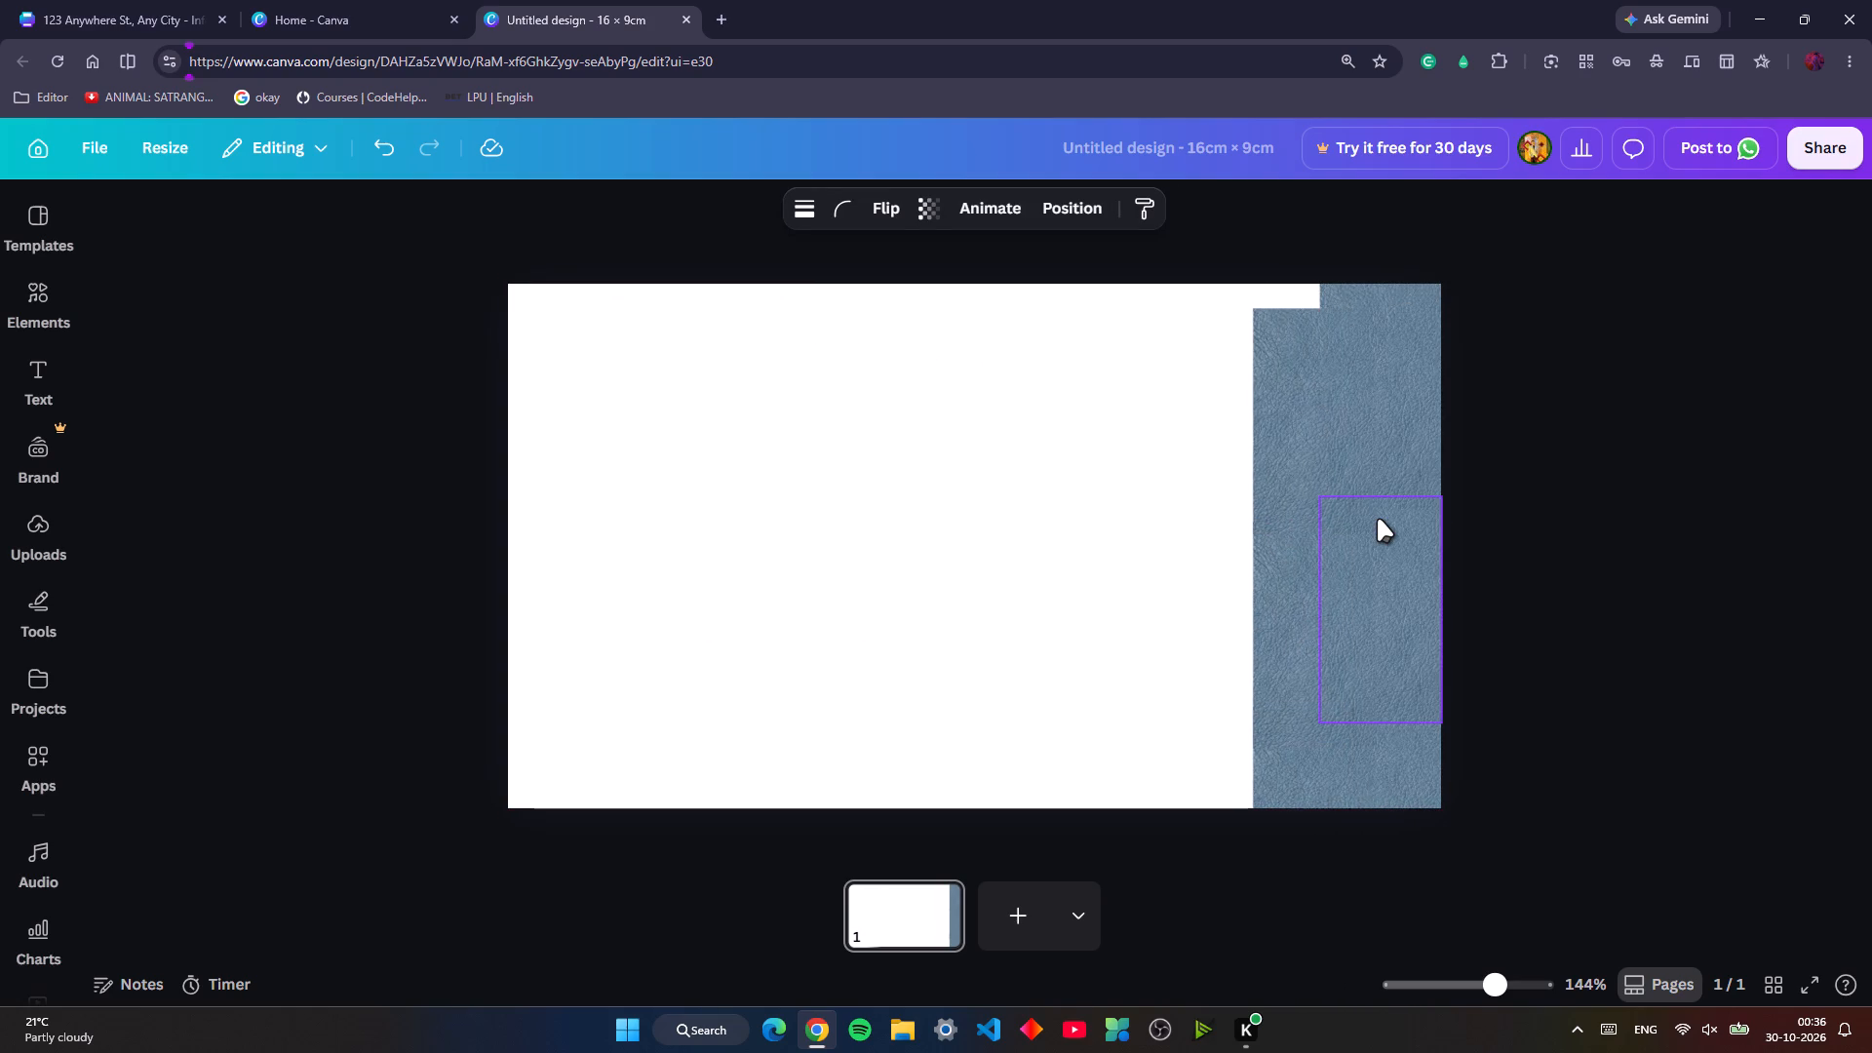
key(Left)
key(Left)
key(Left)
key(Left)
key(Left)
key(Left)
key(Left)
key(Left)
key(Left)
key(Up)
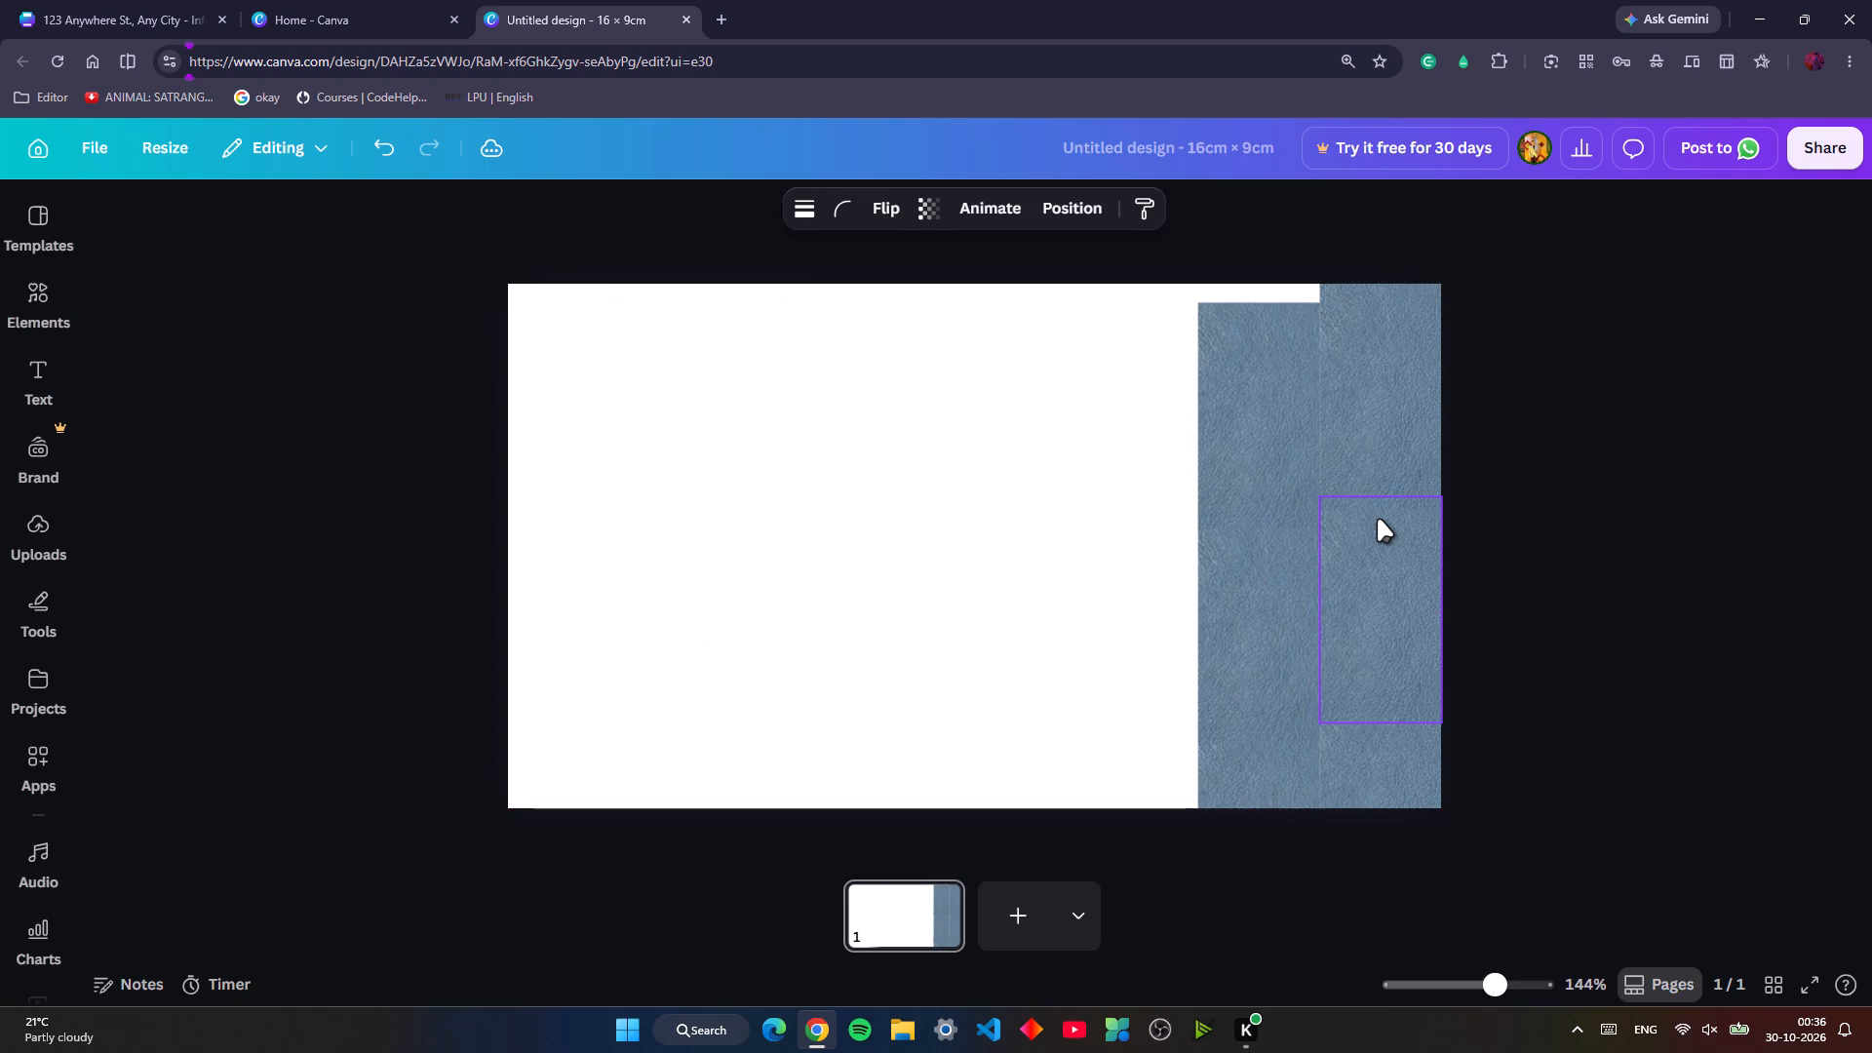
key(Up)
key(Up)
key(Up)
key(Up)
key(Down)
key(Right)
key(Up)
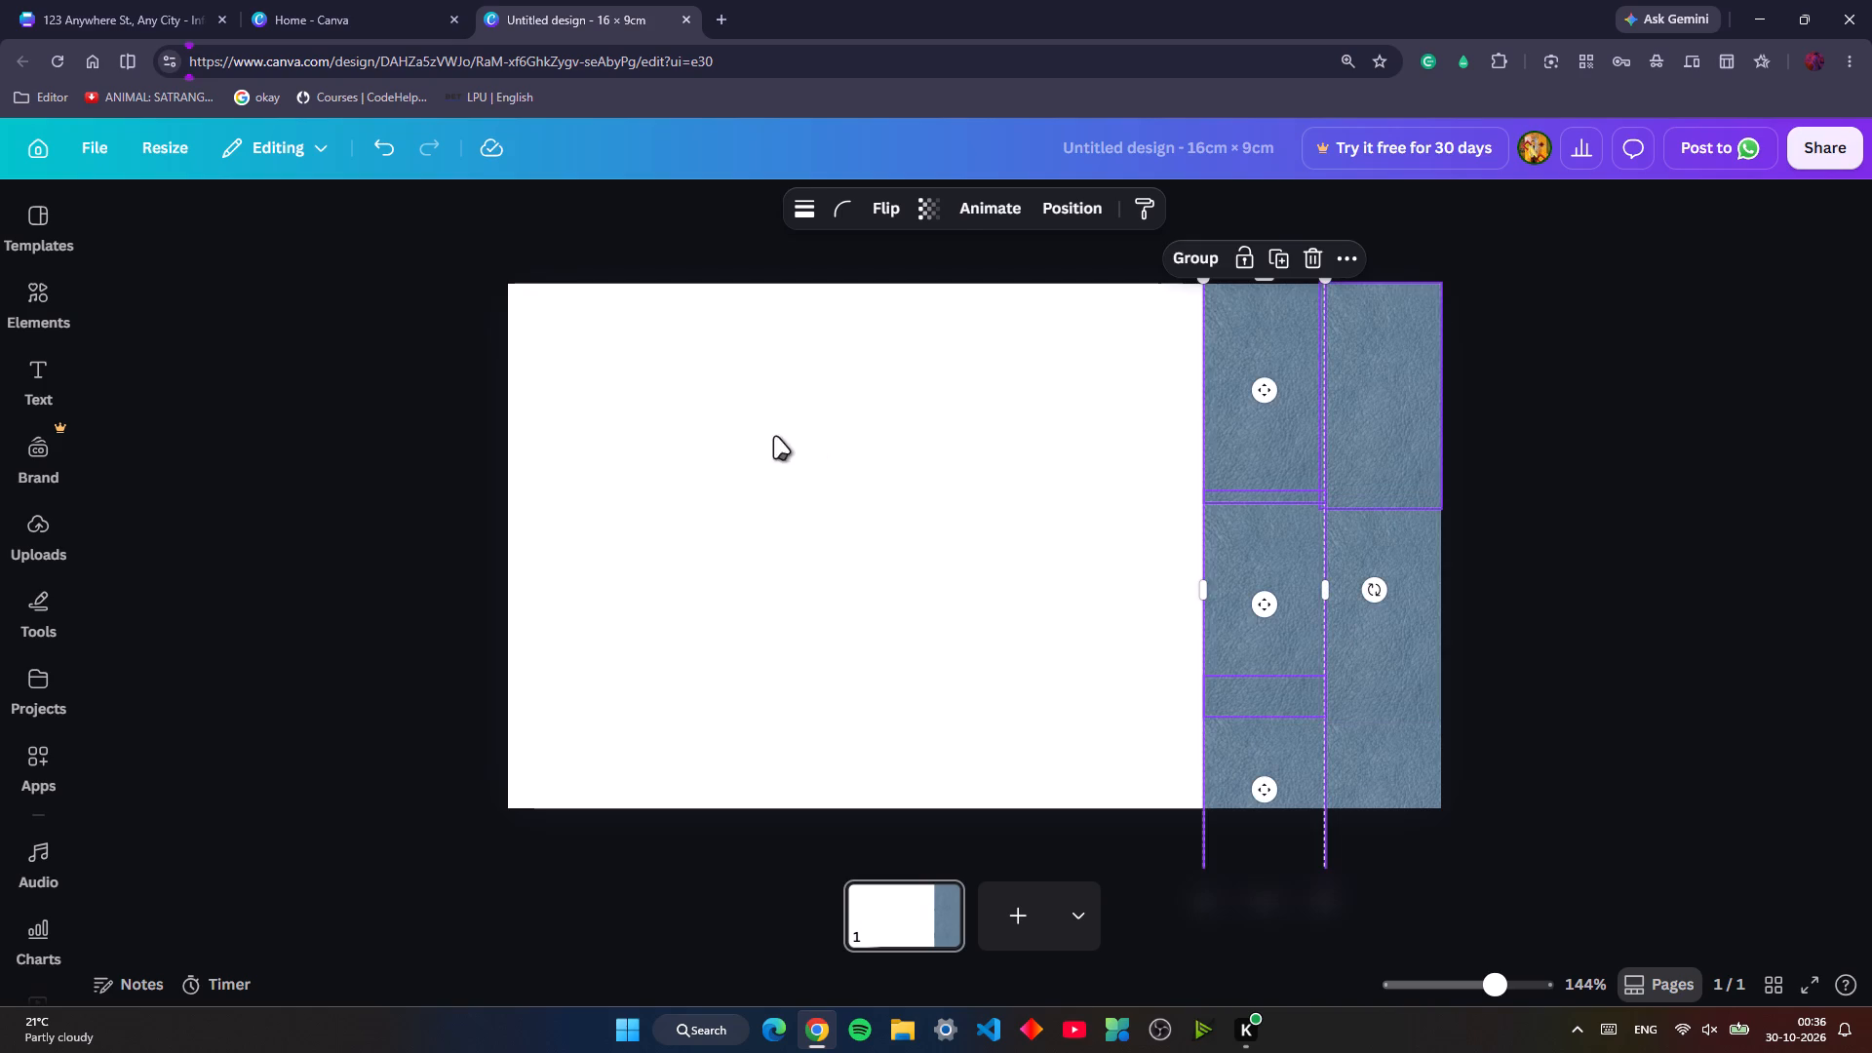
Paste a third leather column and nudge it to the left side of the second, overlapping slightly and covering the full page height.
click(846, 547)
key(ctrl+v)
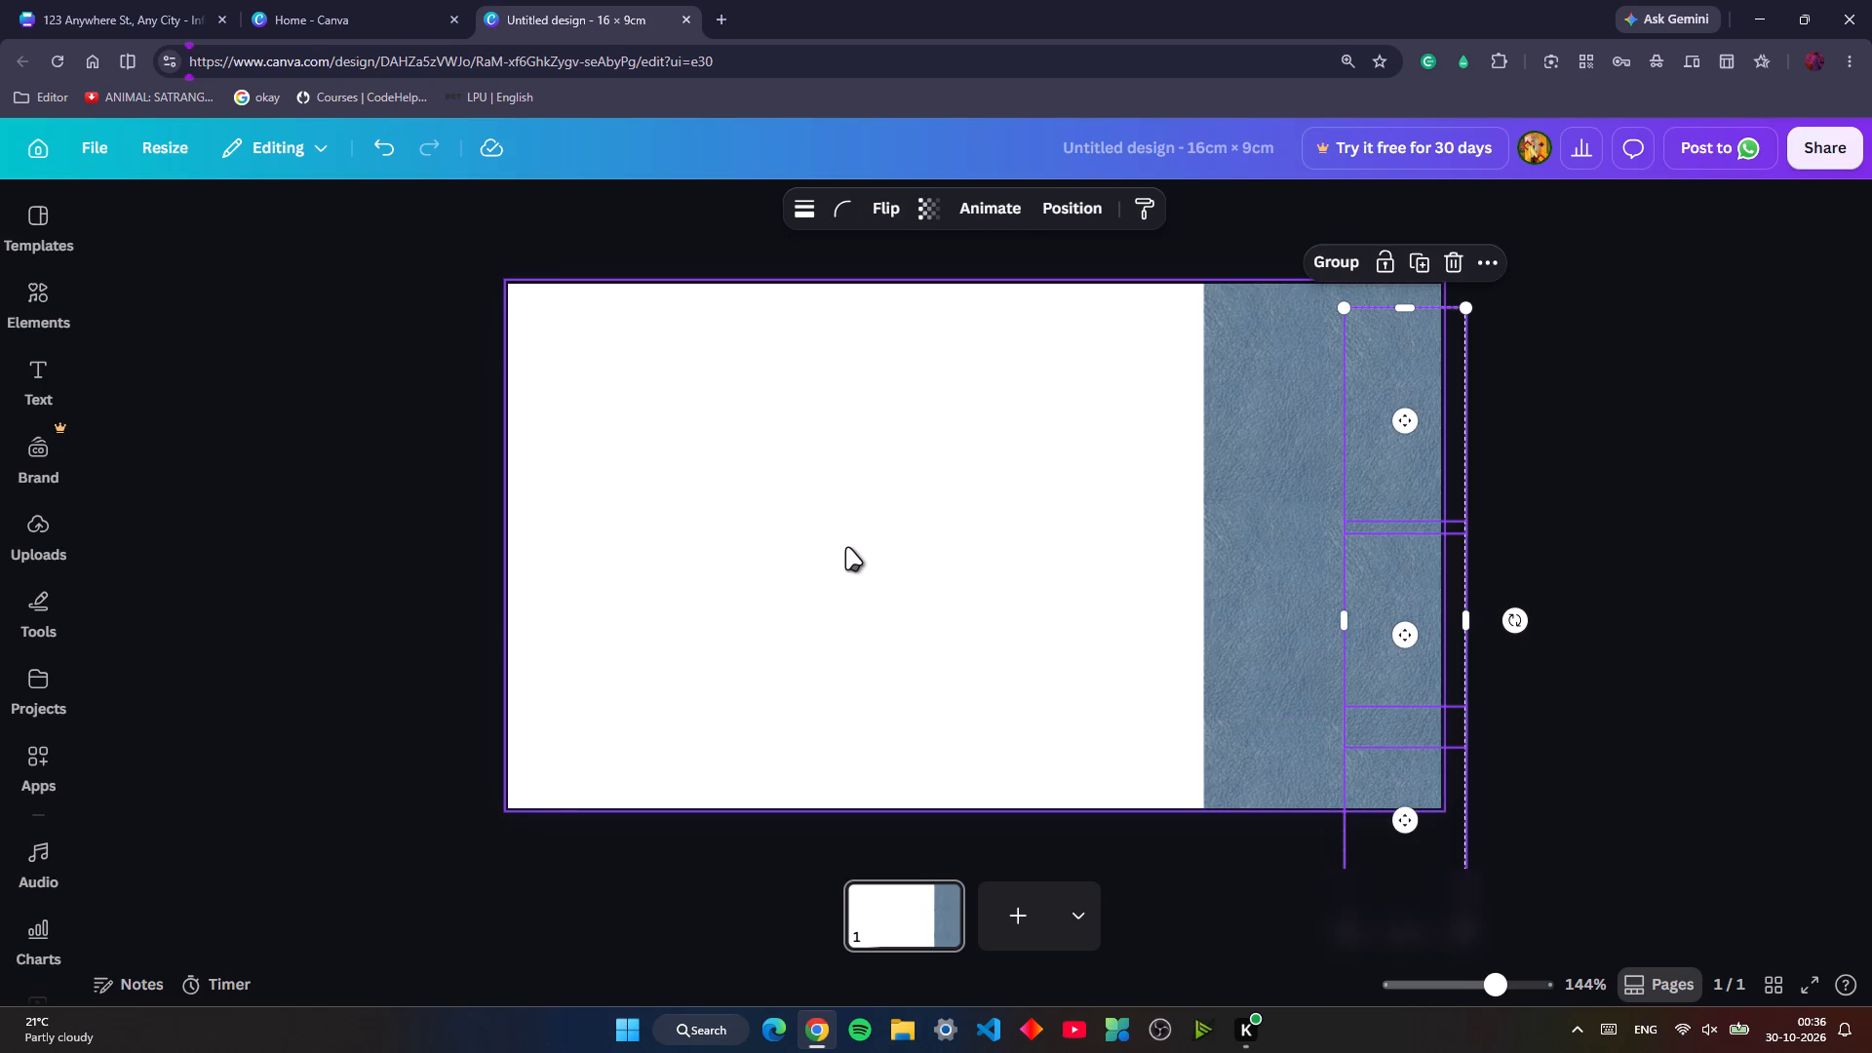
key(Left)
key(Left)
key(Left)
key(Left)
key(Left)
key(Left)
key(Left)
key(Left)
key(Left)
key(Left)
key(Left)
key(Left)
key(Left)
key(Left)
key(Left)
key(Left)
key(Left)
key(Left)
key(Left)
key(Left)
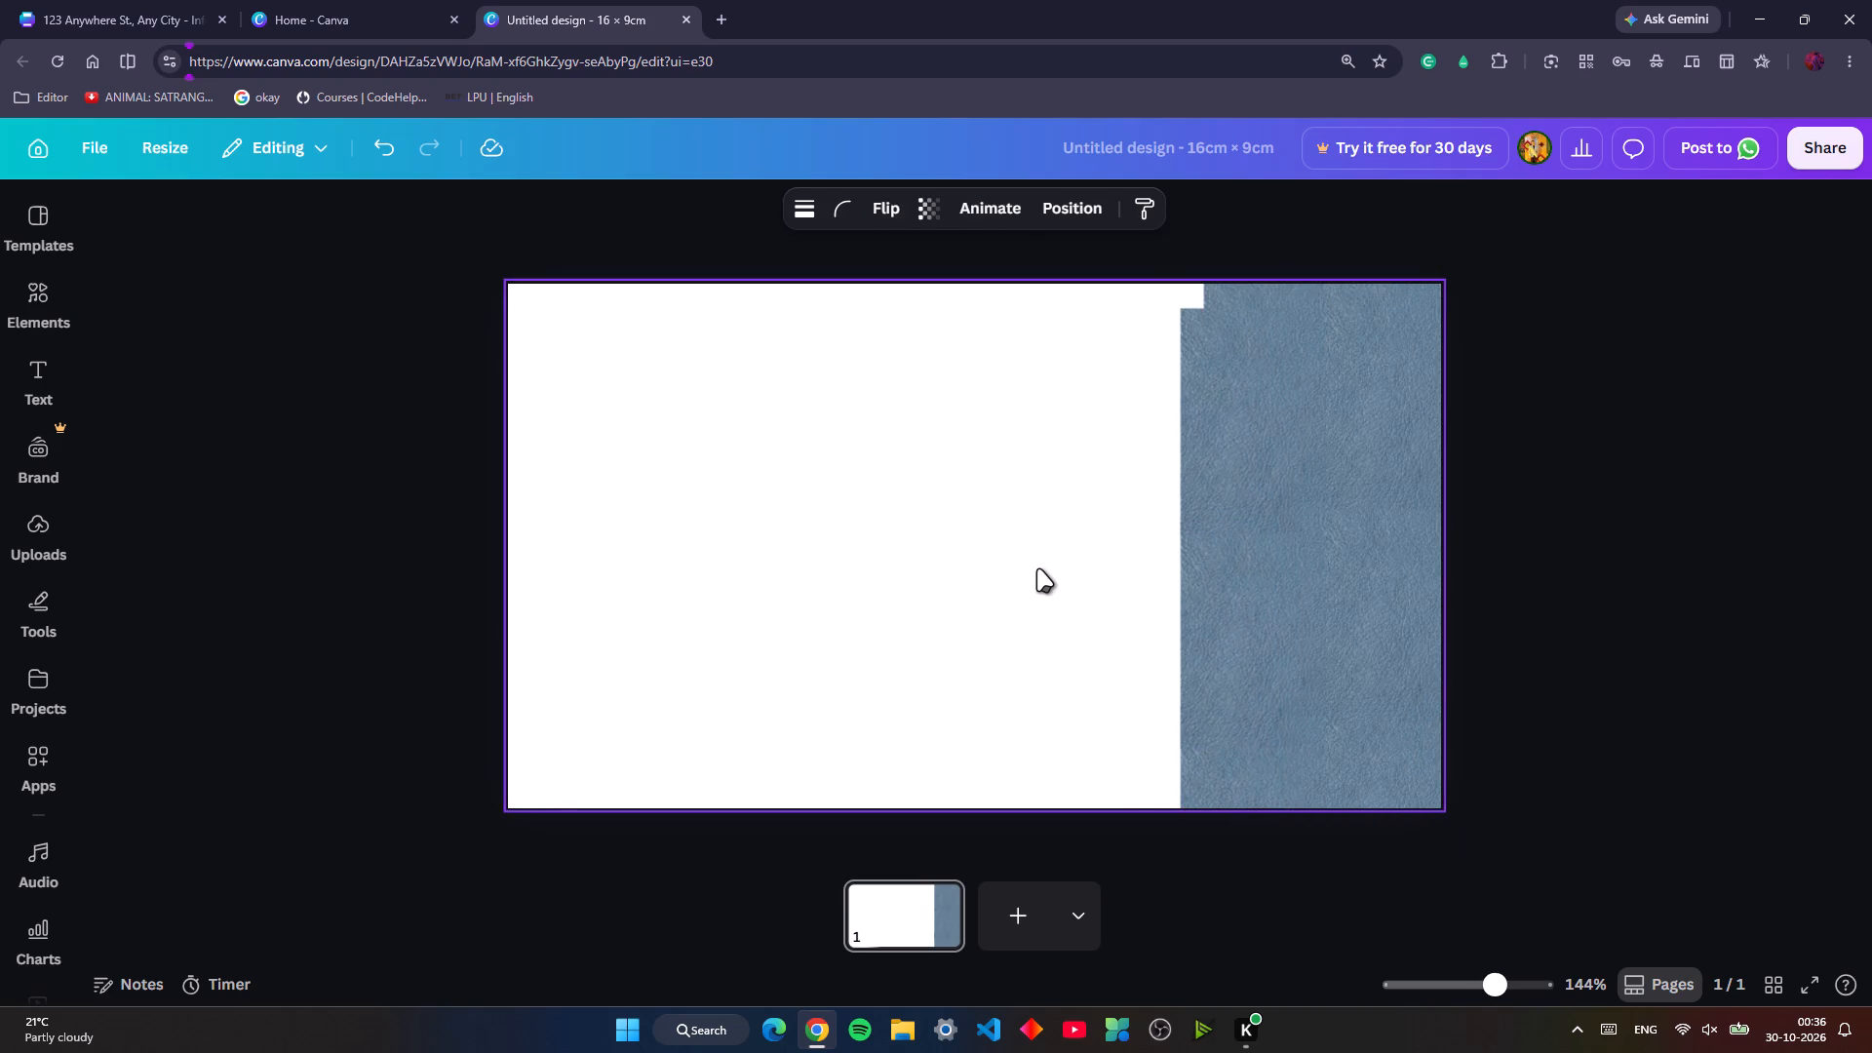
key(Left)
key(Left)
key(Left)
key(Left)
key(Left)
key(Left)
key(Left)
key(Left)
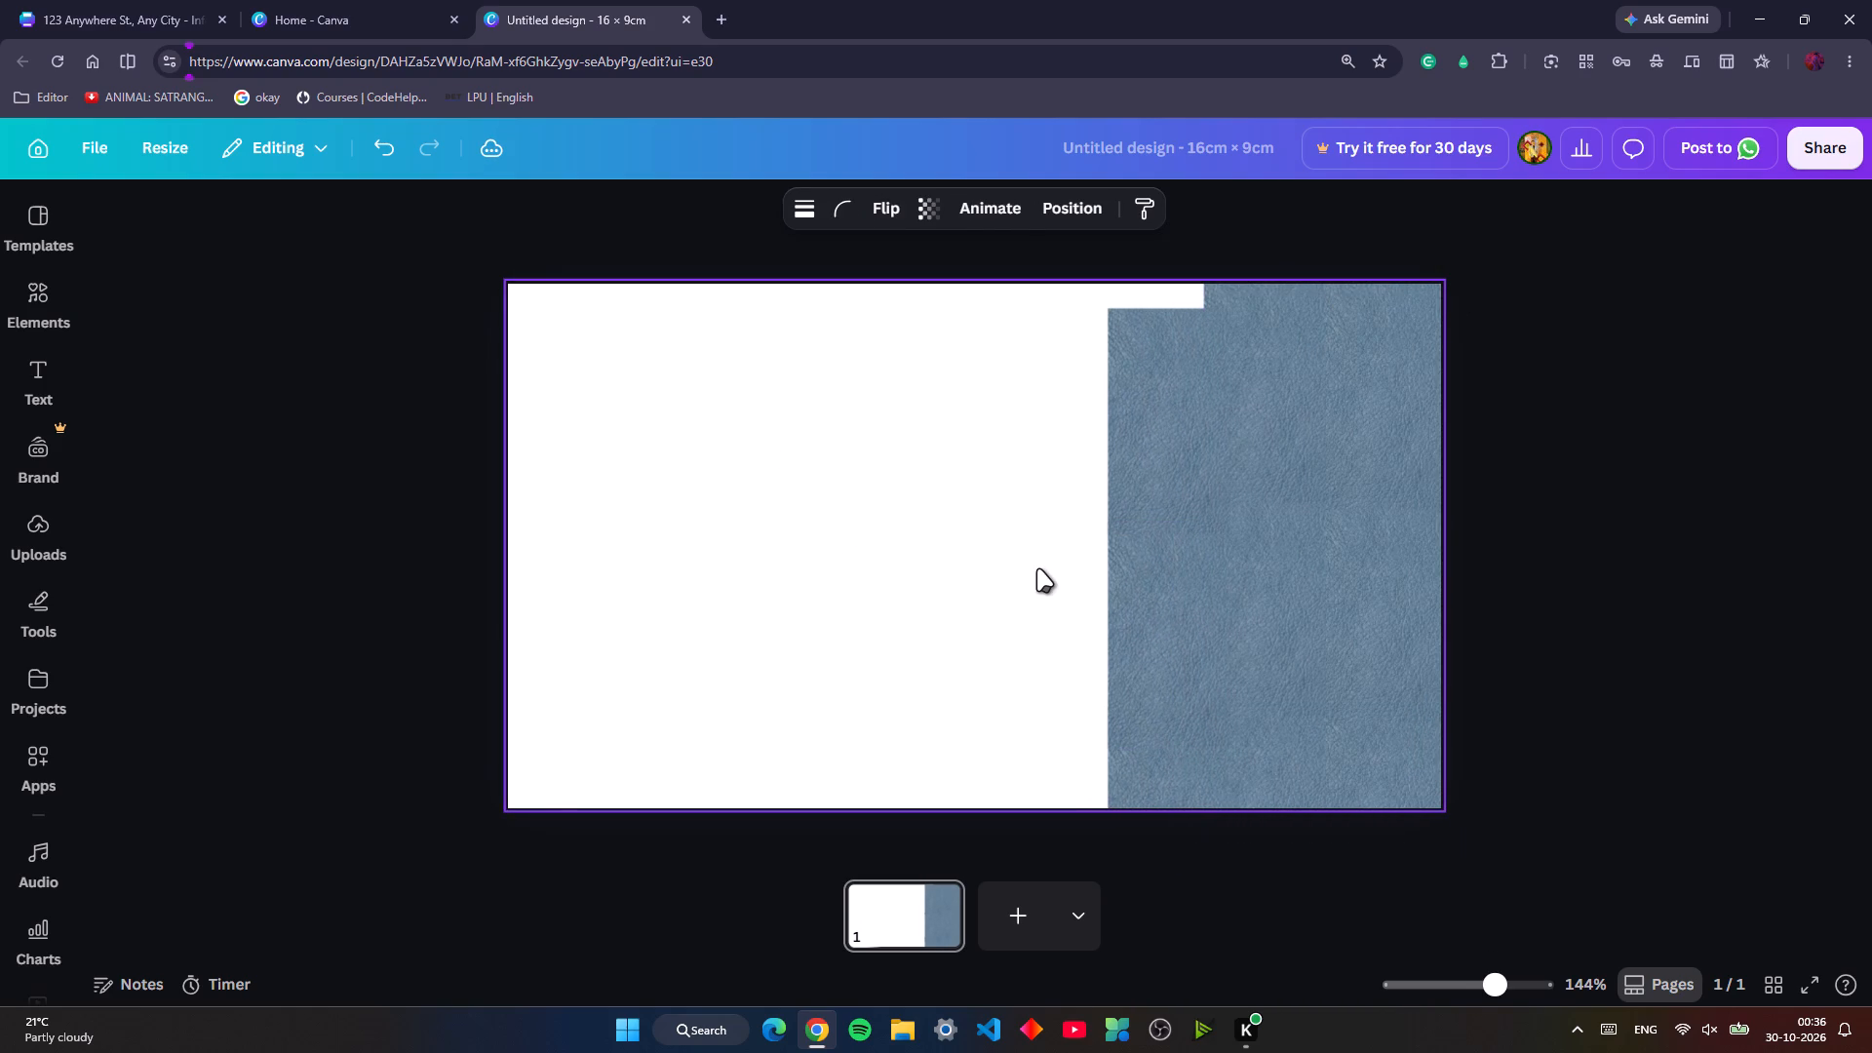
key(Left)
key(Left)
key(Left)
key(Left)
key(Up)
key(Up)
key(Up)
key(Up)
key(Up)
key(Right)
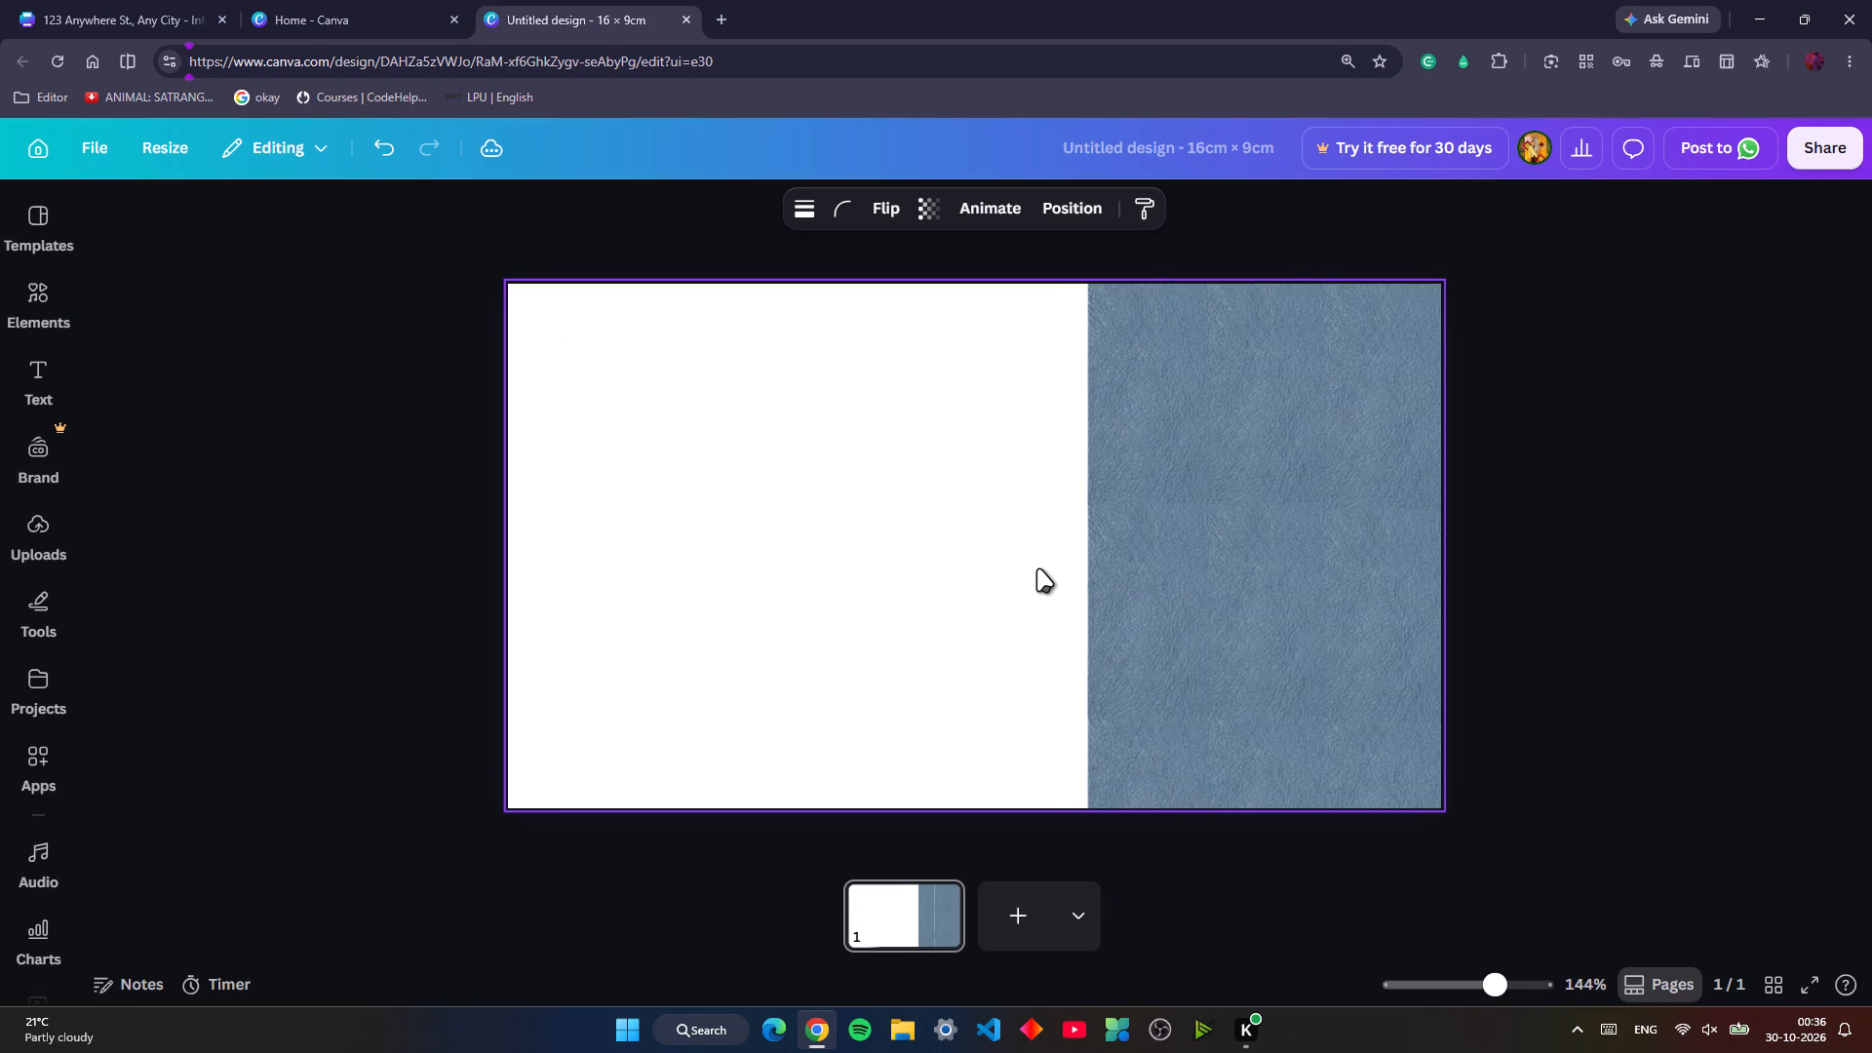
key(Down)
key(Right)
key(Left)
Paste a fourth leather column and nudge it against the third column's left edge, up to the page's top edge.
key(ctrl+v)
key(Left)
key(Left)
key(Left)
key(Left)
key(Left)
key(Left)
key(Left)
key(Left)
key(Left)
key(Left)
key(Left)
key(Left)
key(Left)
key(Left)
key(Left)
key(Left)
key(Left)
key(Left)
key(Left)
key(Left)
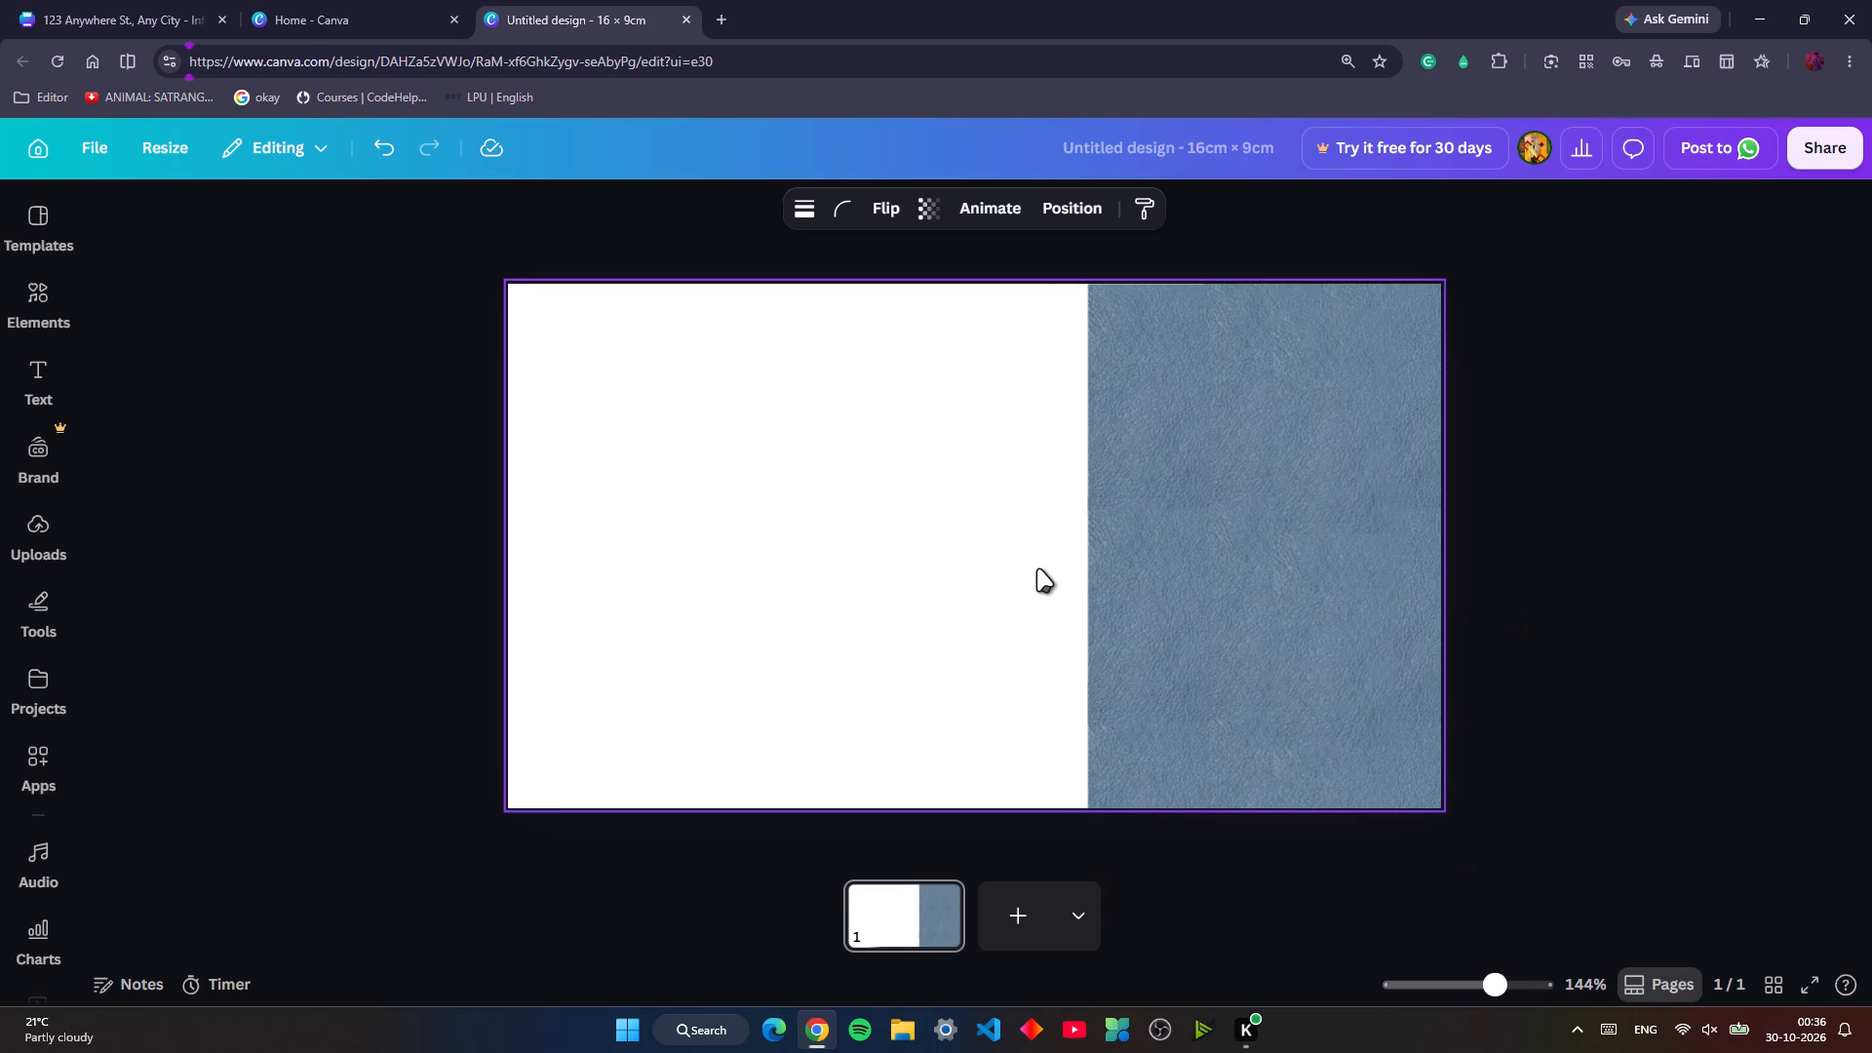
key(Left)
key(Left)
key(Left)
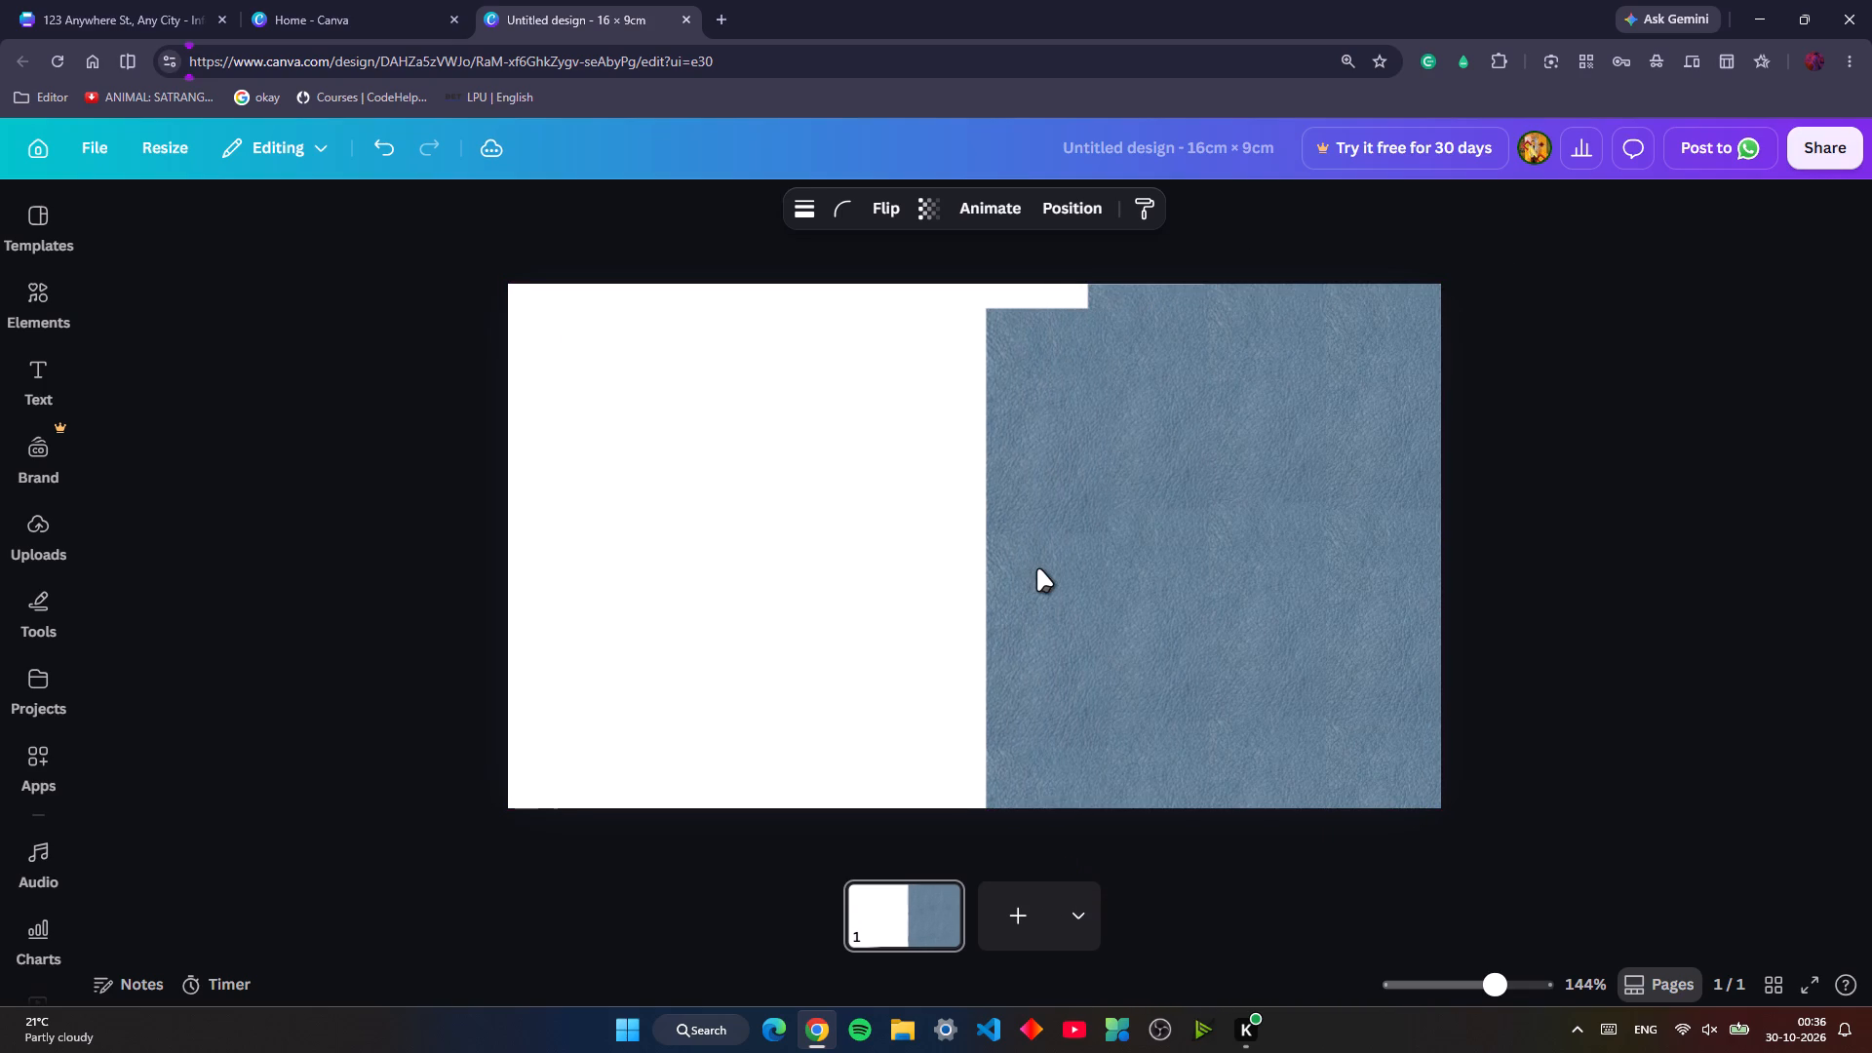
key(Left)
key(Left)
key(Up)
key(Up)
key(Up)
key(Up)
key(Up)
key(Left)
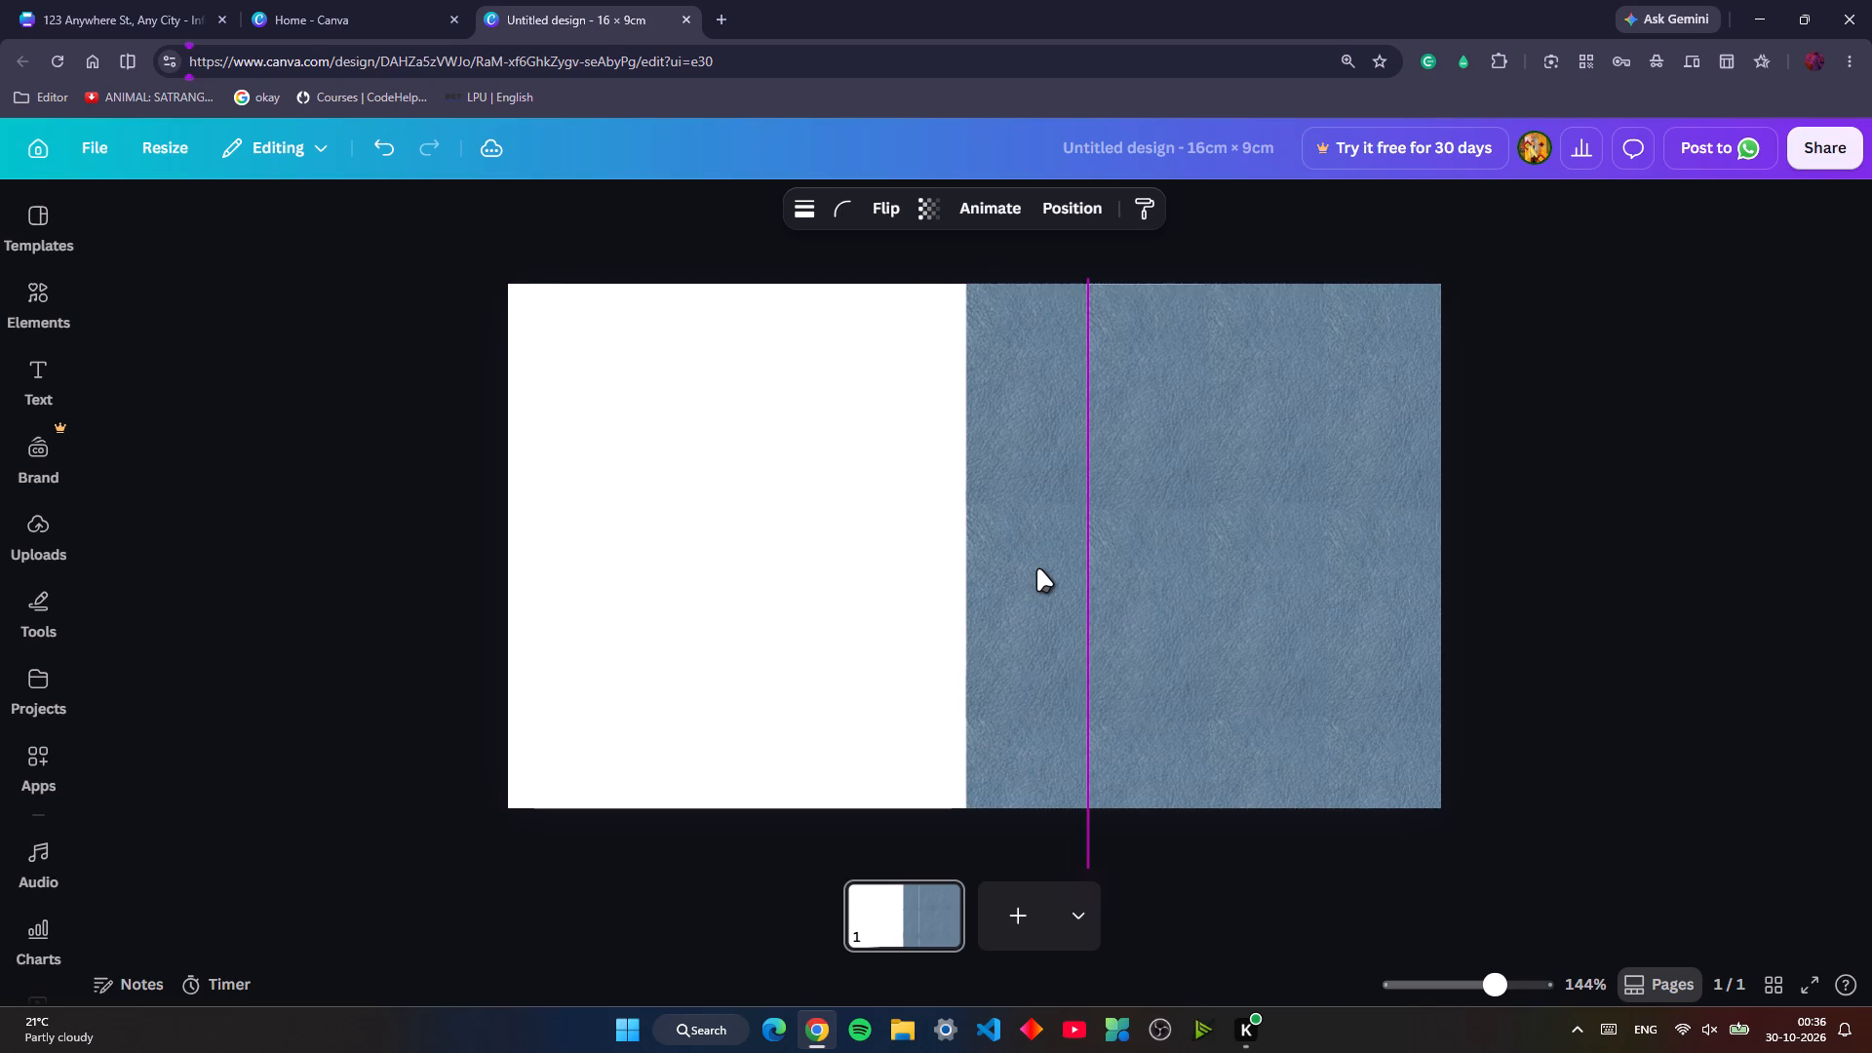
Paste a fifth leather column and nudge it against the fourth column's left edge, slightly overlapping it and reaching the page's top edge.
key(ctrl+v)
key(Left)
key(Left)
key(Left)
key(Left)
key(Left)
key(Left)
key(Left)
key(Left)
key(Left)
key(Left)
key(Left)
key(Left)
key(Left)
key(Left)
key(Left)
key(Left)
key(Left)
key(Left)
key(Left)
key(Left)
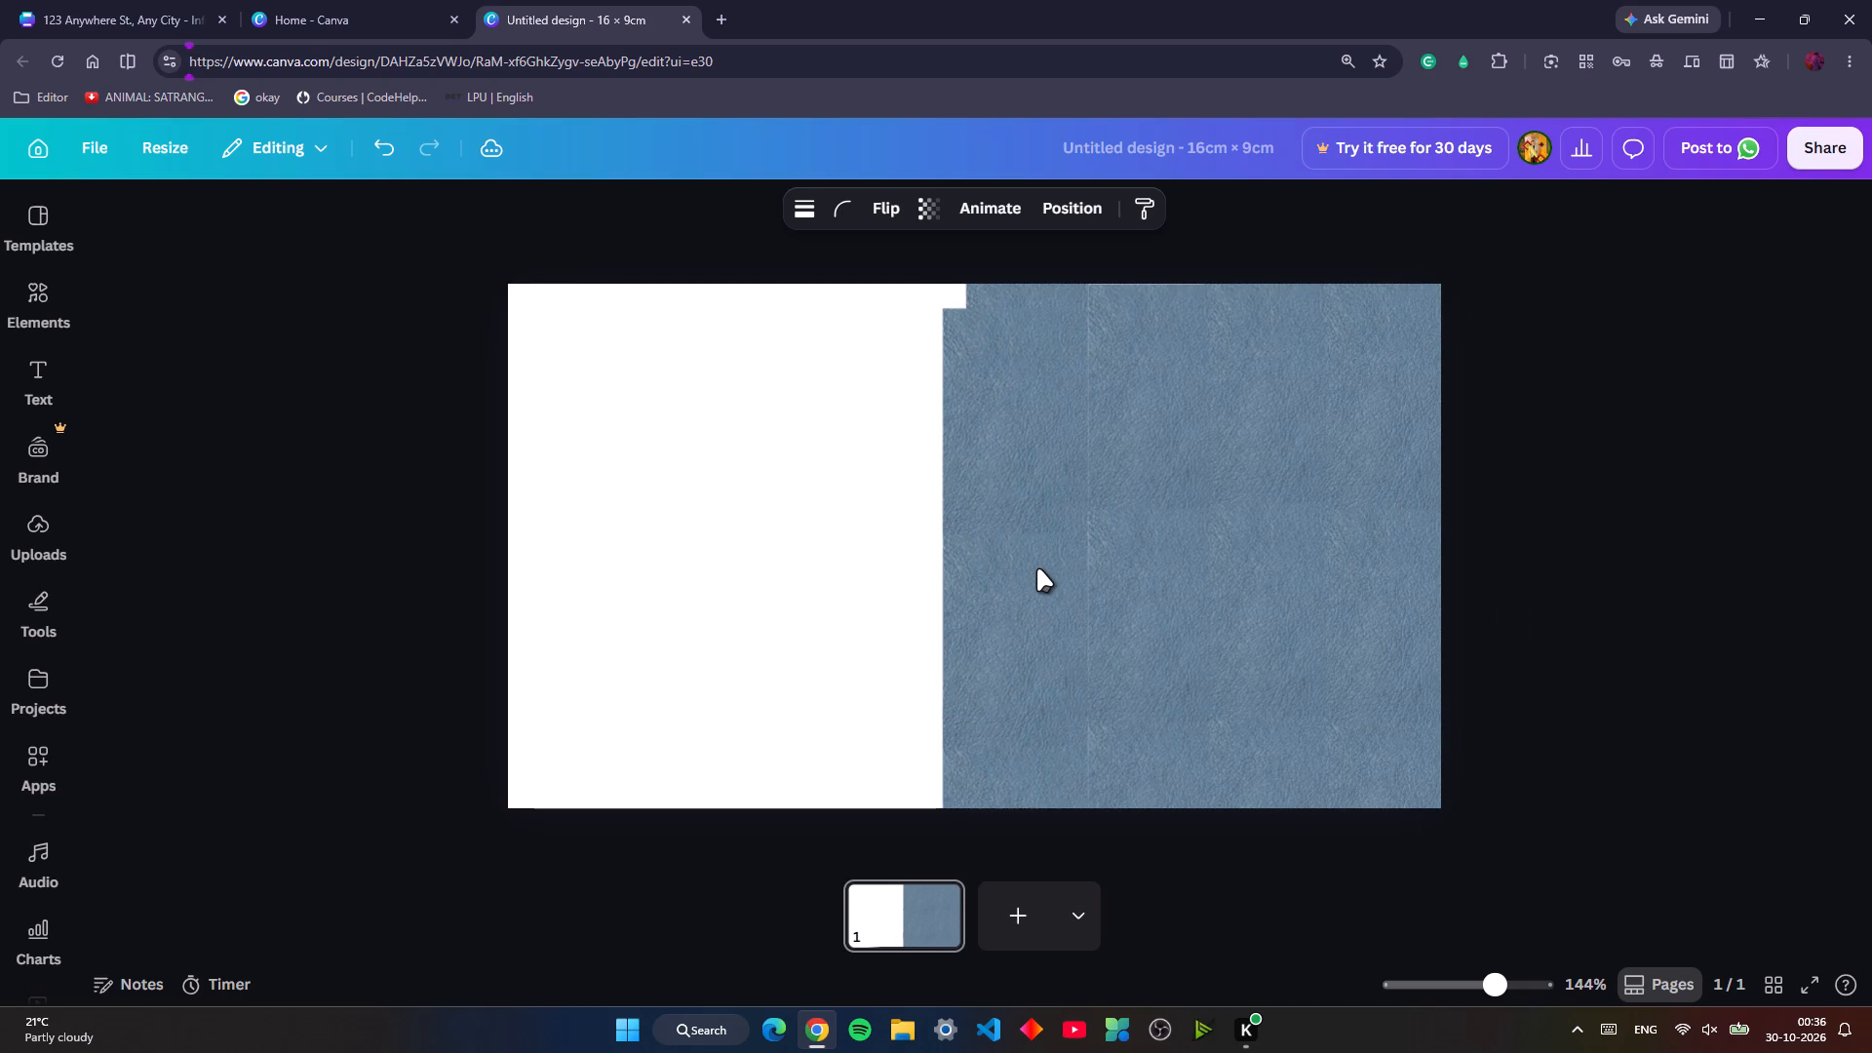
key(Left)
key(Left)
key(Left)
key(Left)
key(Left)
key(Left)
key(Left)
key(Left)
key(Left)
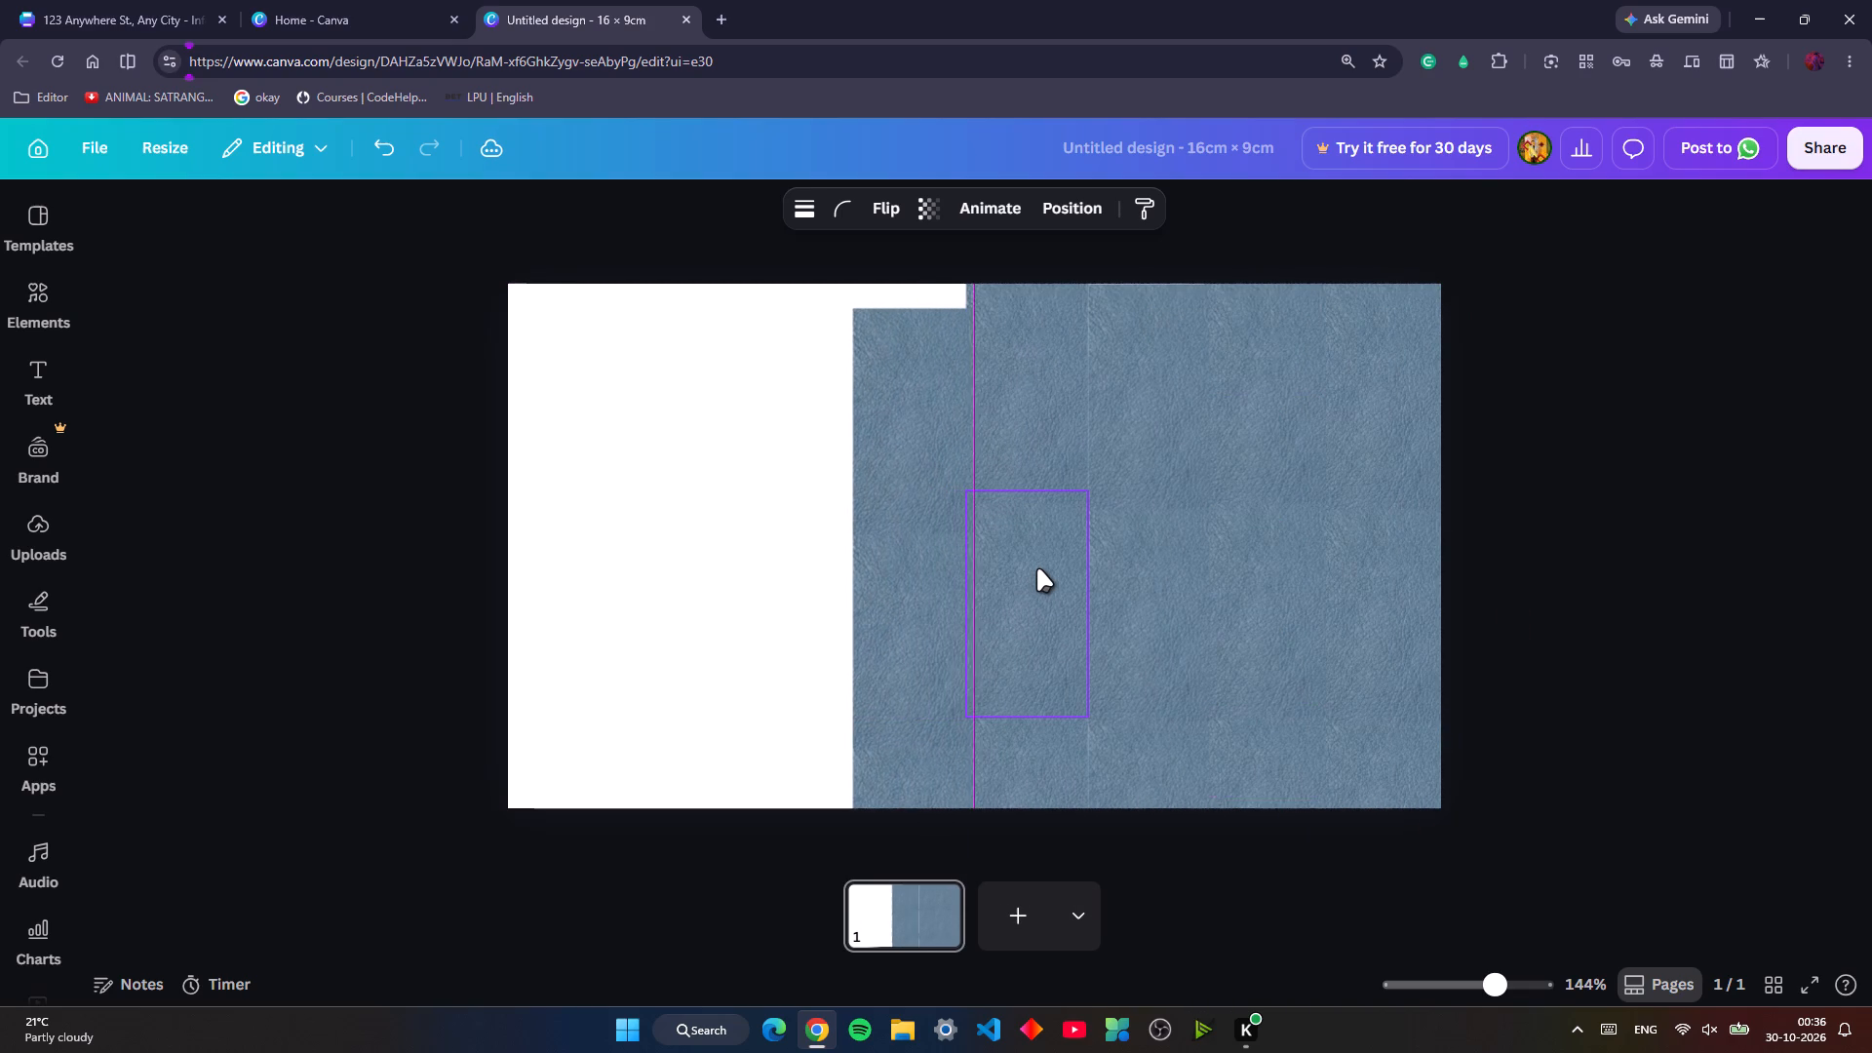
key(Left)
key(Left)
key(Left)
key(Up)
key(Up)
key(Up)
key(Up)
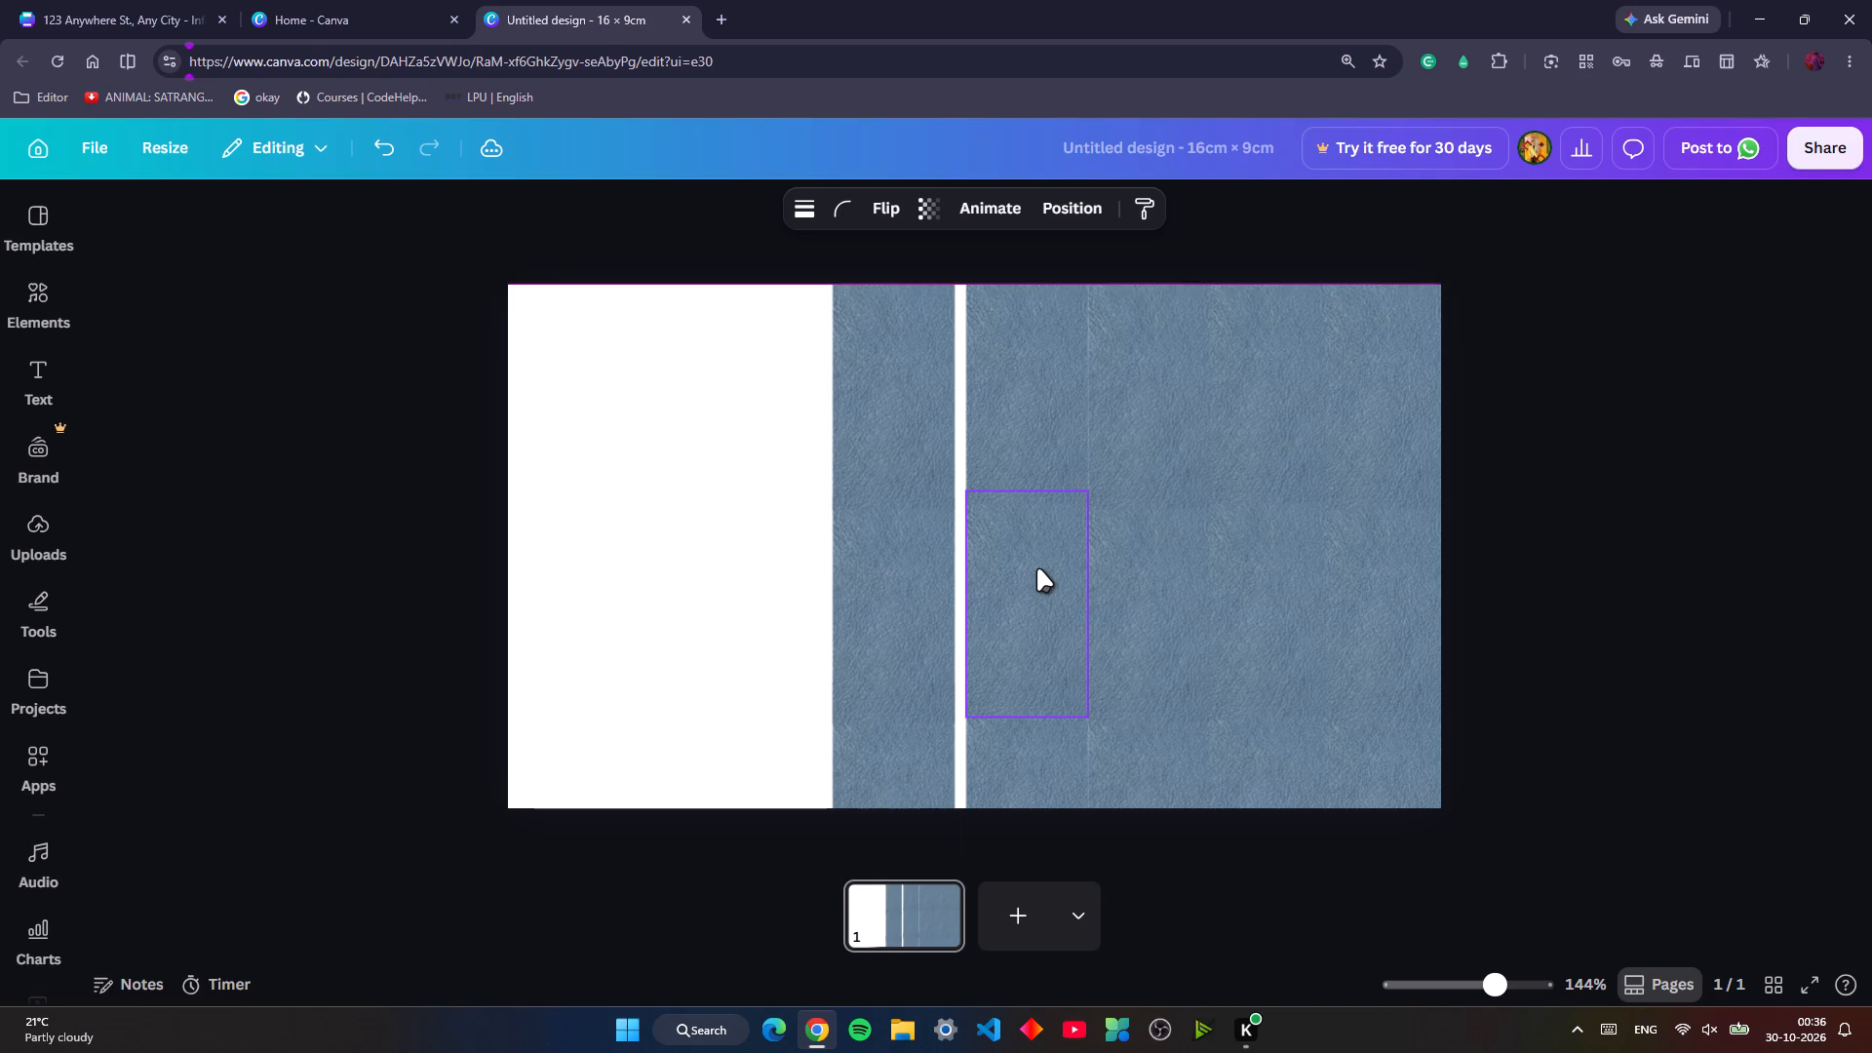
key(Right)
key(Right)
key(Right)
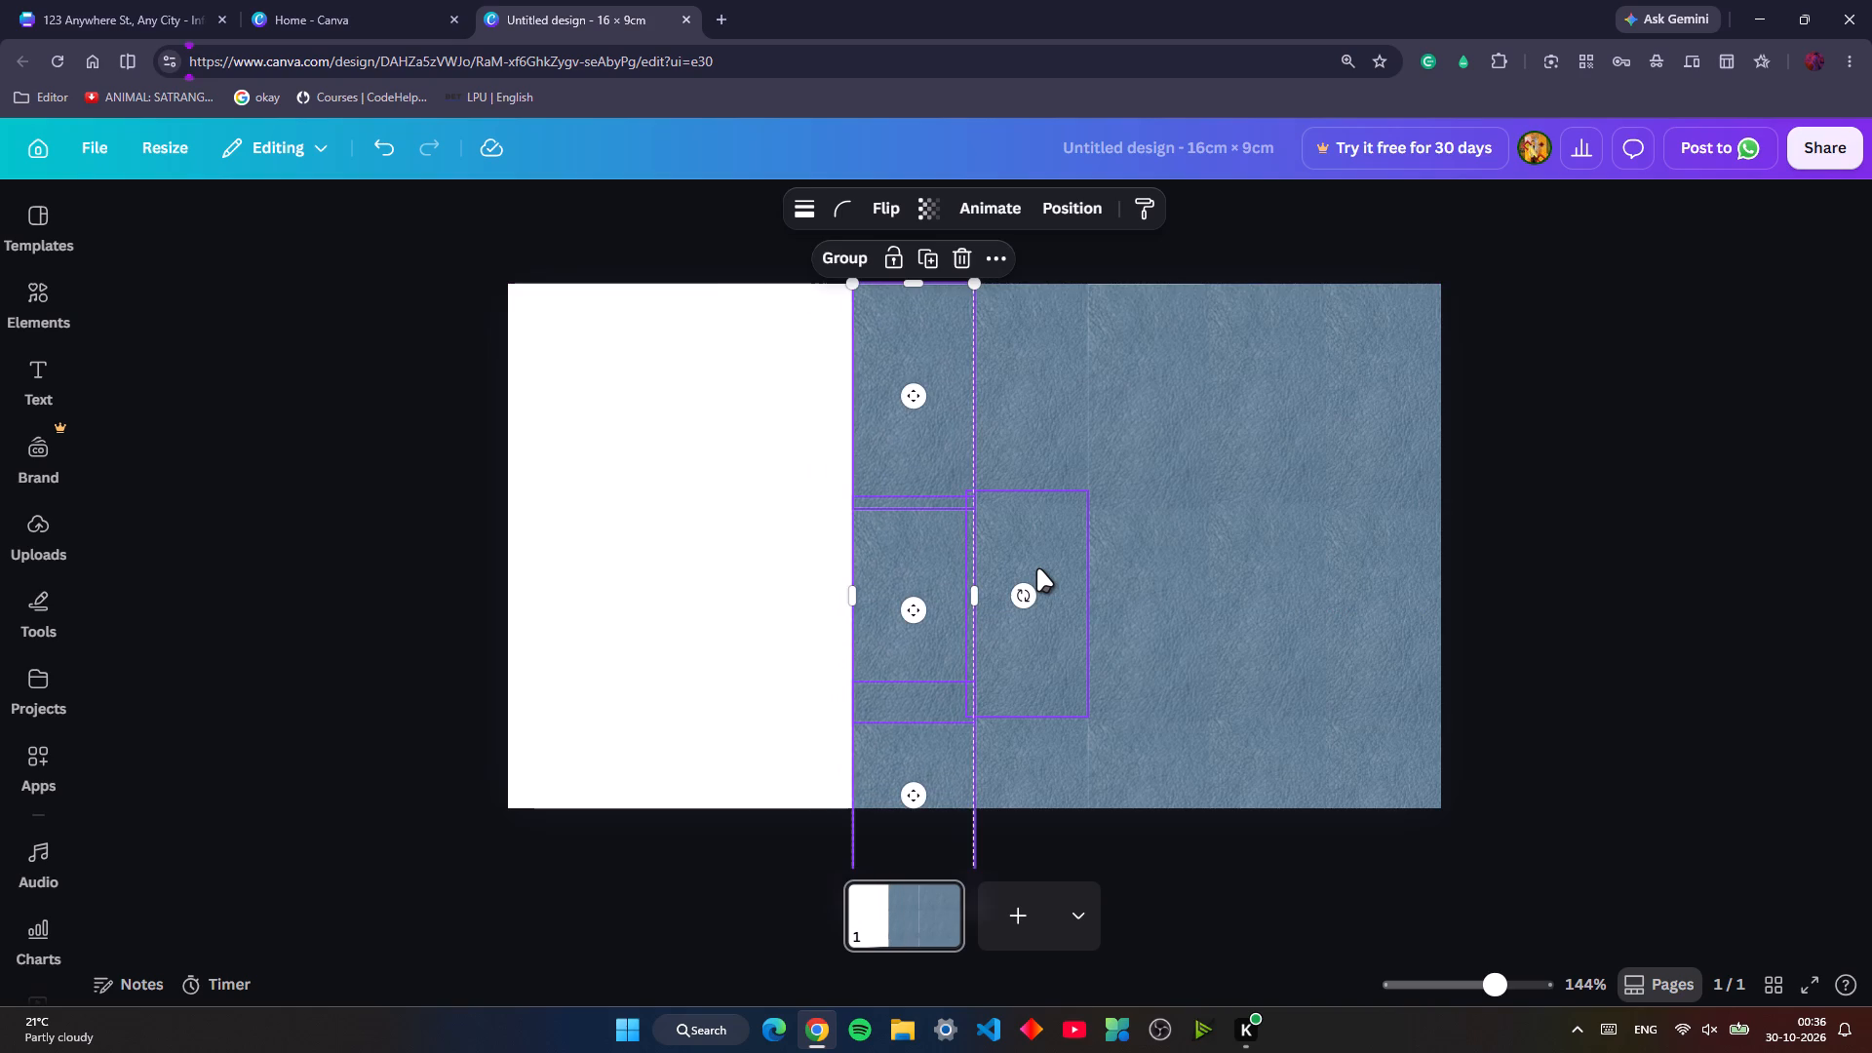
Paste a sixth leather column and nudge it against the fifth column's left edge, covering the full page height.
key(ctrl+v)
key(Left)
key(Left)
key(Left)
key(Left)
key(Left)
key(Left)
key(Left)
key(Left)
key(Left)
key(Left)
key(Left)
key(Left)
key(Left)
key(Left)
key(Left)
key(Left)
key(Left)
key(Left)
key(Left)
key(Left)
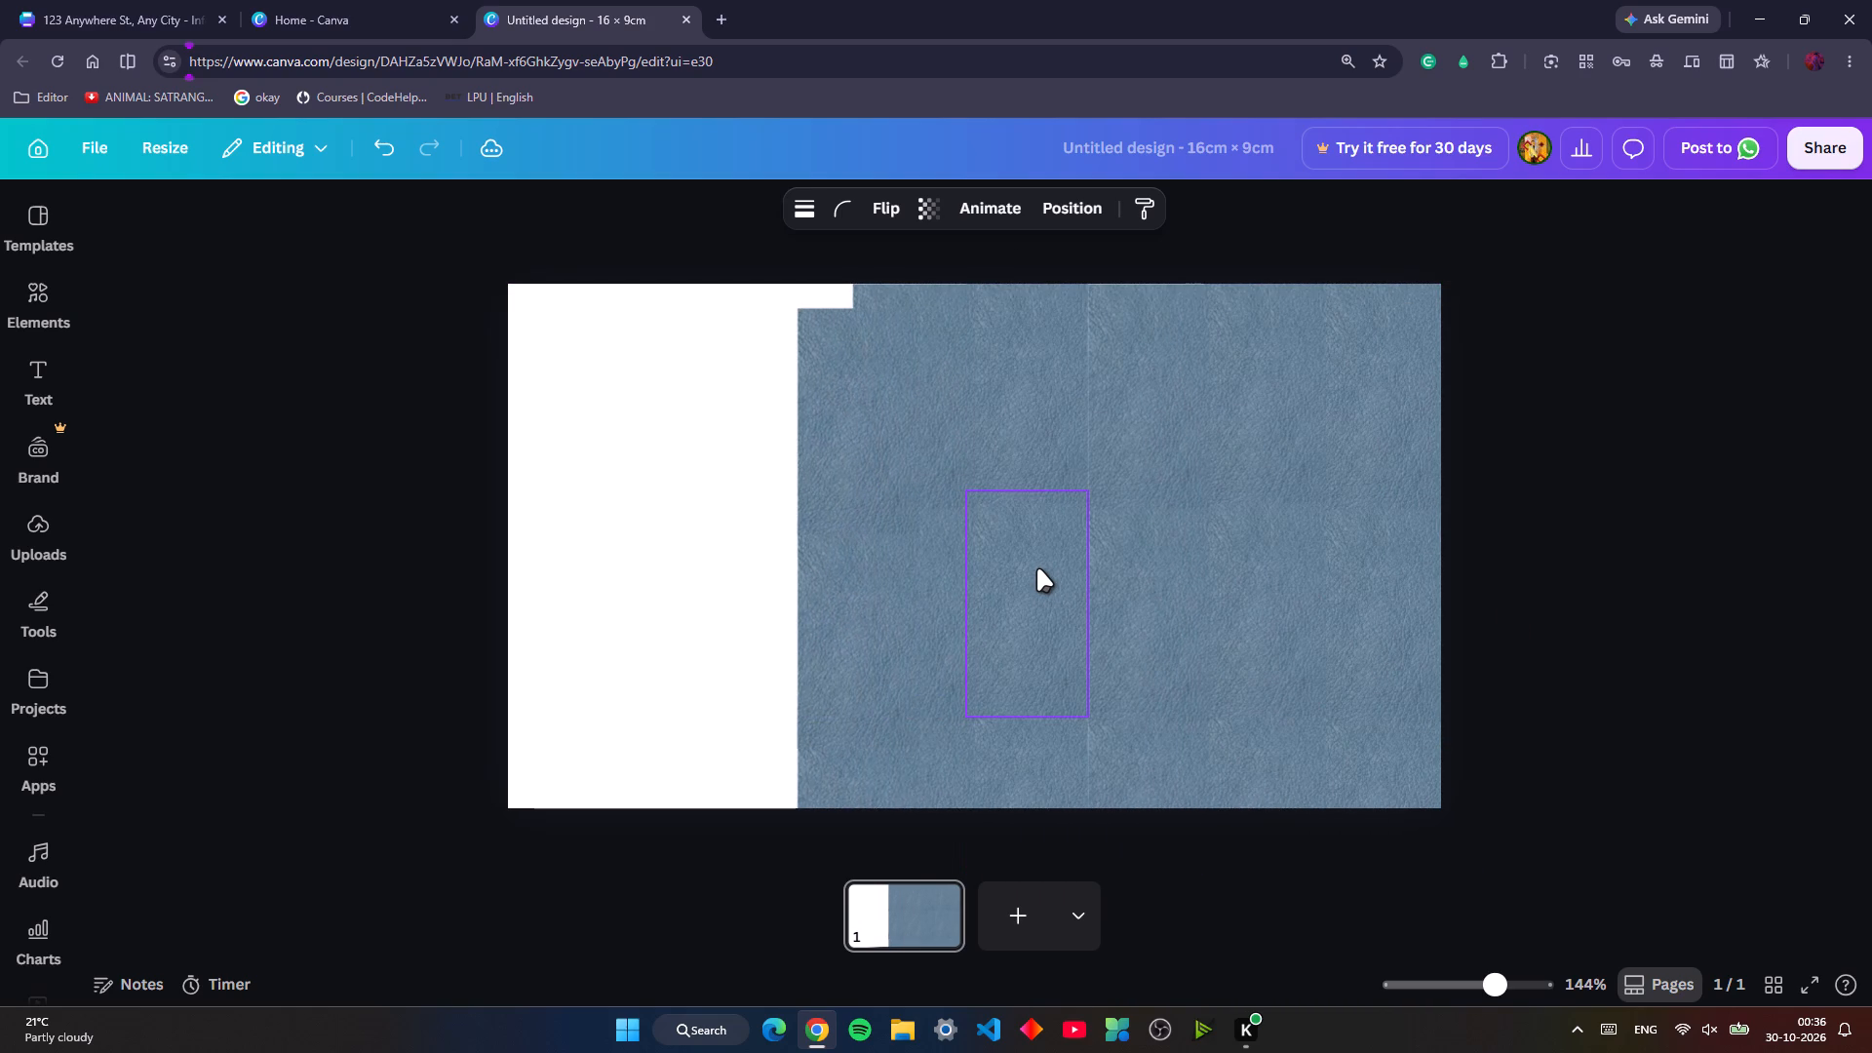
key(Left)
key(Left)
key(Left)
key(Left)
key(Left)
key(Left)
key(Left)
key(Left)
key(Left)
key(Left)
key(Left)
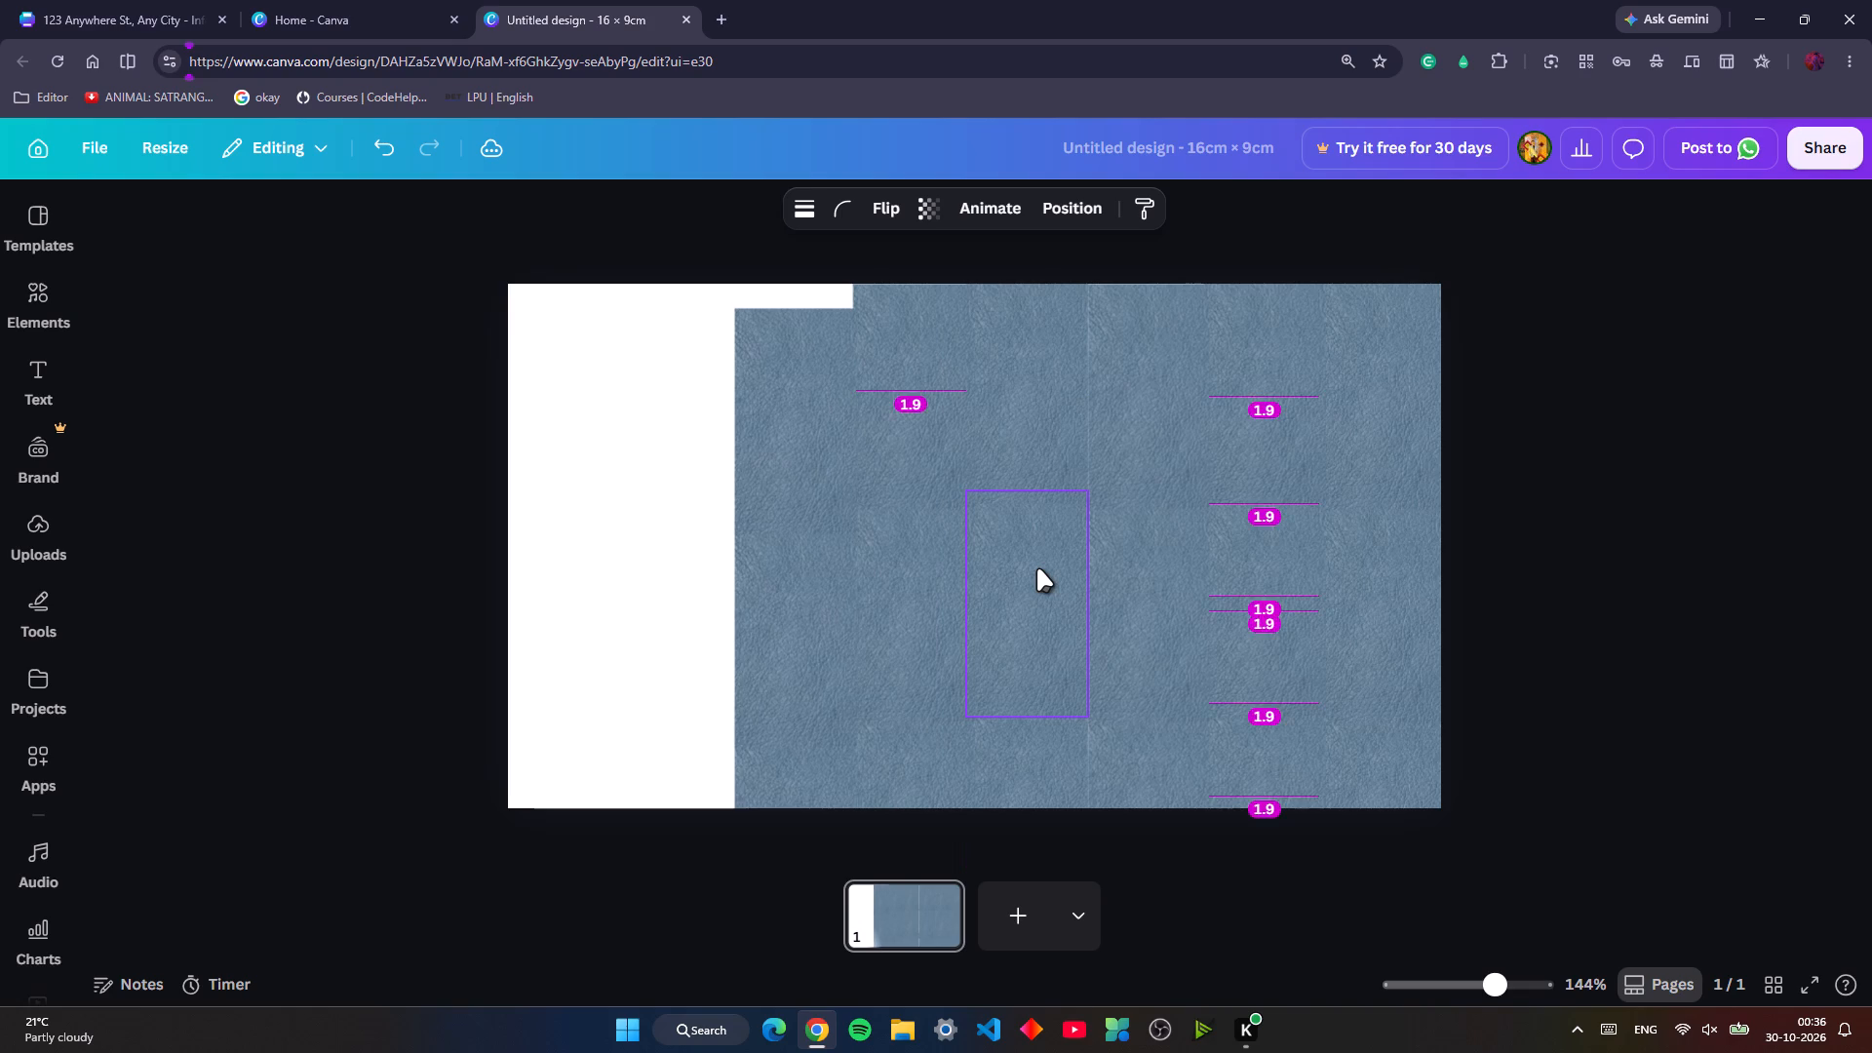
key(Up)
key(Up)
key(Up)
key(Up)
key(Up)
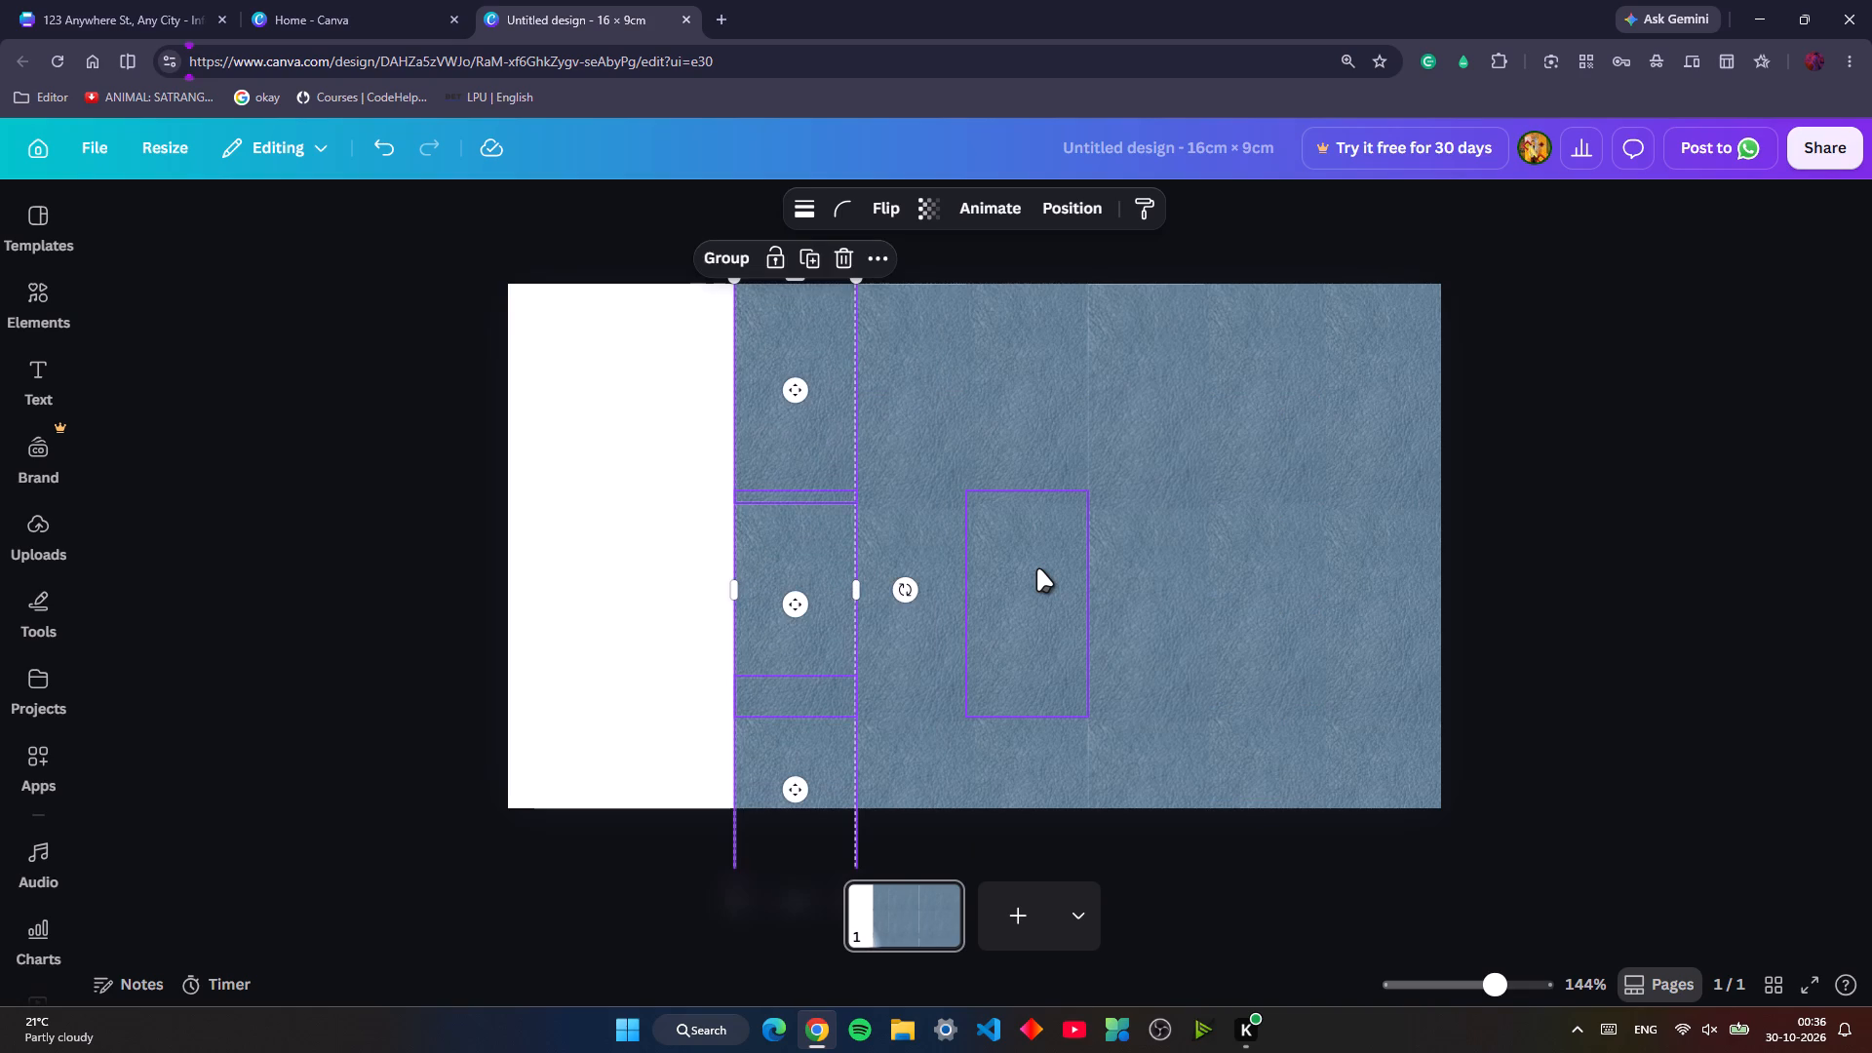
Paste a seventh leather column and nudge it against the sixth column's left edge, up past the page's top edge.
key(ctrl+v)
key(Left)
key(Left)
key(Left)
key(Left)
key(Left)
key(Left)
key(Left)
key(Left)
key(Left)
key(Left)
key(Left)
key(Left)
key(Left)
key(Left)
key(Left)
key(Left)
key(Left)
key(Left)
key(Left)
key(Left)
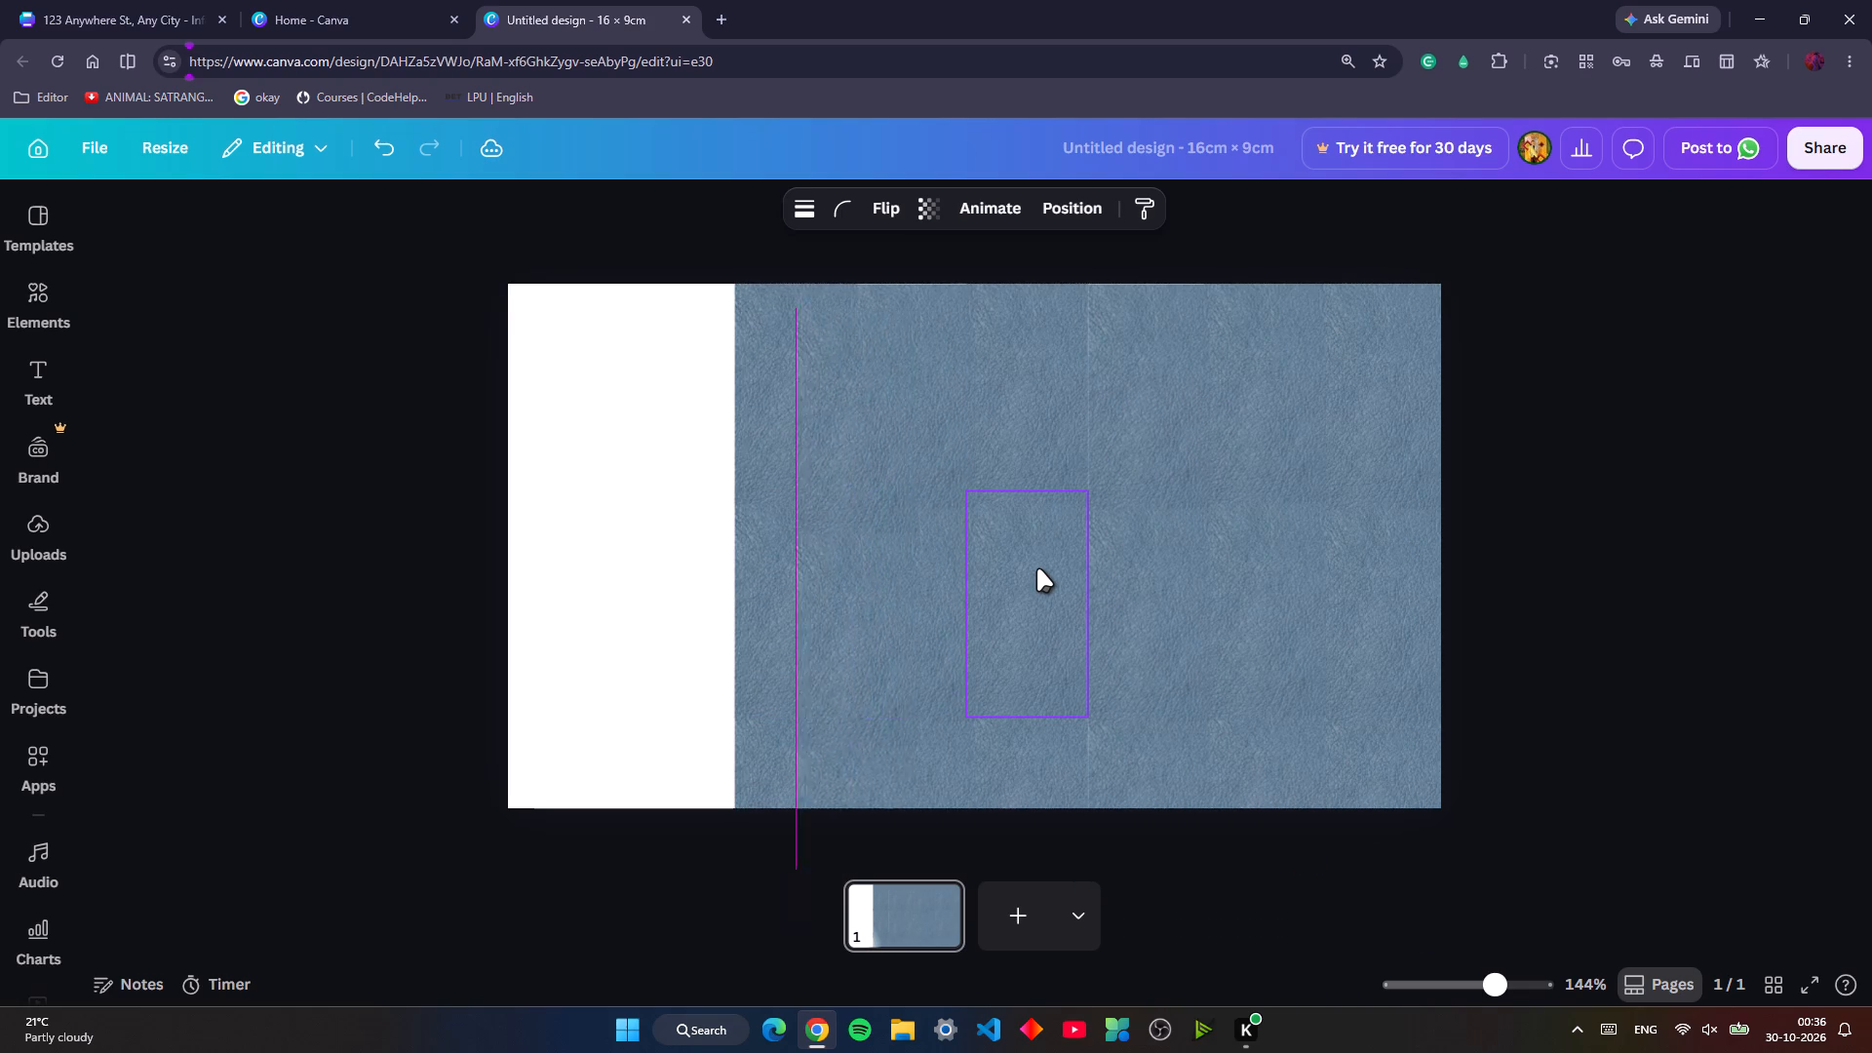
key(Left)
key(Left)
key(Left)
key(Up)
key(Up)
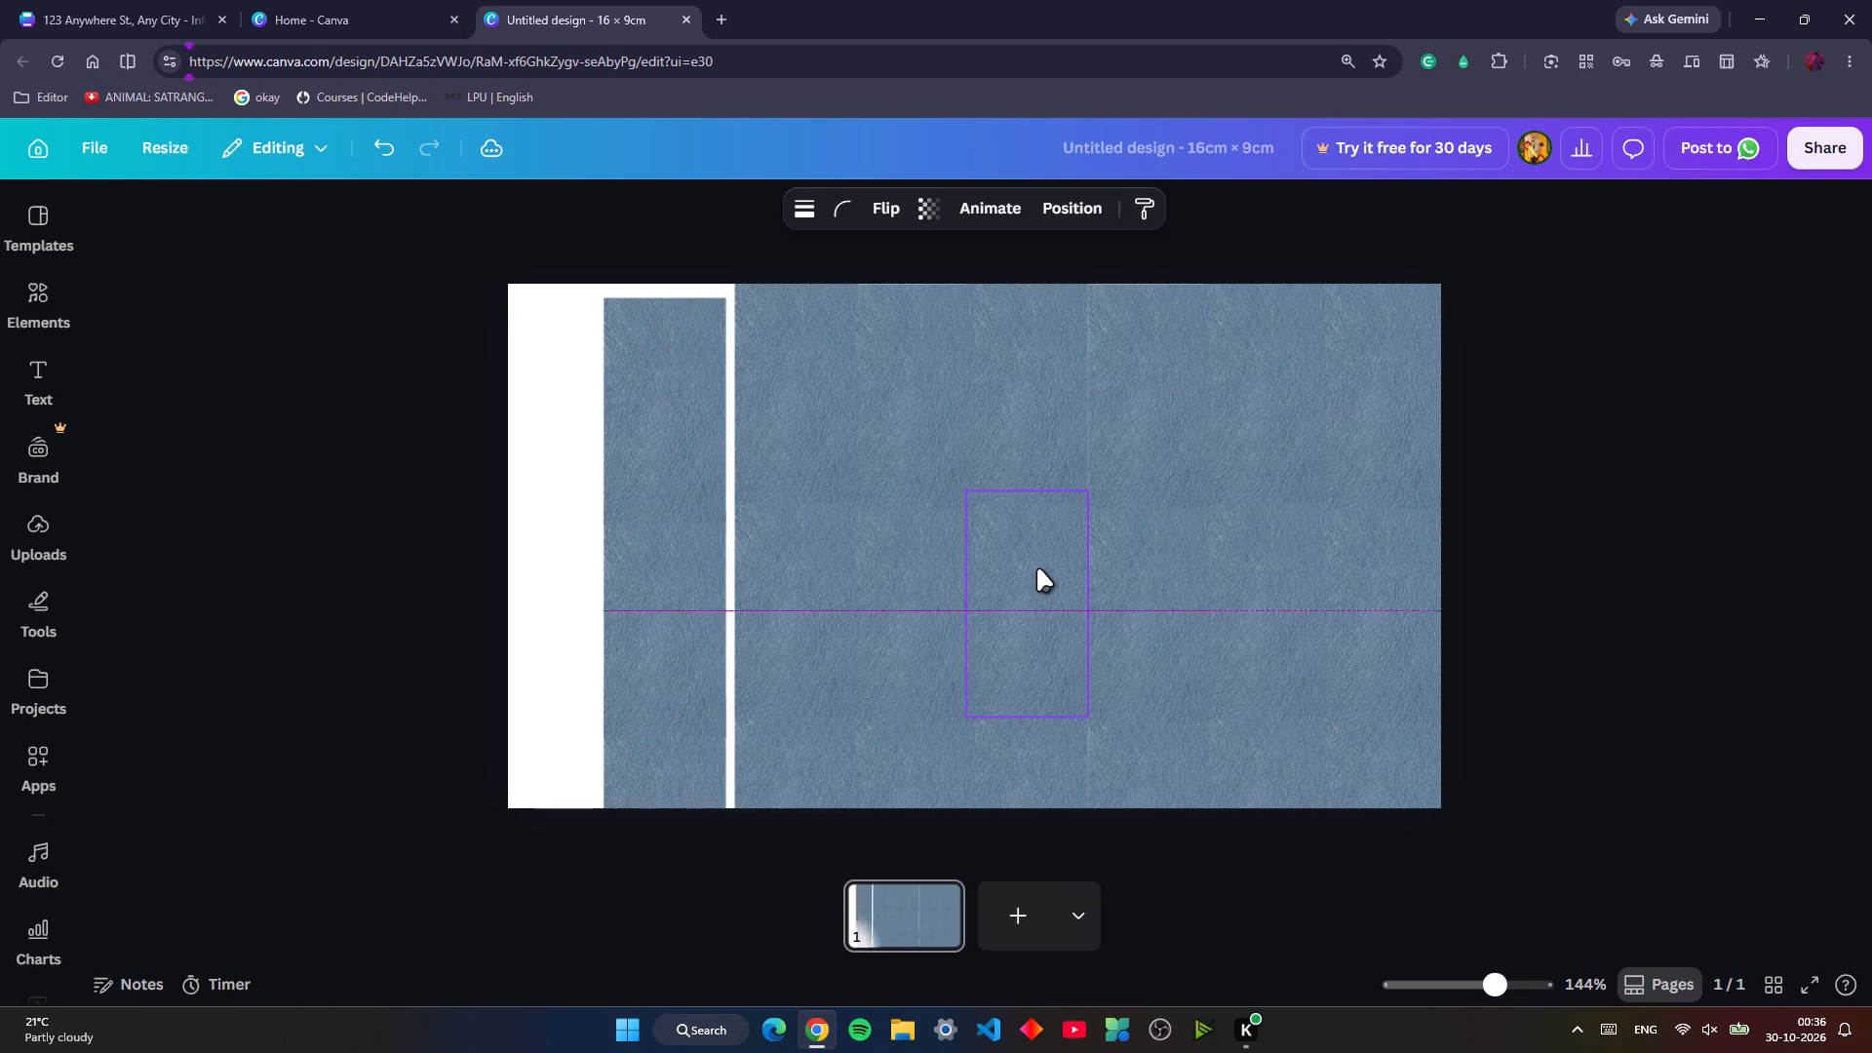
key(Up)
key(Right)
key(Right)
key(Right)
key(Up)
key(Up)
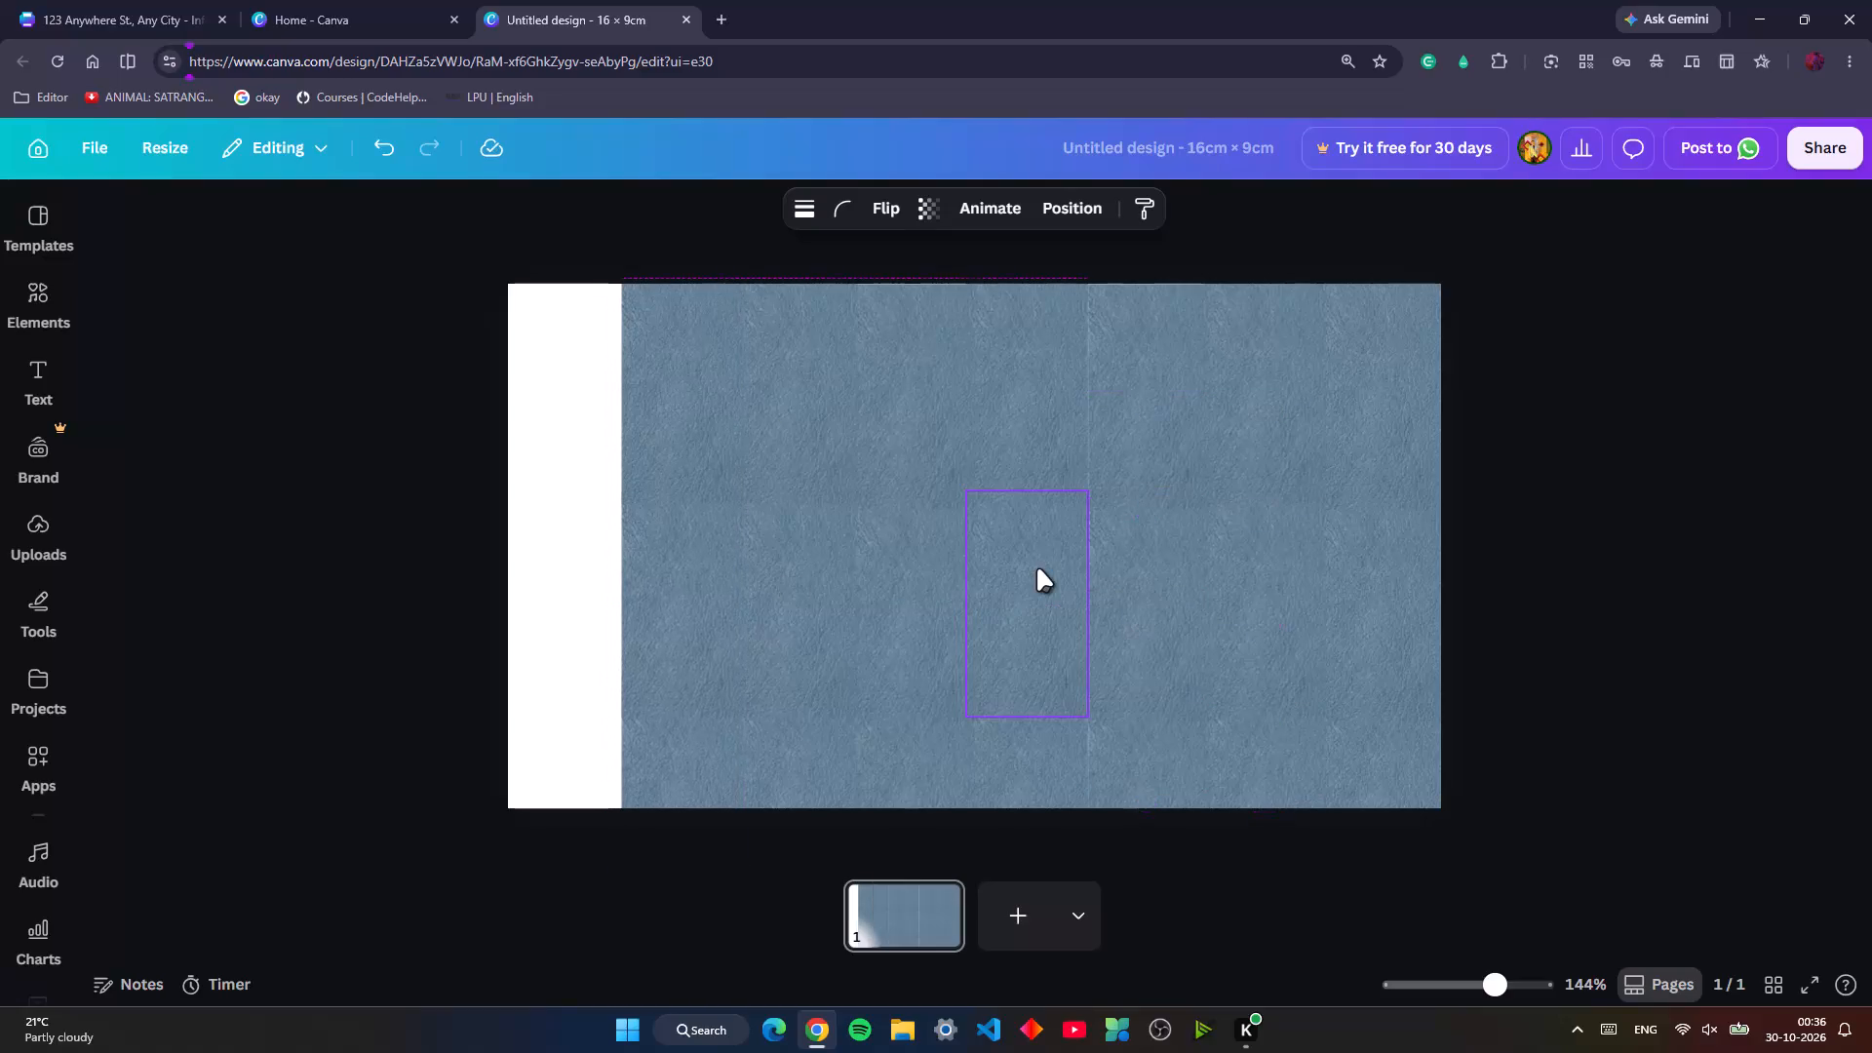
Paste an eighth leather column and nudge it over the remaining white strip, past the page's left and top edges.
key(ctrl+v)
key(Left)
key(Left)
key(Left)
key(Left)
key(Left)
key(Left)
key(Left)
key(Left)
key(Left)
key(Left)
key(Left)
key(Left)
key(Left)
key(Left)
key(Left)
key(Left)
key(Left)
key(Left)
key(Left)
key(Left)
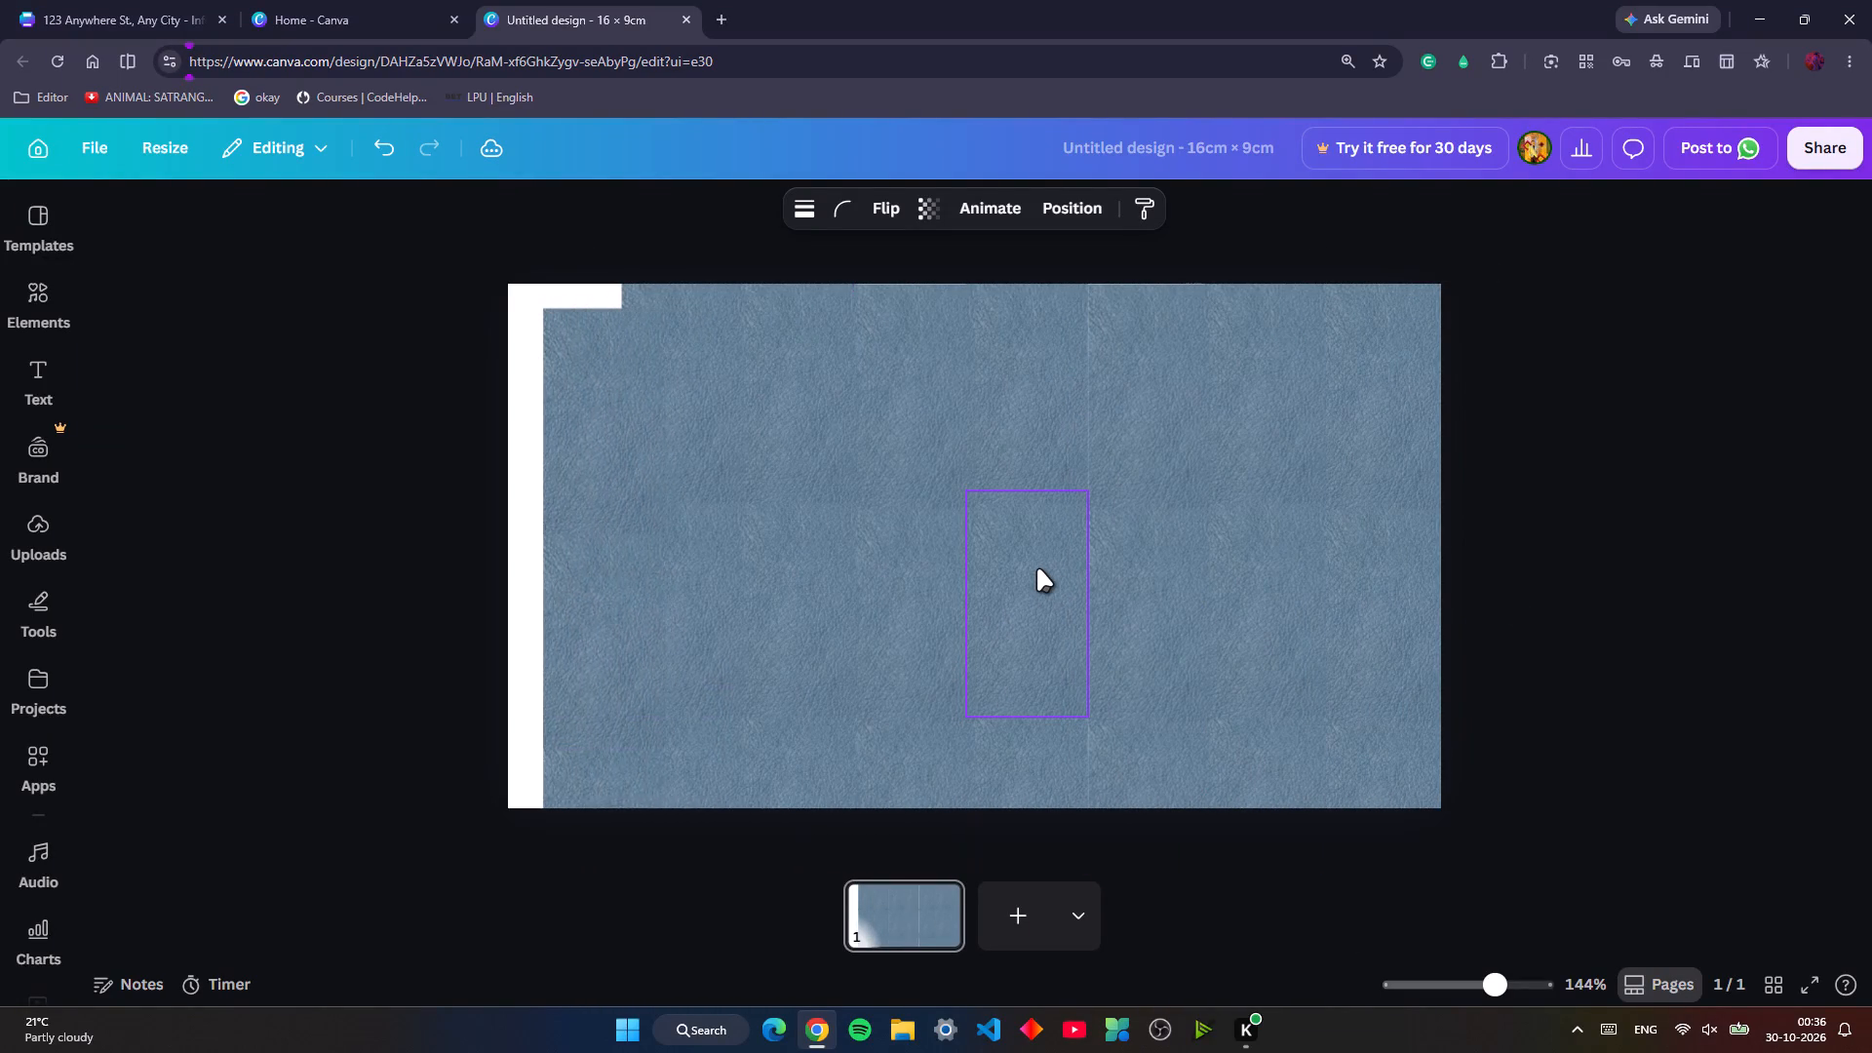
key(Left)
key(Left)
key(Left)
key(Left)
key(Left)
key(Left)
key(Left)
key(Up)
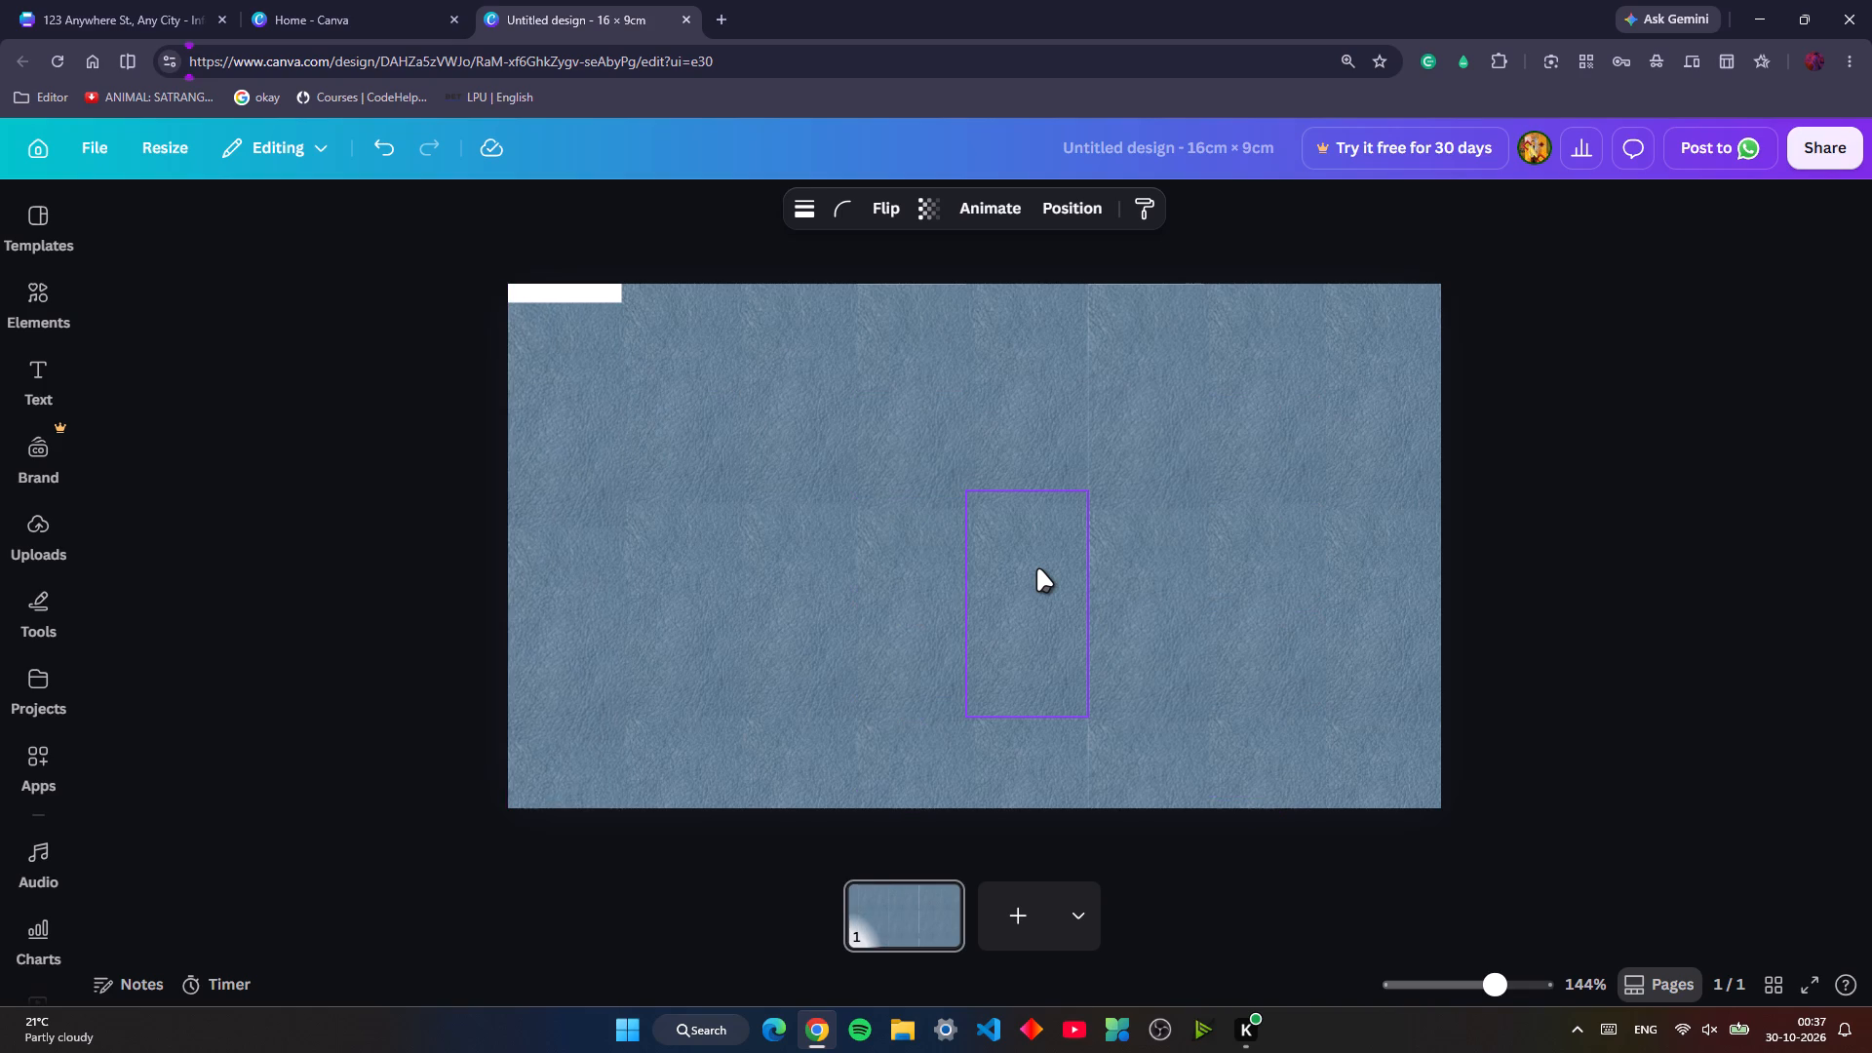
key(Up)
key(Up)
key(Up)
key(Up)
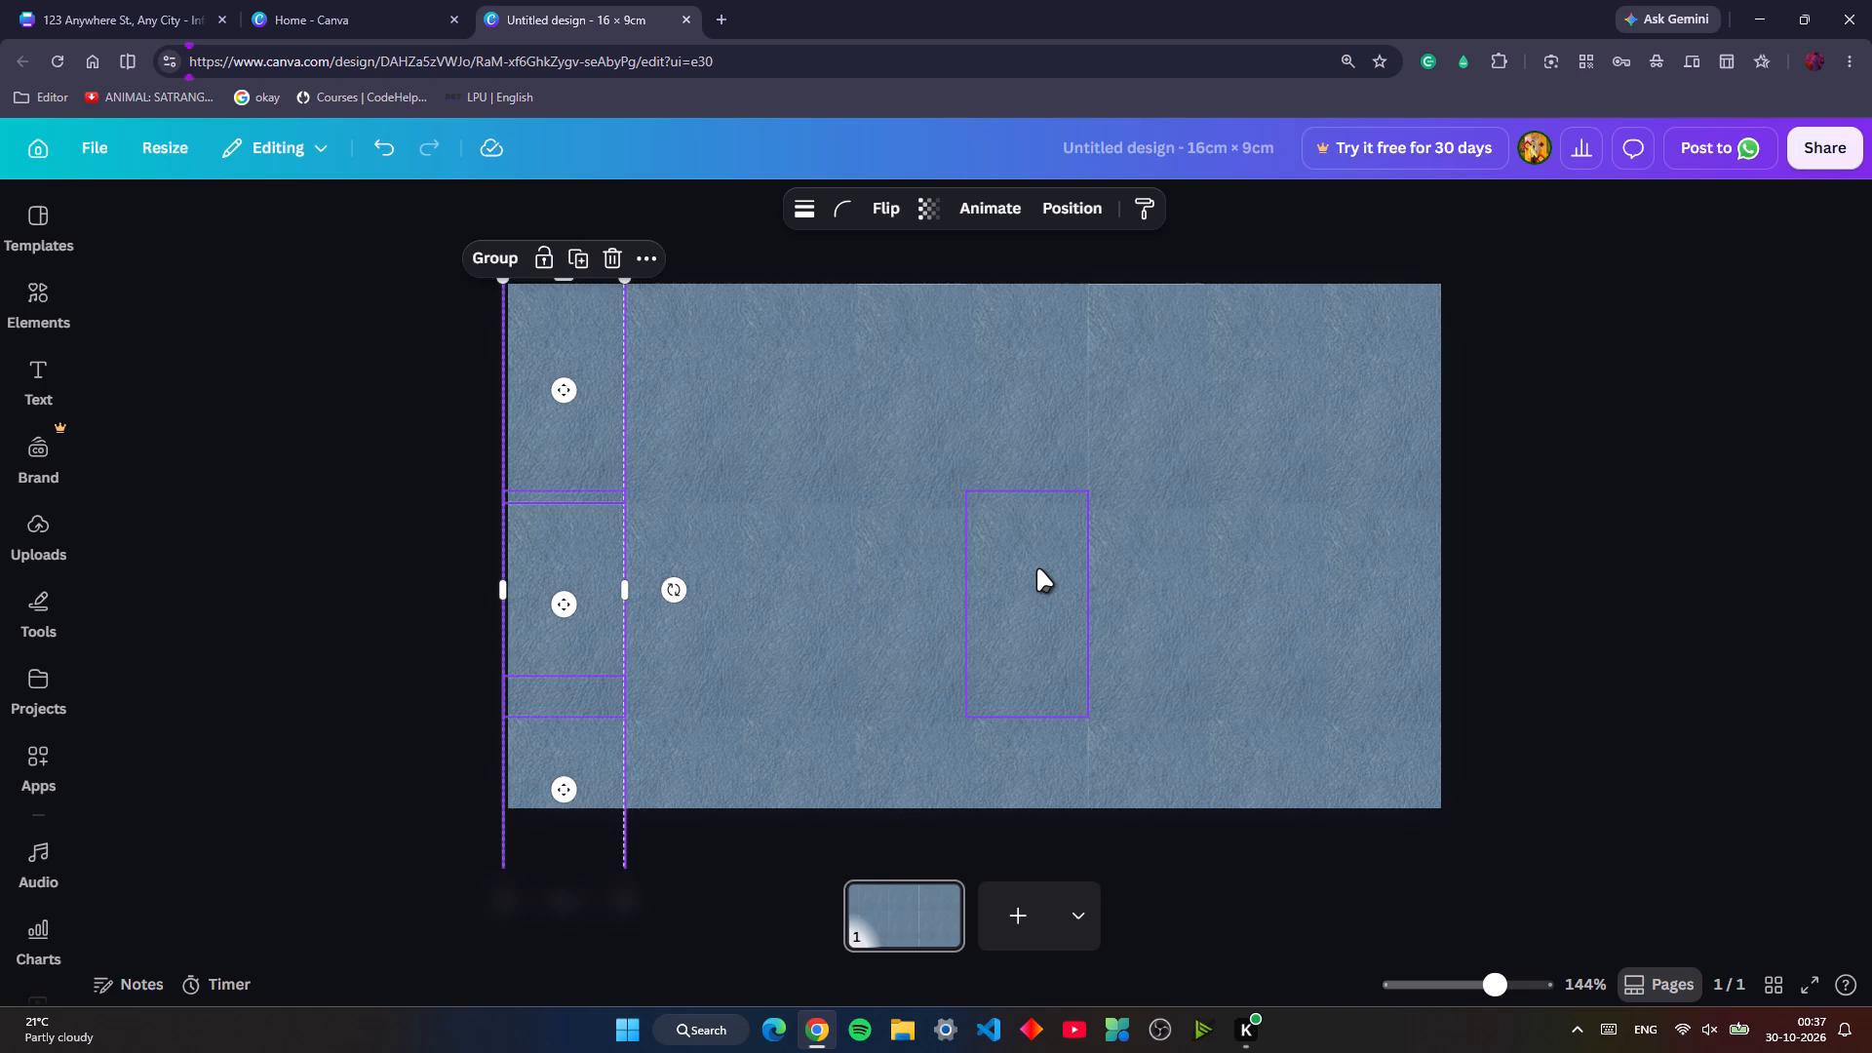
click(411, 533)
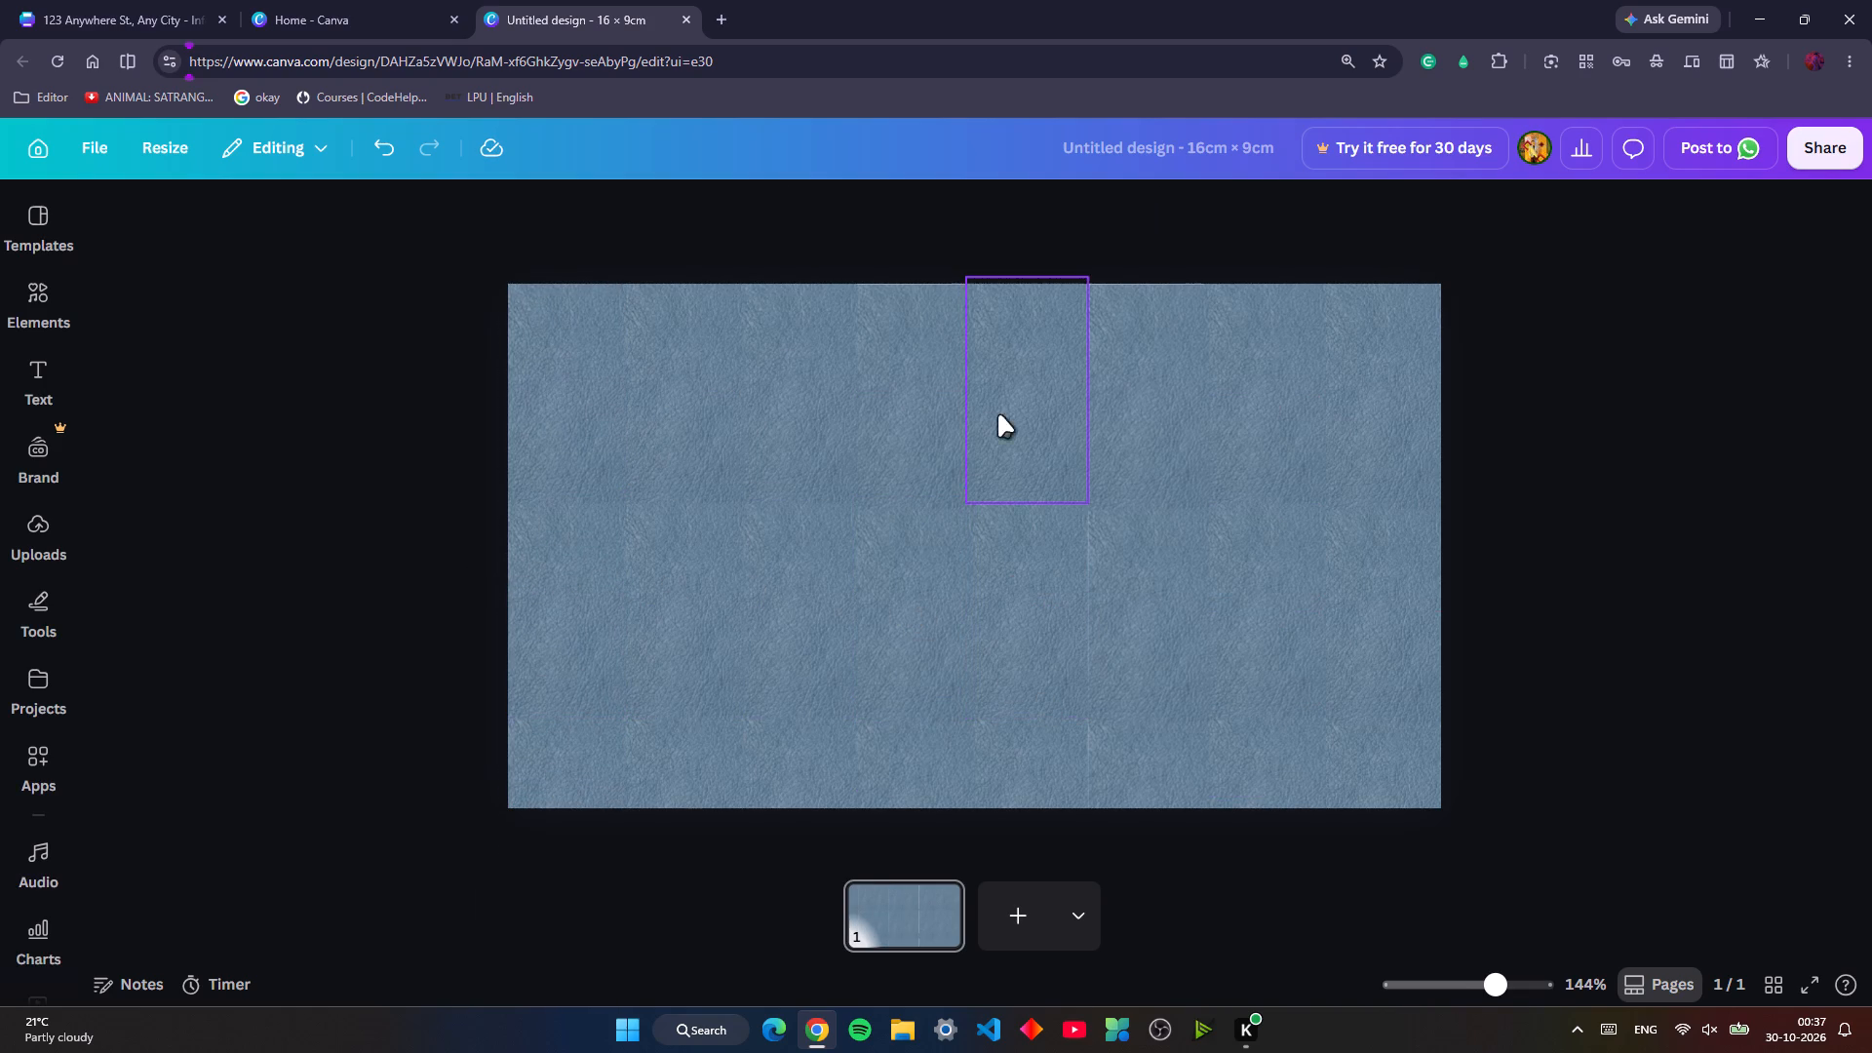
In the third column from the page's right edge, nudge the top piece up and left and the middle piece slightly down.
click(1182, 440)
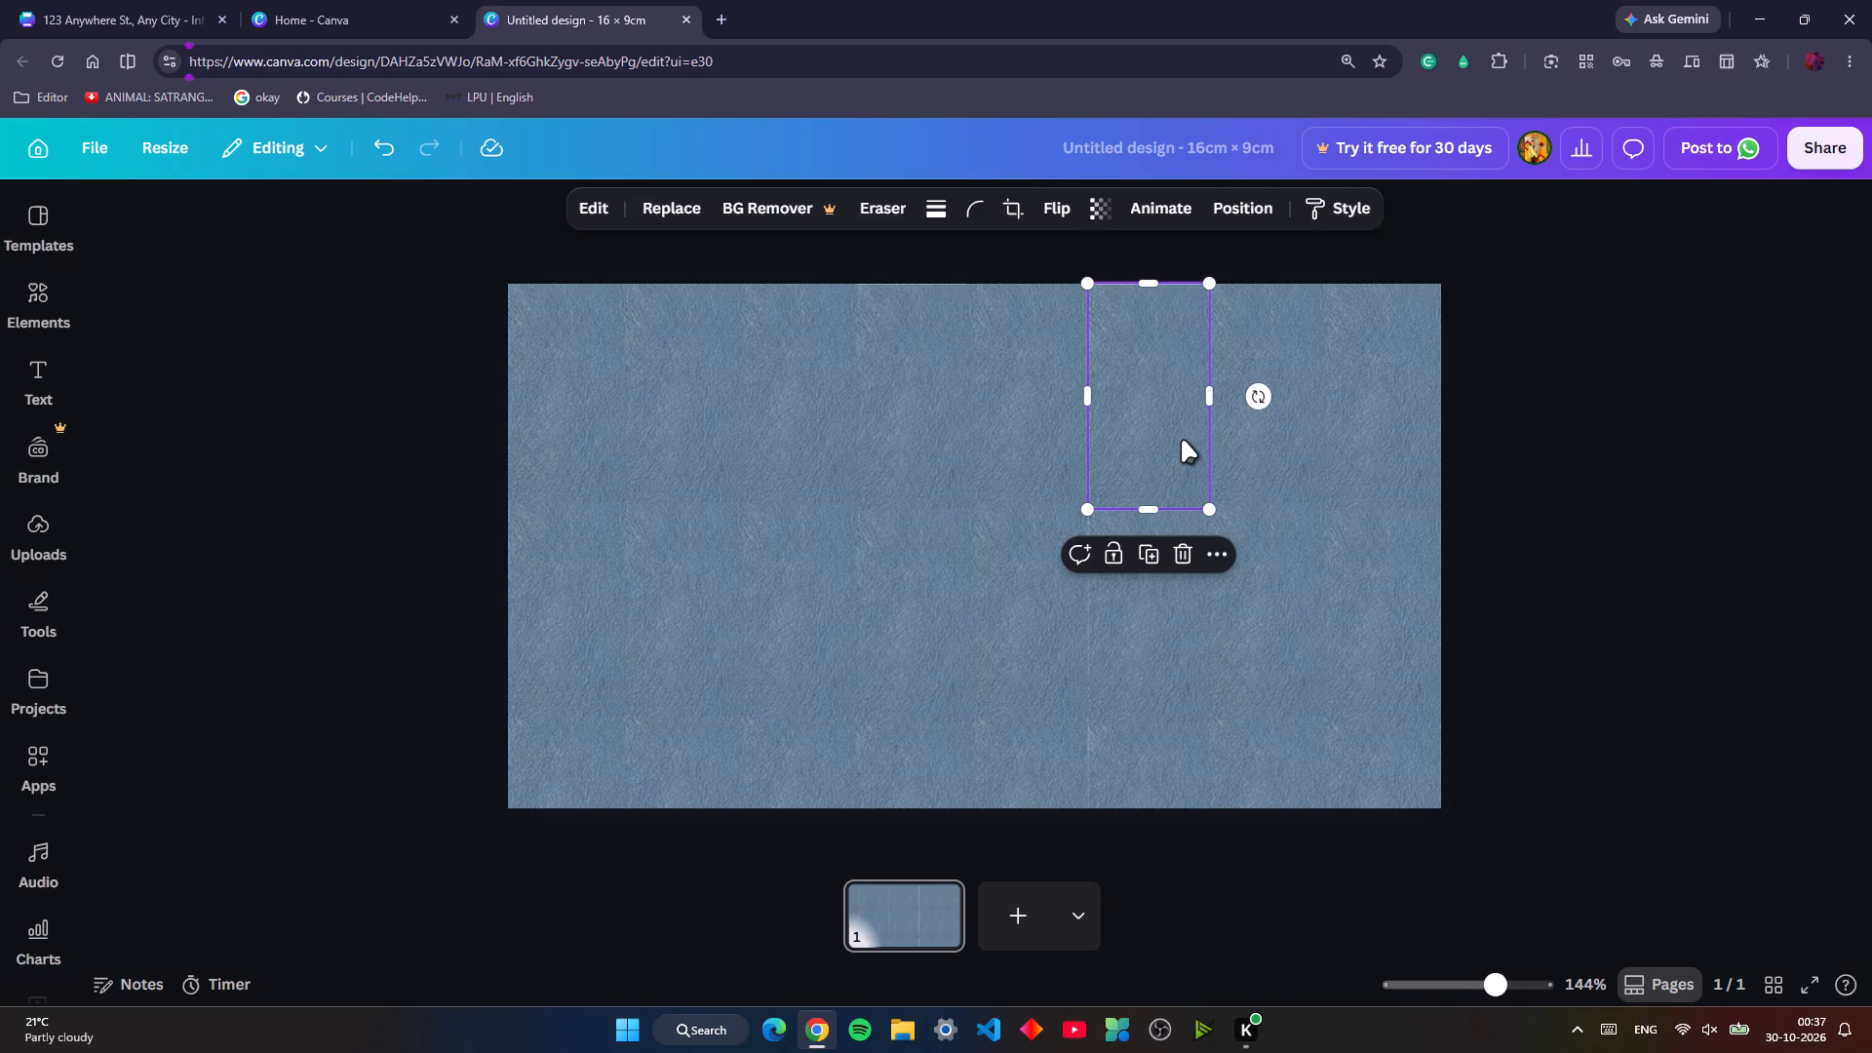
key(Up)
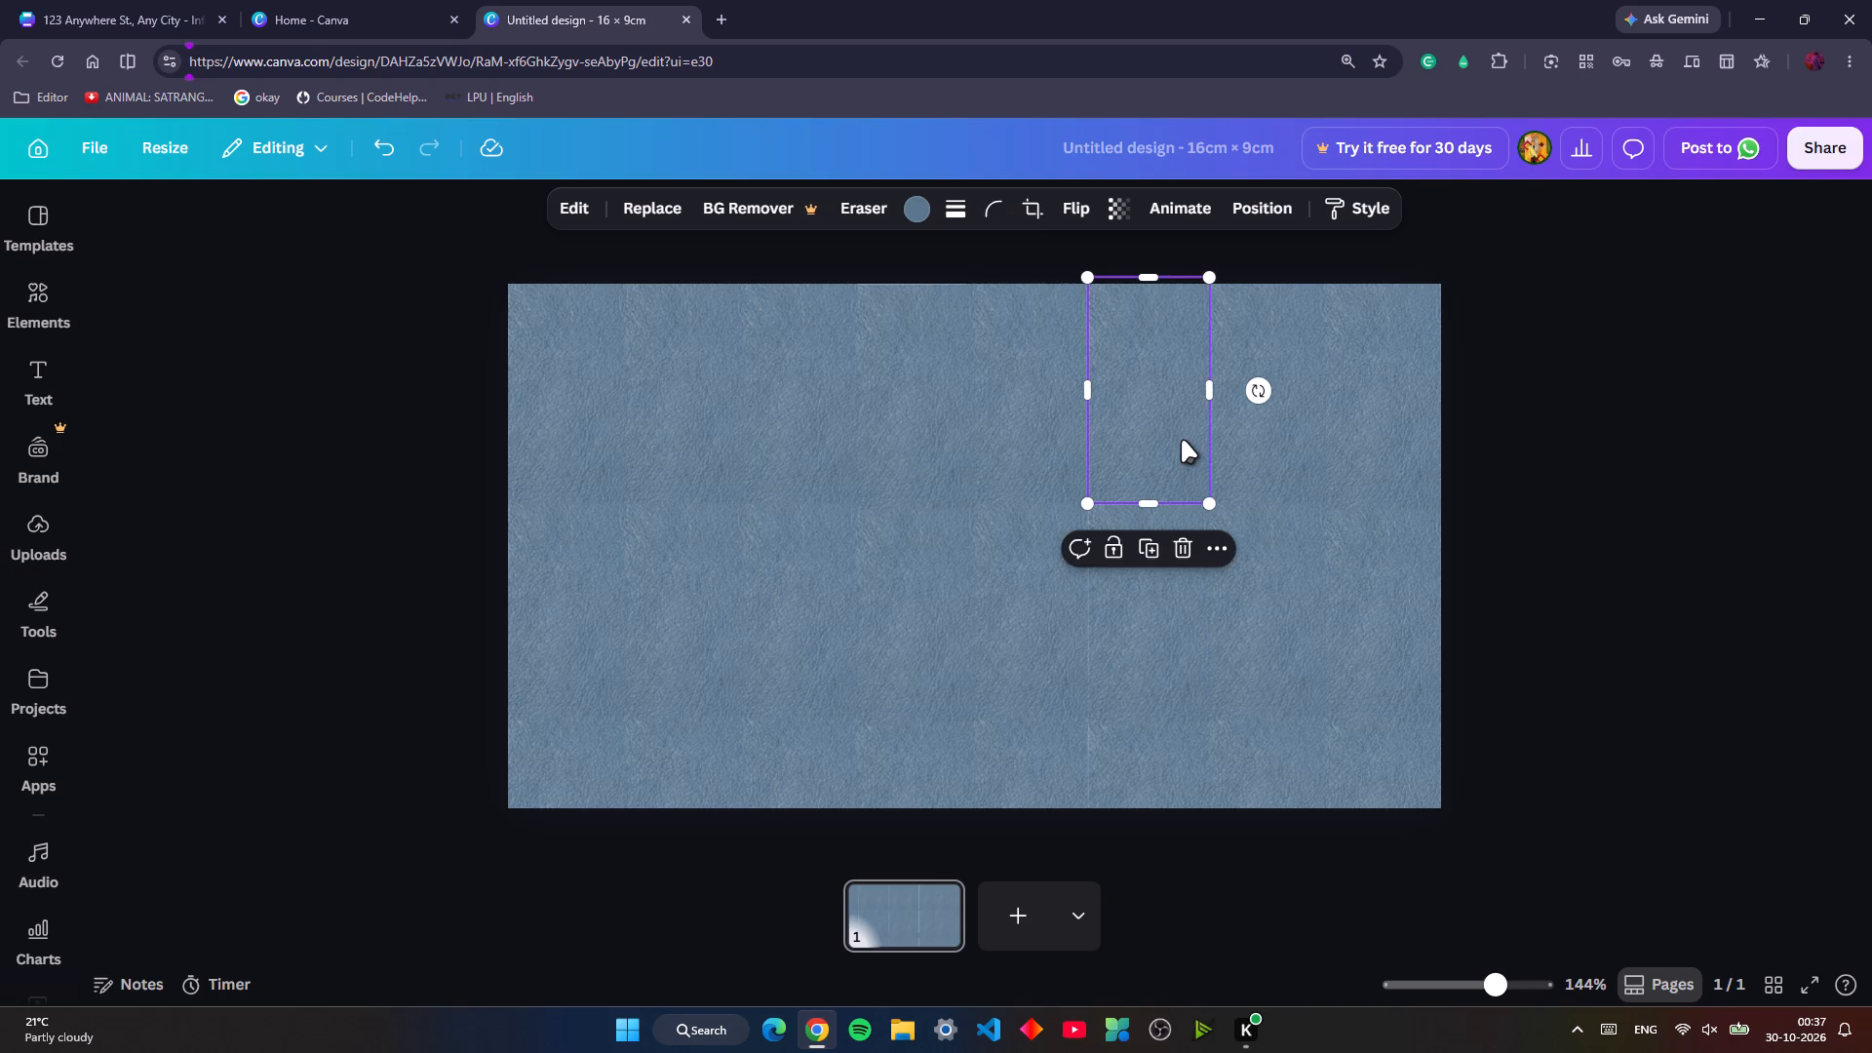
key(Left)
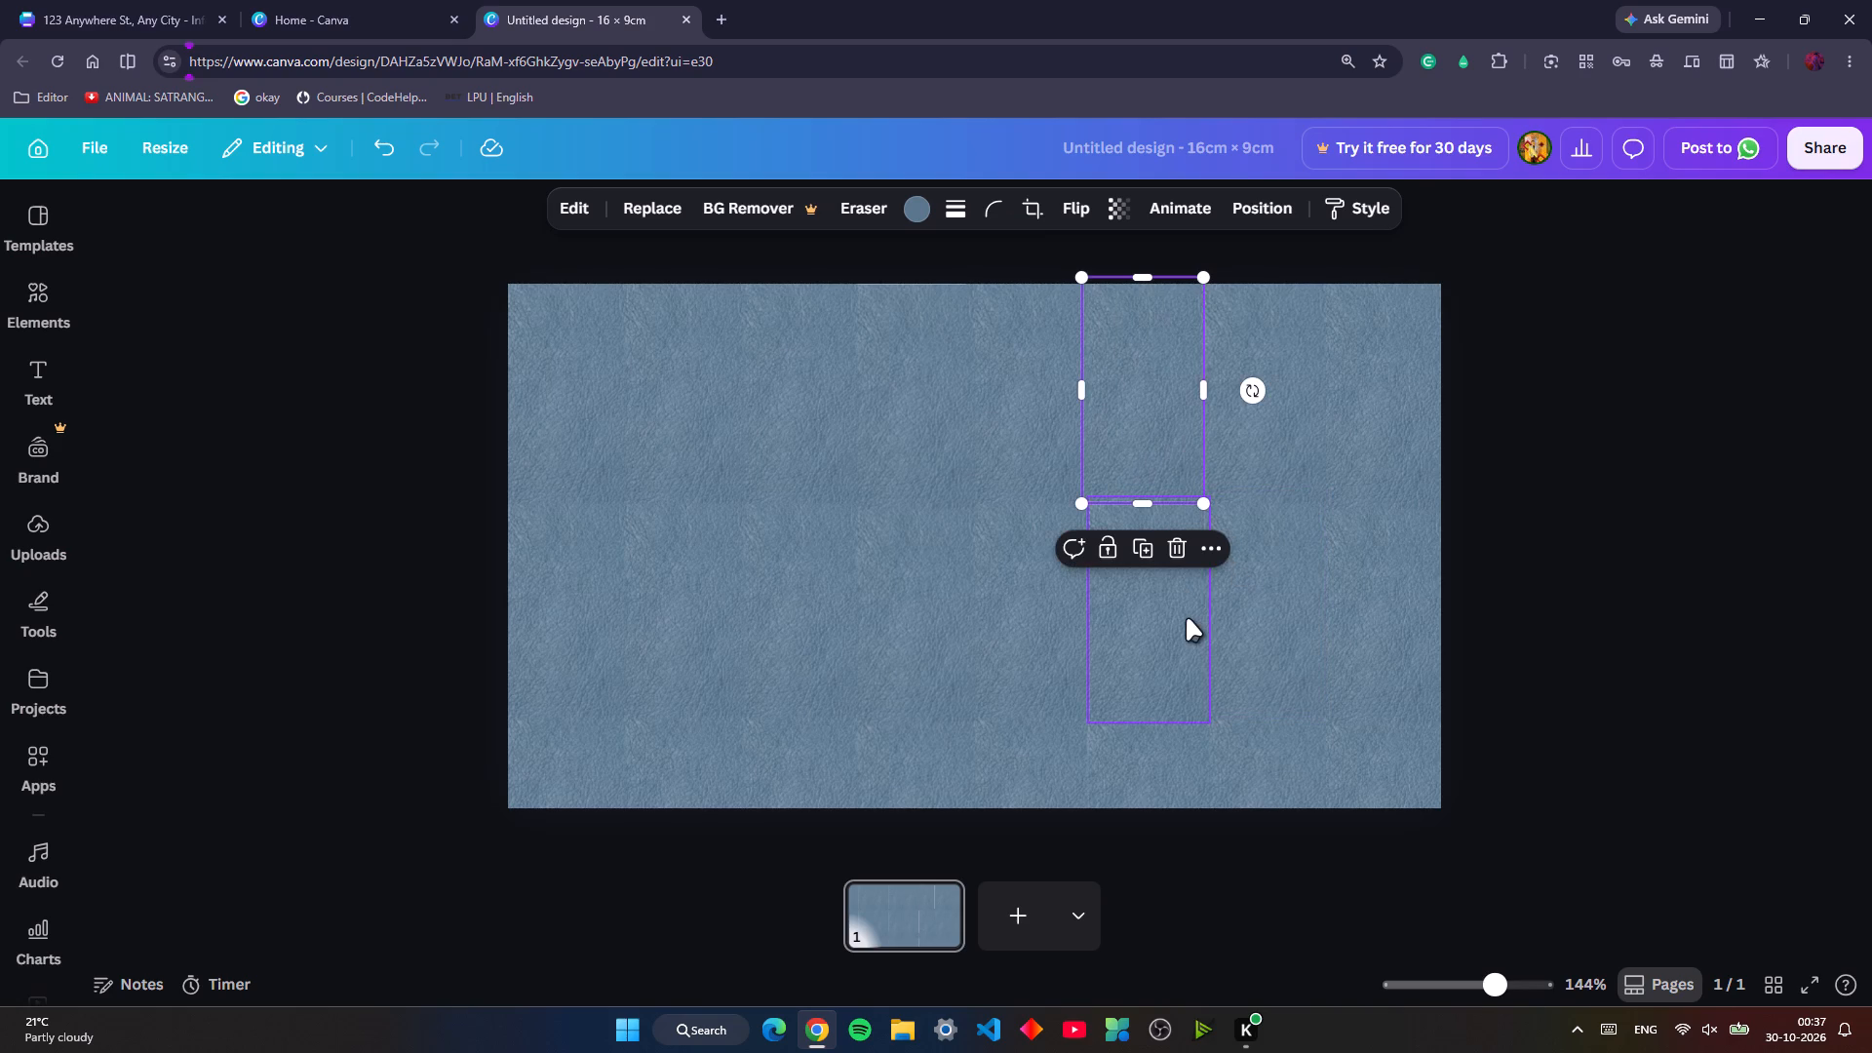
click(1171, 615)
key(Left)
key(Down)
key(Right)
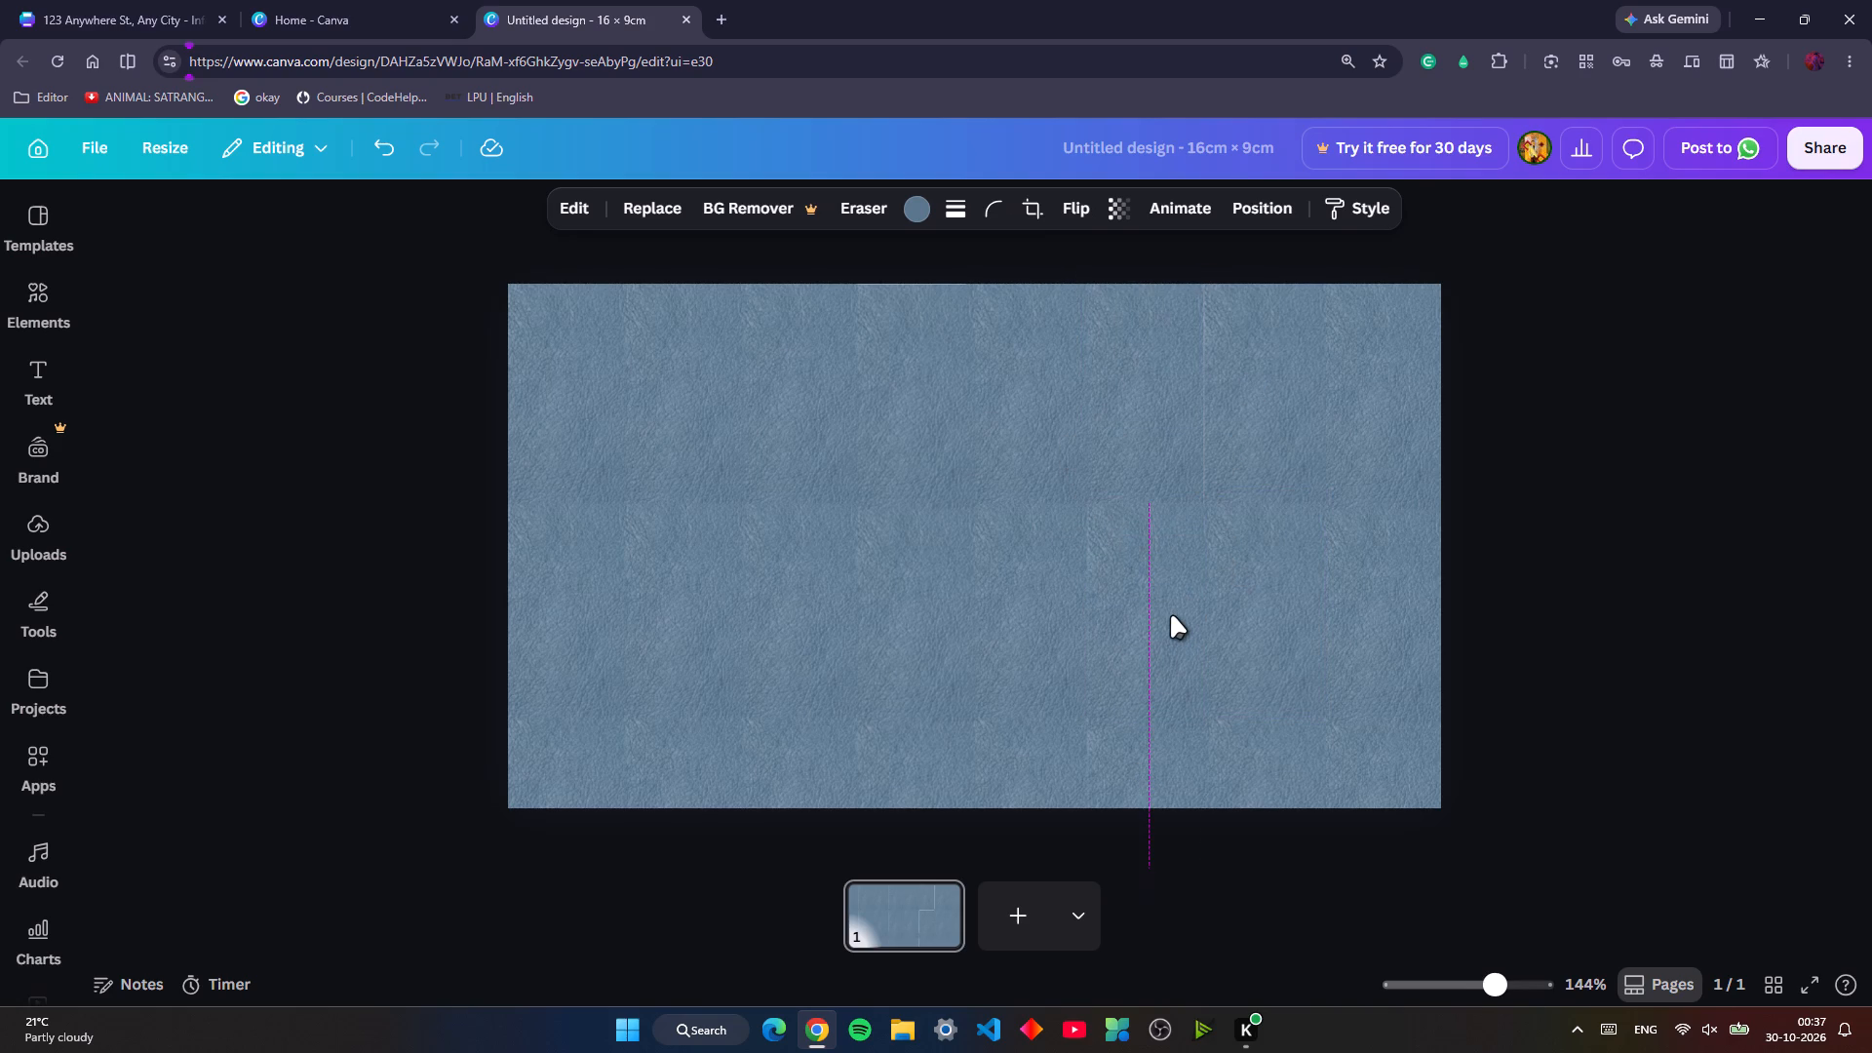
Widen the middle and top pieces of that column rightward so they slightly overlap the neighbouring column.
drag(1208, 618, 1226, 620)
click(1164, 388)
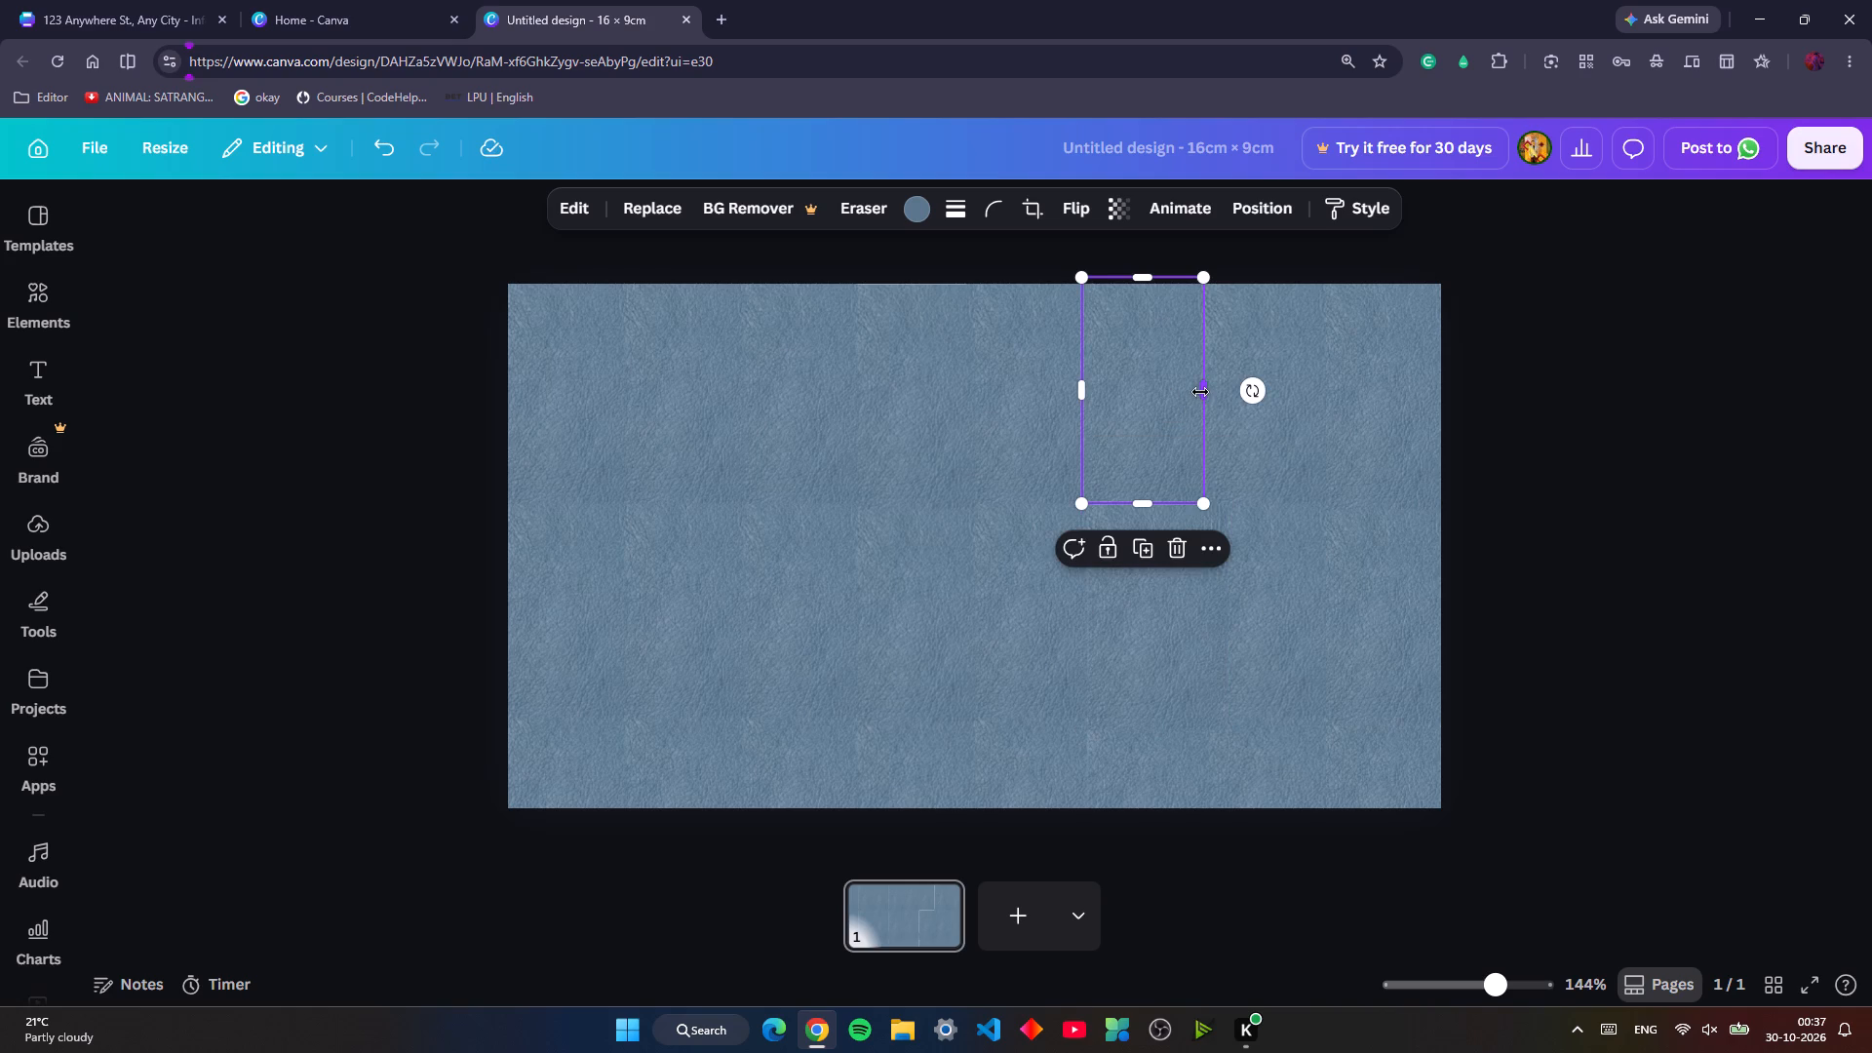
drag(1200, 392, 1227, 393)
click(1626, 575)
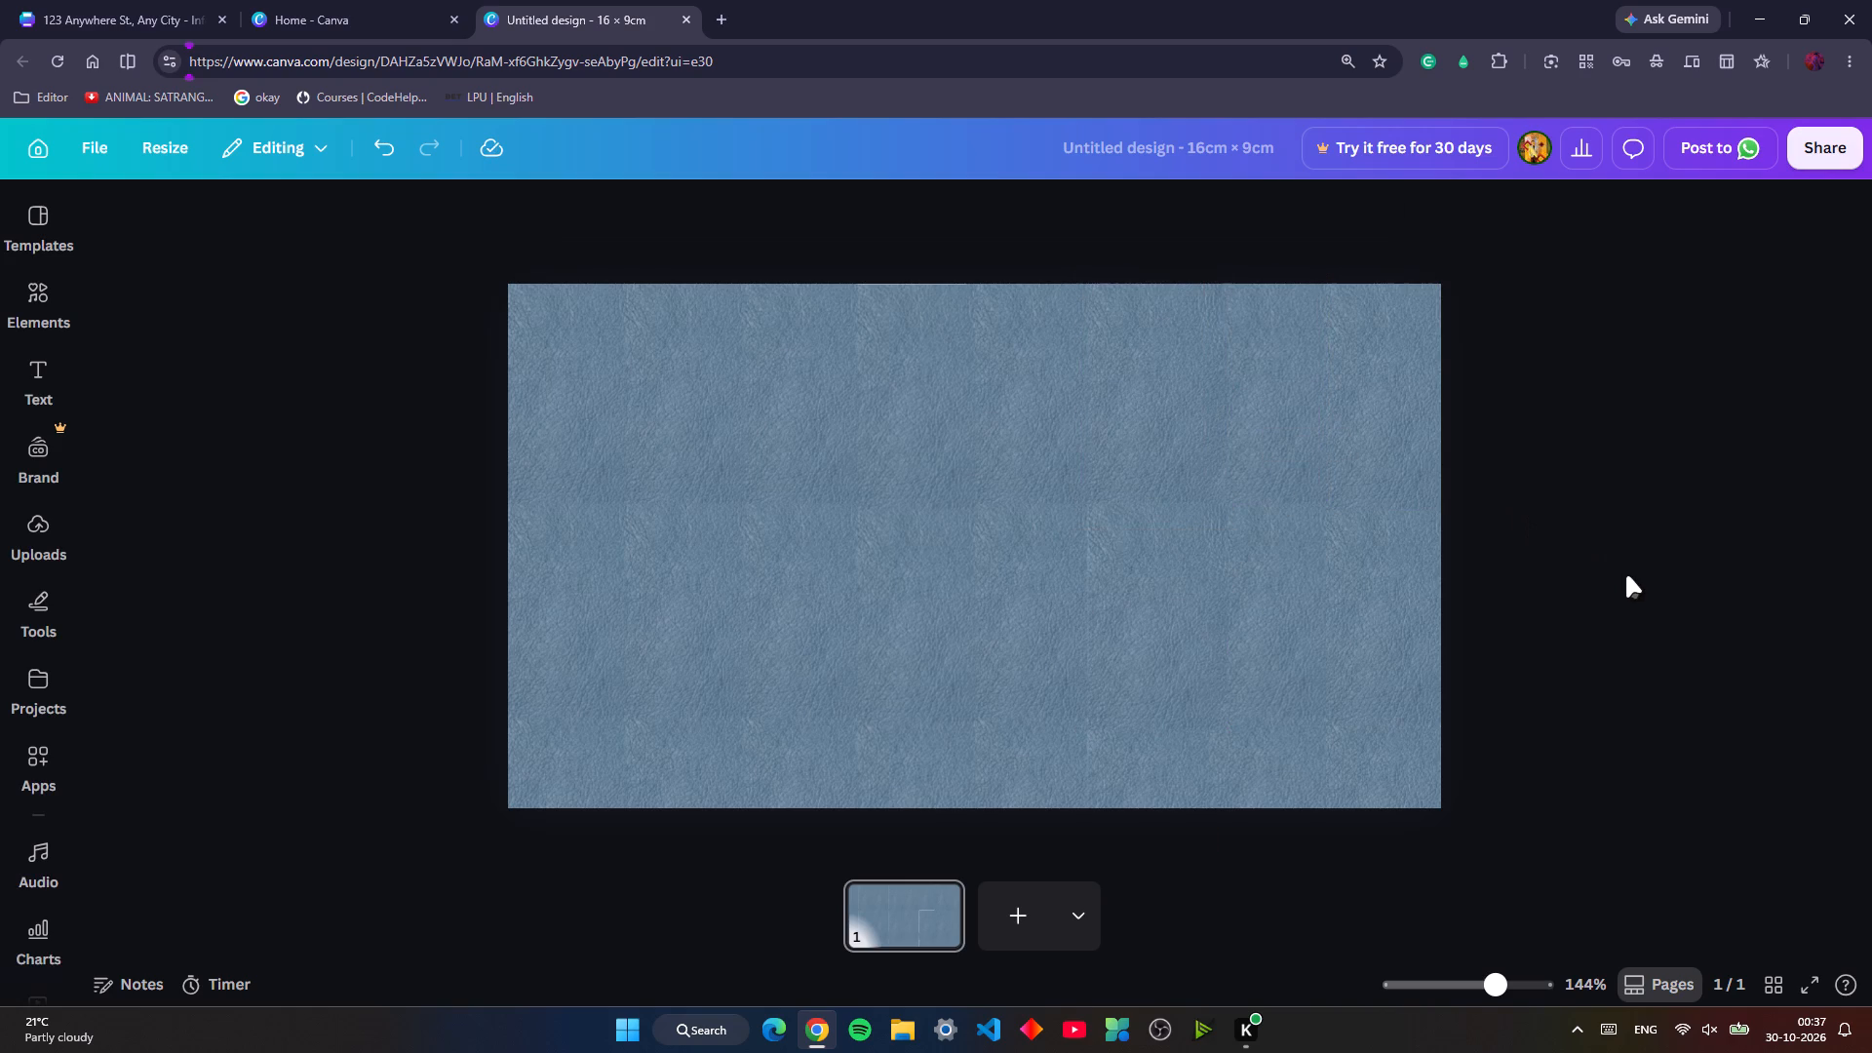
Extend the left edges of that column's middle and bottom pieces over the seam with the column to their left.
click(1123, 664)
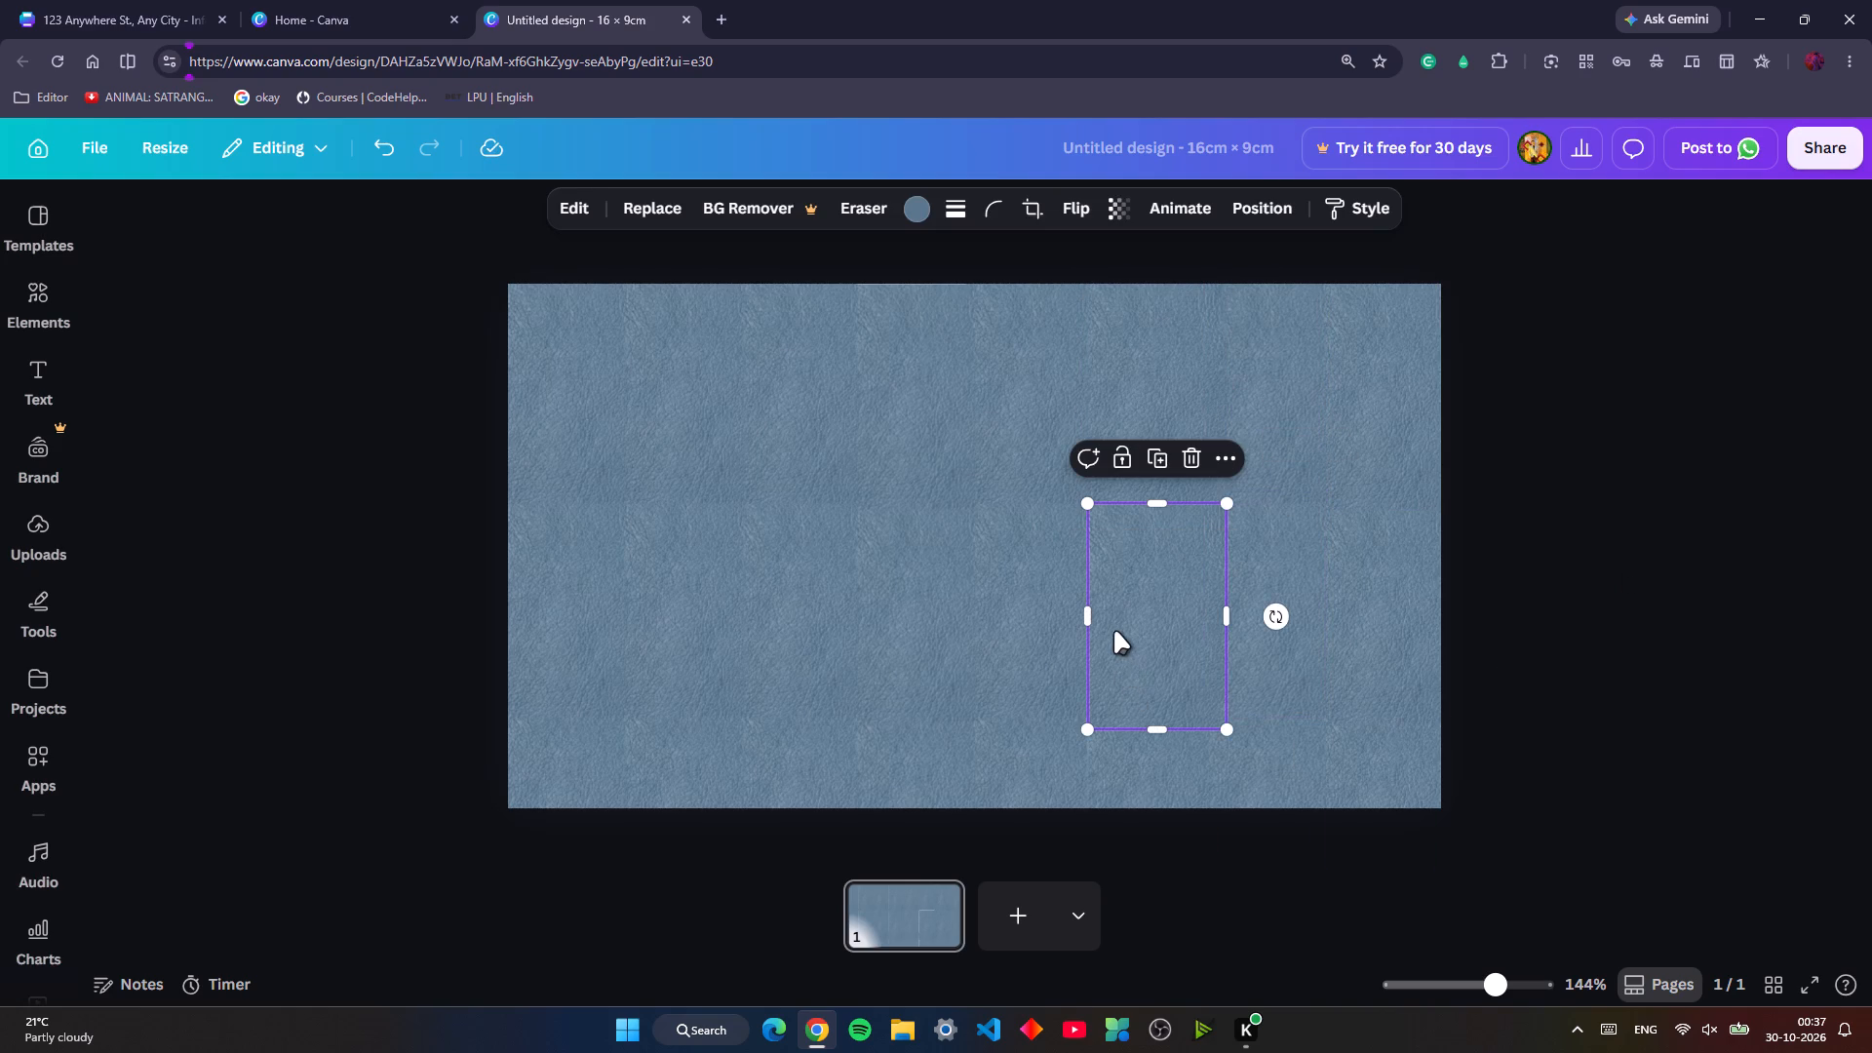
drag(1092, 615, 1055, 609)
click(1636, 607)
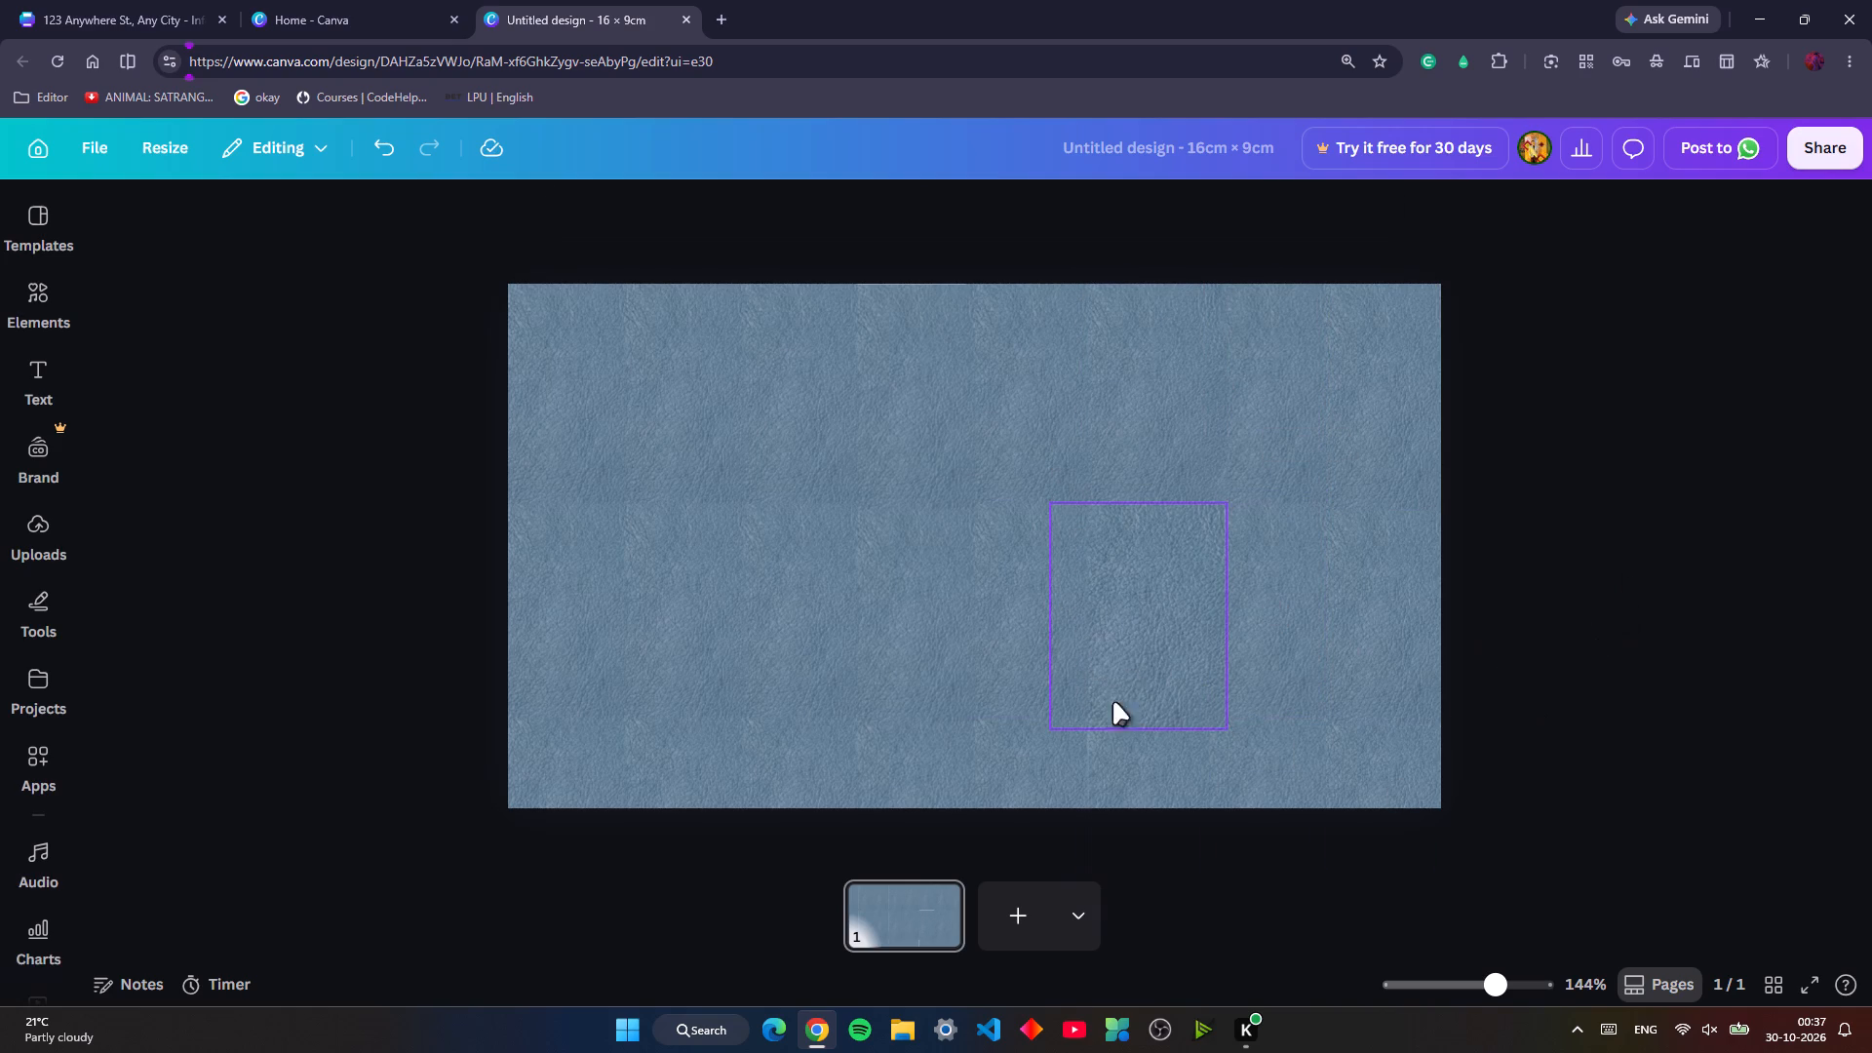
click(1110, 793)
drag(1088, 799, 1071, 795)
click(1507, 682)
Take a screen snip of the whole leather-covered page and a second snip of a small leather patch near its middle.
key(Print)
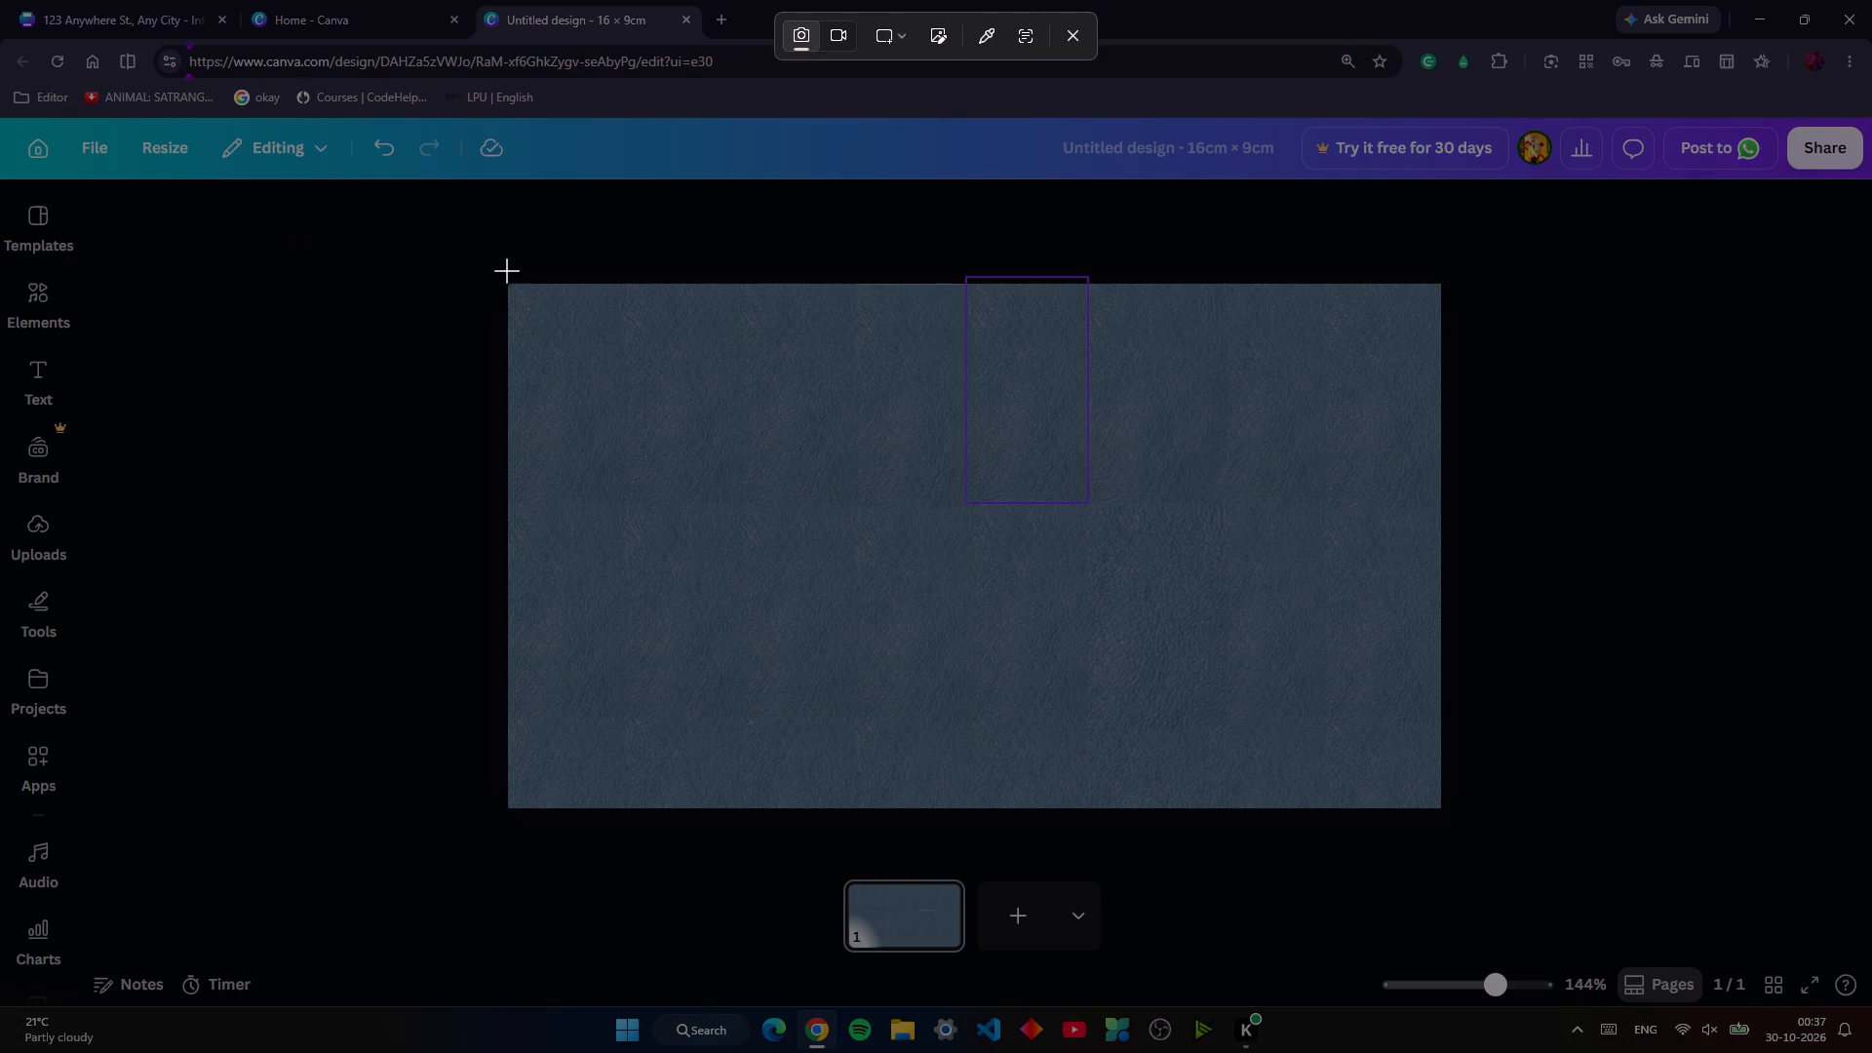
drag(493, 255, 1522, 856)
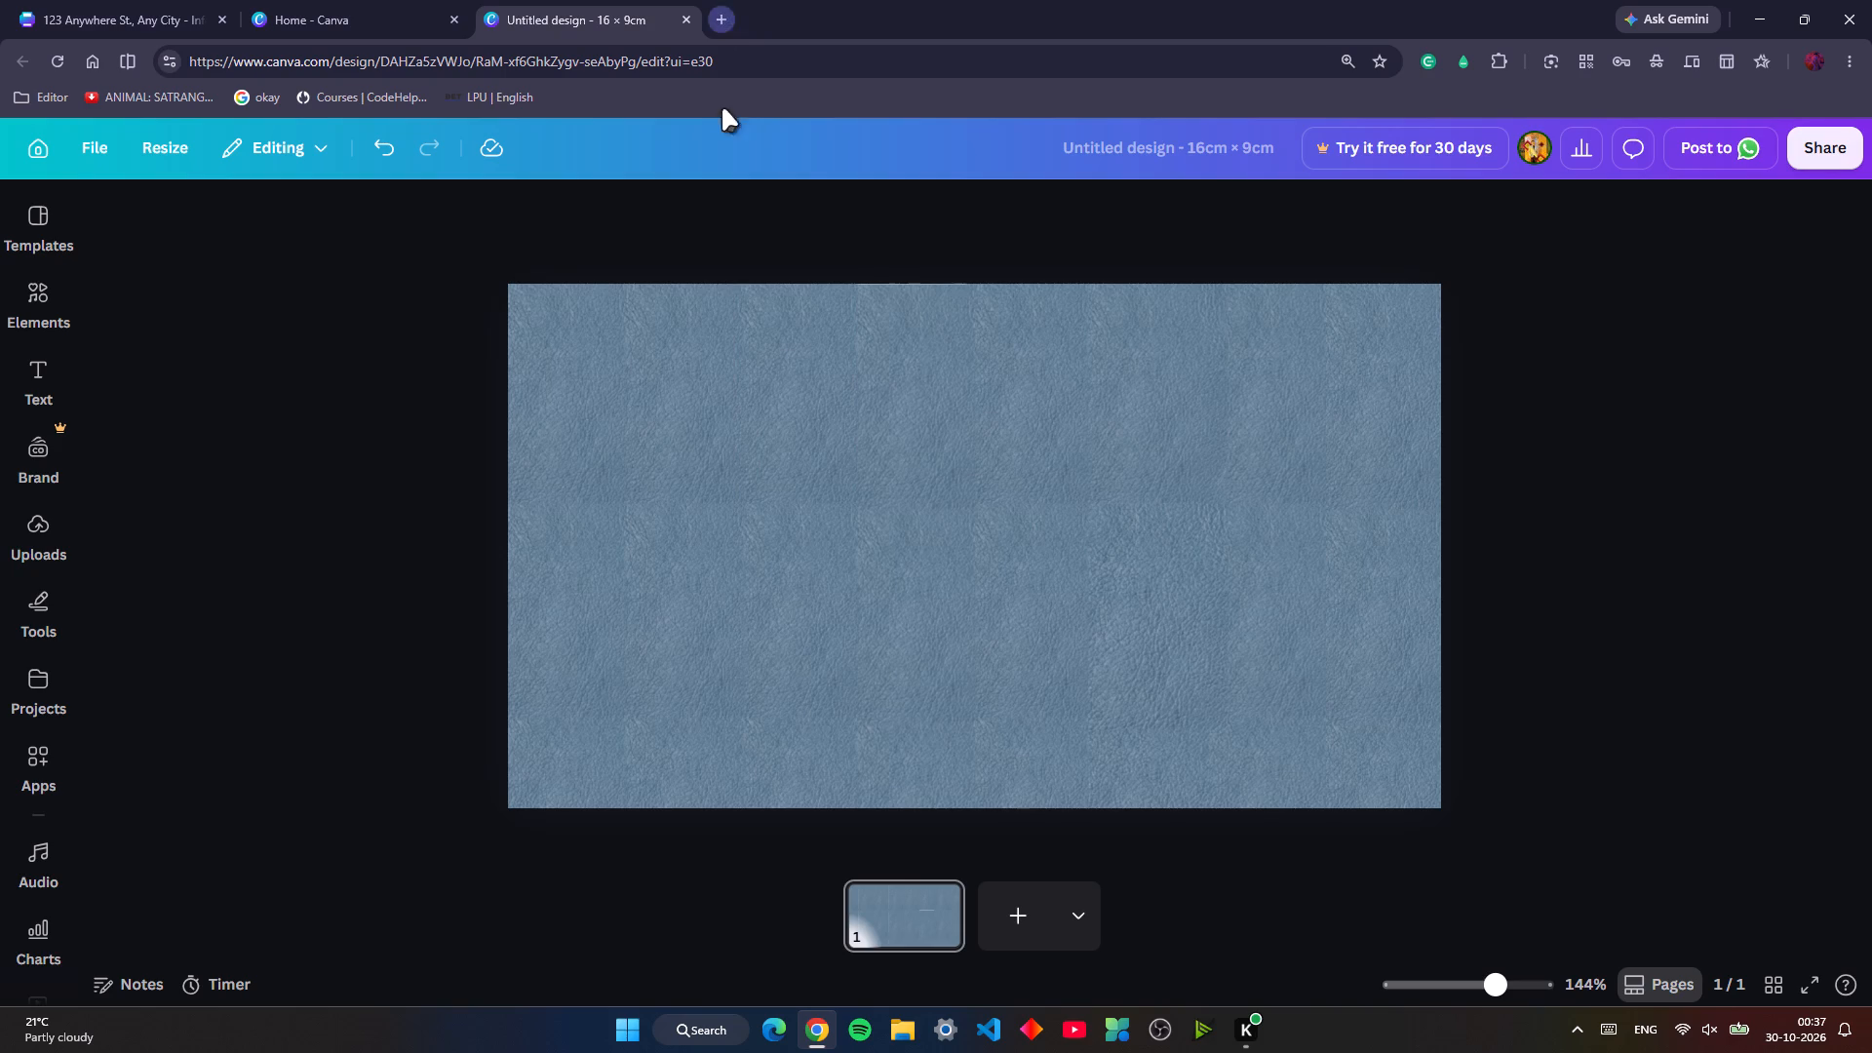
key(Print)
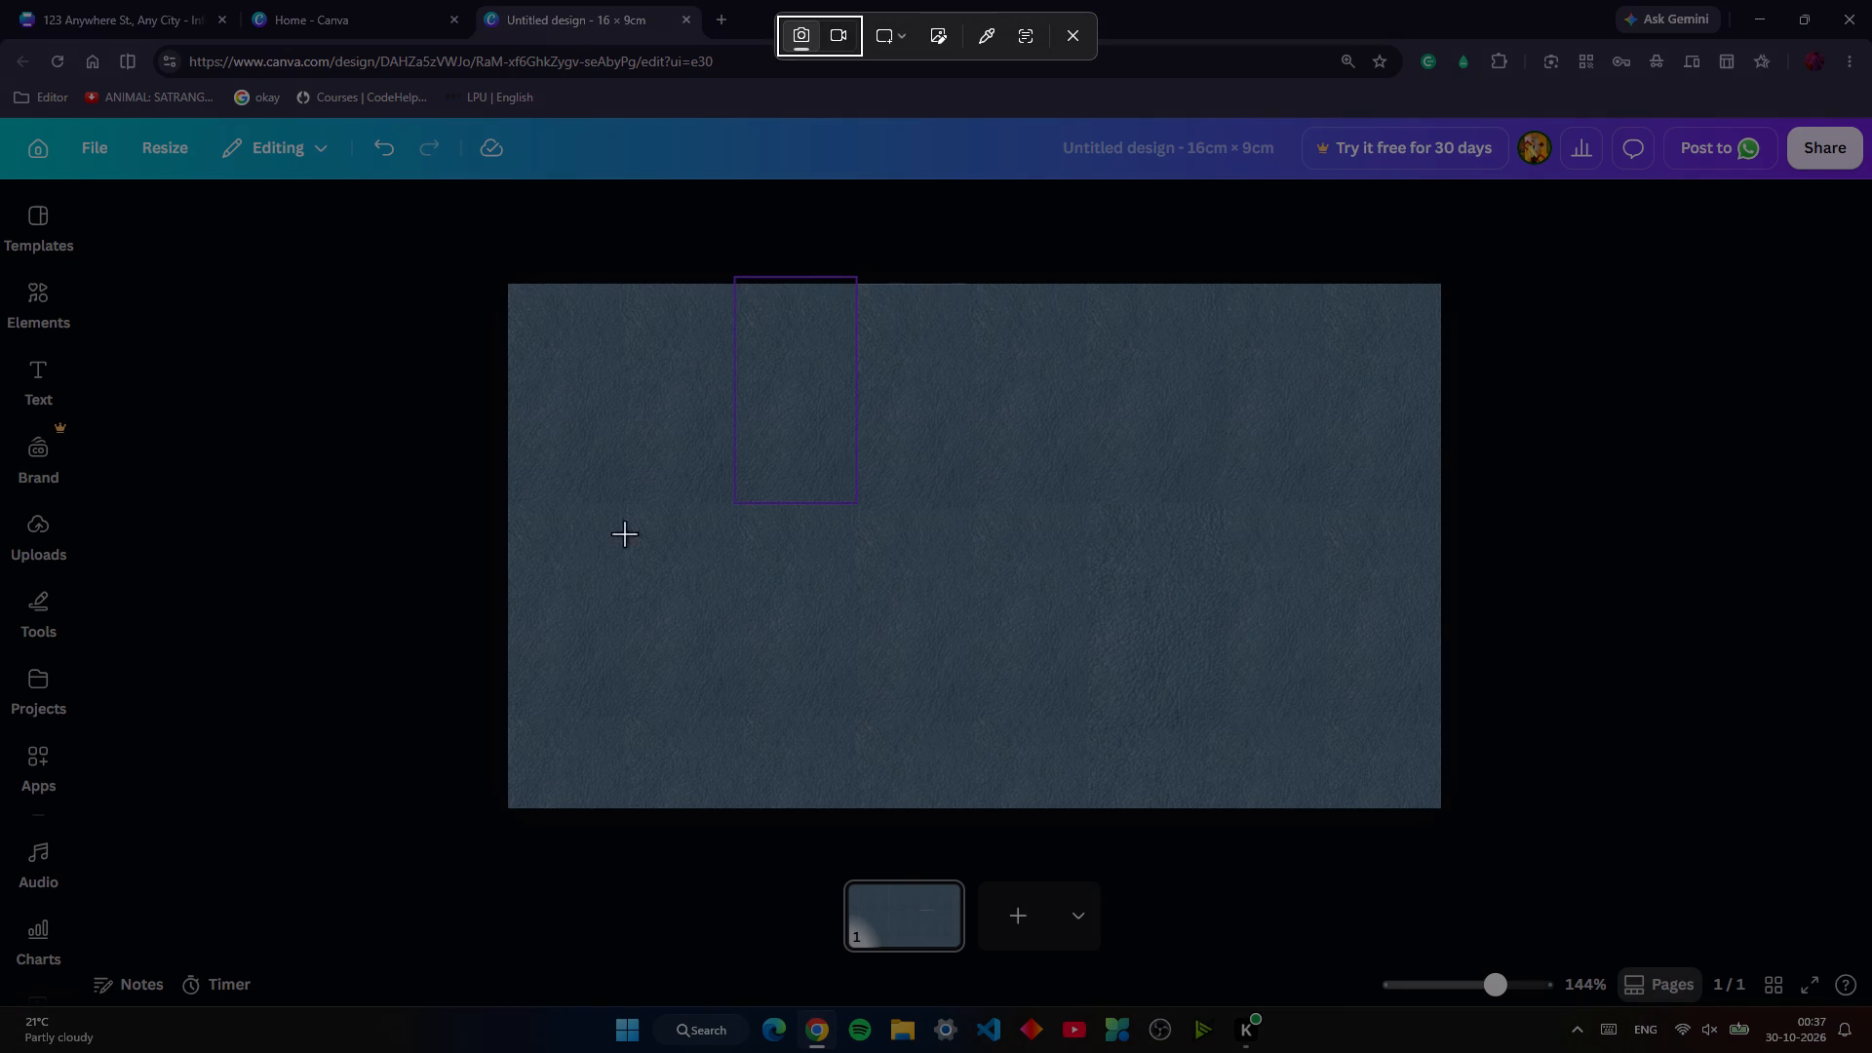
drag(989, 557, 1111, 667)
Open a new browser tab.
click(714, 22)
click(671, 67)
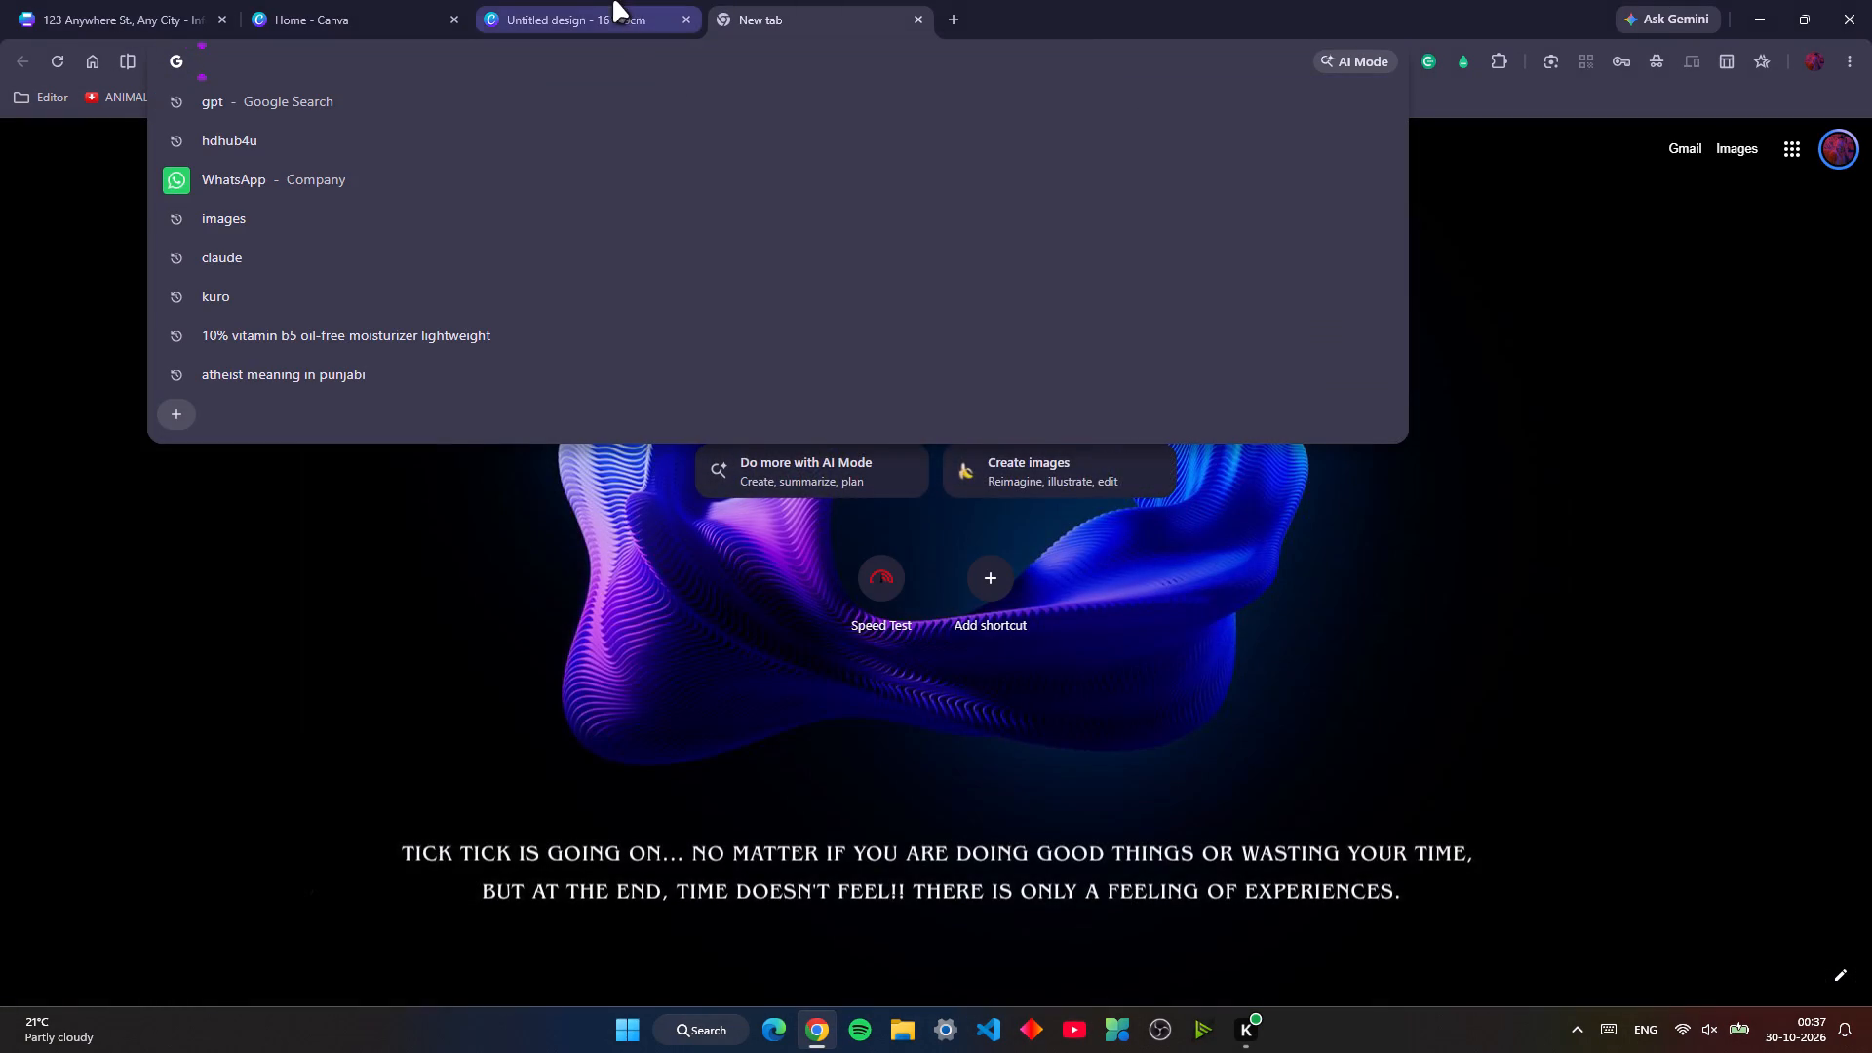
Examine the blue leather and dark-brown travel-stamp designs on pages 4 and 5 of the "123 Anywhere St., Any City" Canva design.
click(613, 0)
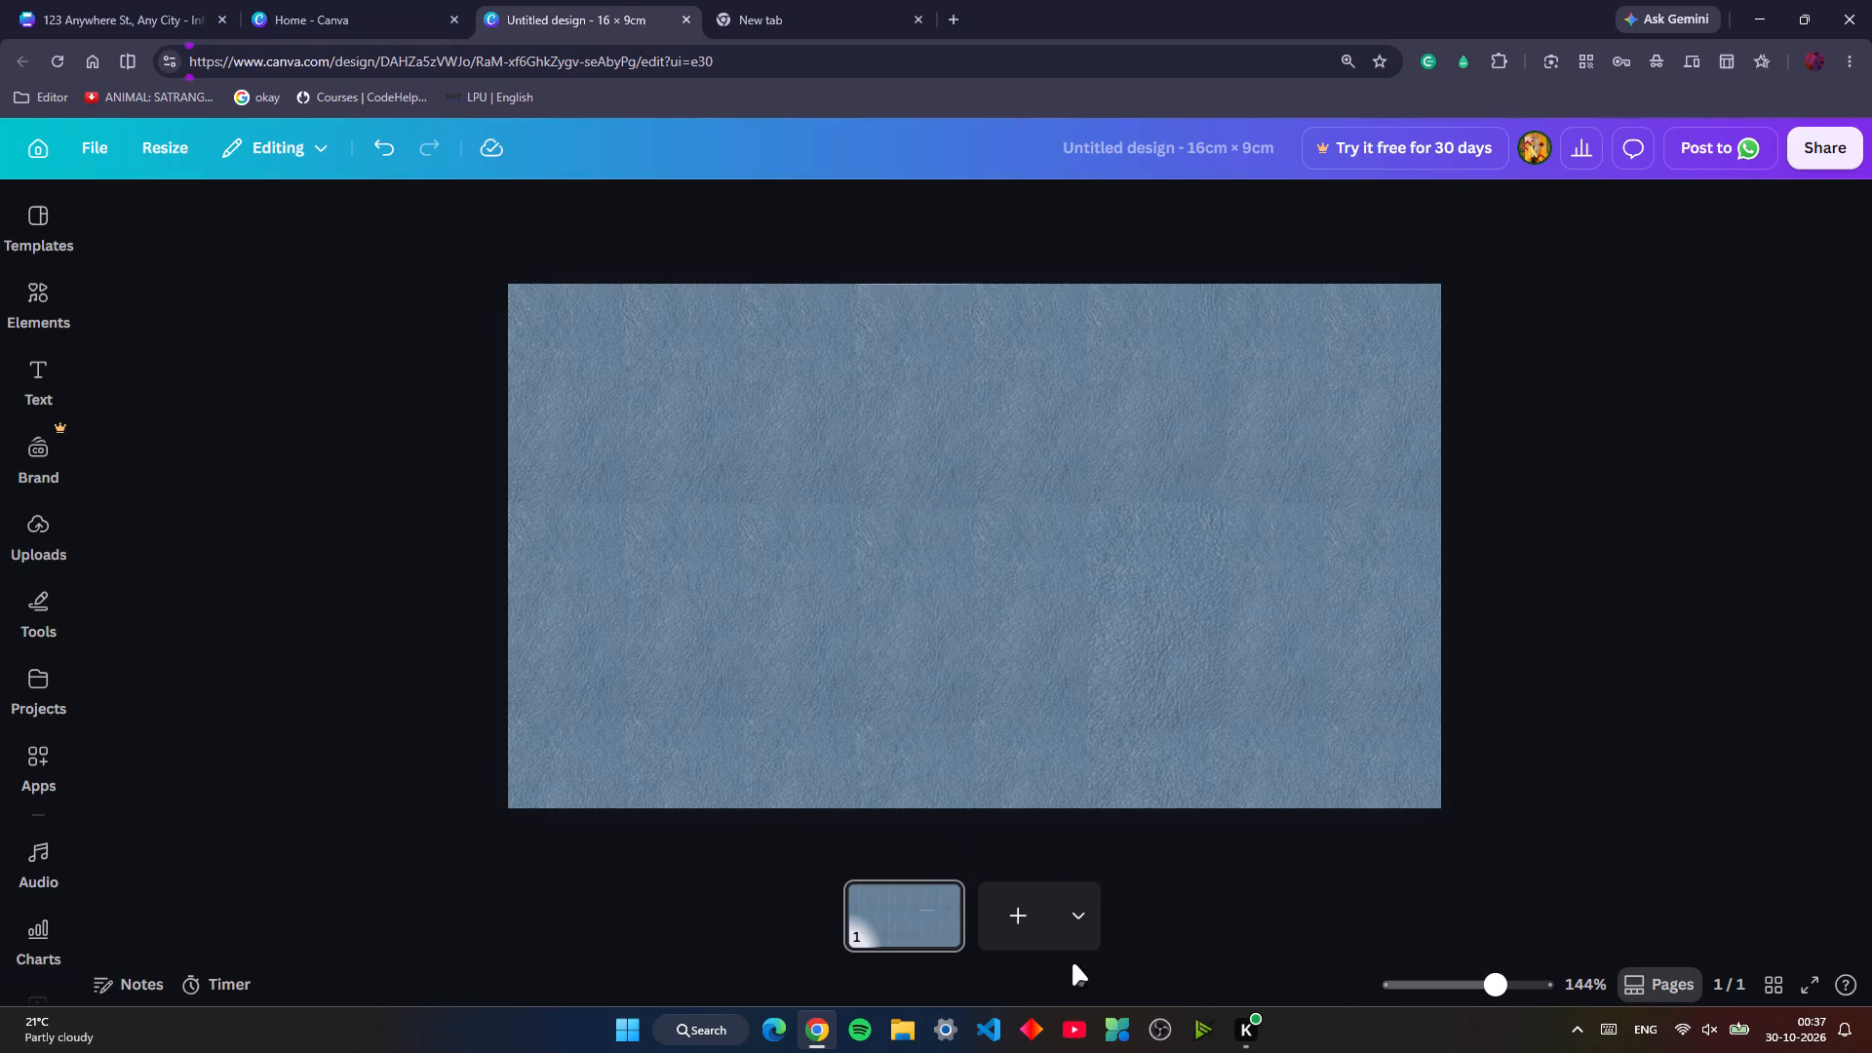
click(1016, 926)
click(172, 0)
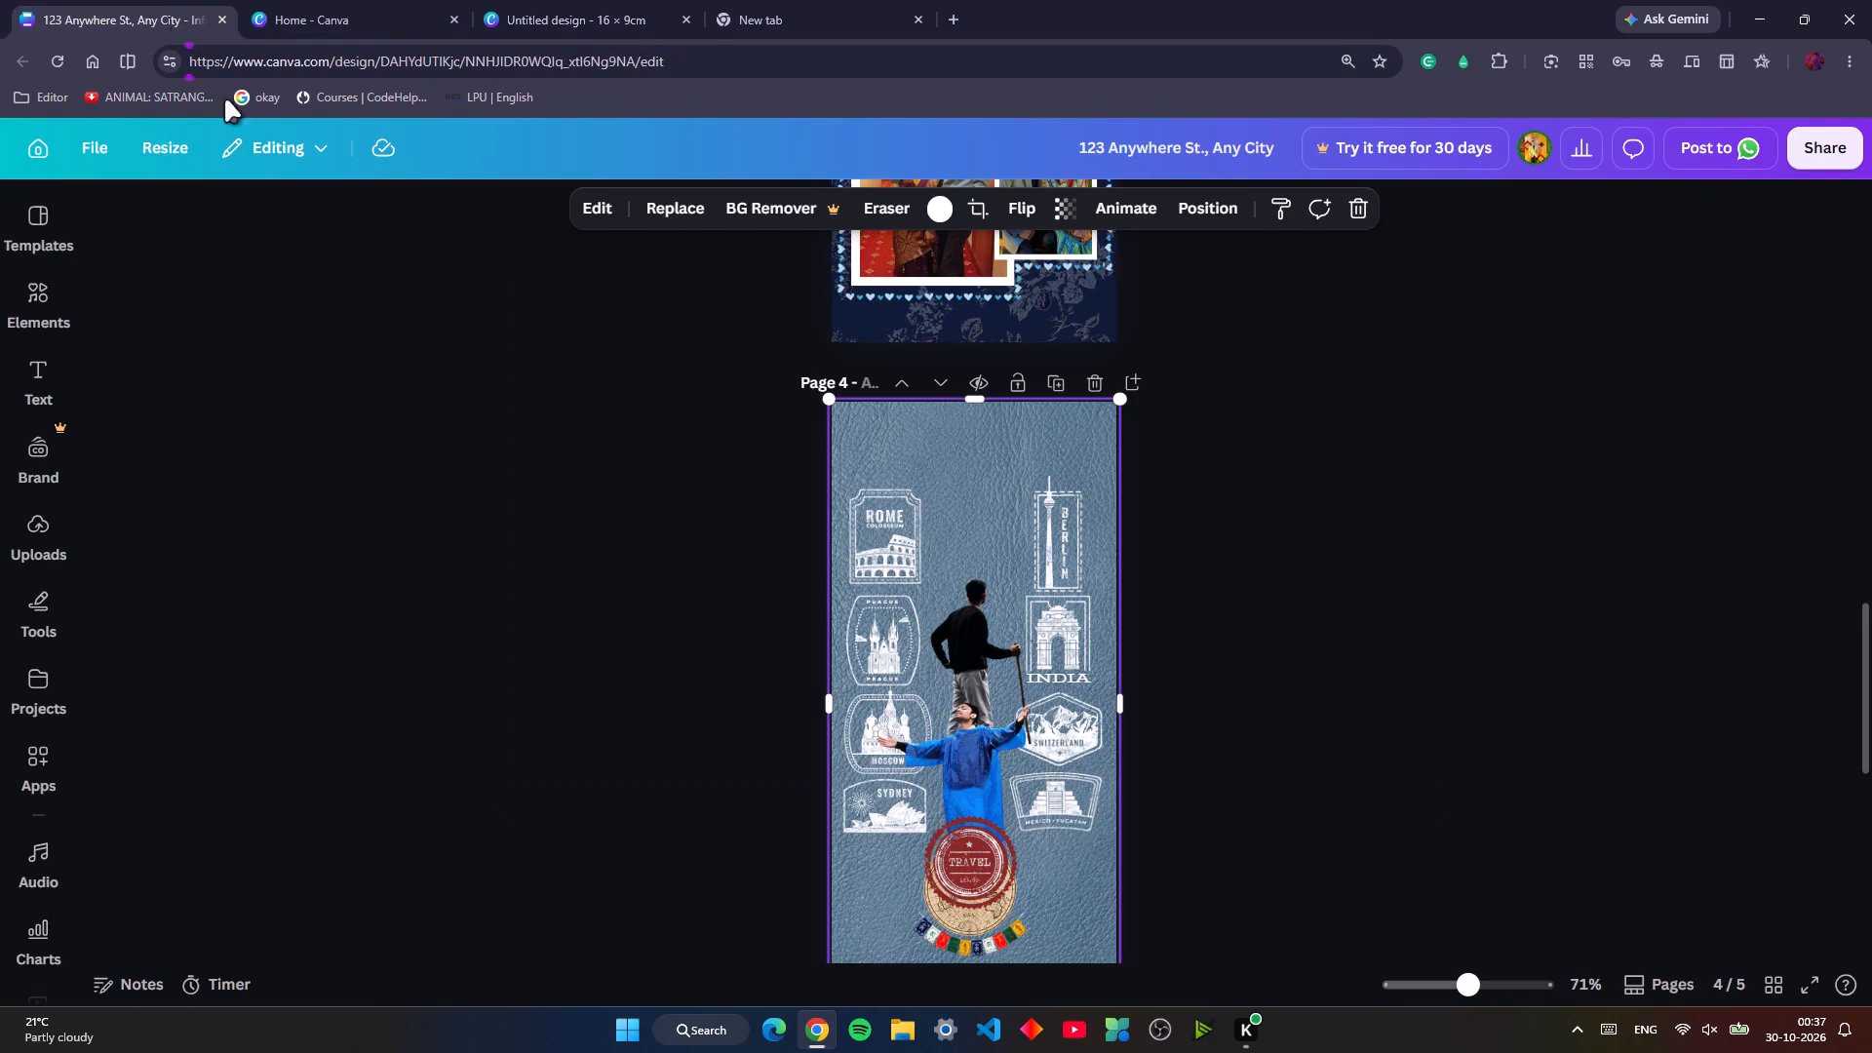
scroll(1074, 734, down, 14)
scroll(1070, 585, up, 2)
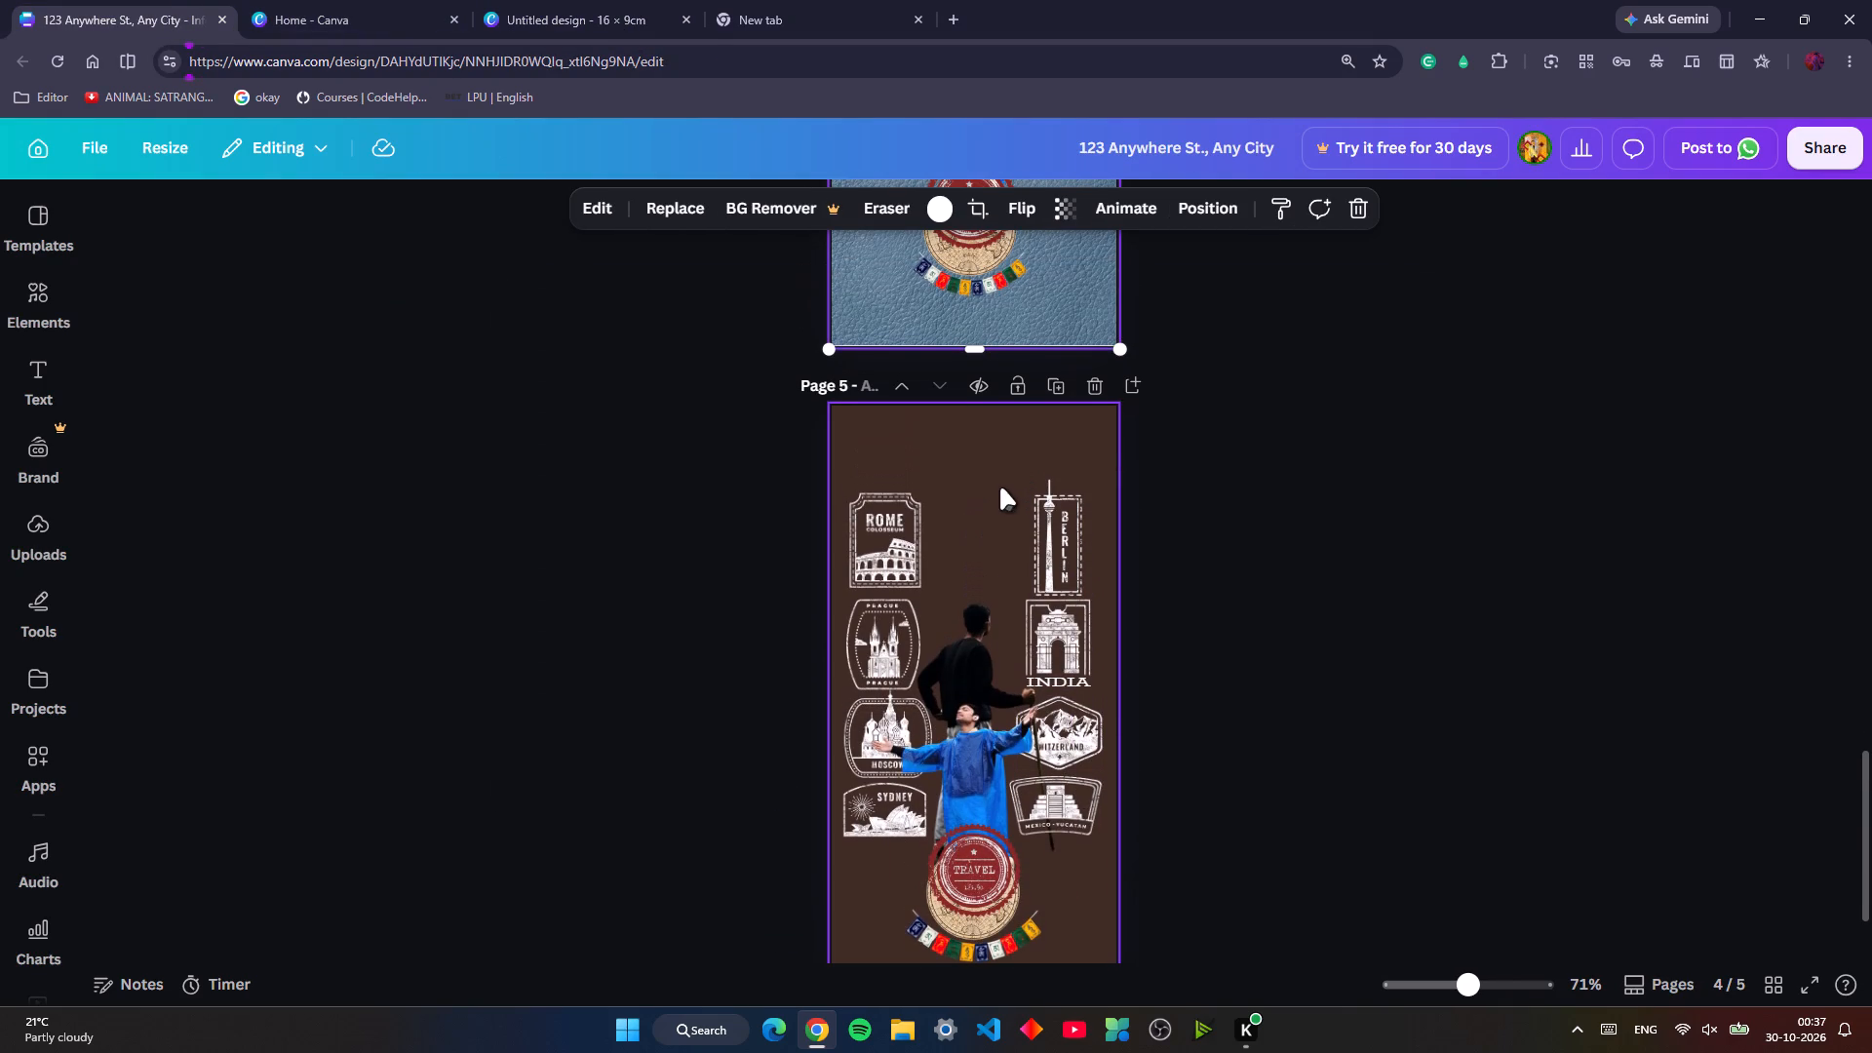
click(999, 488)
scroll(1170, 585, down, 4)
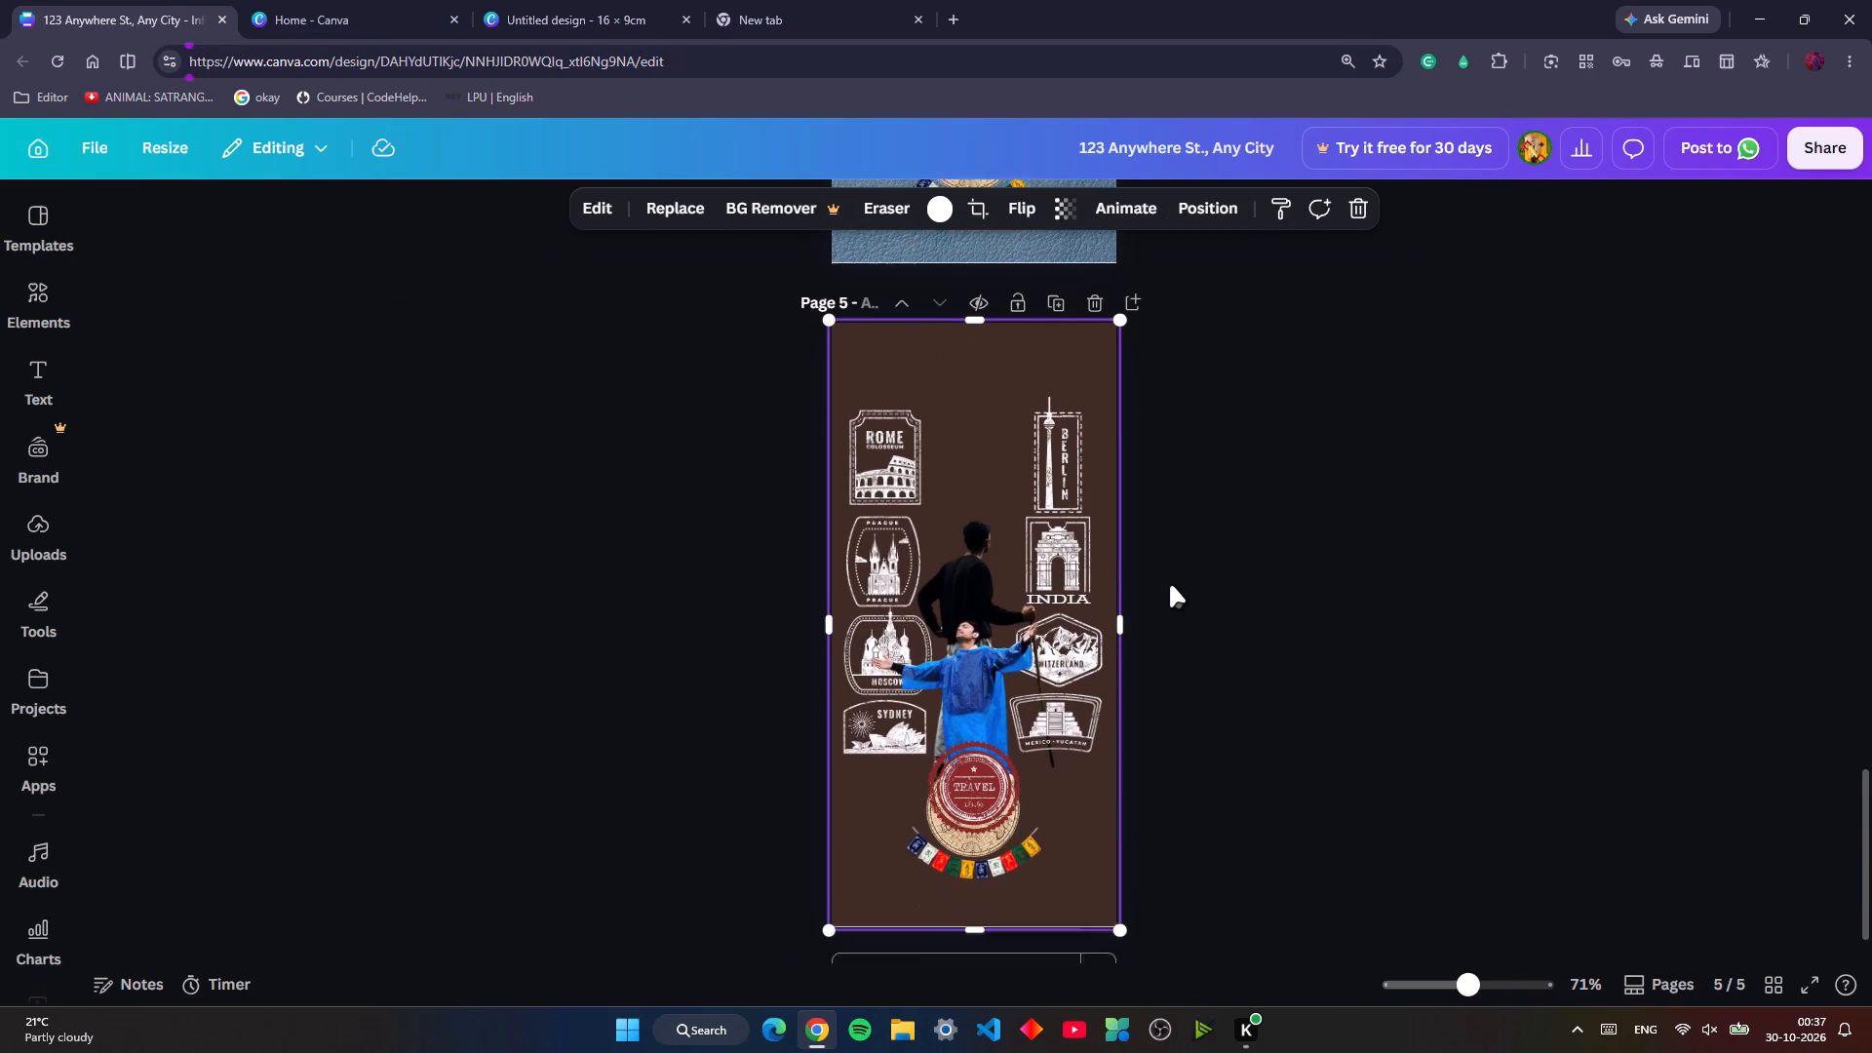
scroll(1170, 585, up, 7)
scroll(1170, 585, down, 8)
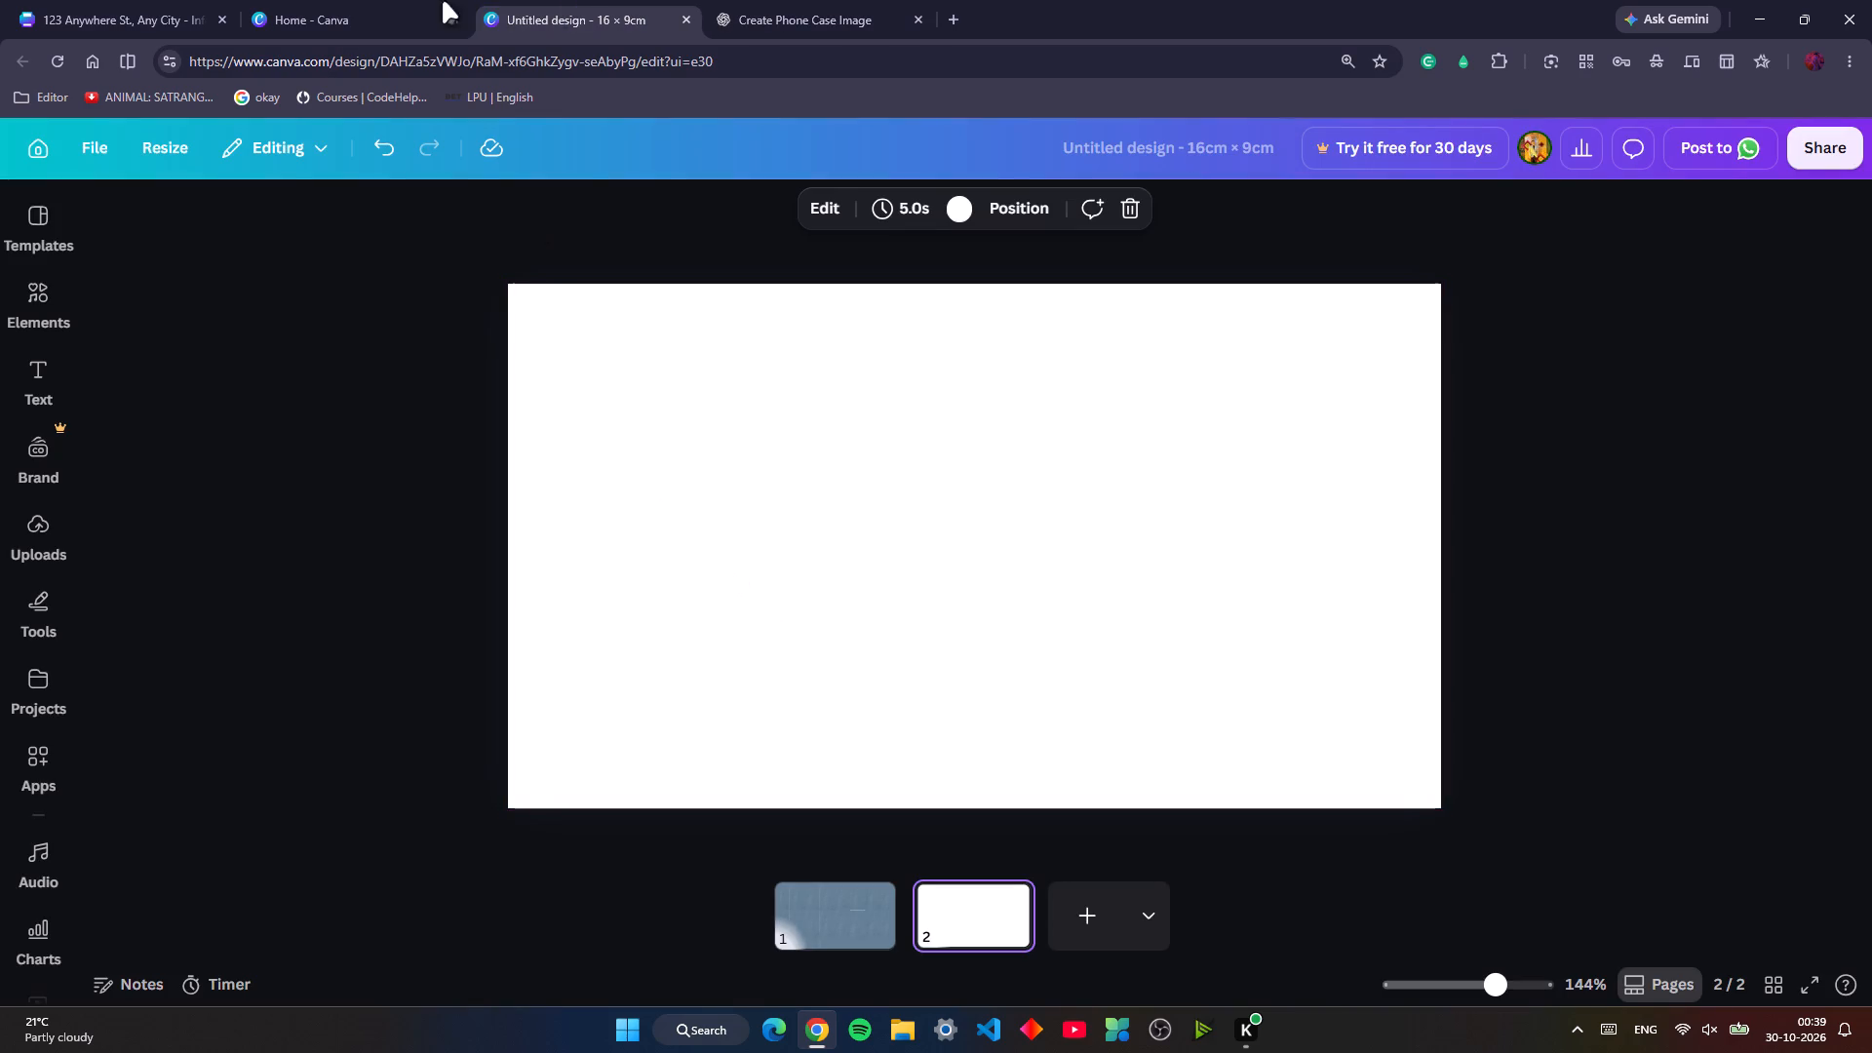
click(828, 912)
click(580, 866)
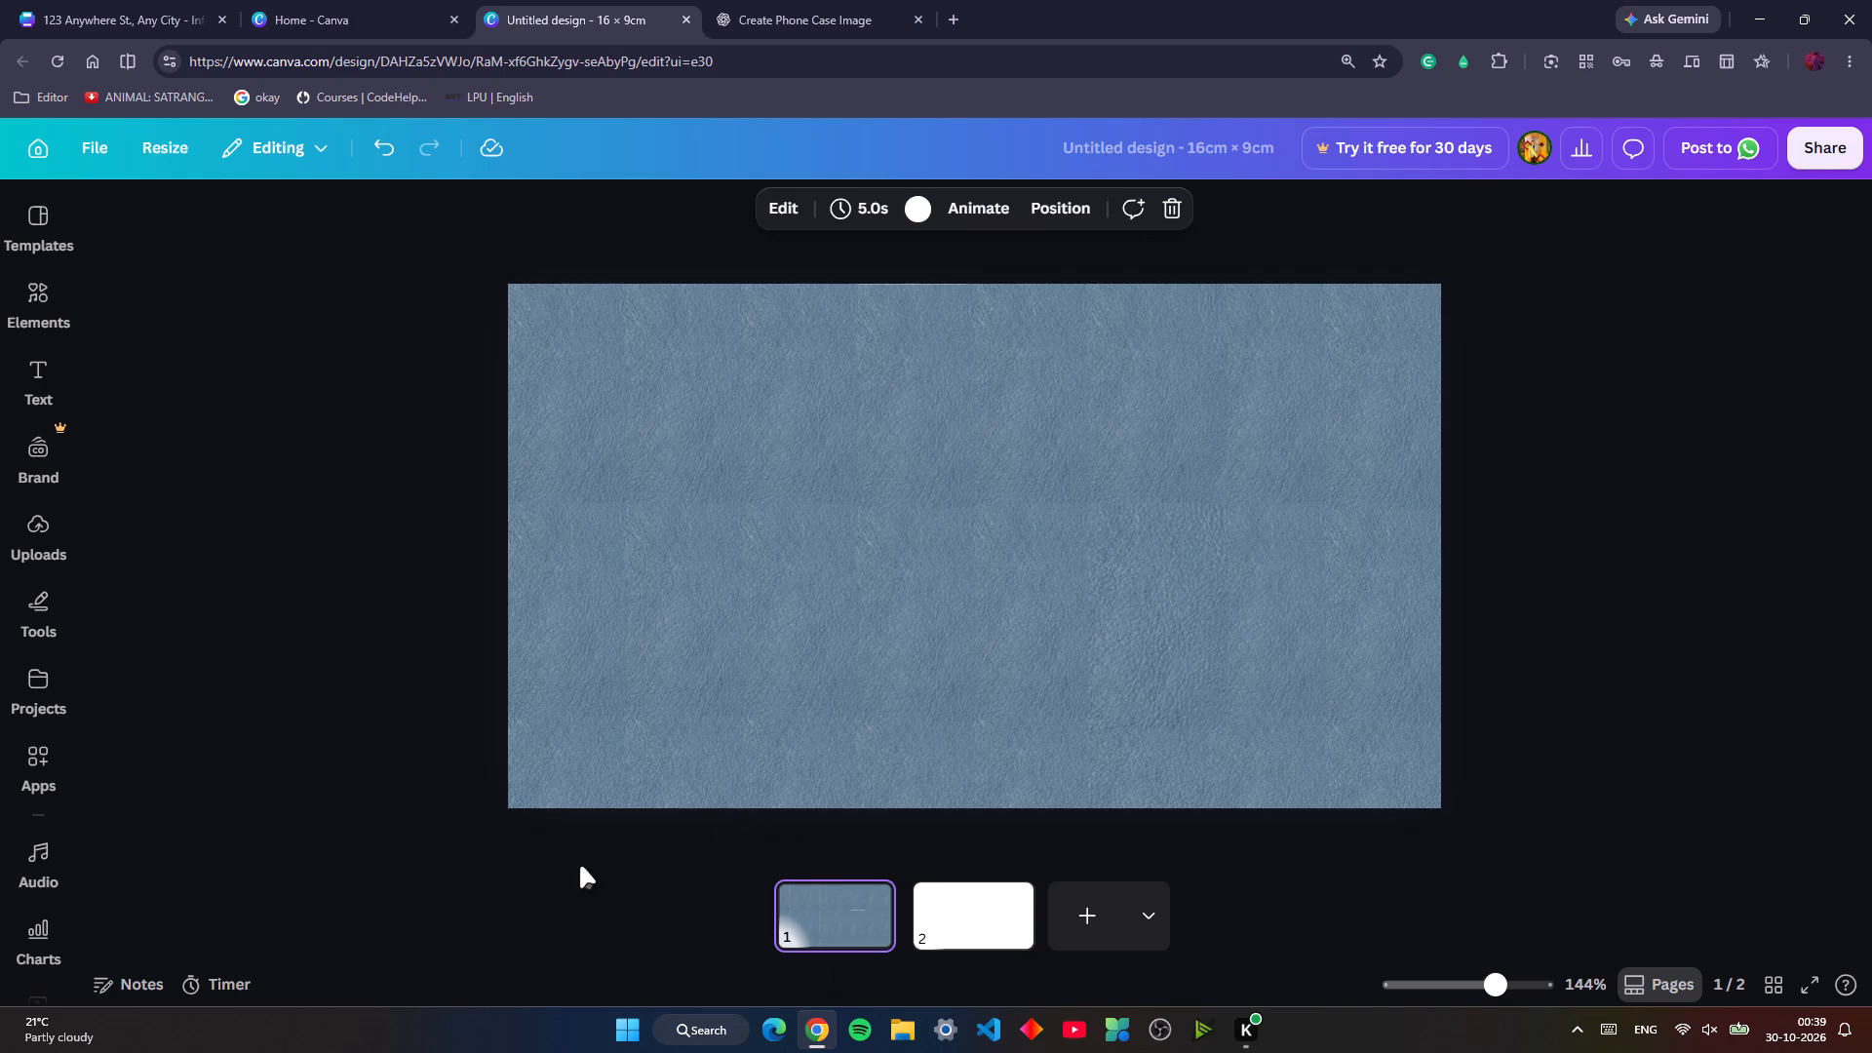
click(977, 898)
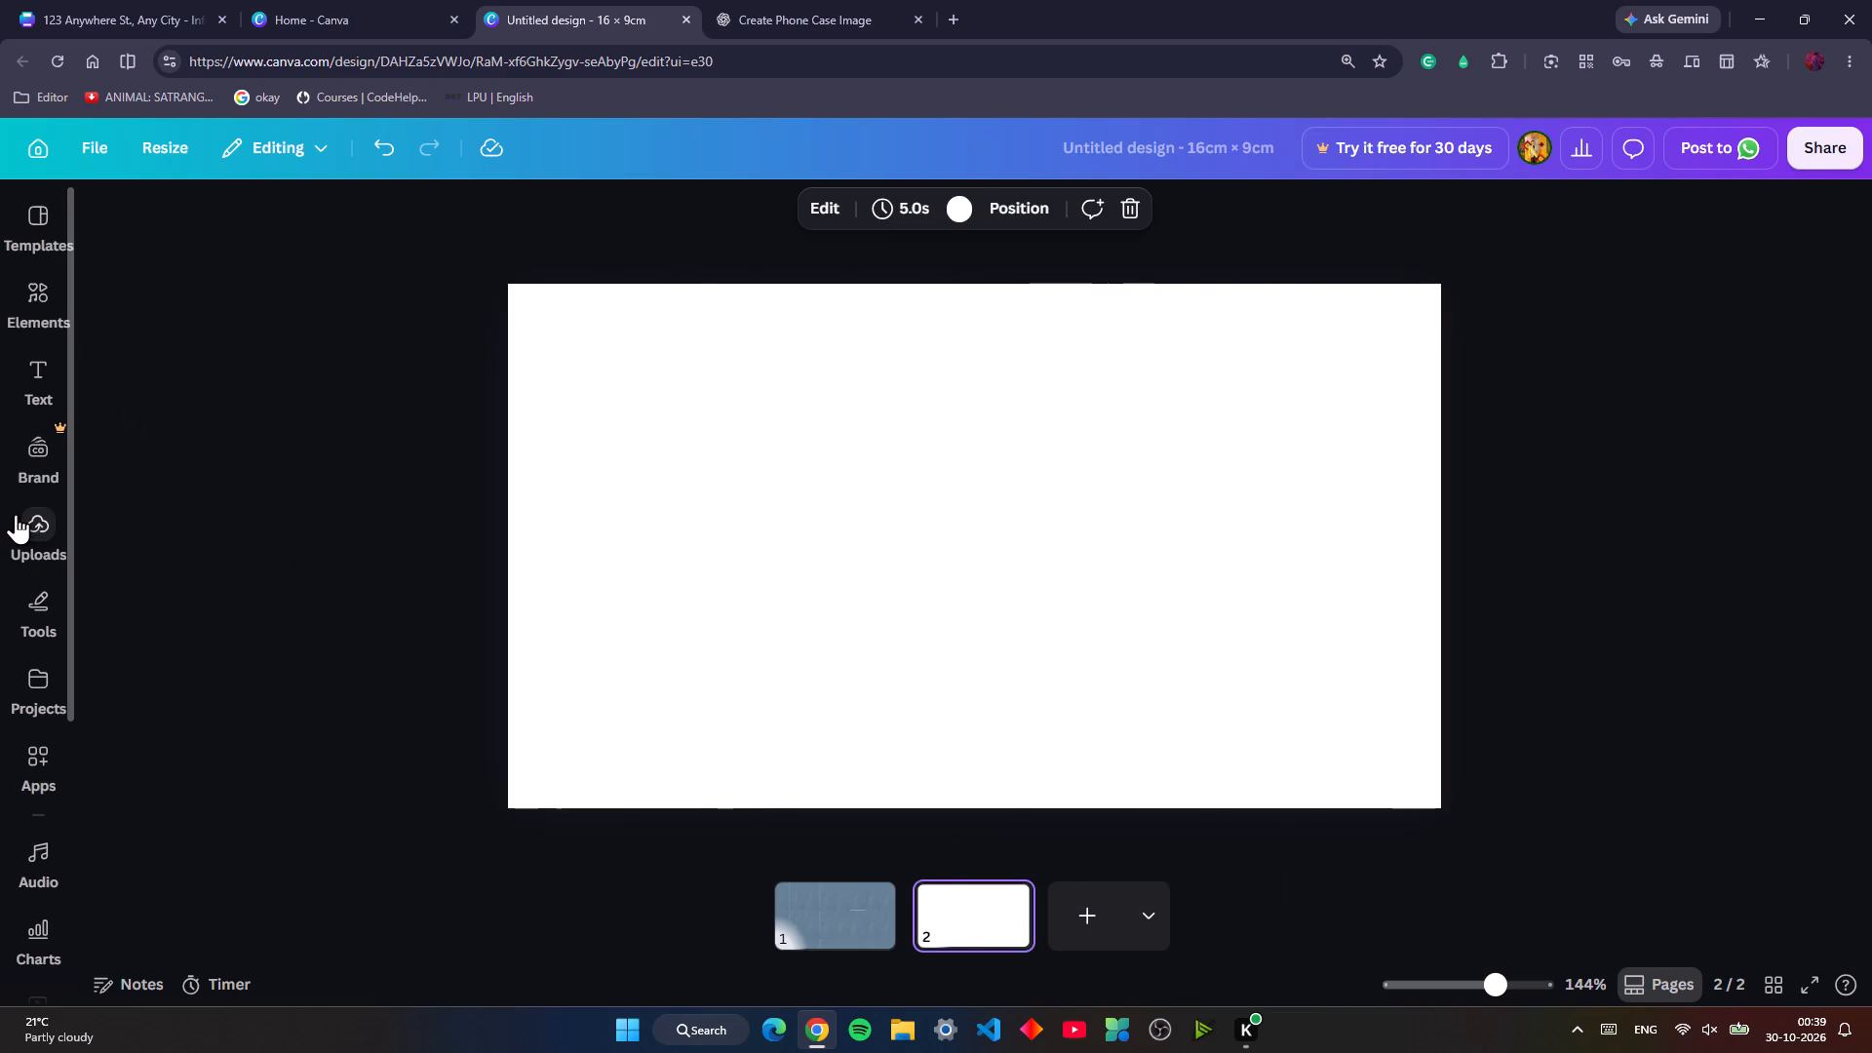
click(20, 521)
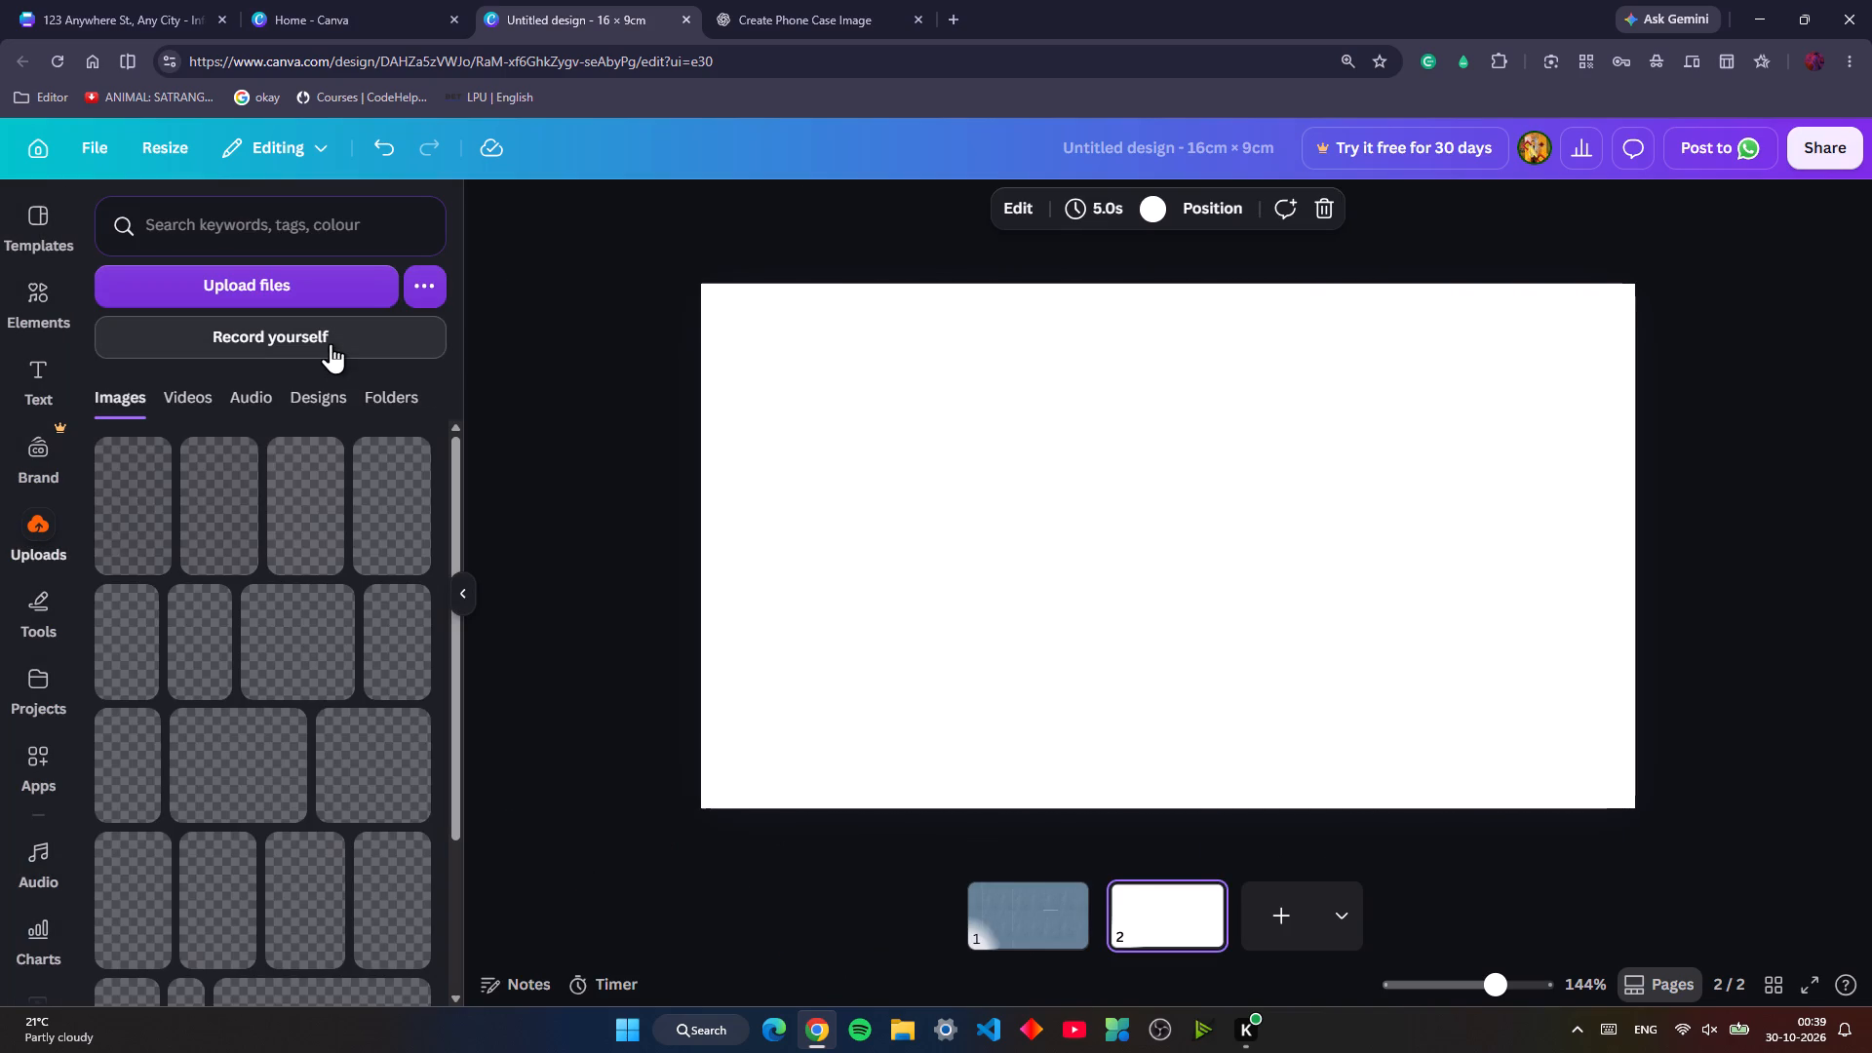
drag(307, 660, 785, 536)
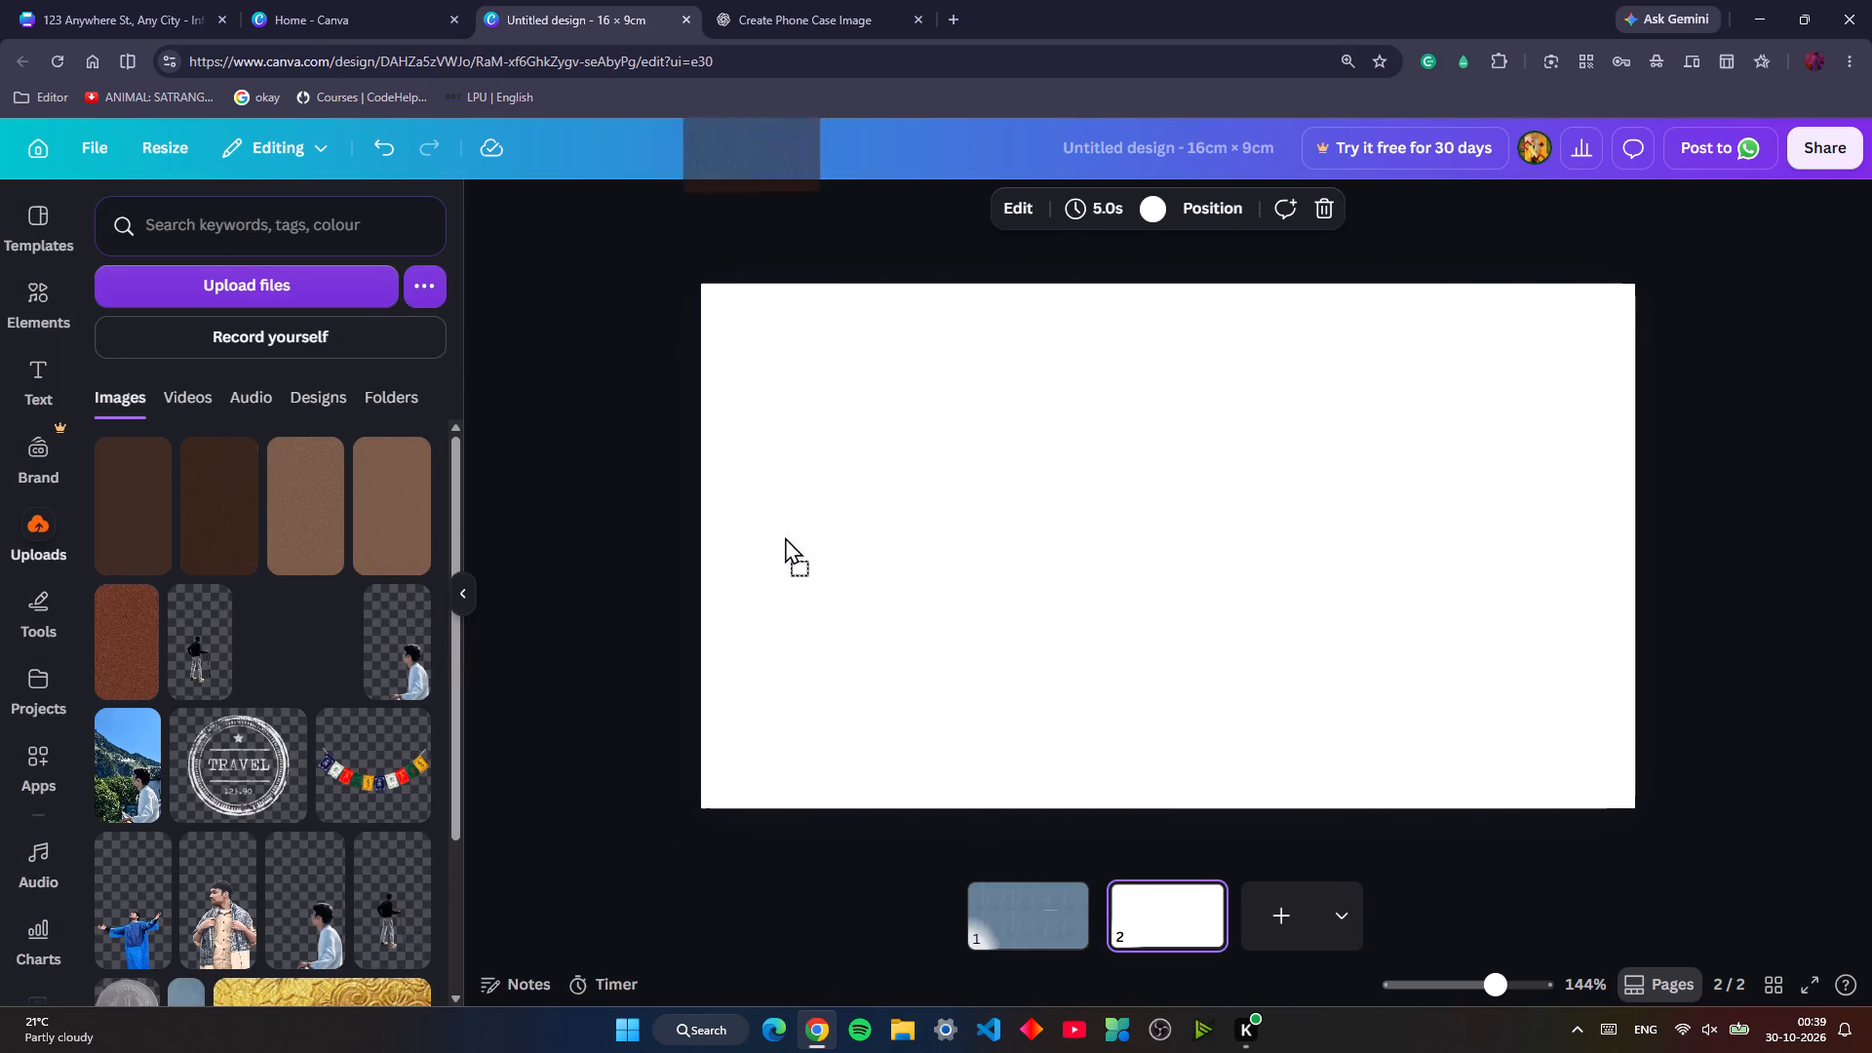
drag(785, 536, 767, 357)
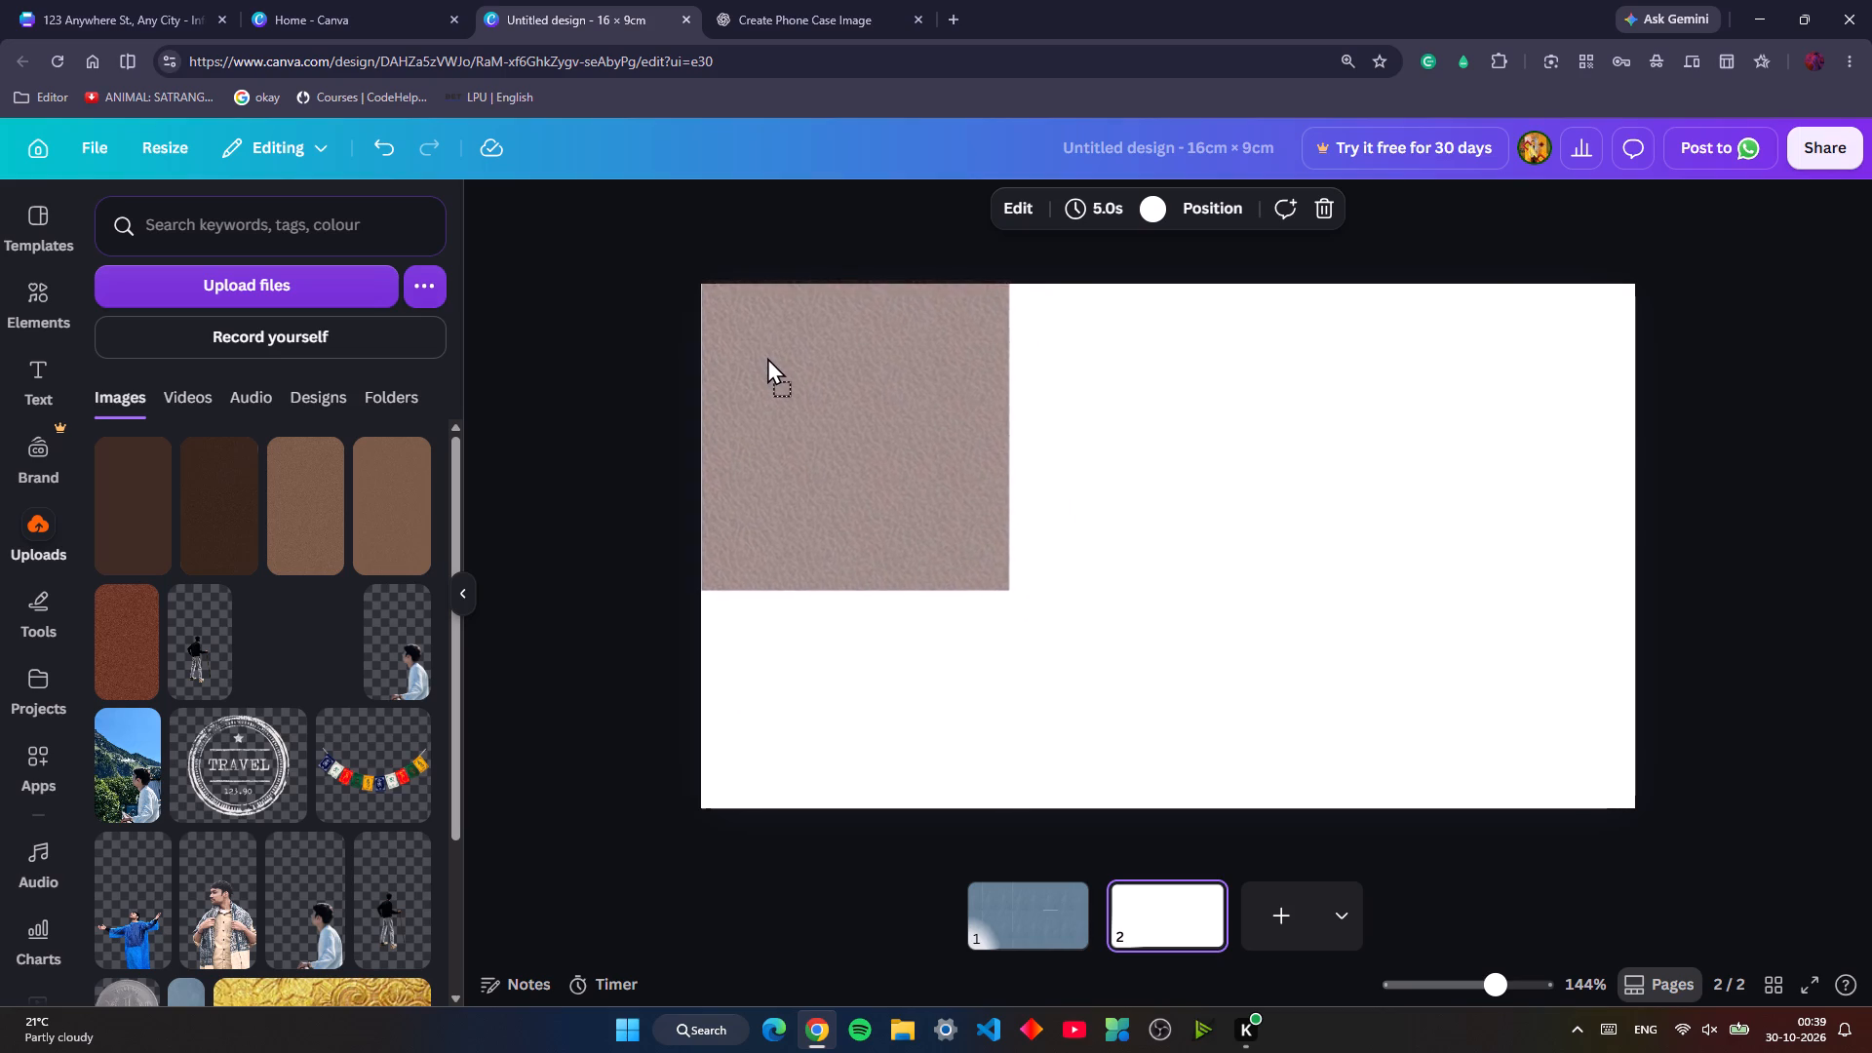
drag(767, 357, 766, 364)
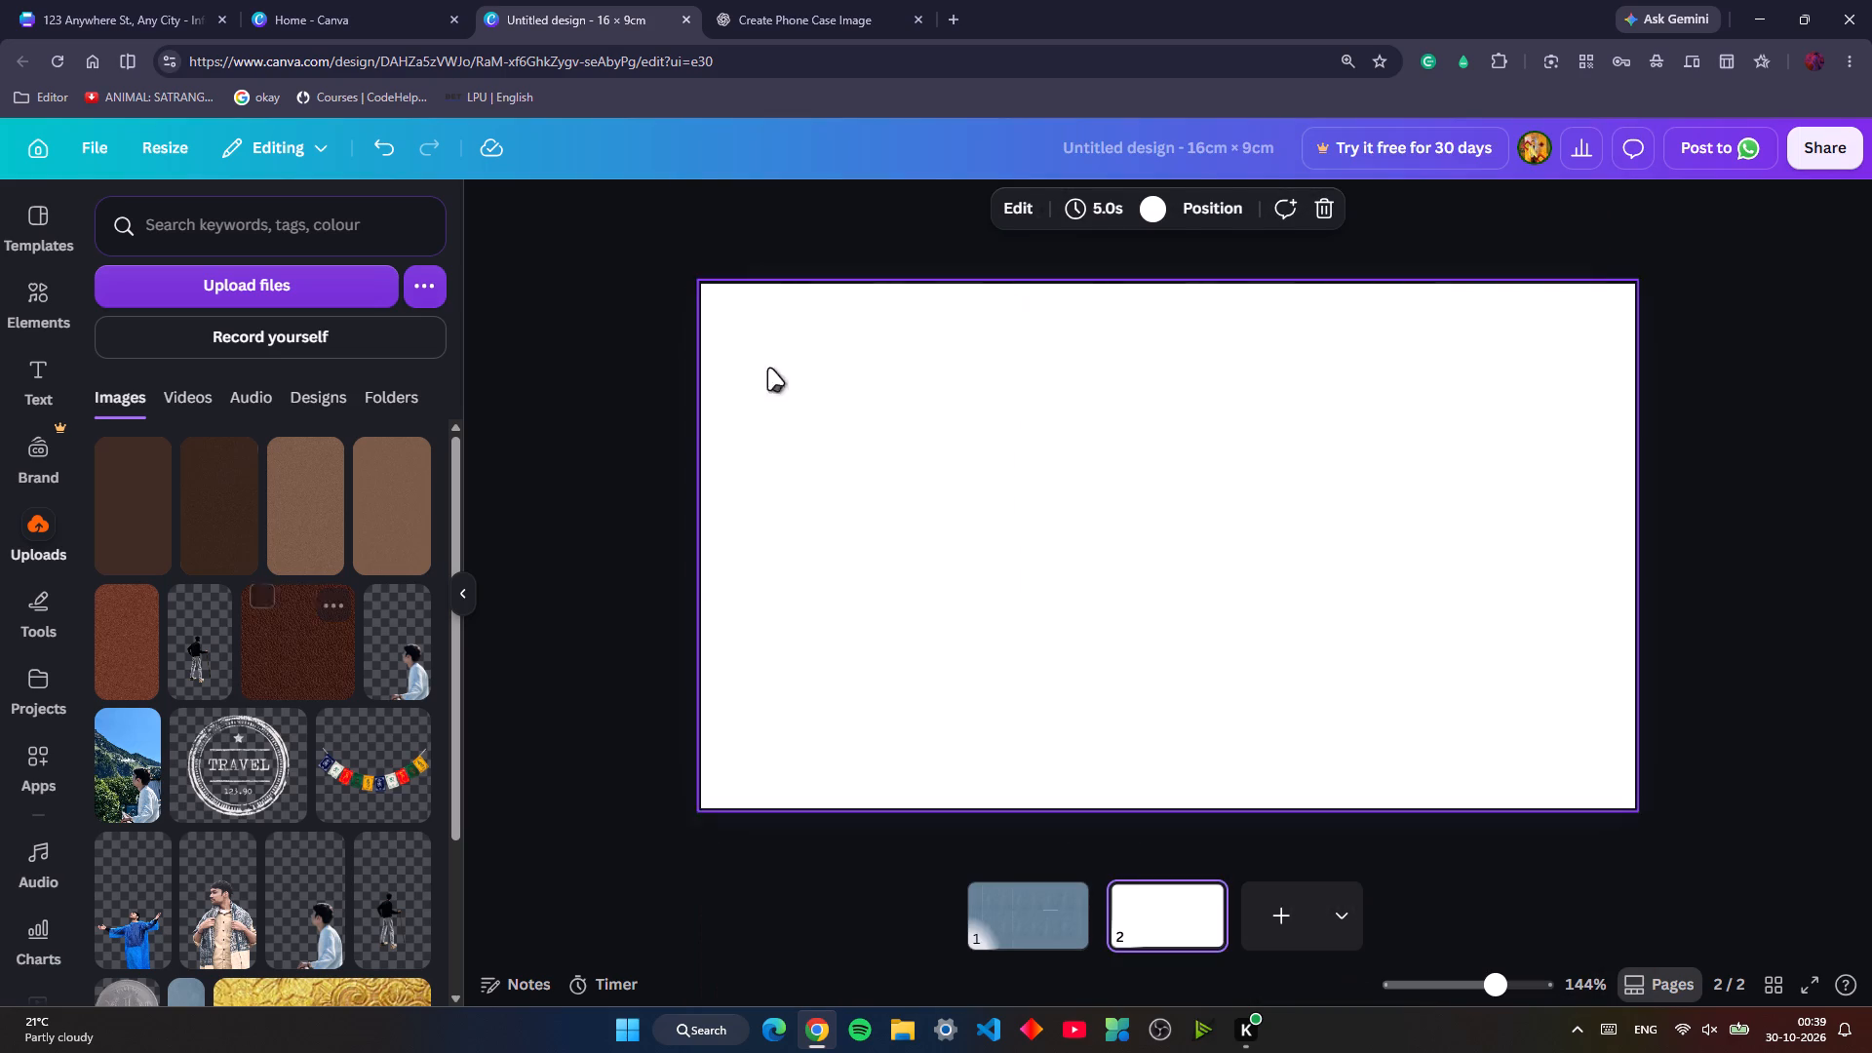
key(Up)
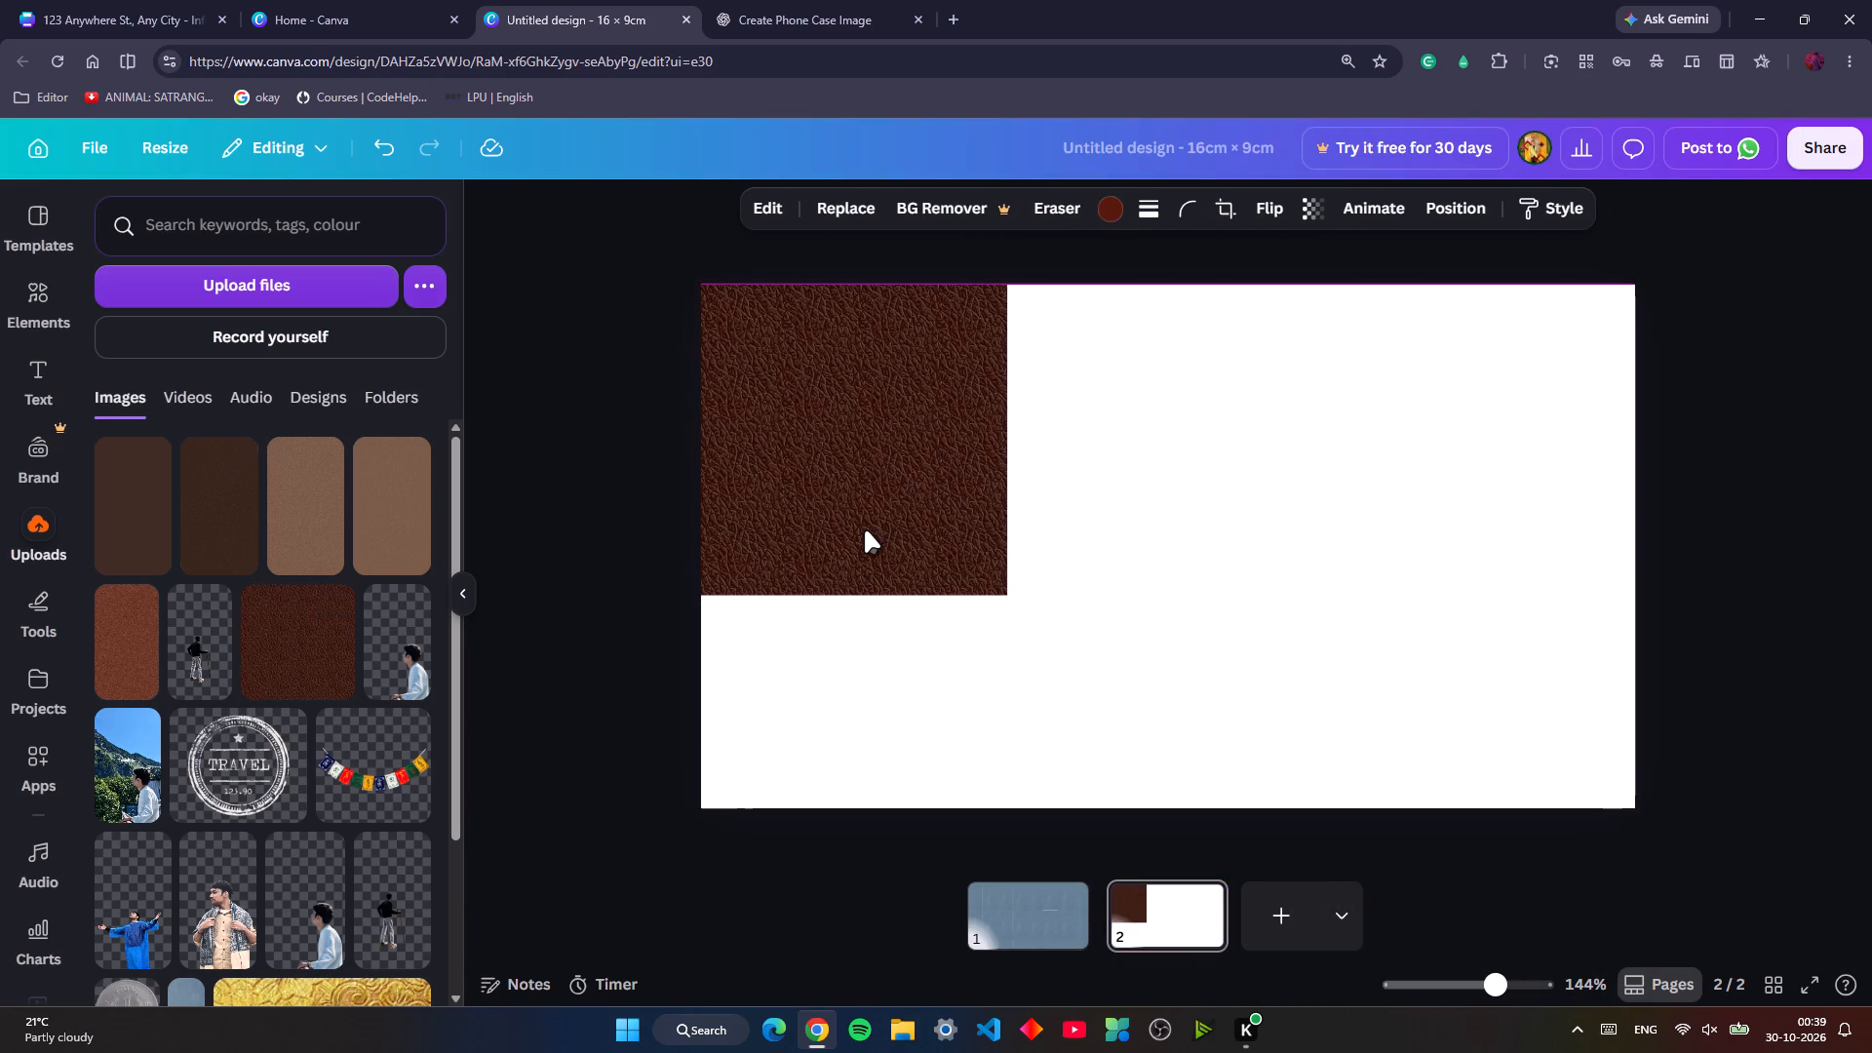
key(Up)
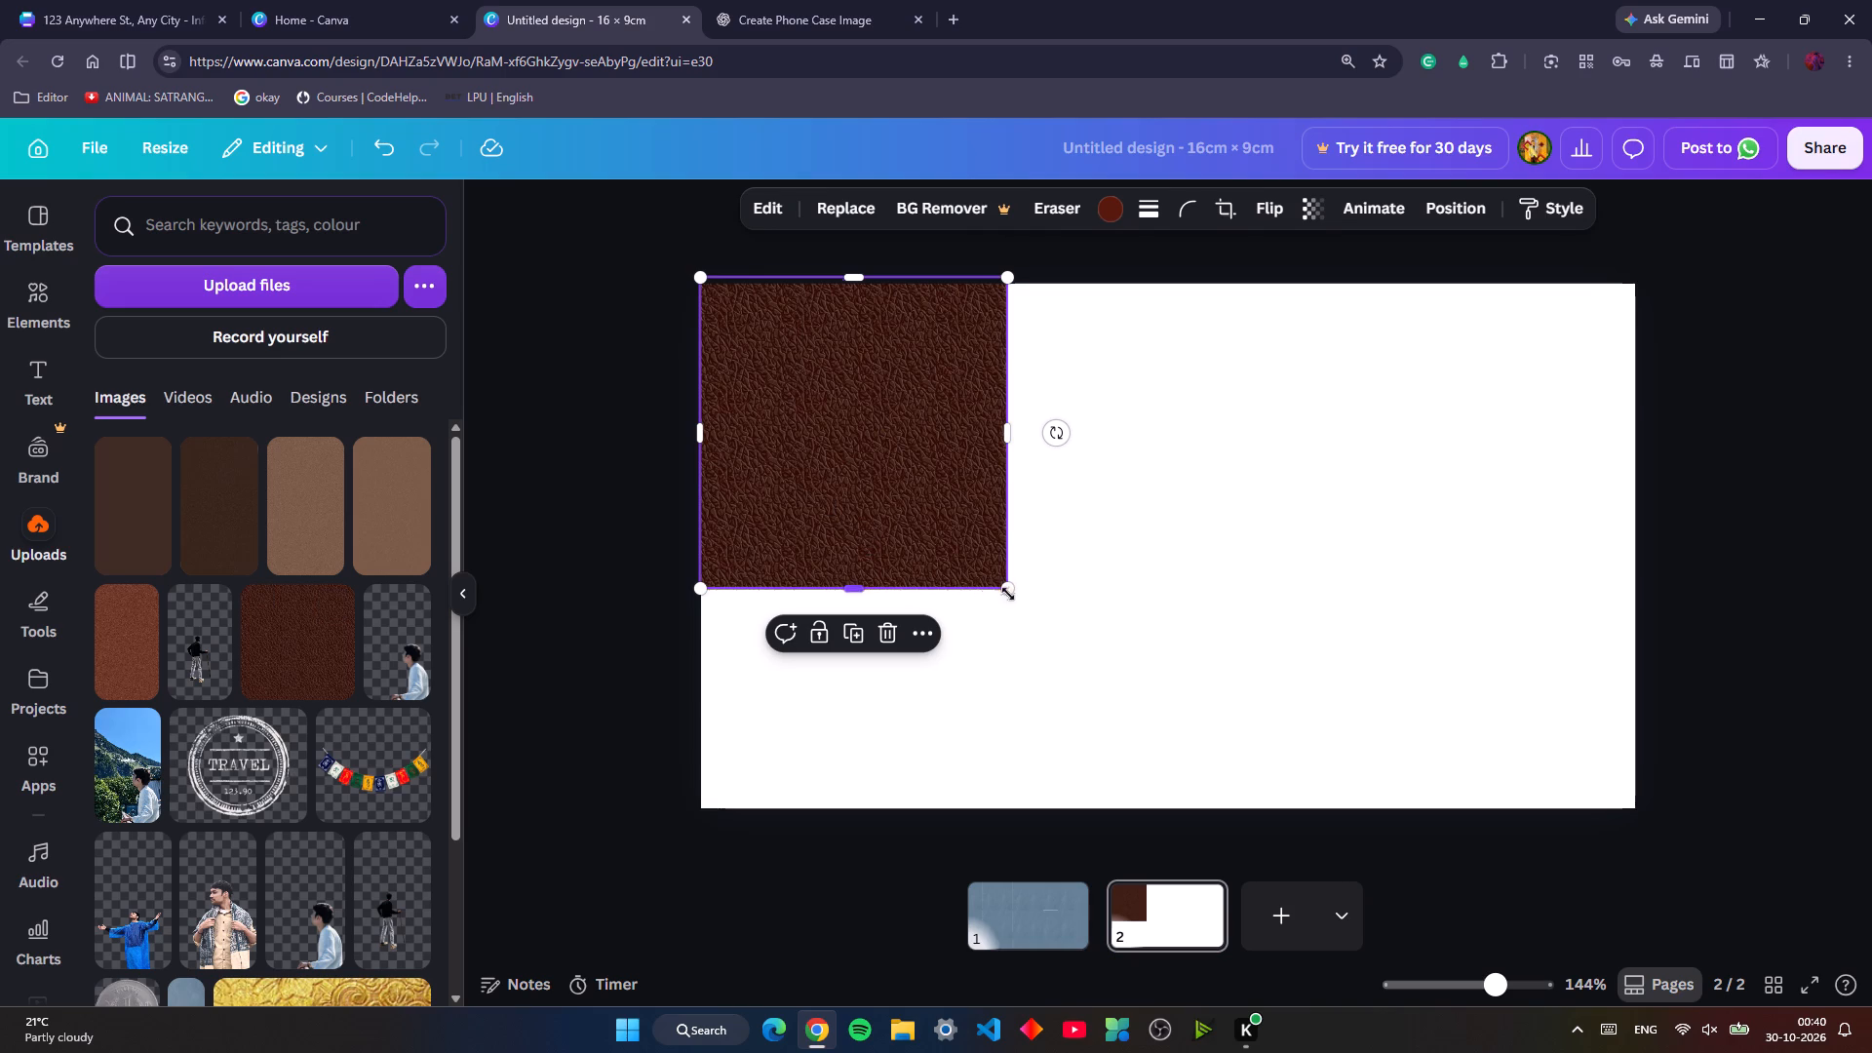
Shrink the brown leather image to a small square tile, keeping it in page 2's top-left corner.
drag(1008, 583, 868, 494)
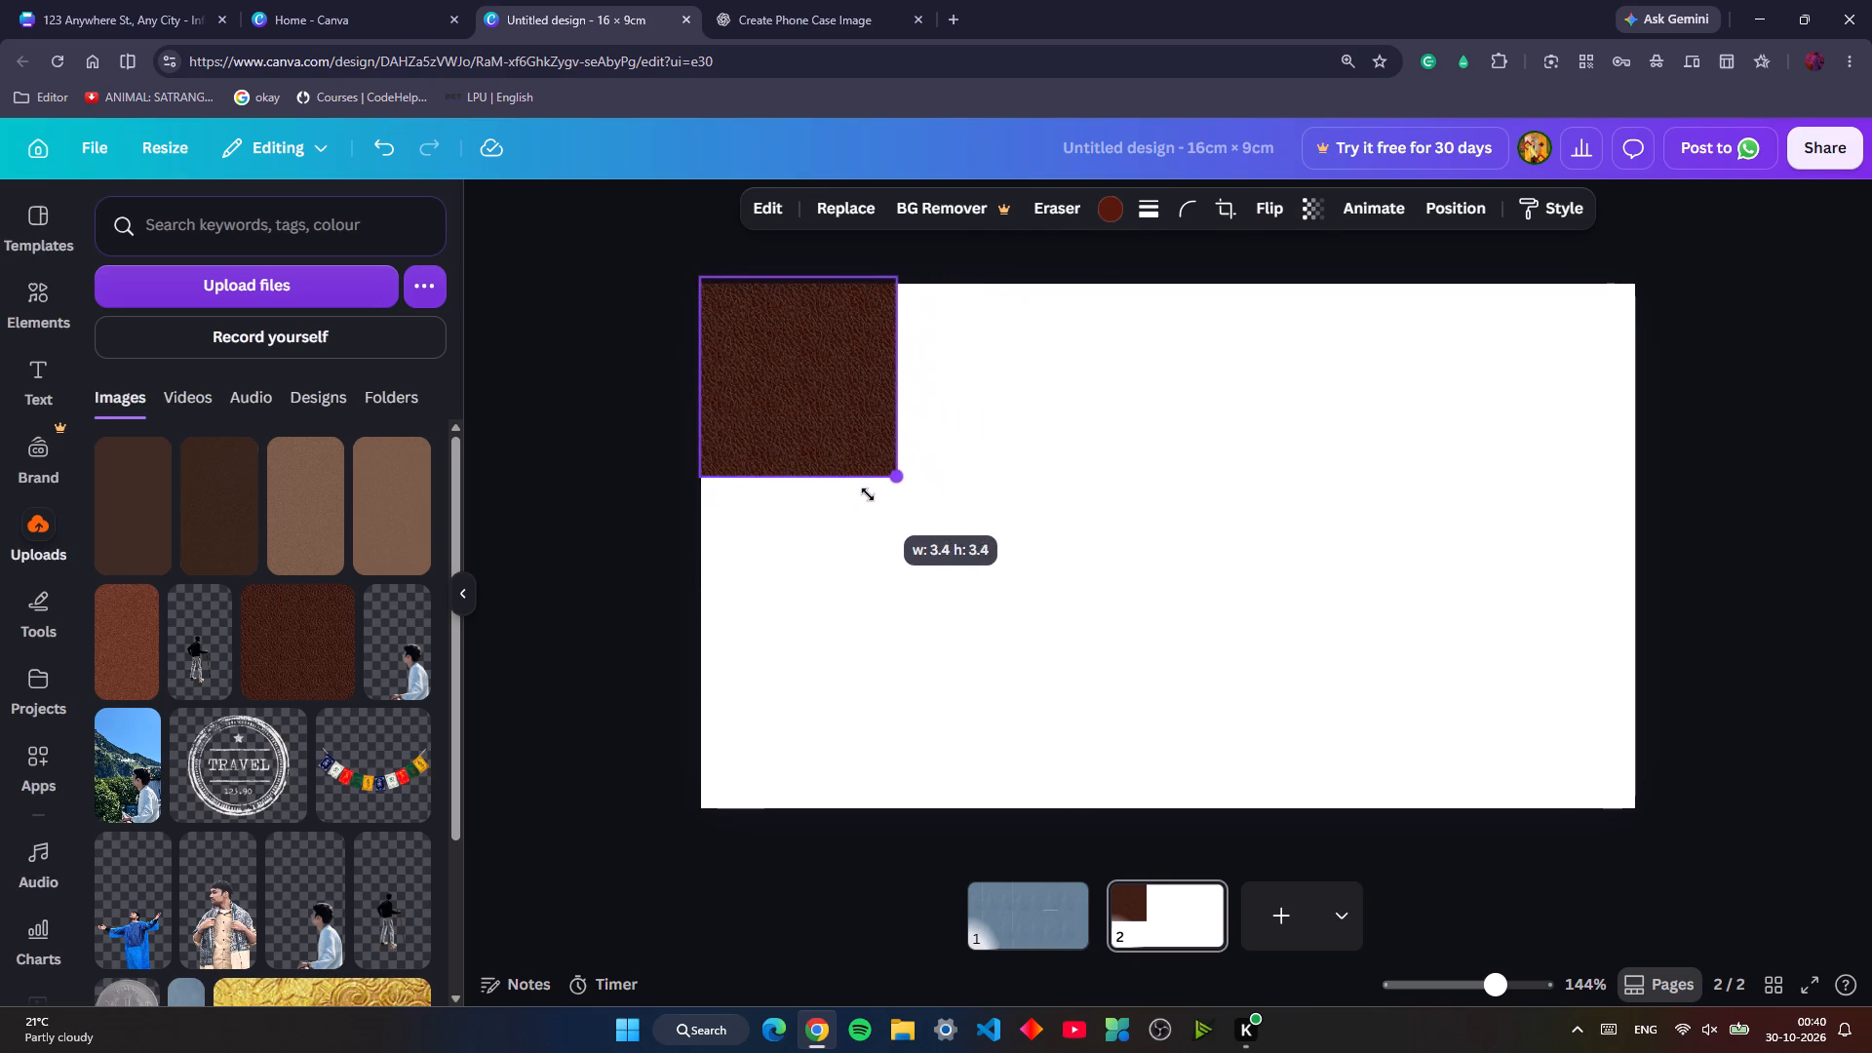
drag(868, 494, 799, 439)
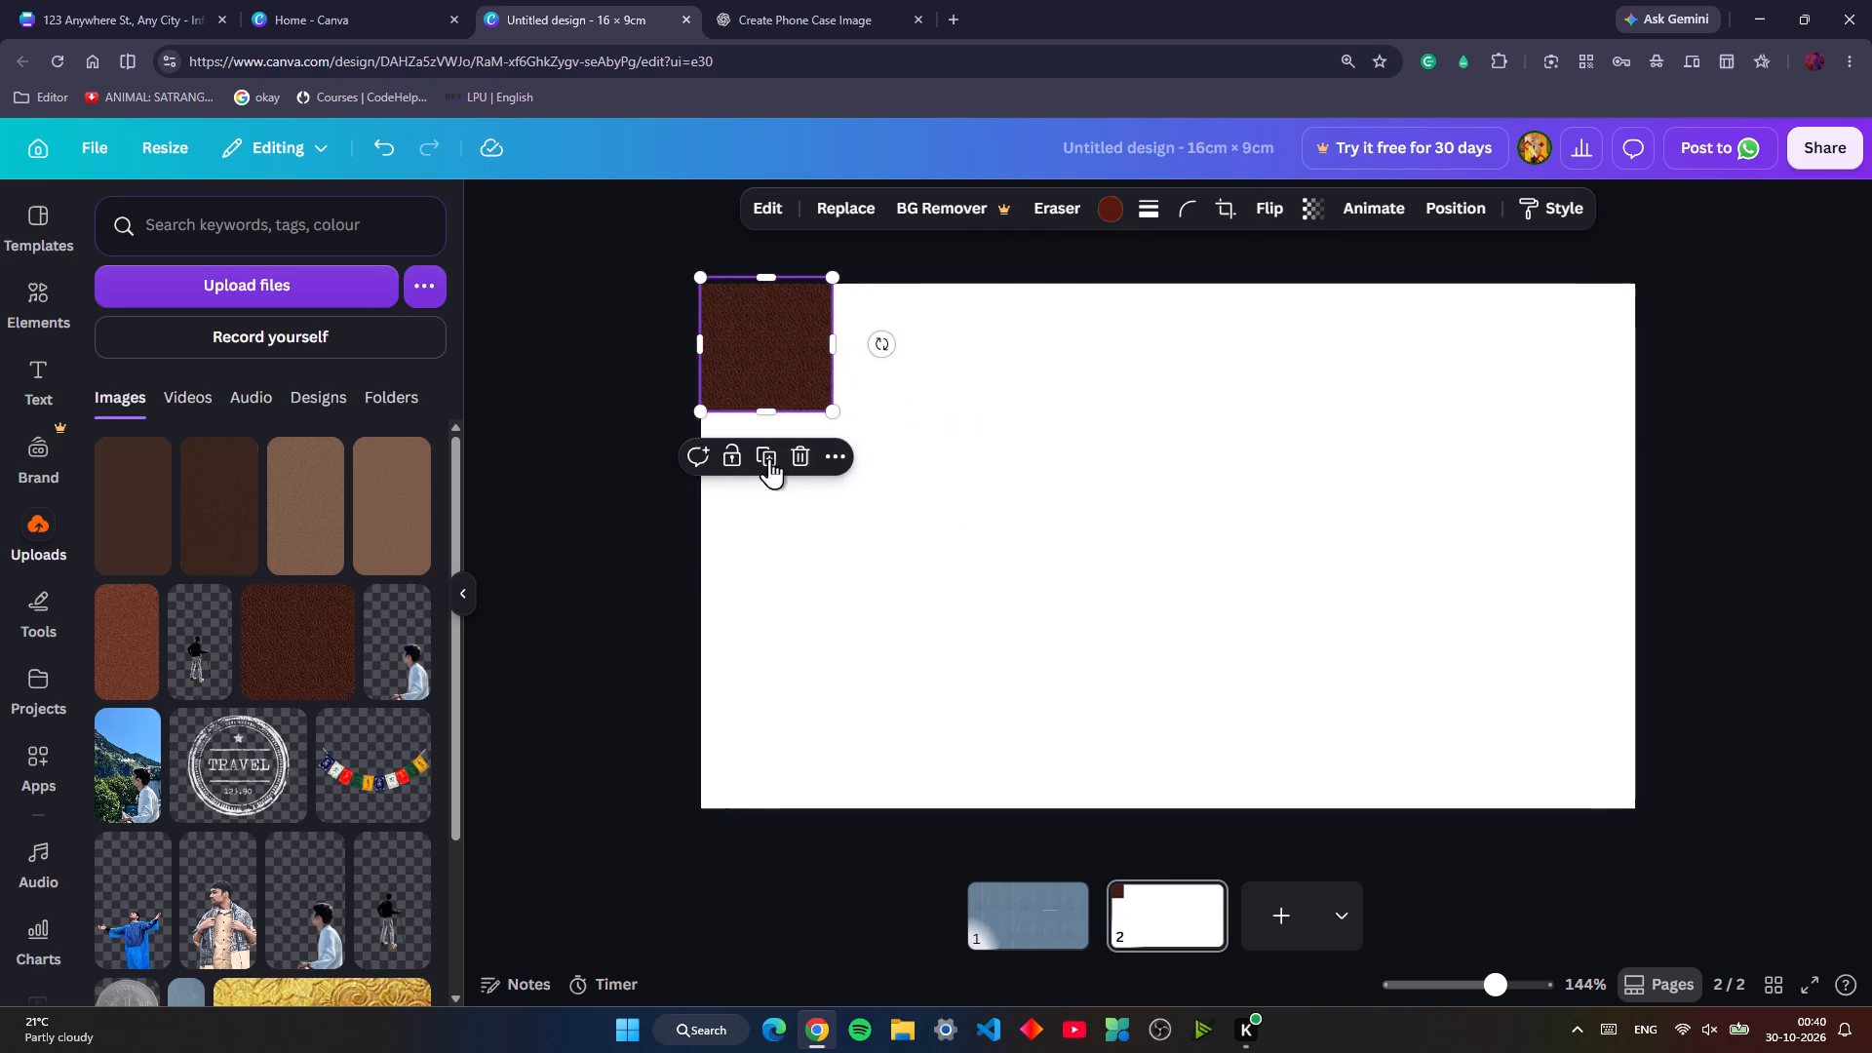
click(517, 498)
click(458, 603)
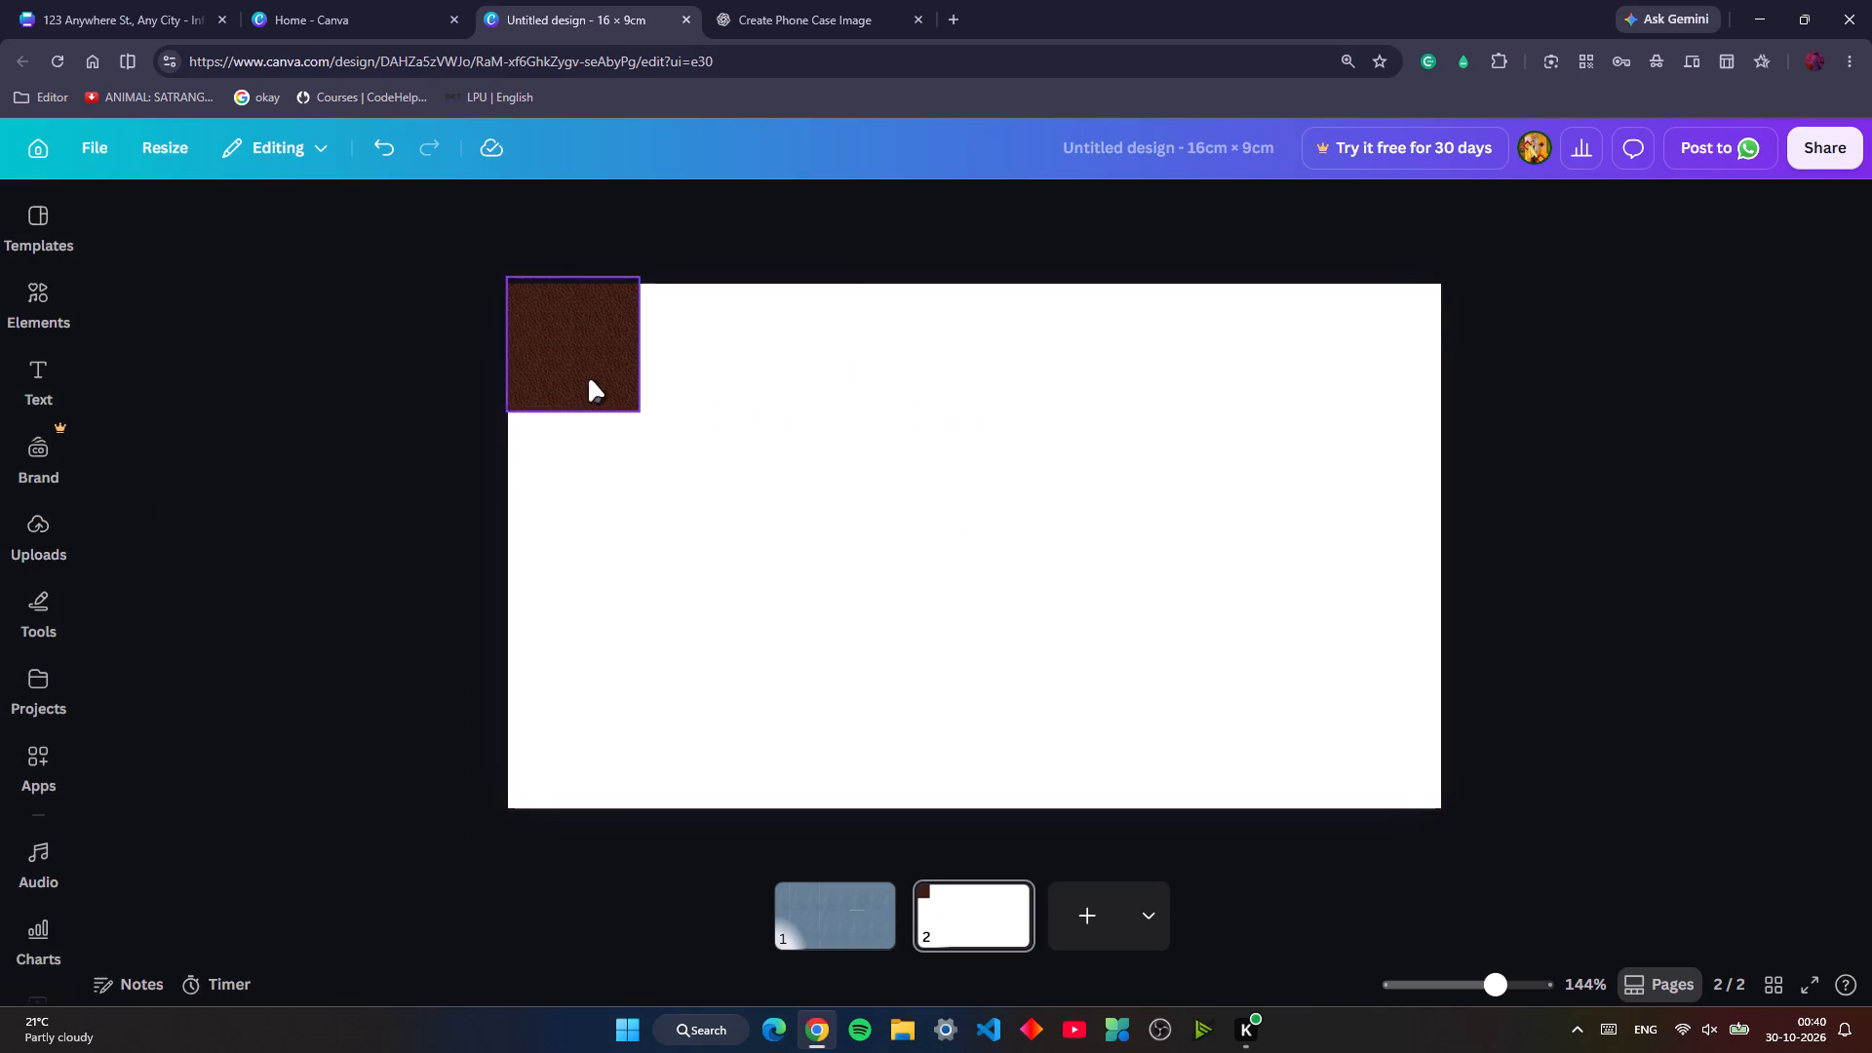
Copy the small brown leather tile and paste 17 copies of it onto page 2.
click(585, 366)
key(ctrl+c)
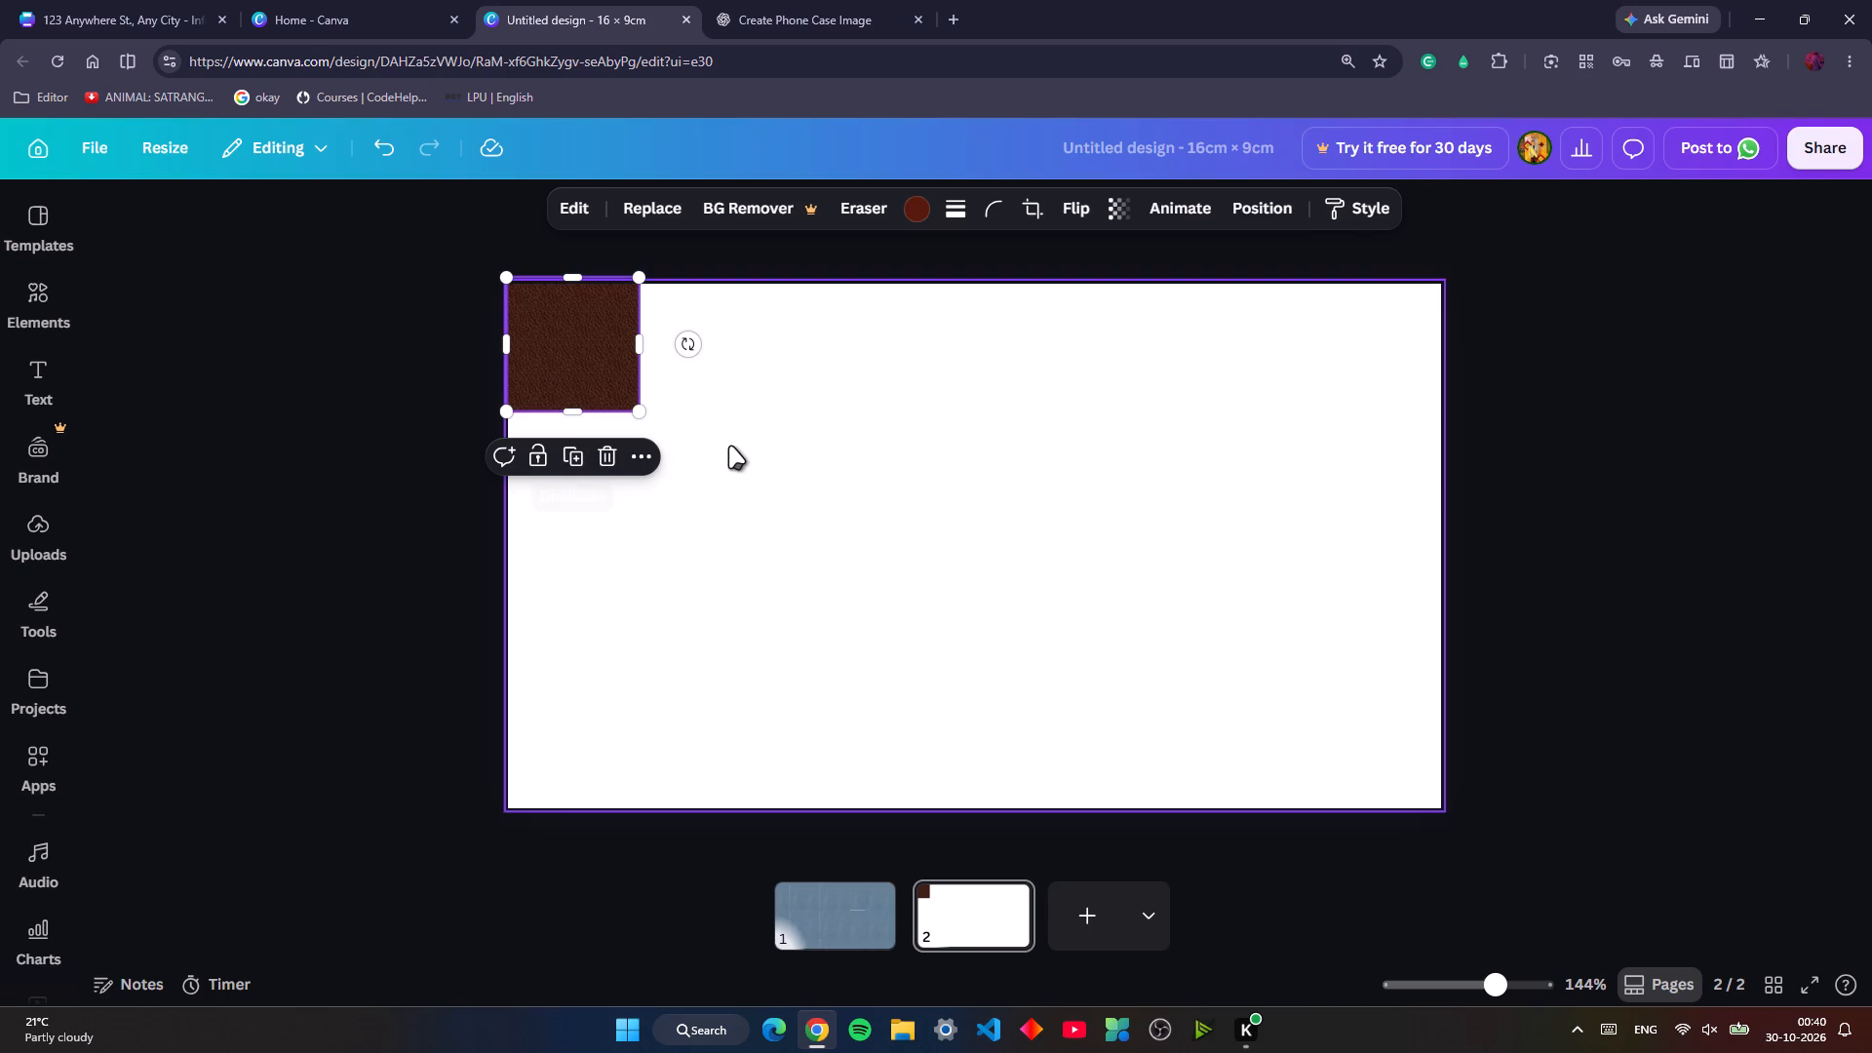
key(ctrl+v)
key(ctrl+v)
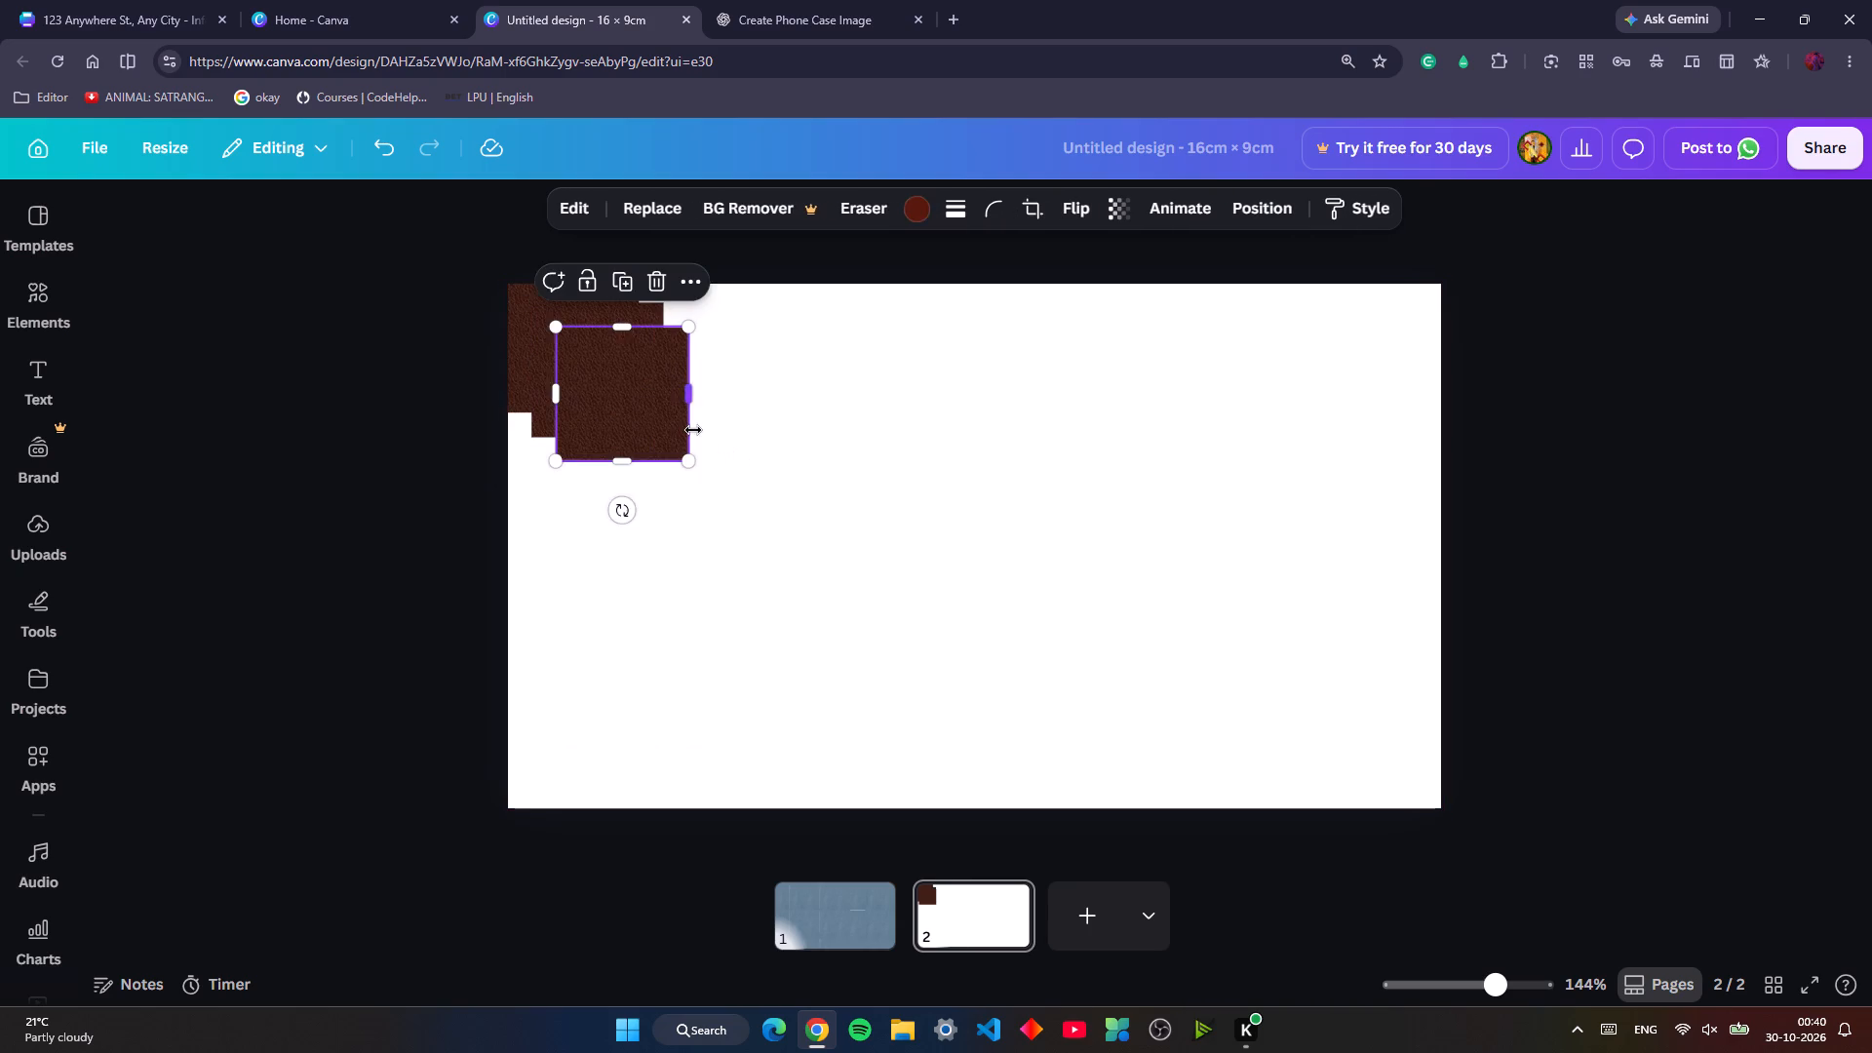
key(ctrl+v)
key(ctrl+v)
key(ctrl+v)
key(ctrl+v)
key(ctrl+v)
key(ctrl+v)
key(ctrl+v)
key(ctrl+v)
key(ctrl+v)
key(ctrl+v)
key(ctrl+v)
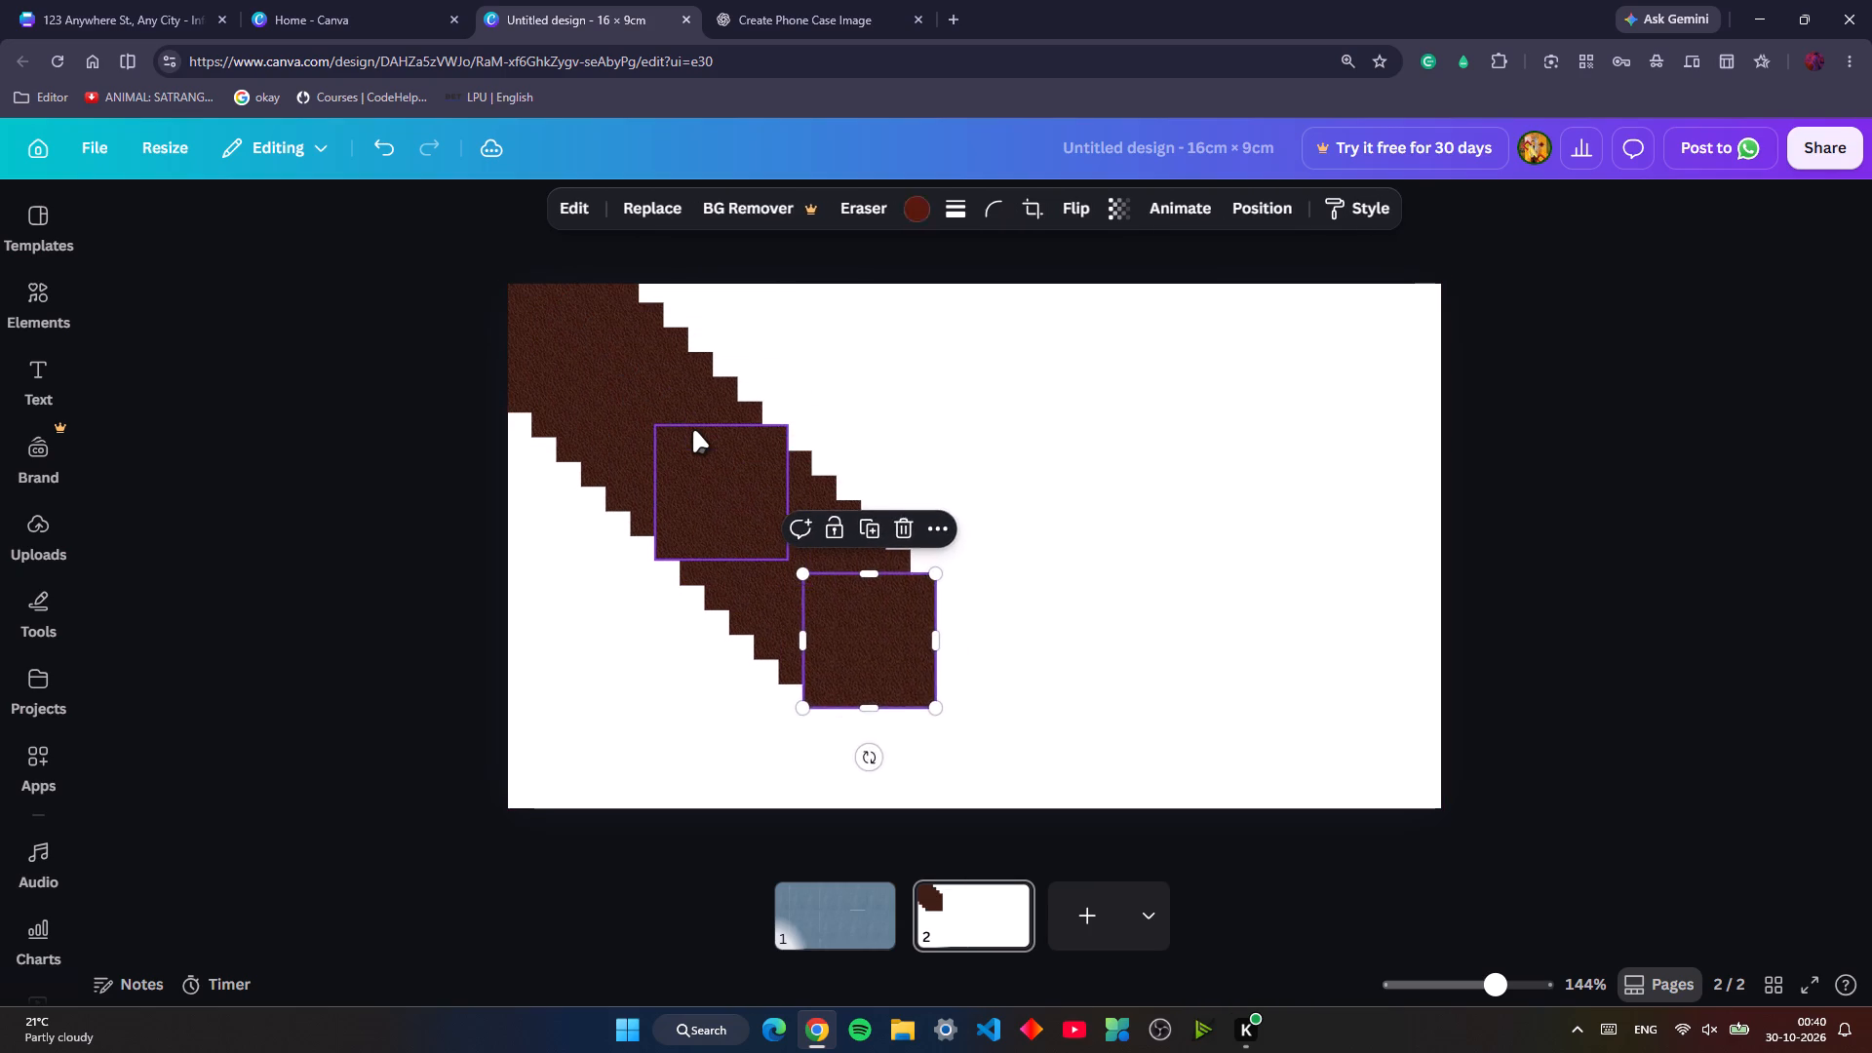
key(ctrl+v)
key(ctrl+v)
key(ctrl+v)
key(ctrl+v)
Stack five brown leather tiles in a gap-free column down page 2's right edge, letting them slightly overhang the page.
drag(980, 729, 995, 716)
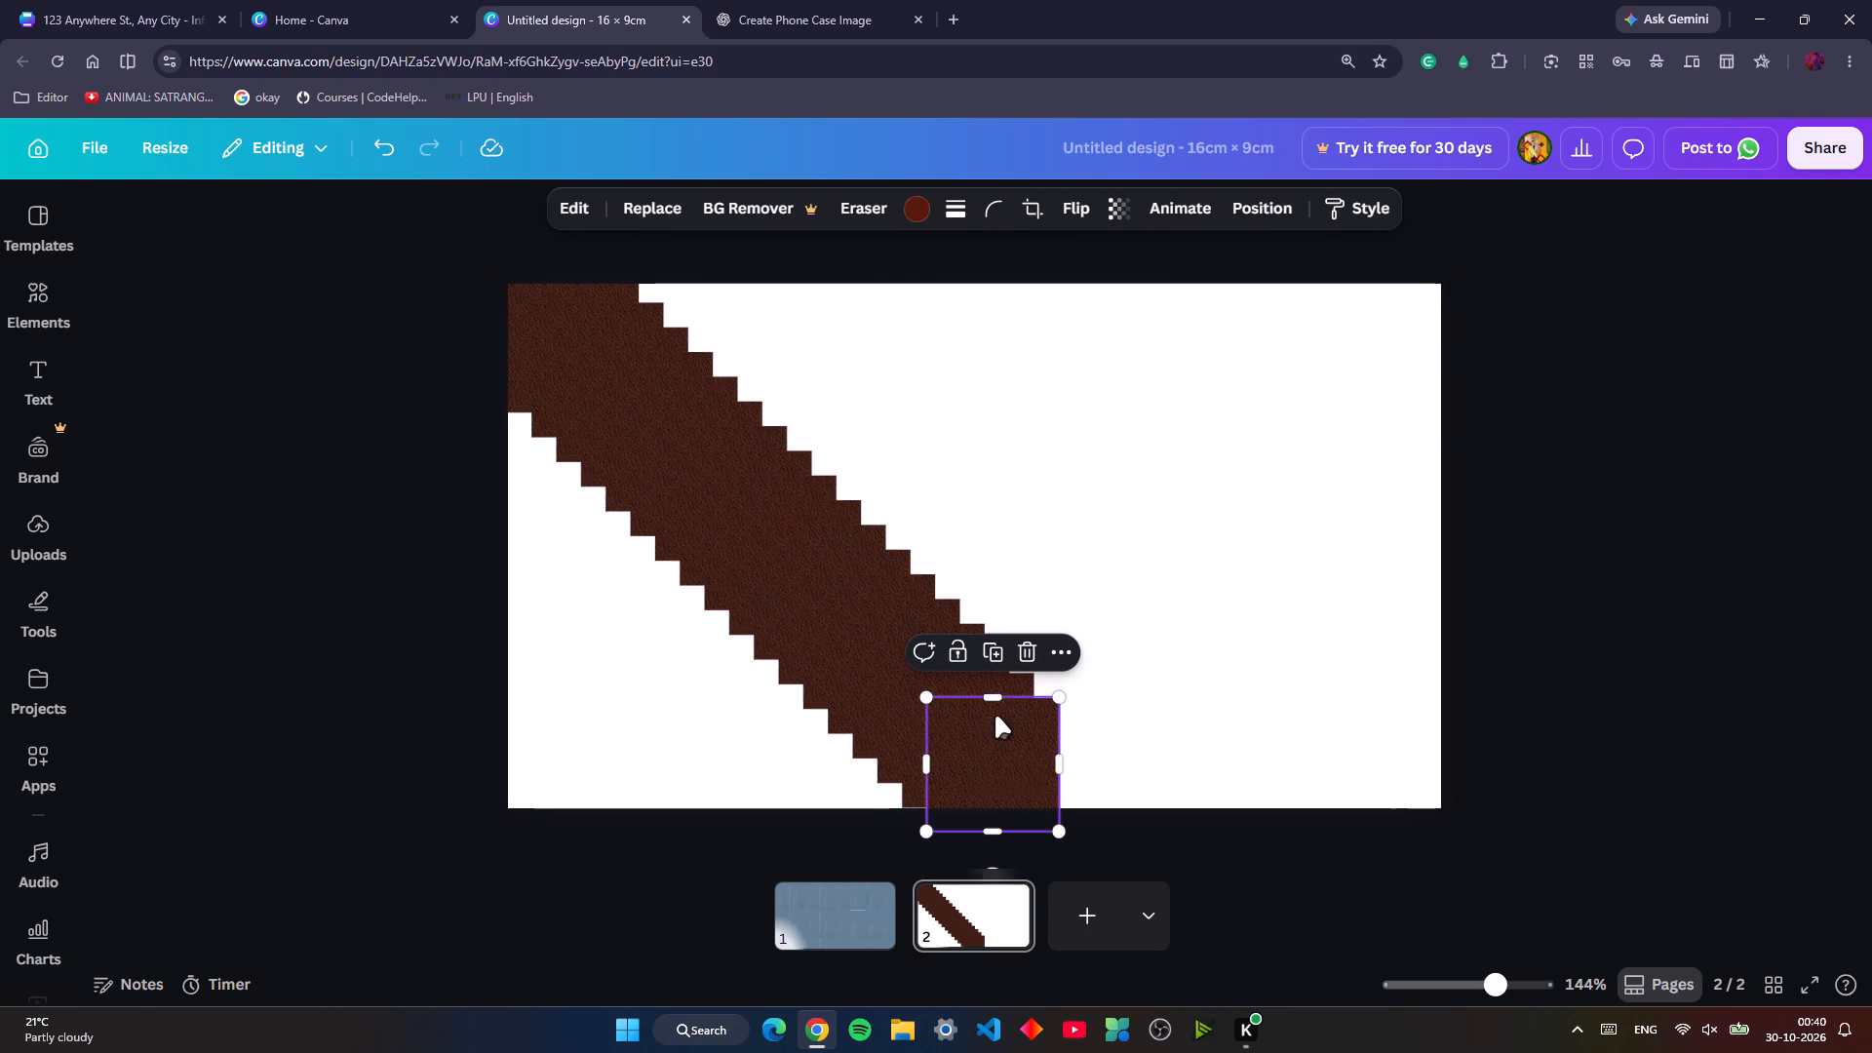
drag(995, 716, 1368, 313)
drag(998, 710, 1001, 711)
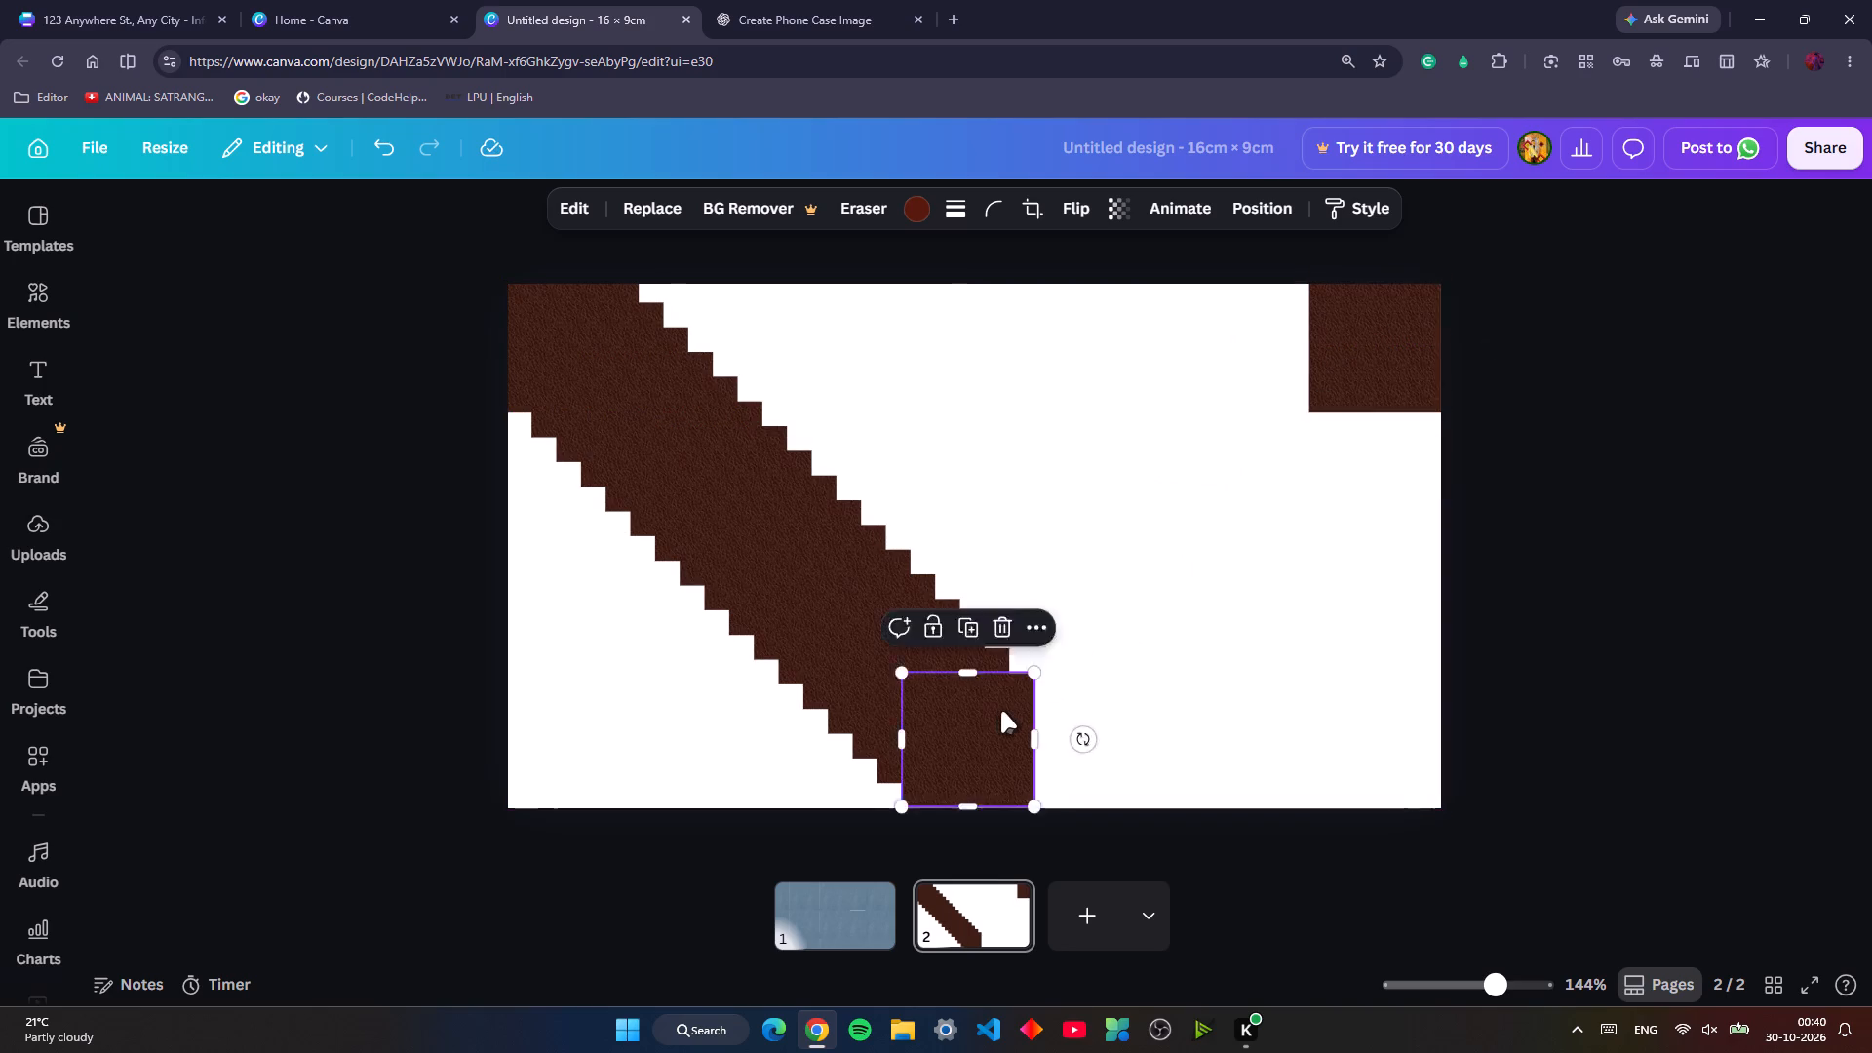
drag(1001, 711, 1409, 444)
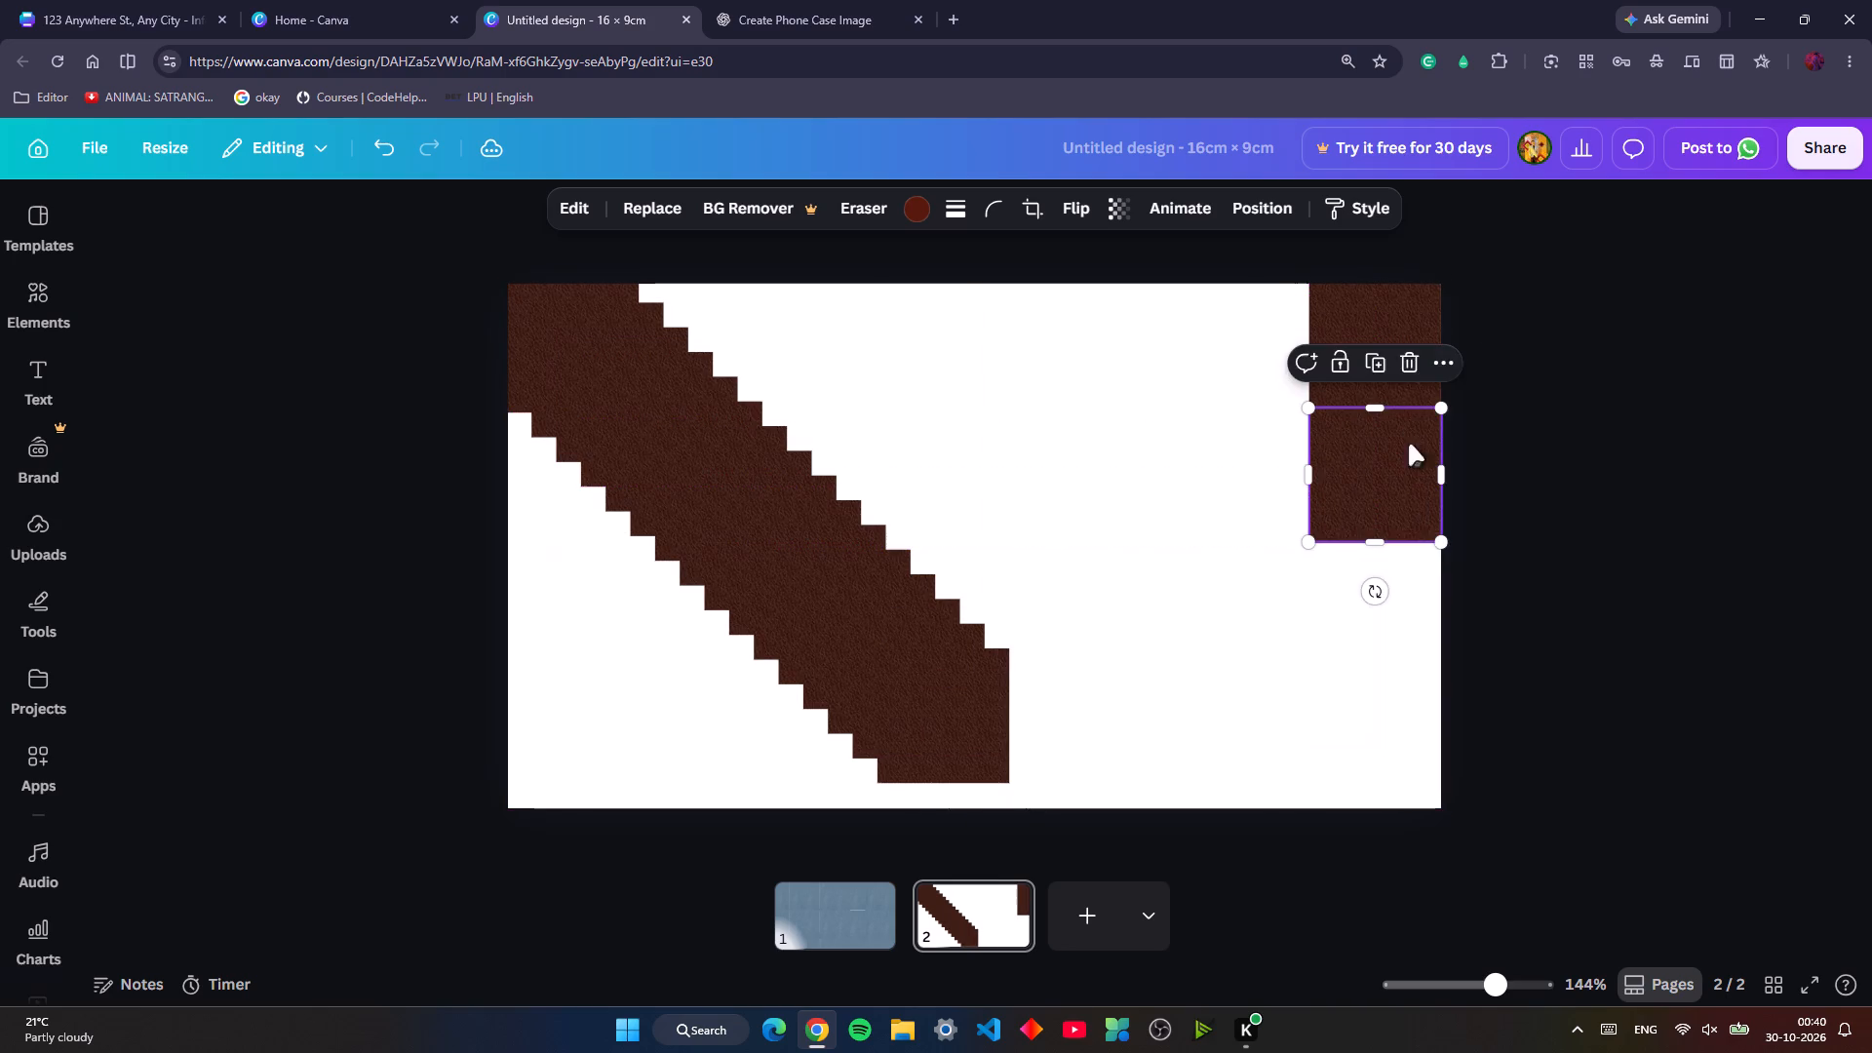
double_click(1390, 340)
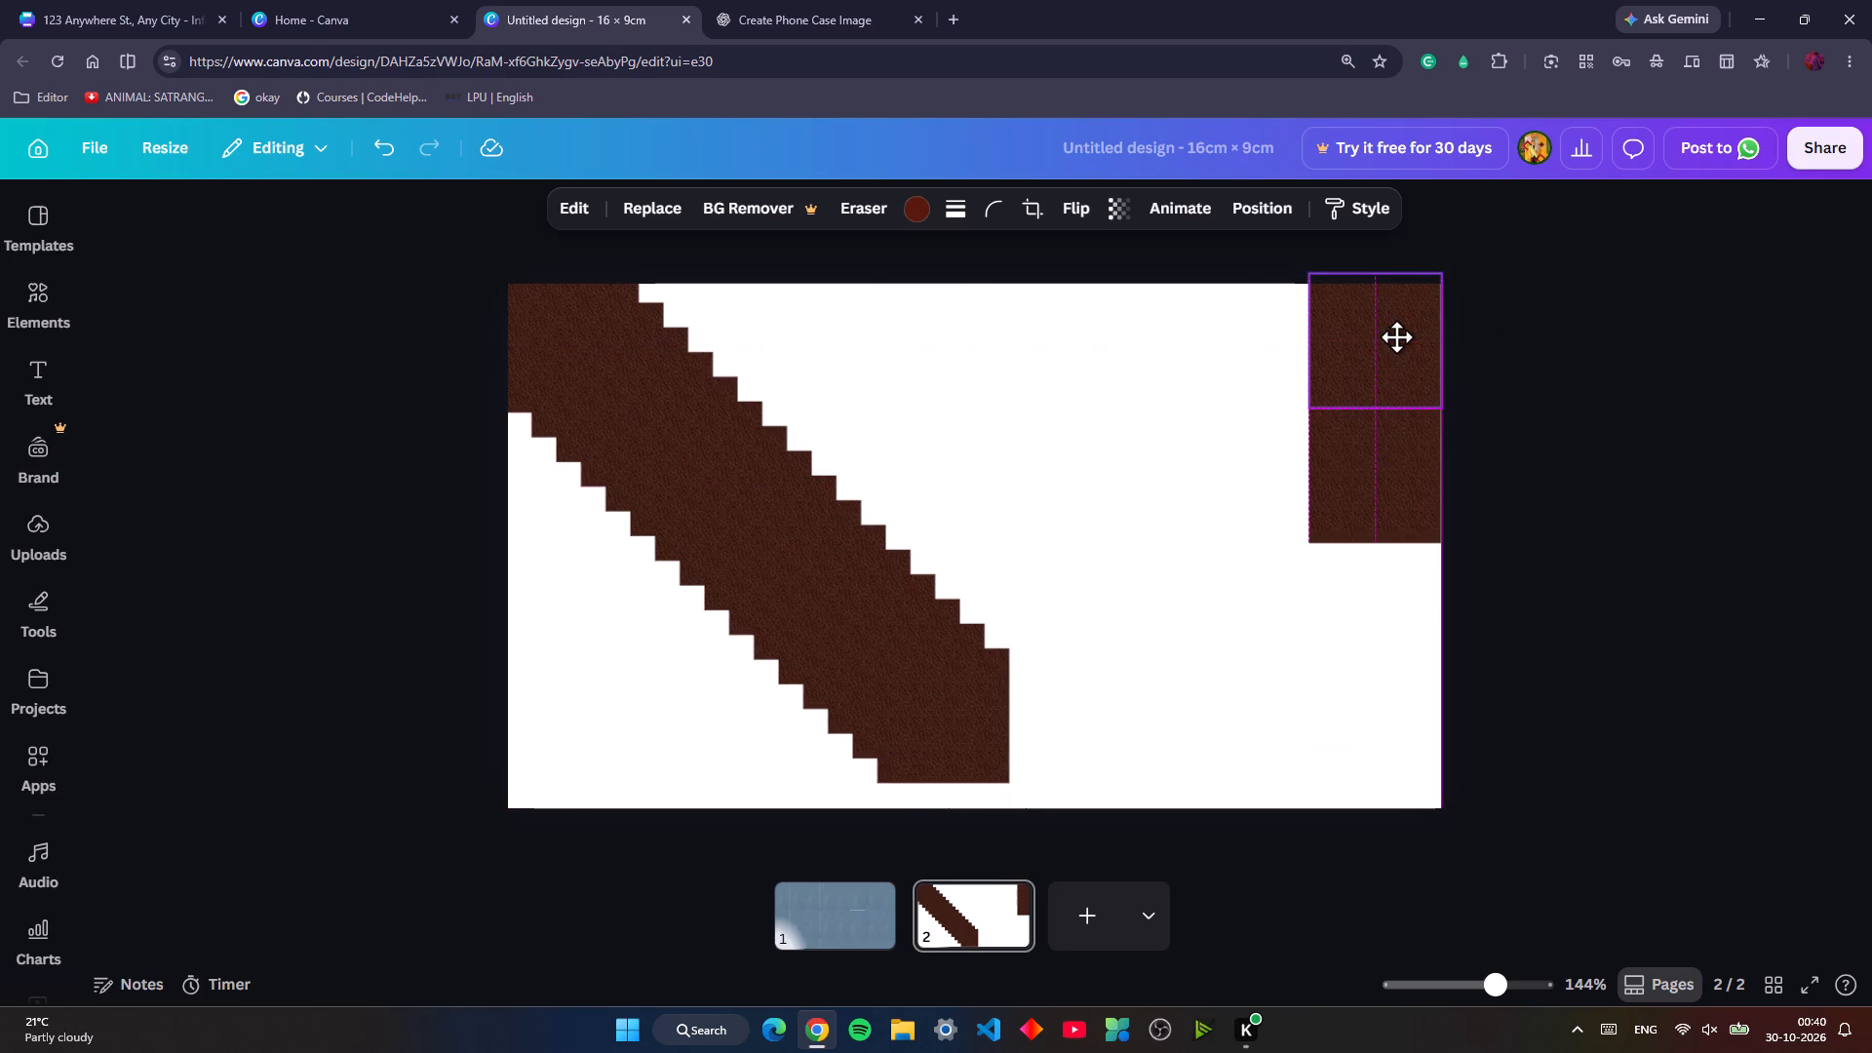
key(Right)
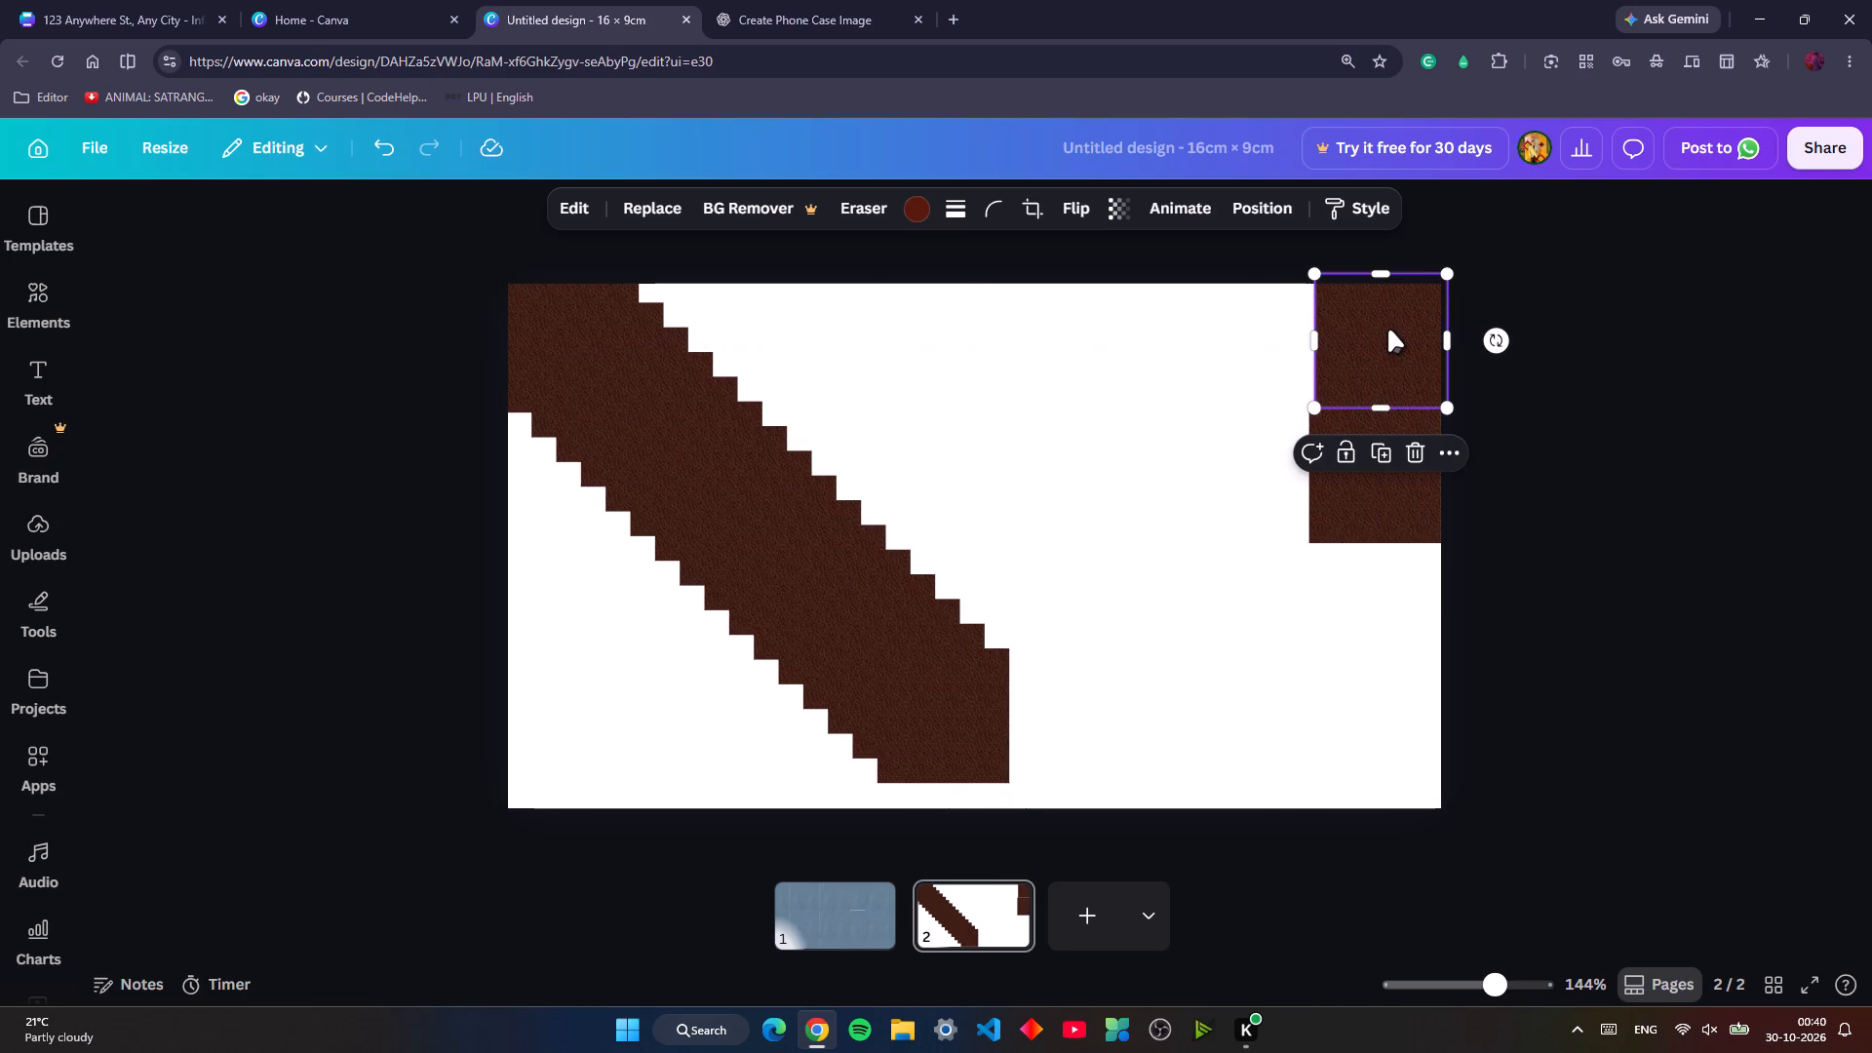
click(1392, 489)
key(Right)
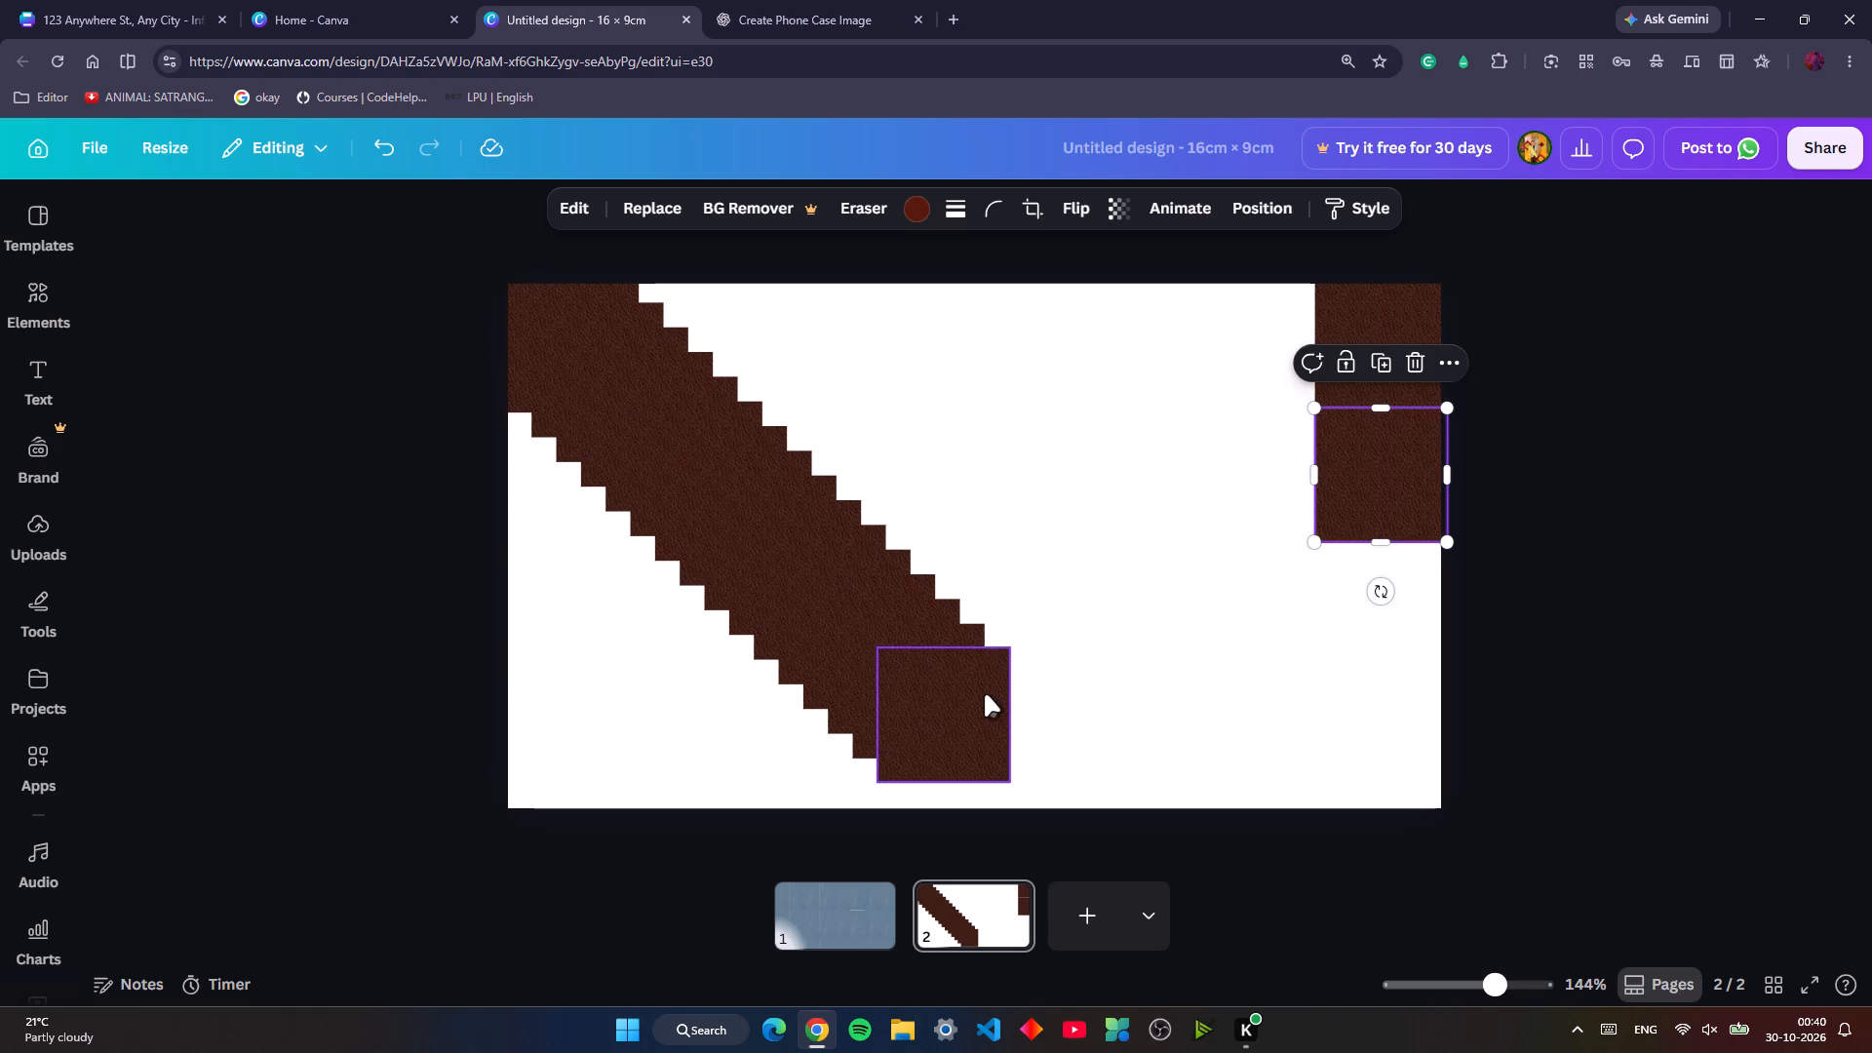
drag(985, 694, 1434, 594)
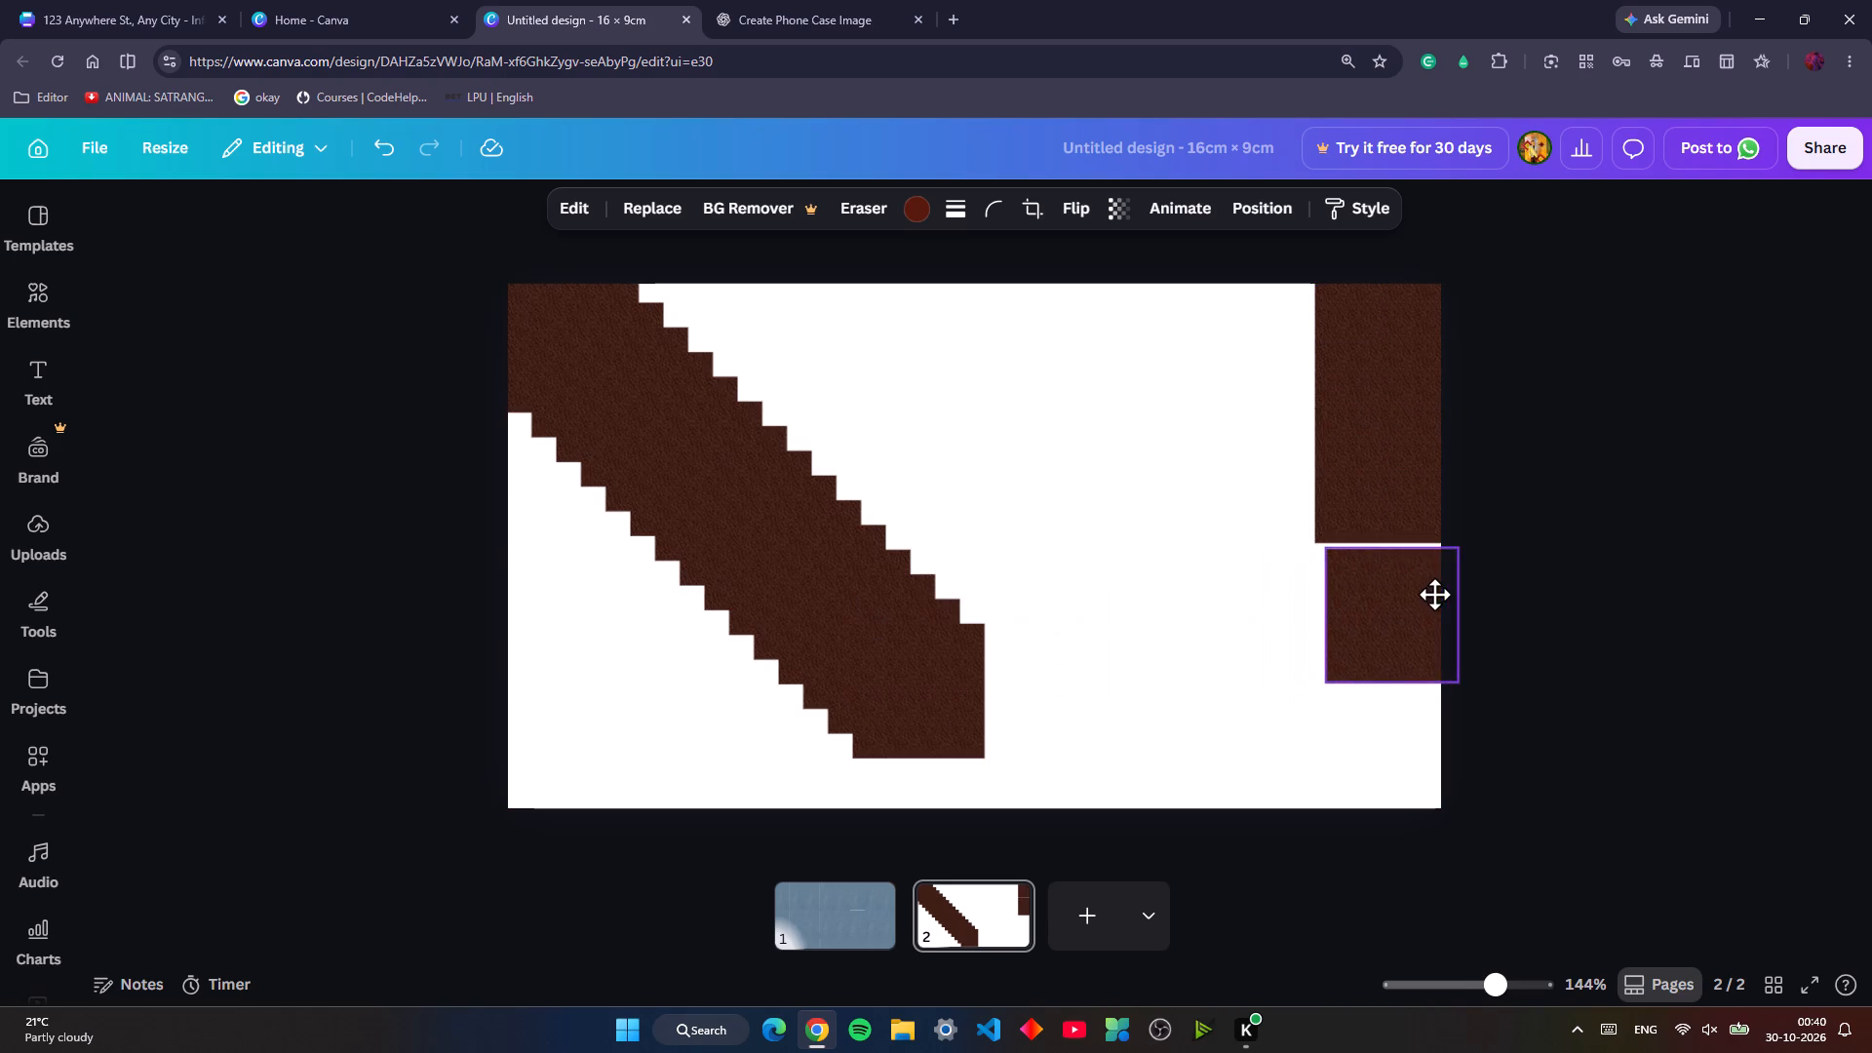
drag(1434, 594, 1421, 578)
drag(891, 672, 1355, 701)
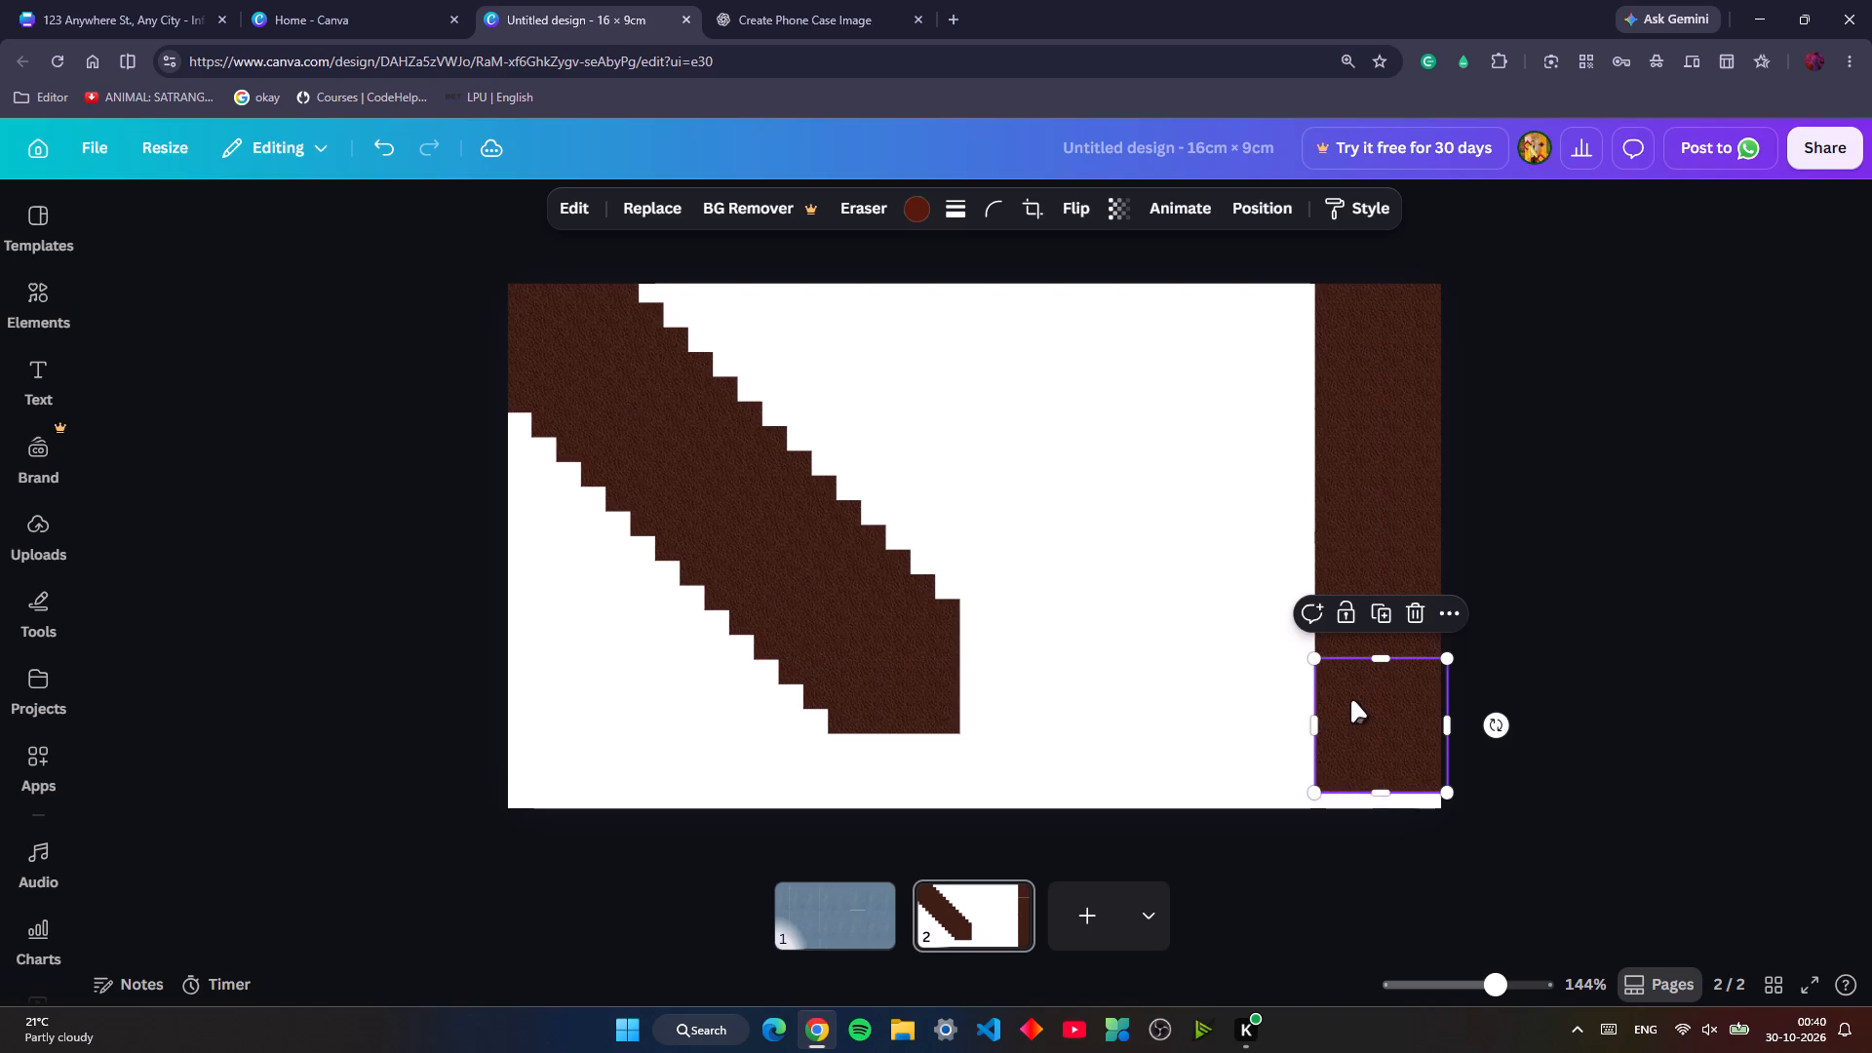
drag(890, 677, 1364, 842)
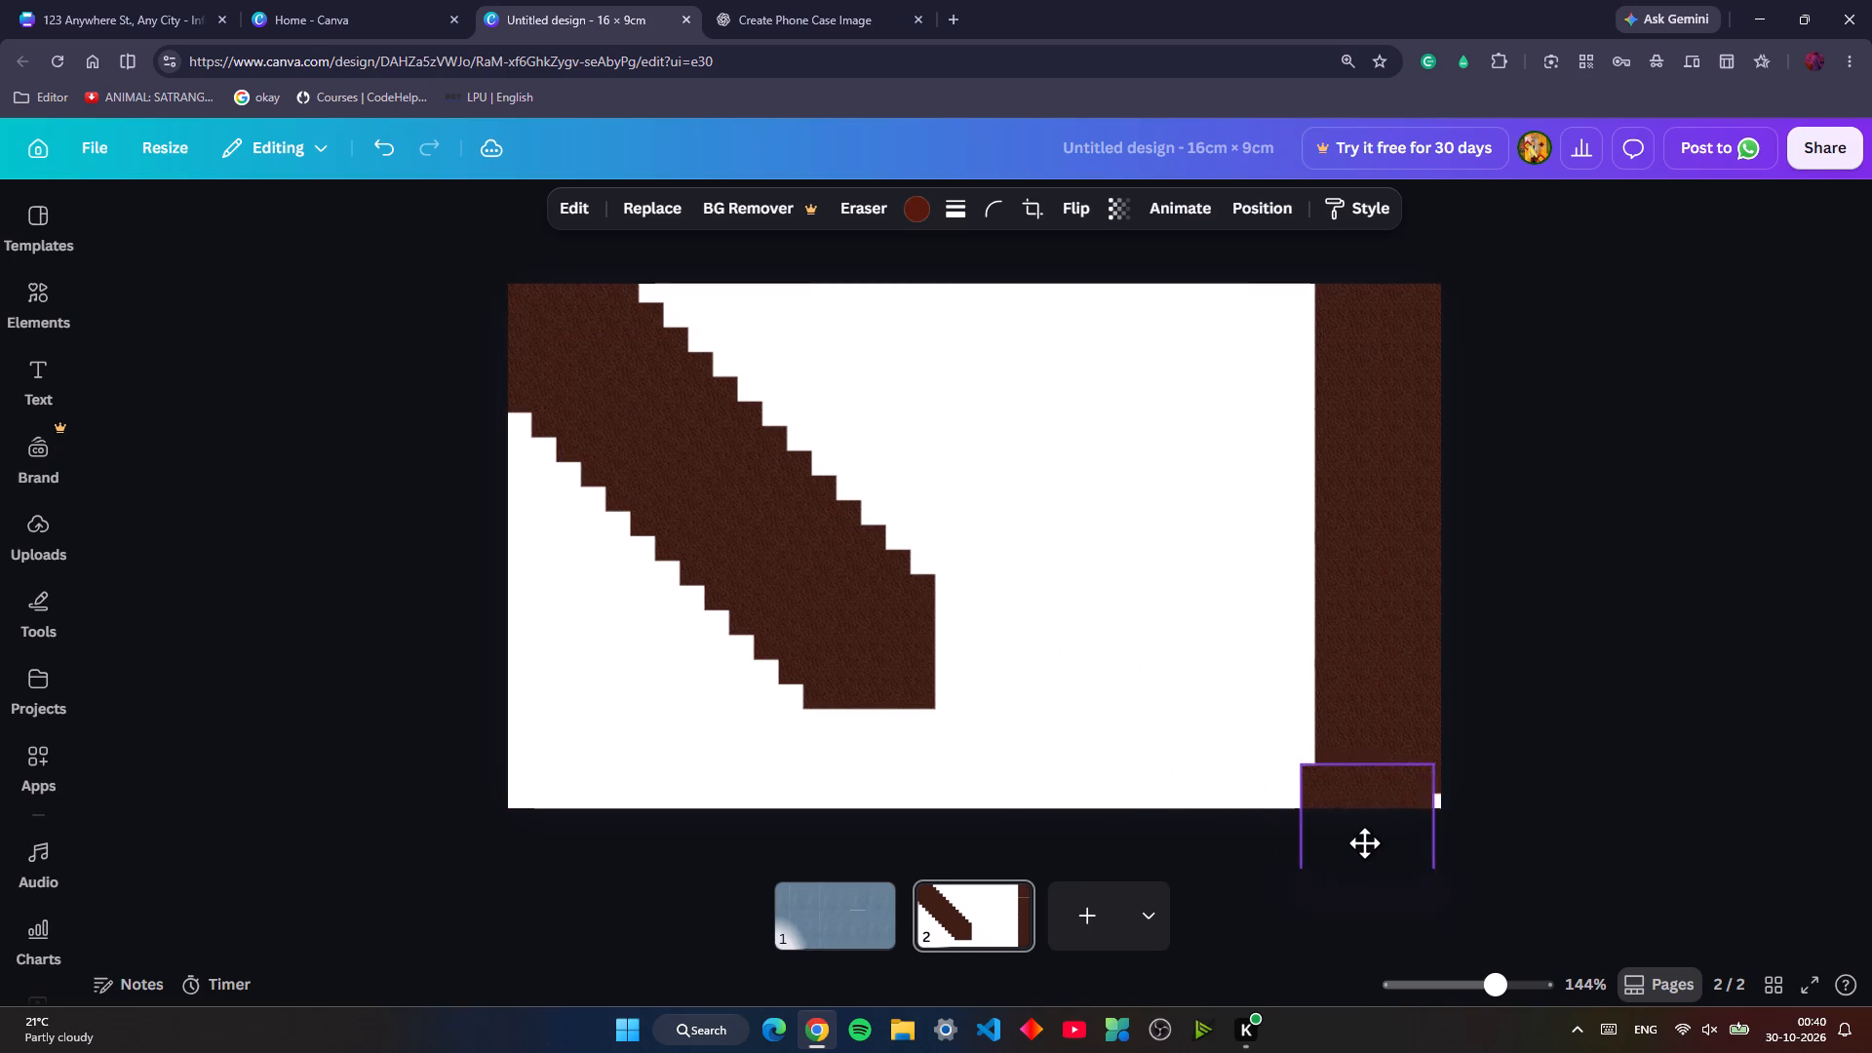
drag(1364, 842, 1376, 854)
Build a second five-tile column from page 2's top to bottom edge, against the inner side of the right-edge column.
drag(863, 639, 1245, 347)
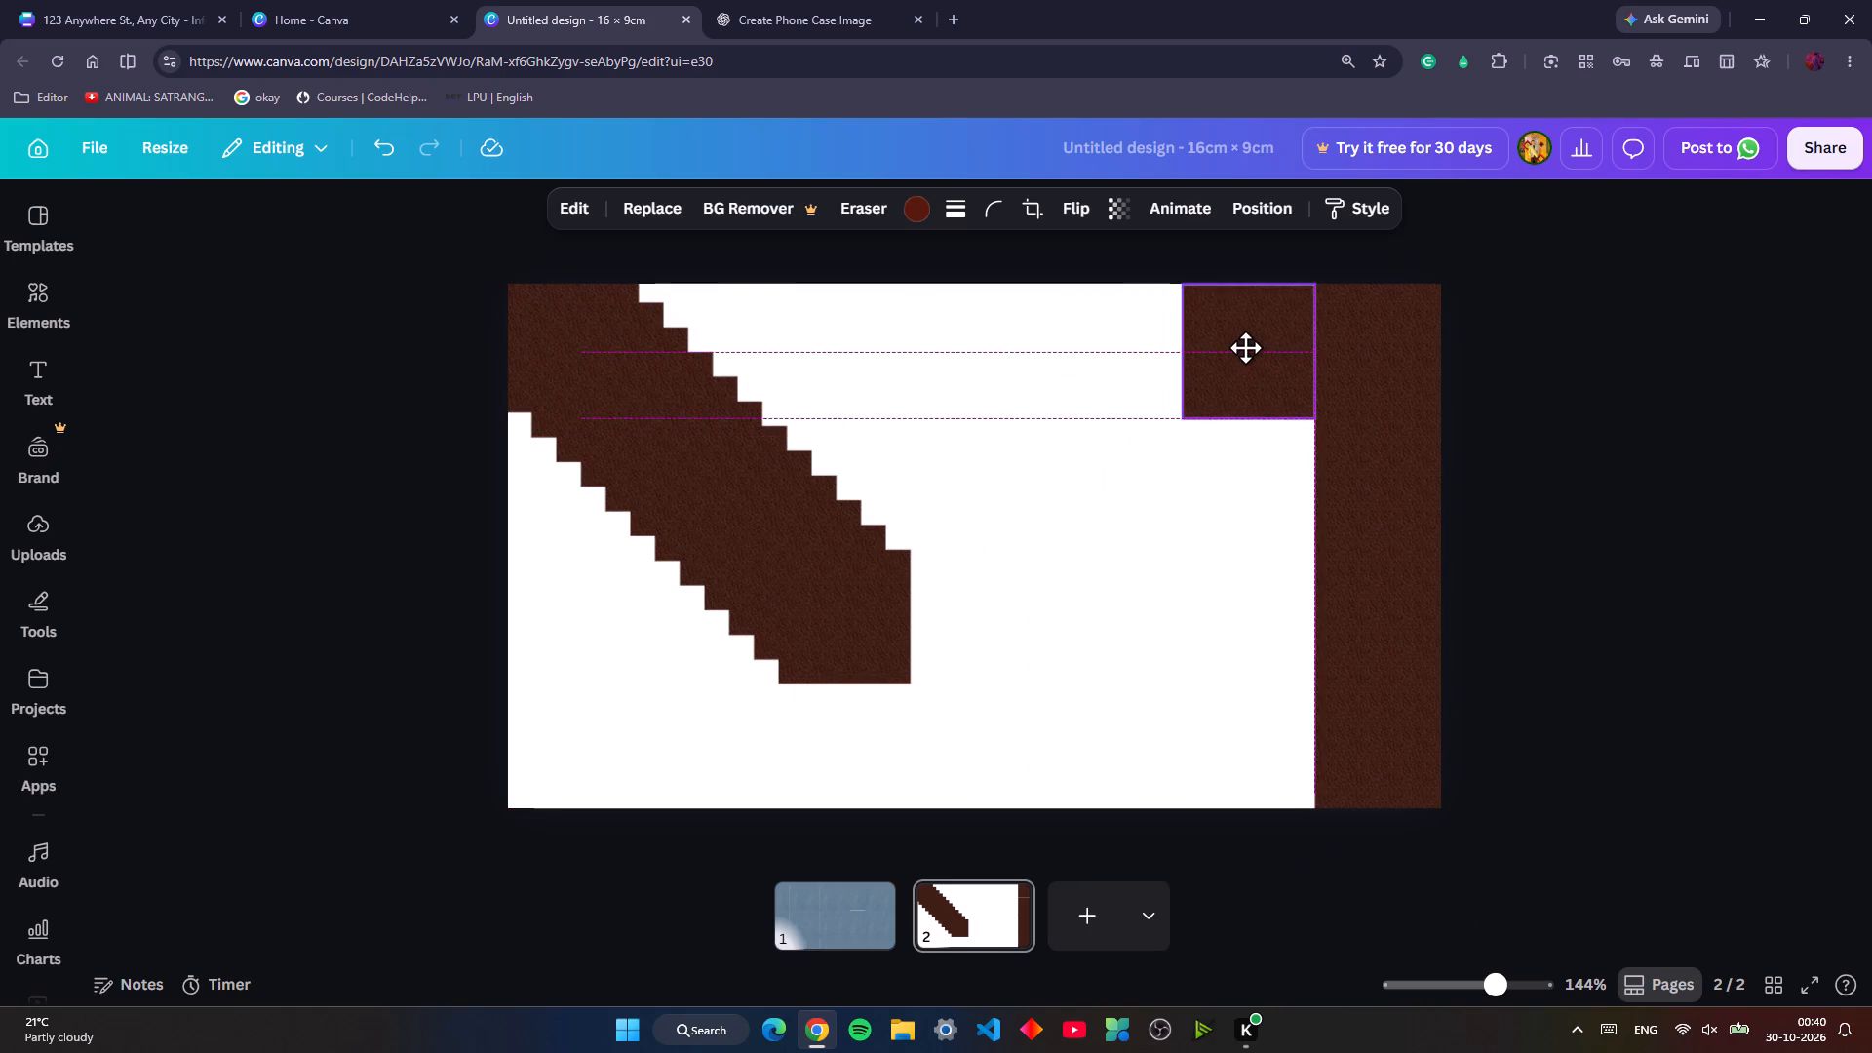
drag(1245, 347, 1247, 348)
click(1144, 552)
click(1215, 385)
drag(1217, 384, 1228, 380)
click(1161, 498)
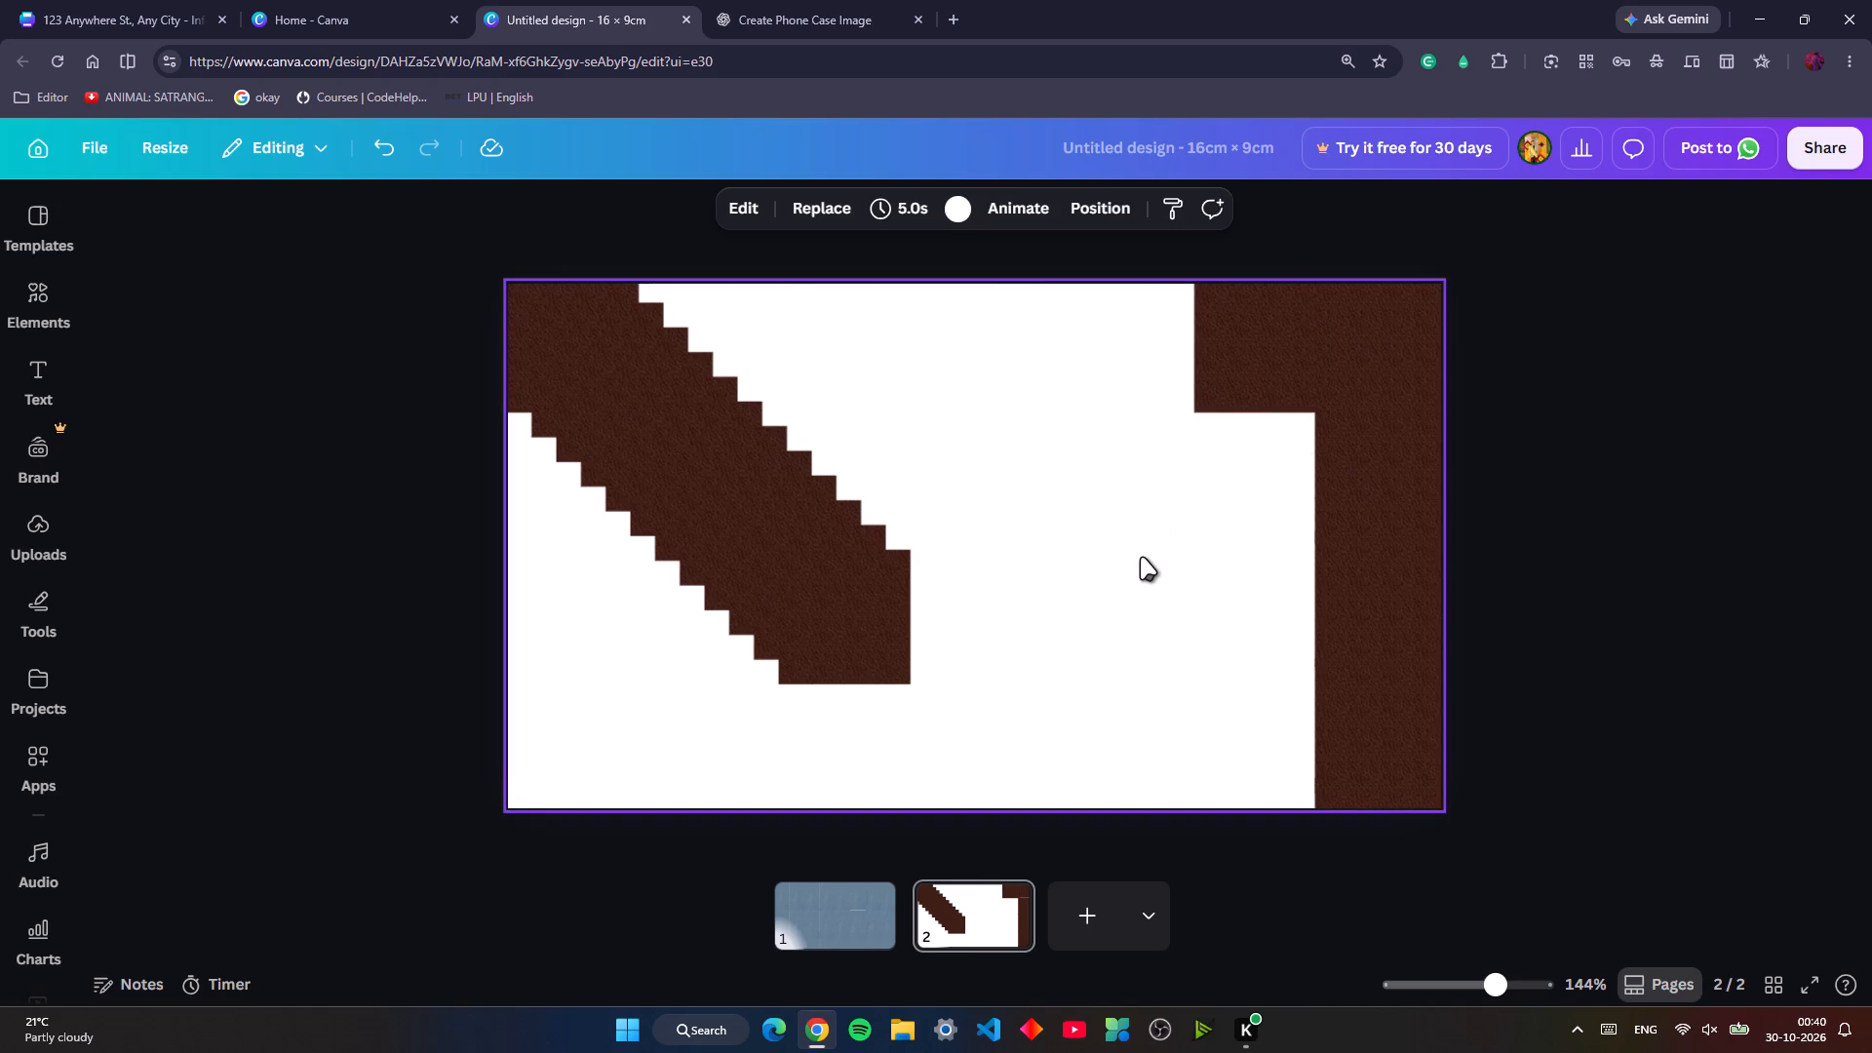
click(851, 633)
drag(851, 633, 1262, 491)
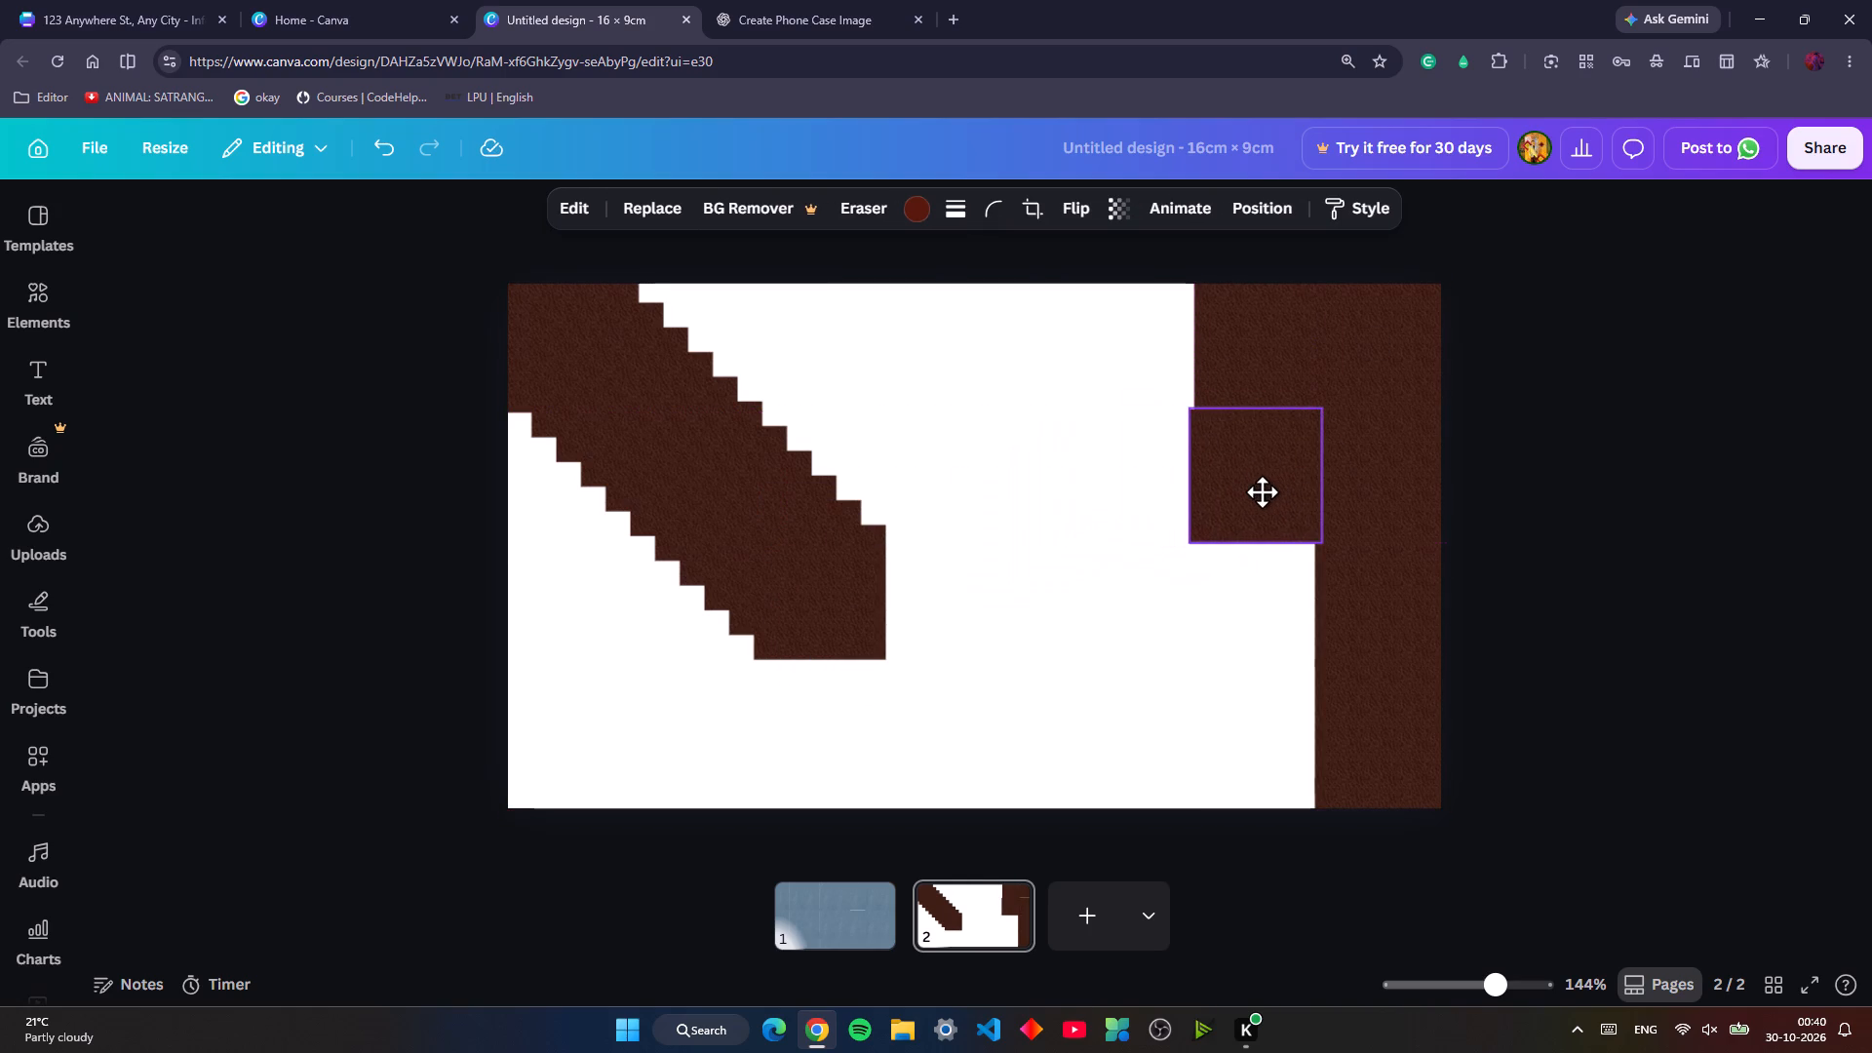
drag(1262, 491, 1266, 489)
click(1150, 604)
drag(851, 618, 1178, 627)
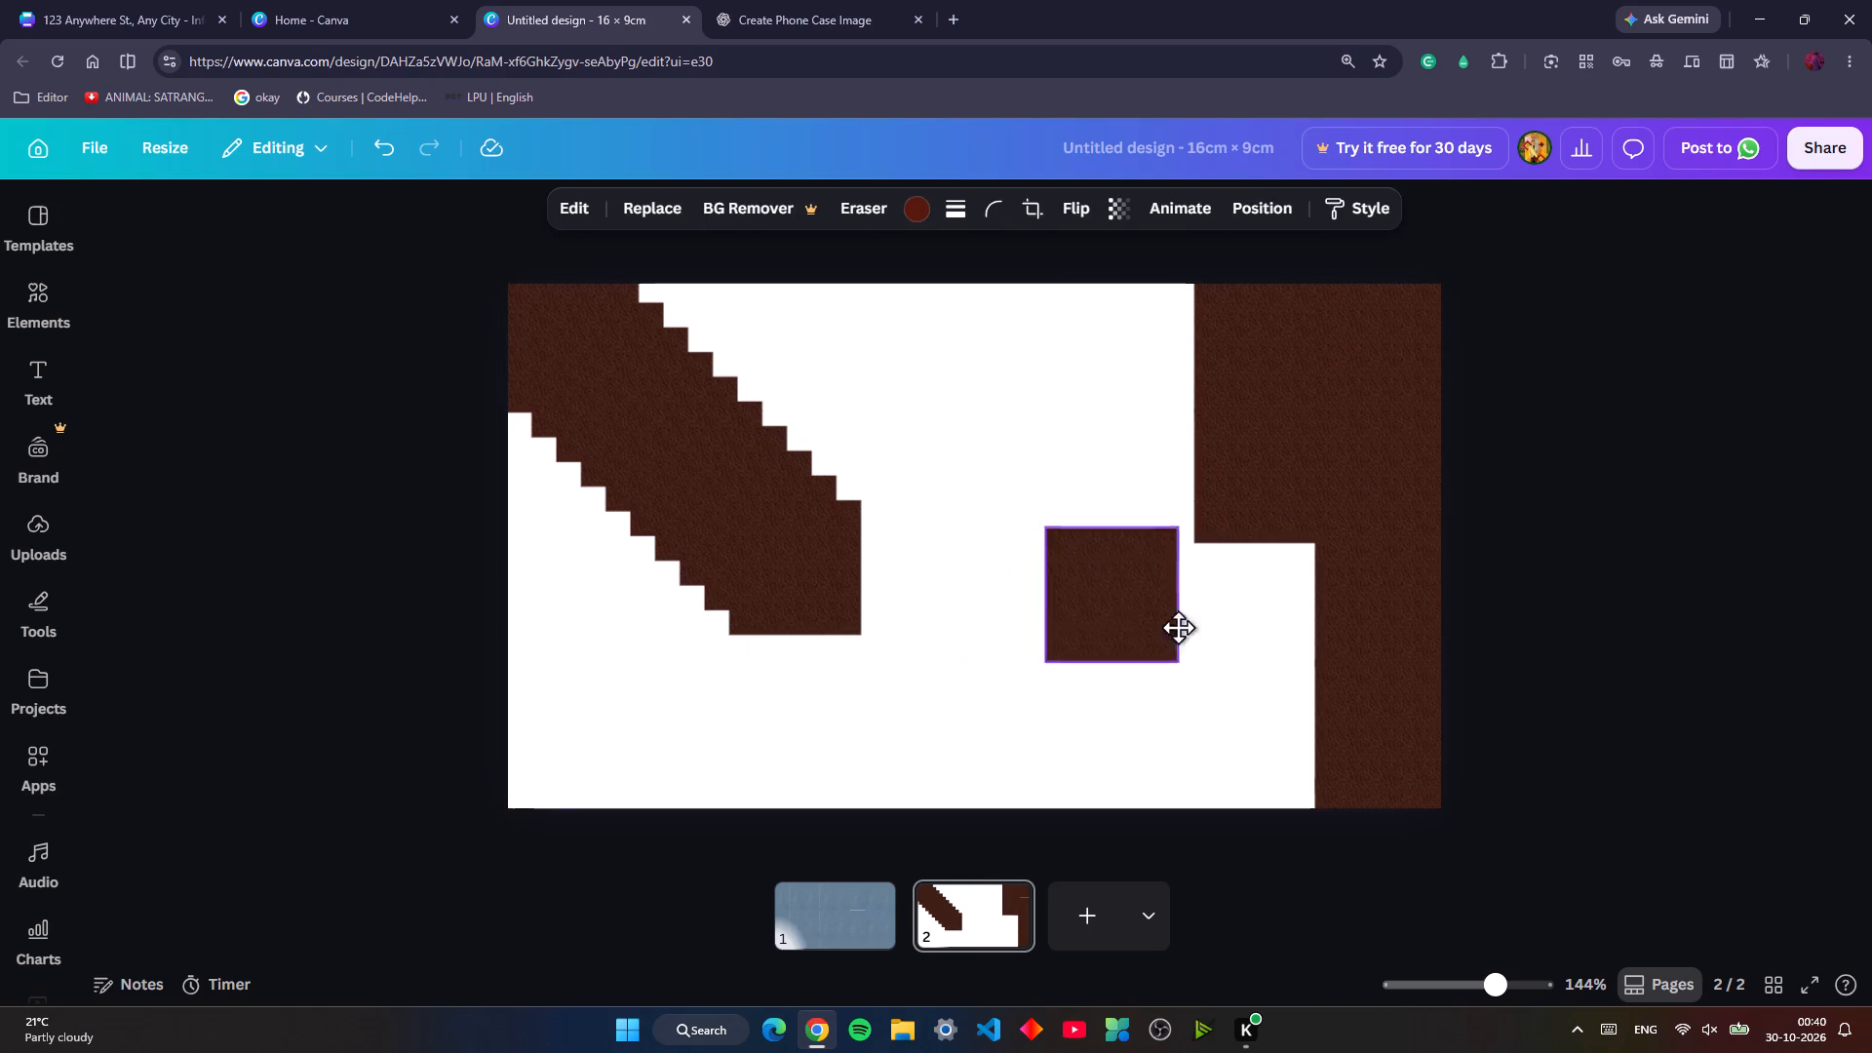
drag(1178, 627, 1289, 633)
click(1111, 701)
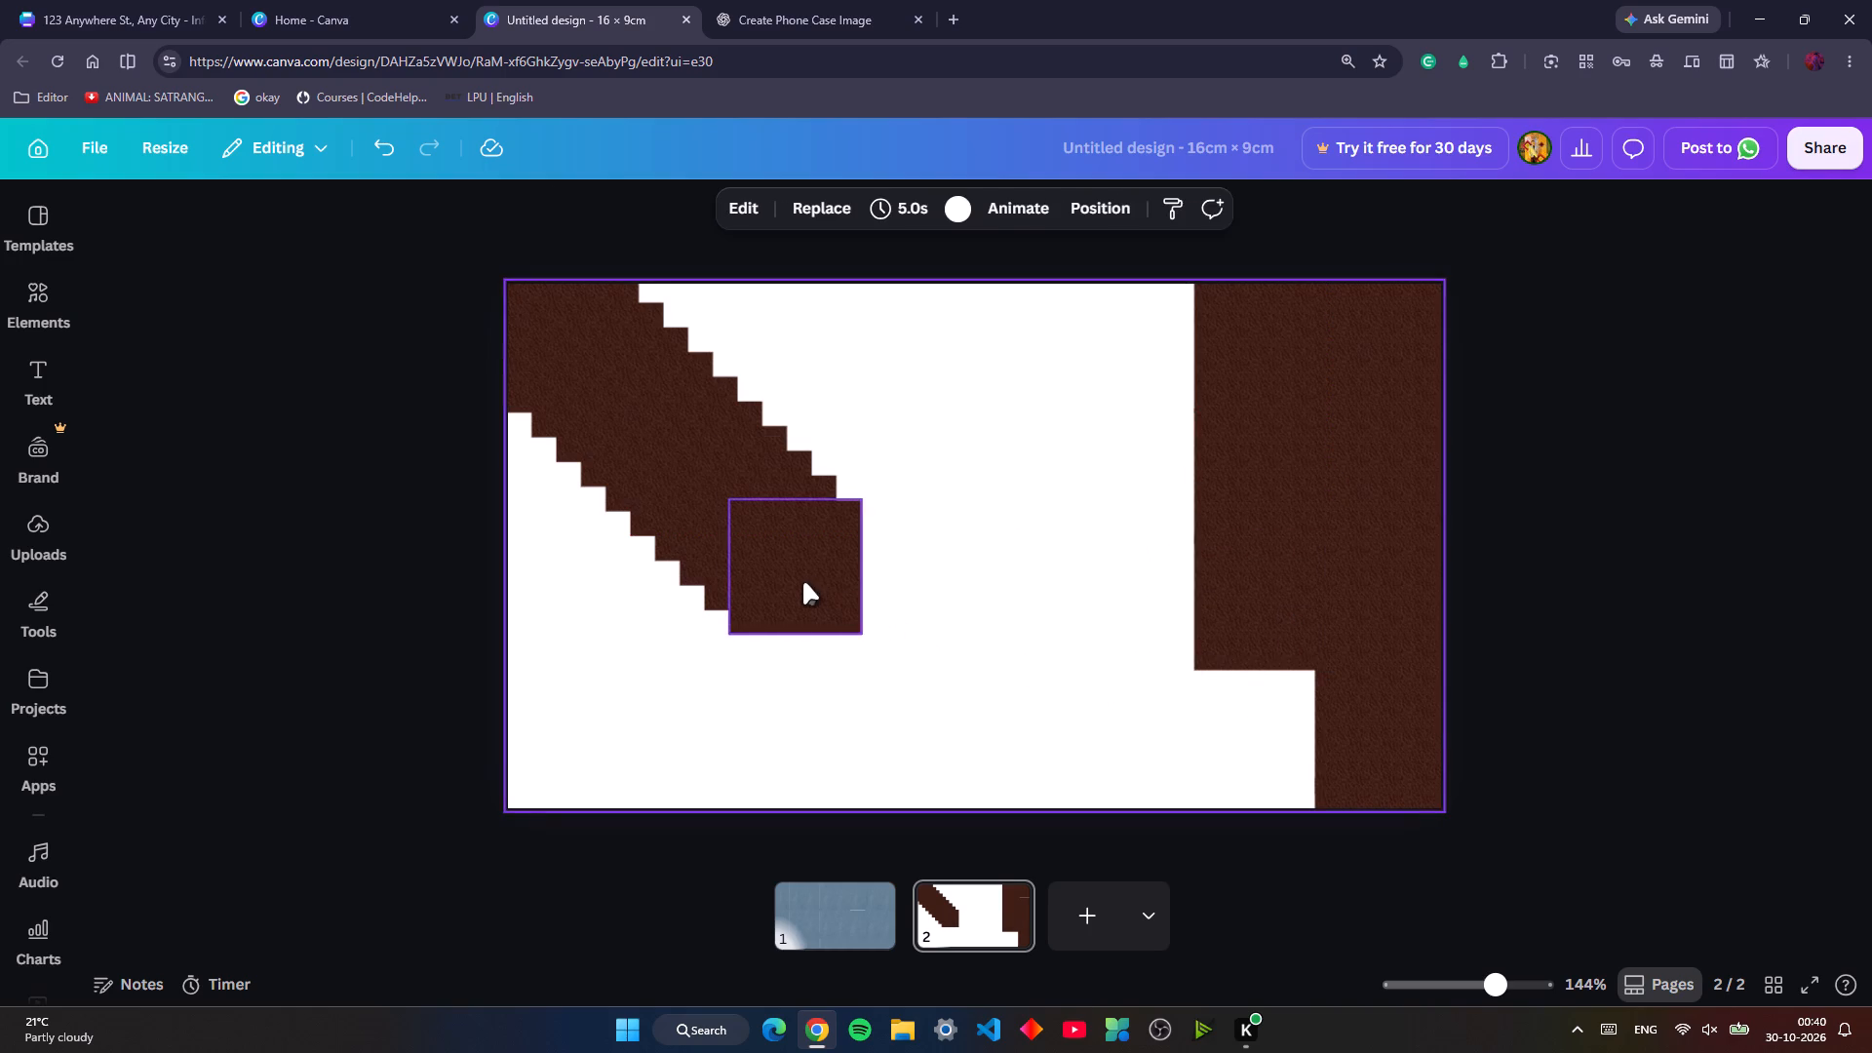
drag(802, 581, 1259, 752)
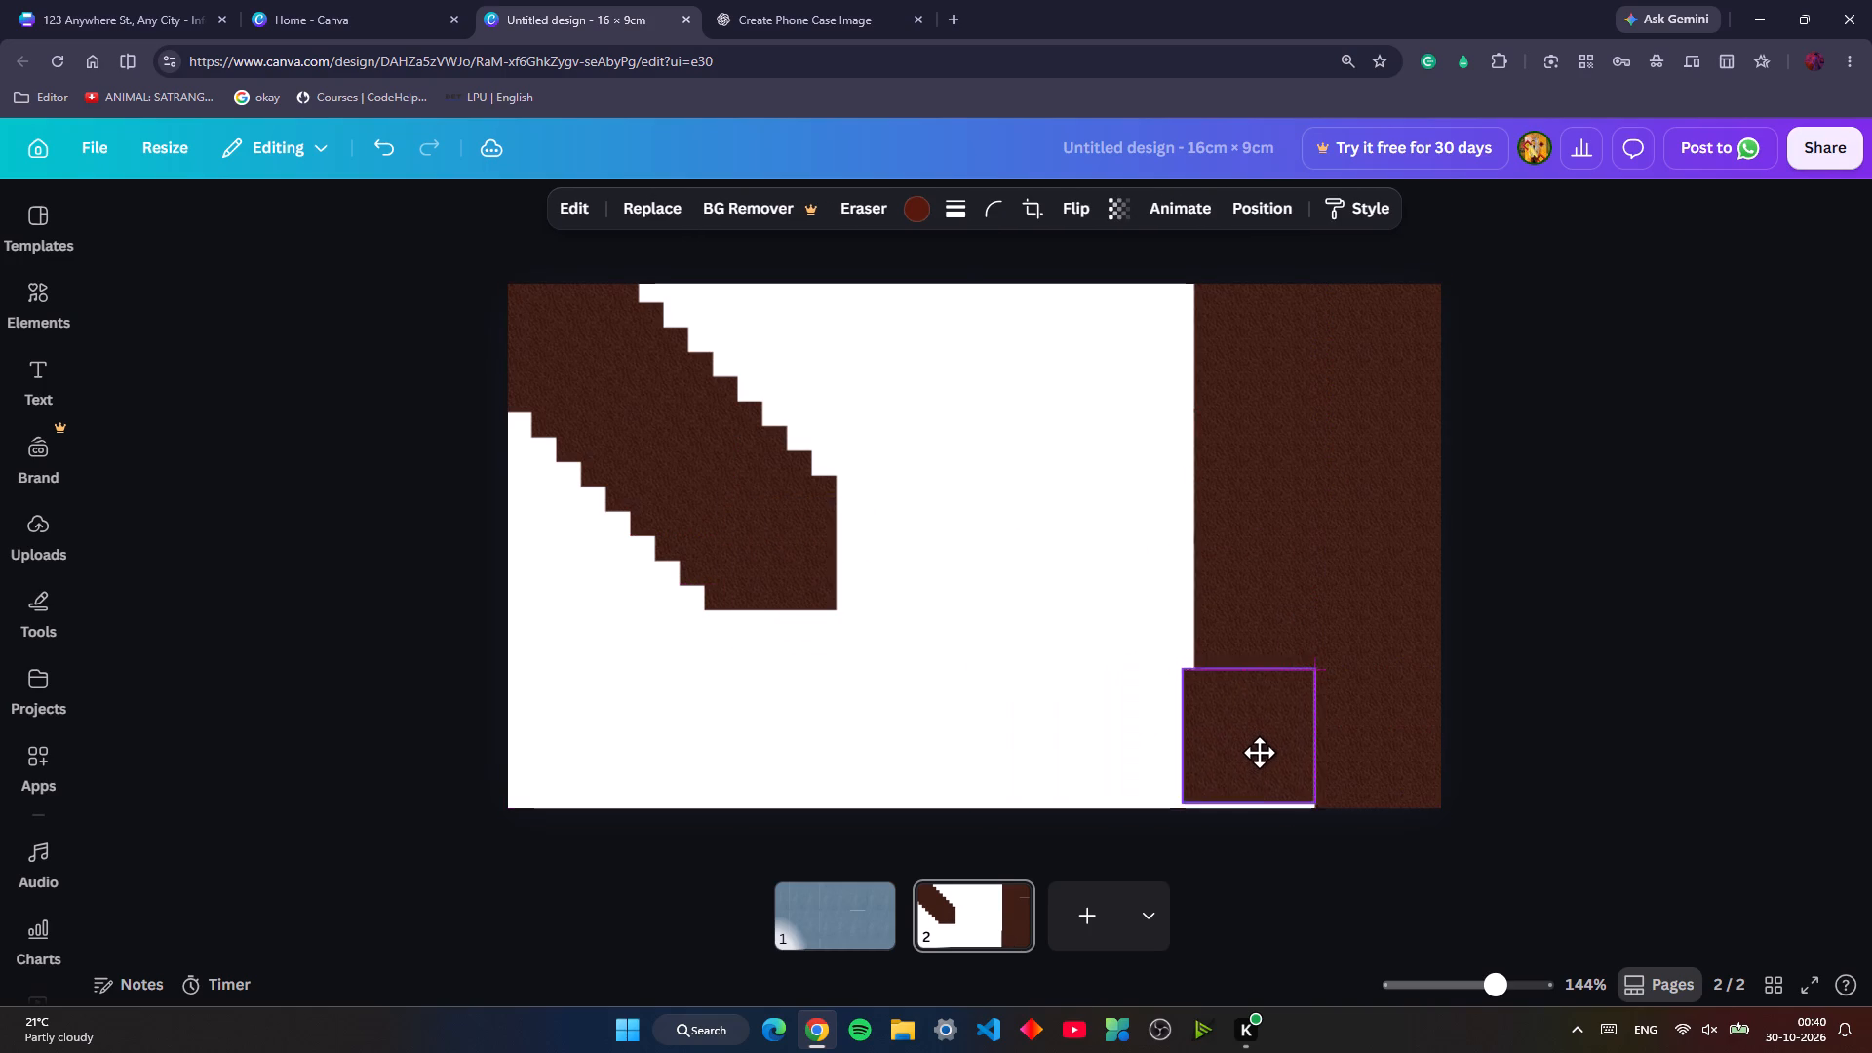
drag(1259, 752, 1260, 744)
click(1123, 717)
double_click(1232, 723)
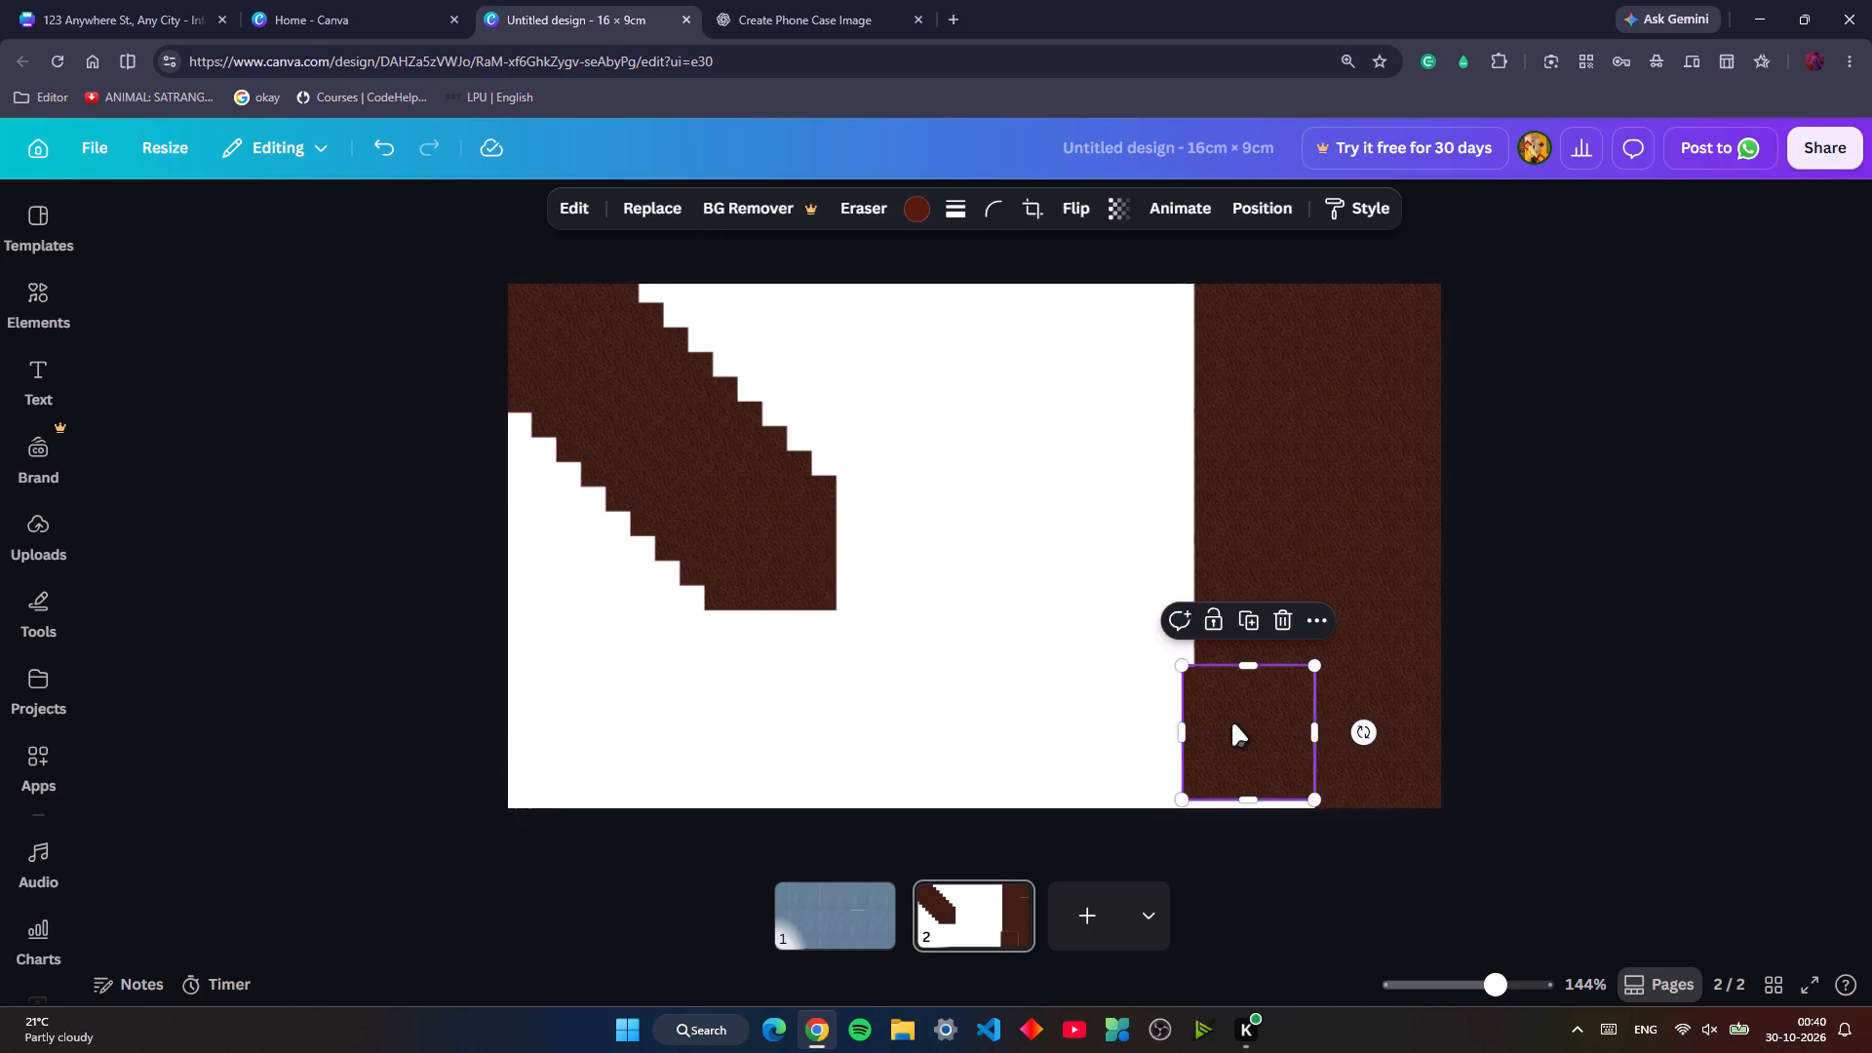
click(1100, 711)
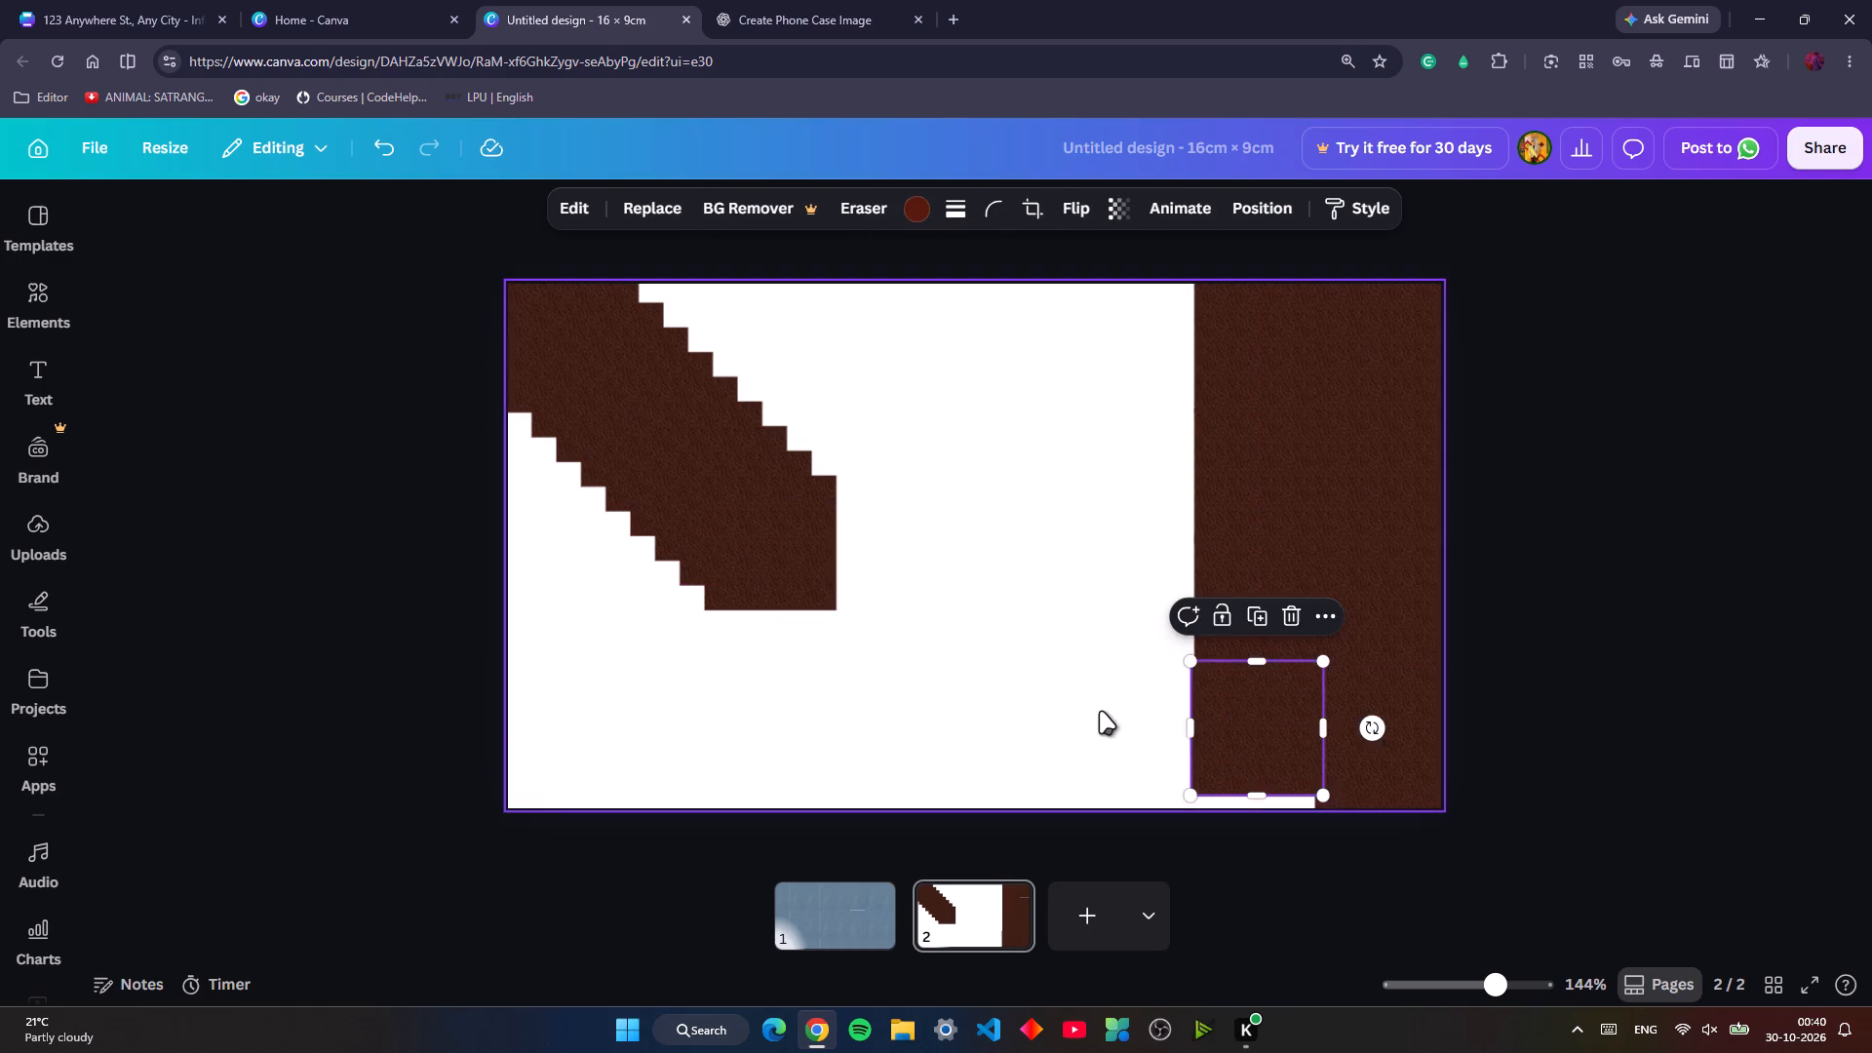
drag(790, 534, 1252, 837)
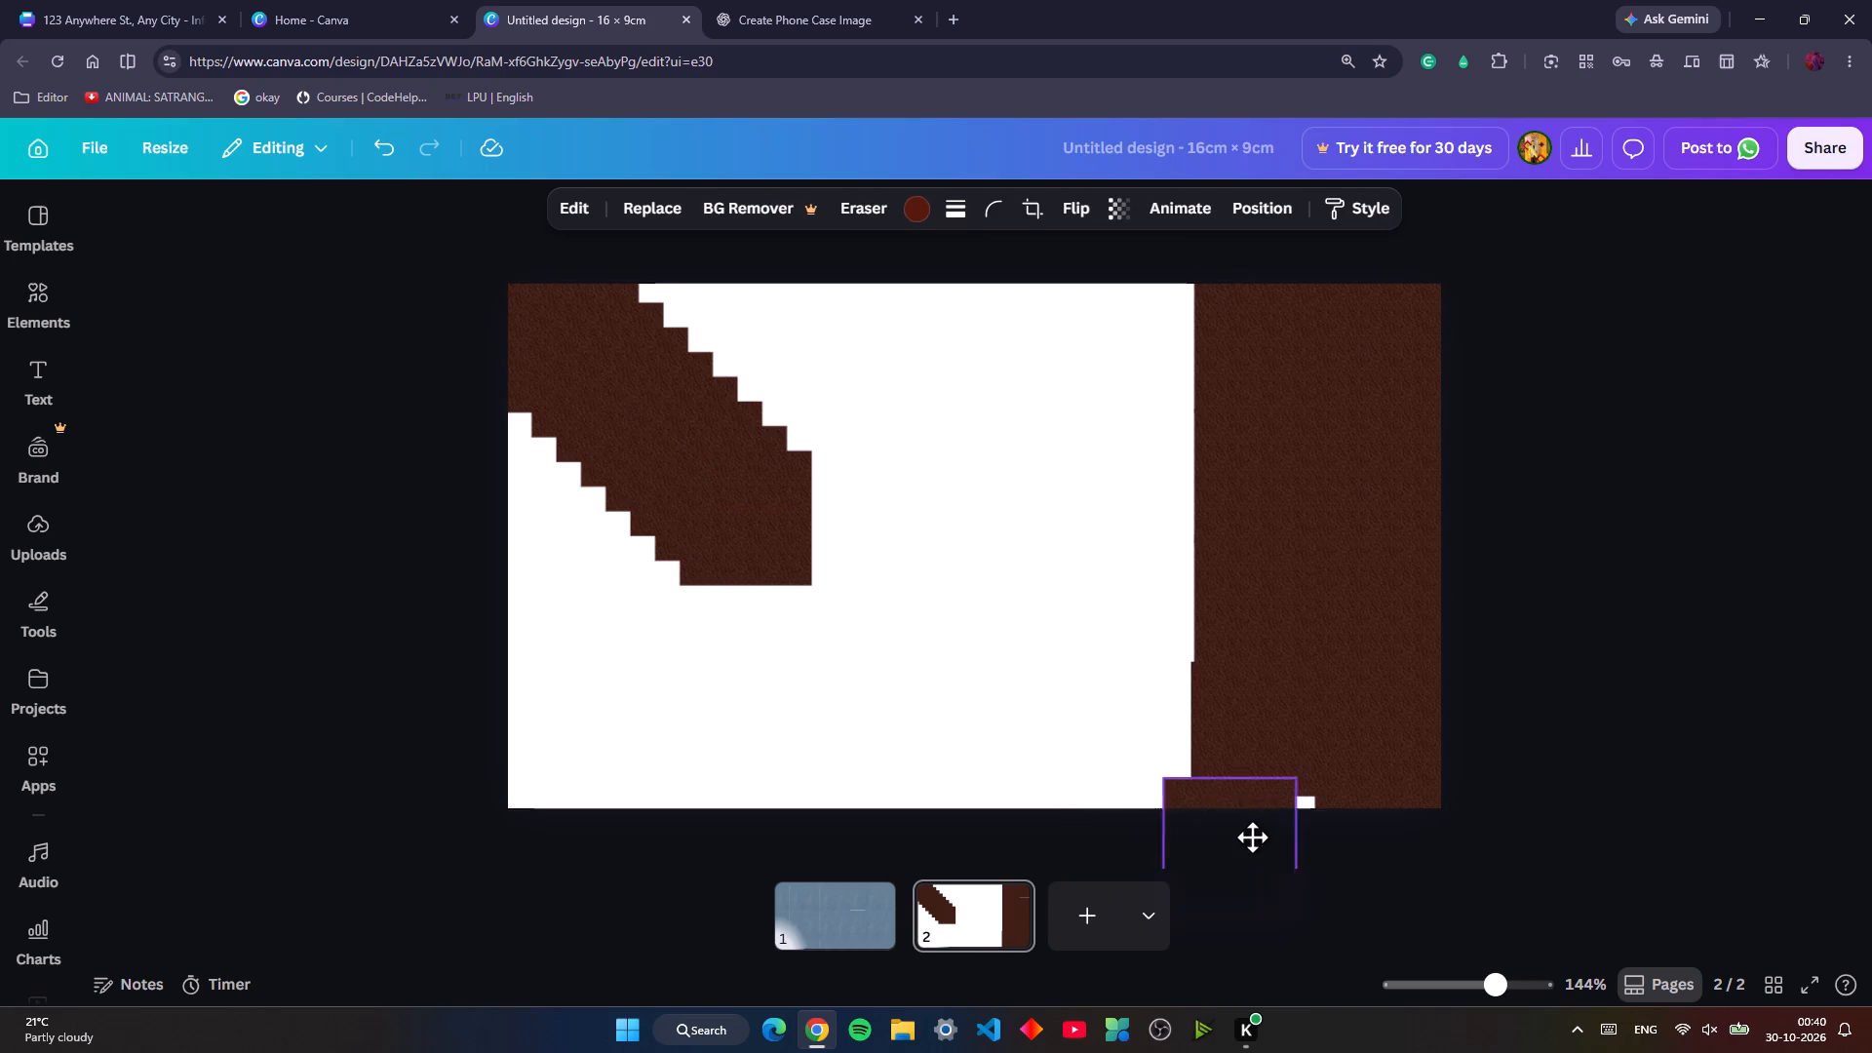
drag(1252, 837, 1278, 836)
click(1107, 685)
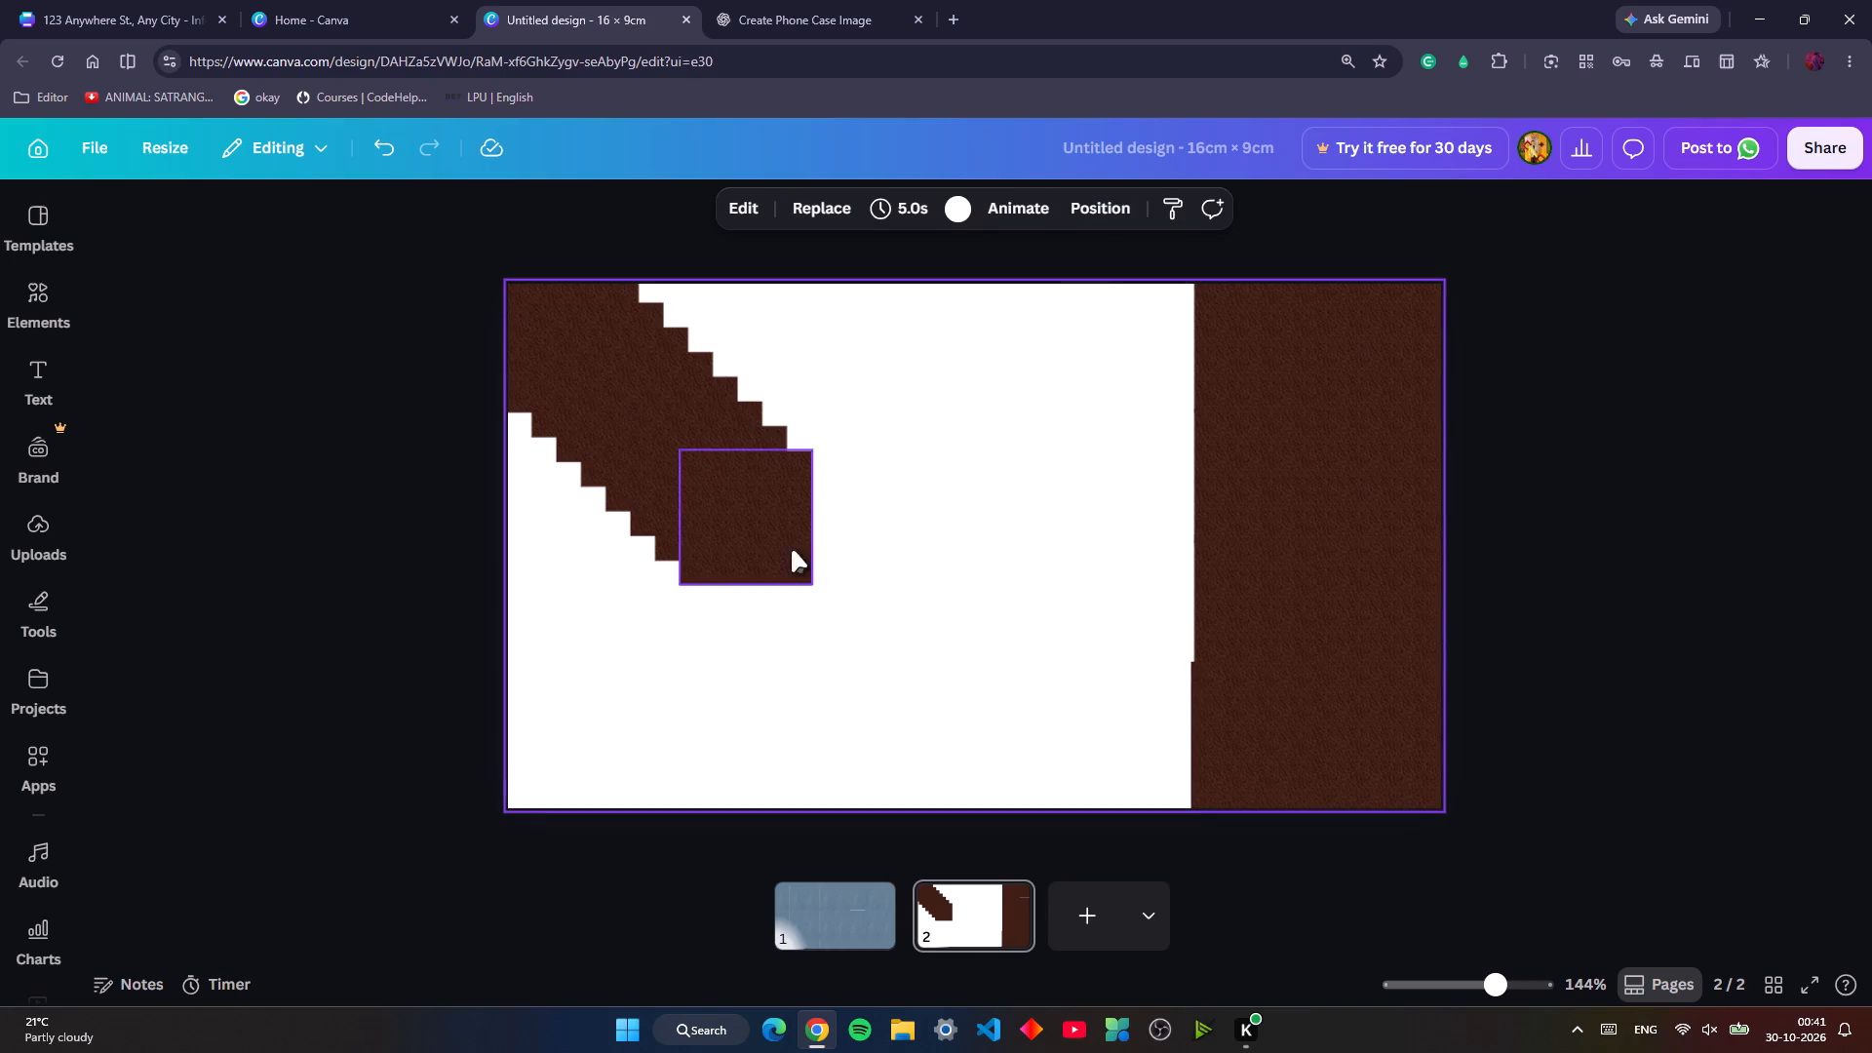
Delete all the leftover brown tiles staggered diagonally from page 2's top-left corner.
drag(831, 640, 496, 347)
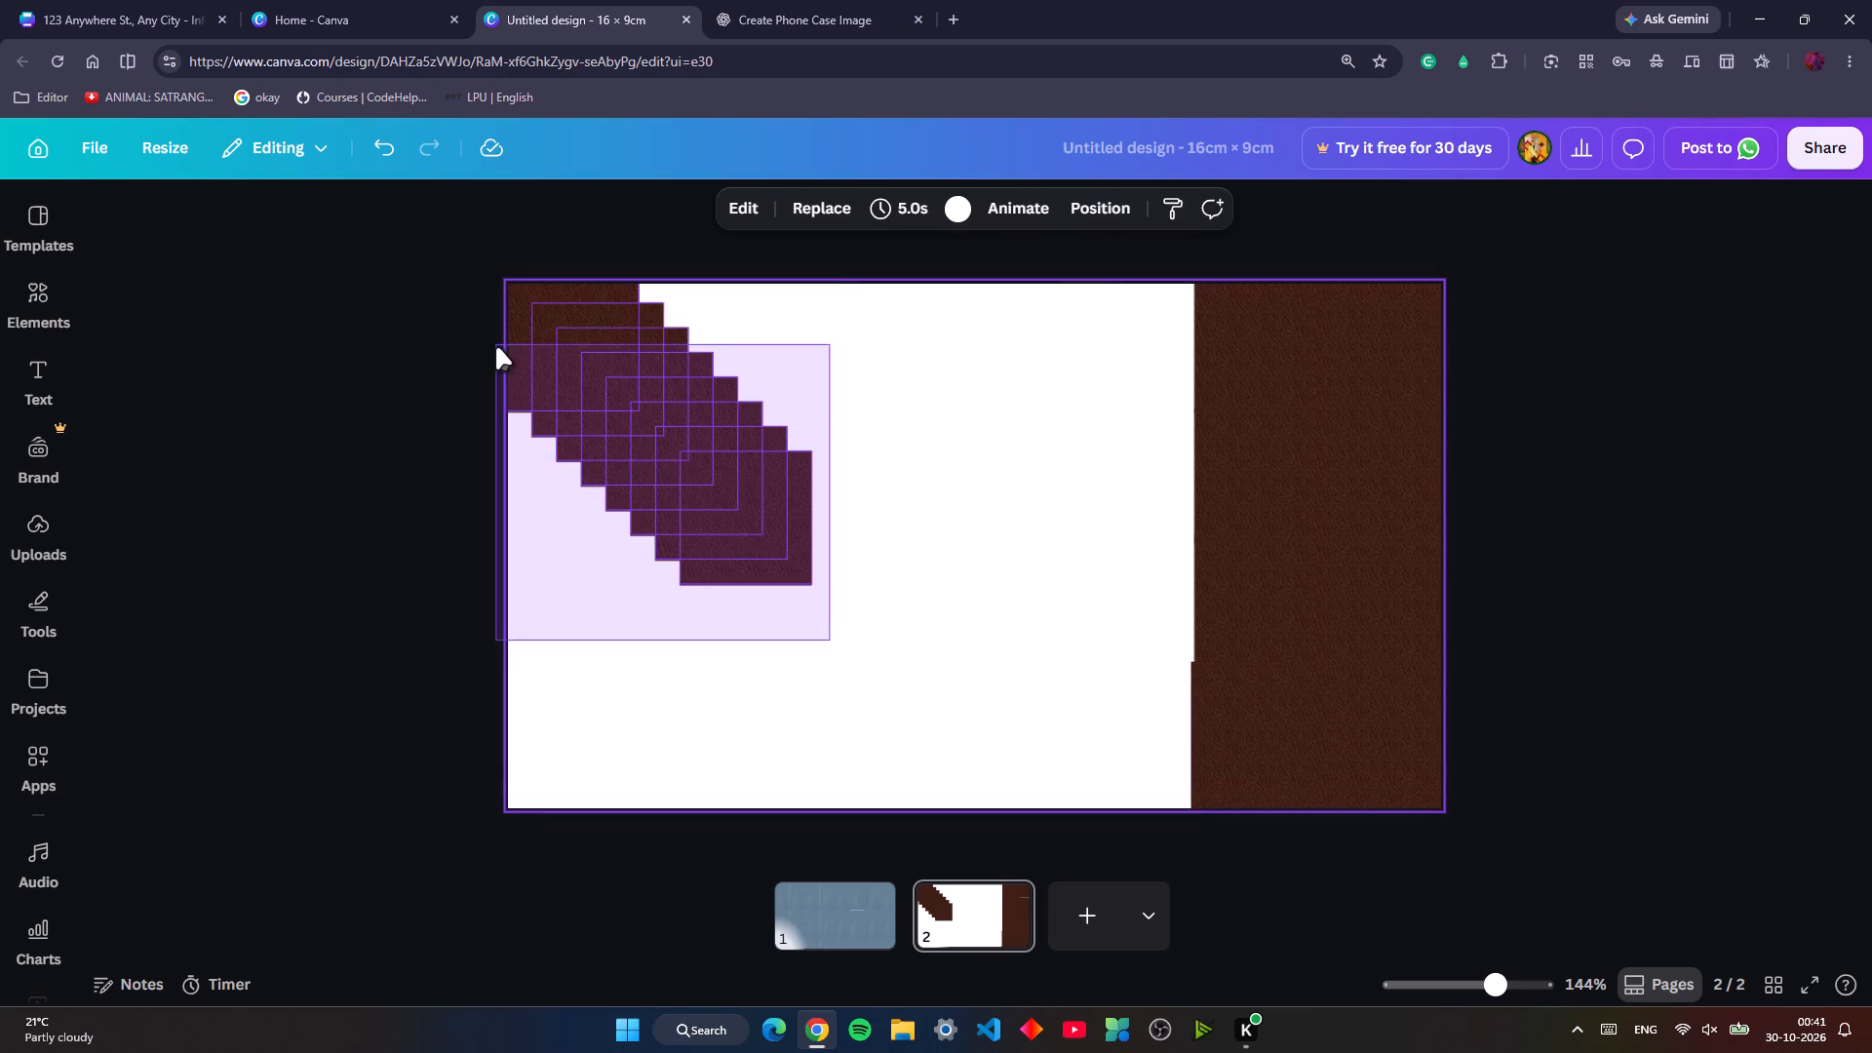
drag(496, 347, 536, 318)
key(Delete)
Copy the ten-tile, two-column block and place the duplicate flush against its left side, level with the page top.
drag(1087, 343, 1579, 875)
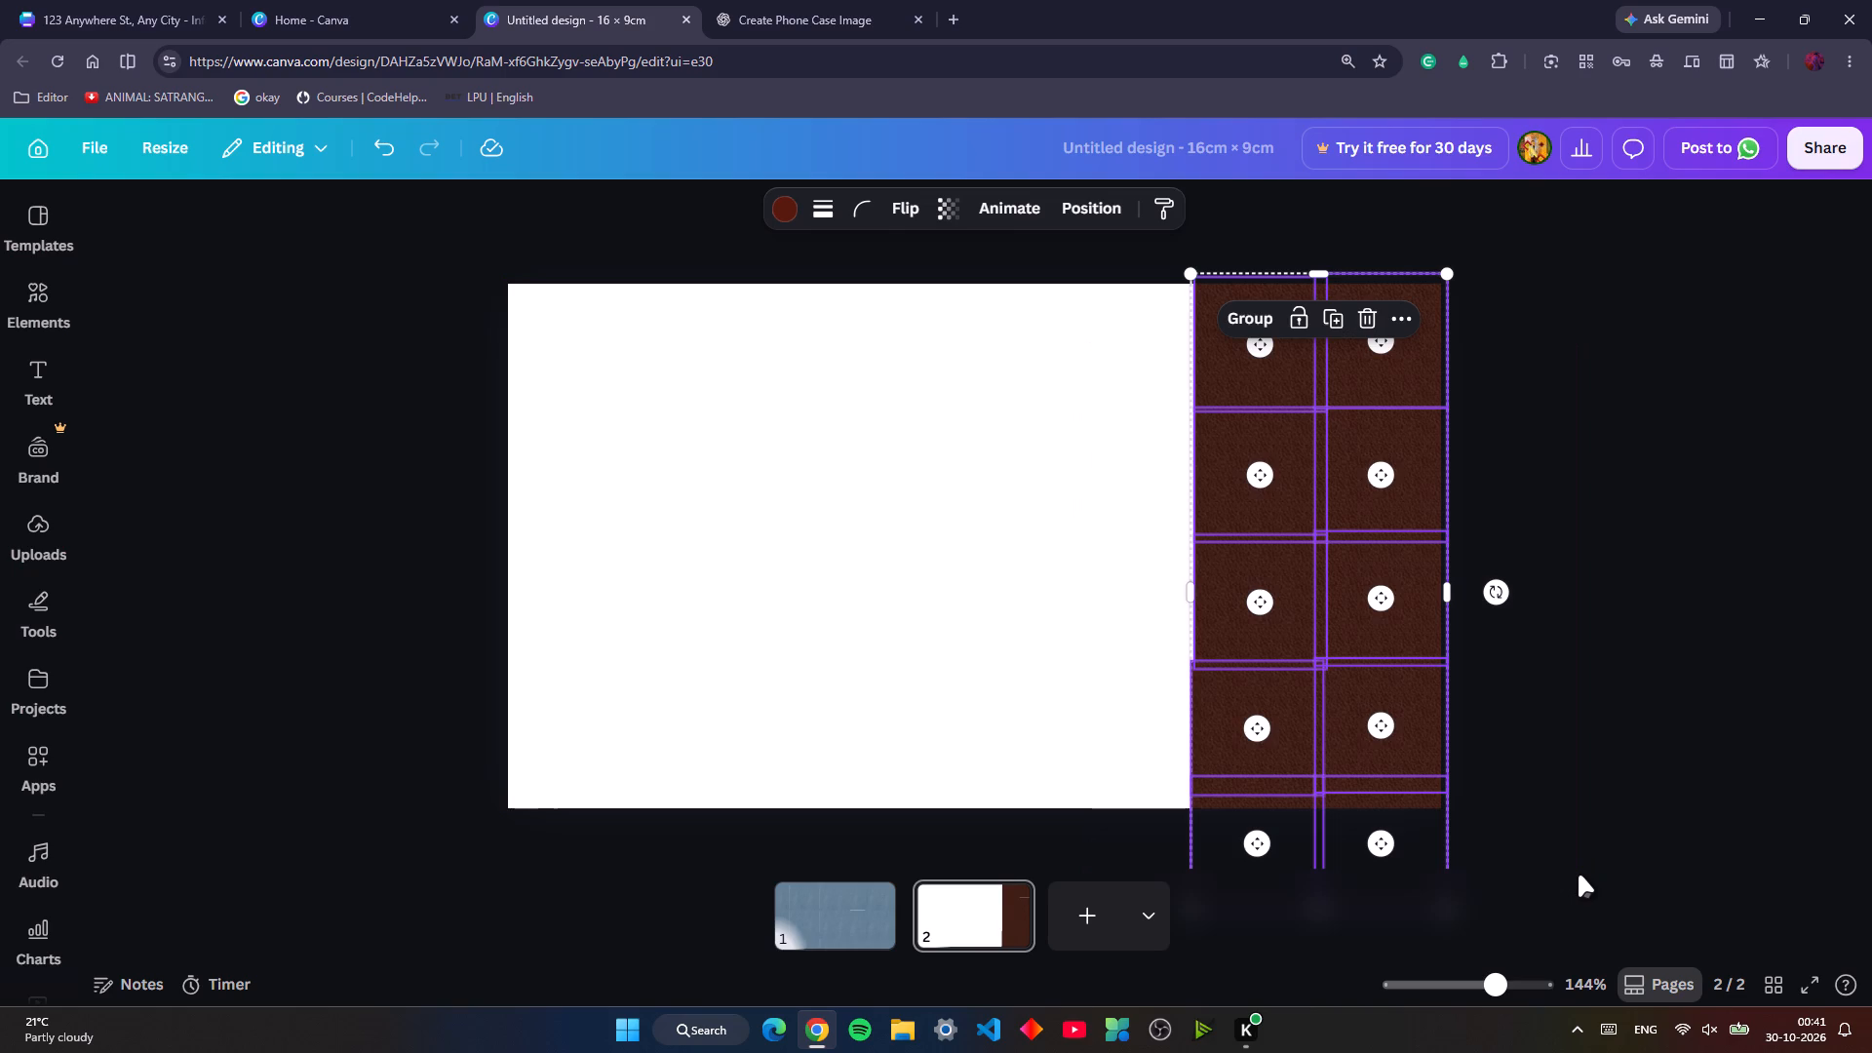
key(ctrl+c)
click(986, 557)
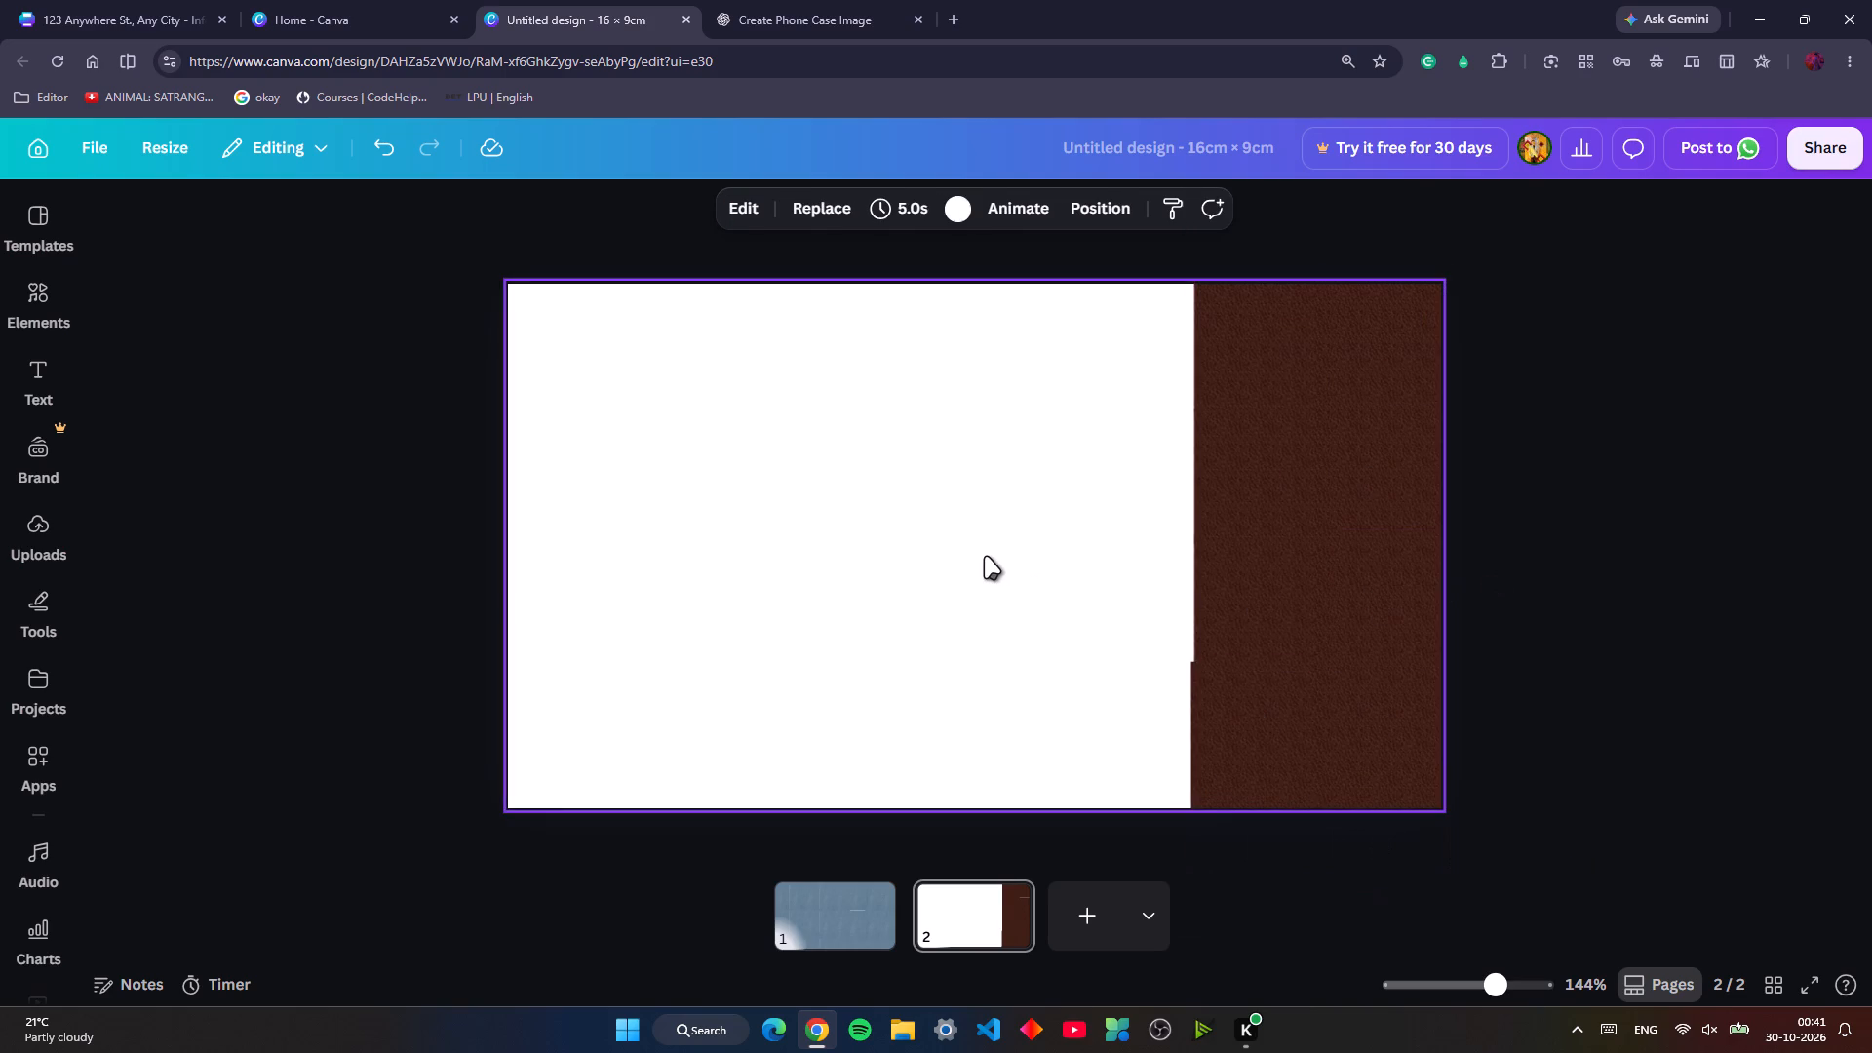
key(ctrl+v)
key(Left)
key(Left)
key(Left)
key(Left)
key(Left)
key(Left)
key(Left)
key(Left)
key(Left)
key(Left)
key(Left)
key(Left)
key(Left)
key(Left)
key(Left)
key(Left)
key(Left)
key(Left)
key(Left)
key(Left)
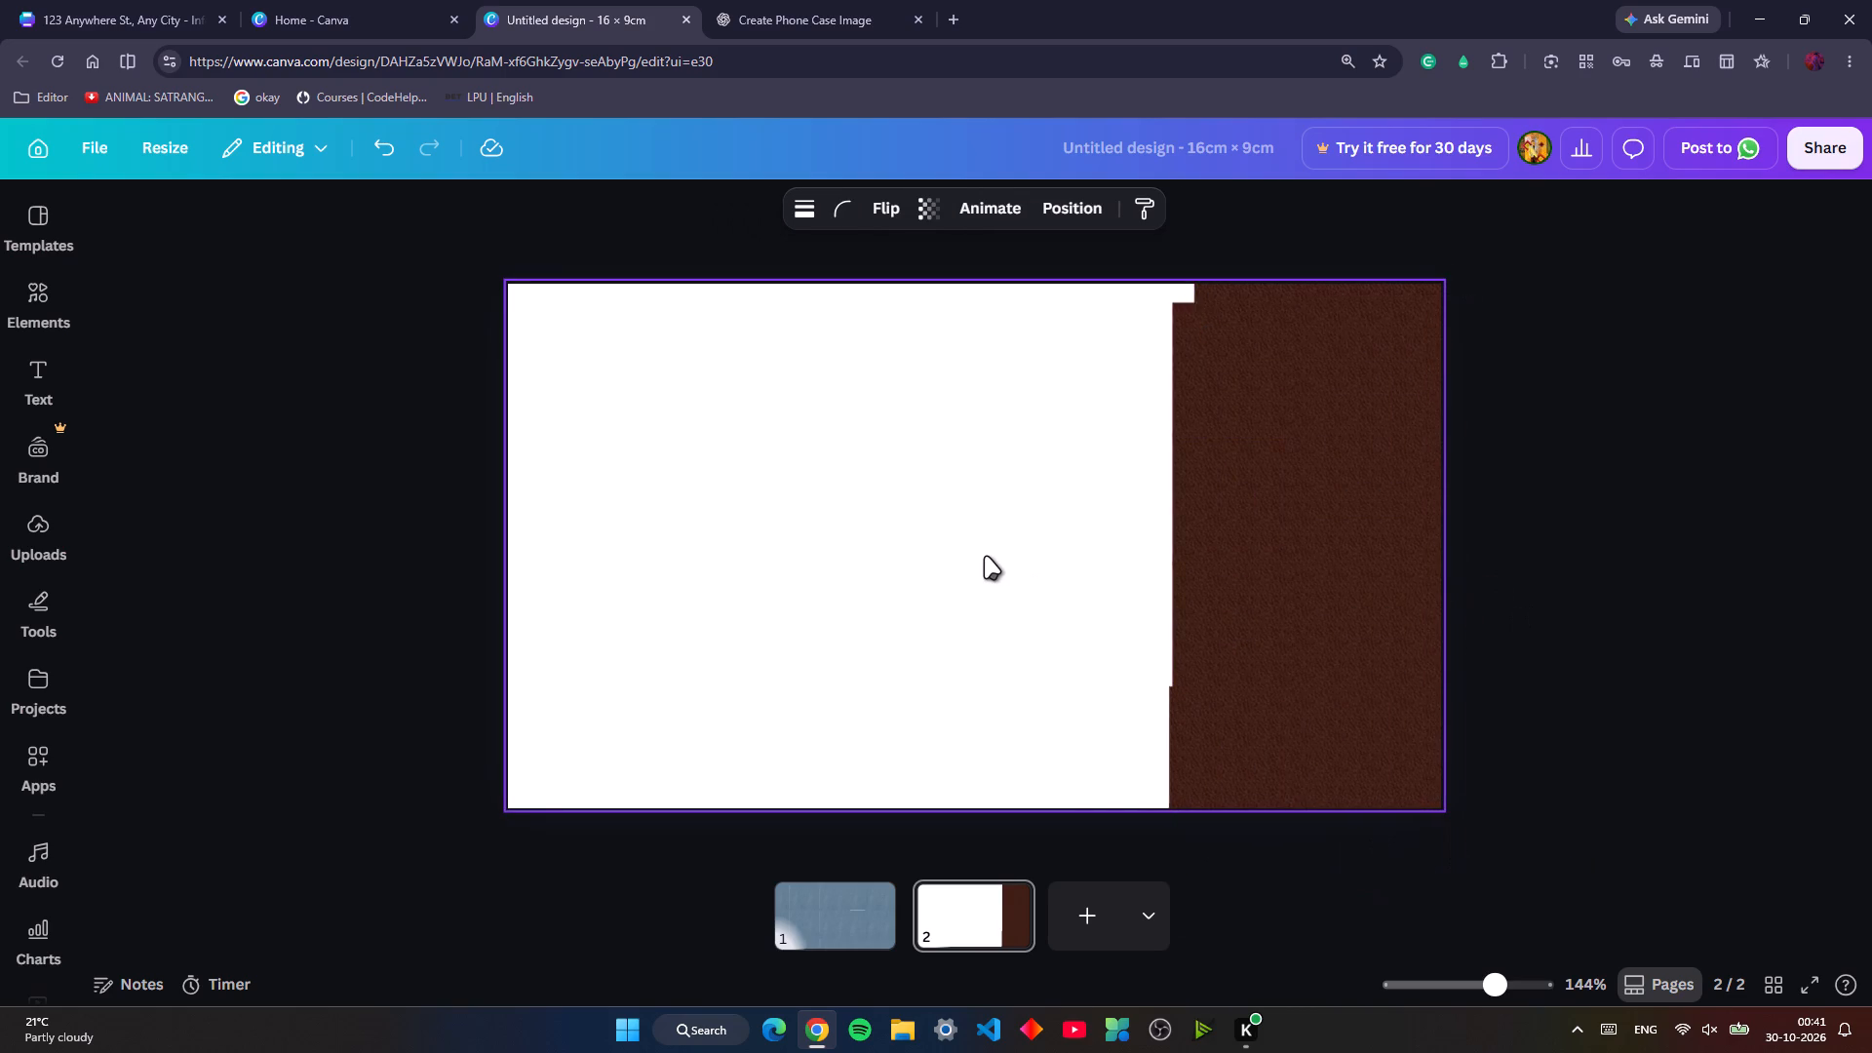
key(Left)
key(Left)
key(Left)
key(Left)
key(Left)
key(Left)
key(Left)
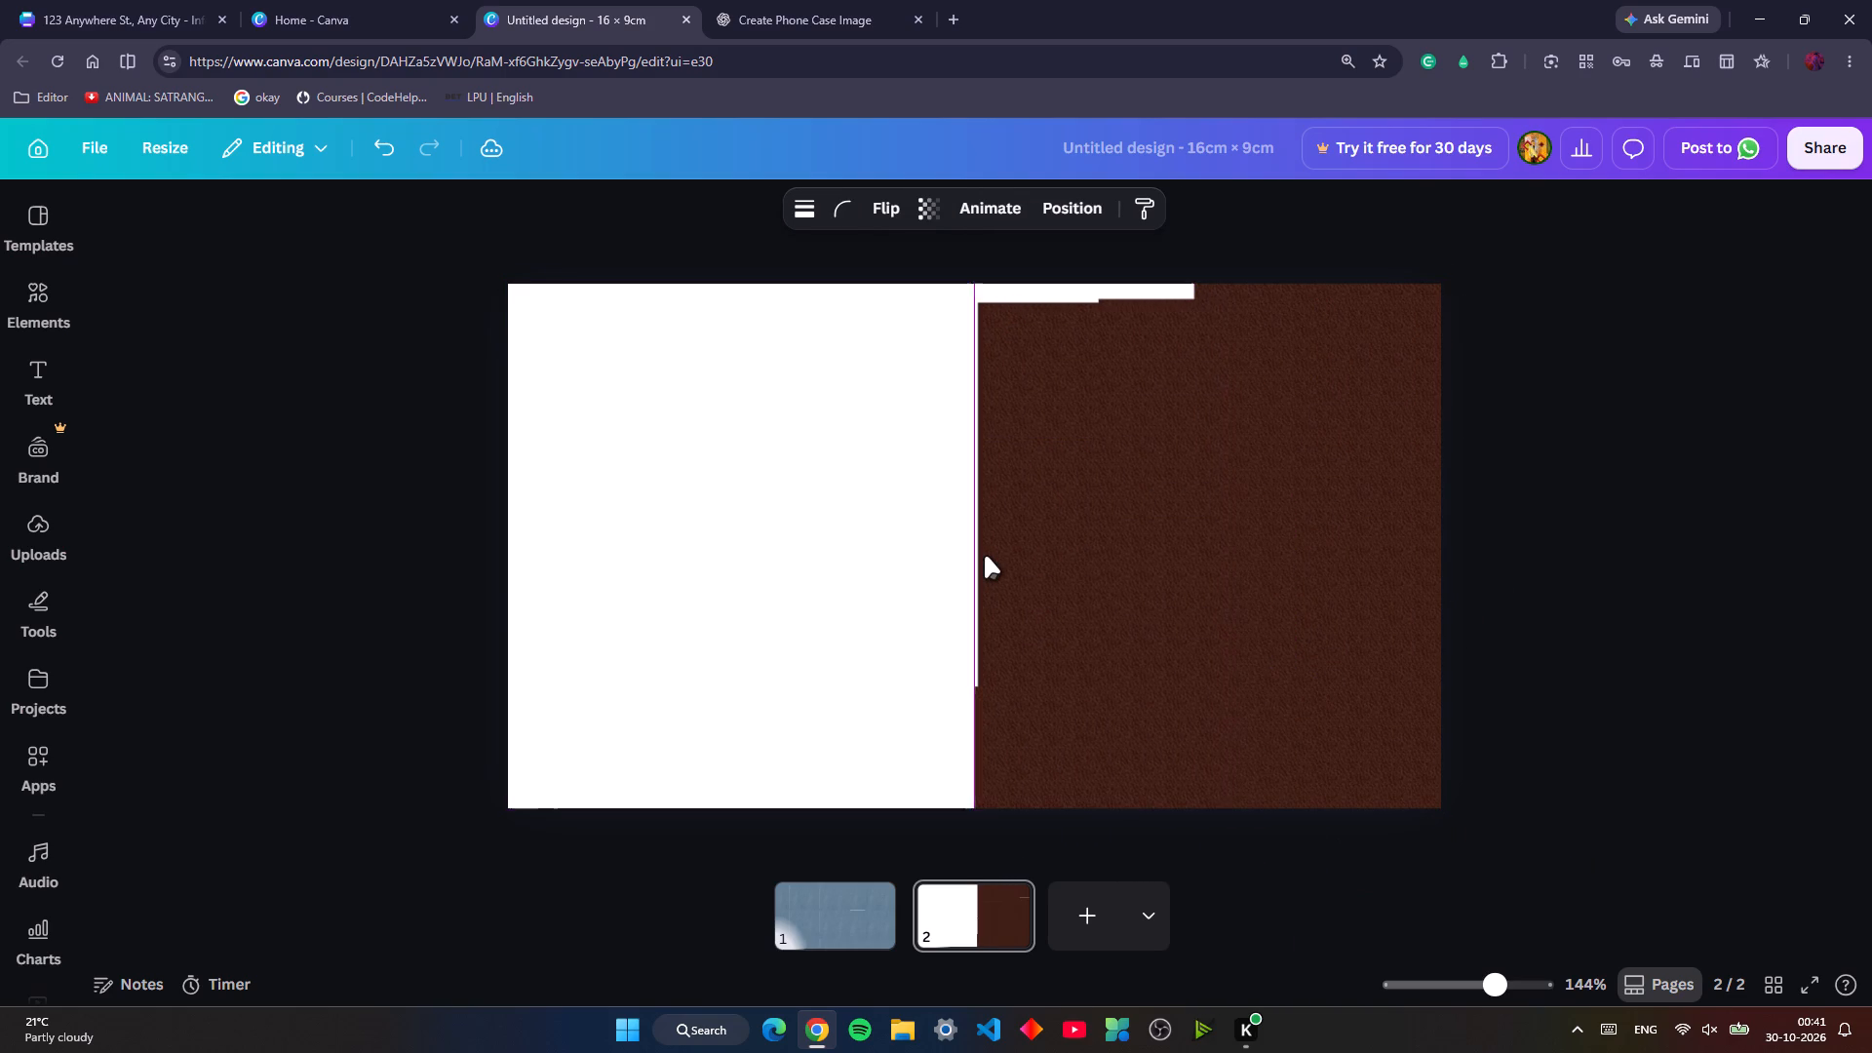
key(Left)
key(Left)
key(Left)
key(Left)
key(Left)
key(Left)
key(Left)
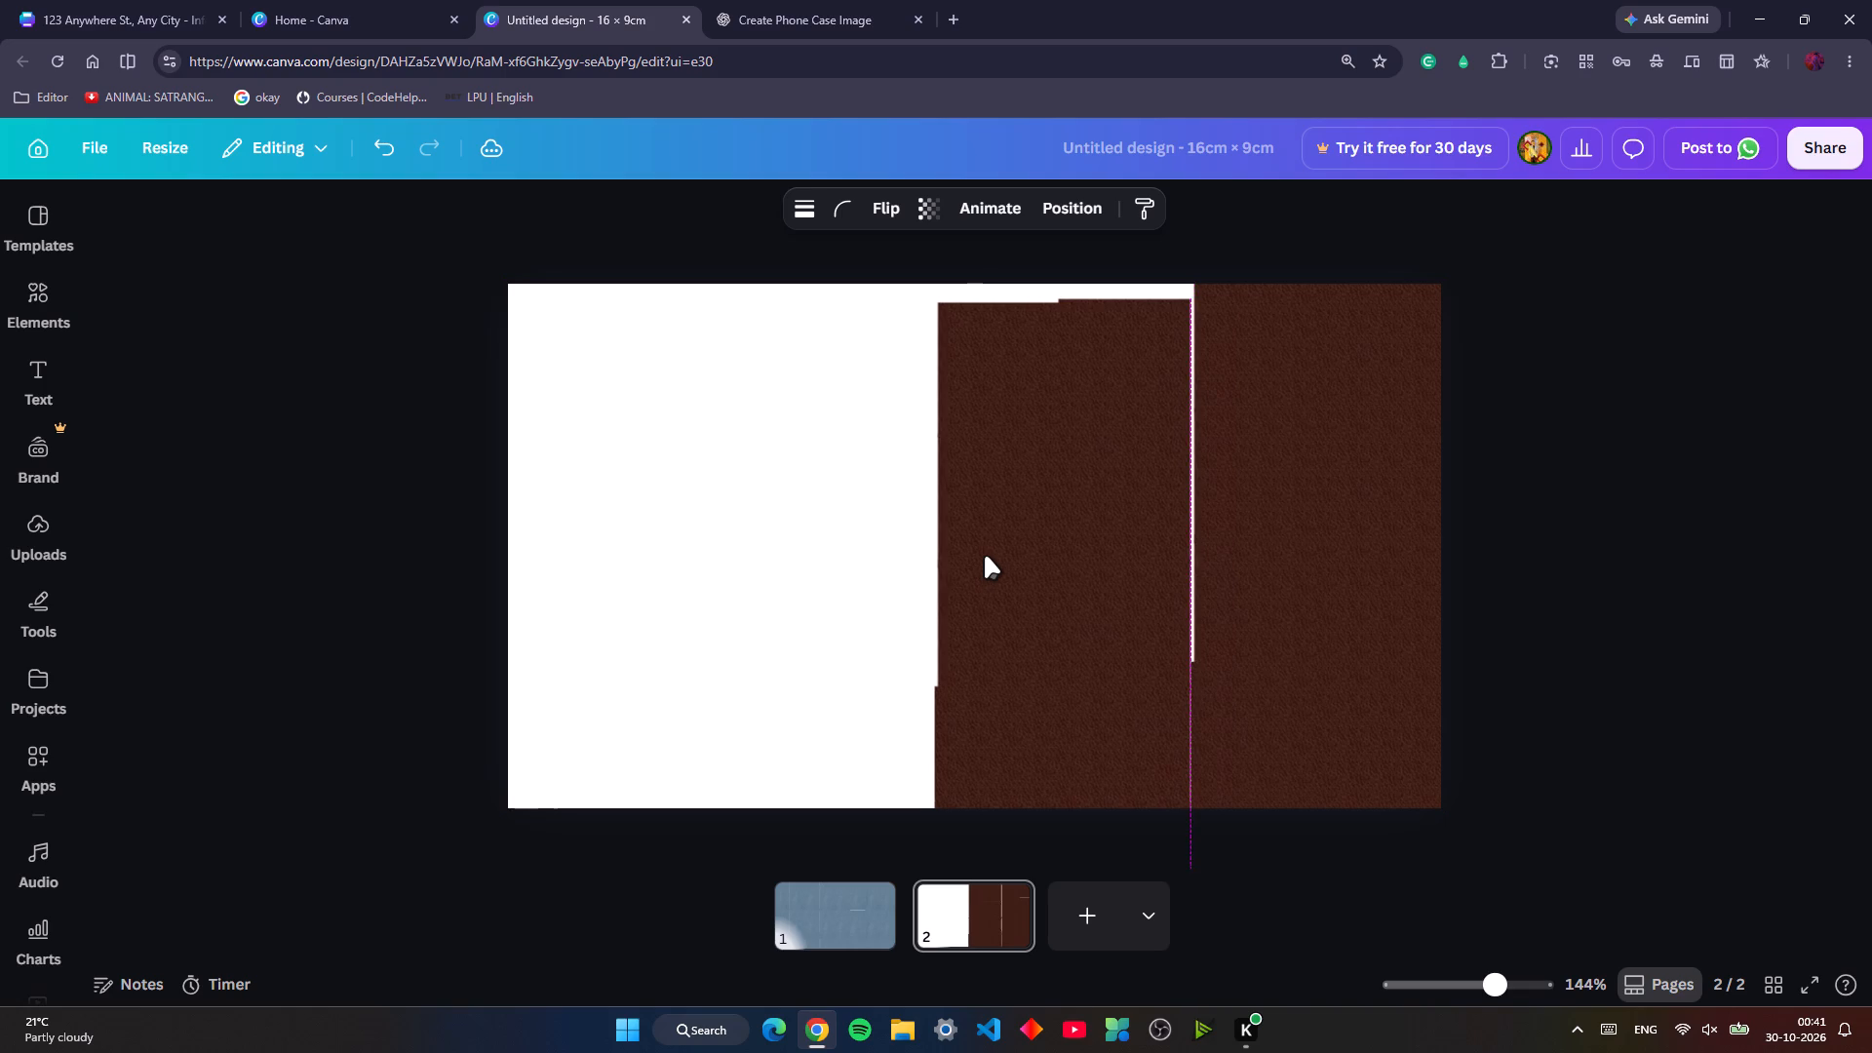
key(Right)
key(Right)
key(Up)
key(Up)
key(Up)
key(Up)
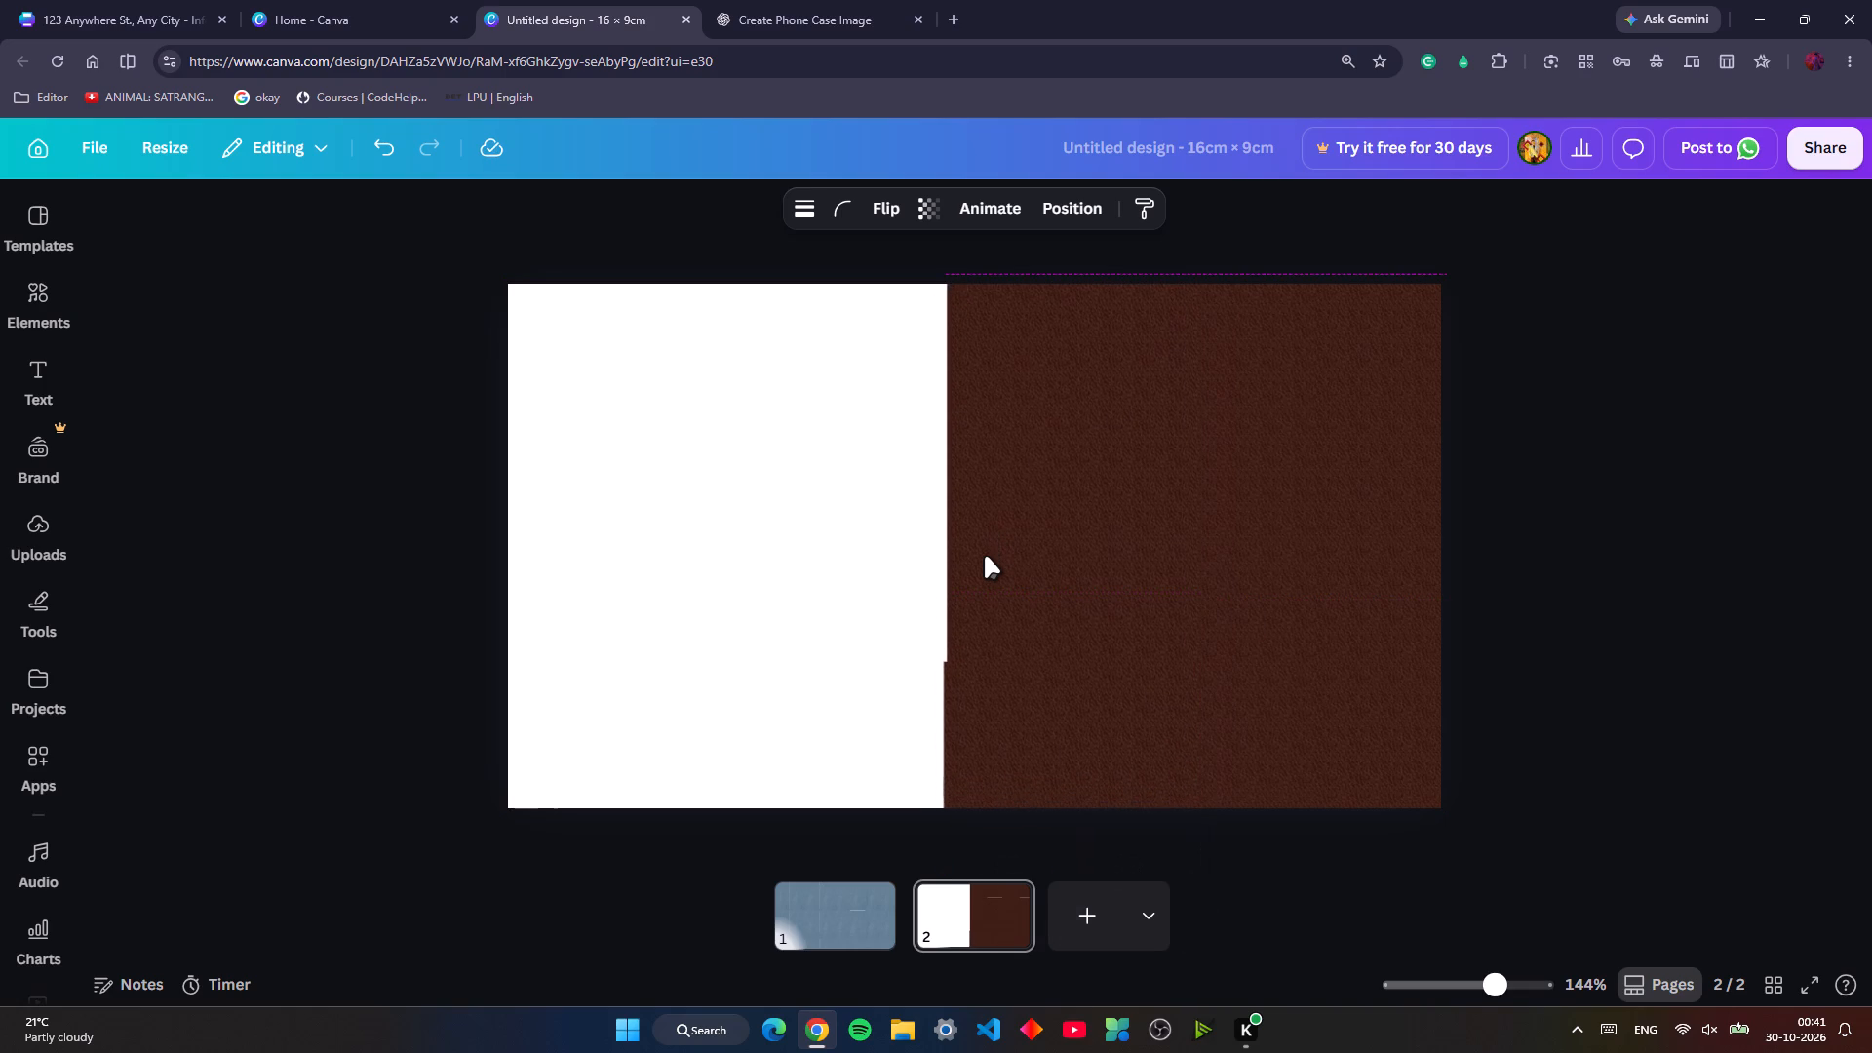
key(Up)
Paste another two-column brown block and place it flush against the left side of the tiled area, covering the page's full height.
key(ctrl+v)
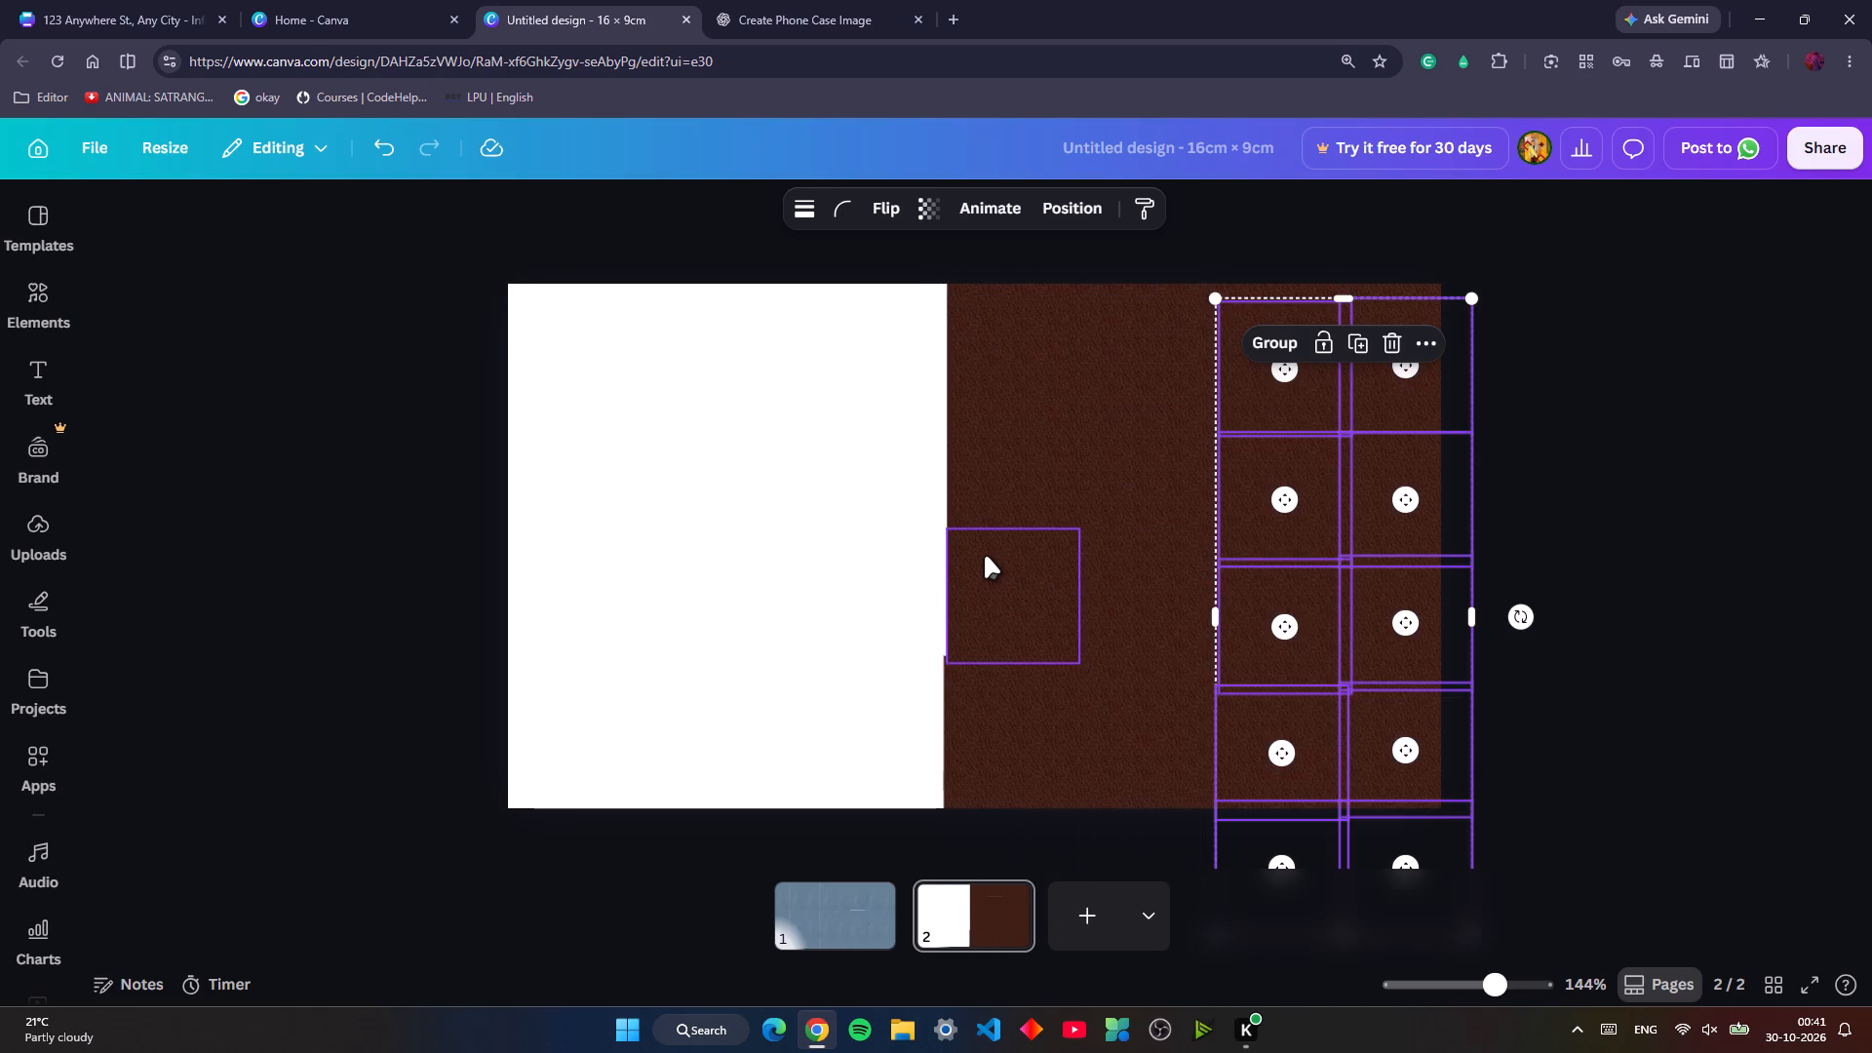
key(Left)
key(Left)
key(Left)
key(Left)
key(Left)
key(Left)
key(Left)
key(Left)
key(Left)
key(Left)
key(Left)
key(Left)
key(Left)
key(Left)
key(Left)
key(Left)
key(Left)
key(Left)
key(Left)
key(Left)
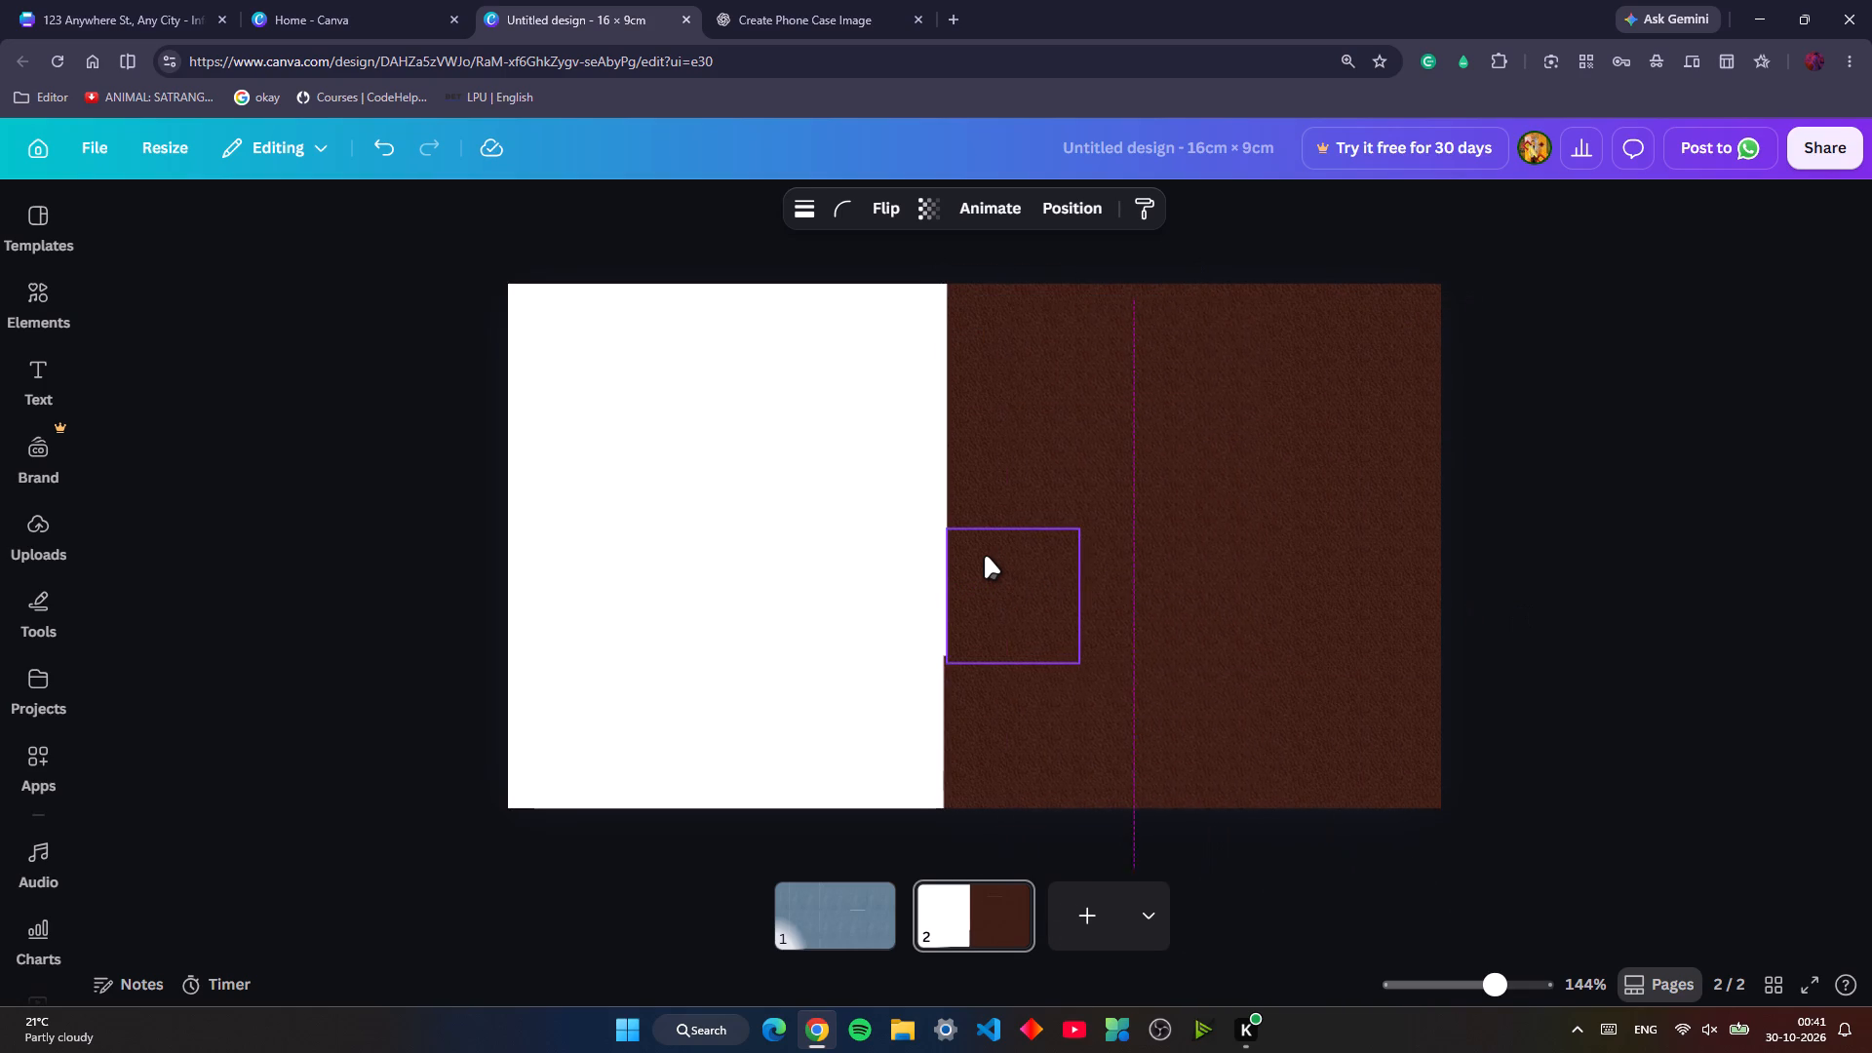
key(Left)
key(Left)
key(Left)
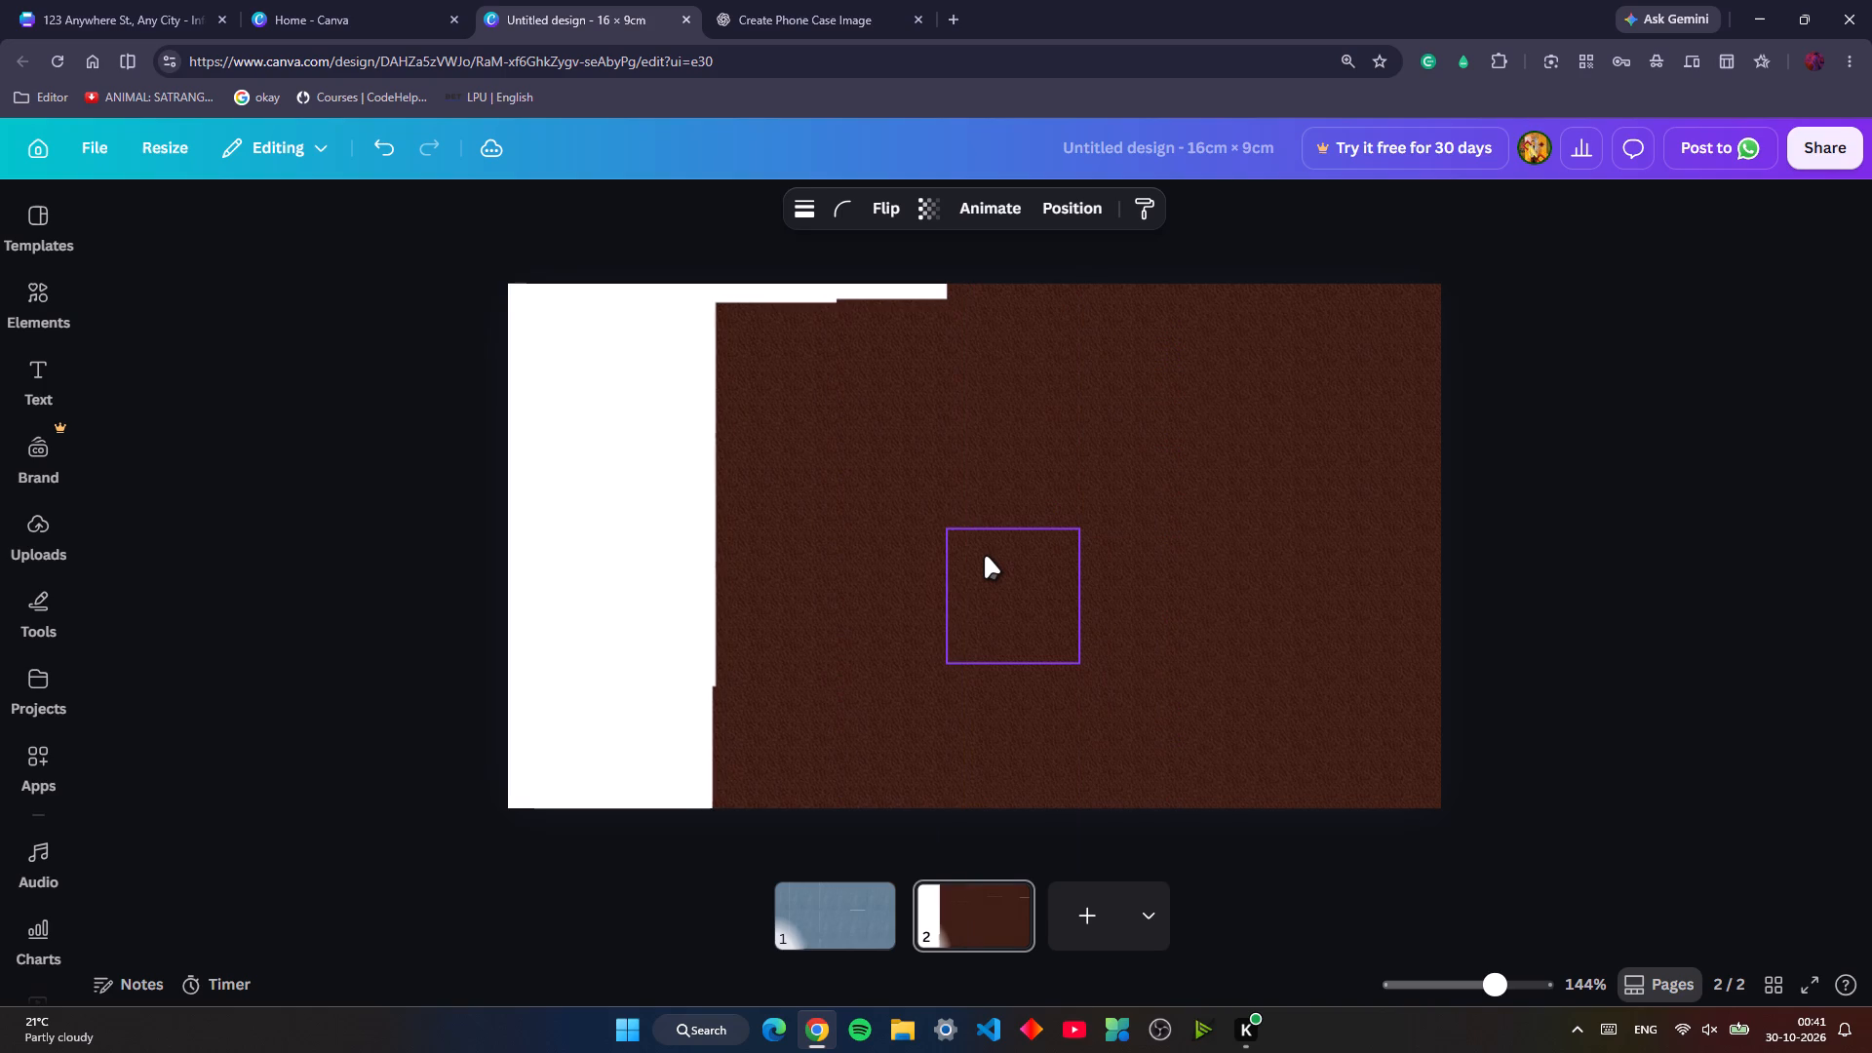
key(Left)
key(Left)
key(Left)
key(Left)
key(Left)
key(Right)
key(Right)
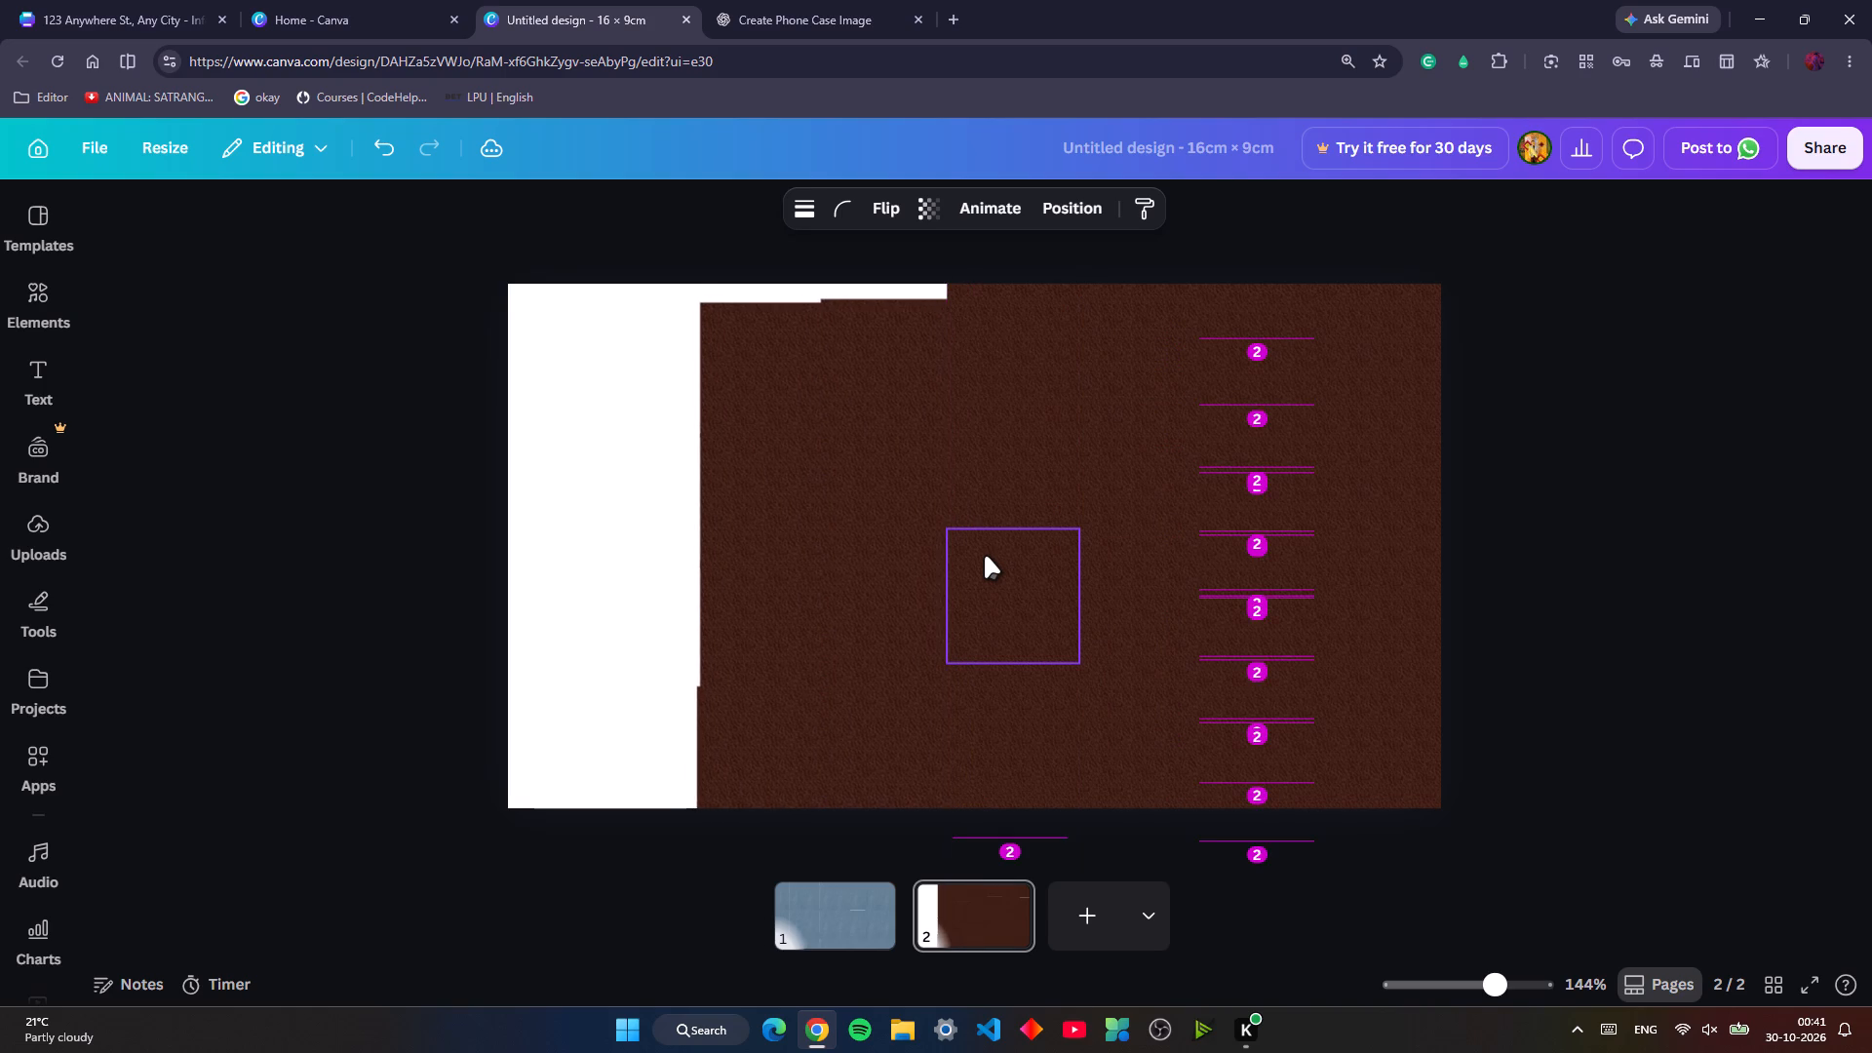
key(Up)
key(Up)
key(Up)
key(Up)
key(Up)
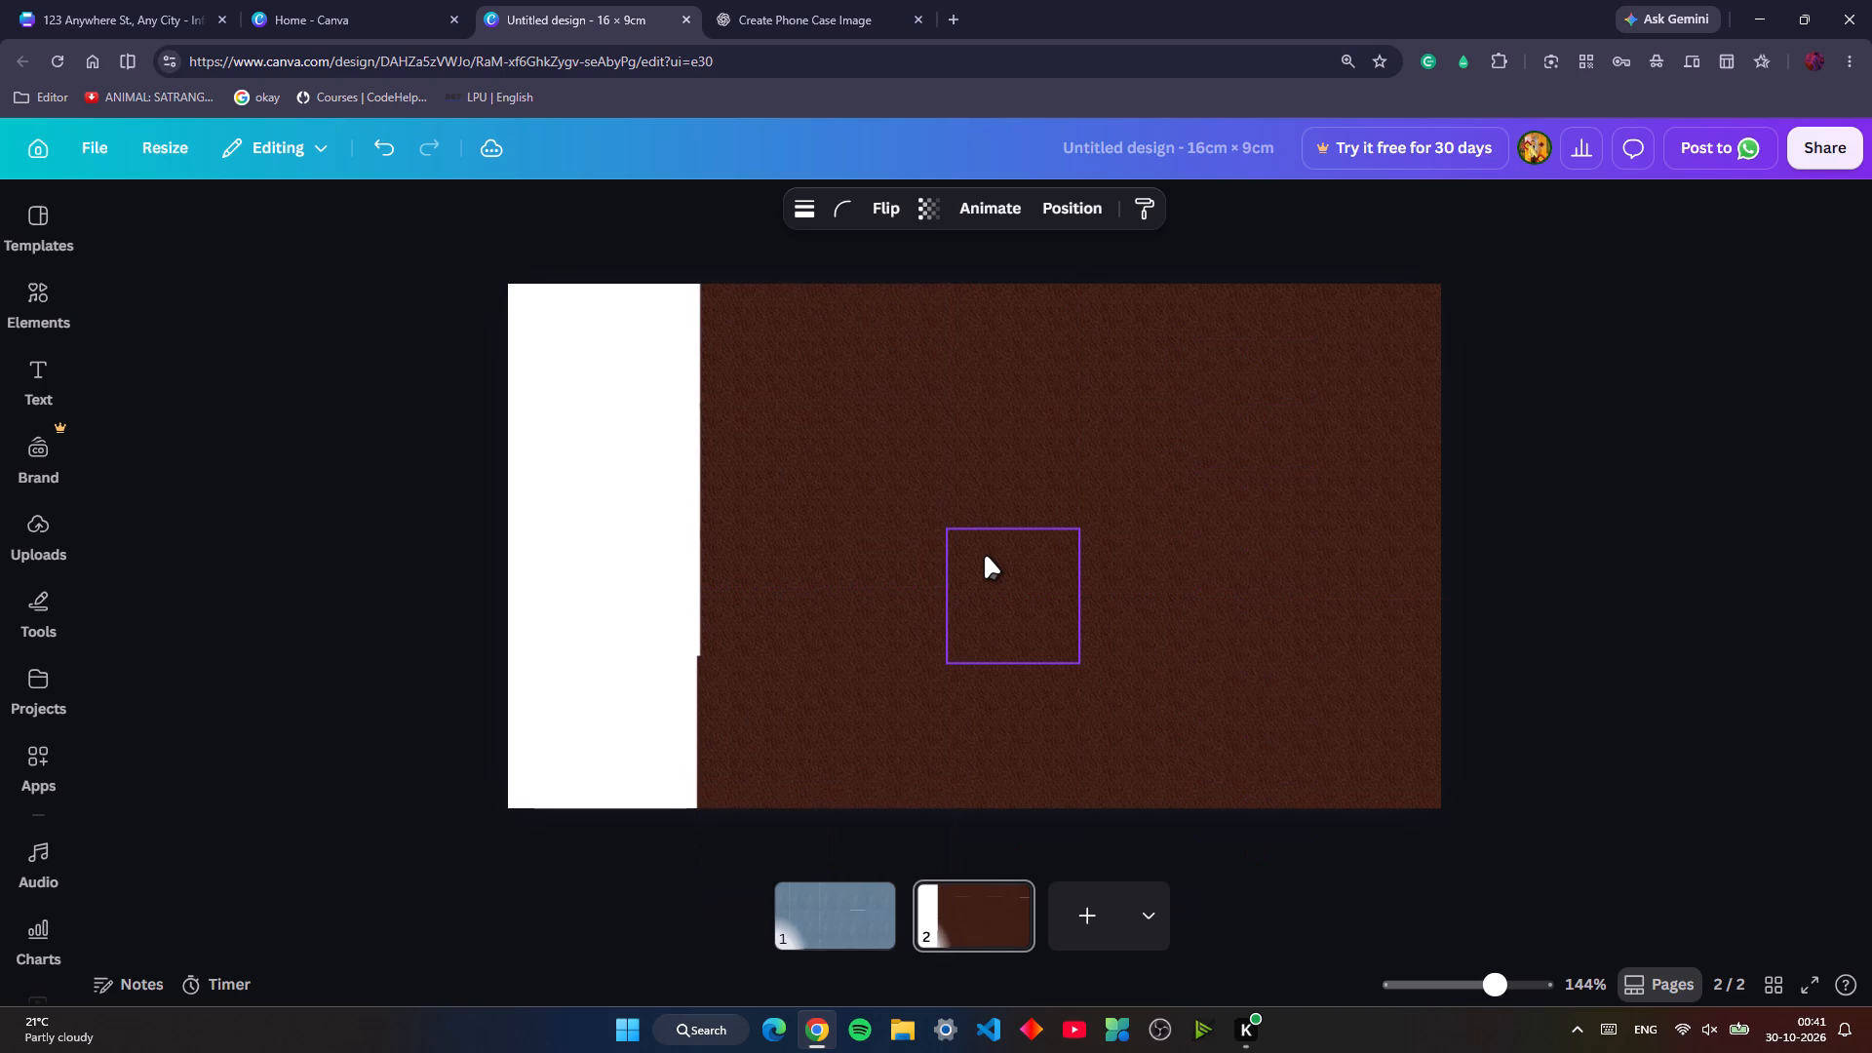
key(Up)
Paste another two-column brown block and move it left and up to cover page 2's remaining white strip, level with the page top.
key(ctrl+v)
key(Left)
key(Left)
key(Left)
key(Left)
key(Left)
key(Left)
key(Left)
key(Left)
key(Left)
key(Left)
key(Left)
key(Left)
key(Left)
key(Left)
key(Left)
key(Left)
key(Left)
key(Left)
key(Left)
key(Left)
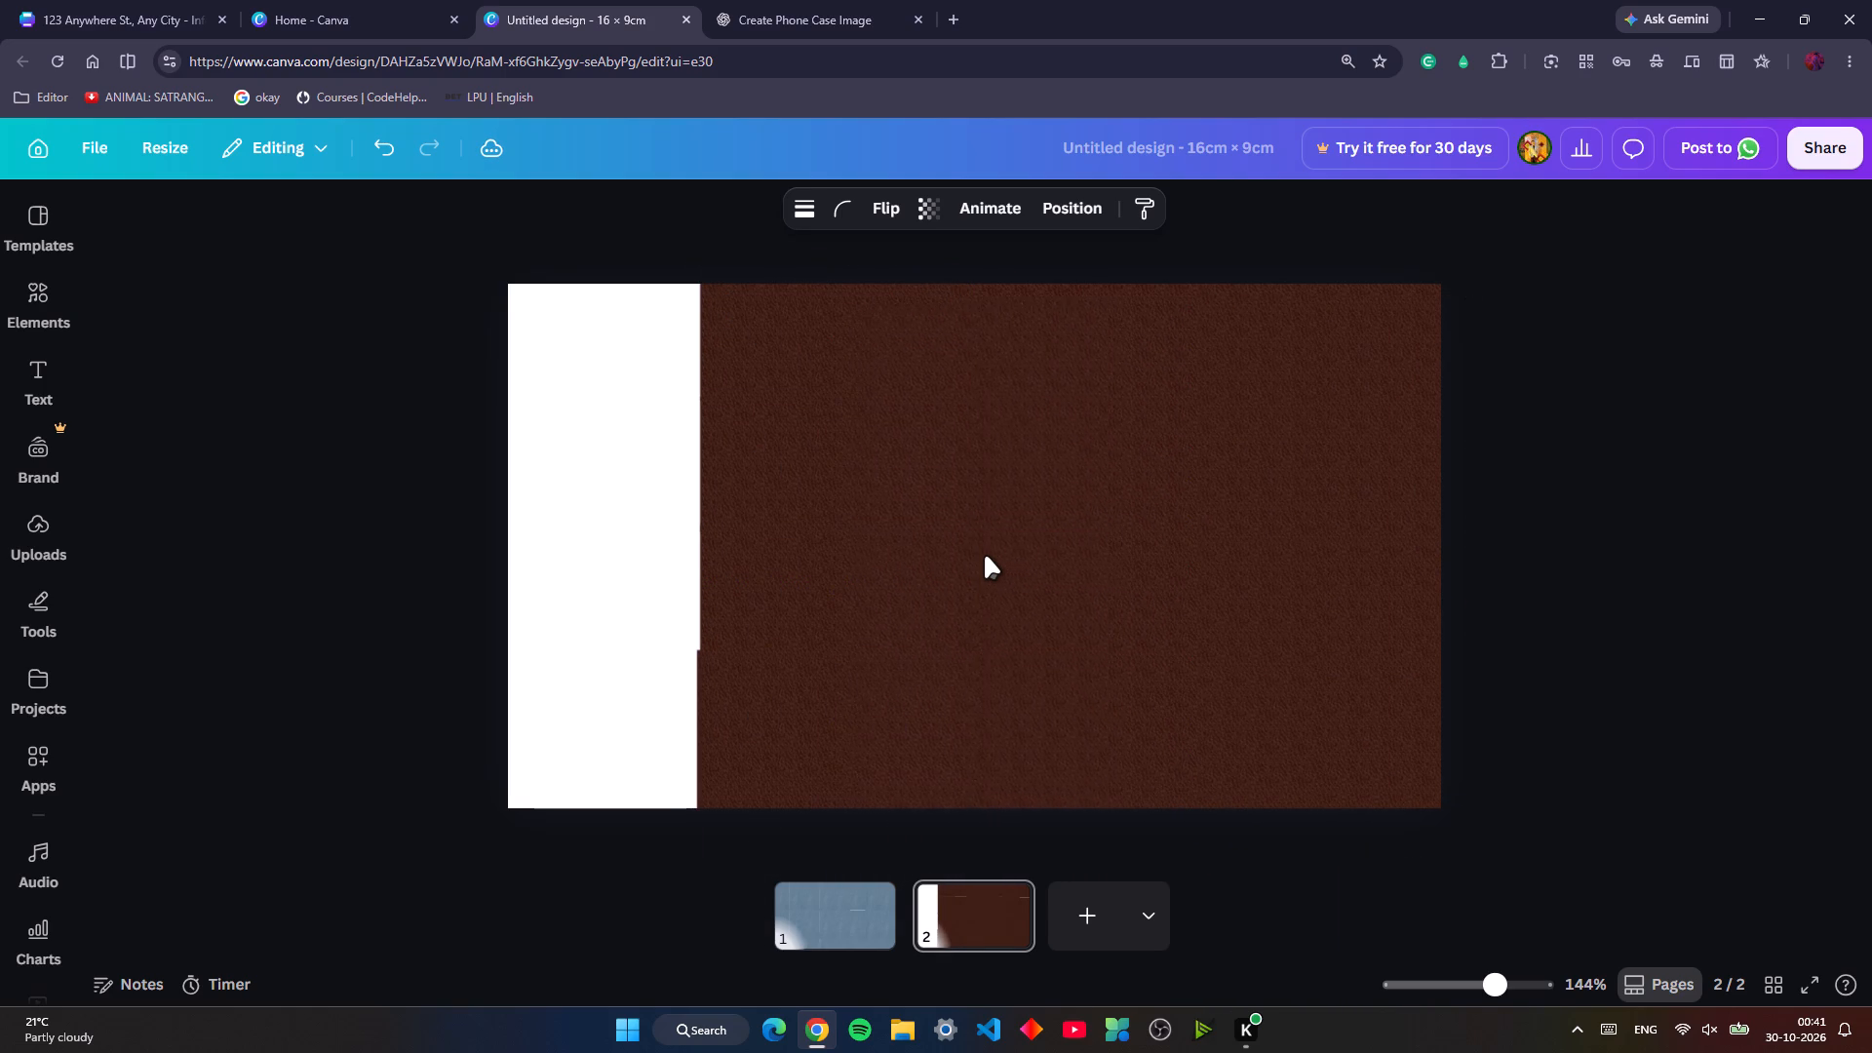
key(Left)
key(Left)
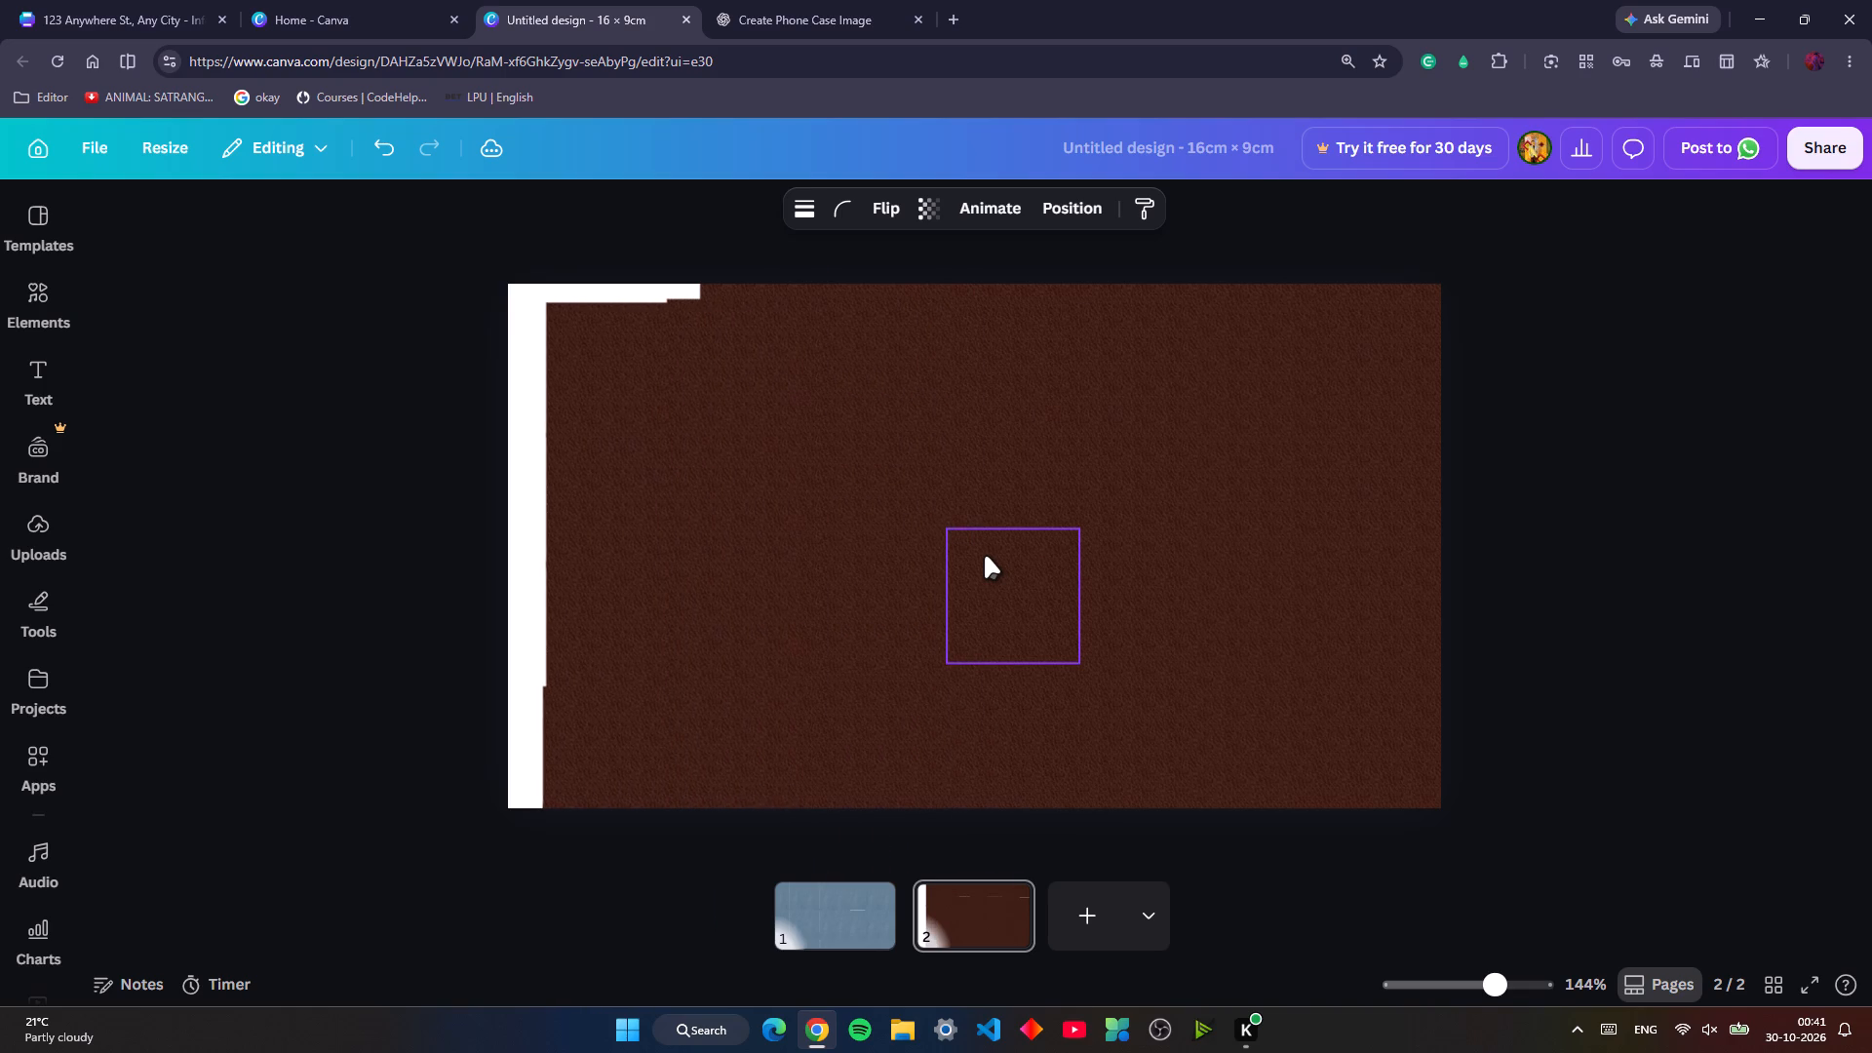
key(Left)
key(Left)
key(Left)
key(Left)
key(Left)
key(Left)
key(Left)
key(Left)
key(Up)
key(Up)
key(Up)
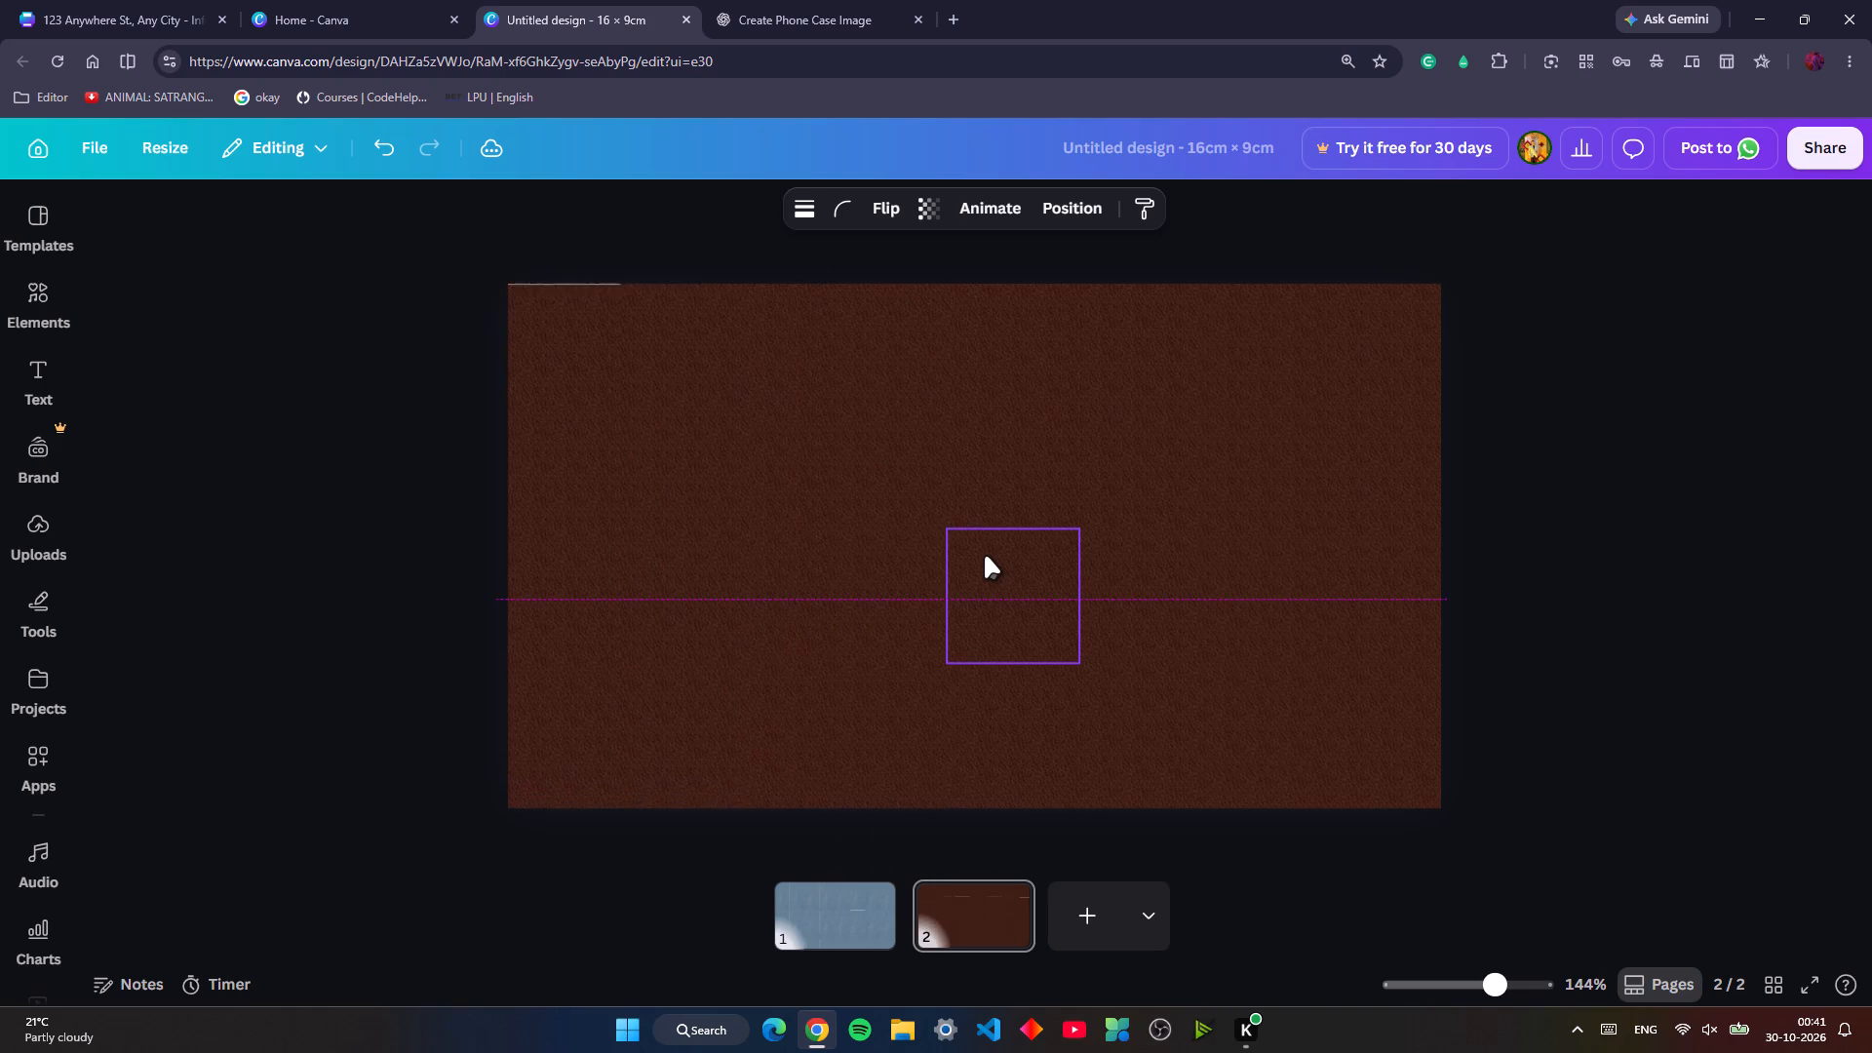
key(Up)
key(Left)
key(Left)
key(Up)
click(355, 525)
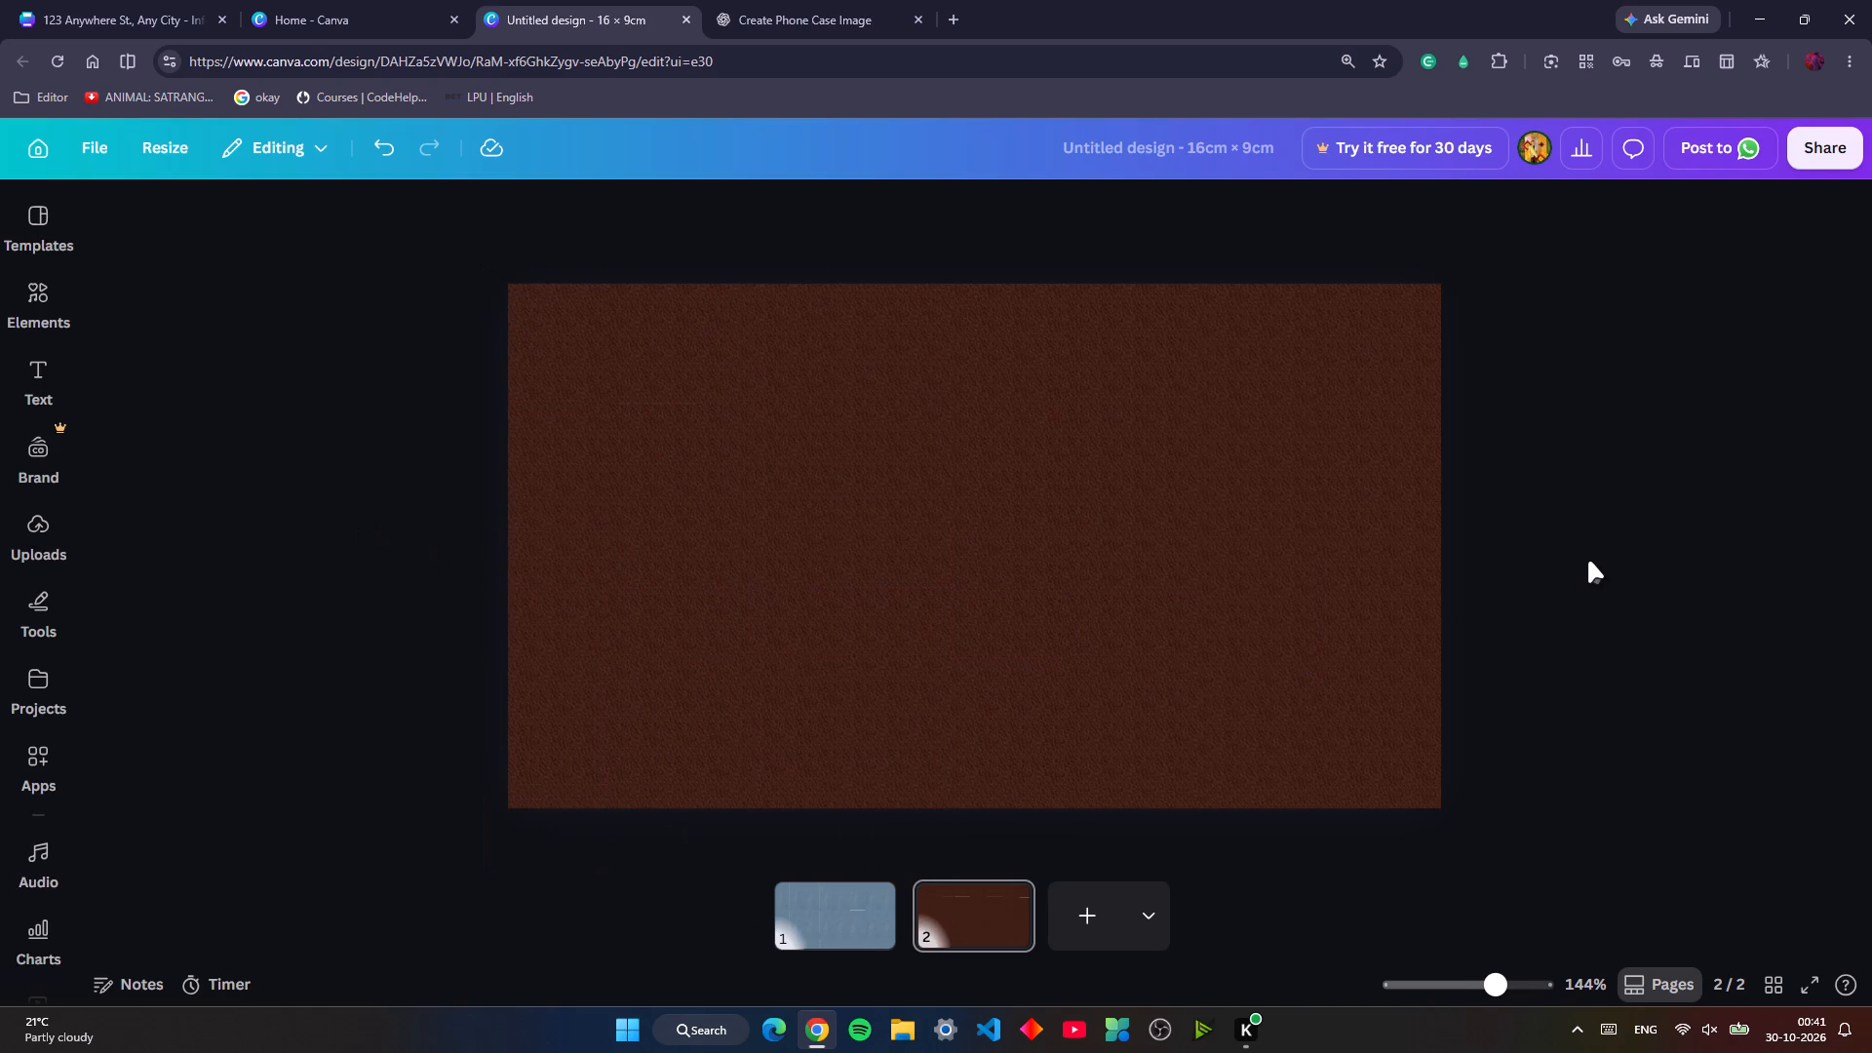
Copy the travel stamp, globe map and prayer-flag artwork from page 5 of the phone case design and paste it onto brown page 2.
click(365, 0)
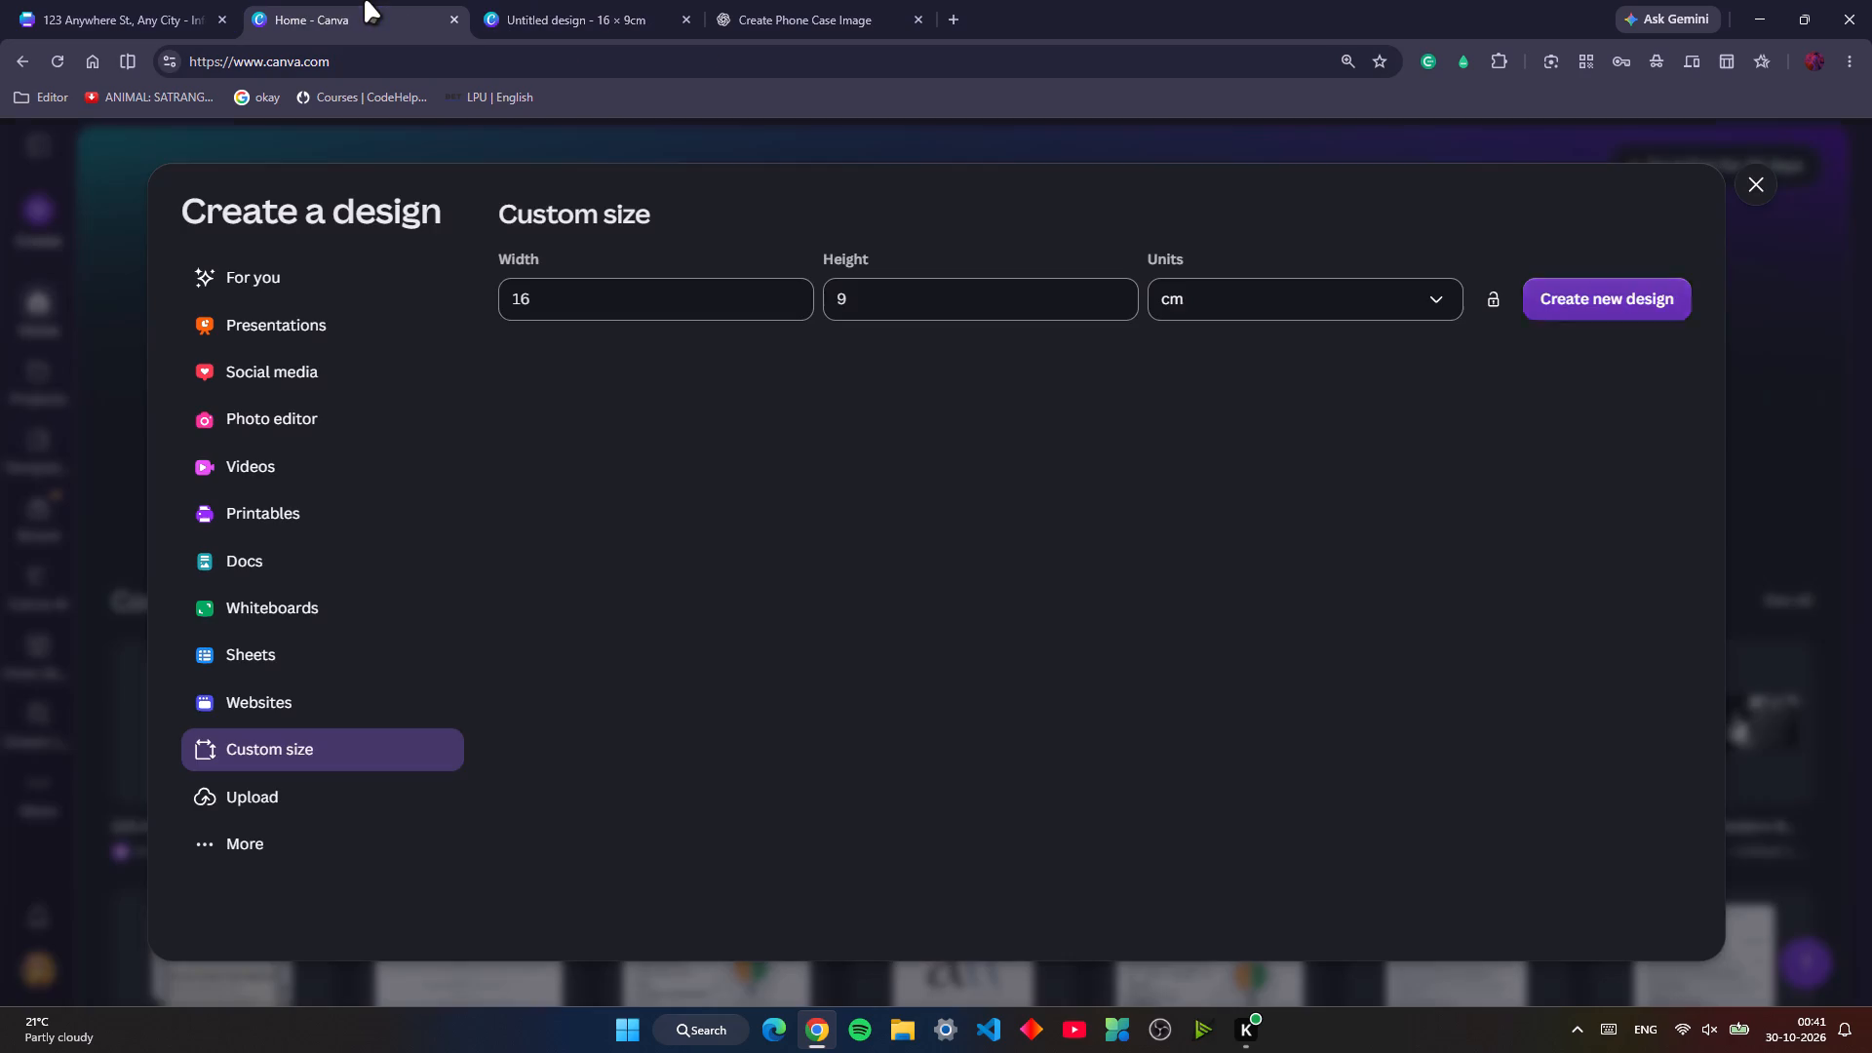
click(200, 0)
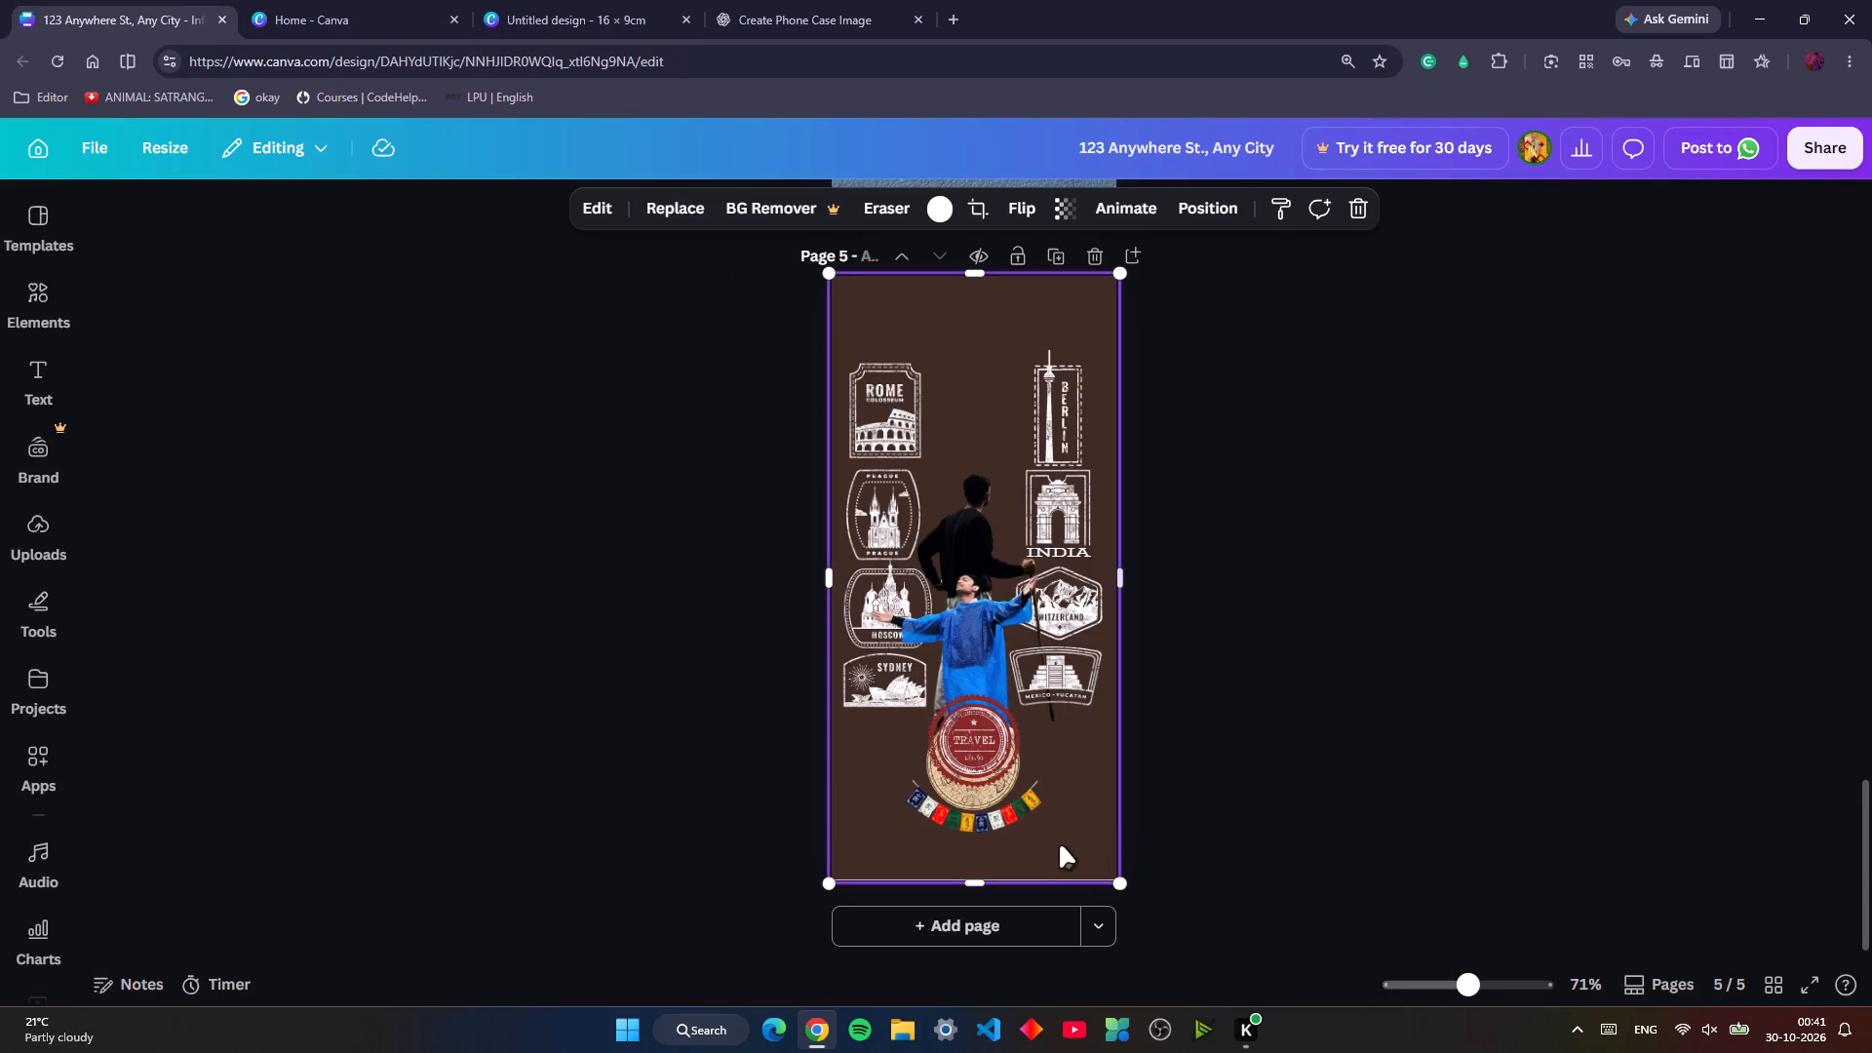
drag(1055, 841, 910, 769)
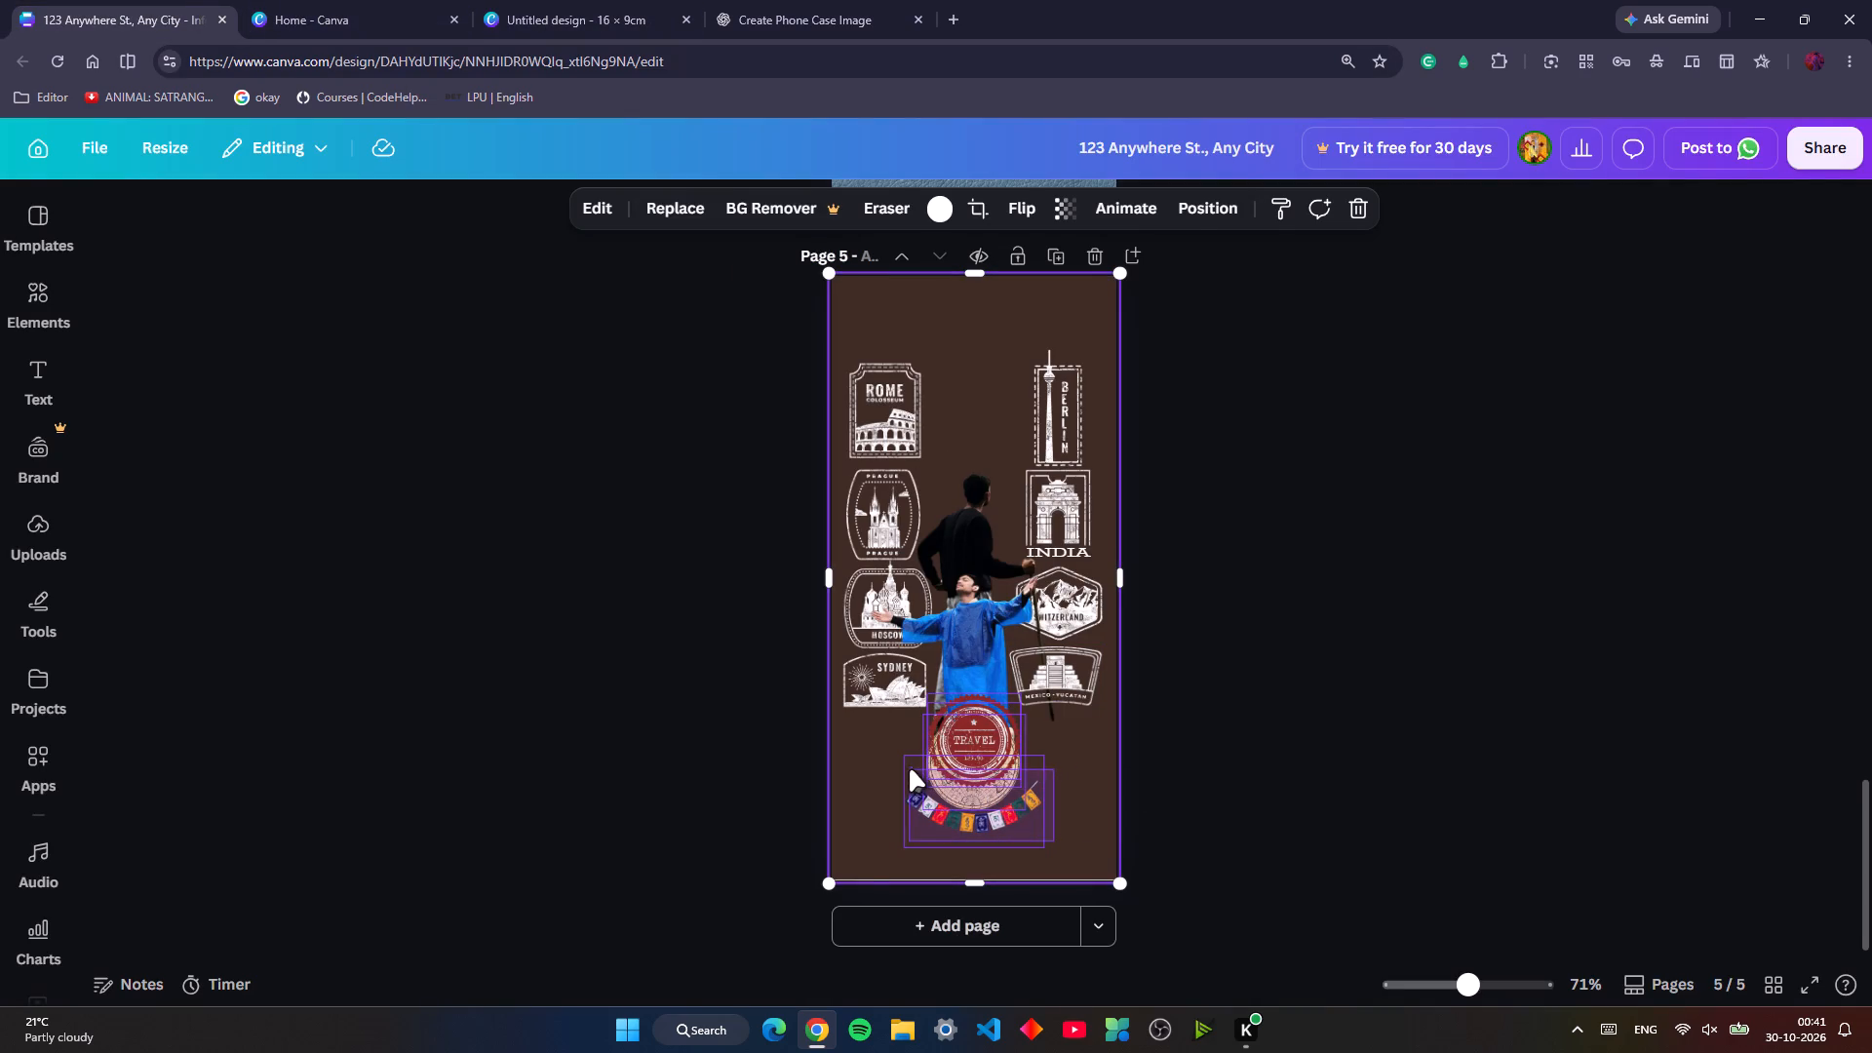
drag(910, 769, 908, 770)
key(ctrl+c)
click(640, 1)
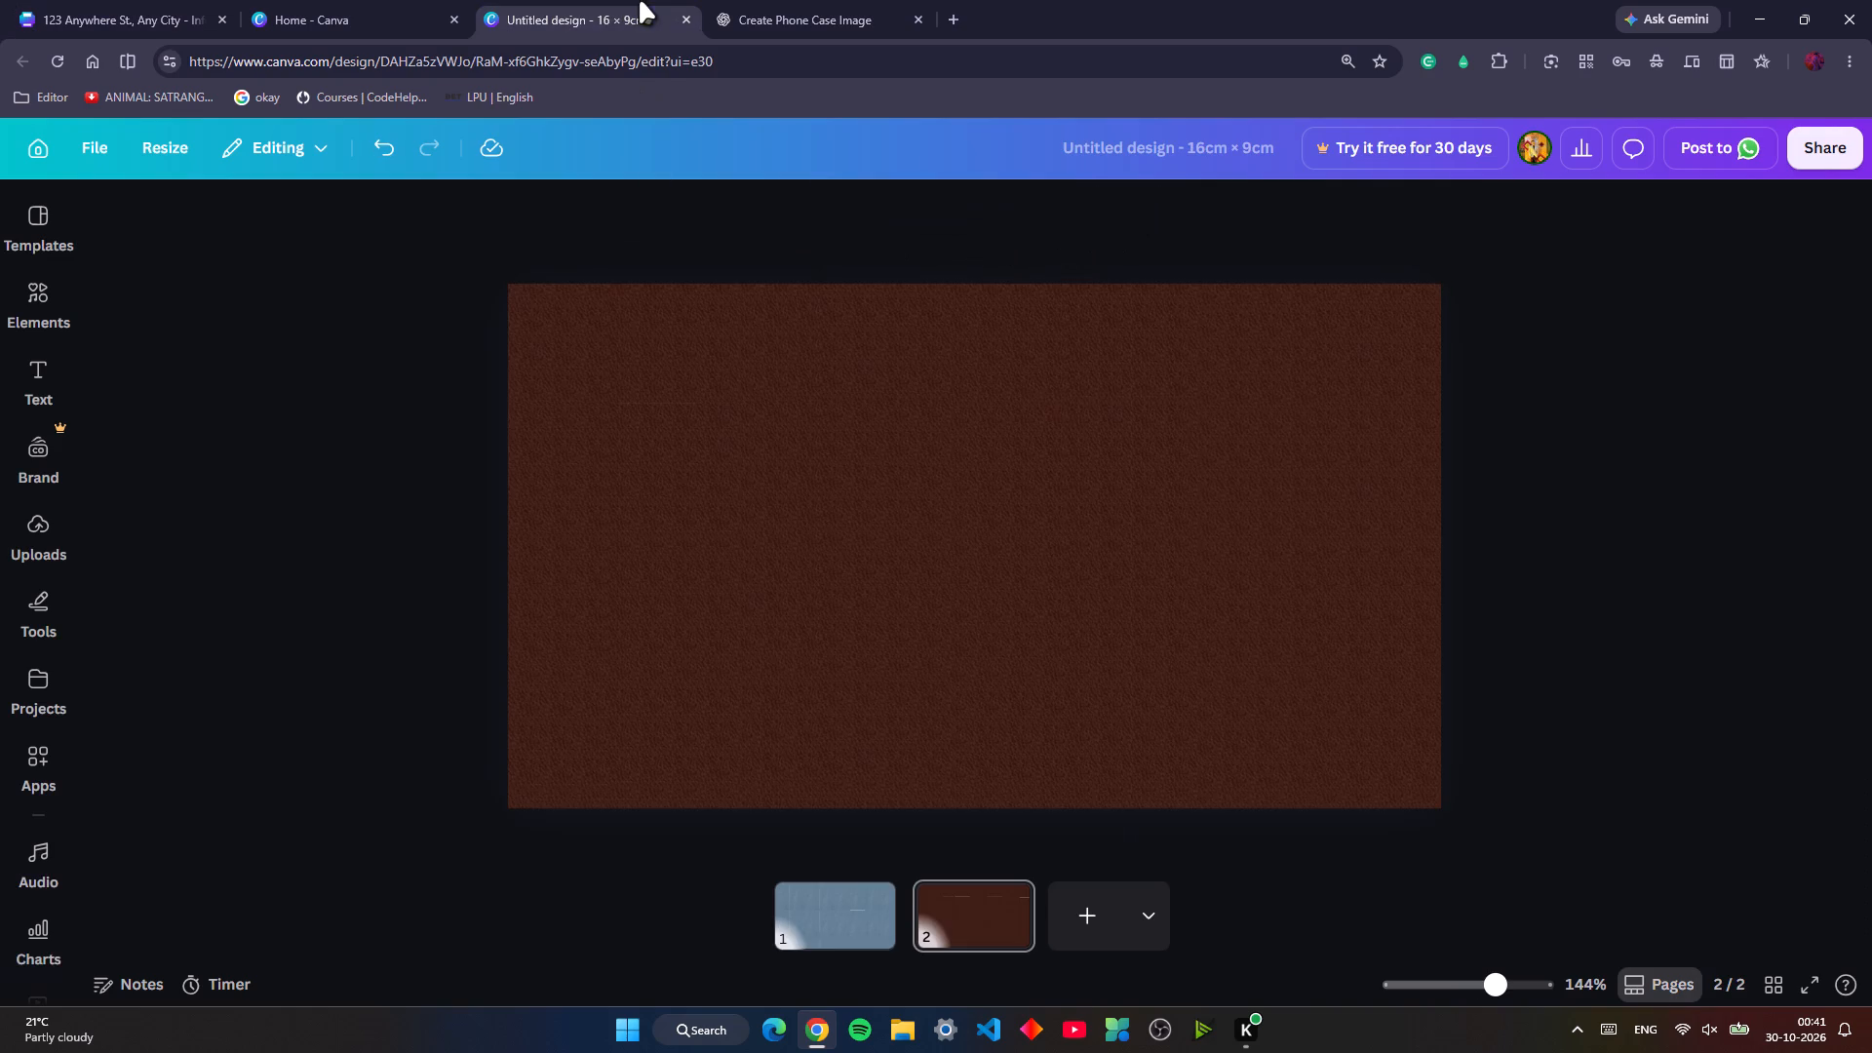
key(ctrl+v)
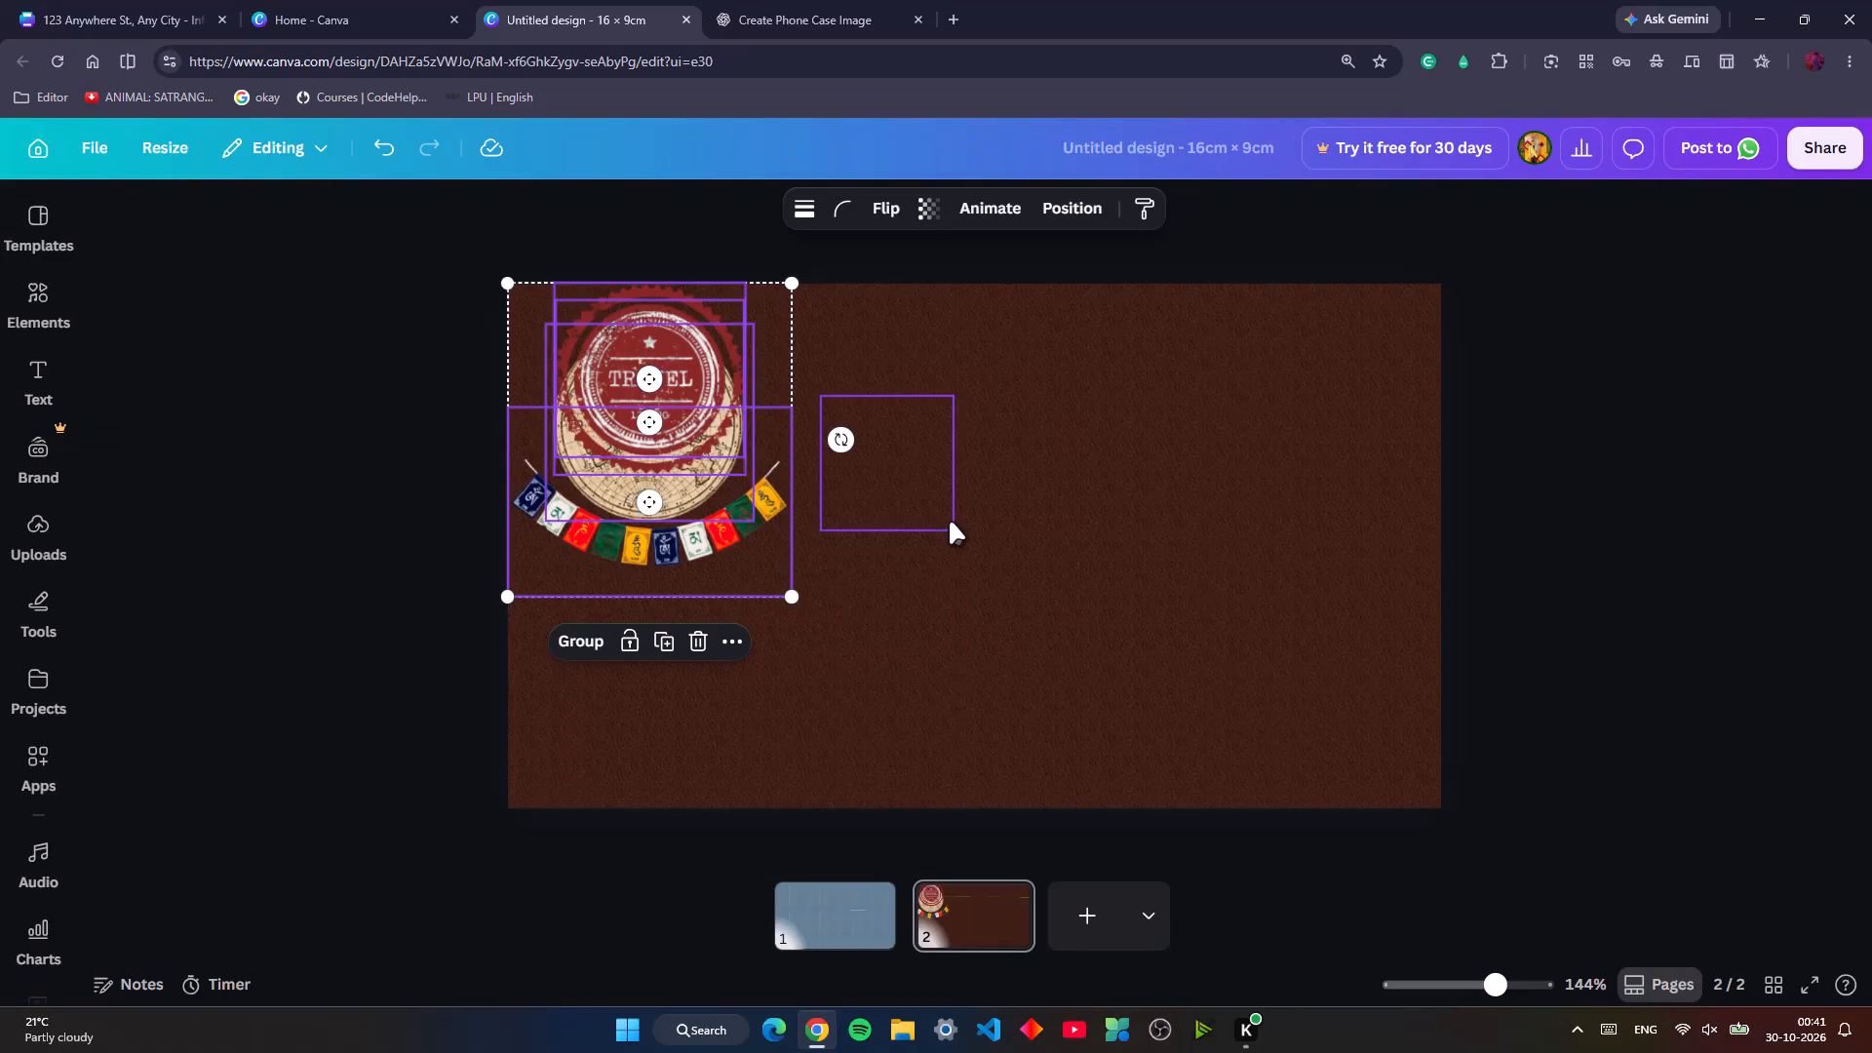
Move the pasted stamp, globe and flag artwork right from the page's corner to near its horizontal middle.
key(Right)
key(Right)
key(Right)
key(Right)
key(Right)
key(Right)
key(Right)
key(Right)
key(Right)
key(Right)
key(Right)
key(Right)
key(Right)
key(Right)
key(Right)
key(Right)
key(Right)
key(Right)
key(Right)
key(Right)
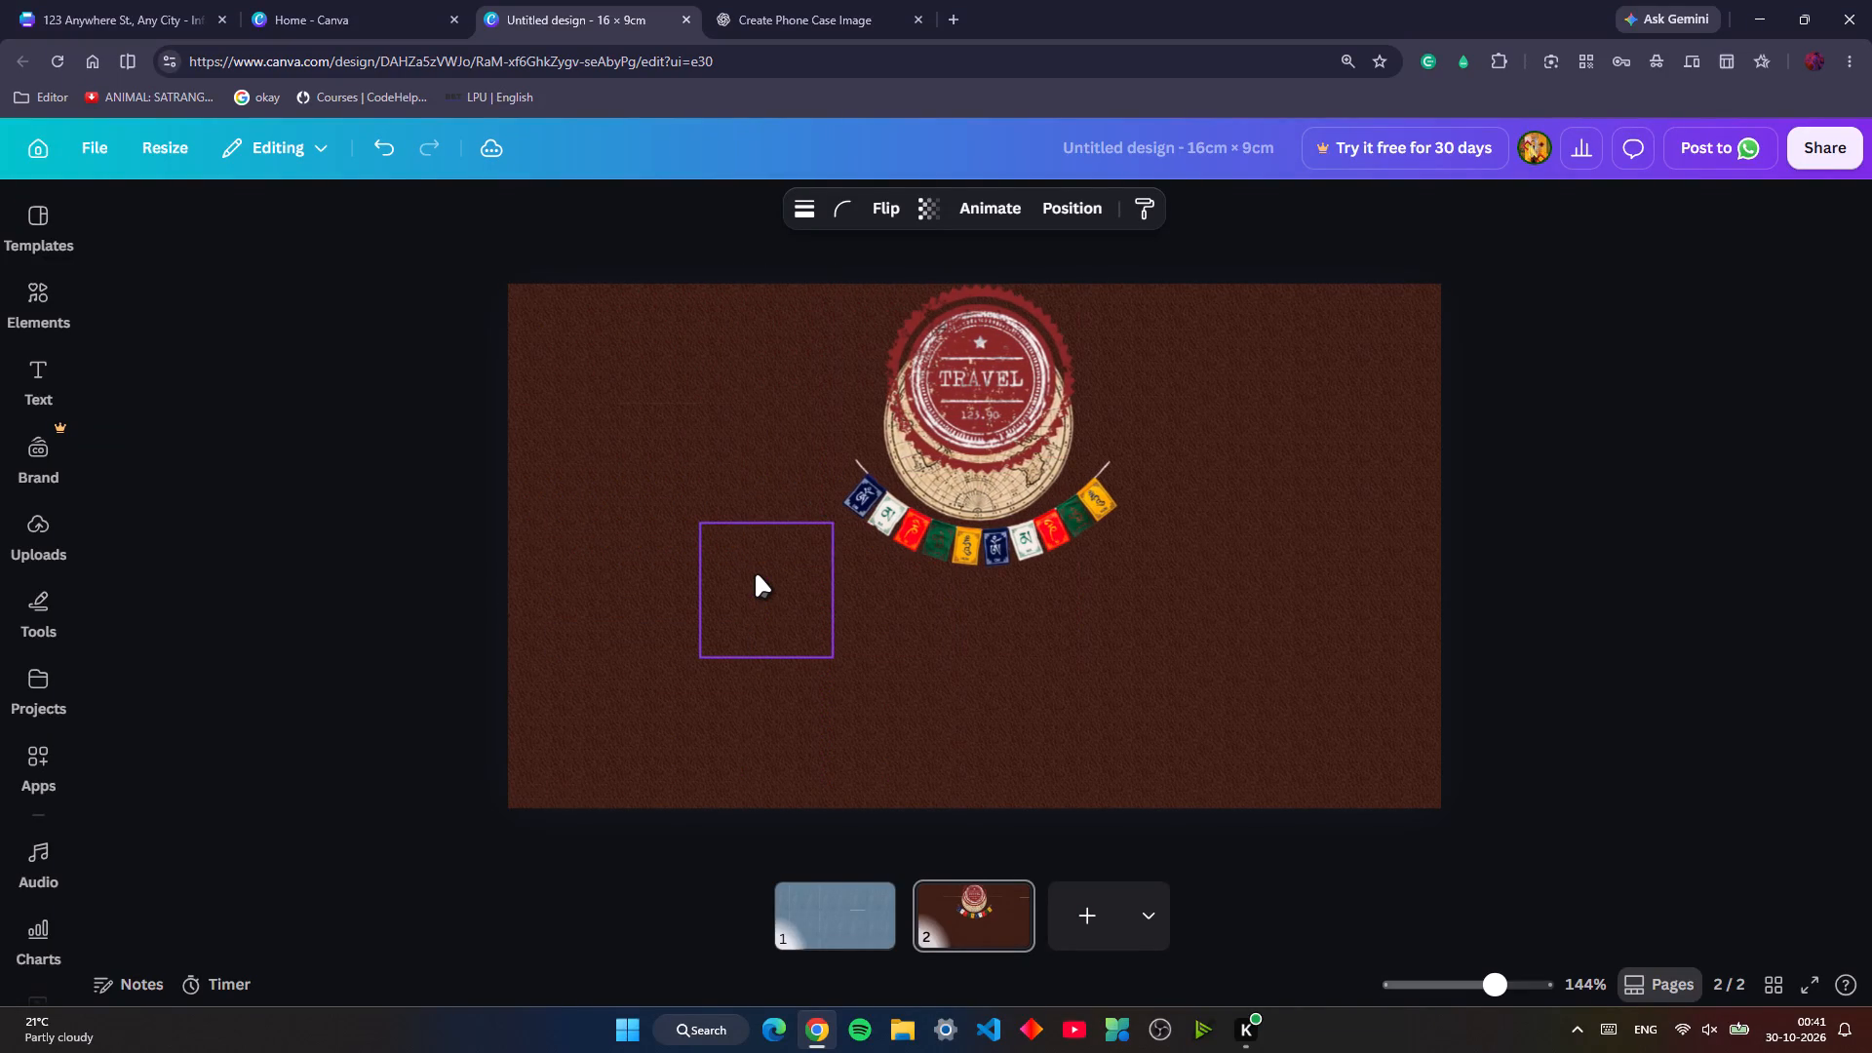
key(Right)
key(Left)
key(Left)
key(Left)
key(Right)
key(Right)
key(Left)
key(Left)
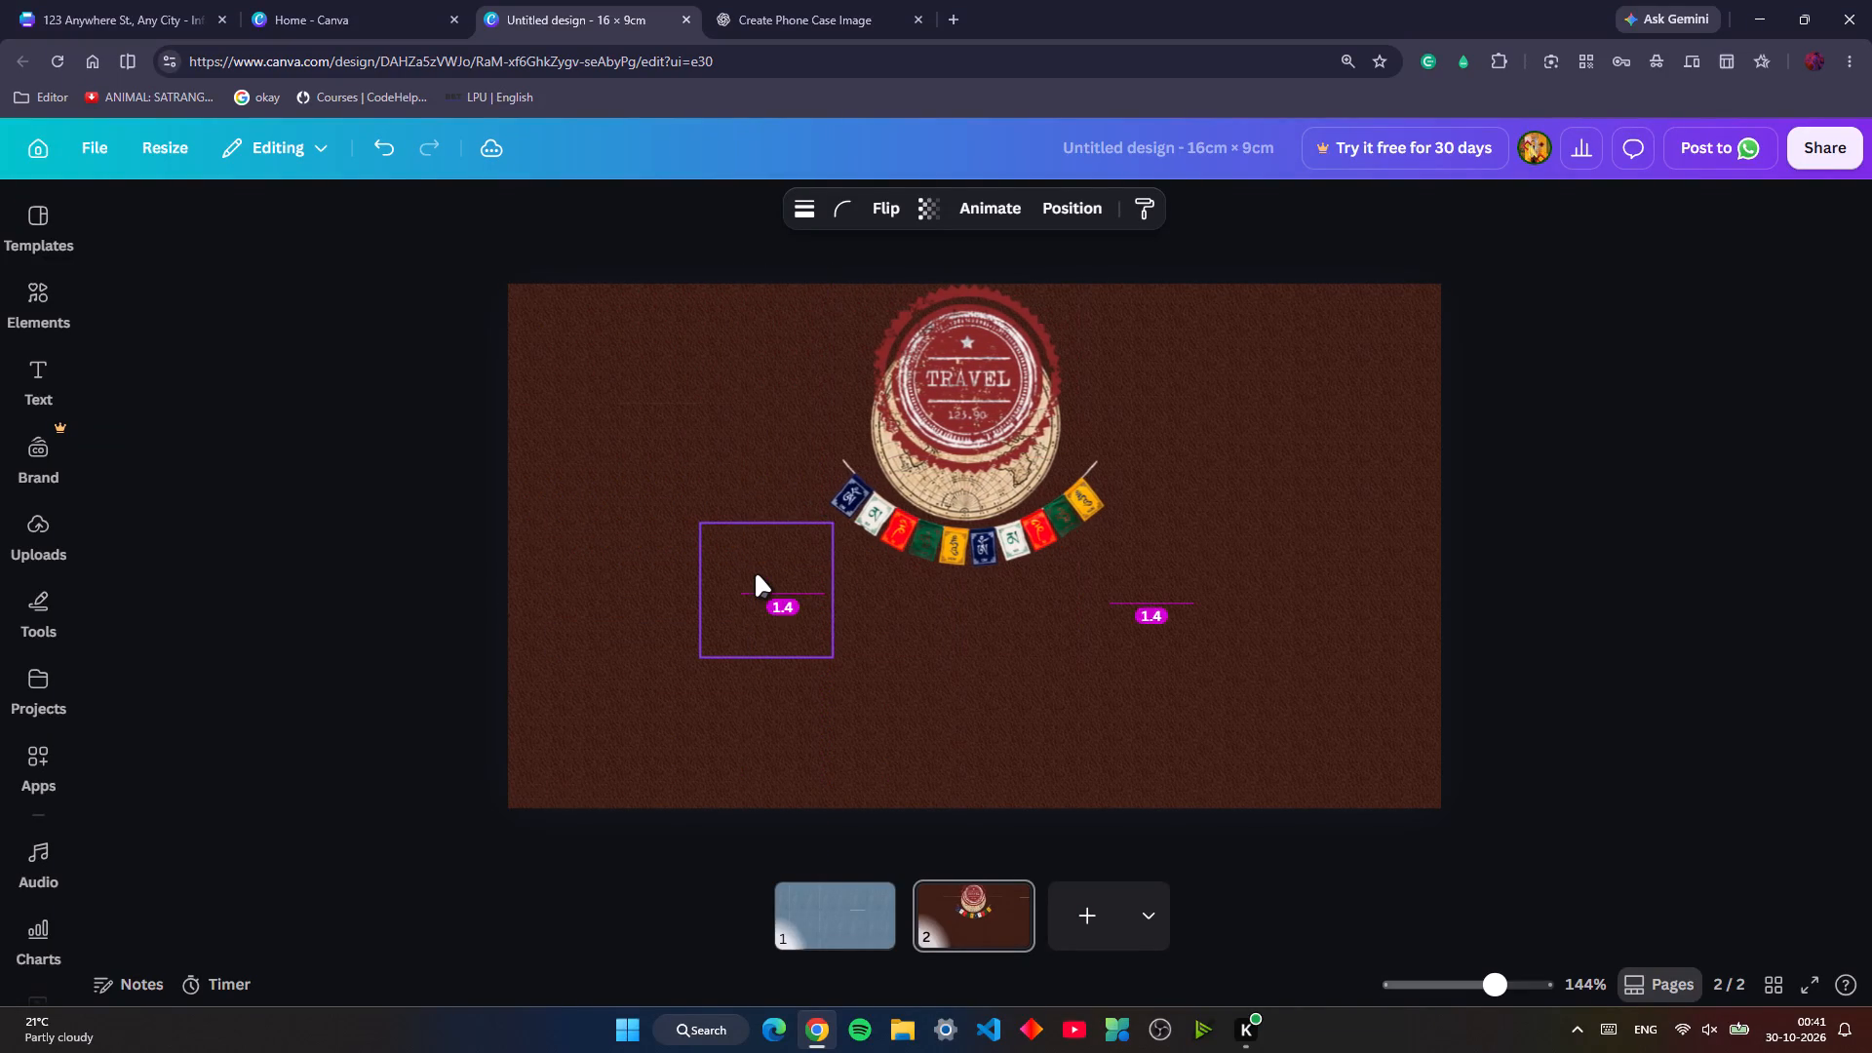
key(Left)
key(Left)
key(Left)
key(Left)
key(Right)
Move the stamp, globe and flag artwork down until the prayer flags sit just above the page's bottom edge.
key(Down)
key(Down)
key(Down)
key(Down)
key(Down)
key(Down)
key(Down)
key(Down)
key(Down)
key(Down)
key(Down)
key(Down)
key(Down)
key(Down)
key(Down)
key(Down)
key(Down)
key(Down)
key(Down)
key(Down)
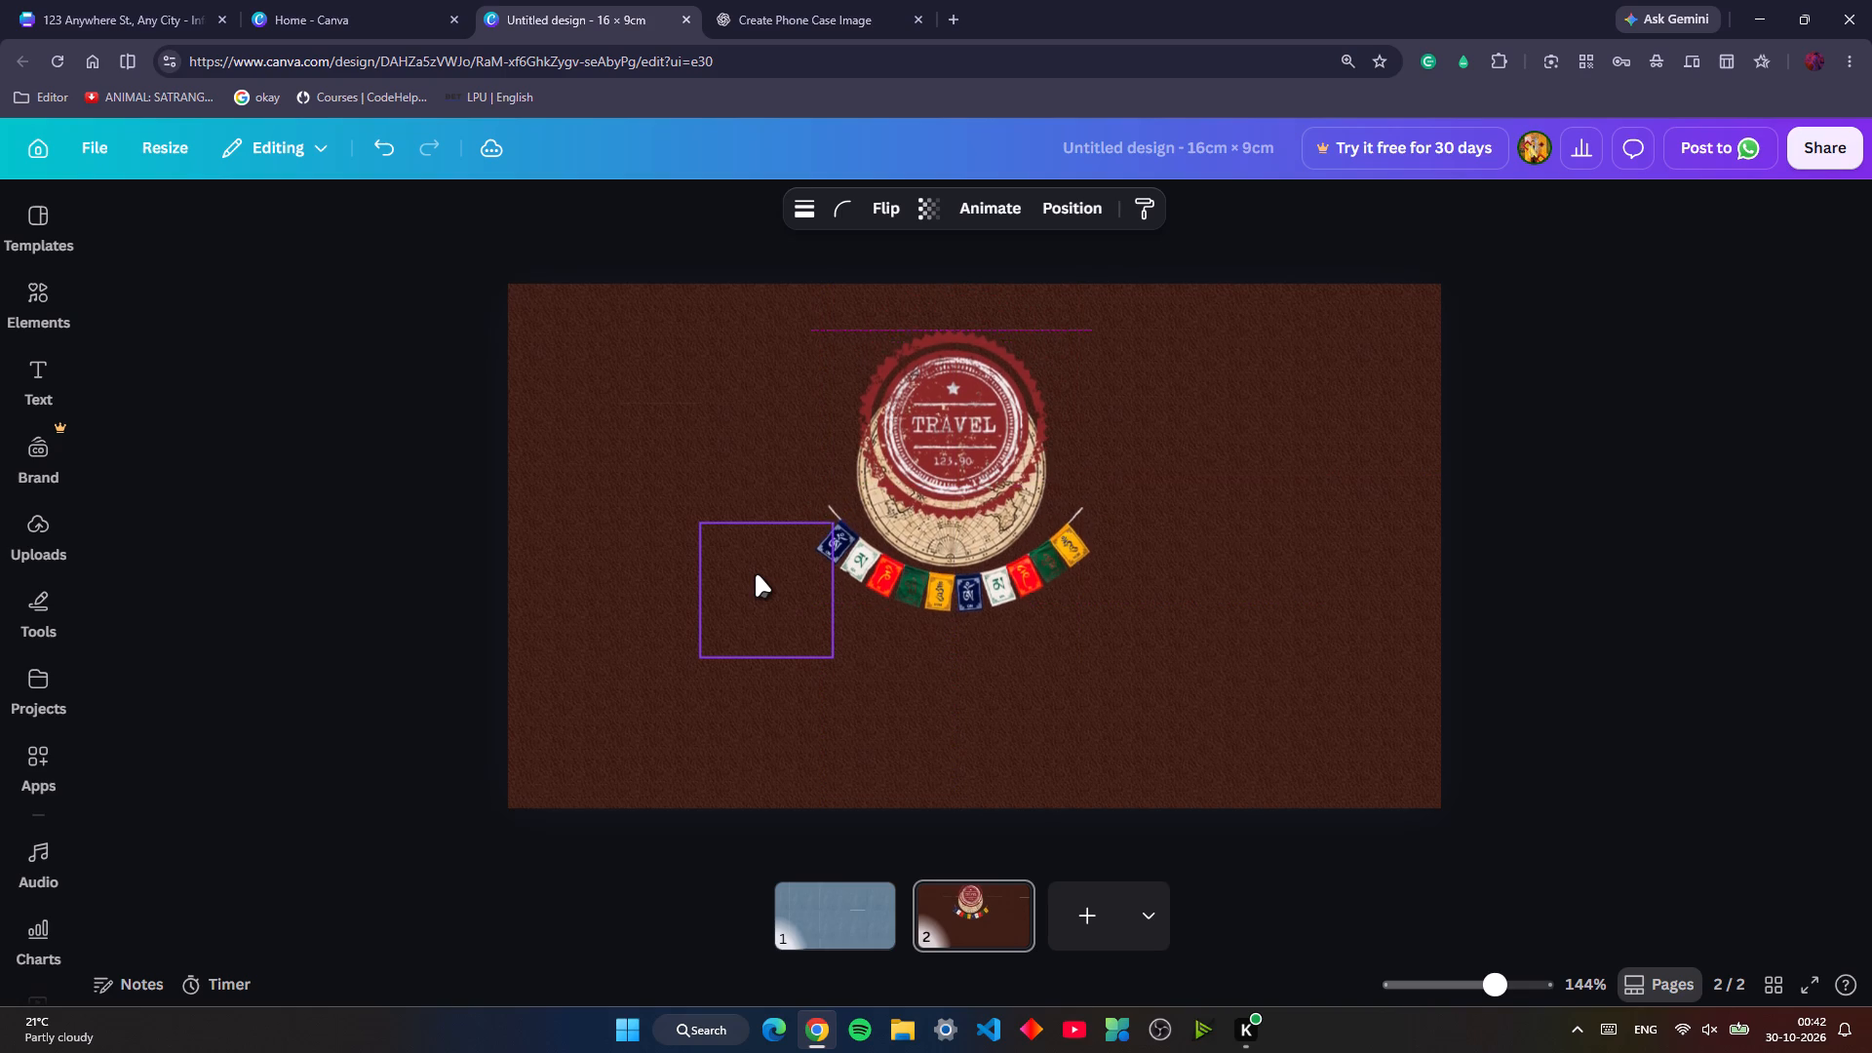
key(Down)
key(Up)
key(Up)
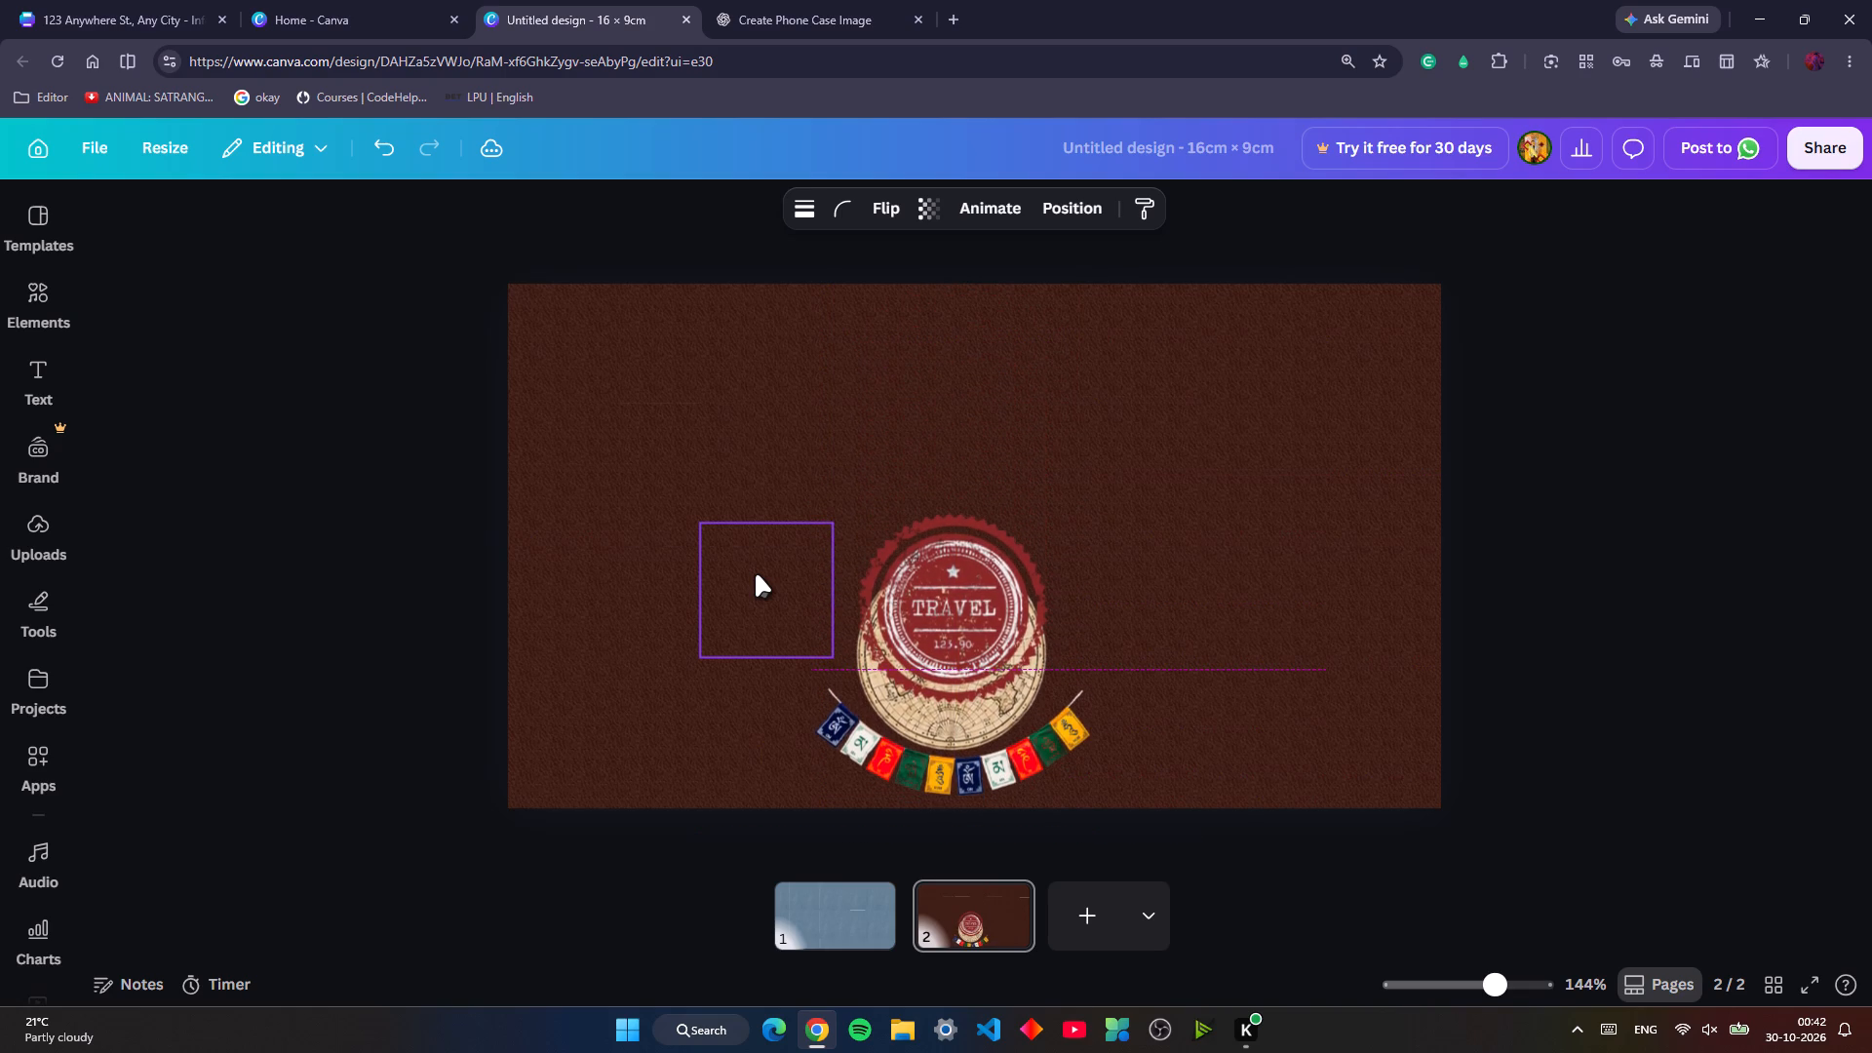
Shrink the stamp, globe and flag artwork proportionally to about half its size, keeping it near the page's bottom edge.
drag(1097, 514, 1060, 569)
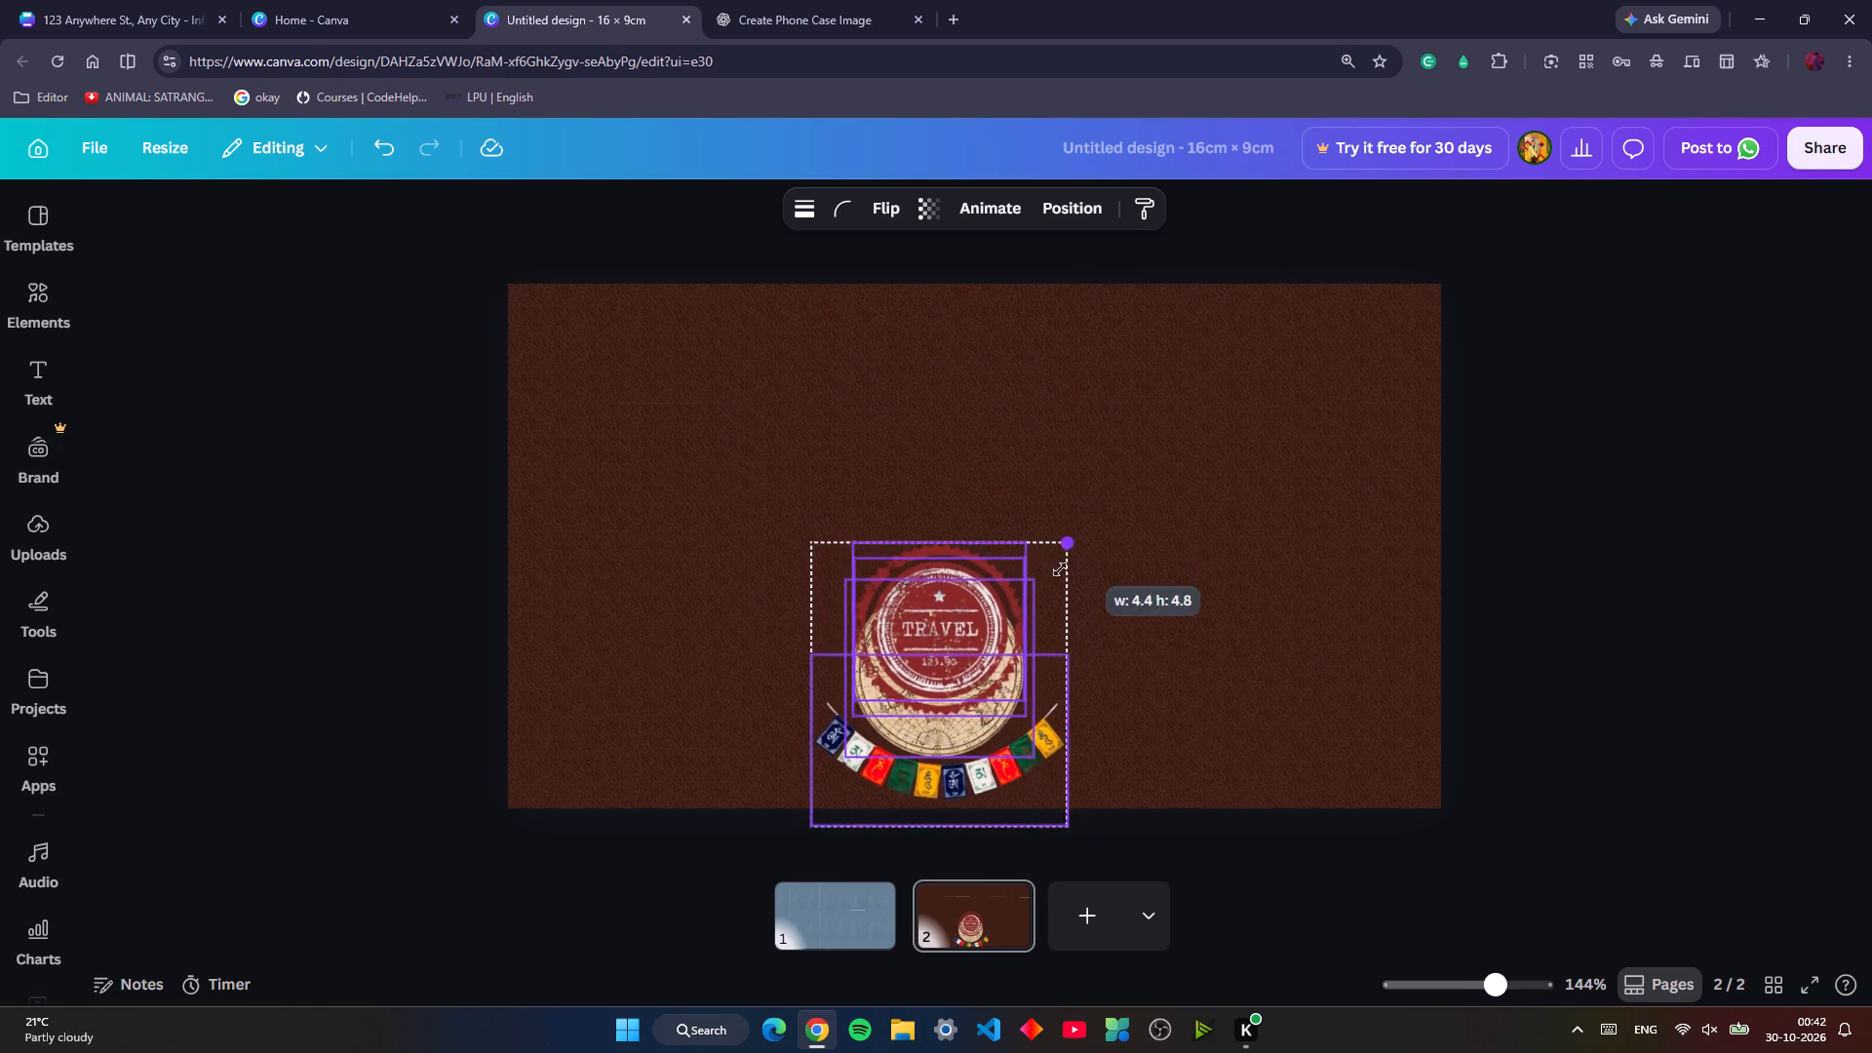
drag(1060, 569, 1004, 694)
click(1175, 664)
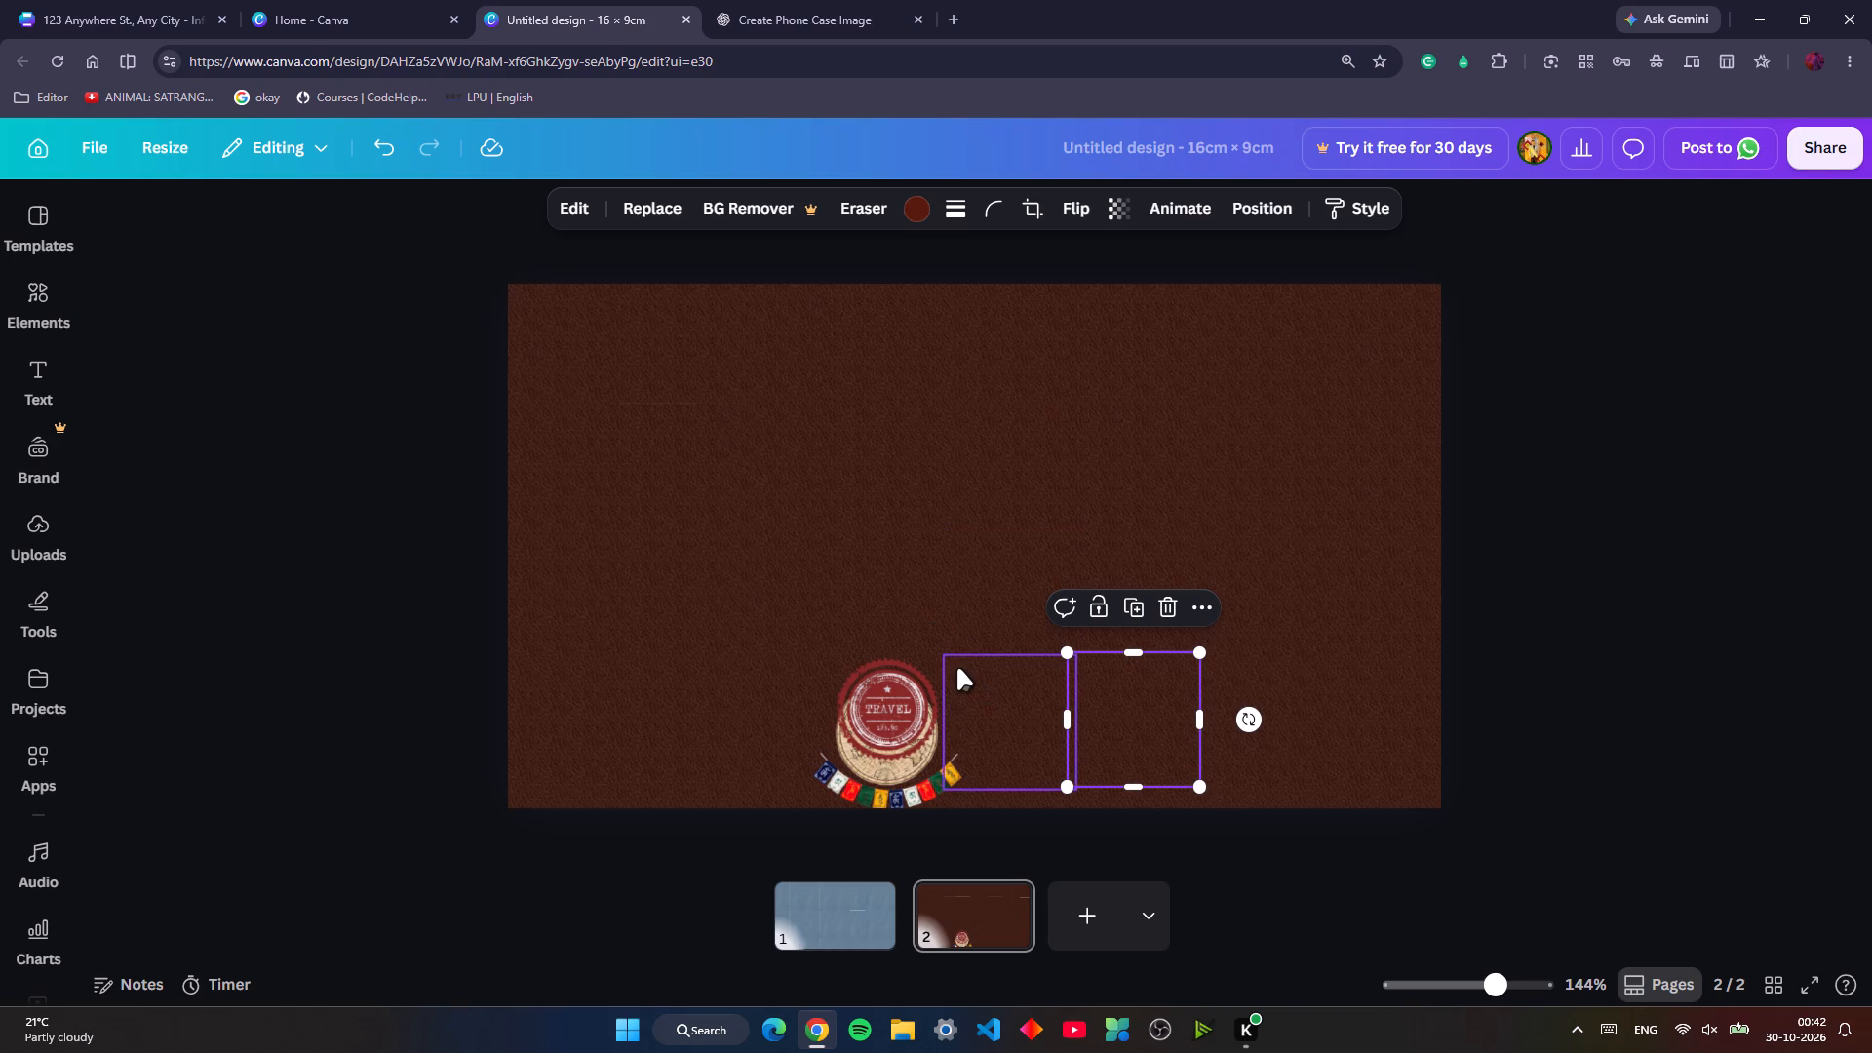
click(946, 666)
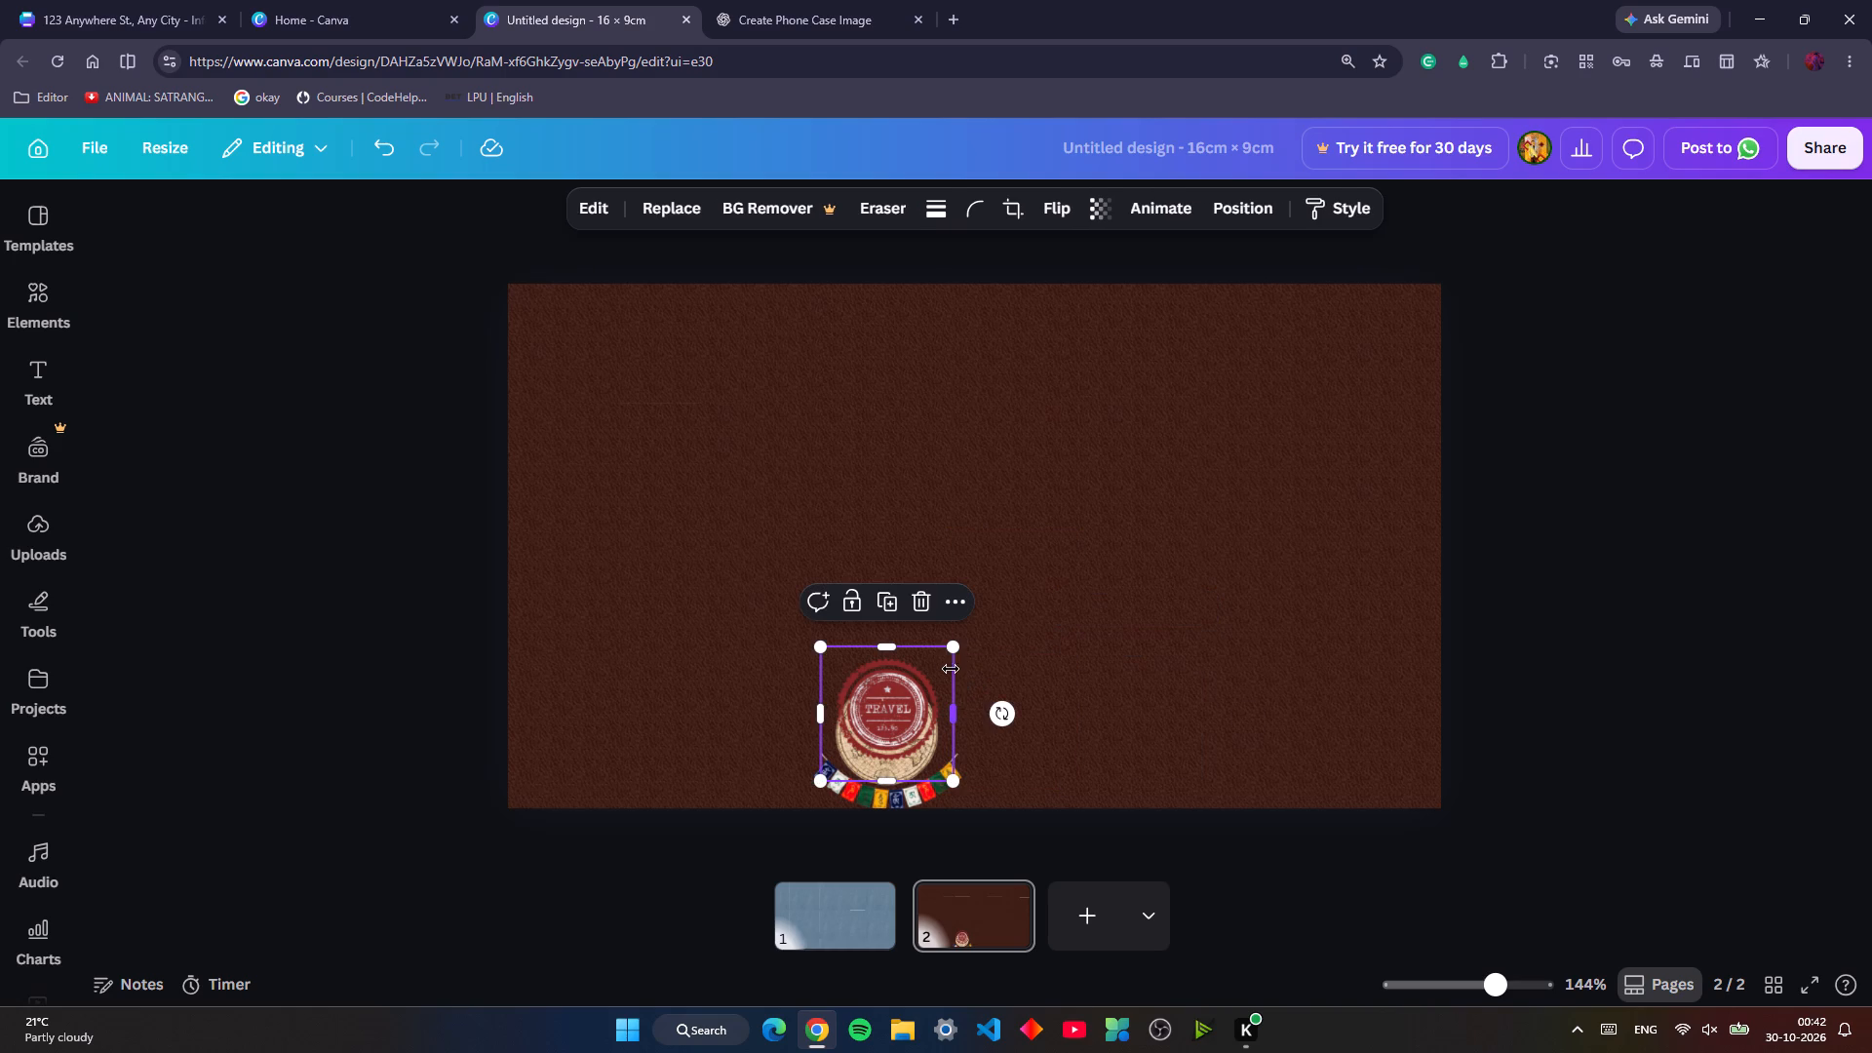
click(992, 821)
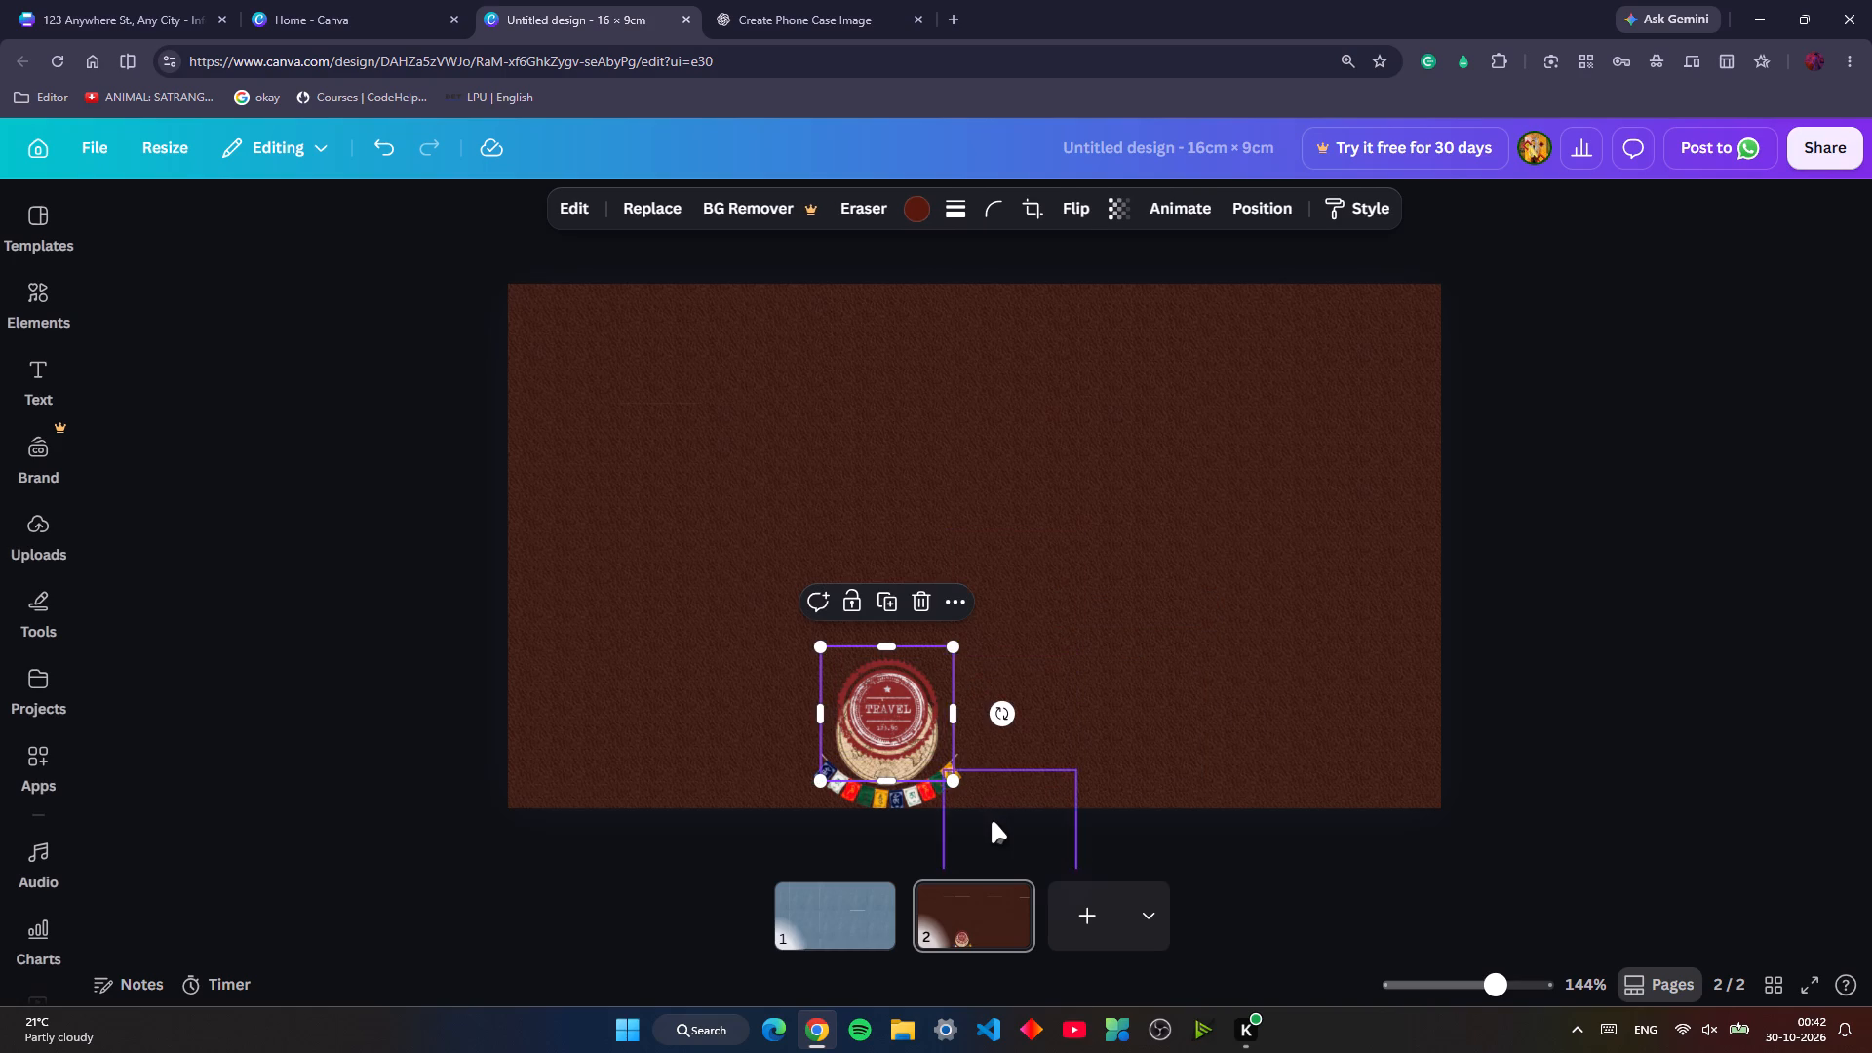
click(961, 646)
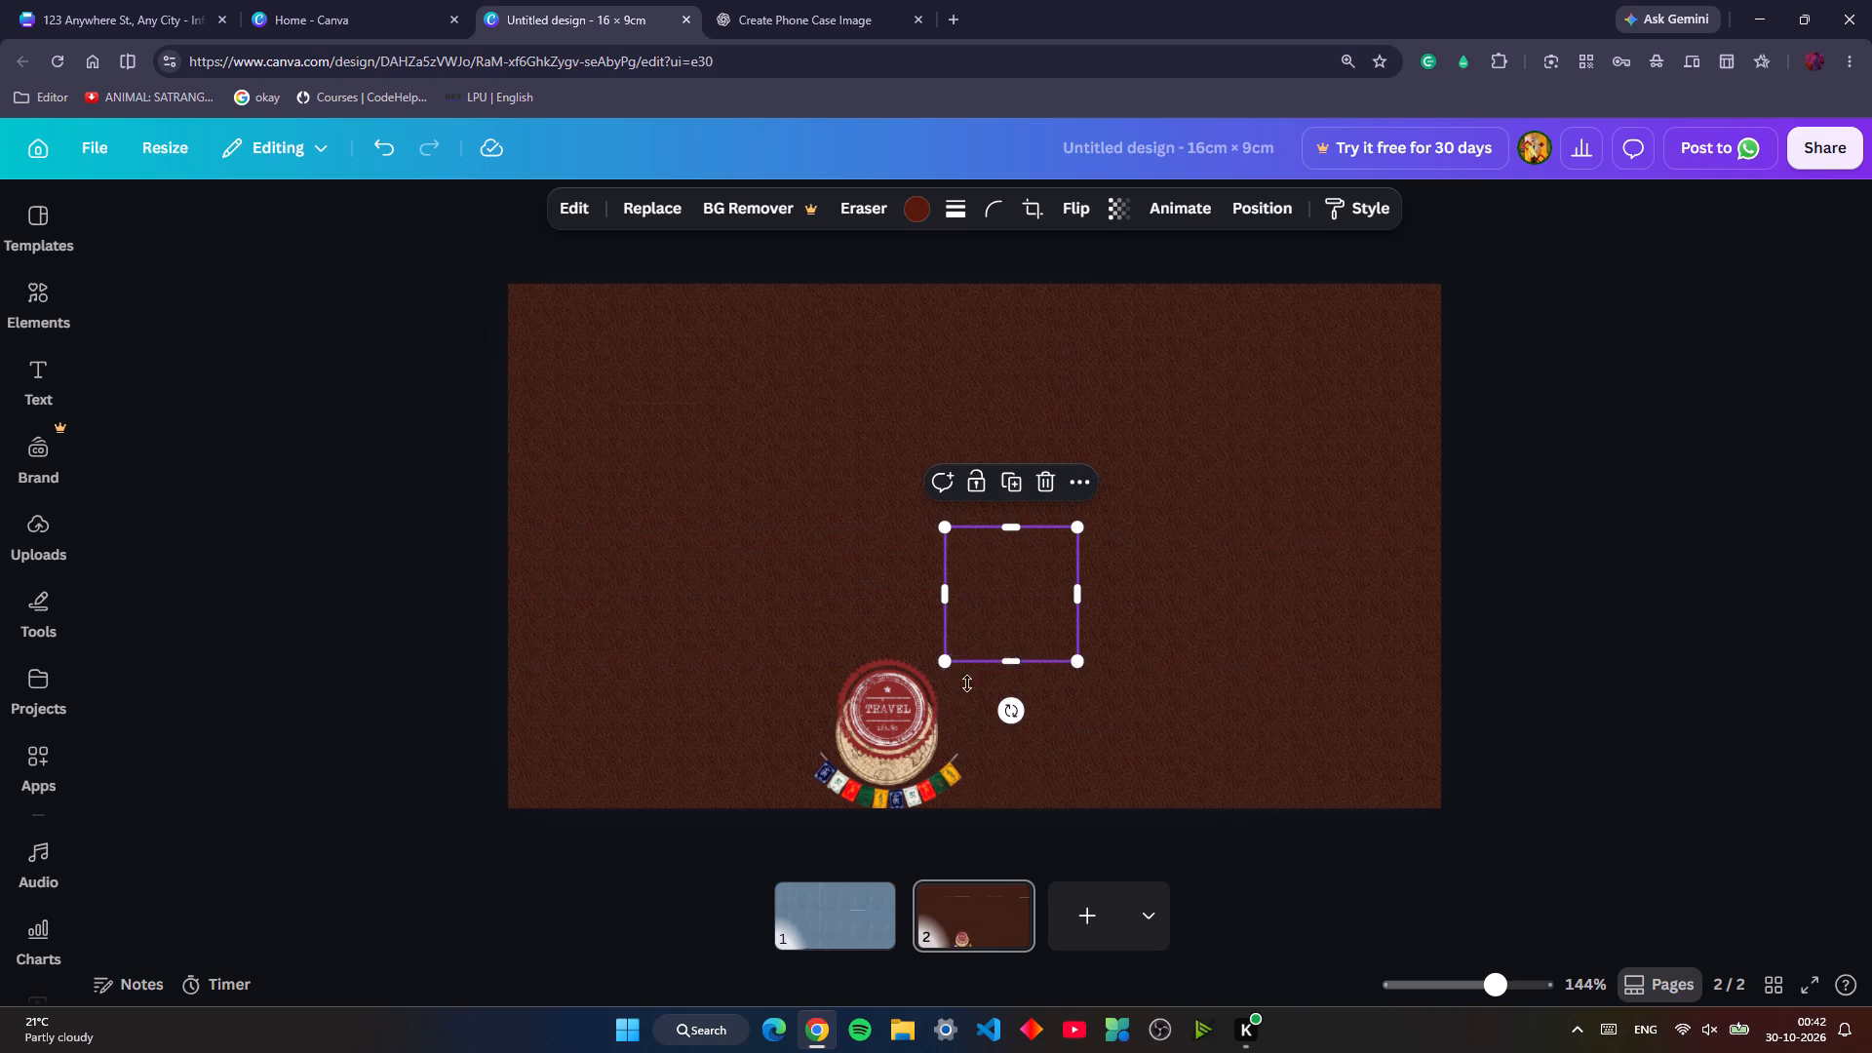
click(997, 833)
Separate the prayer flags from the stamp and globe by moving them left along the page's bottom edge.
click(891, 713)
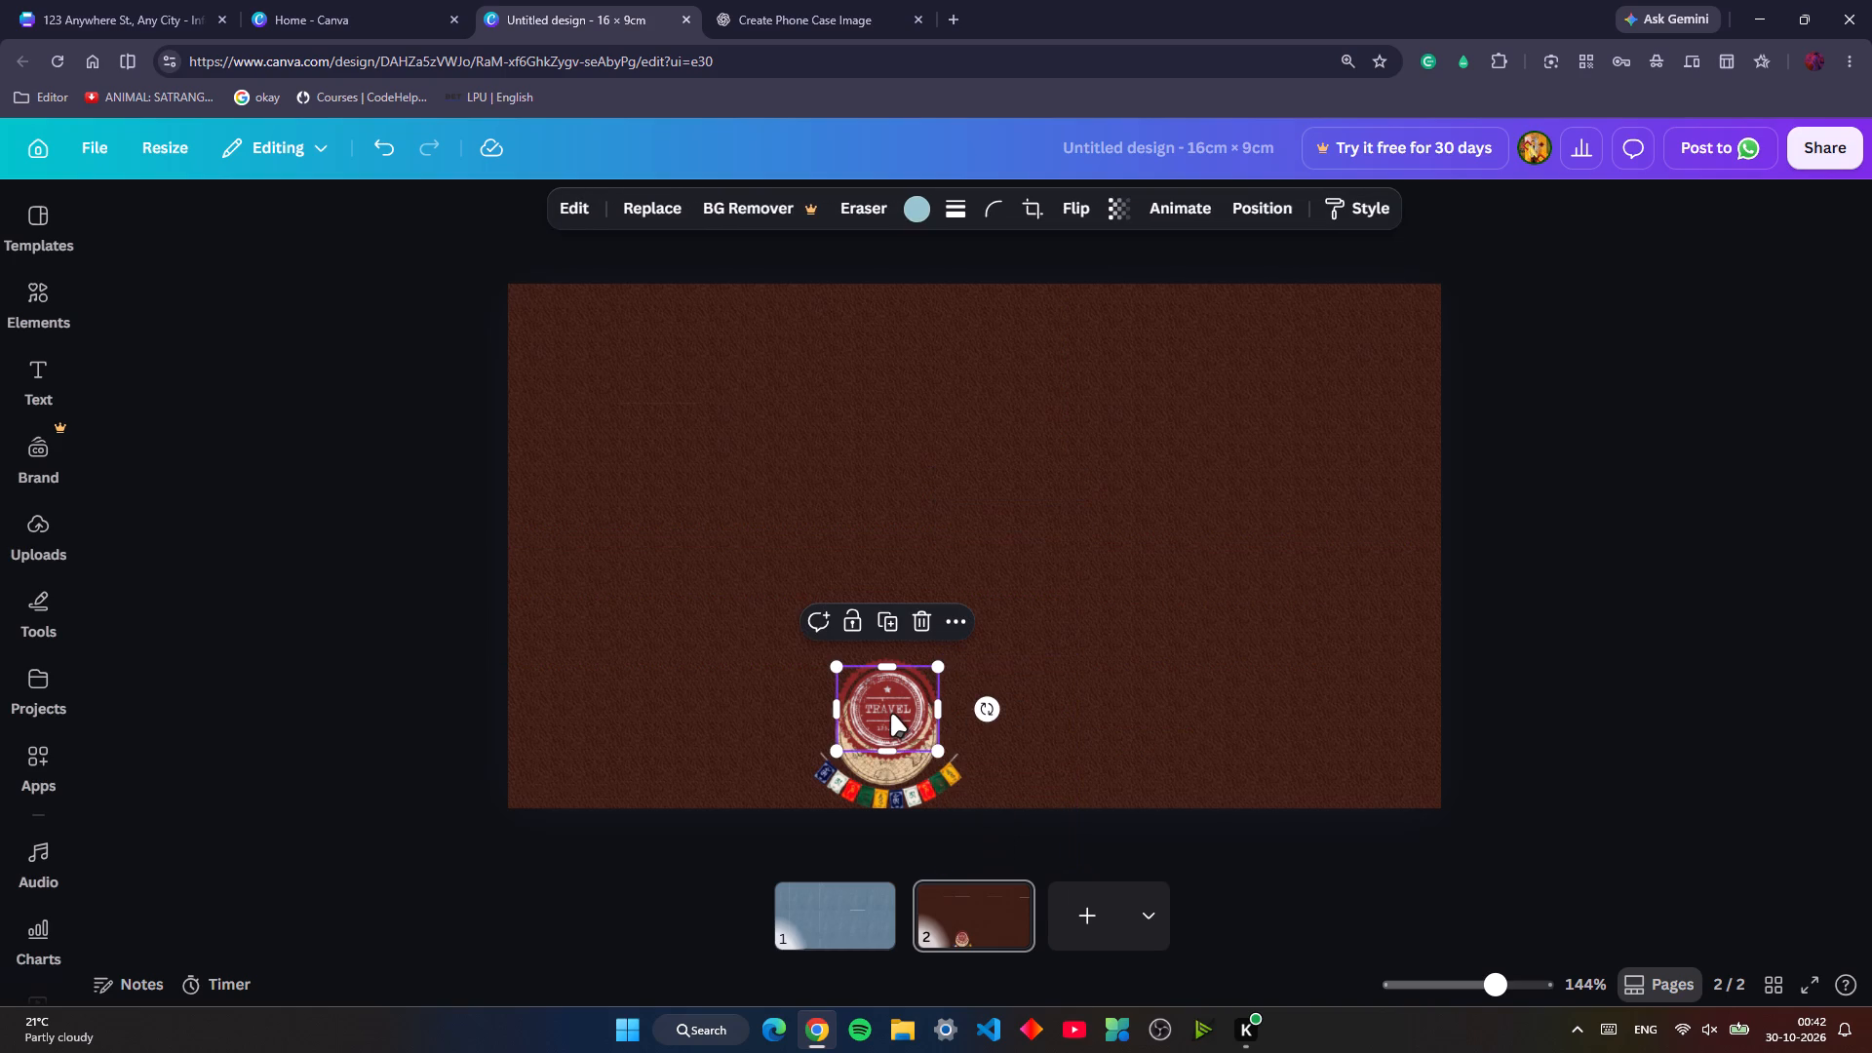
click(889, 769)
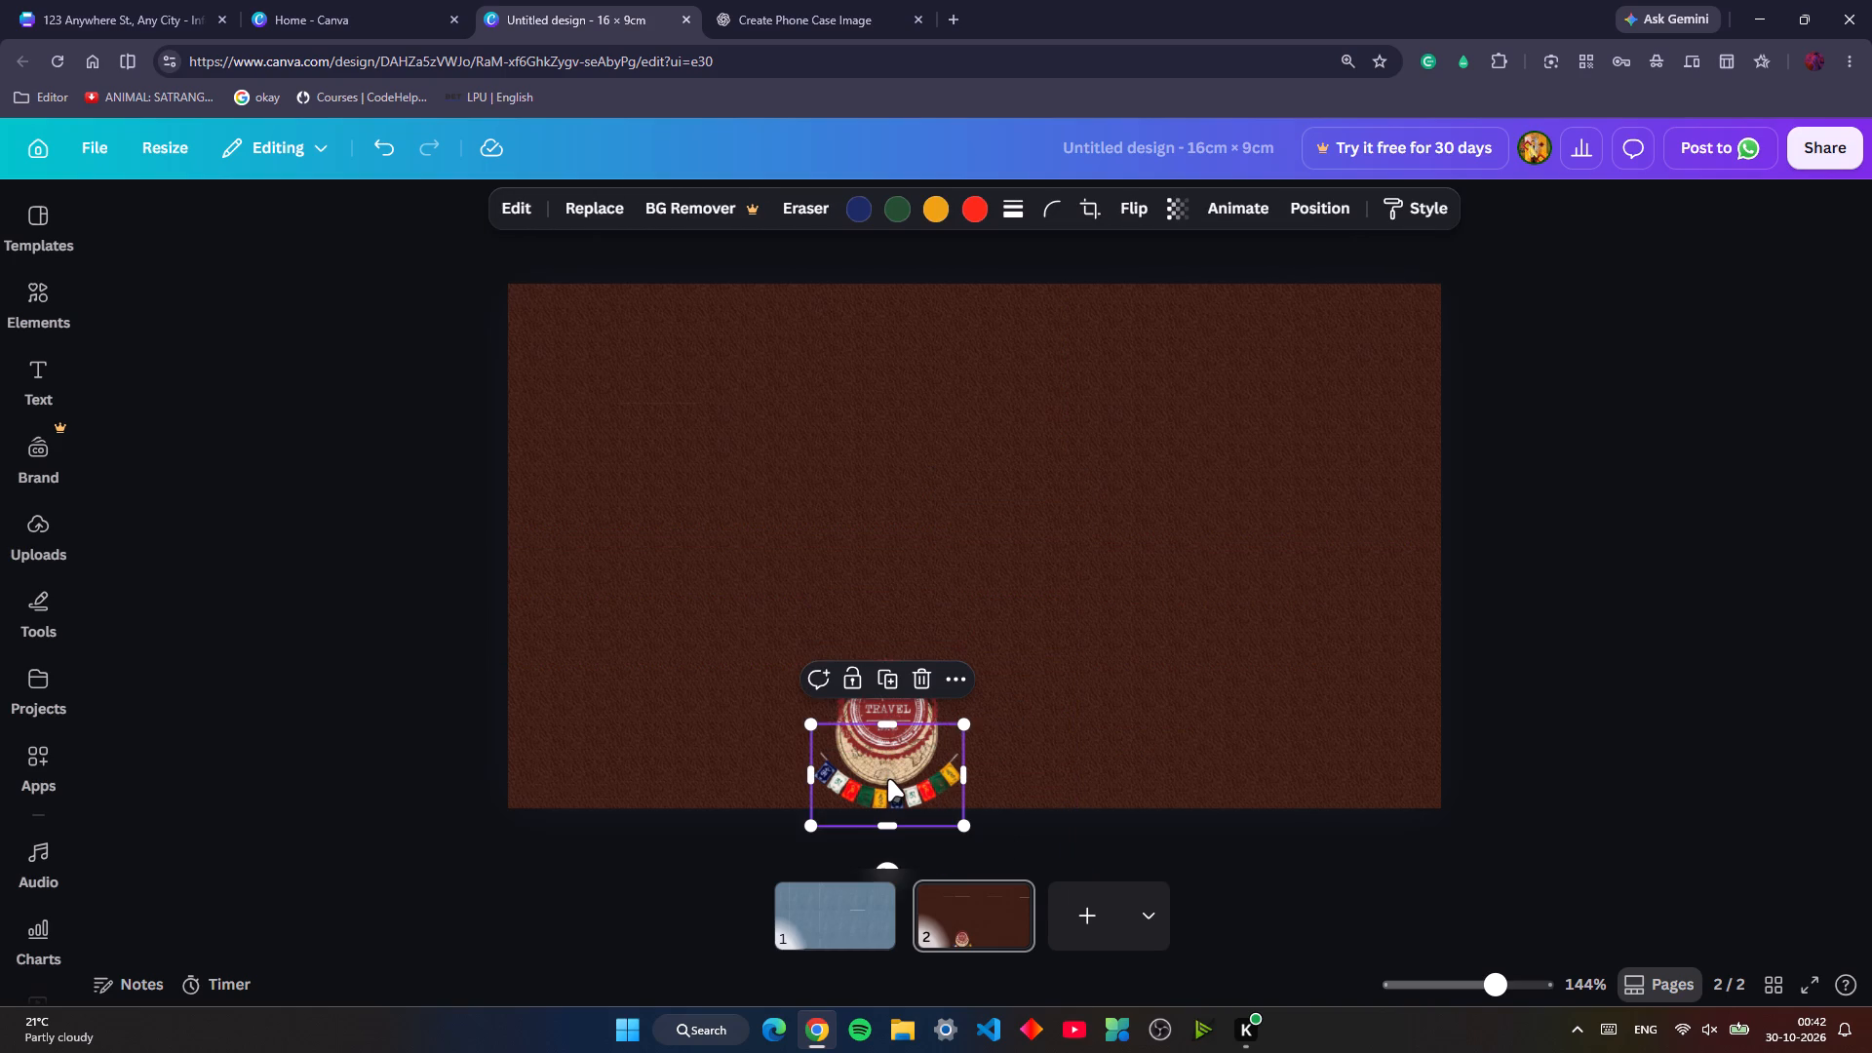
key(Left)
key(Left)
key(Left)
key(Left)
key(Left)
key(Left)
key(Left)
key(Left)
key(Left)
key(Left)
key(Left)
key(Left)
key(Left)
key(Left)
key(Left)
key(Left)
key(Left)
key(Left)
key(Left)
key(Left)
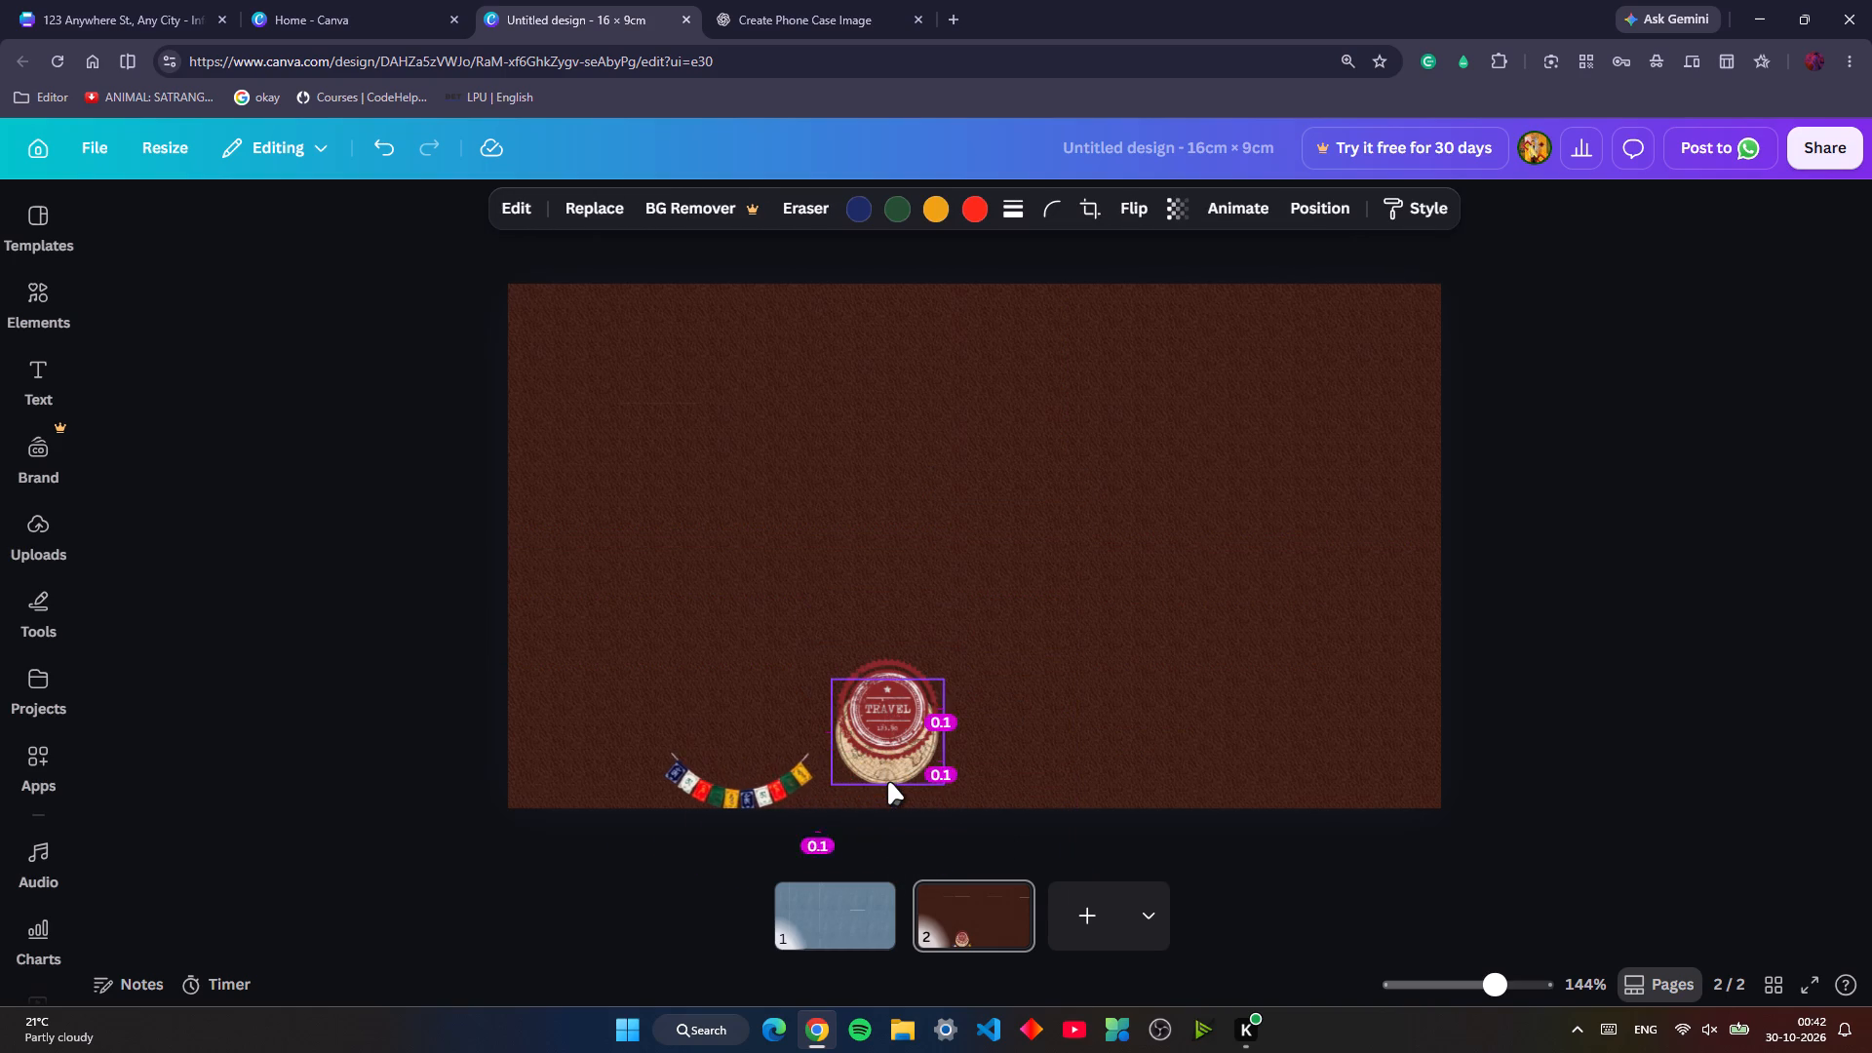
Move the globe map right, out from behind the travel stamp, and centre it horizontally on the page.
key(Right)
key(Right)
key(Right)
key(Right)
key(Right)
key(Right)
key(Right)
key(Right)
key(Right)
key(Right)
key(Right)
key(Right)
key(Right)
key(Right)
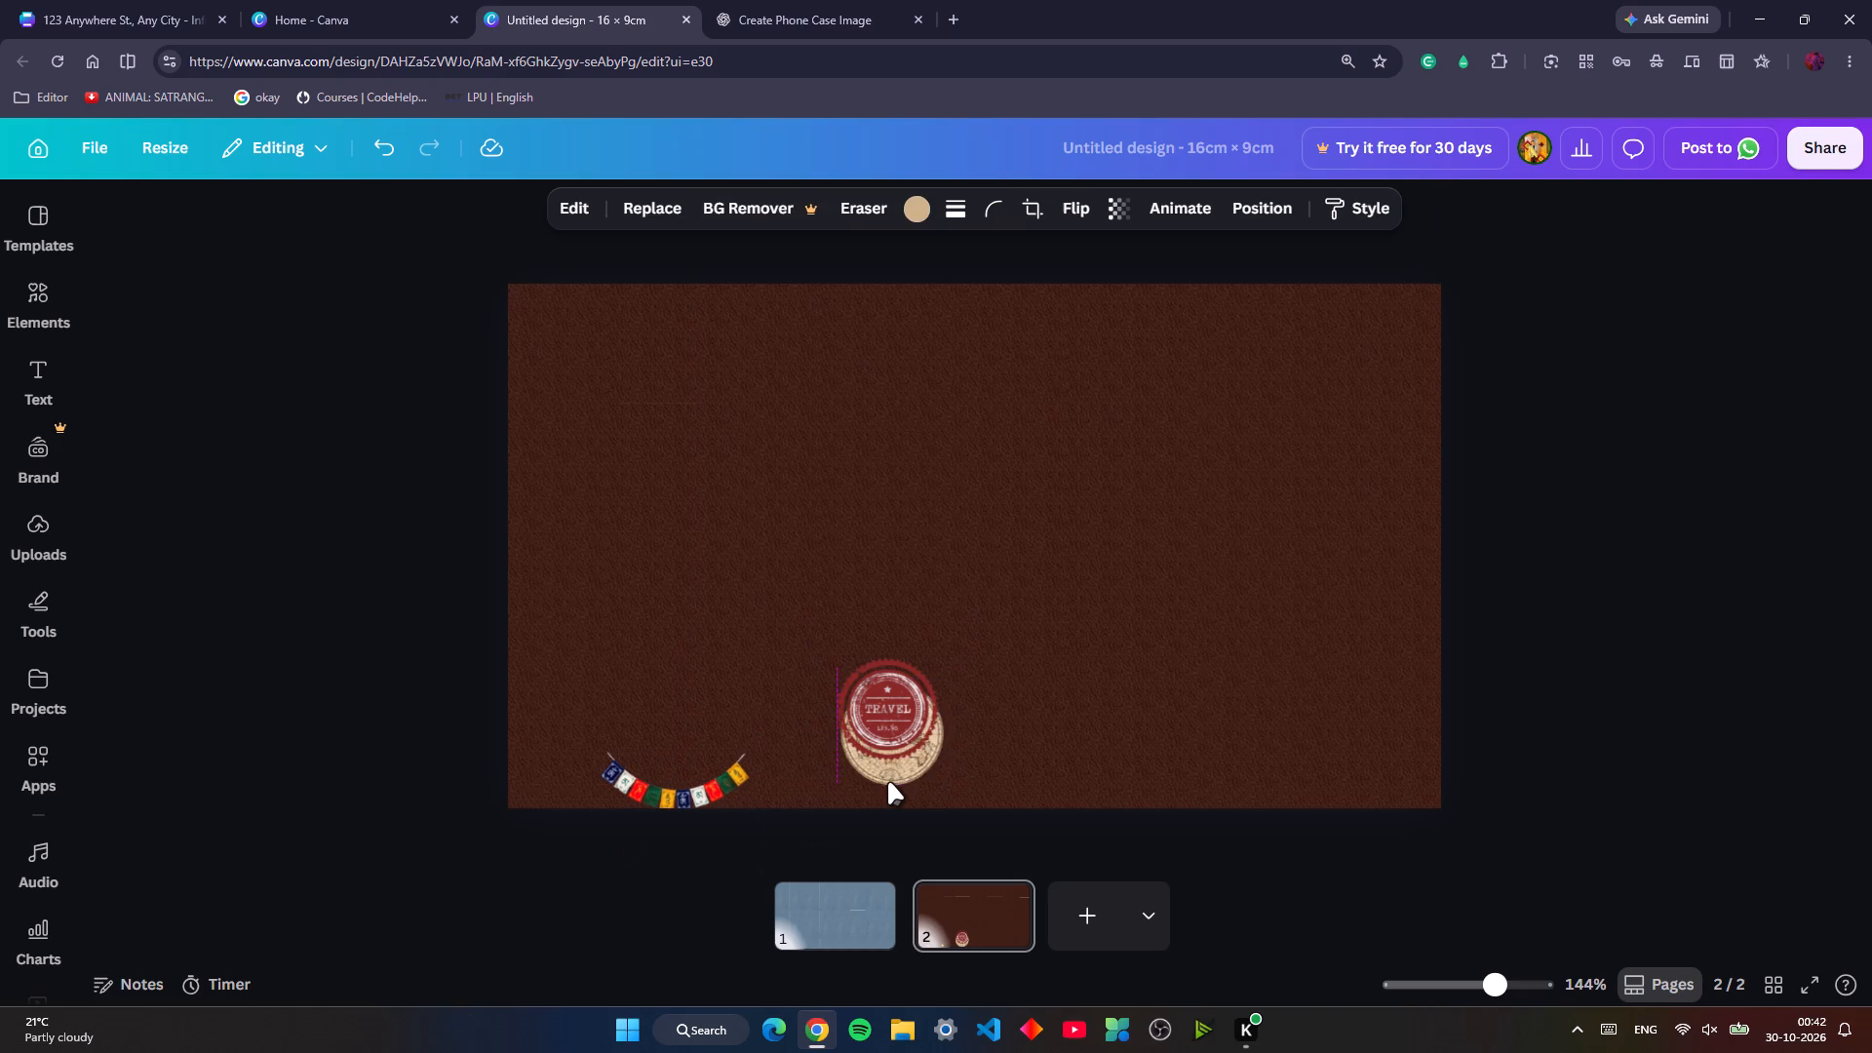
key(Right)
key(Right)
key(Right)
key(Left)
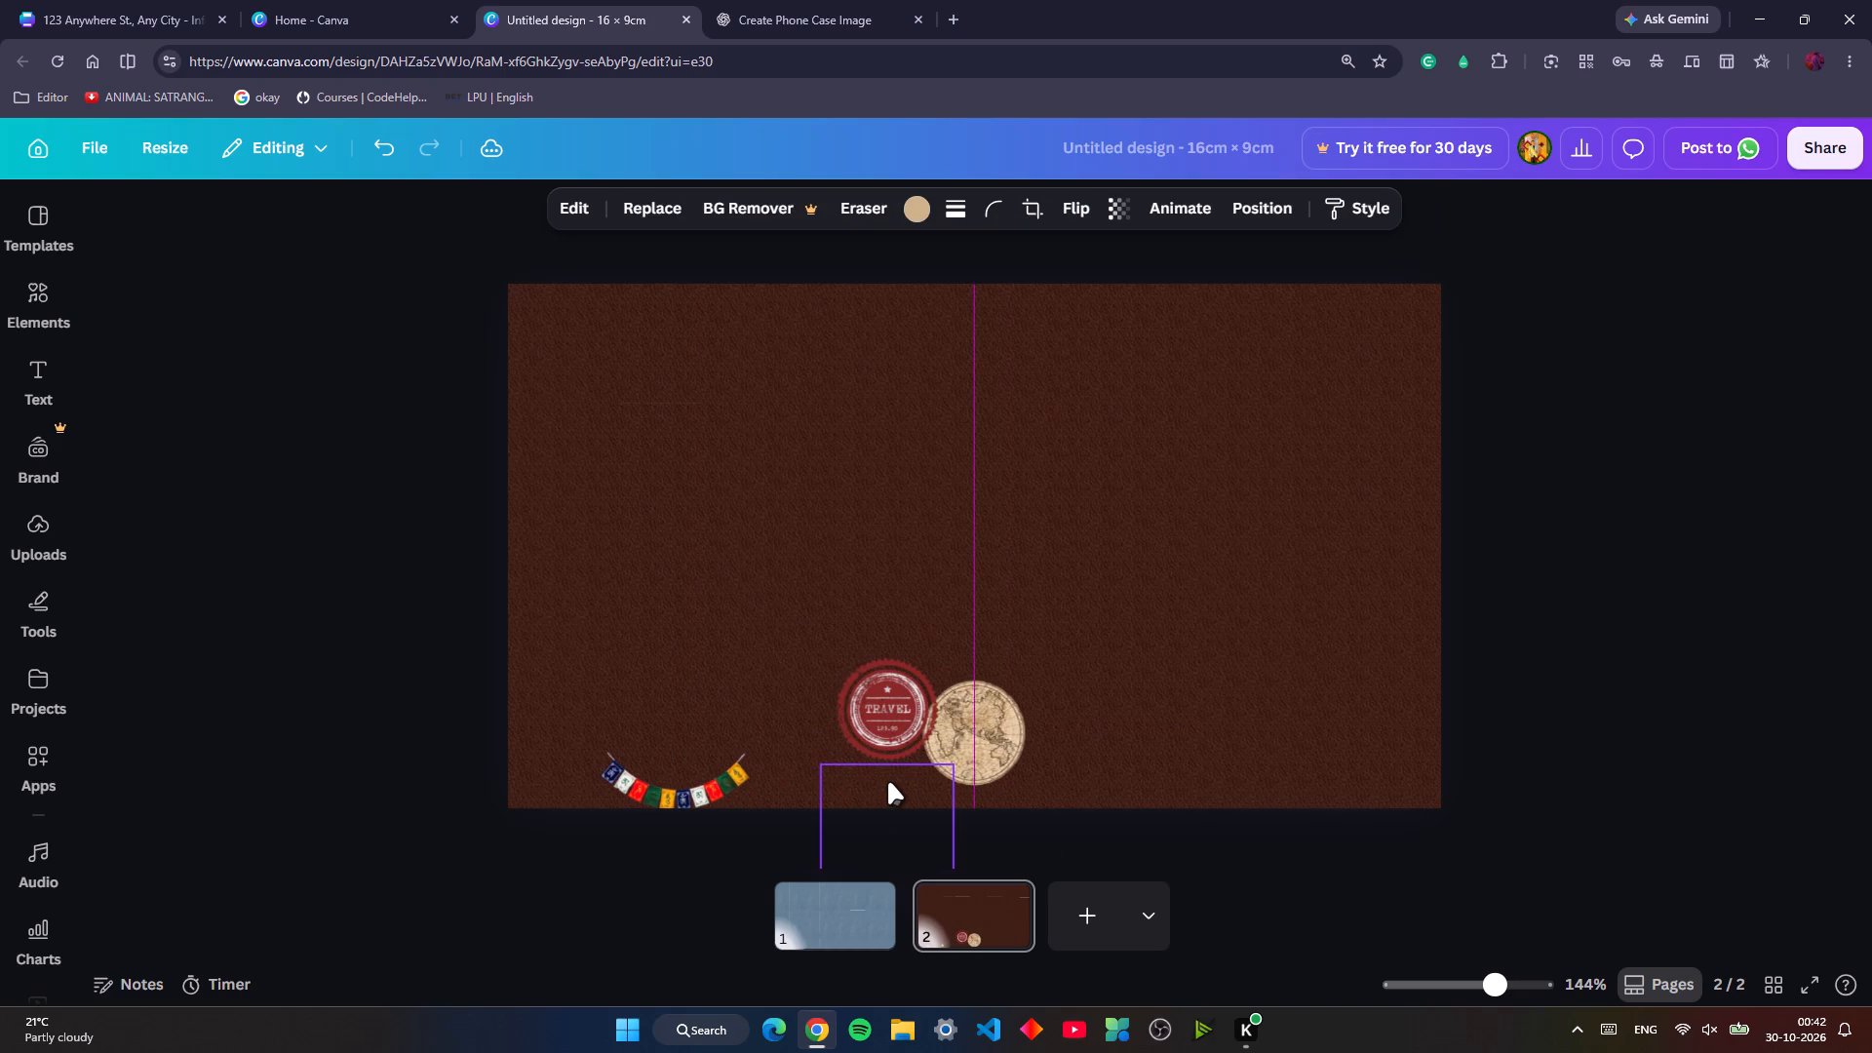
Raise the globe map until it sits level beside the travel stamp.
key(Up)
key(Up)
key(Up)
key(Up)
key(Up)
key(Down)
key(Down)
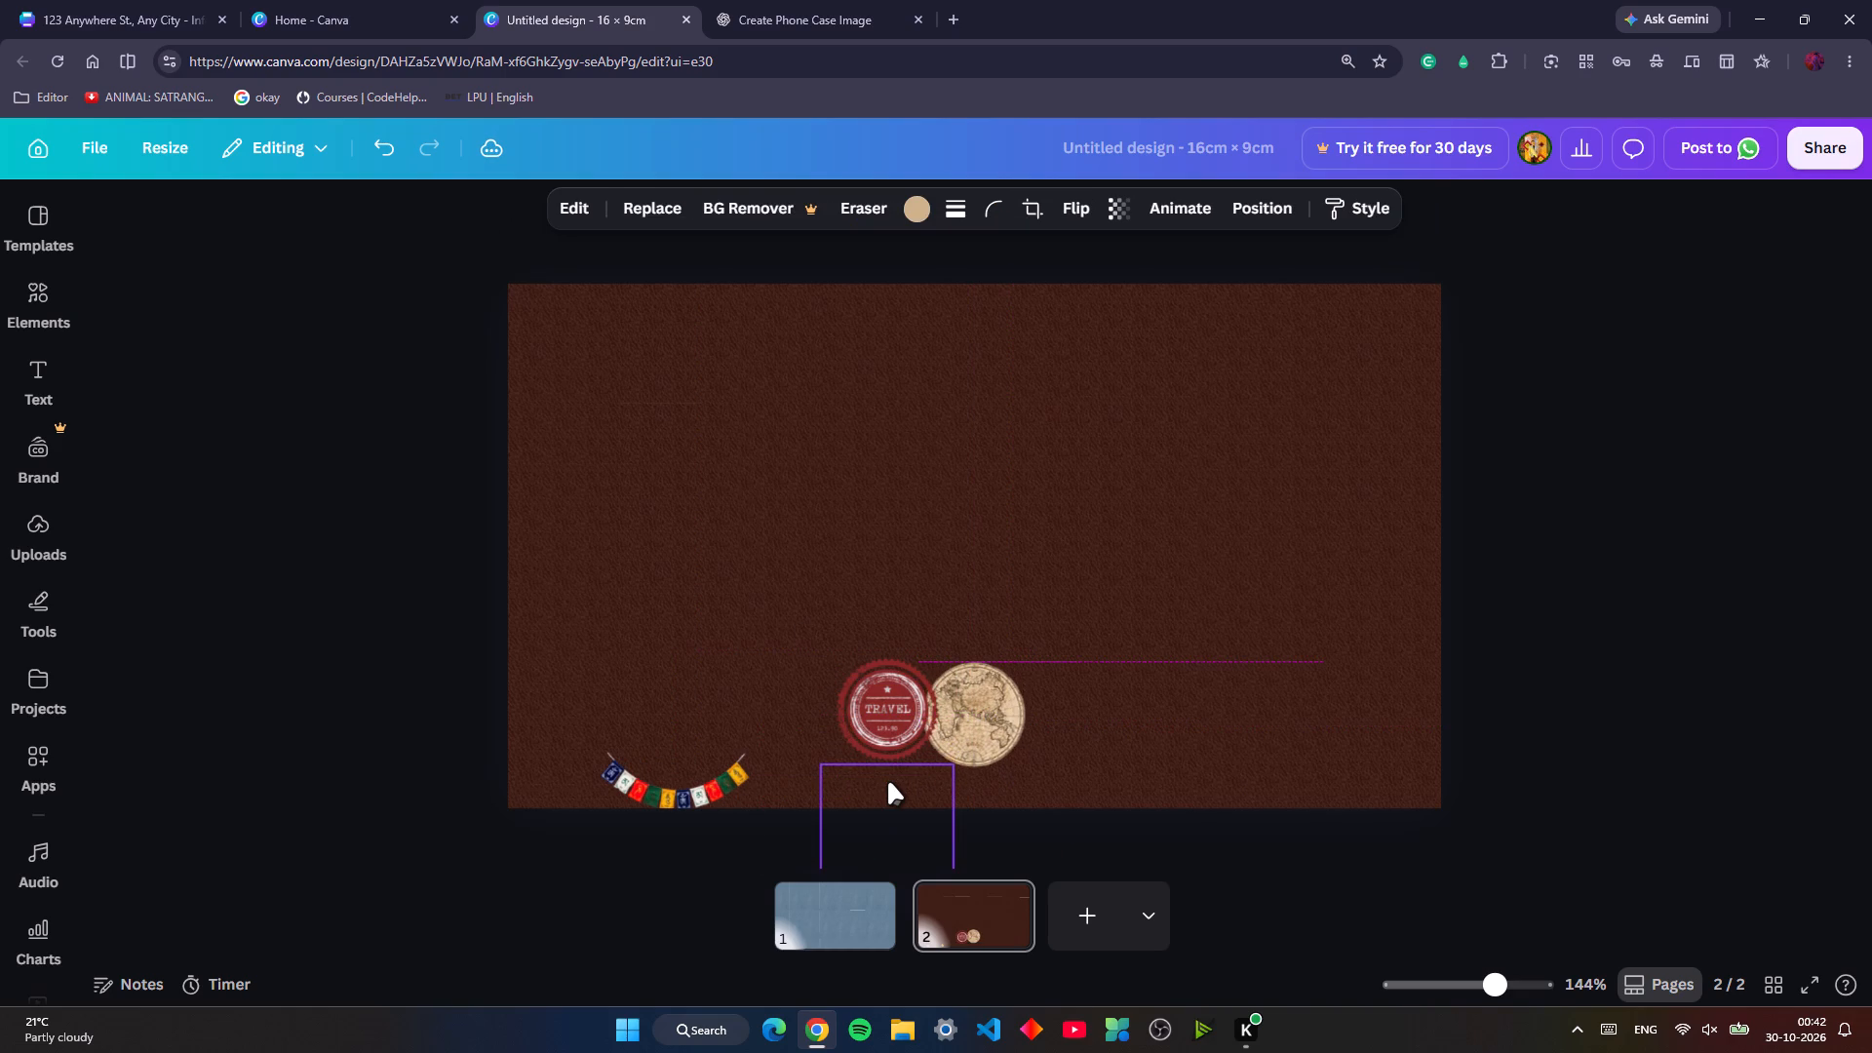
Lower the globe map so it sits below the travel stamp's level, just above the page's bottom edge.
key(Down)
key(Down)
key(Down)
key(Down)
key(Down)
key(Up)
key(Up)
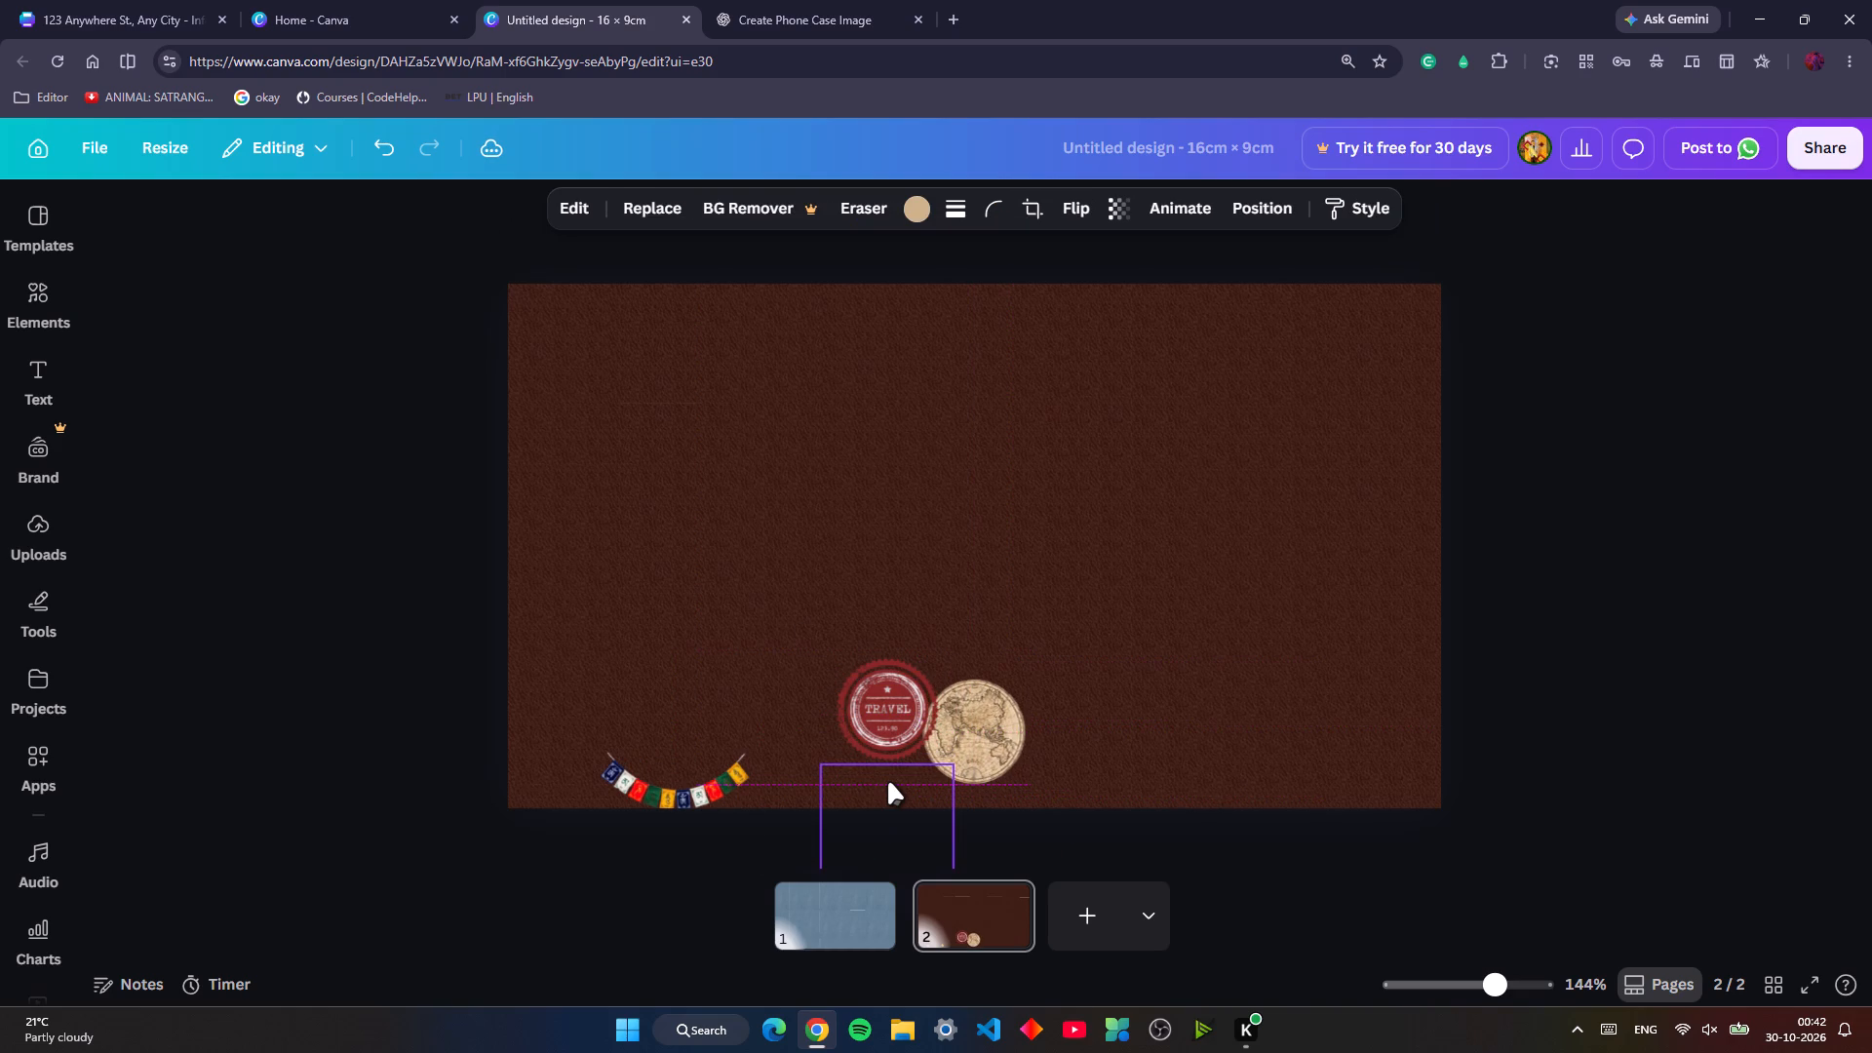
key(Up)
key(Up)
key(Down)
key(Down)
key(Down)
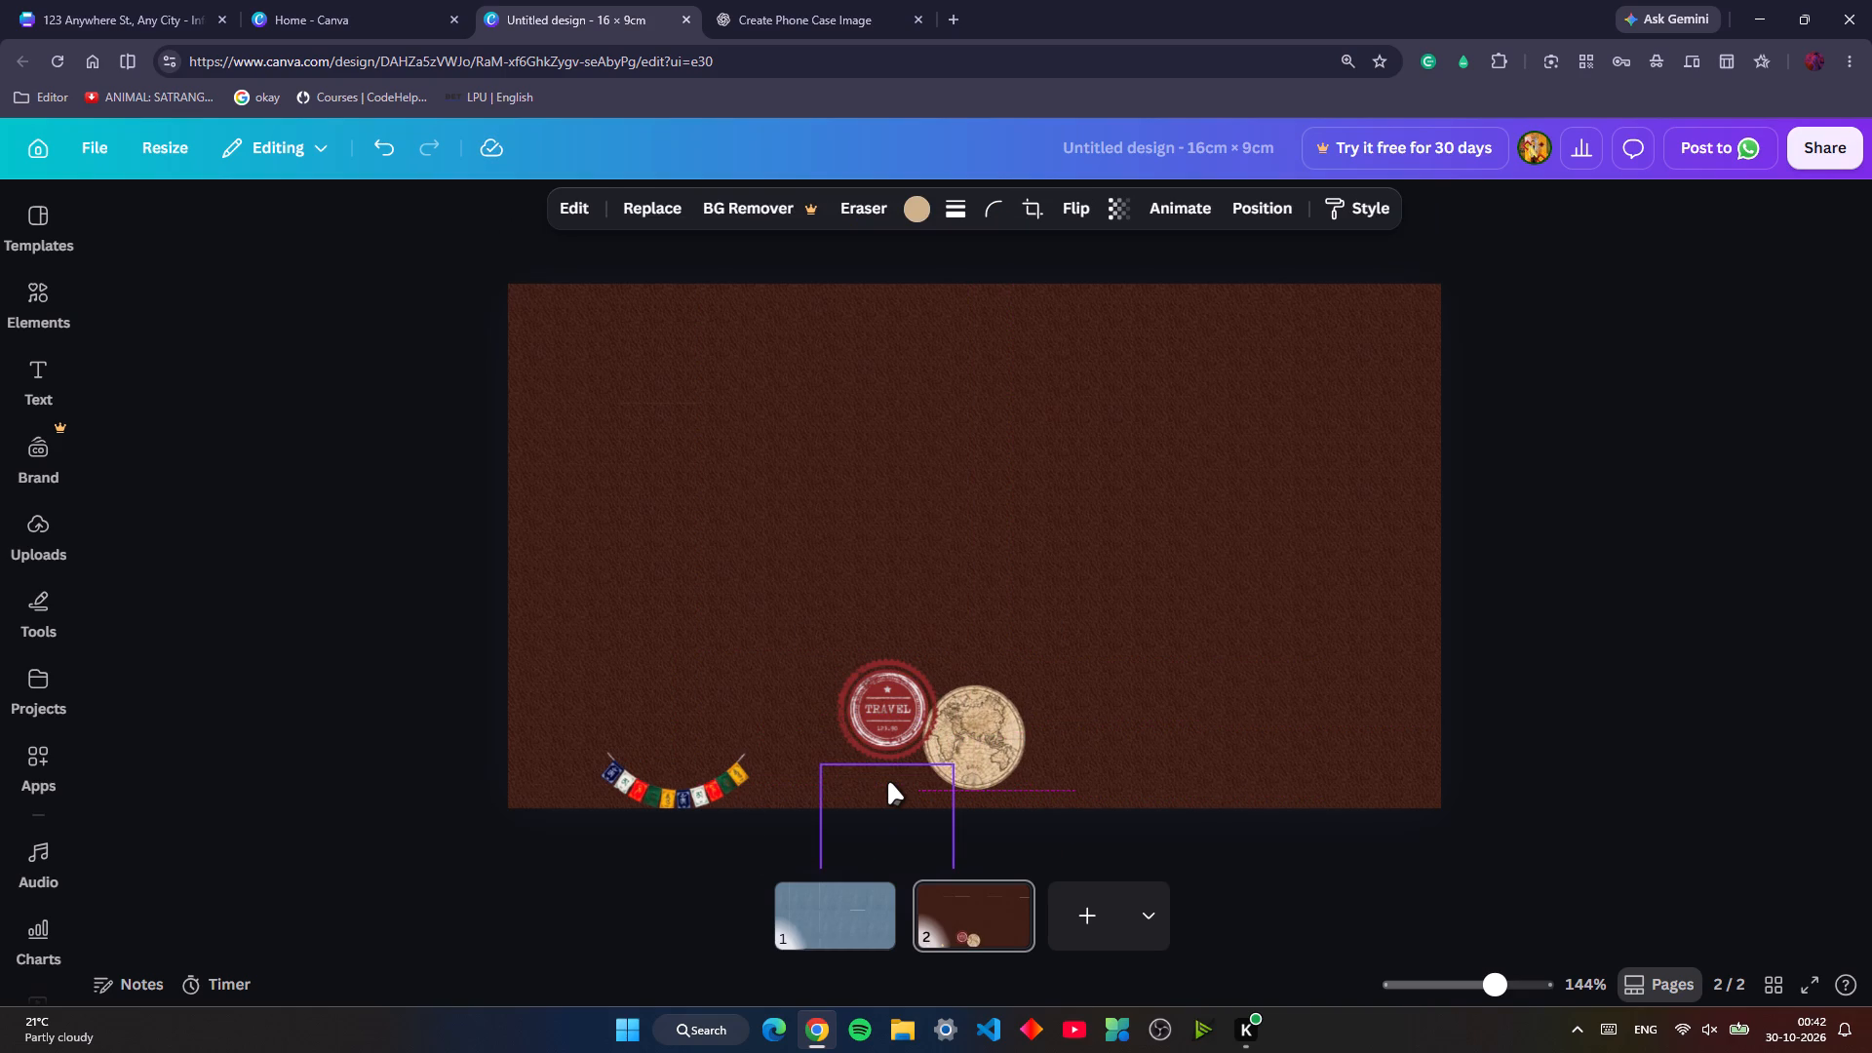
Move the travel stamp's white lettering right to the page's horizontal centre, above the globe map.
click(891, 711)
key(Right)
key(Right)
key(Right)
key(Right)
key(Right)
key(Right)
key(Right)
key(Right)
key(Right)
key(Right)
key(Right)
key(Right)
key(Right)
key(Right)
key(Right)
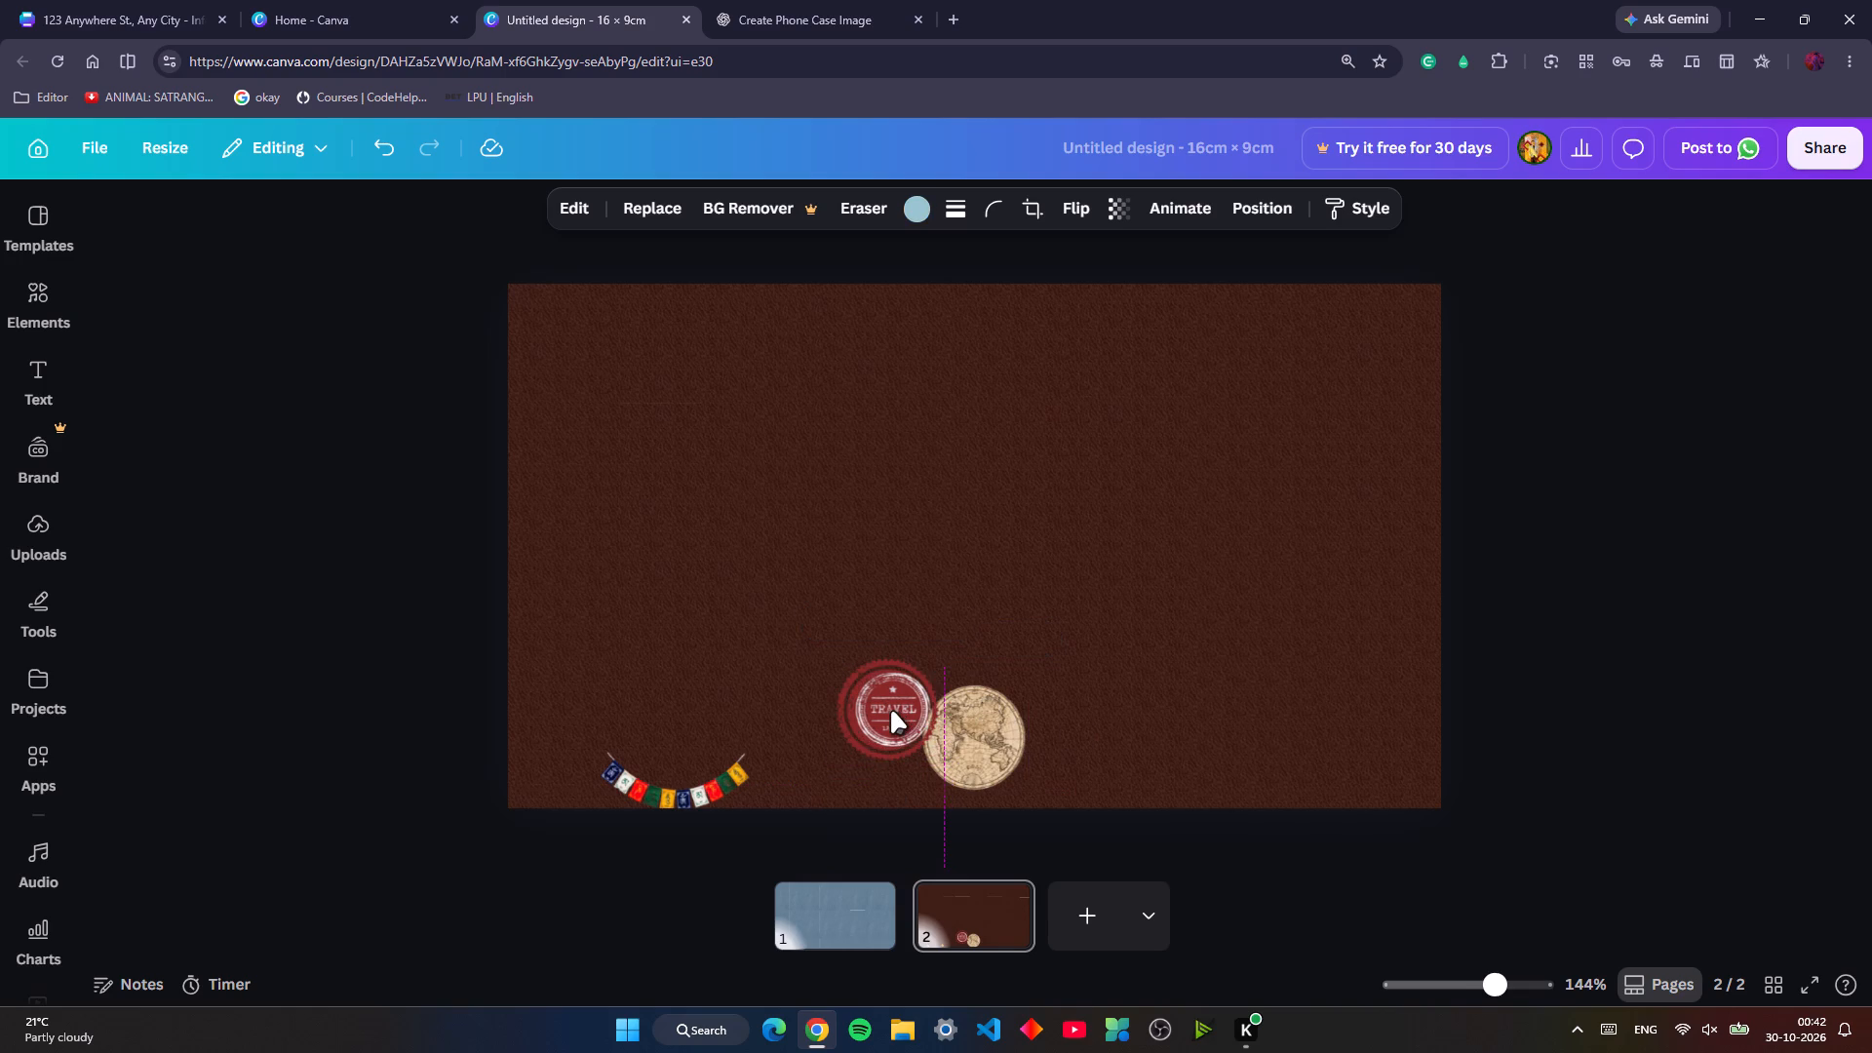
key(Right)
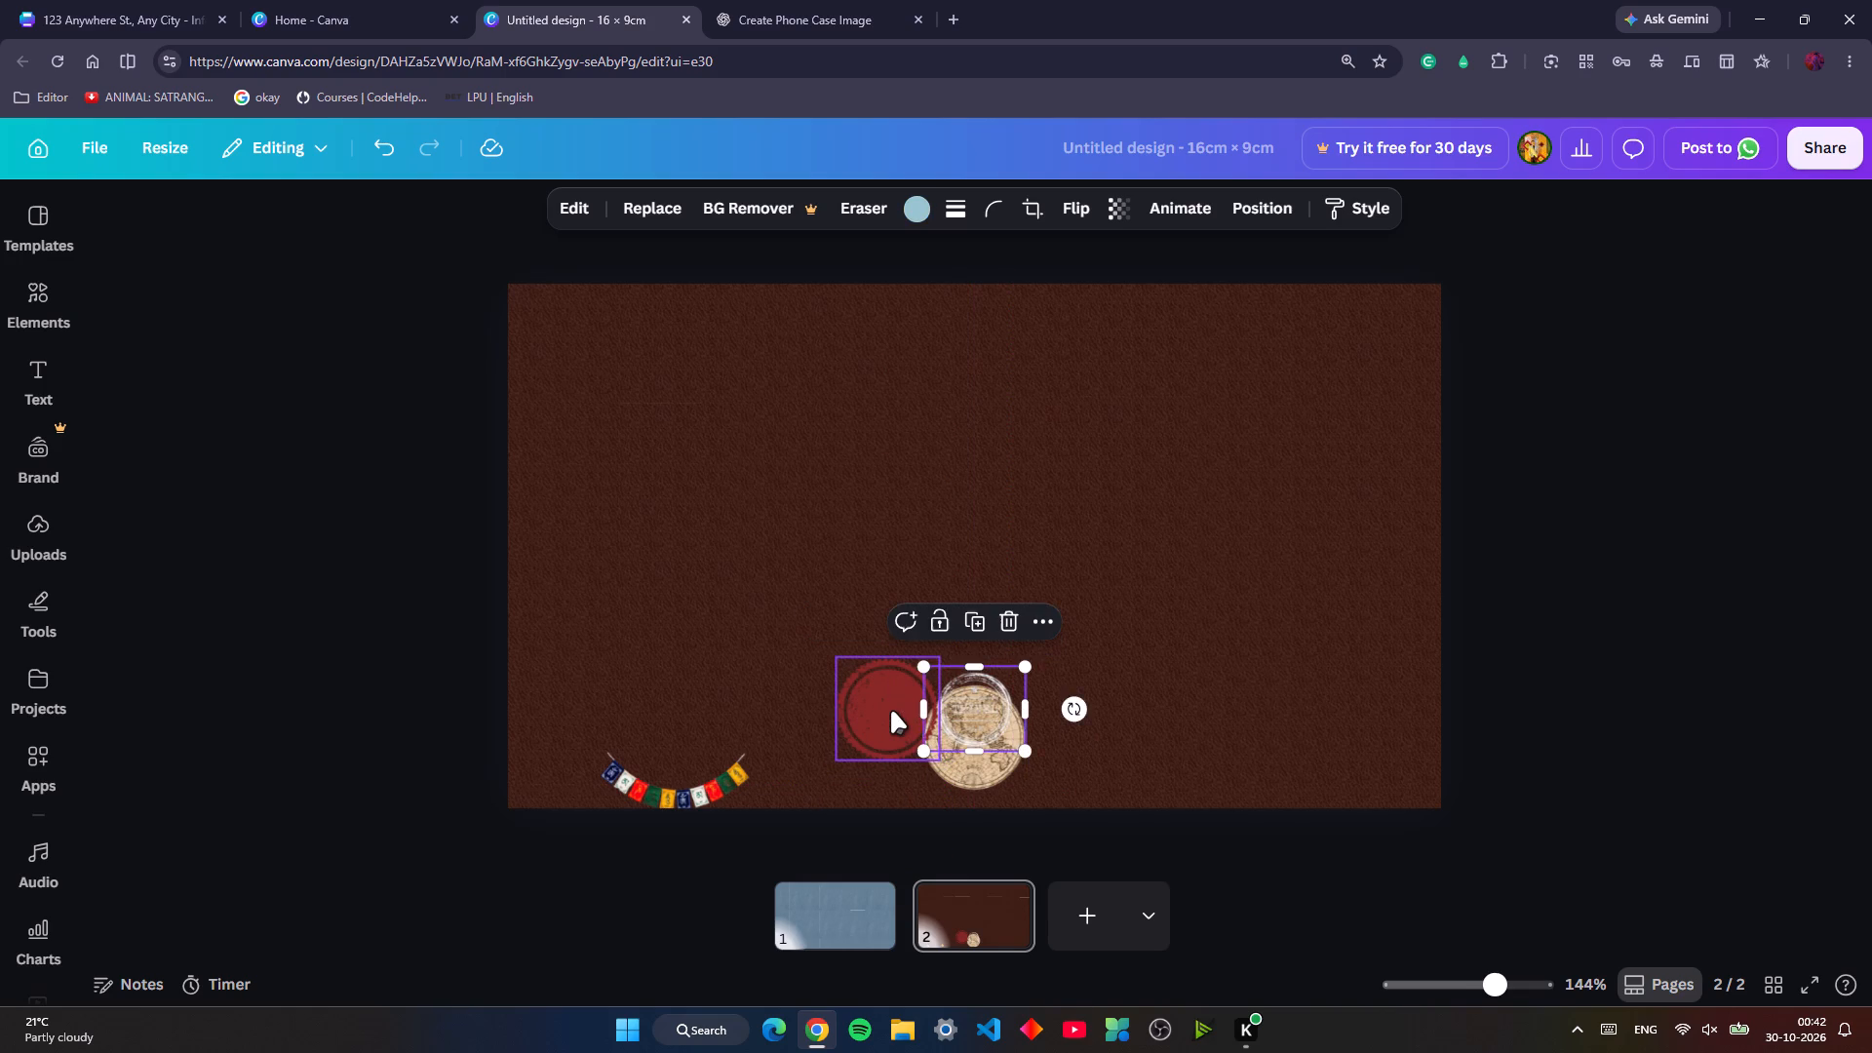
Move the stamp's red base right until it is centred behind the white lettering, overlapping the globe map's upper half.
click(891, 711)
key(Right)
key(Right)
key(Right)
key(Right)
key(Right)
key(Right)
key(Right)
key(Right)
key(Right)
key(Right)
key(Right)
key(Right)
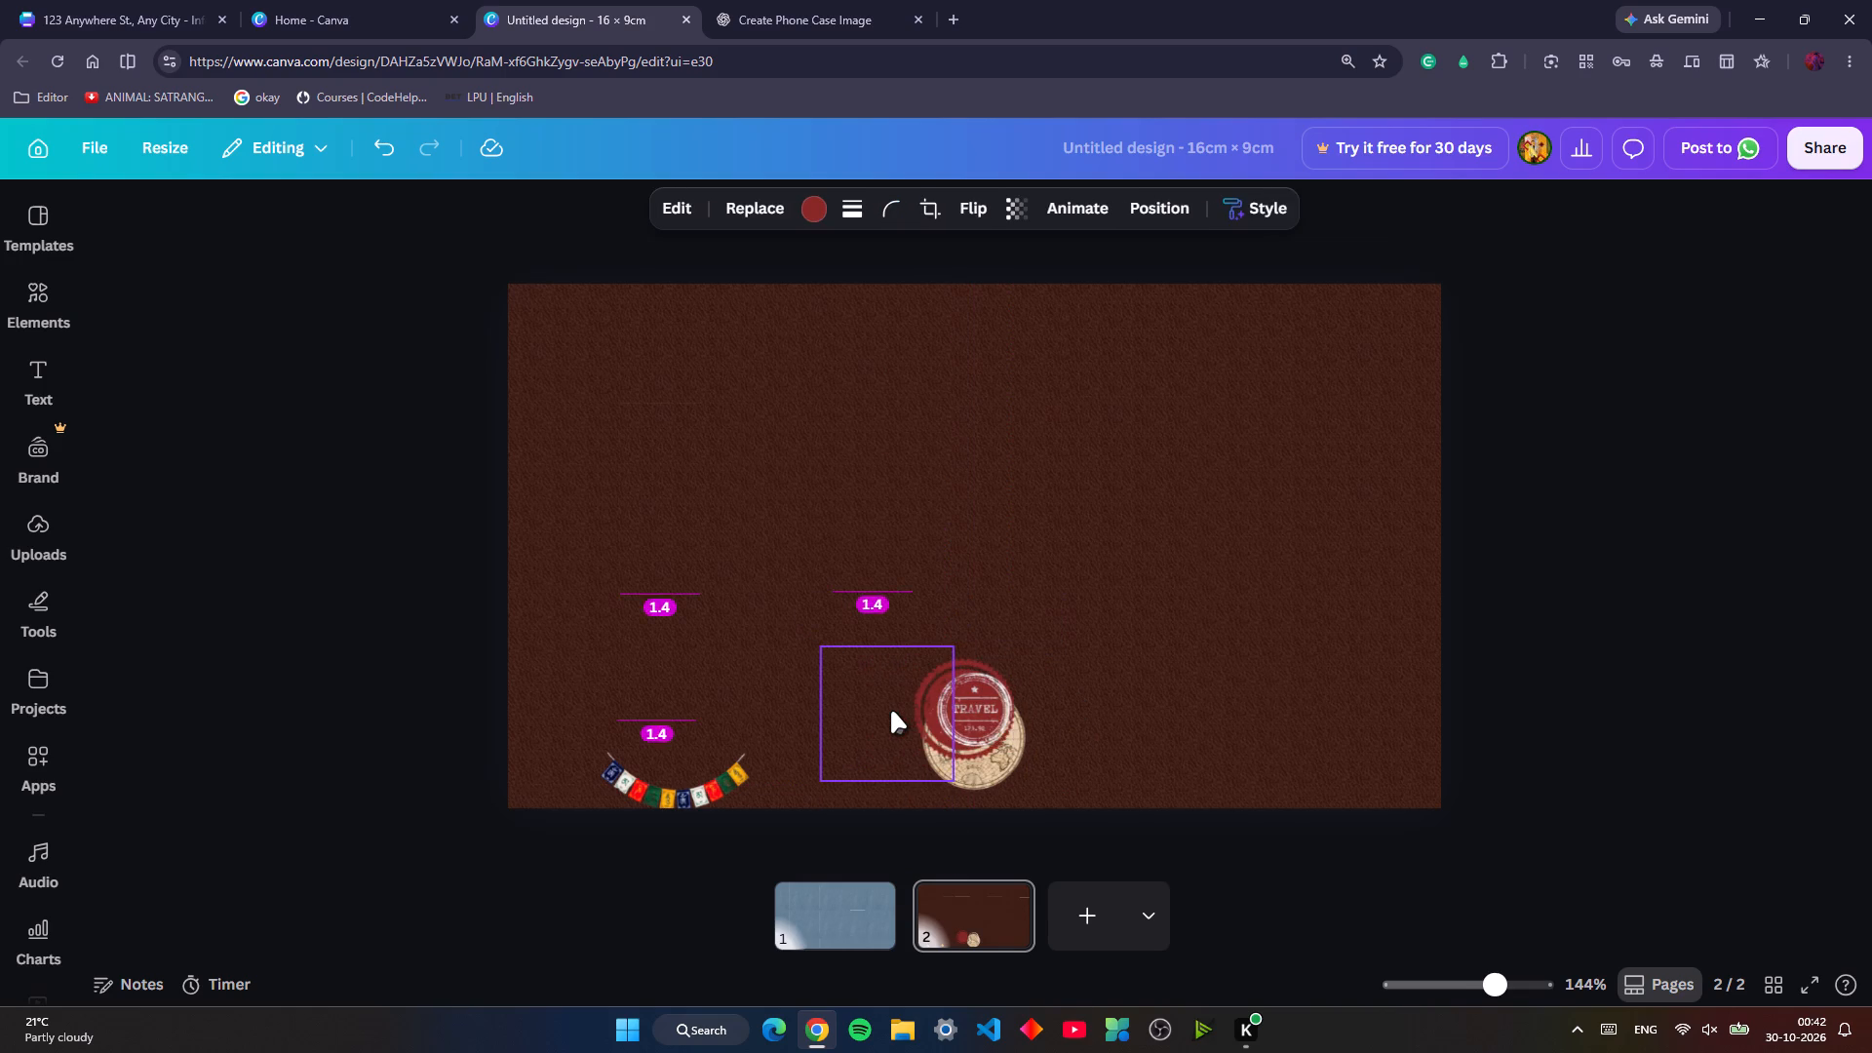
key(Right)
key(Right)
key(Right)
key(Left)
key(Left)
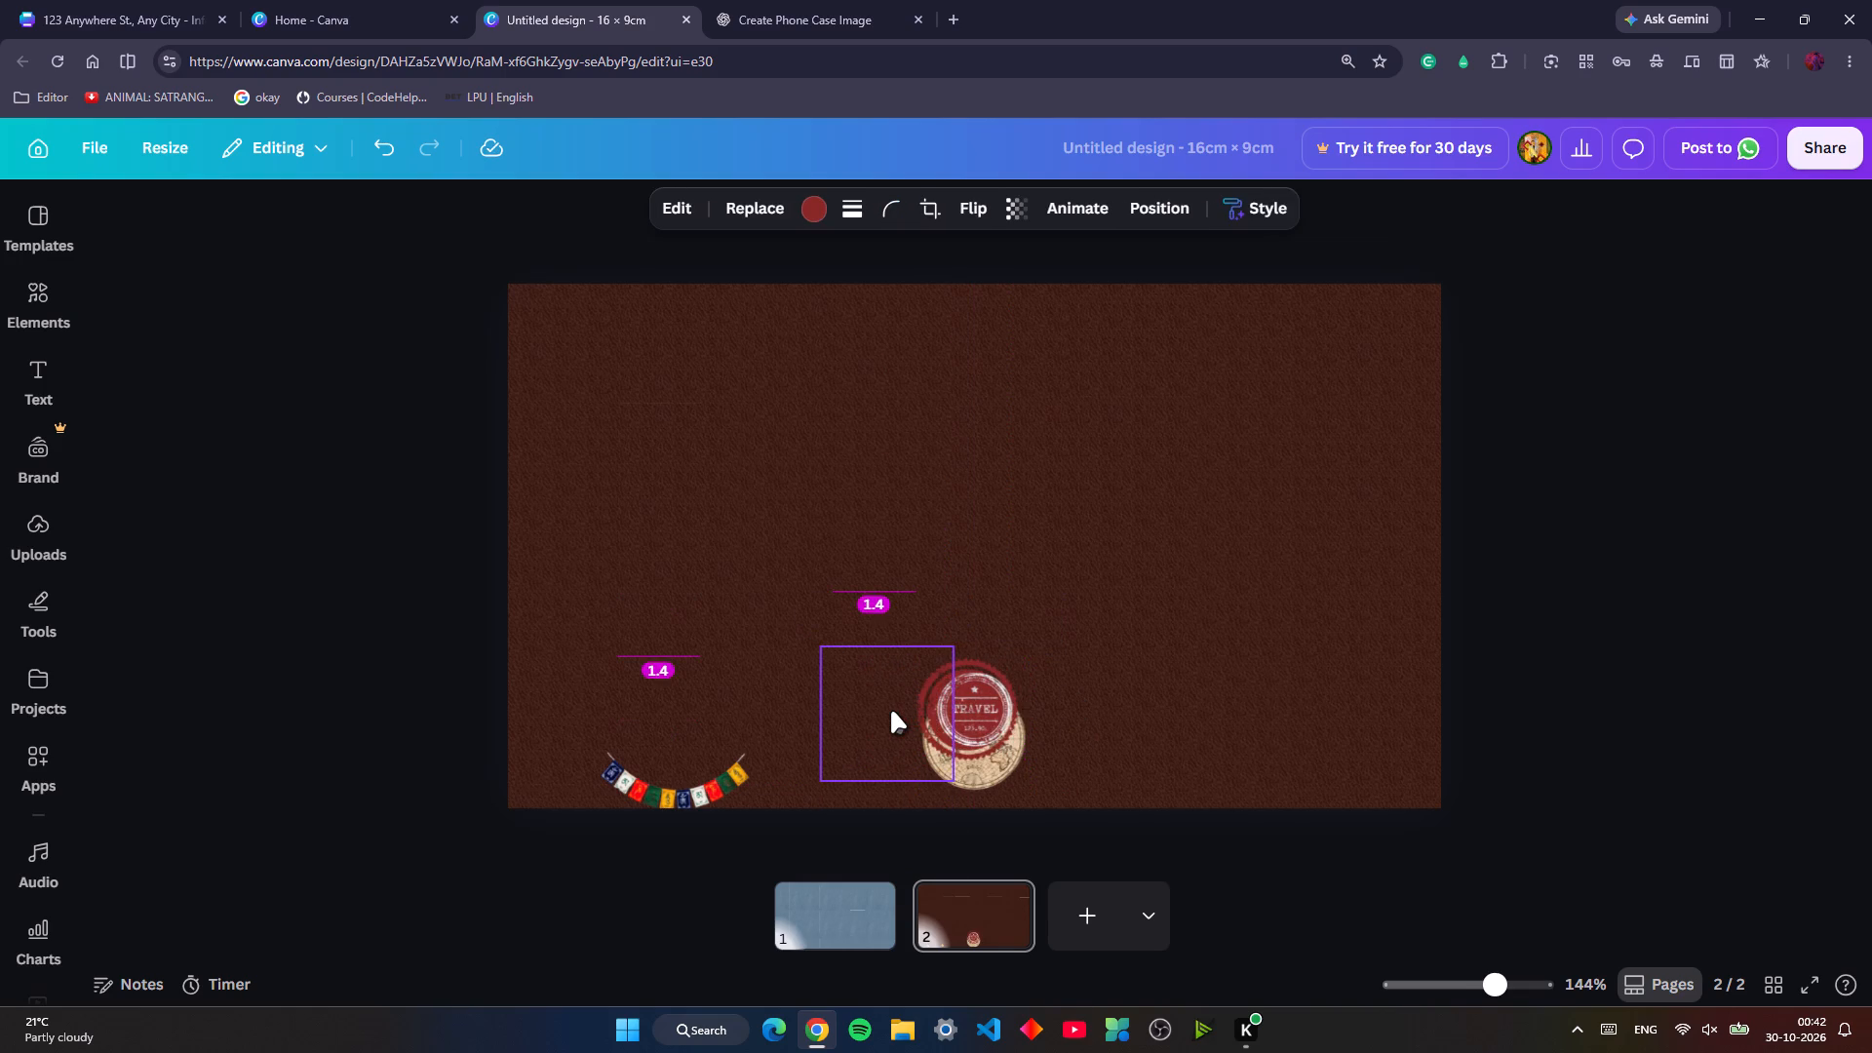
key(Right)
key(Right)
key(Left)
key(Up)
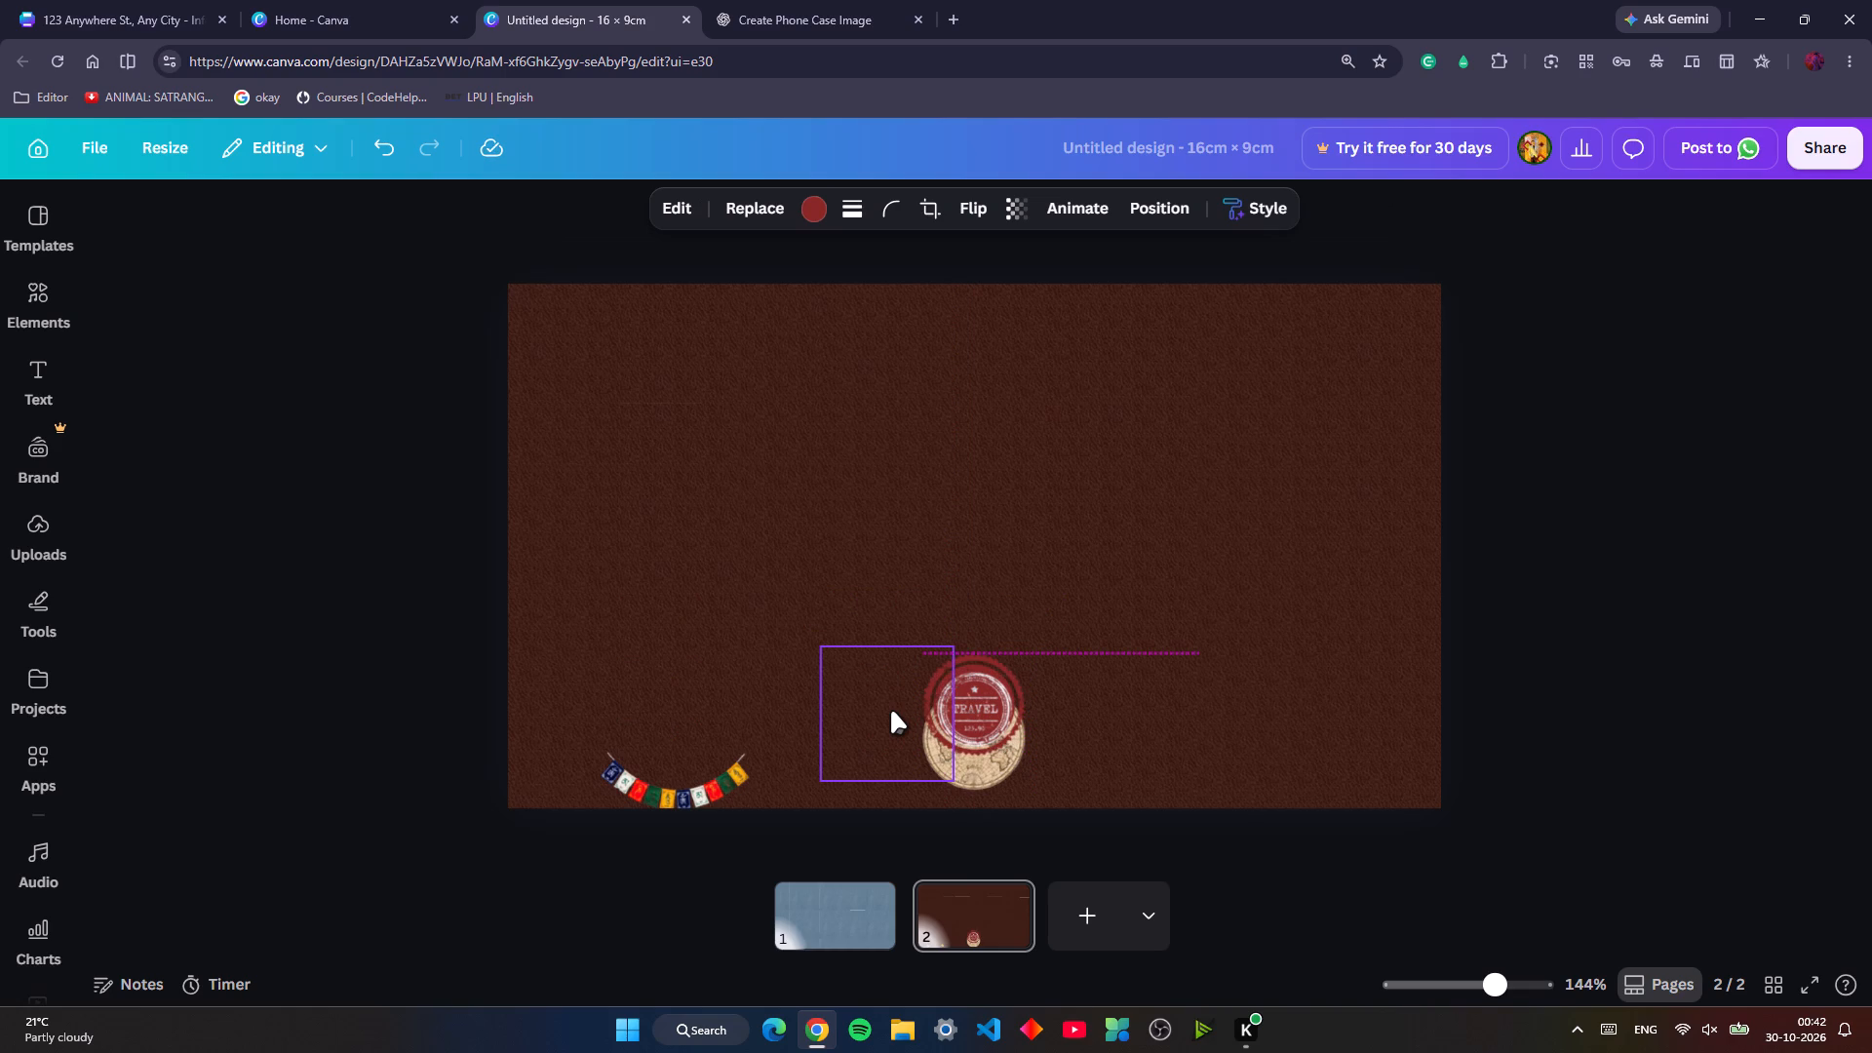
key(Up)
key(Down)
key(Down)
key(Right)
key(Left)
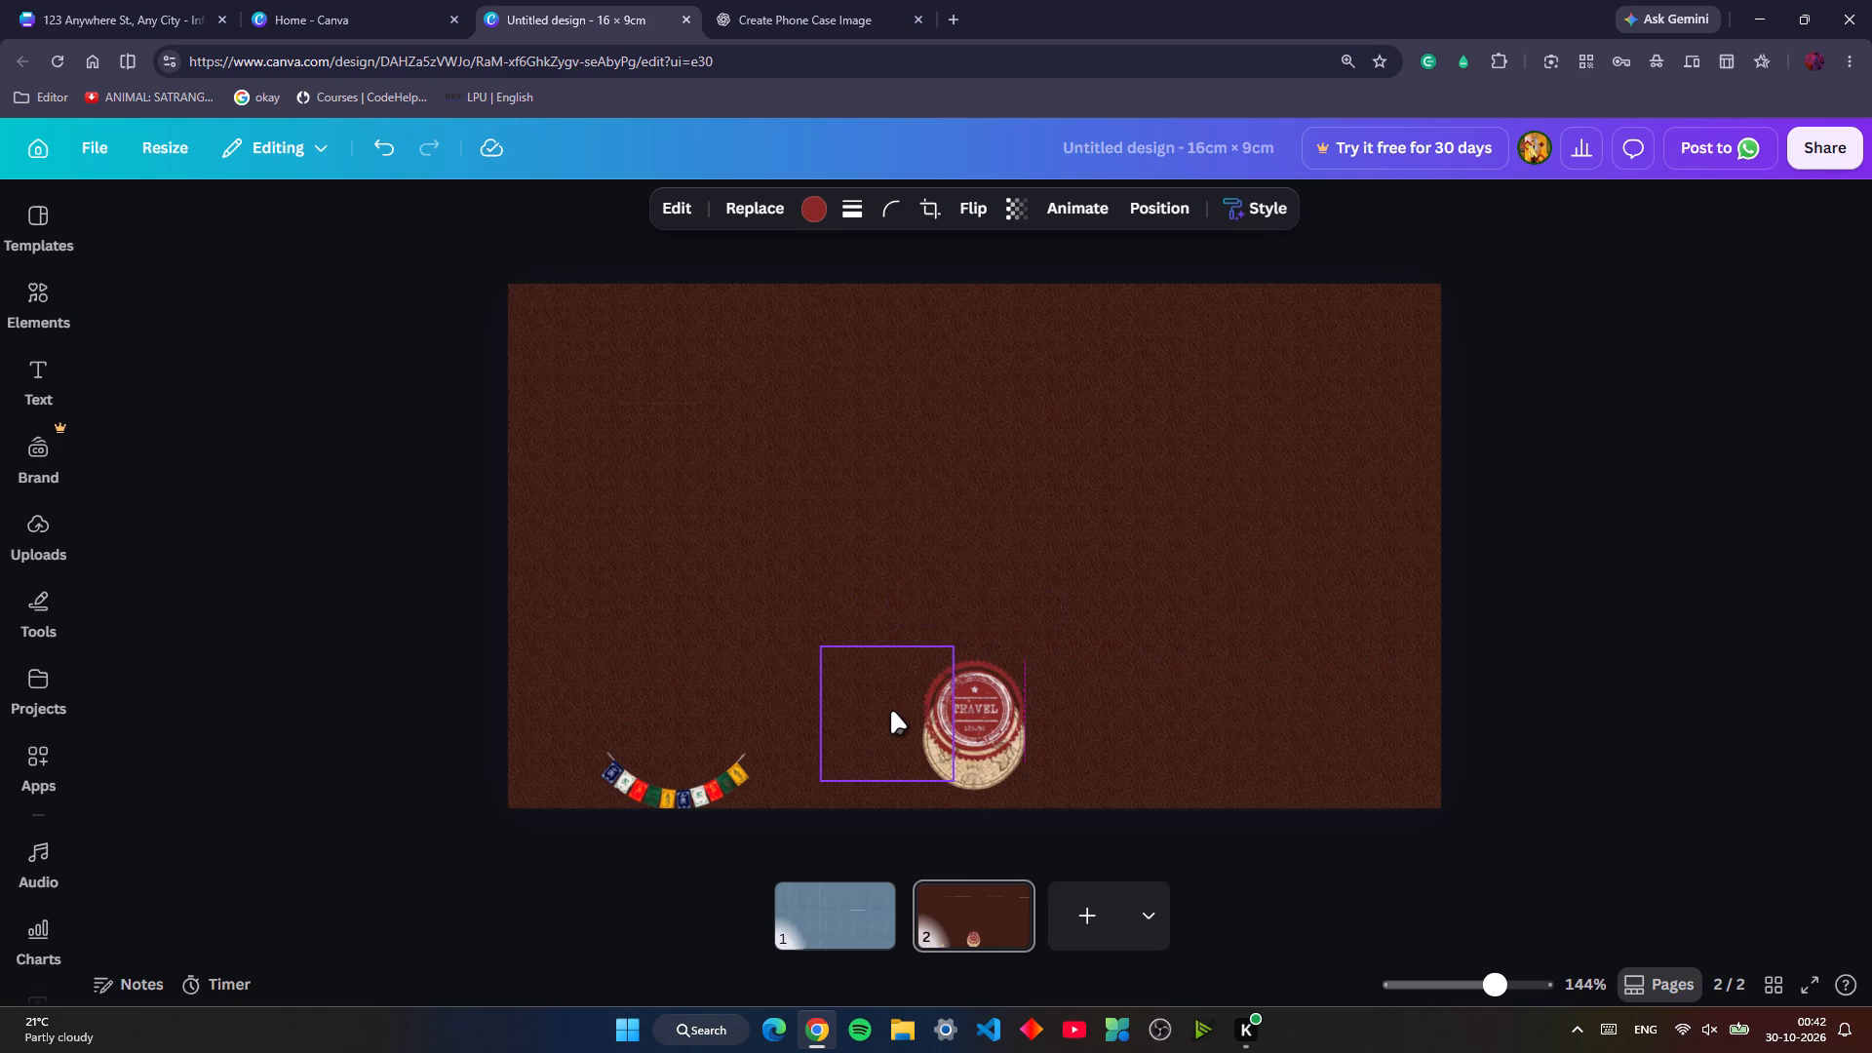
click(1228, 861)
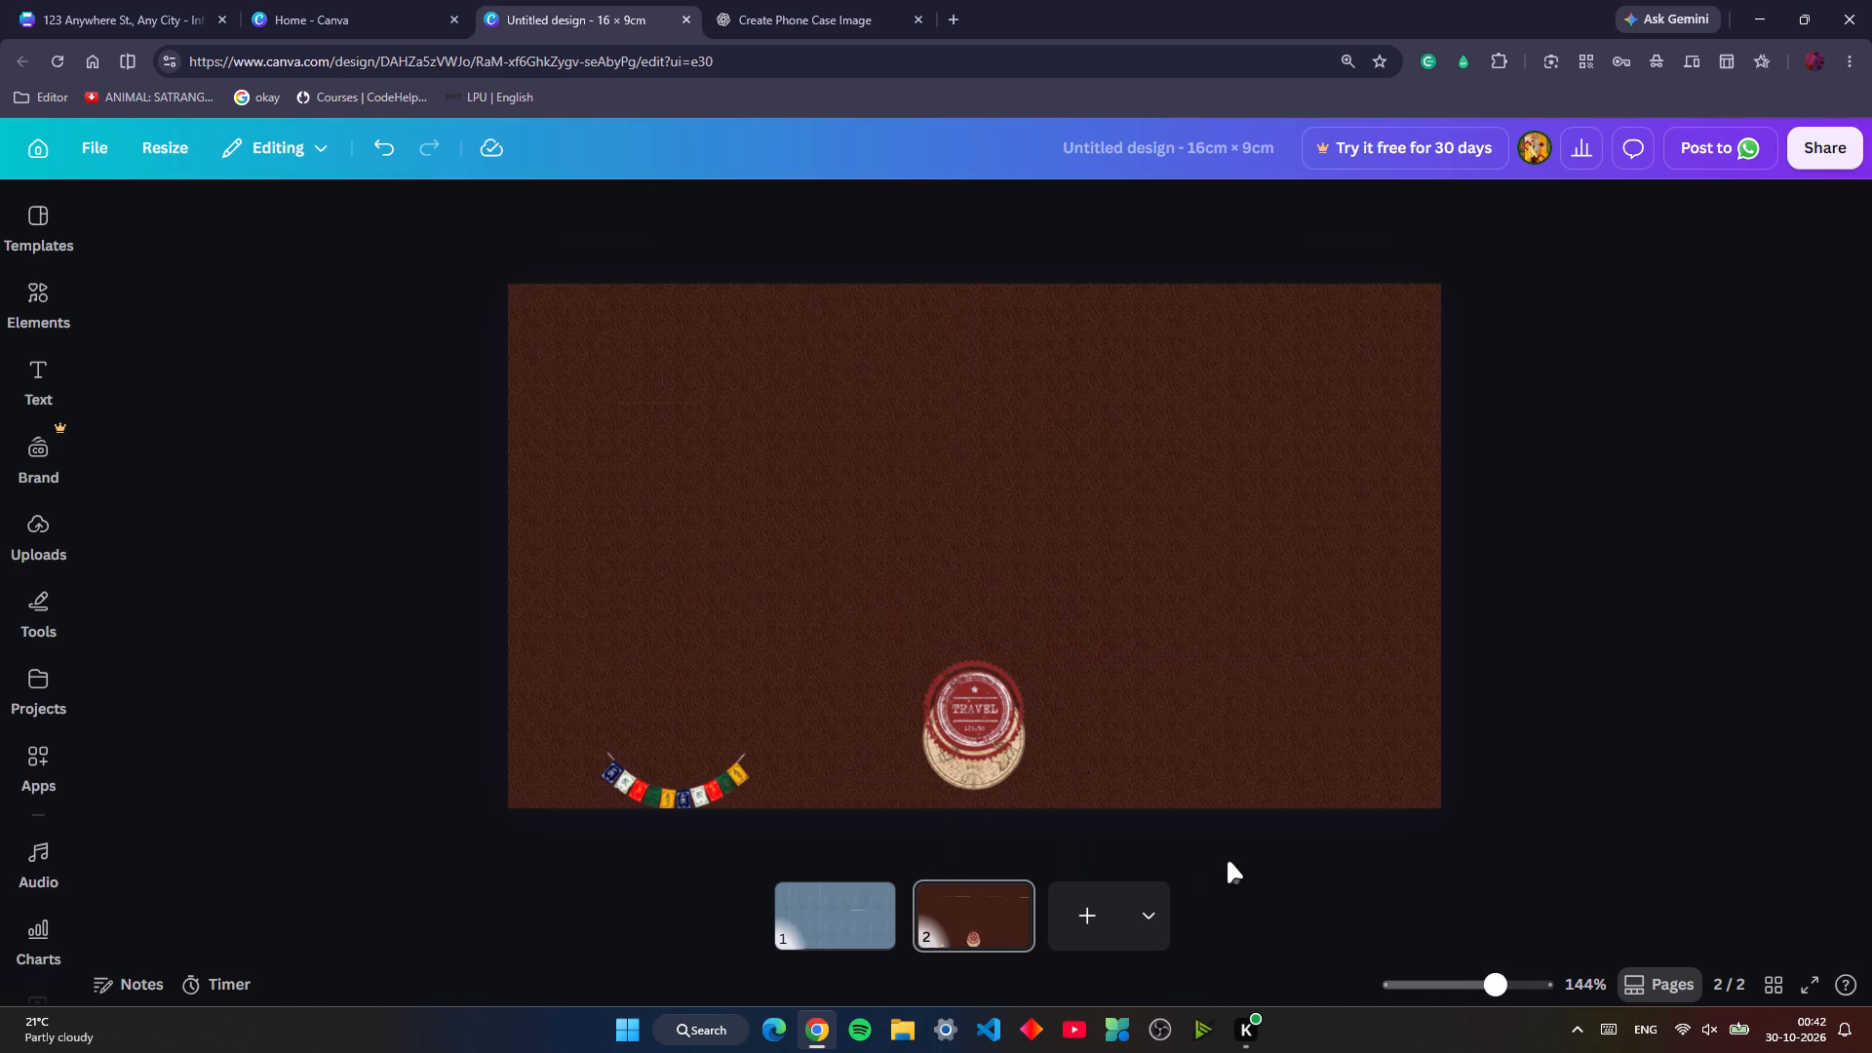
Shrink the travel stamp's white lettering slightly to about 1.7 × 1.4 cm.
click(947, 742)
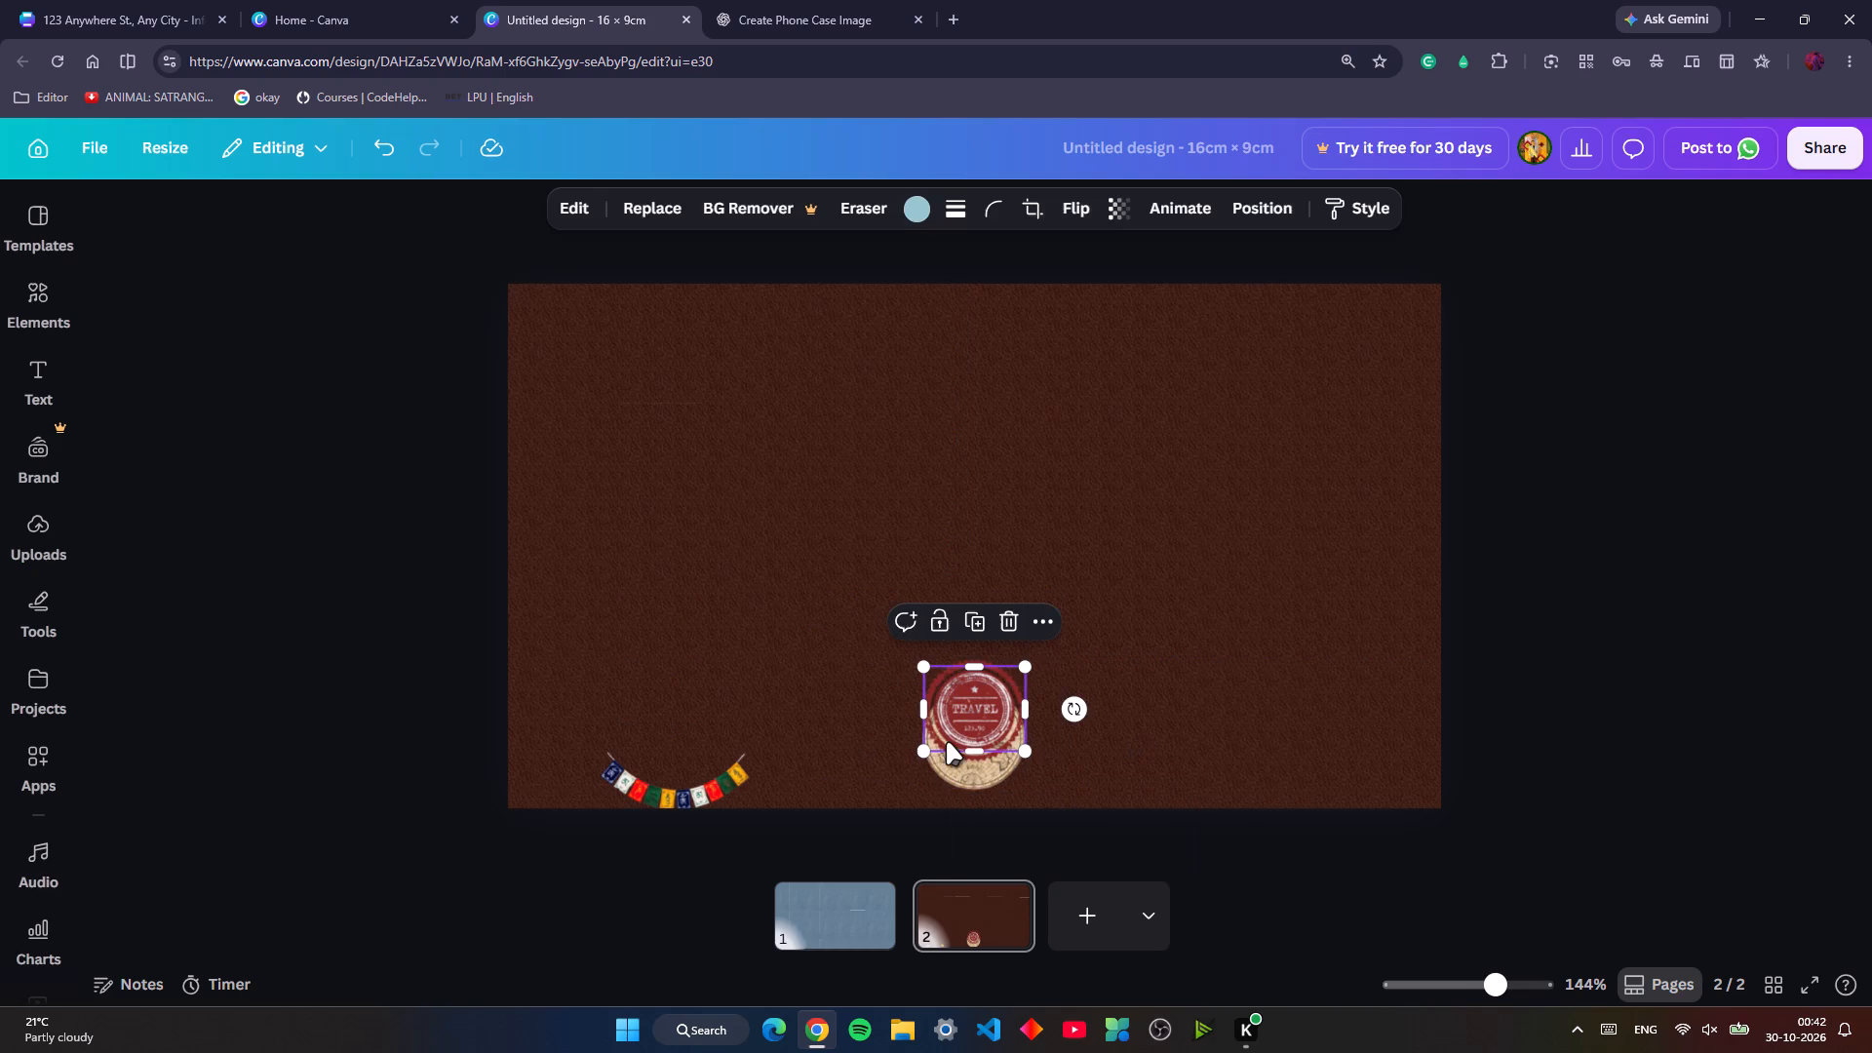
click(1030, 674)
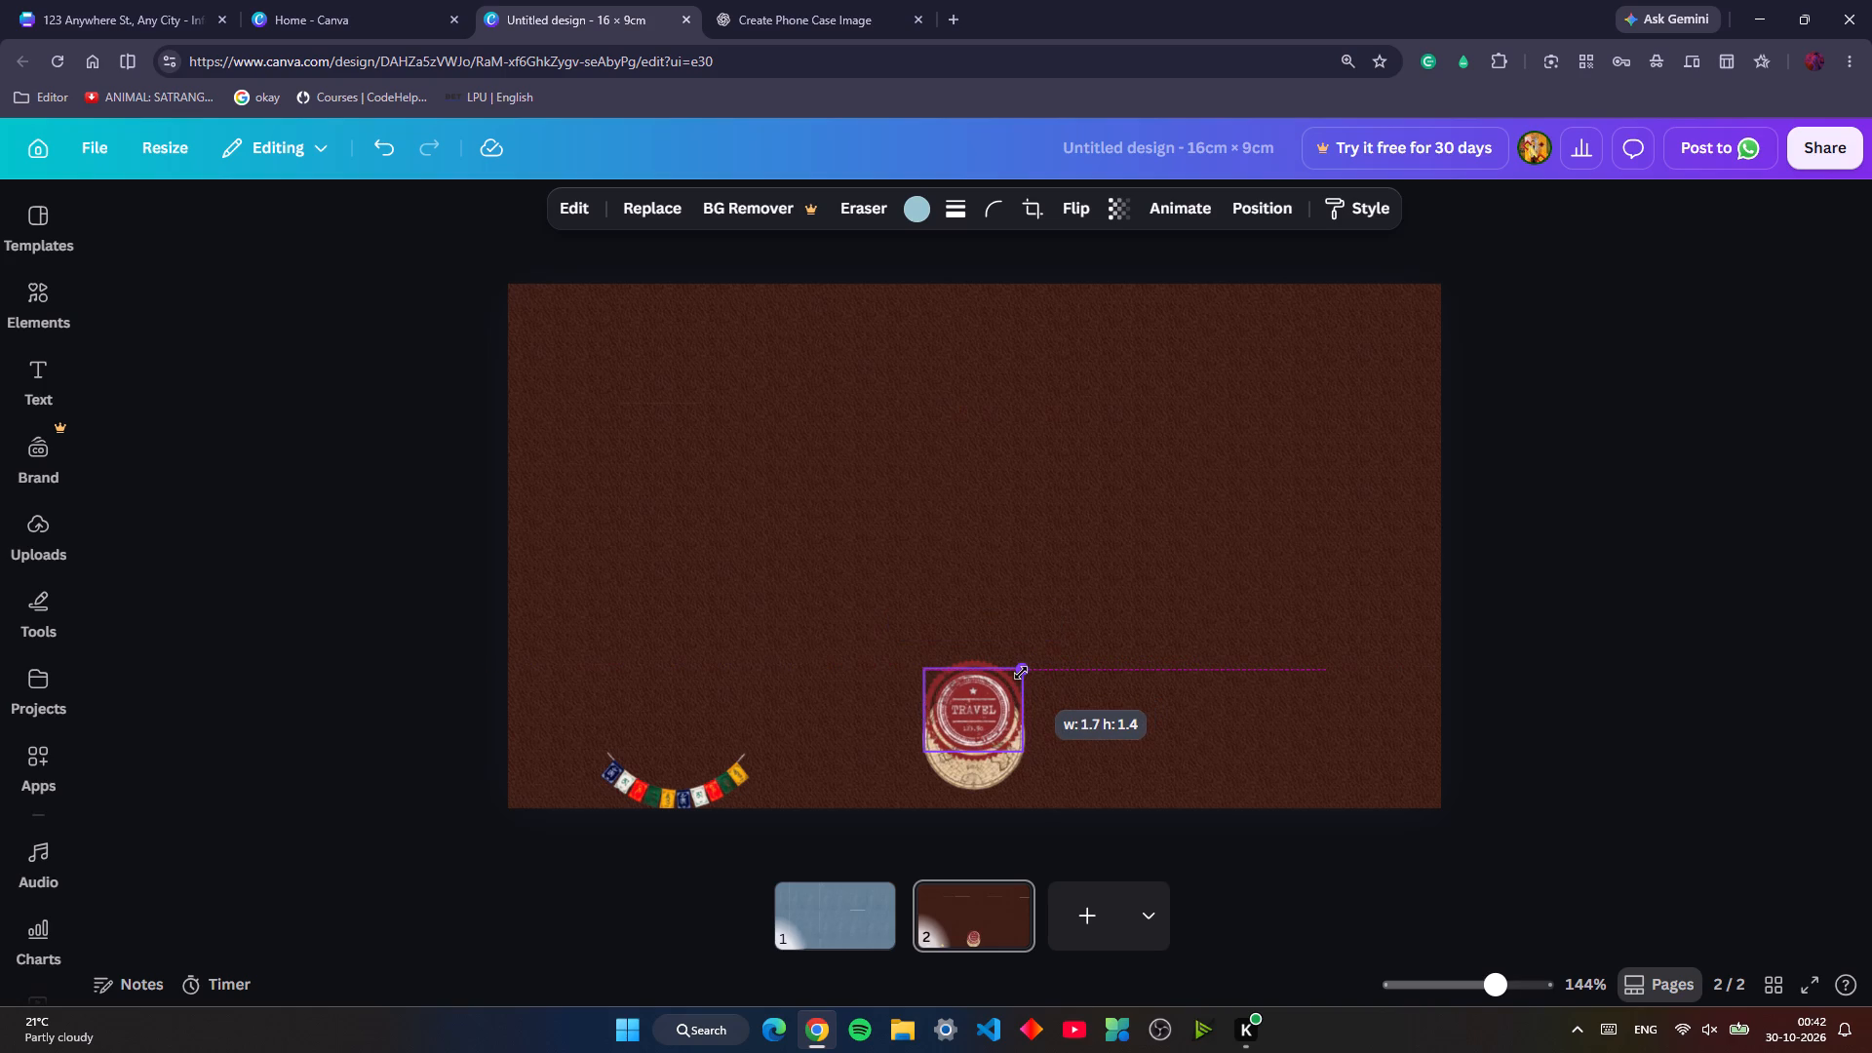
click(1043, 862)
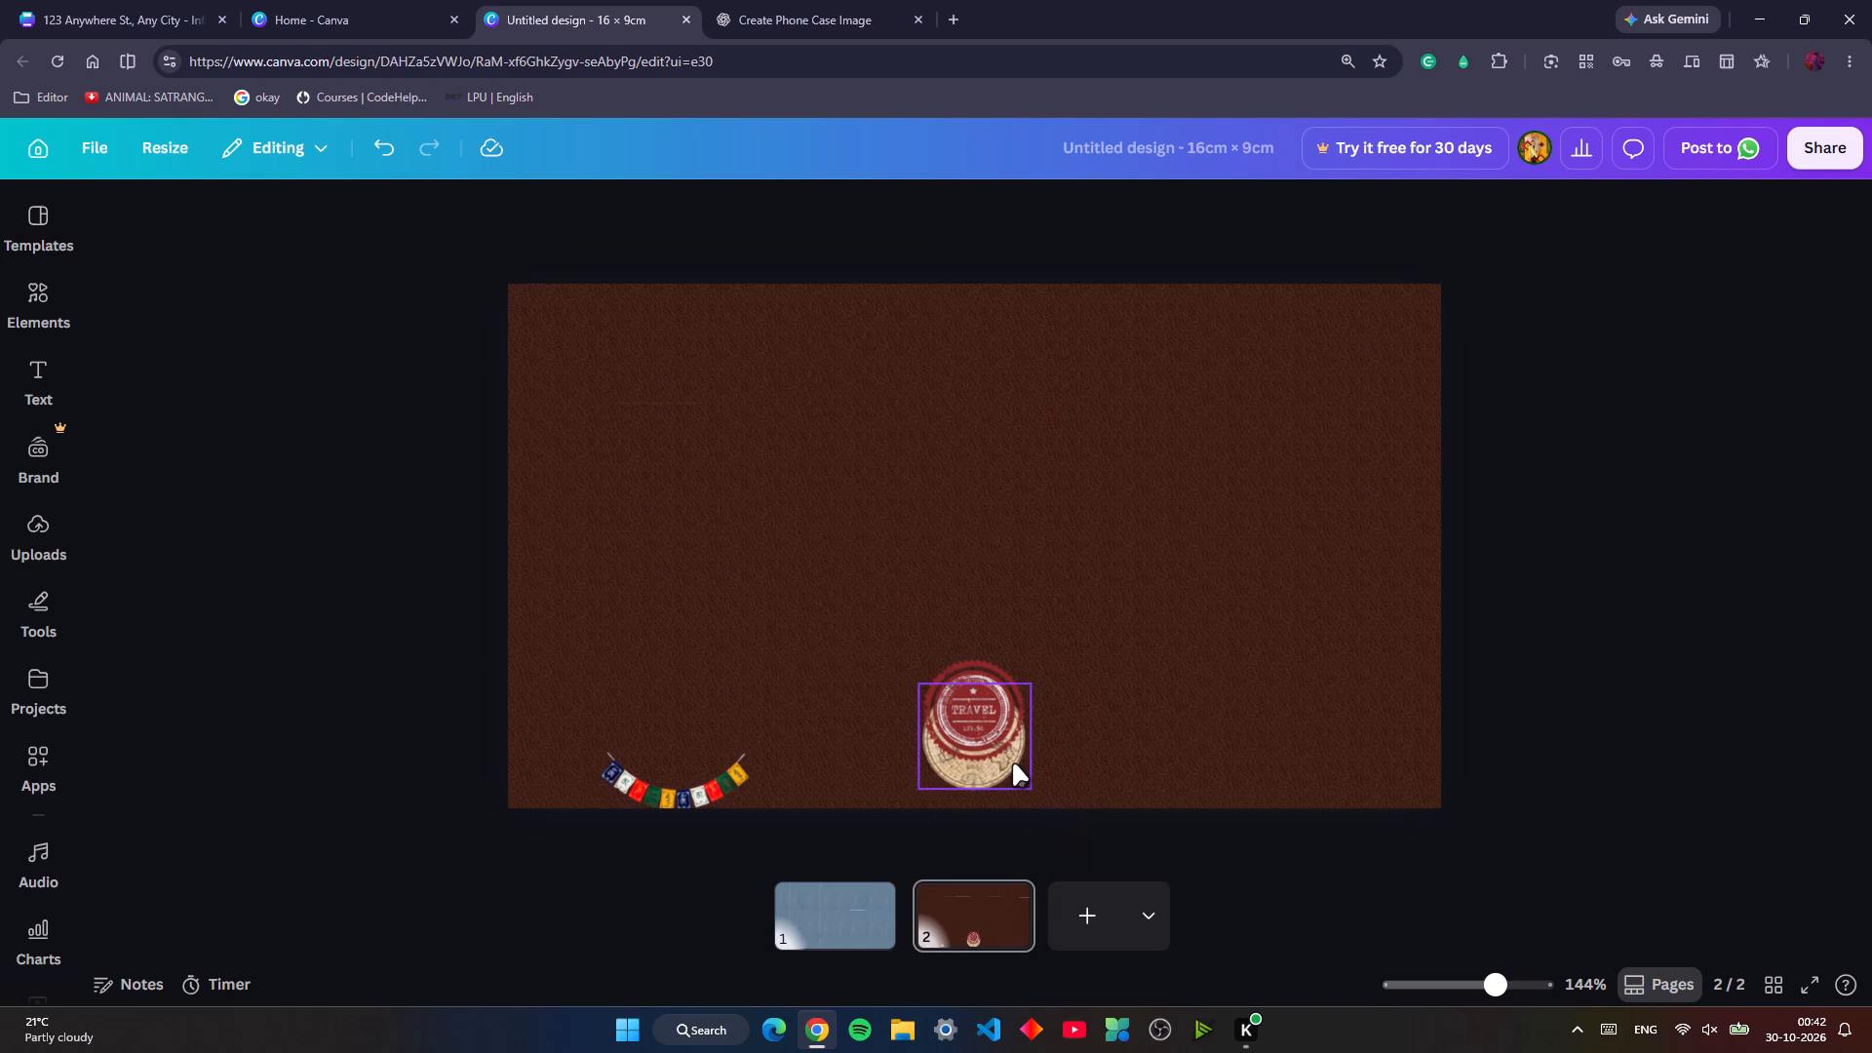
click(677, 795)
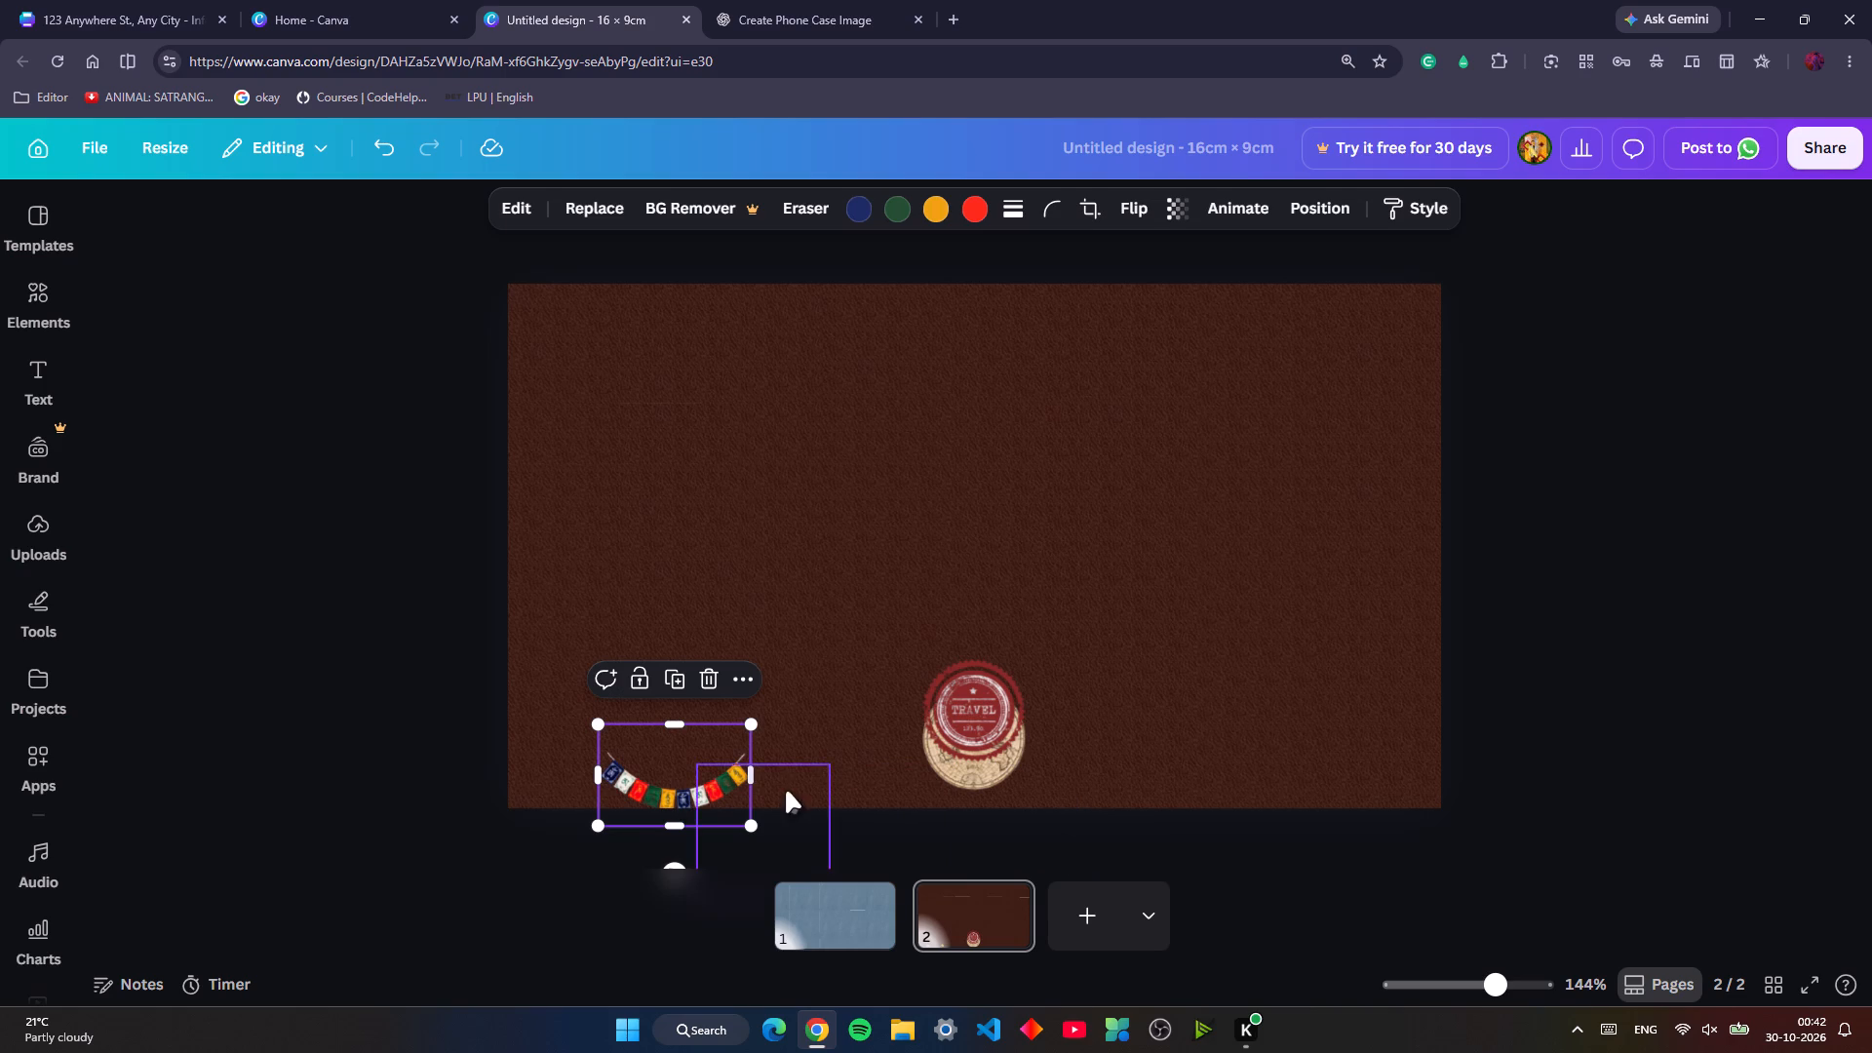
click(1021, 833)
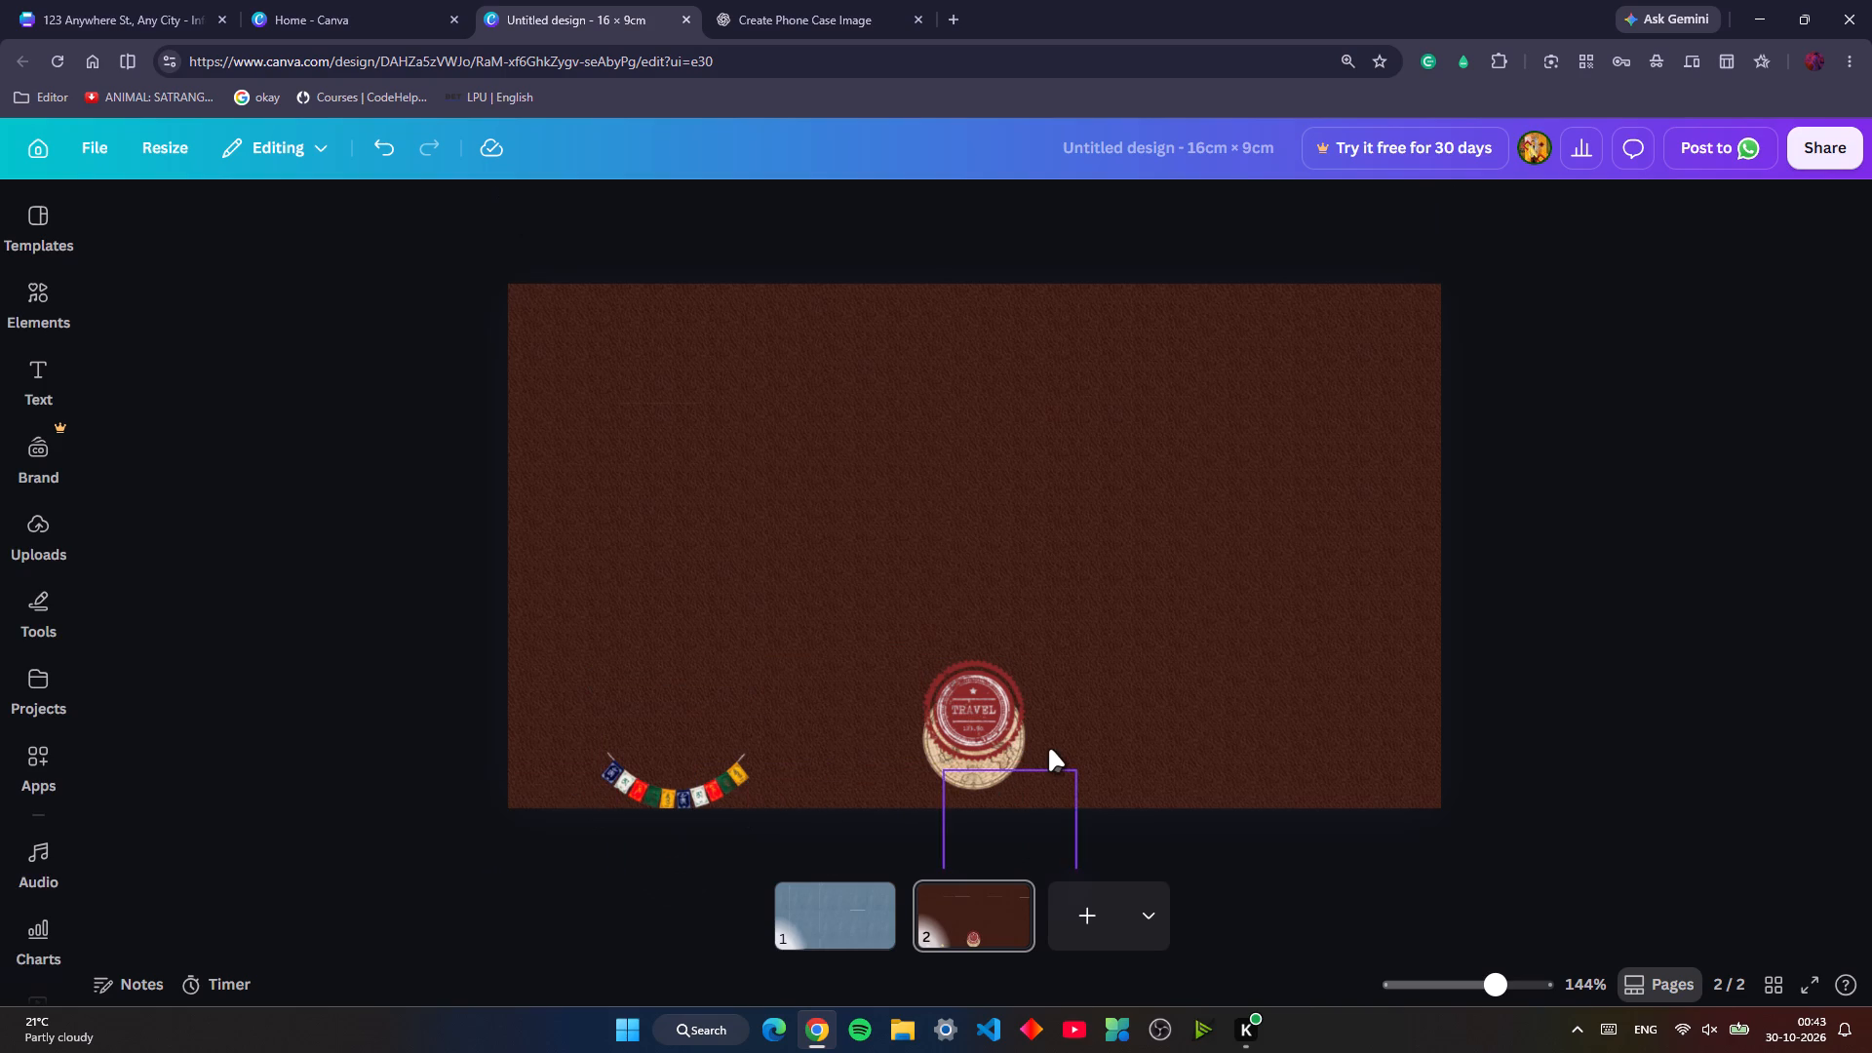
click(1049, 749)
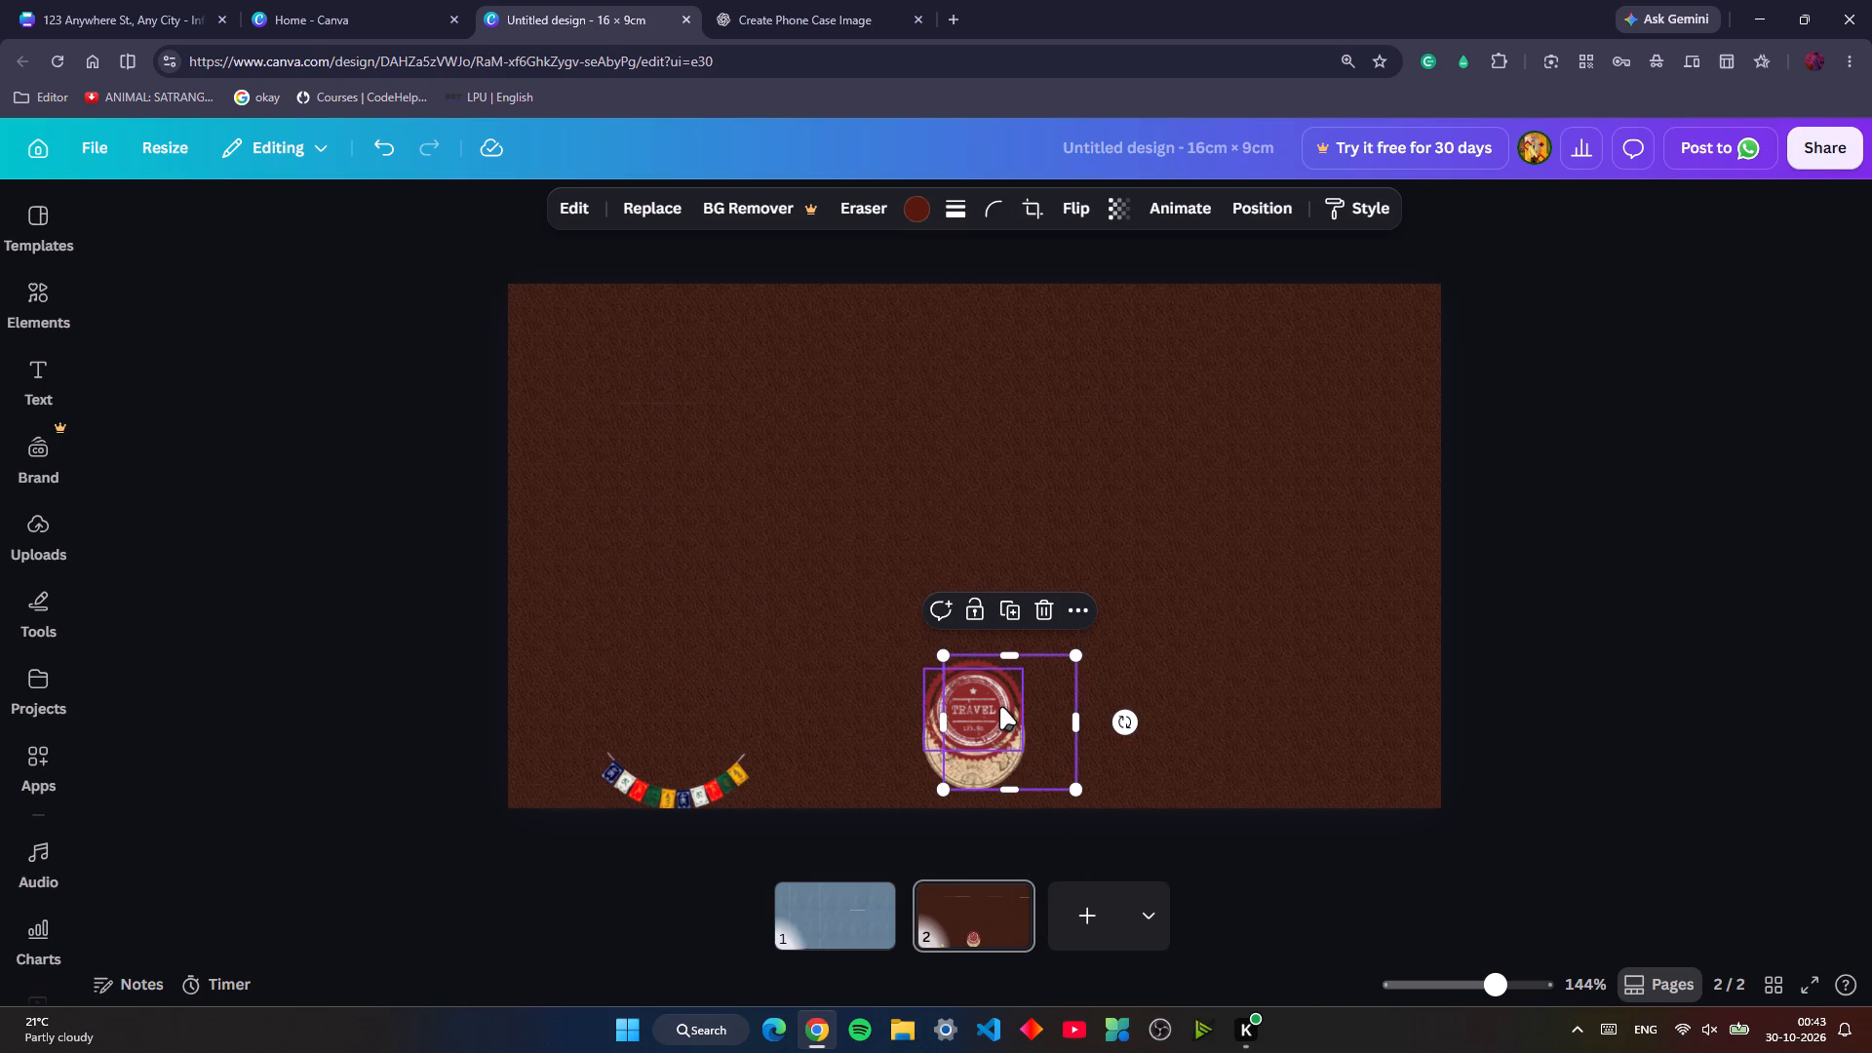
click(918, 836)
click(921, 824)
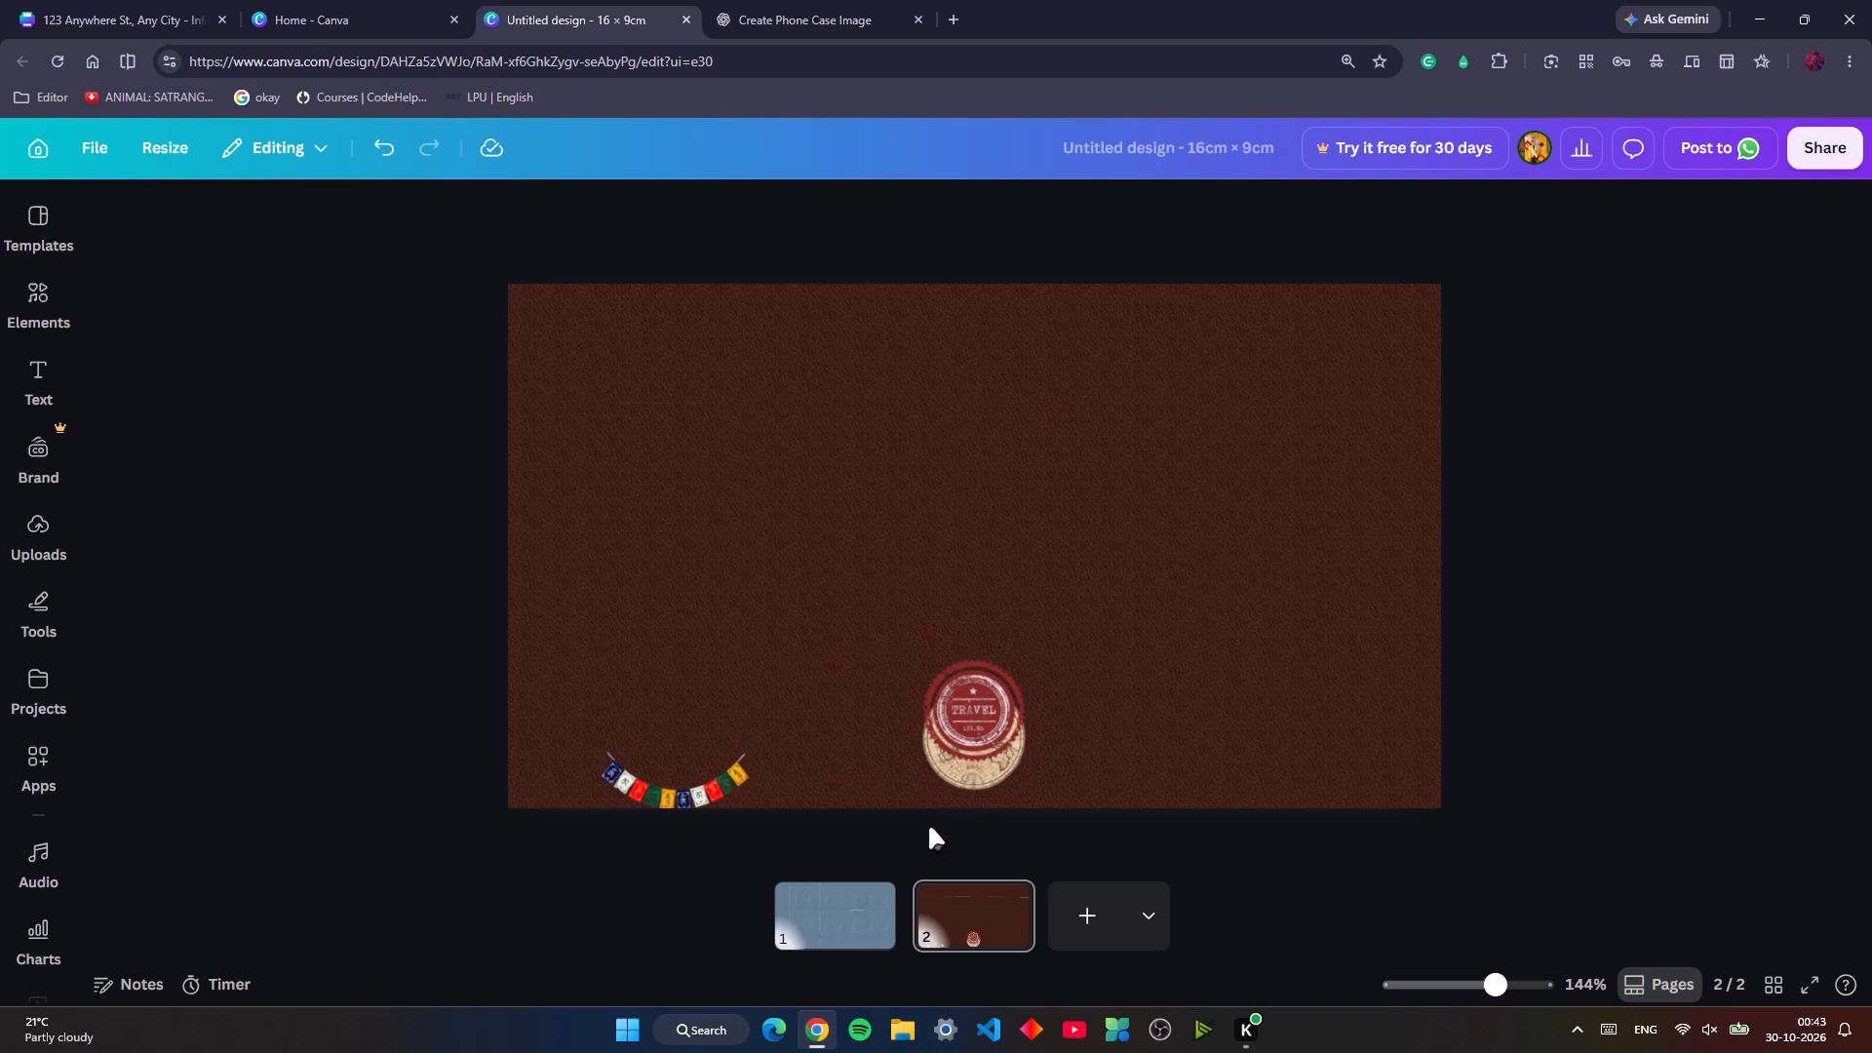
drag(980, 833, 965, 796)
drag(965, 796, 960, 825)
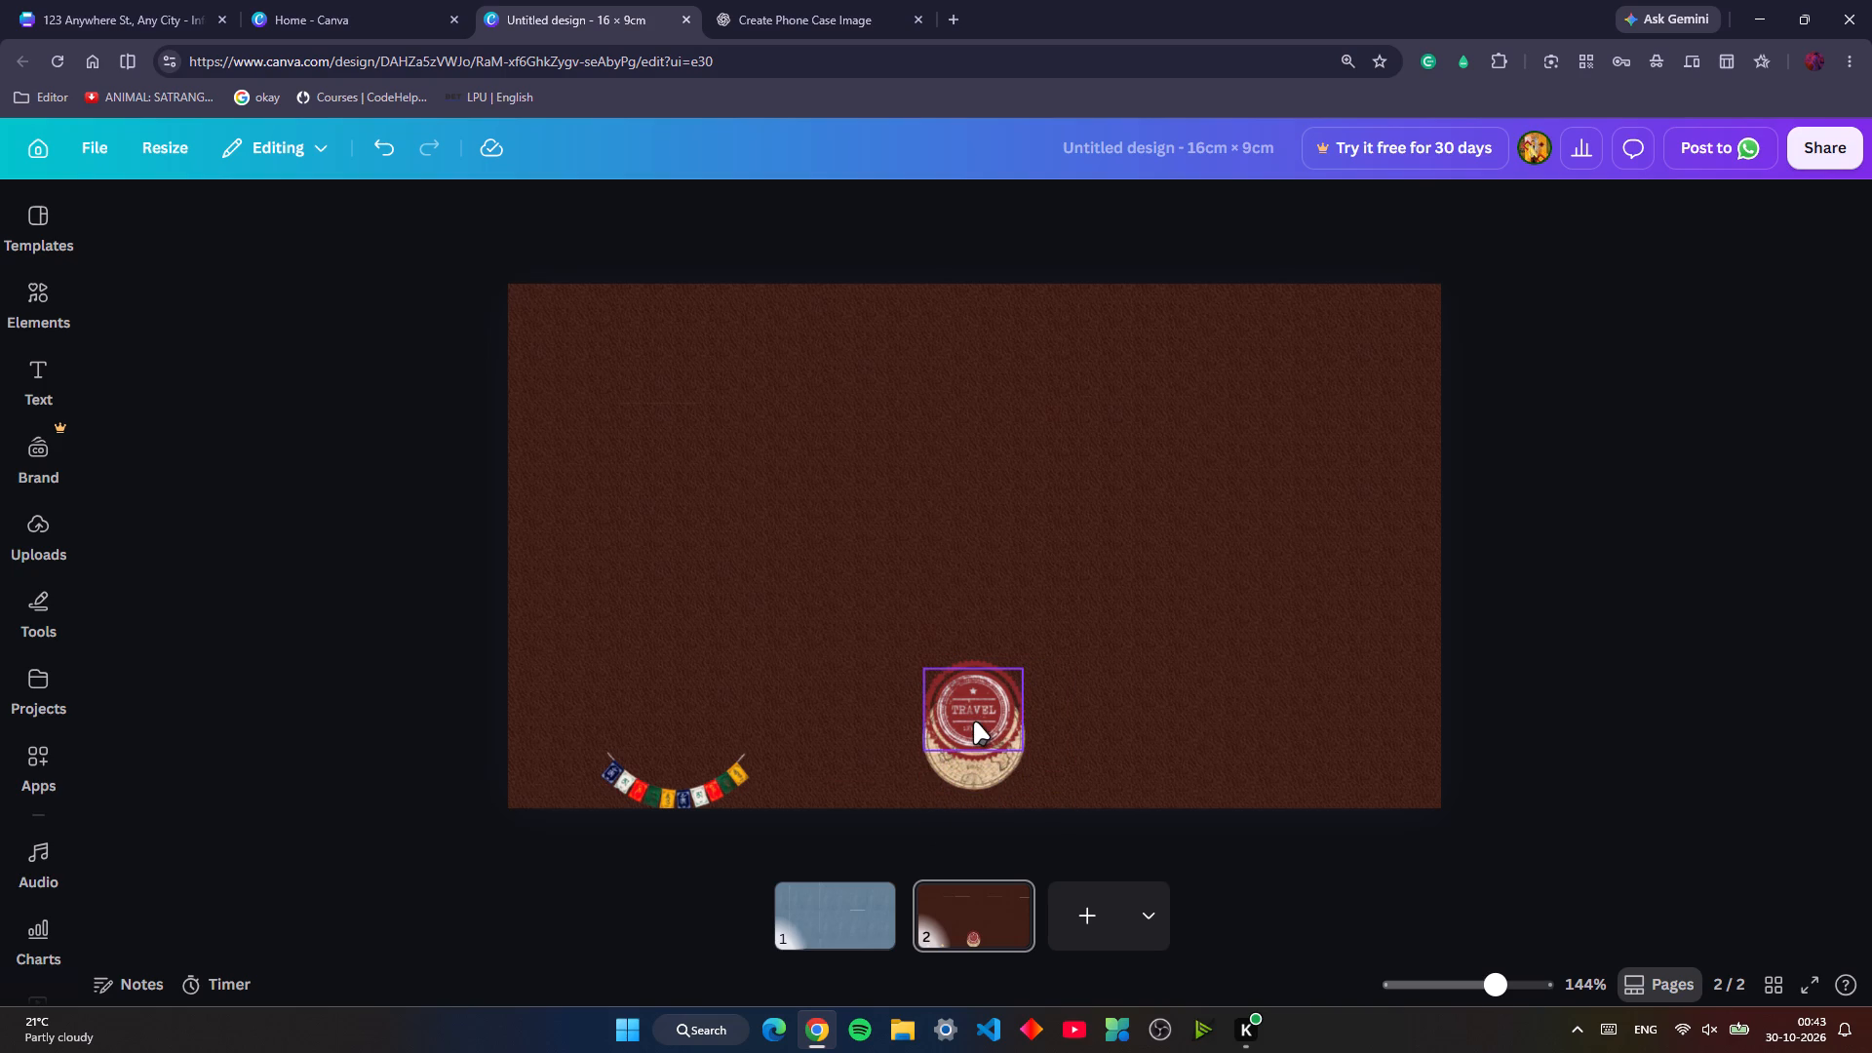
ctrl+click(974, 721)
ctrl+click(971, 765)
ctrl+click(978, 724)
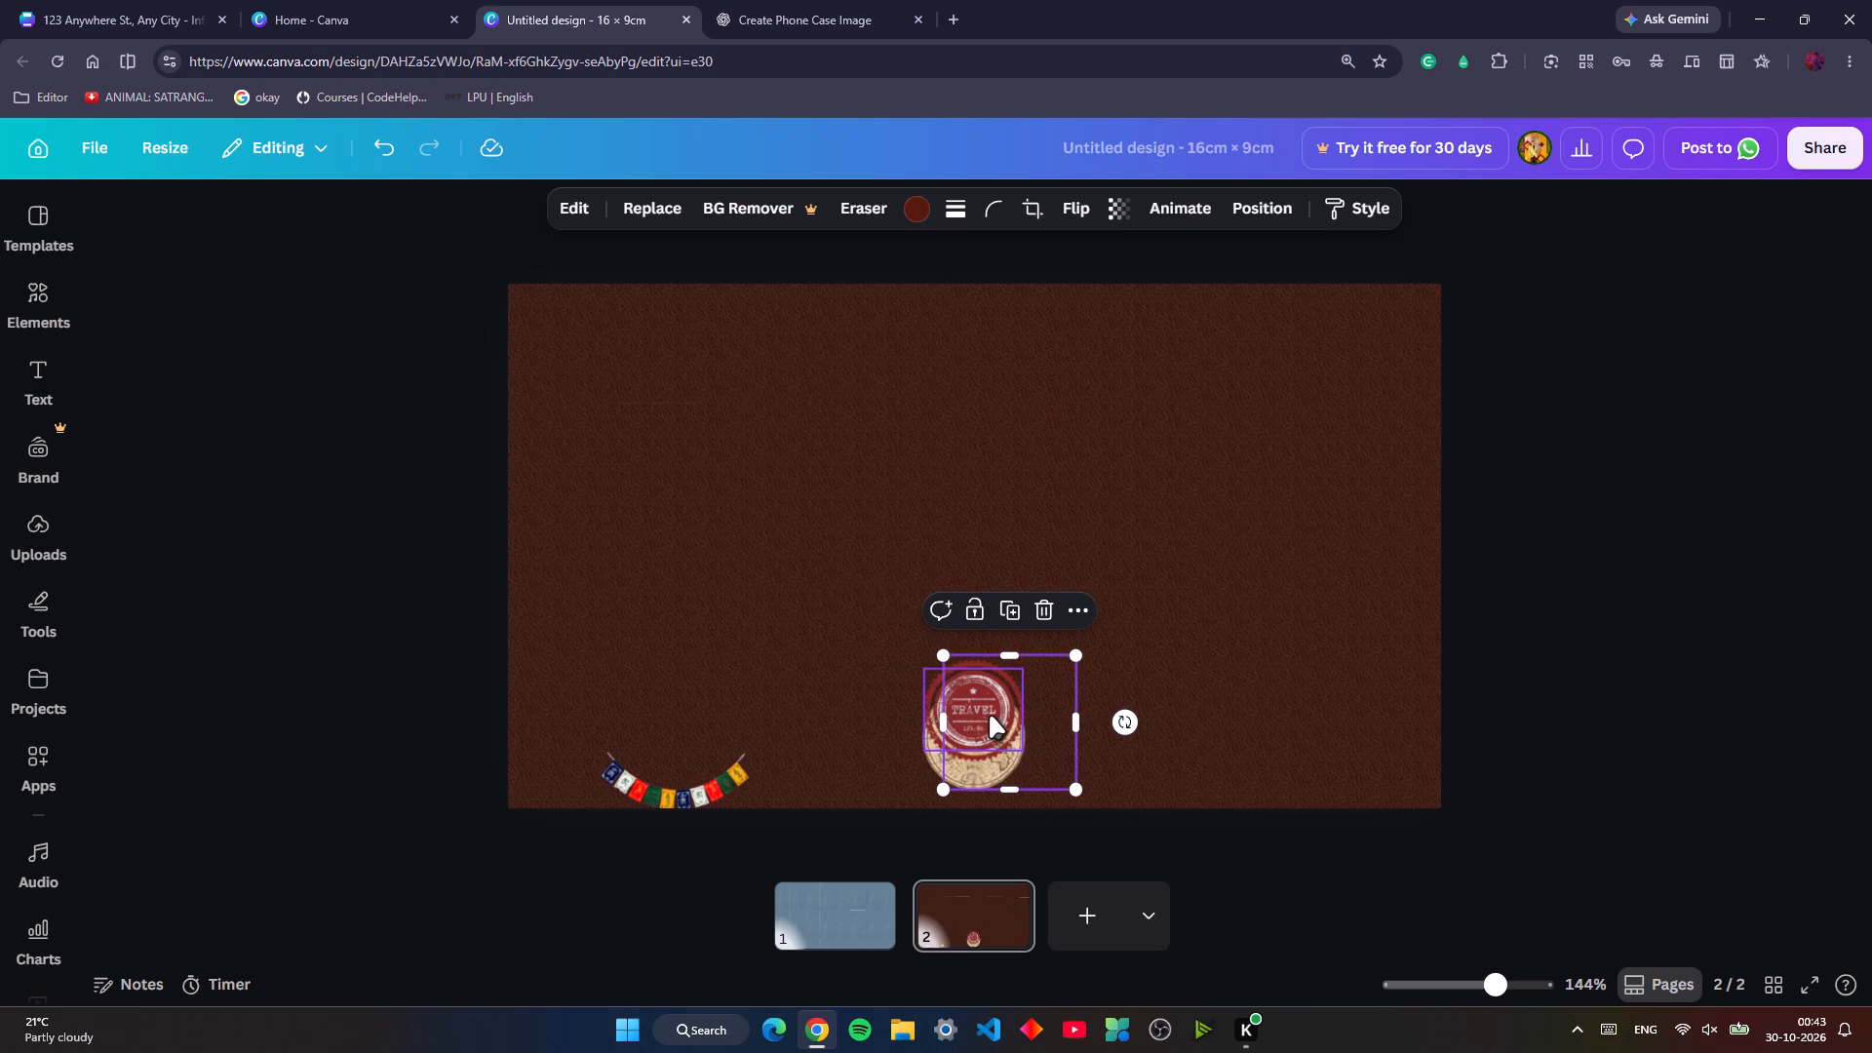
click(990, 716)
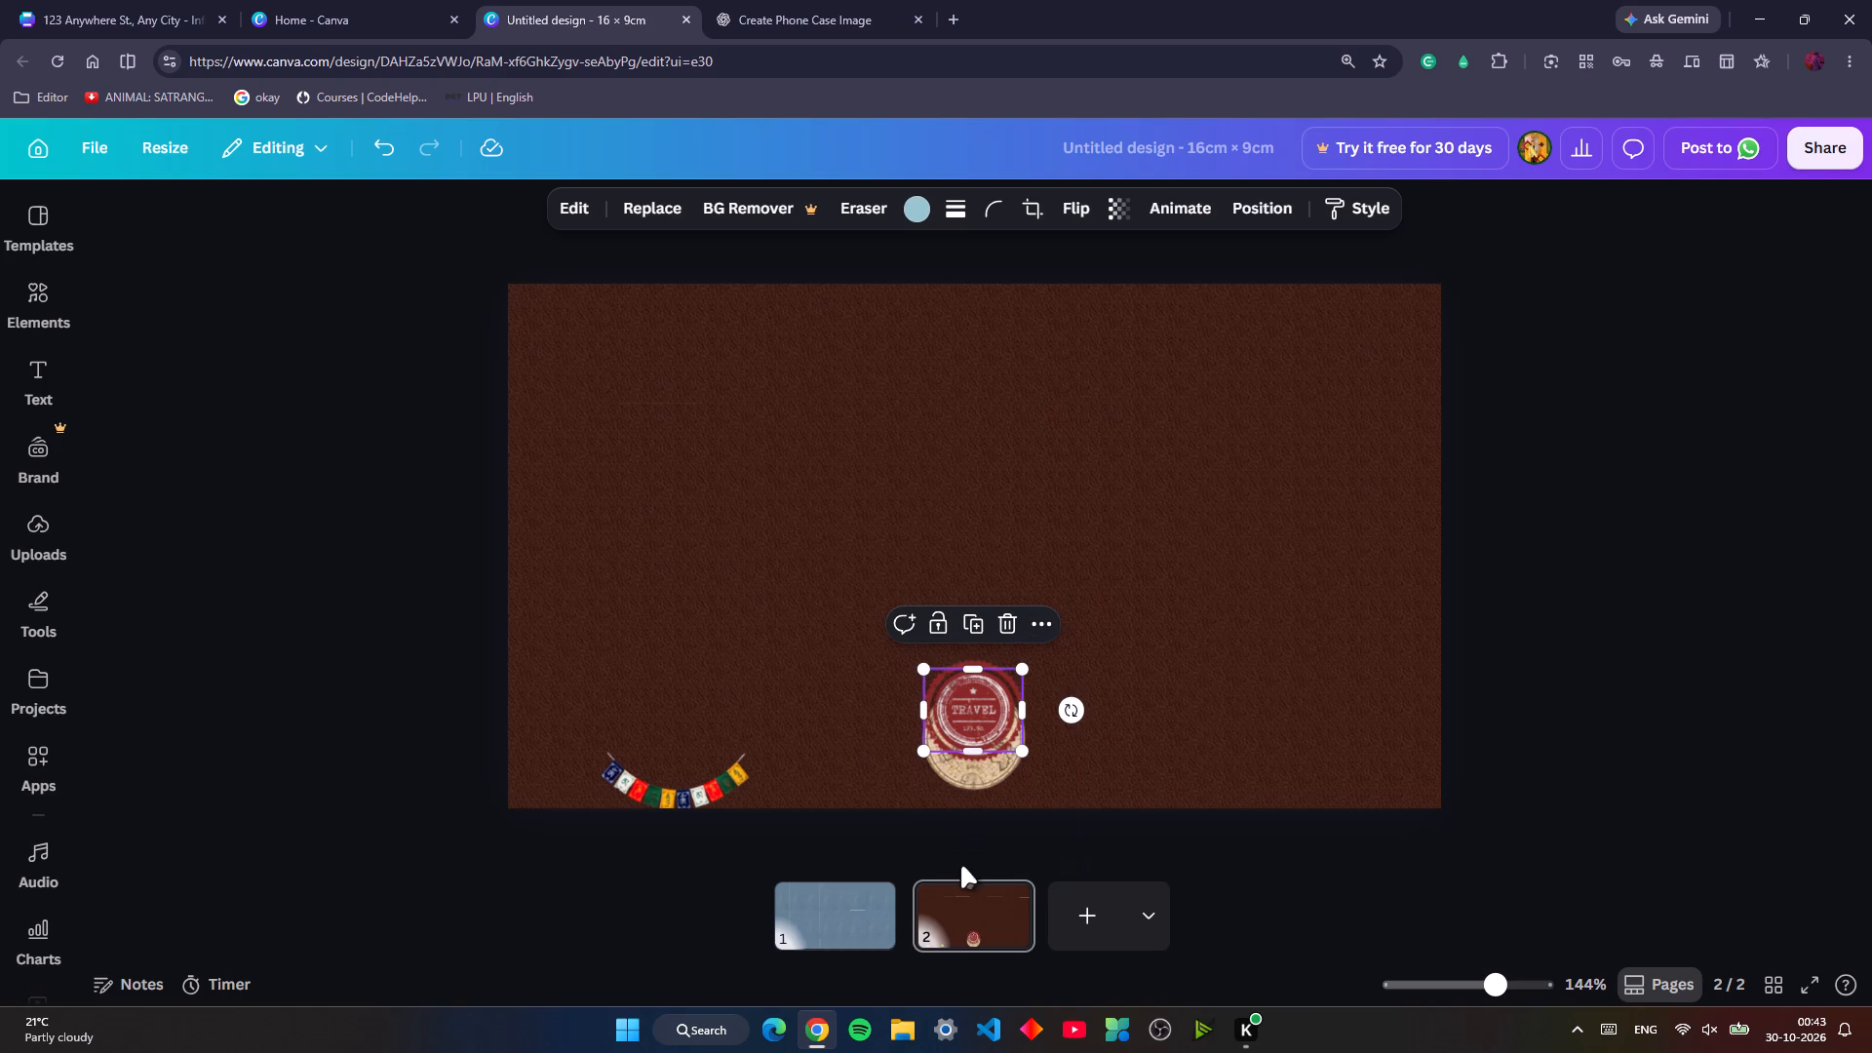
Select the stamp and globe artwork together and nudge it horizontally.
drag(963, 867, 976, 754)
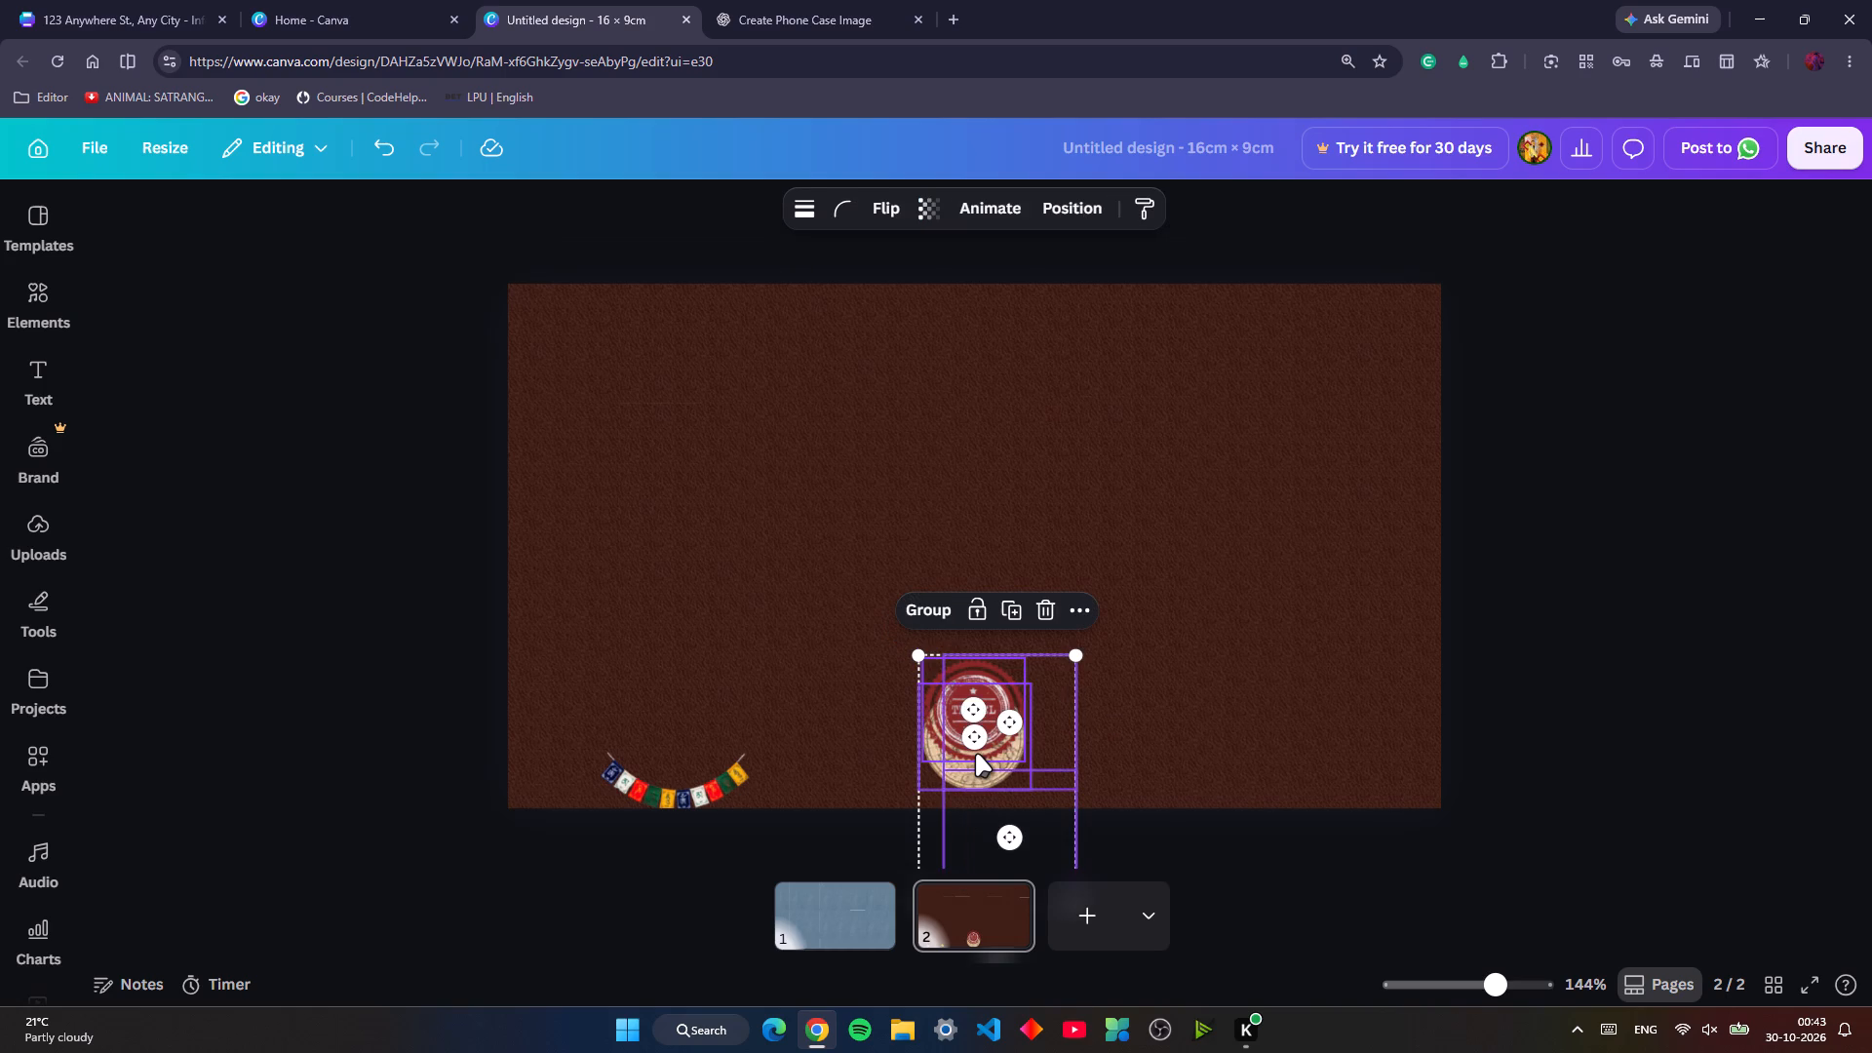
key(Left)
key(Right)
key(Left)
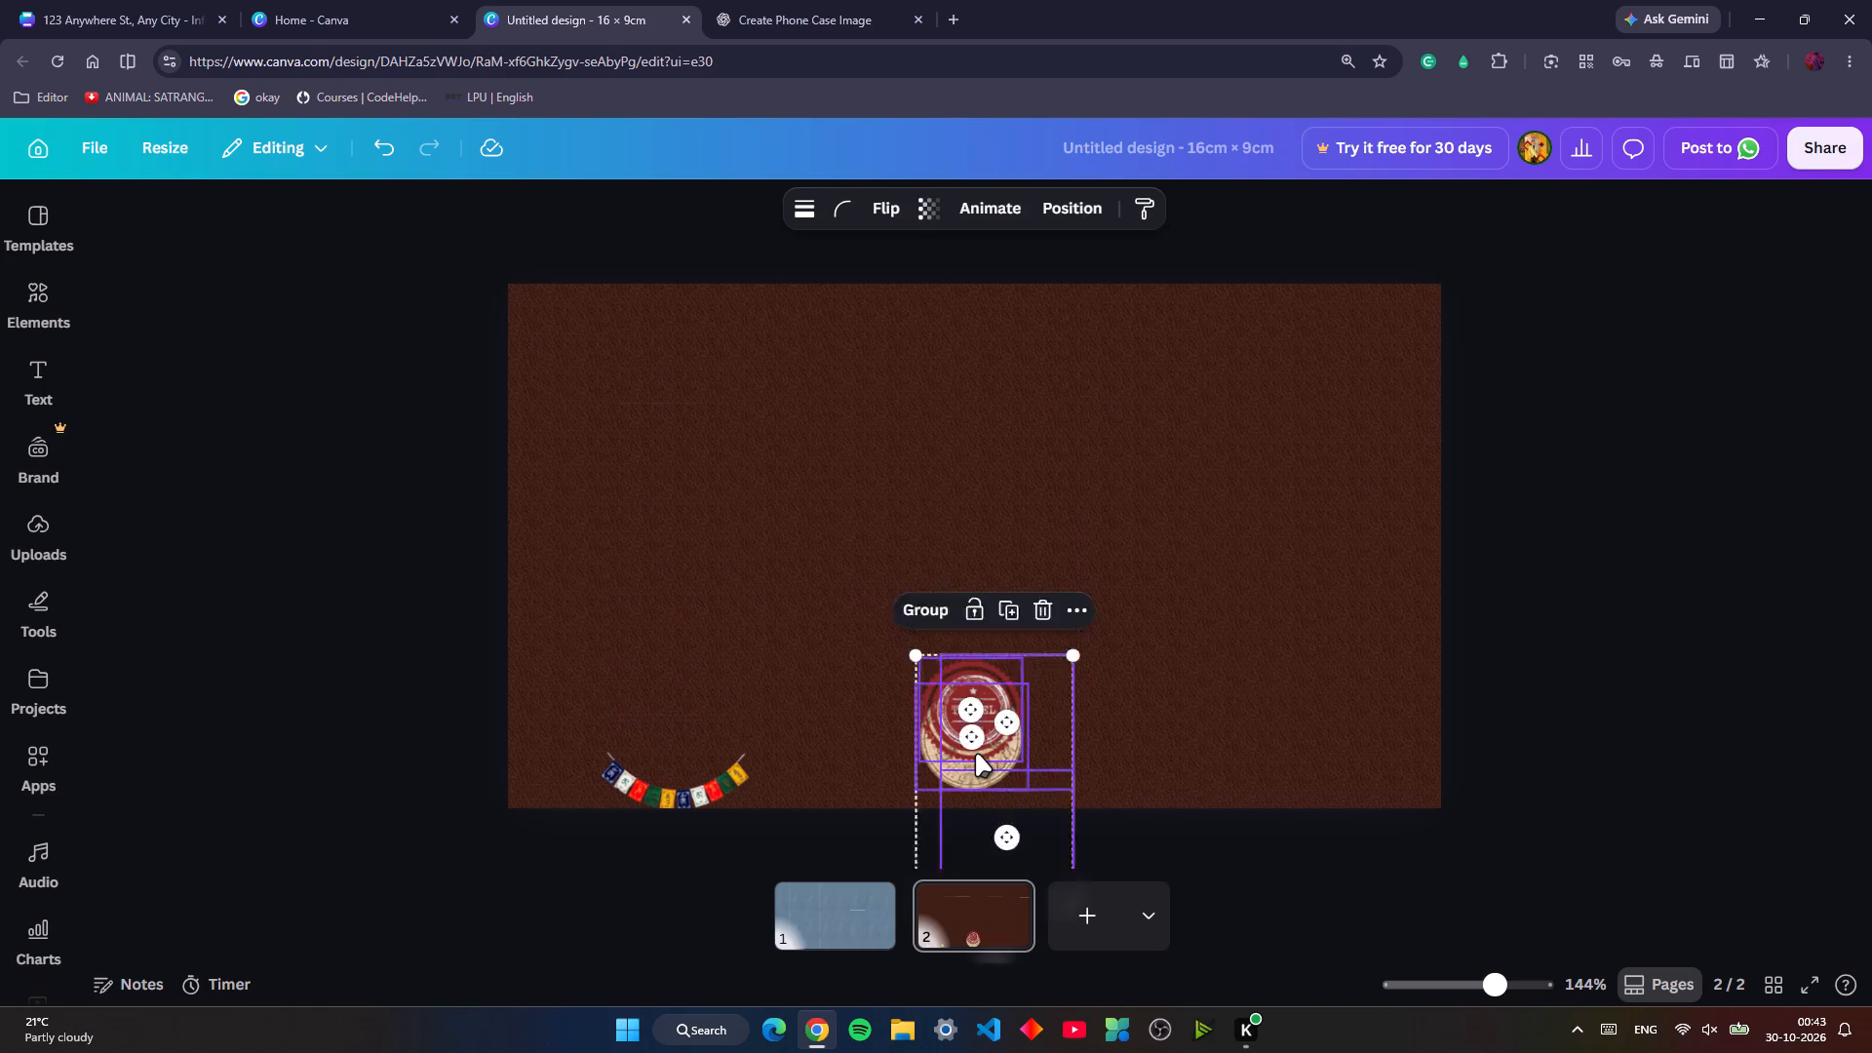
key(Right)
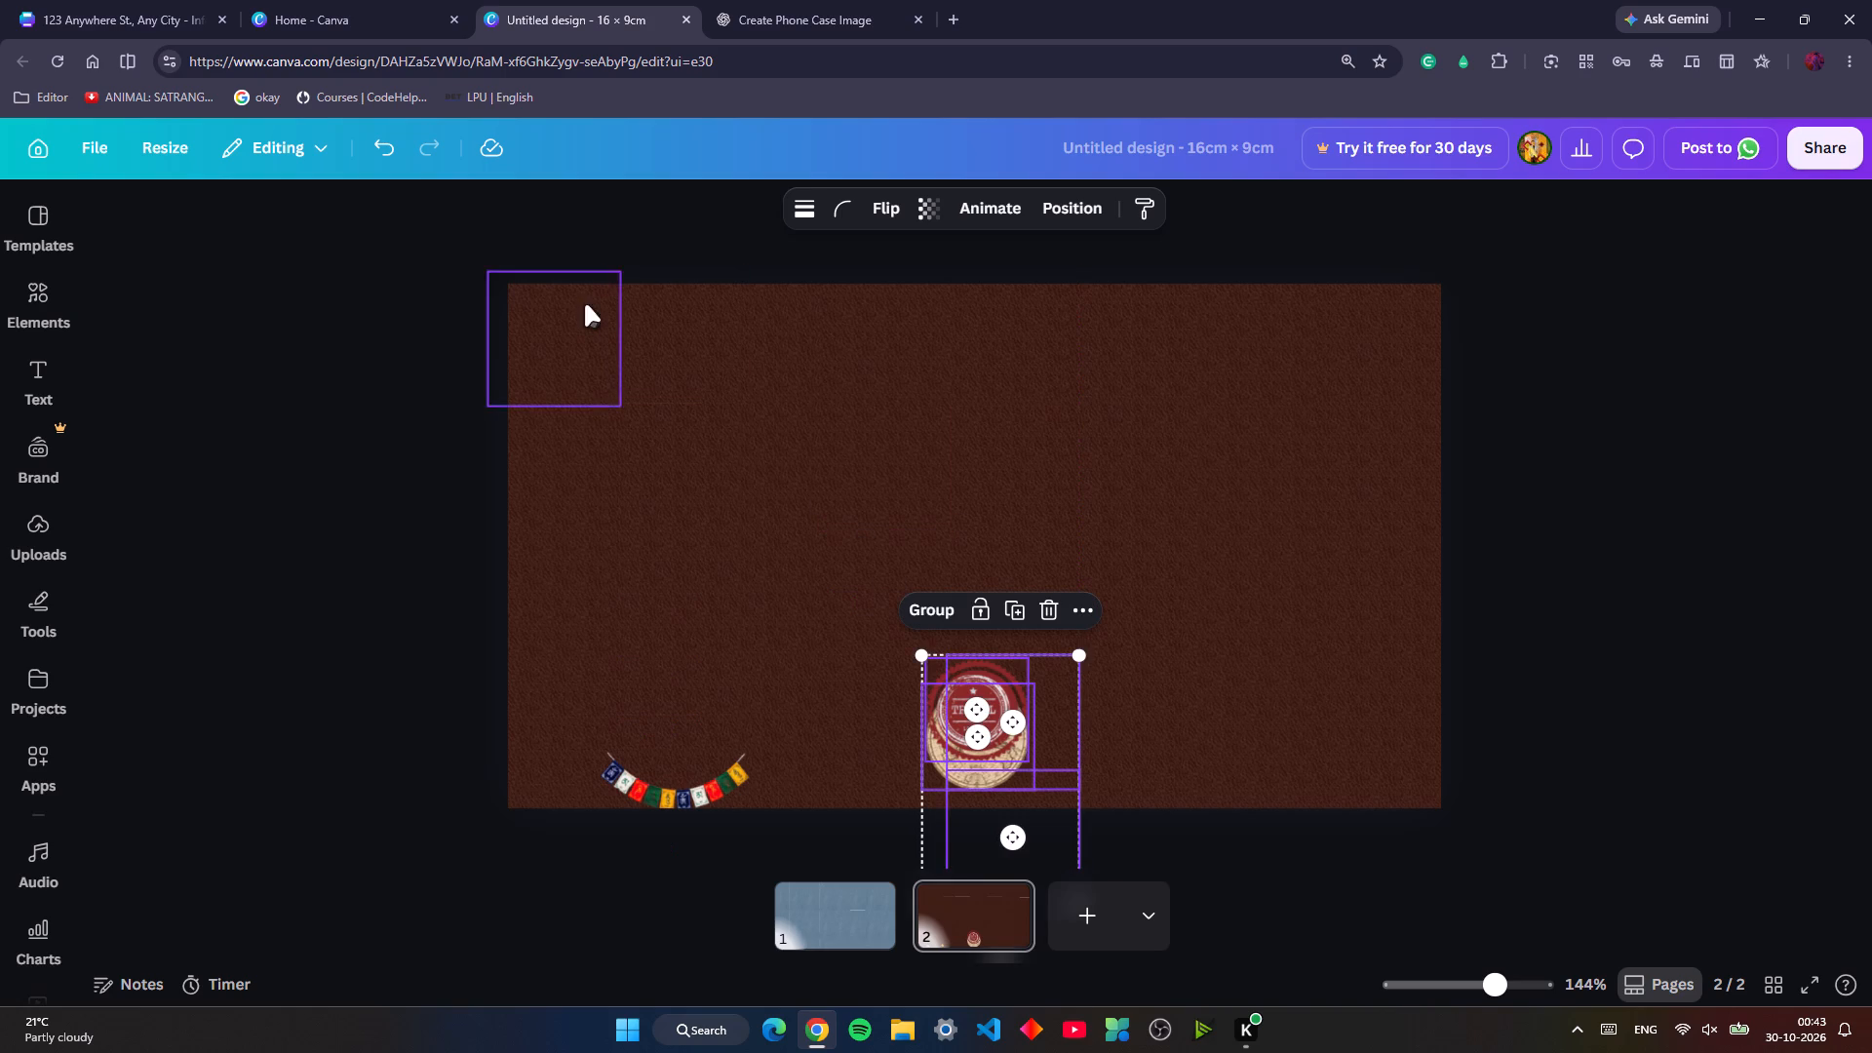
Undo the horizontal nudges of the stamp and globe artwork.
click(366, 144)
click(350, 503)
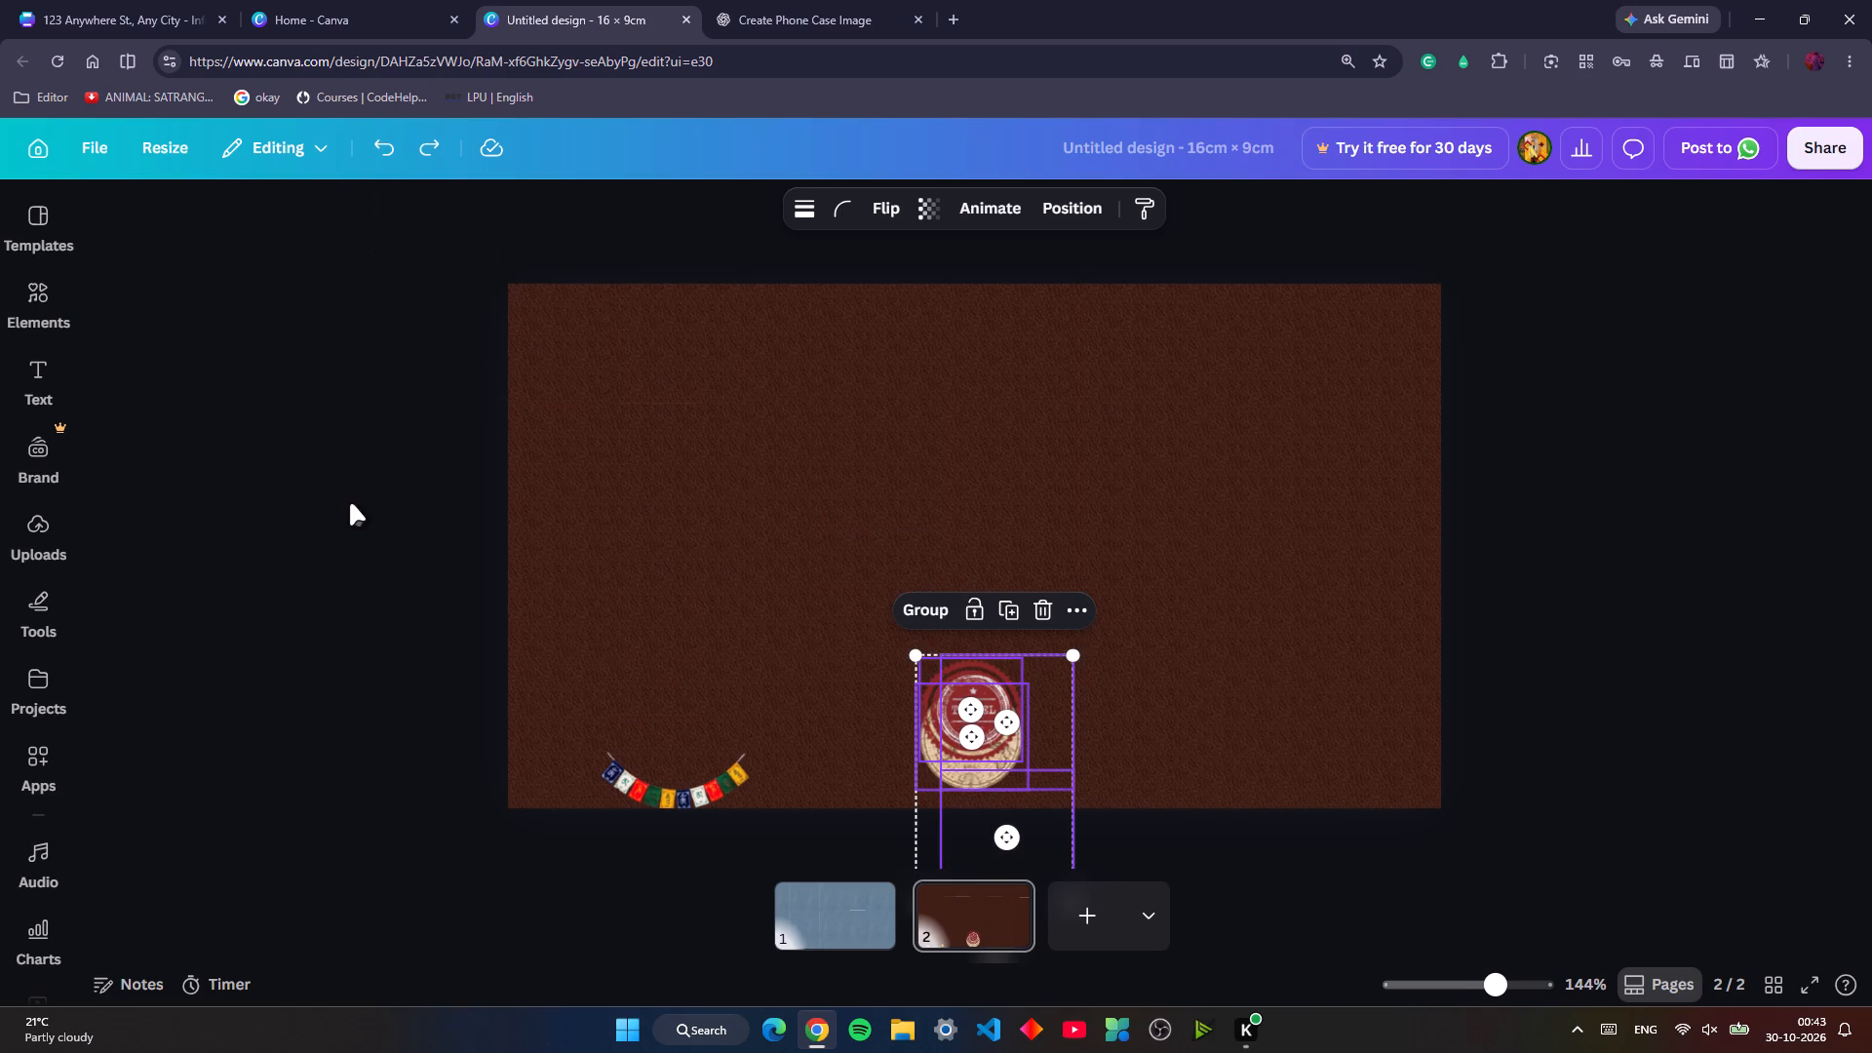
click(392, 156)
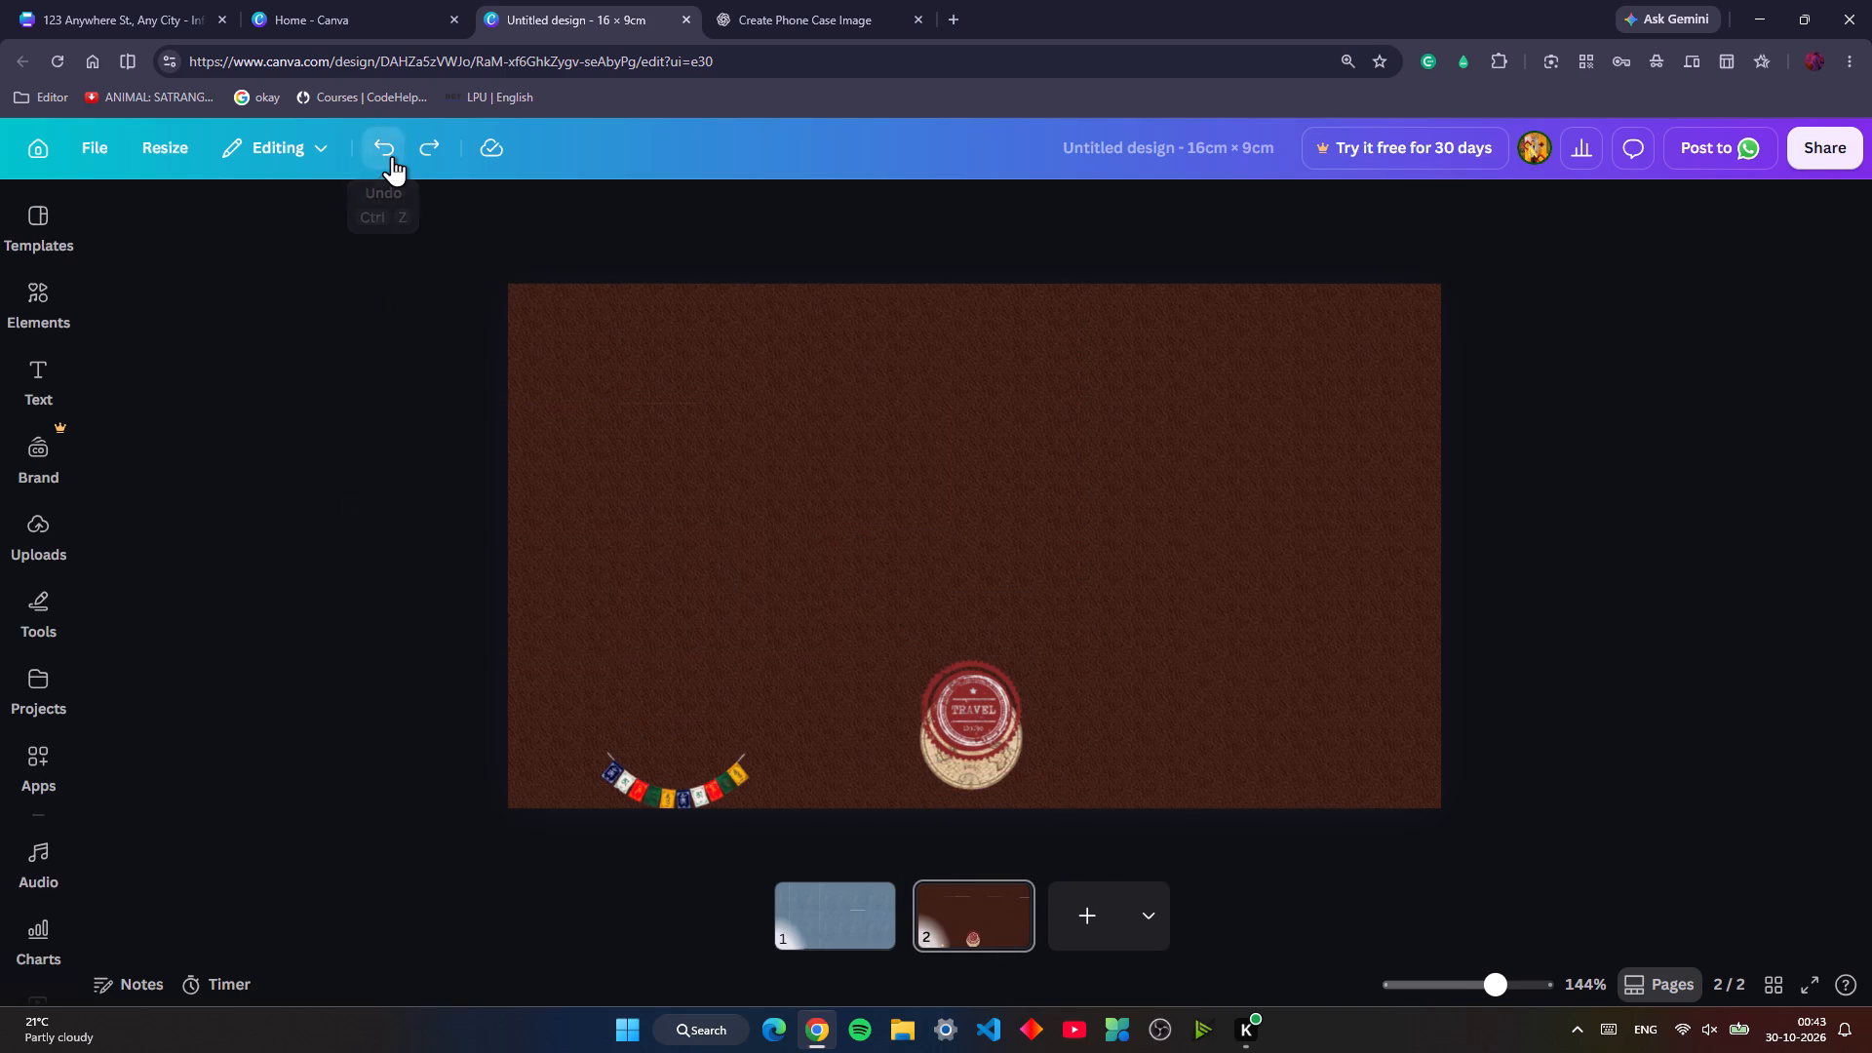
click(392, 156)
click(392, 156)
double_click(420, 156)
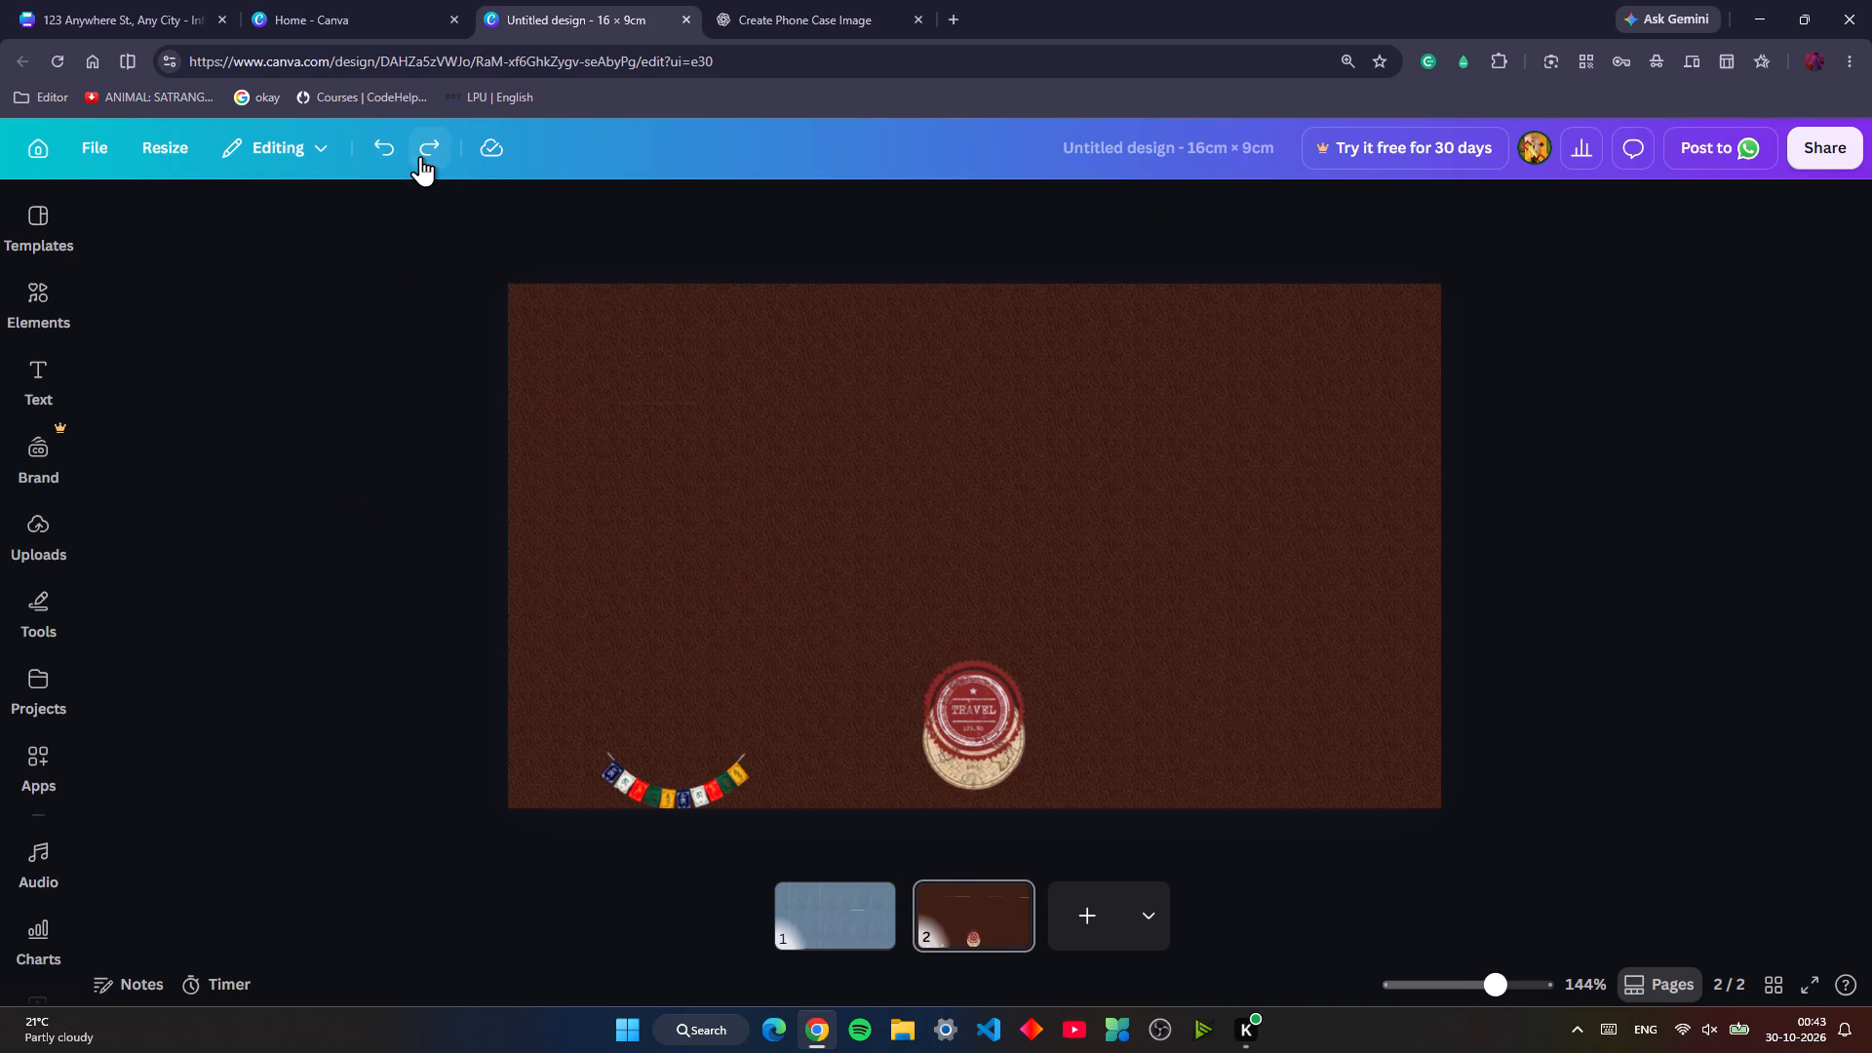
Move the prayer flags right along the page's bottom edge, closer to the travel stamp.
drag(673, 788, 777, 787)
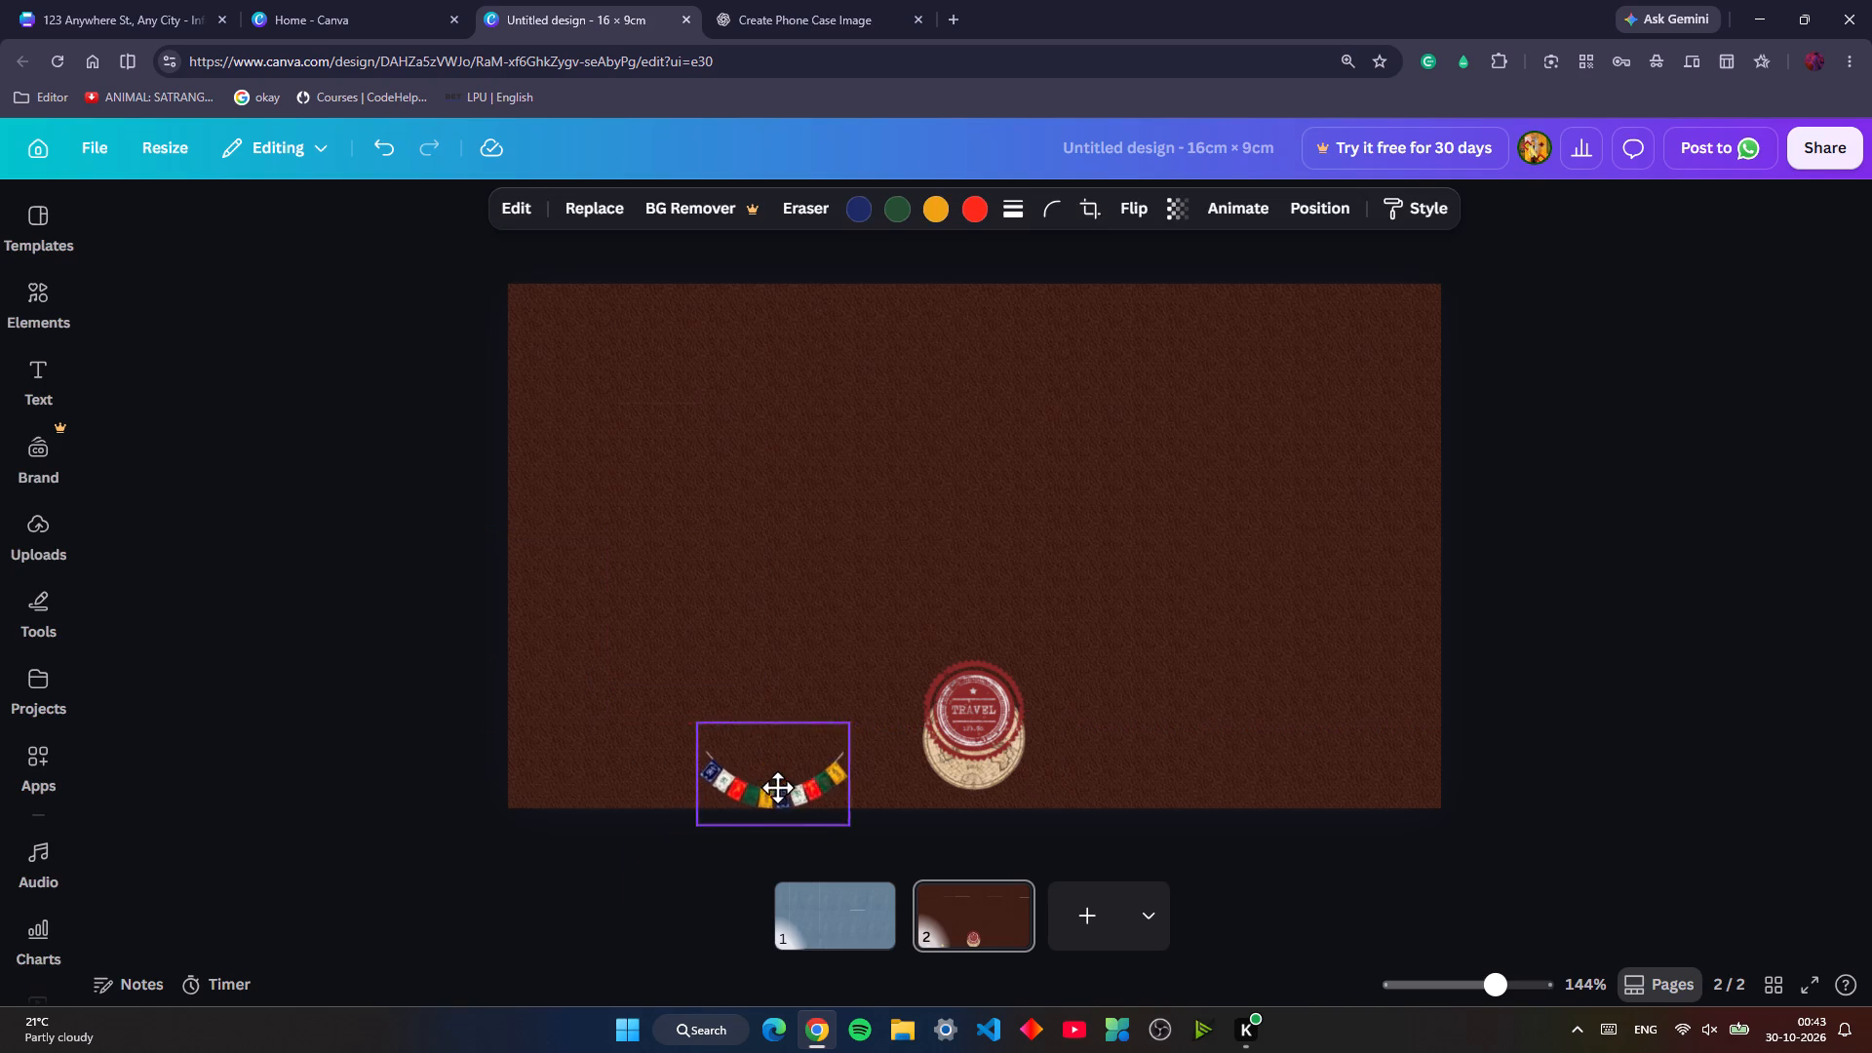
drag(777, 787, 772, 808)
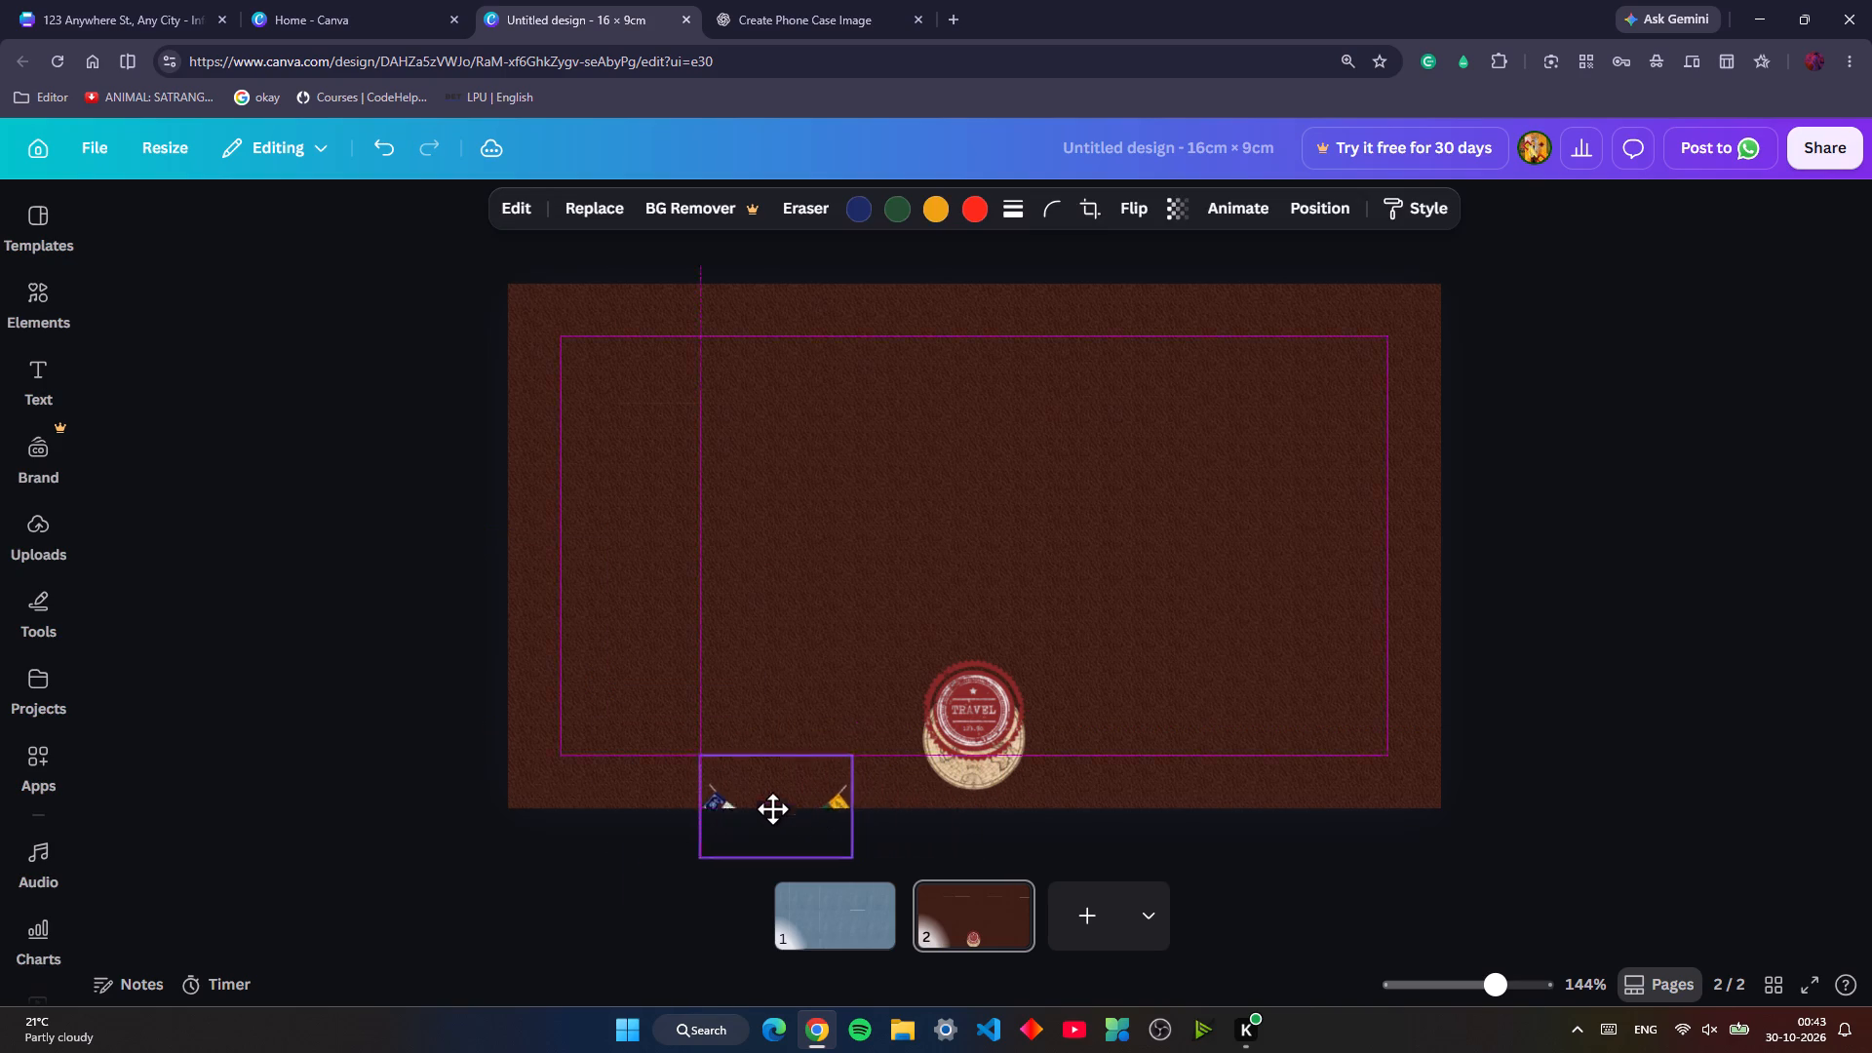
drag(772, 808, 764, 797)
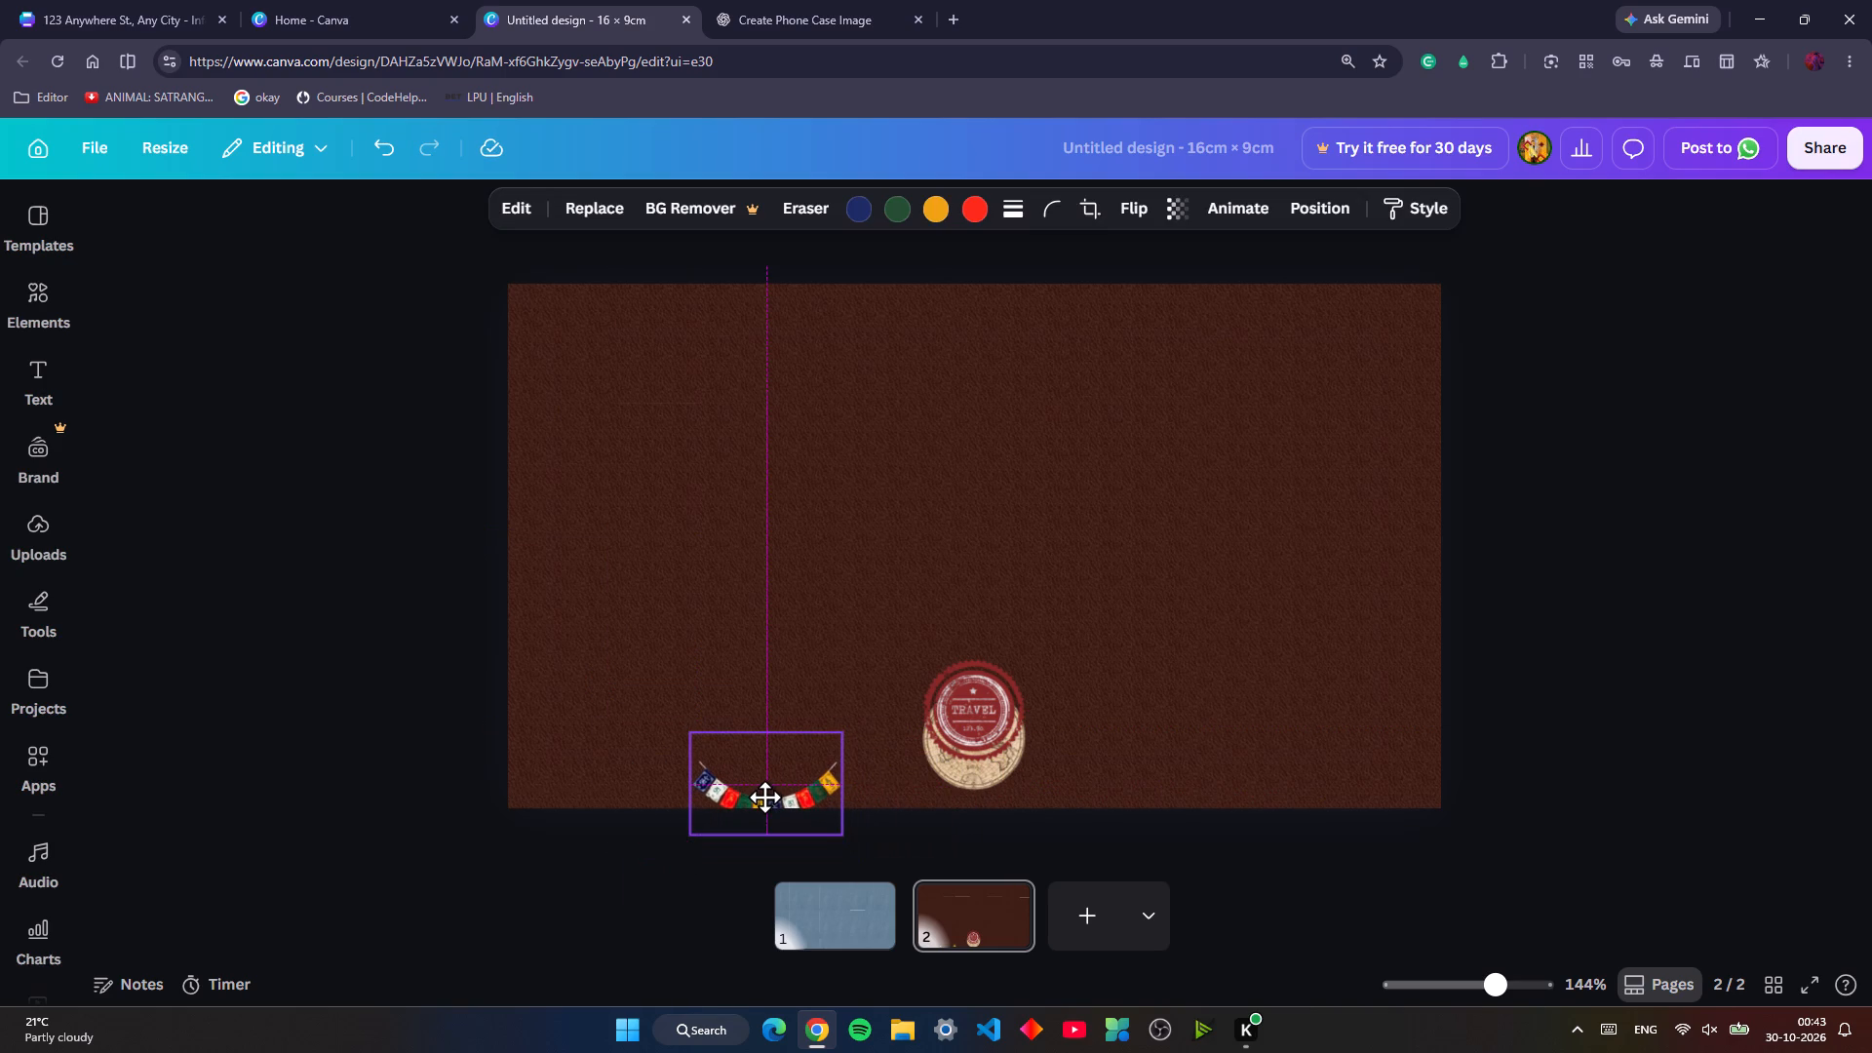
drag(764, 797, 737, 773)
Delete the prayer flags, the stamp's white lettering and red base, and the globe map from the brown page.
click(775, 660)
click(997, 721)
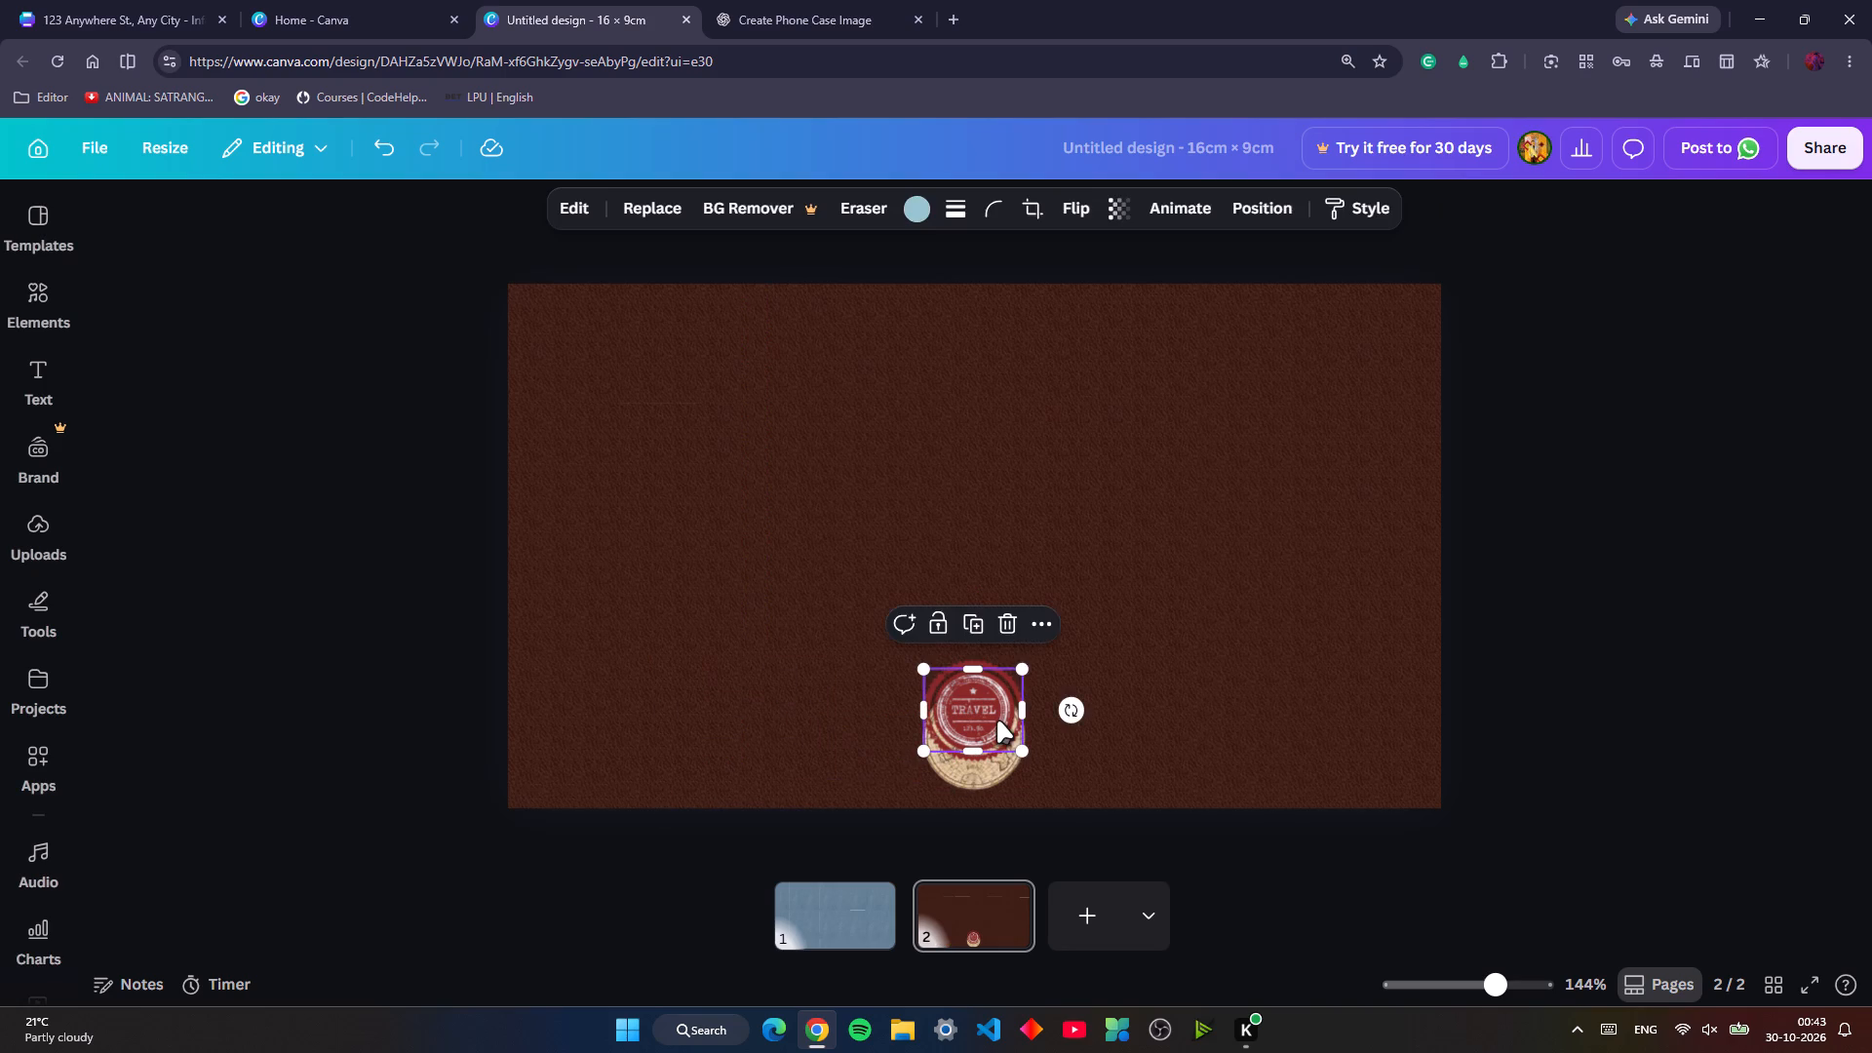
click(1017, 625)
click(978, 692)
click(1003, 617)
click(966, 738)
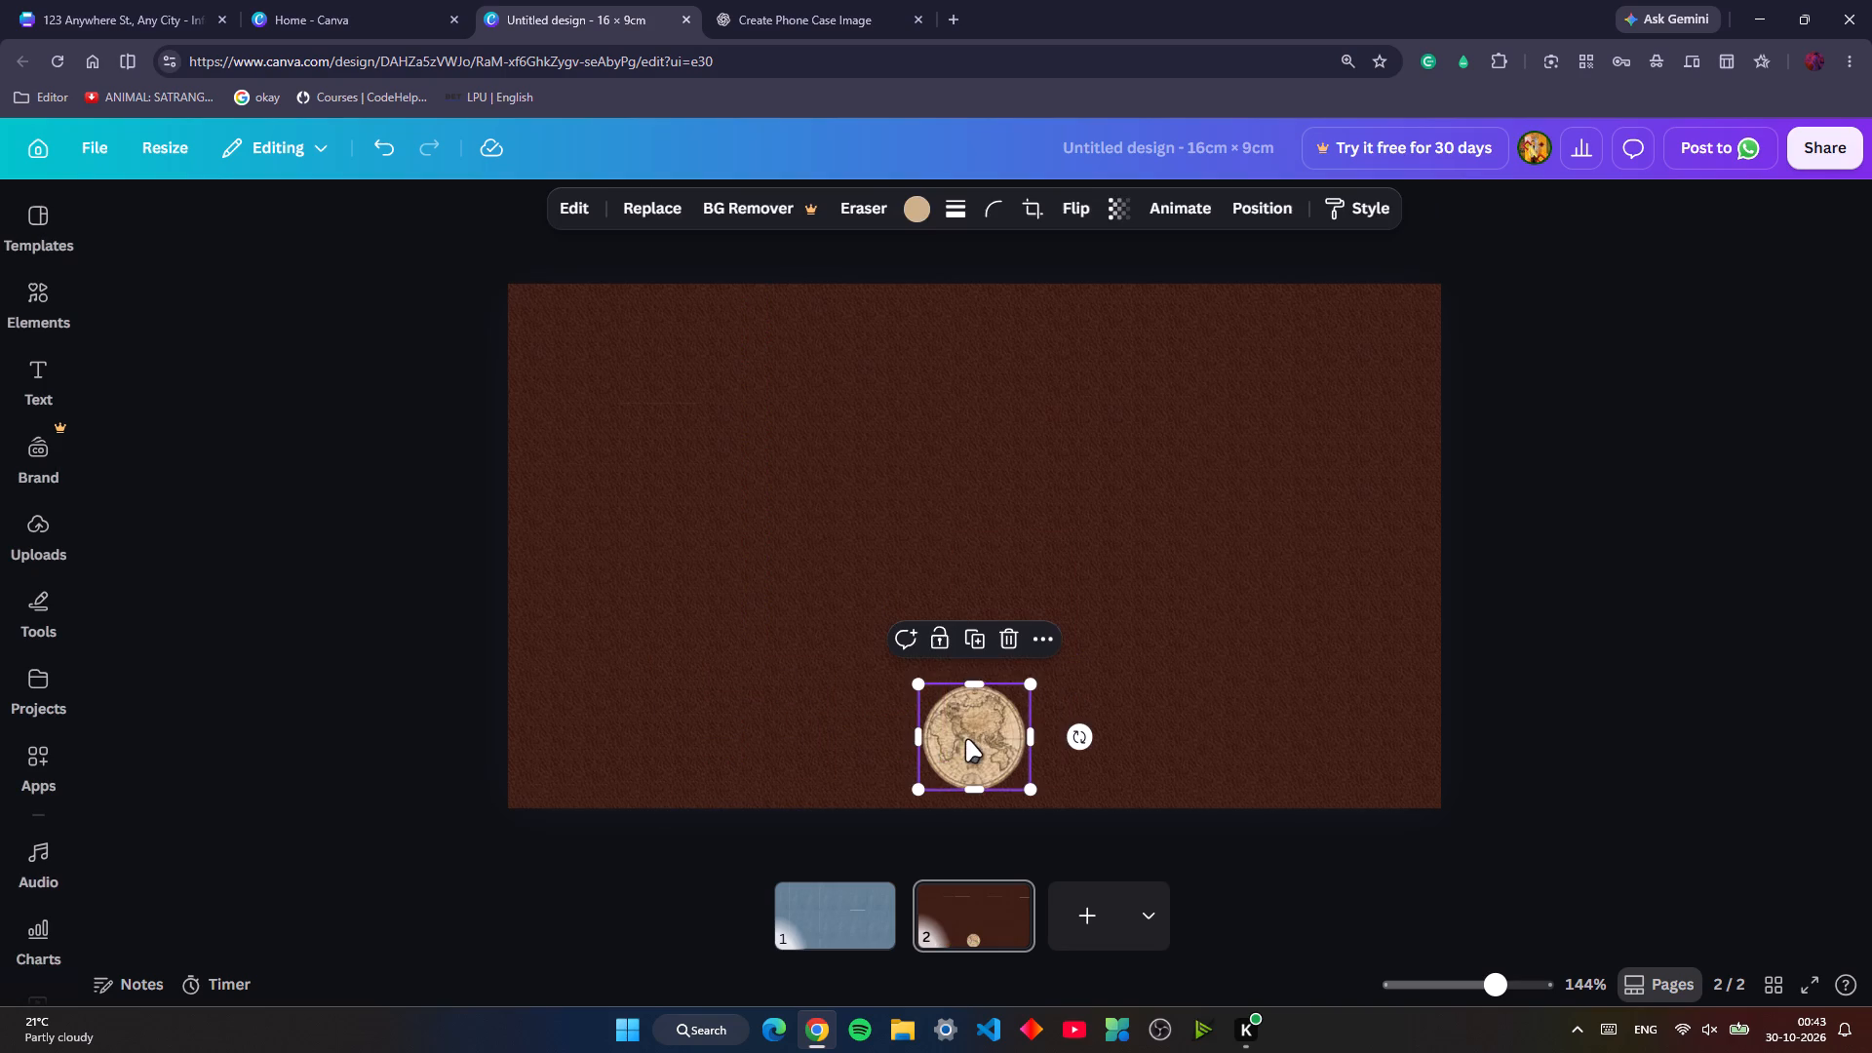
click(1001, 642)
Download only page 2, the plain brown leather page, as a JPG and save it in the Downloads folder.
click(1835, 155)
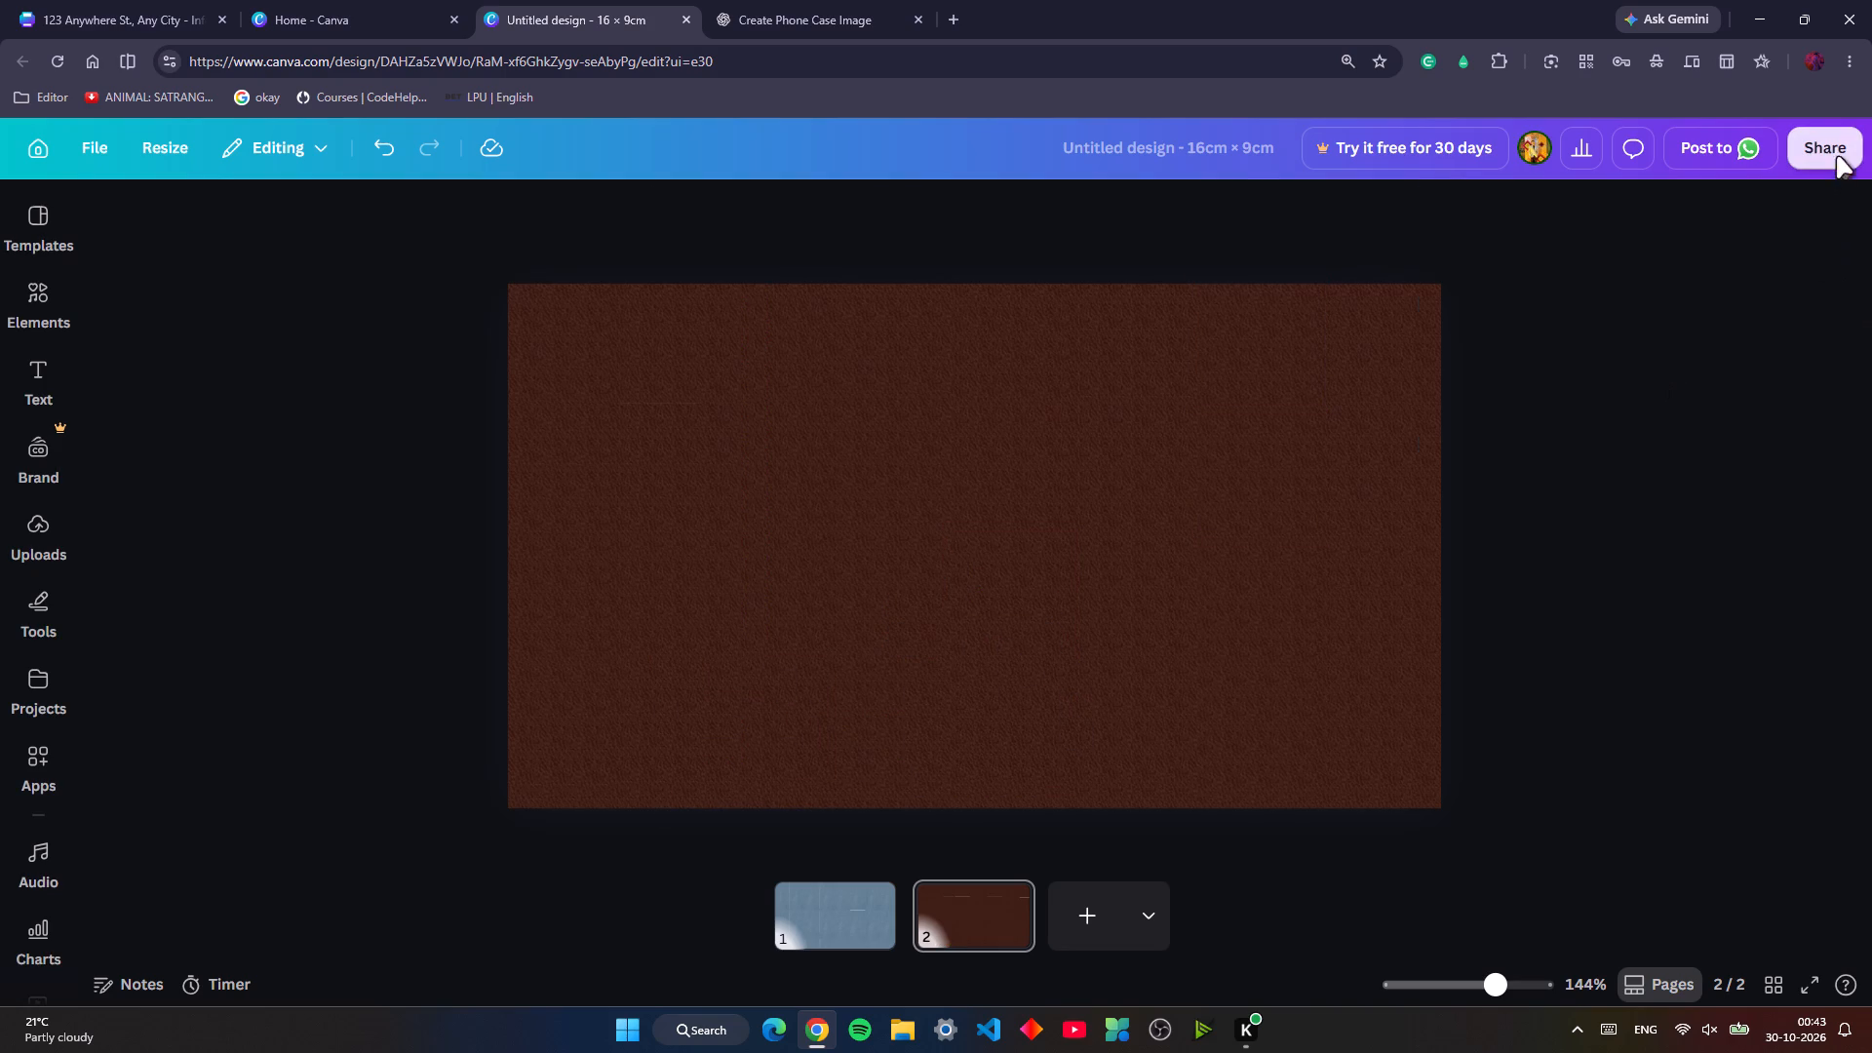
click(1496, 658)
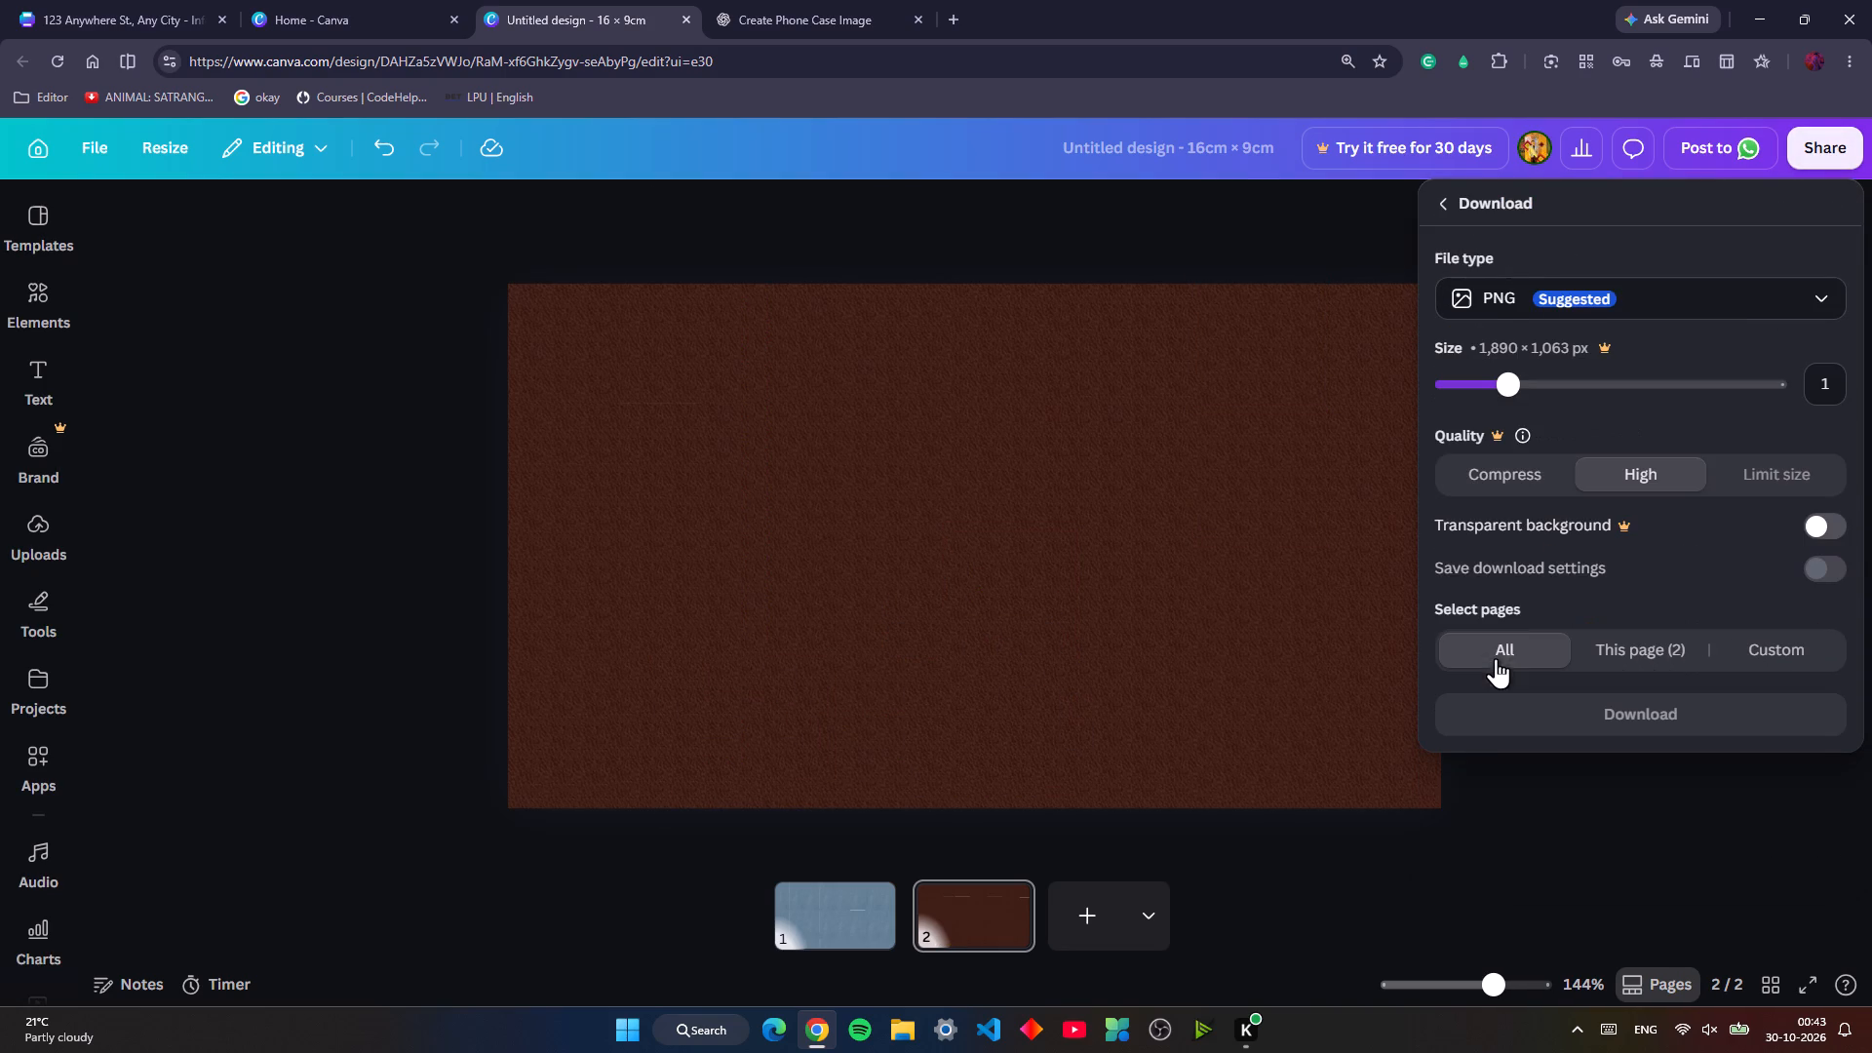
click(1632, 290)
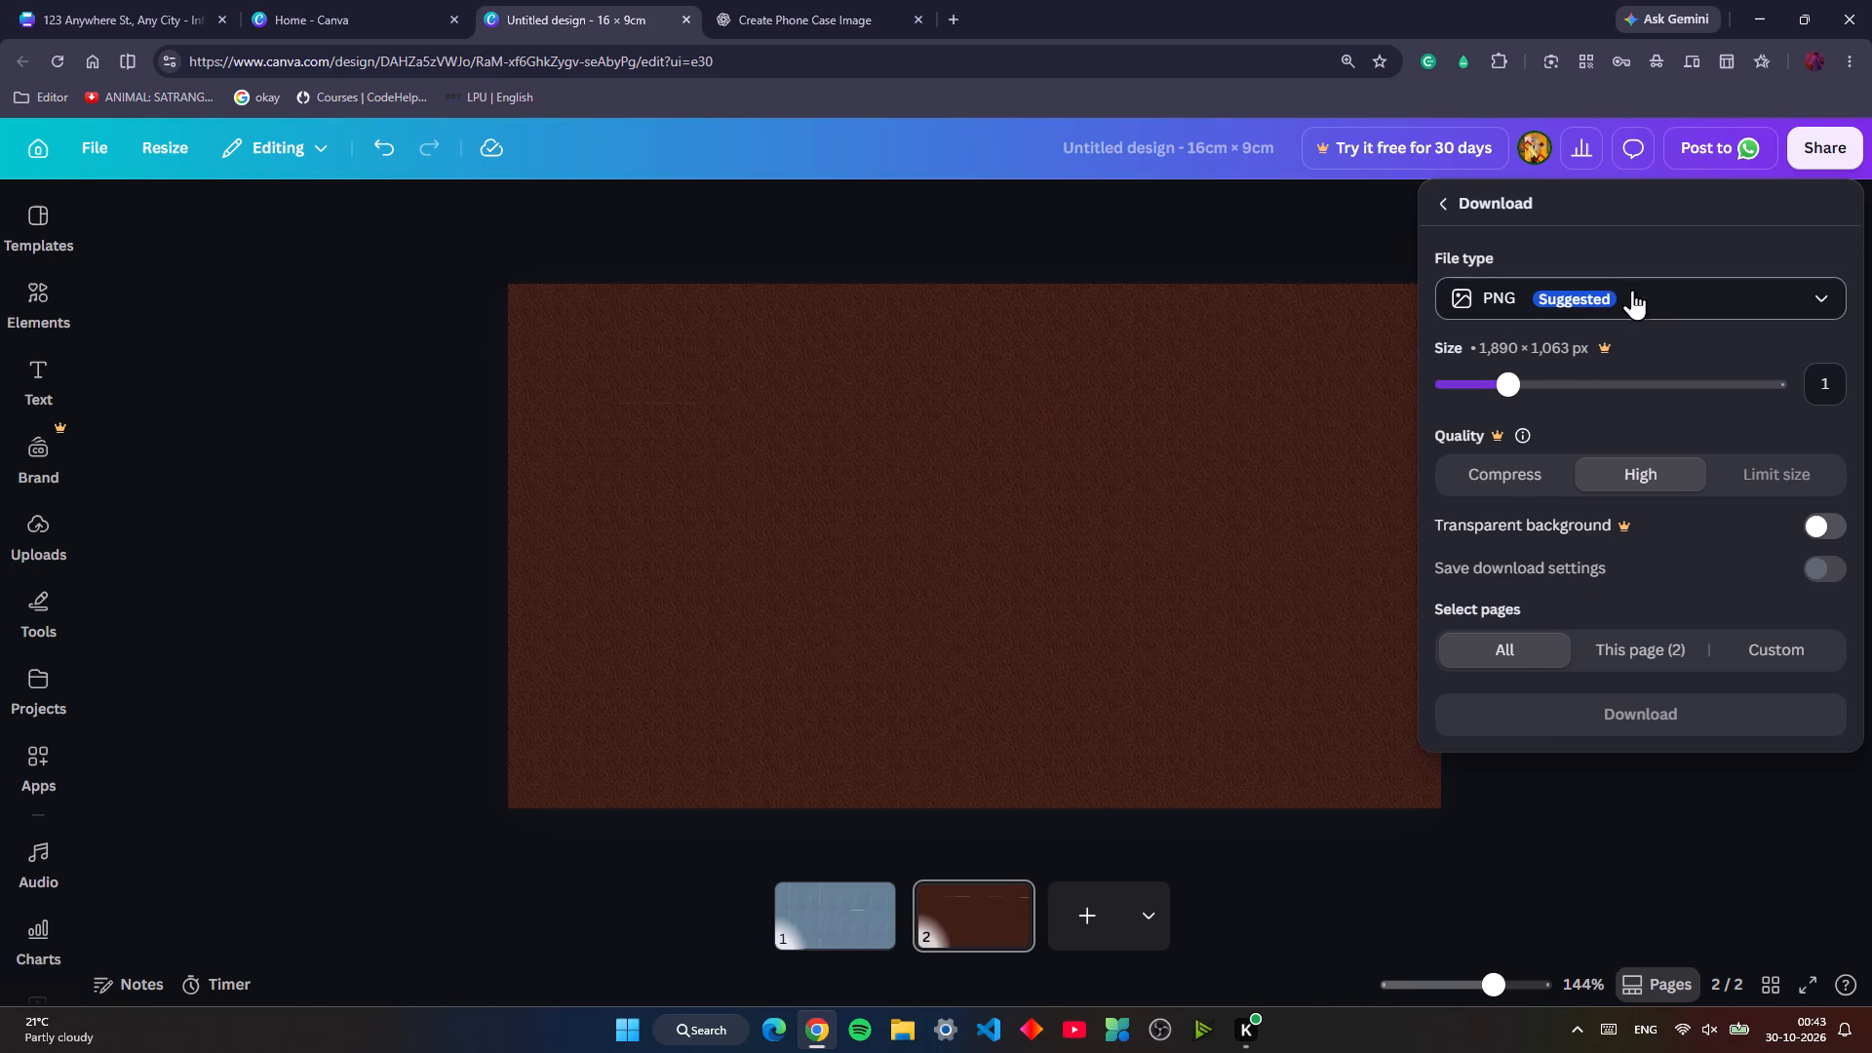
click(1587, 376)
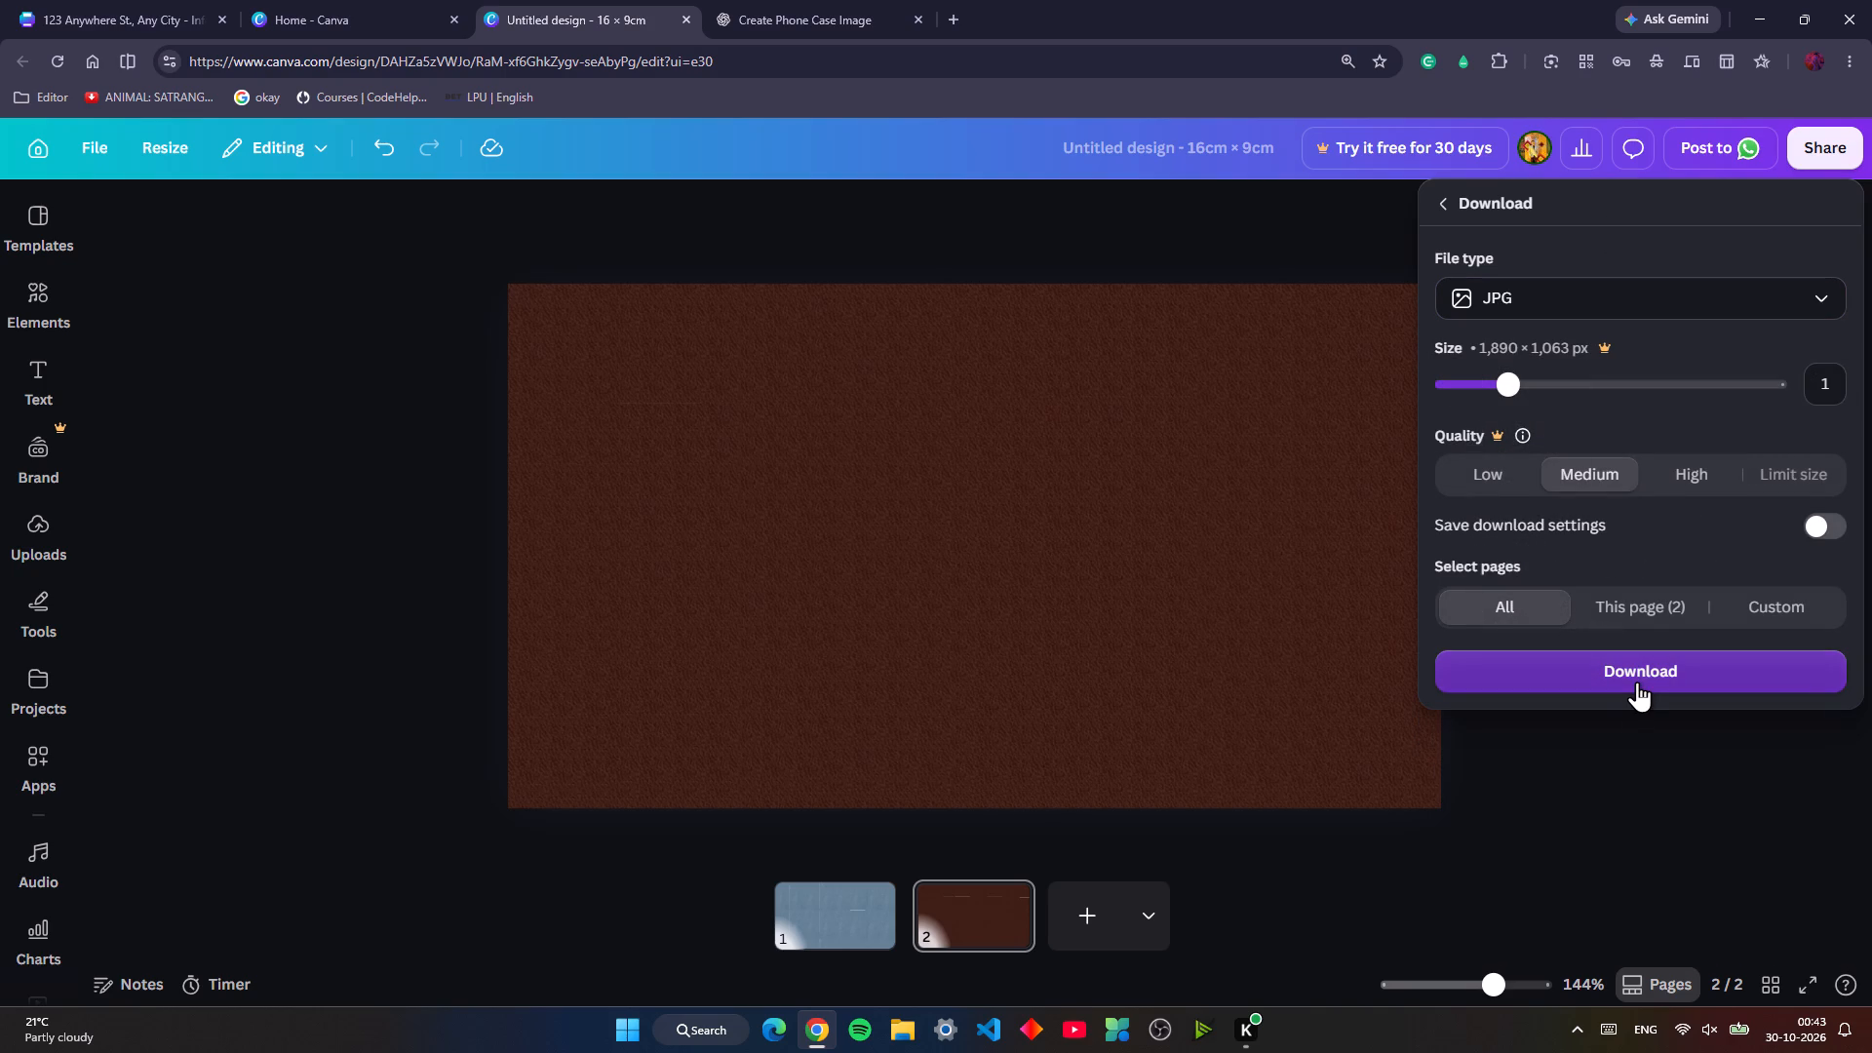
click(1643, 625)
click(1643, 625)
click(1646, 602)
click(1635, 672)
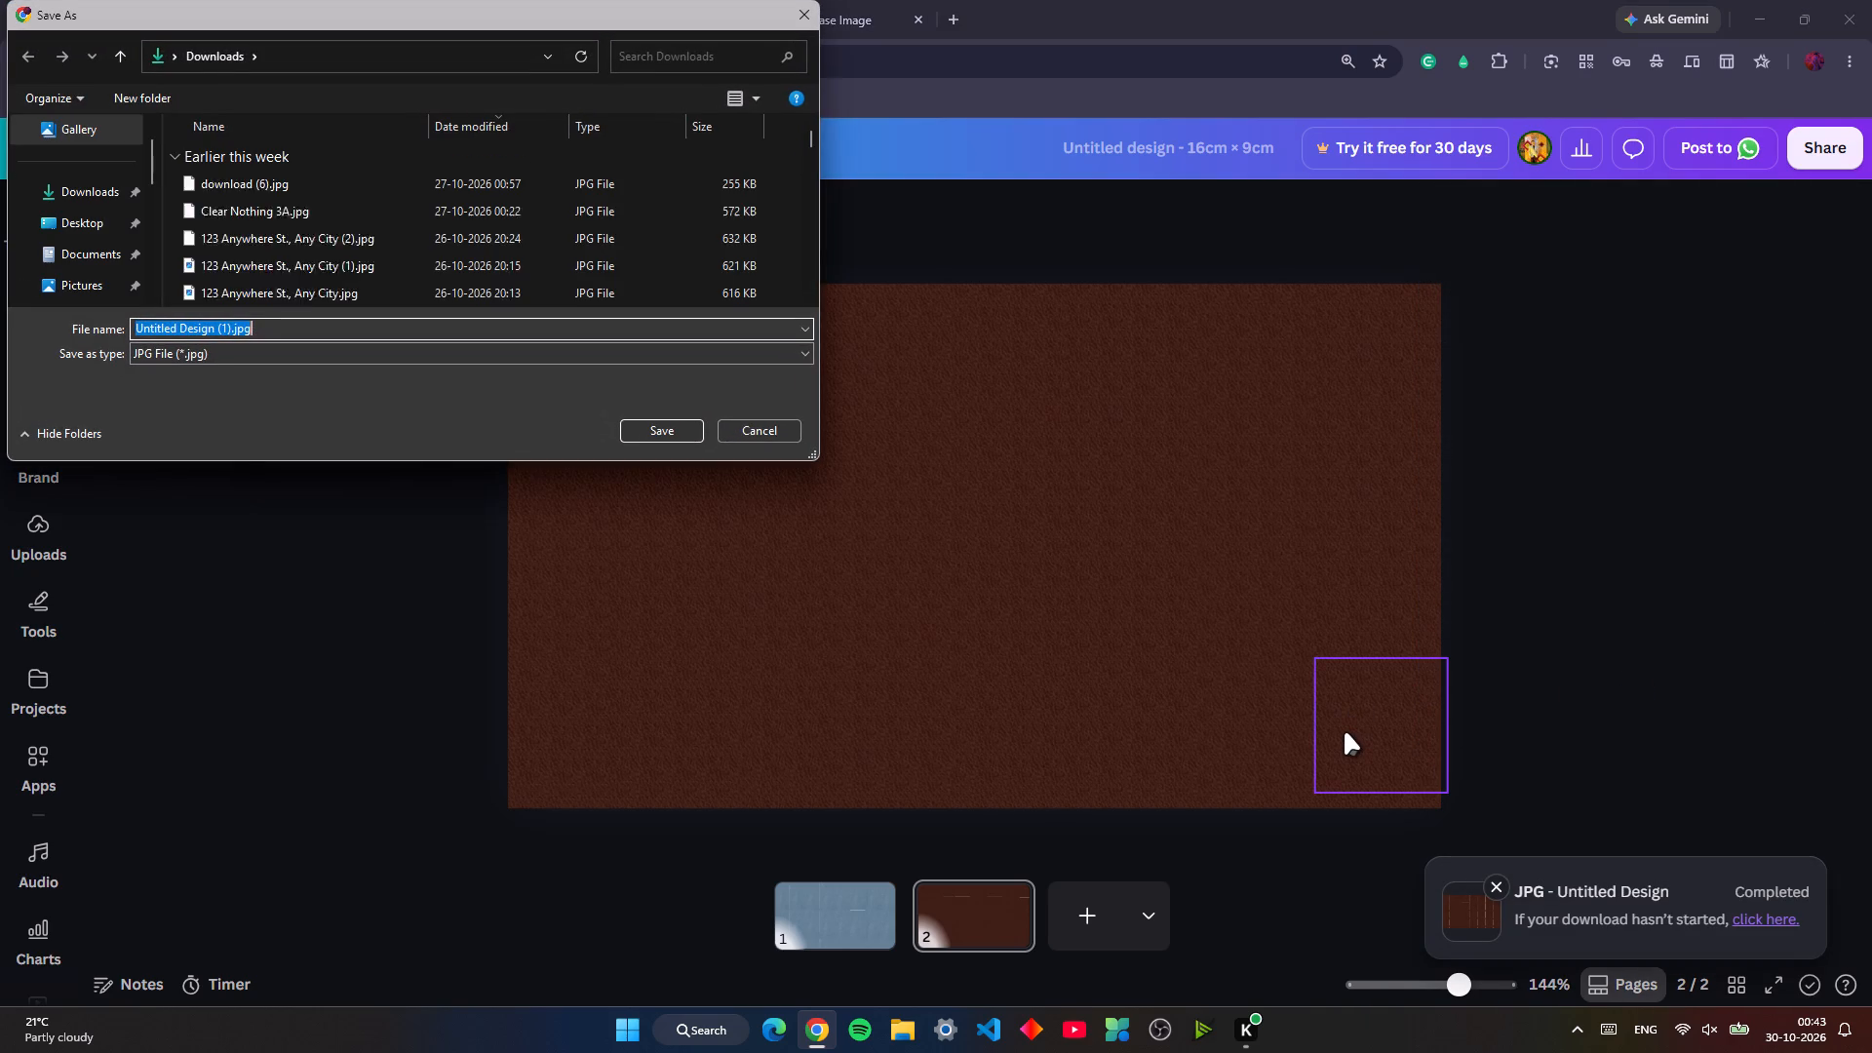
click(96, 207)
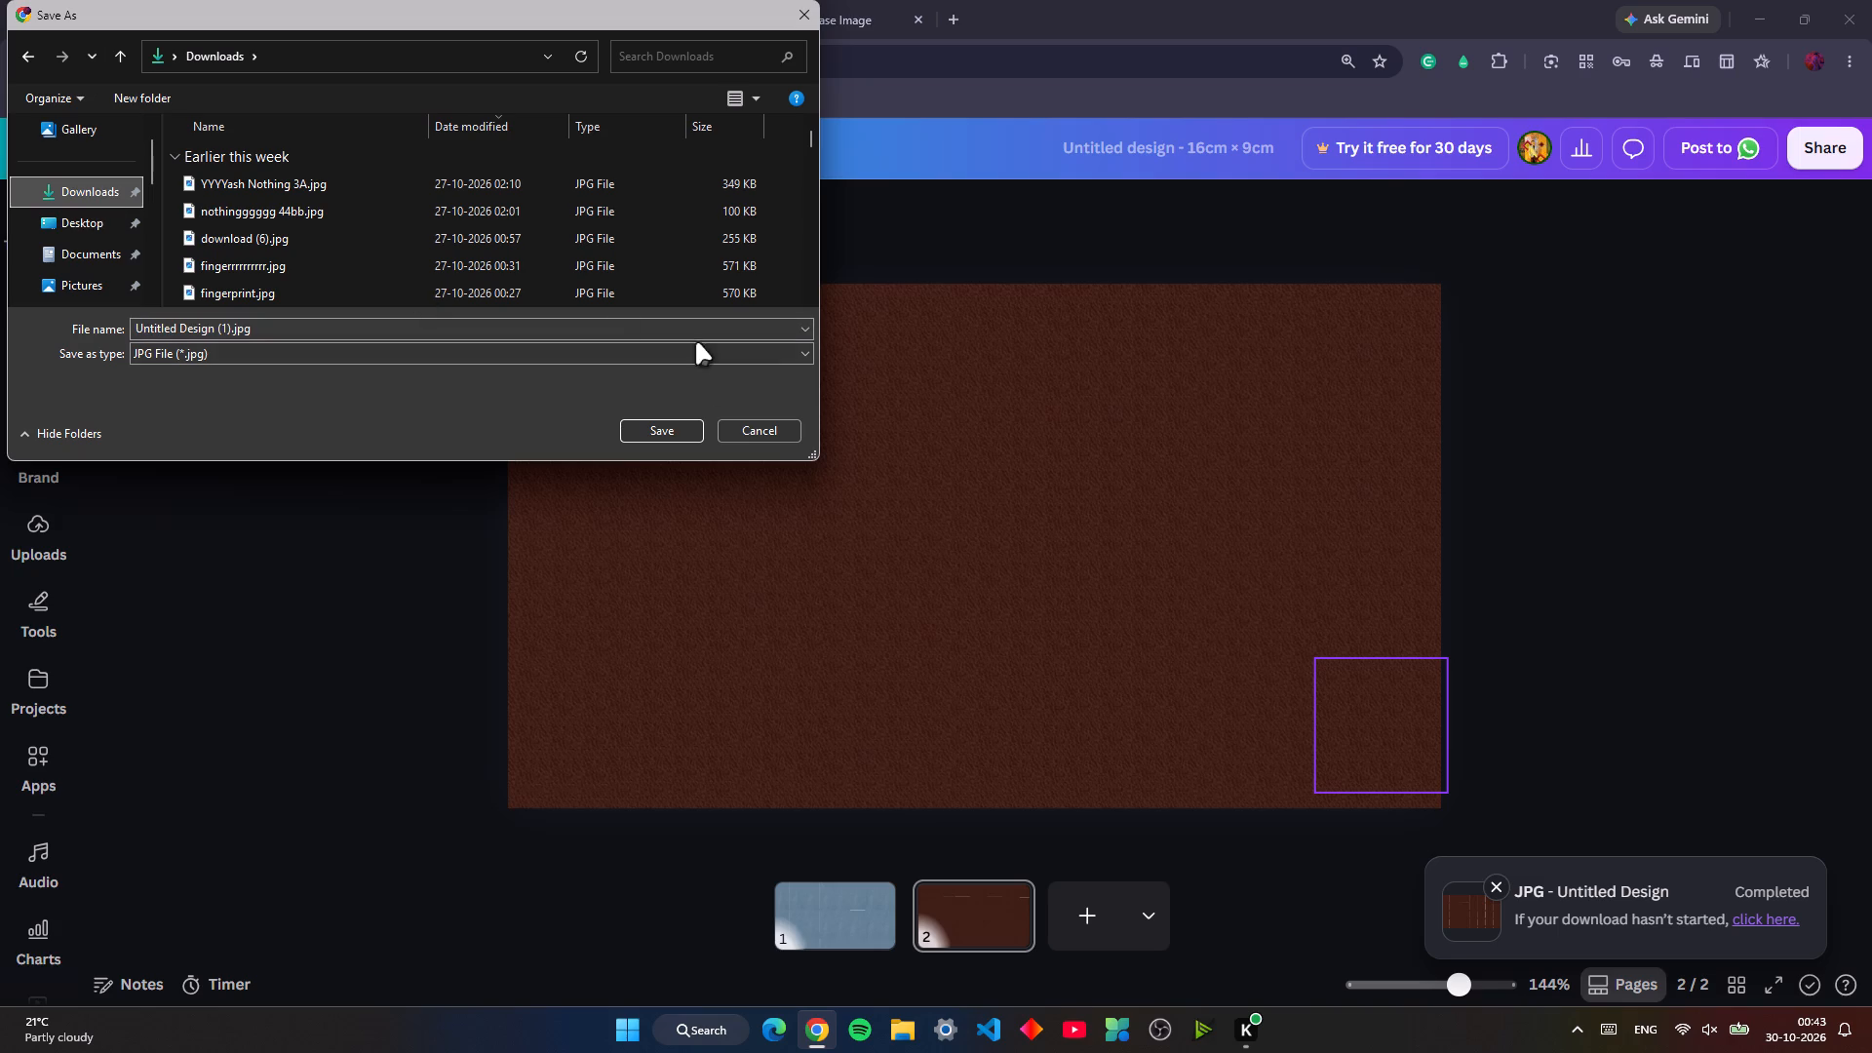
click(683, 425)
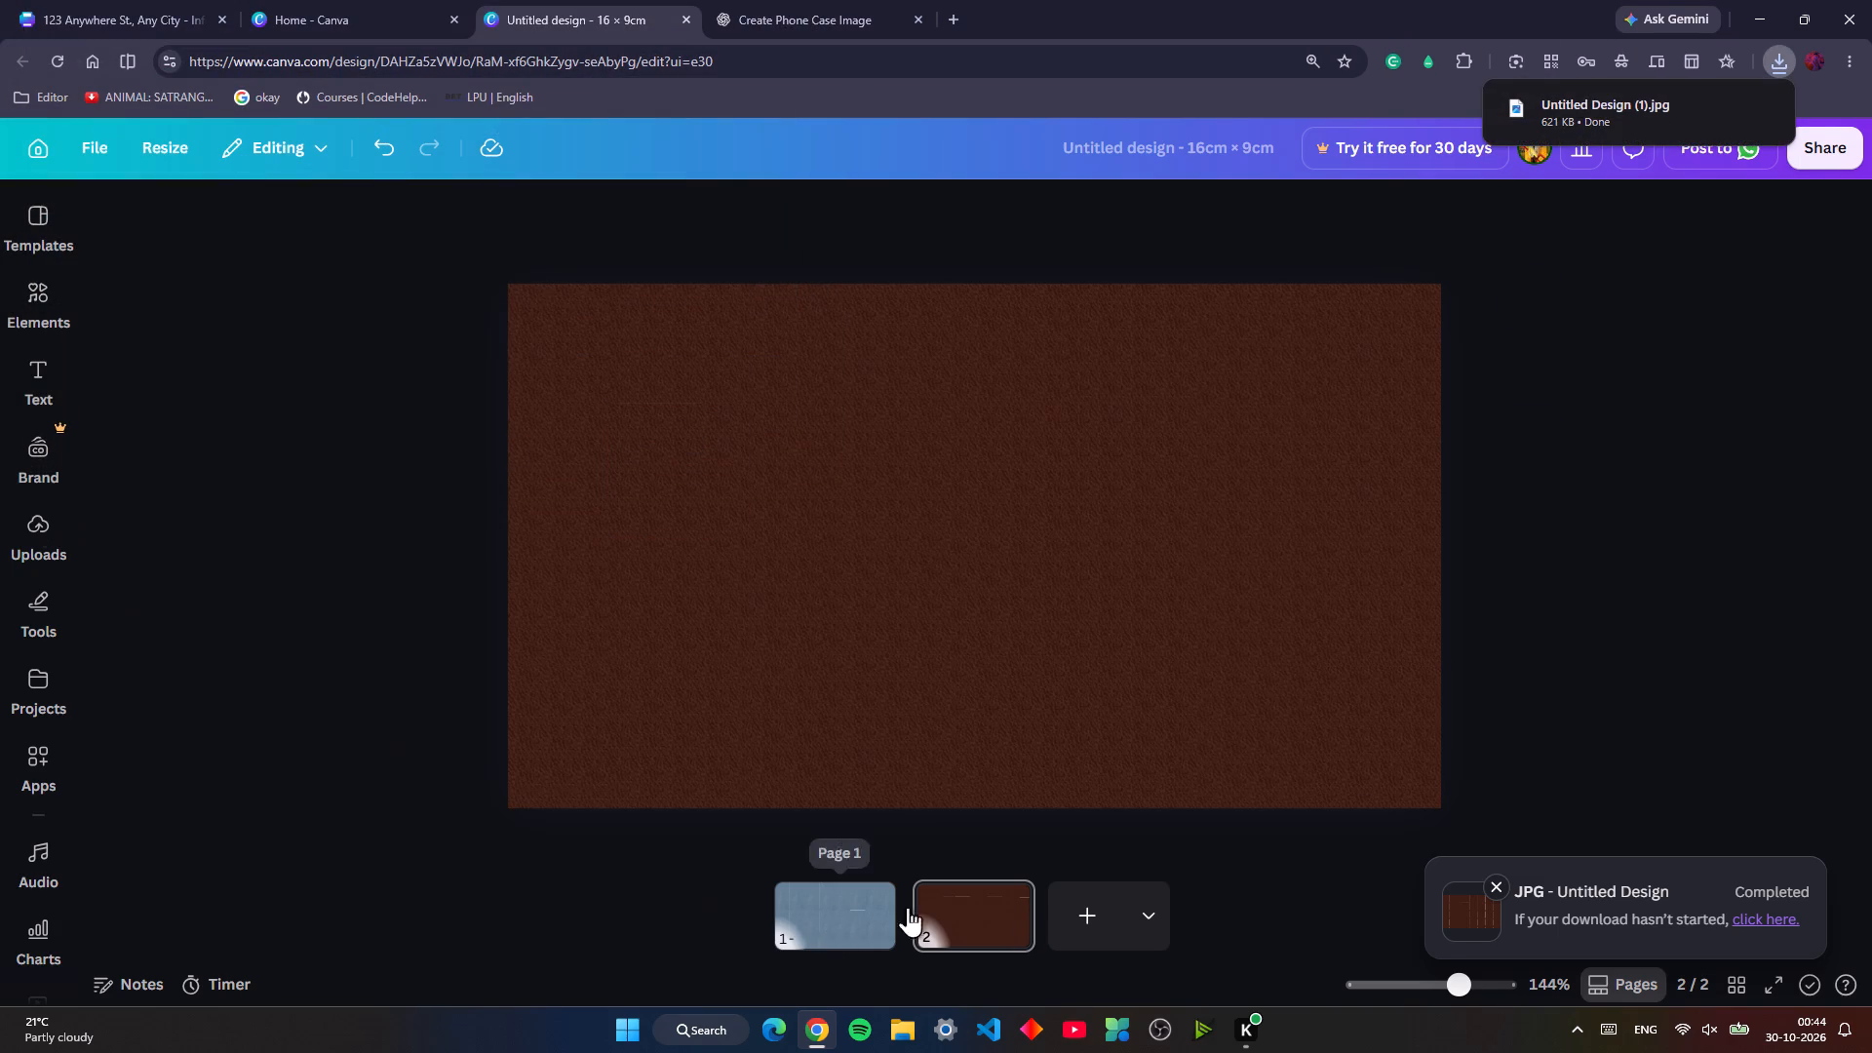
Add a blank third page and upload Untitled Design (1).jpg from the Downloads folder.
click(1075, 917)
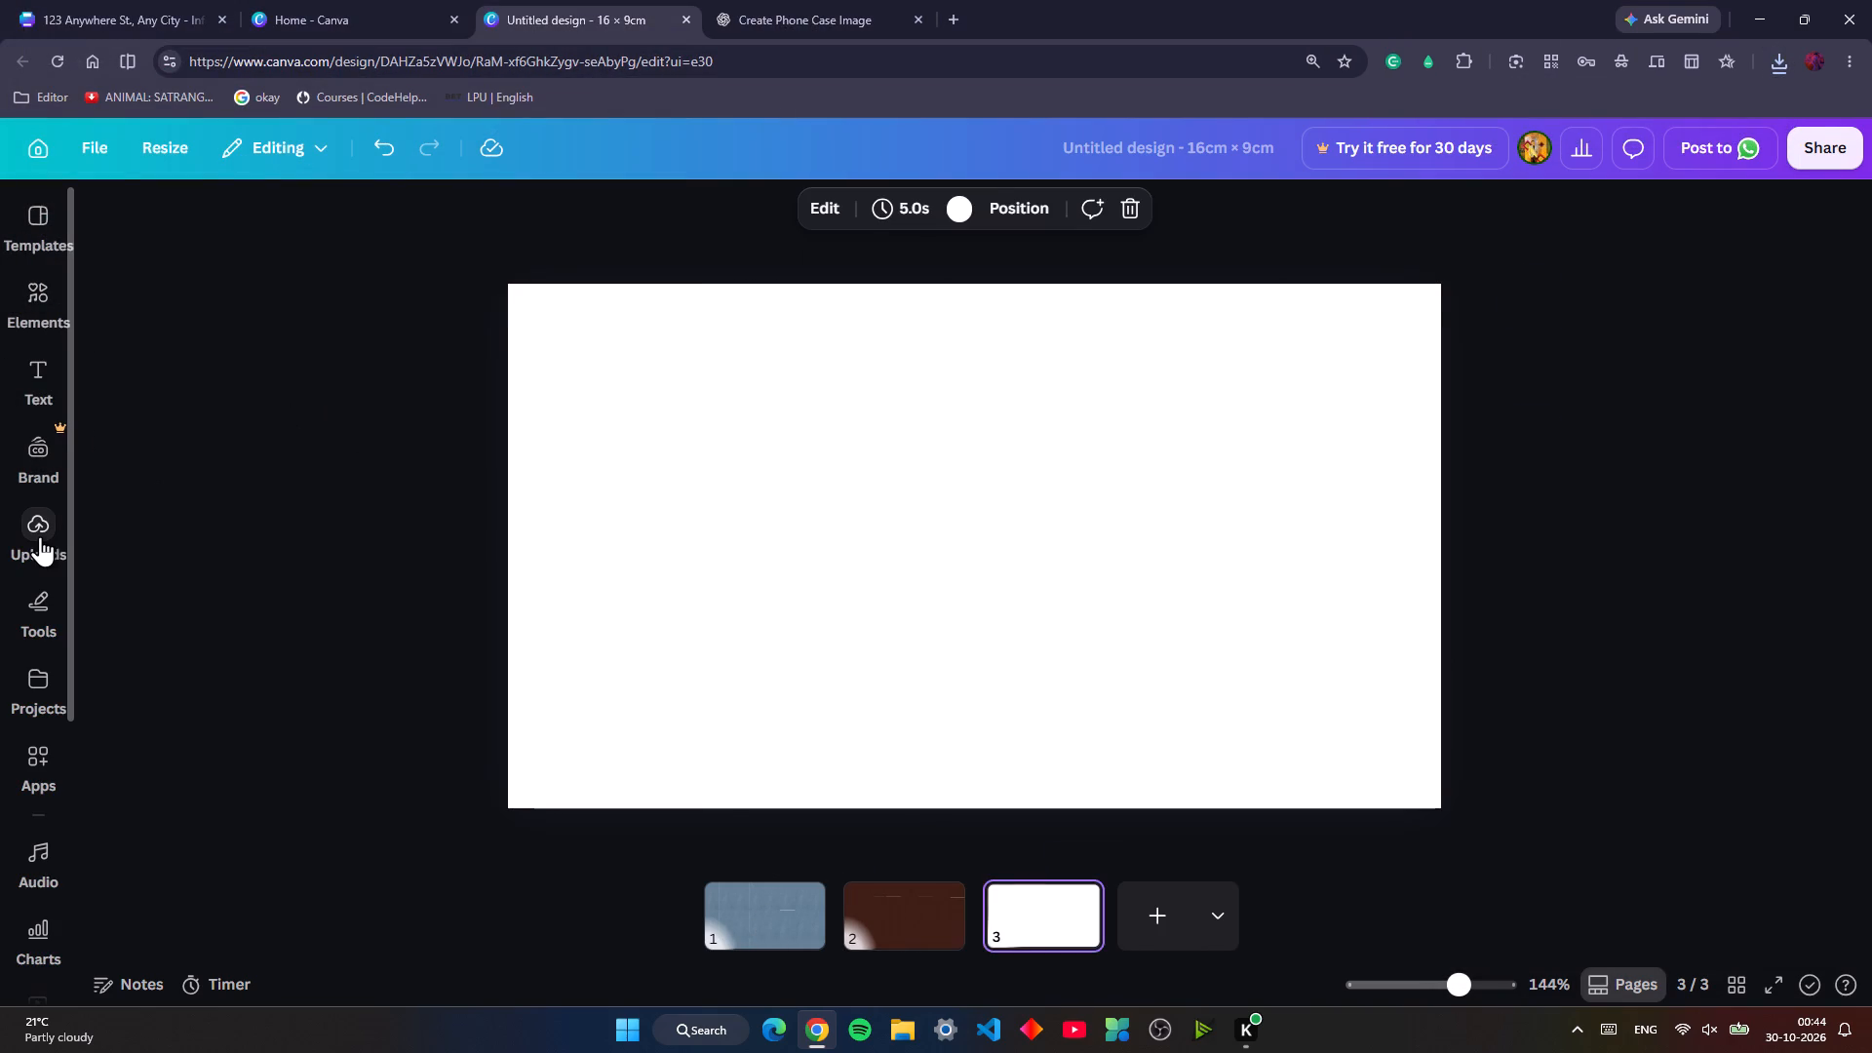
click(40, 536)
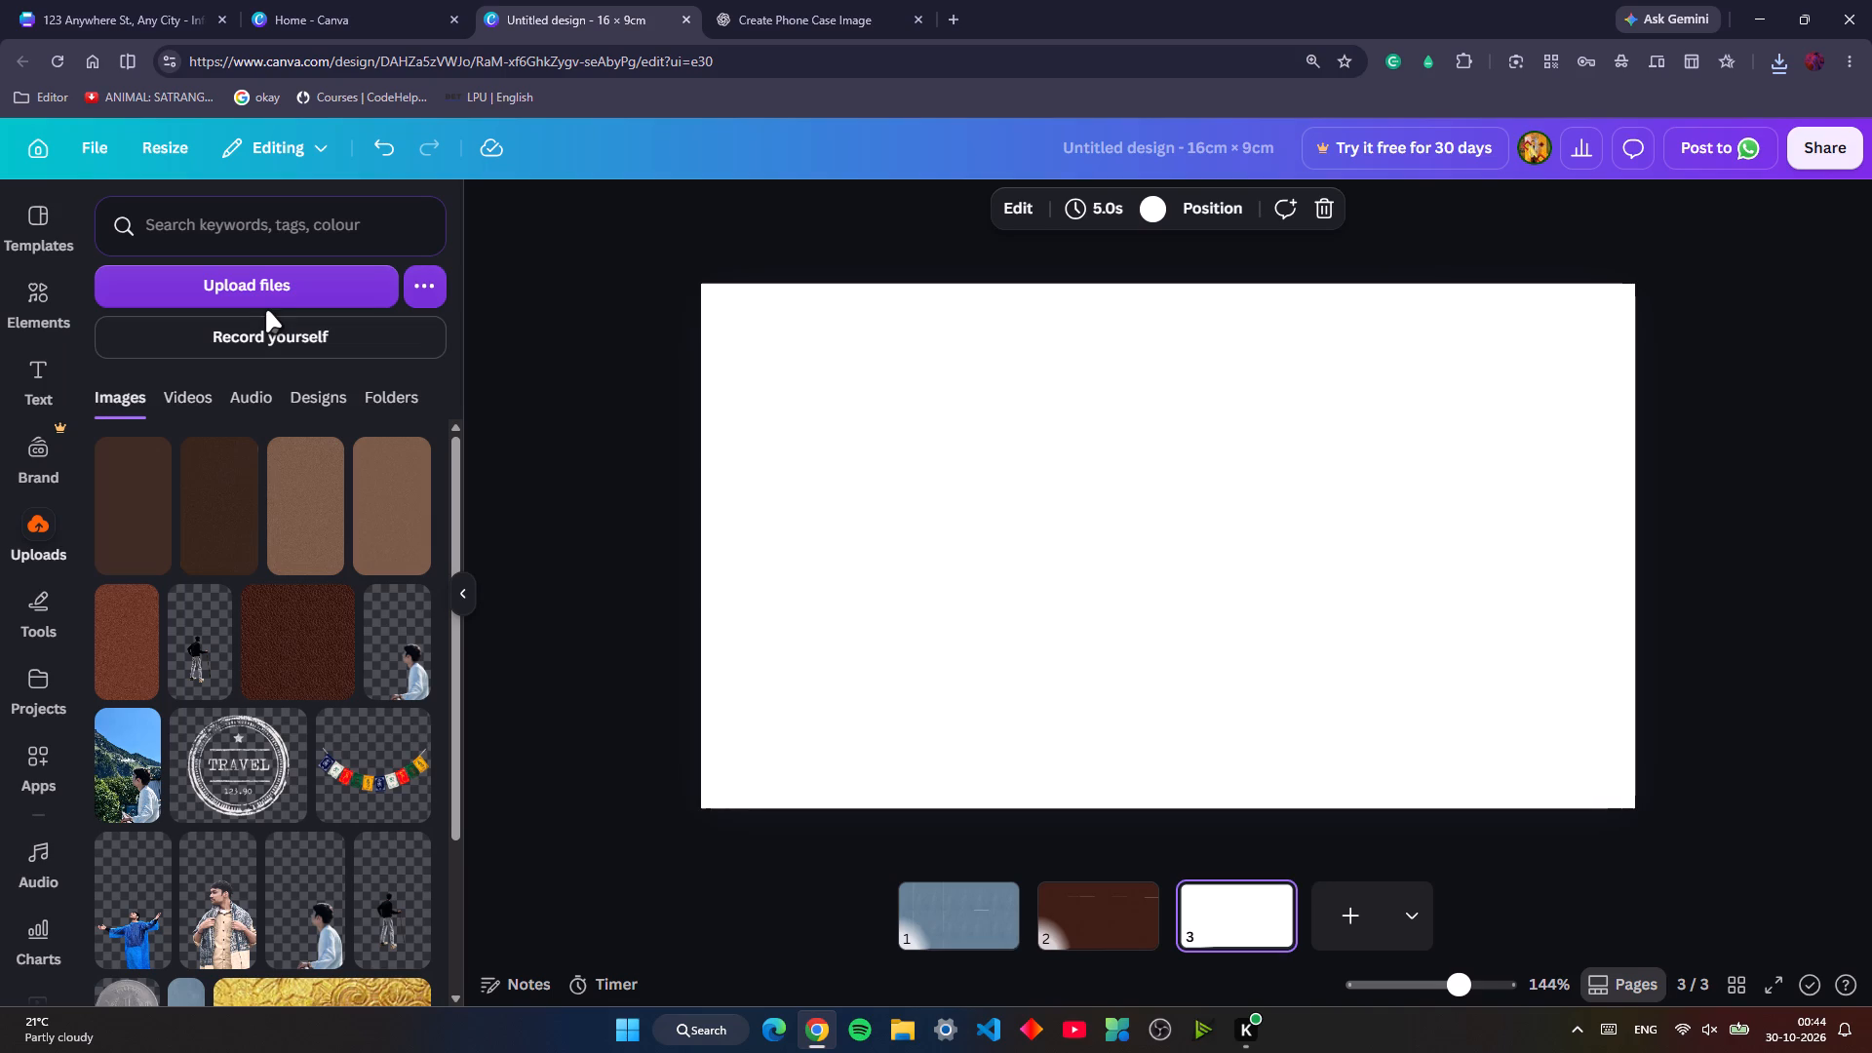
click(262, 299)
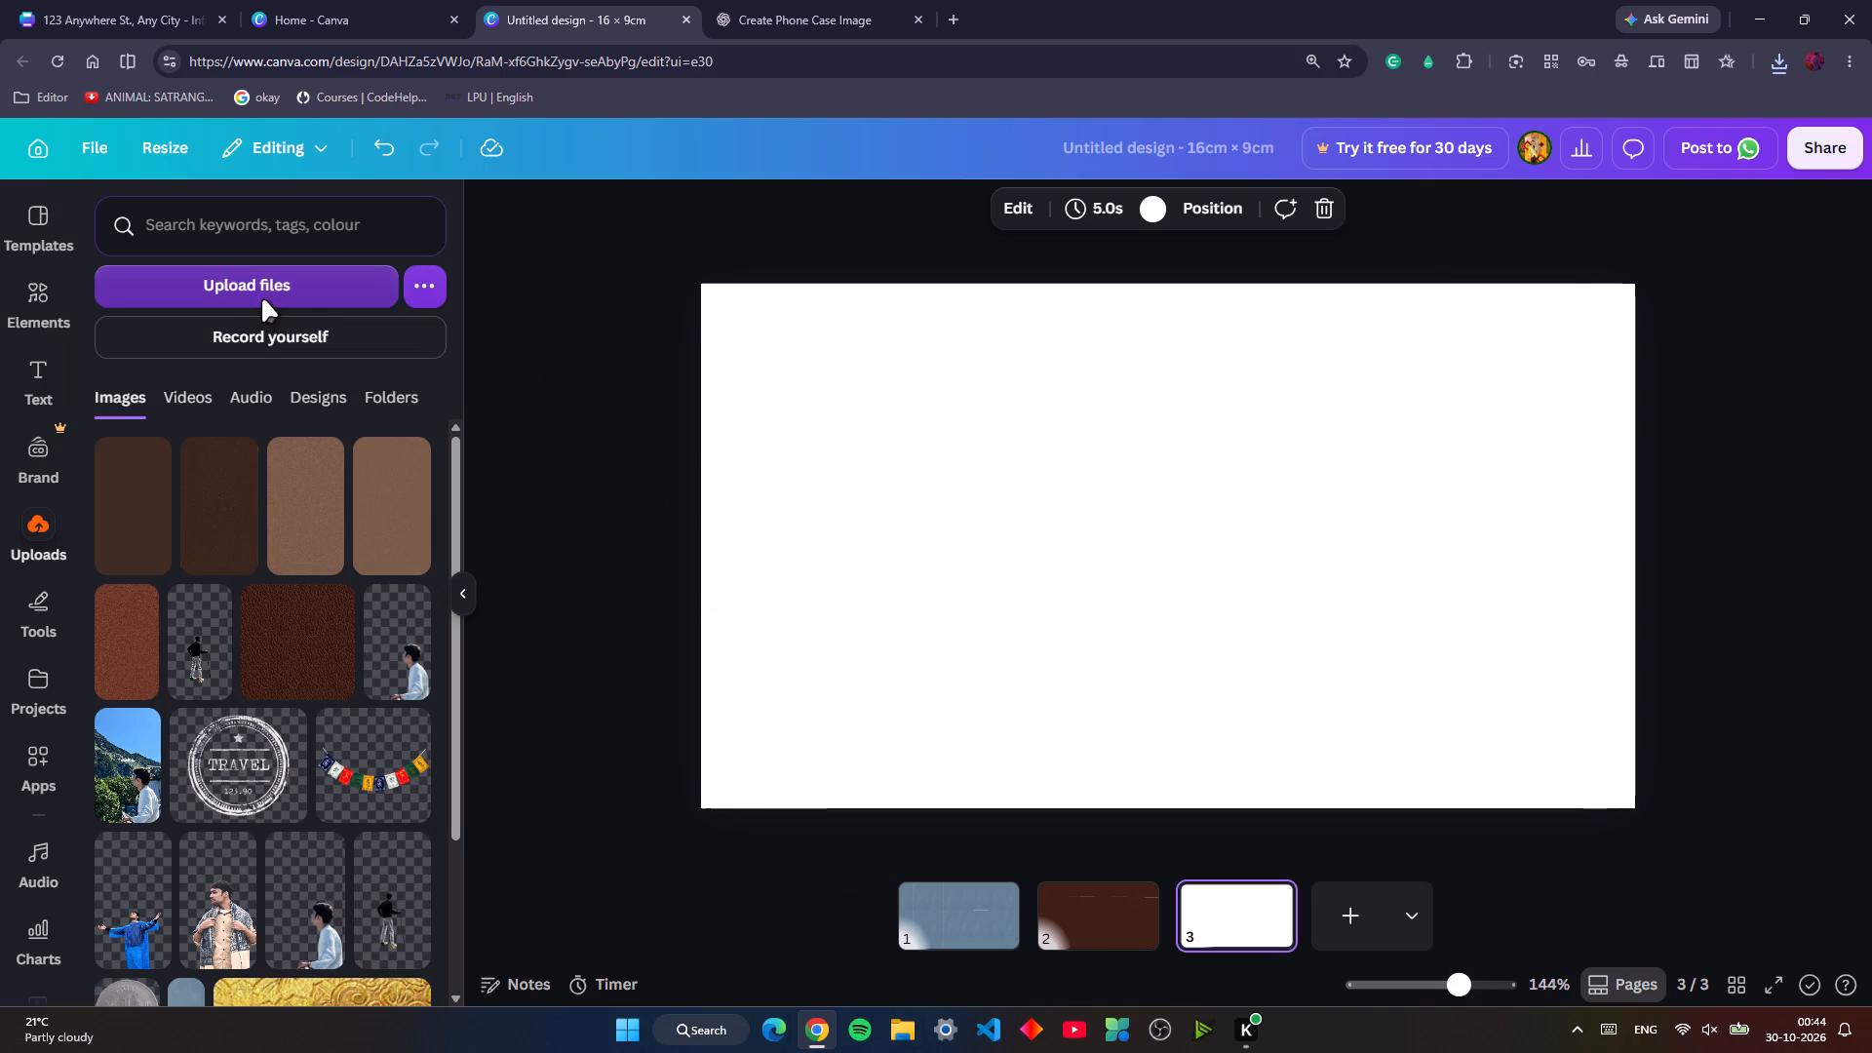
scroll(70, 192, up, 6)
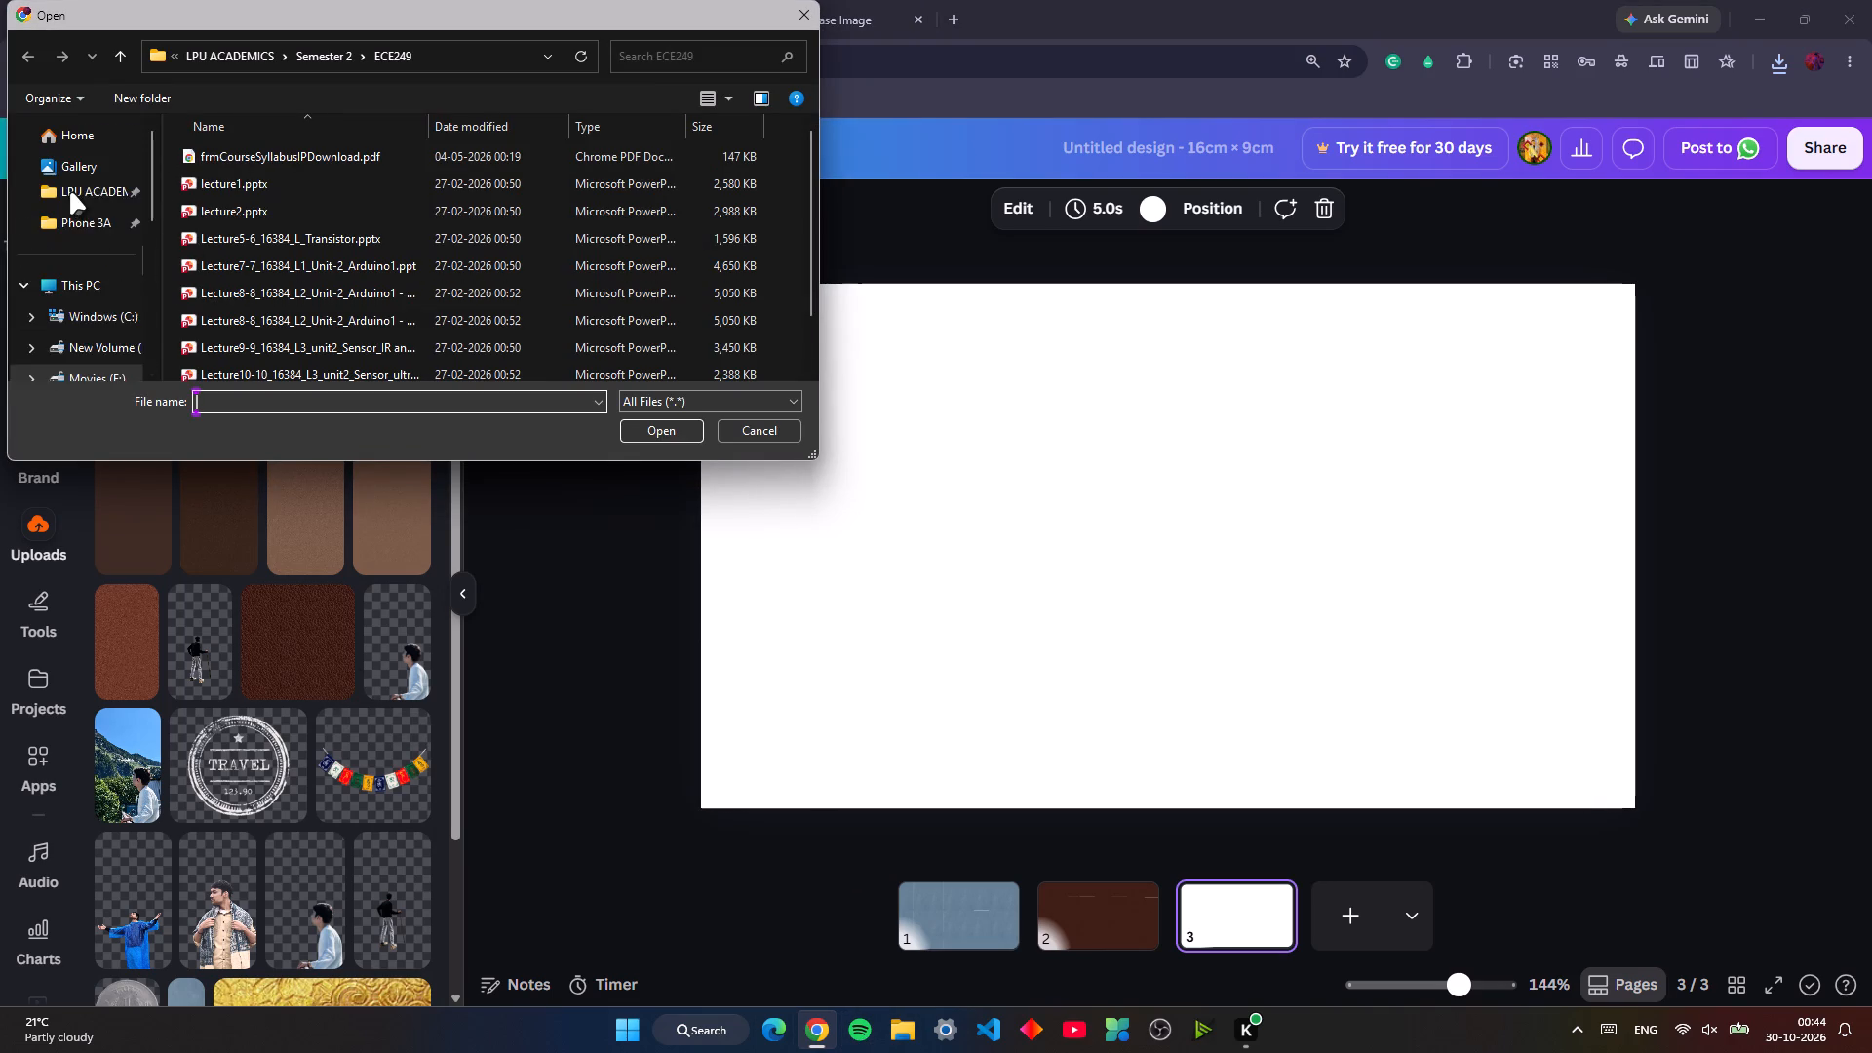
scroll(70, 192, up, 1)
click(86, 227)
click(338, 179)
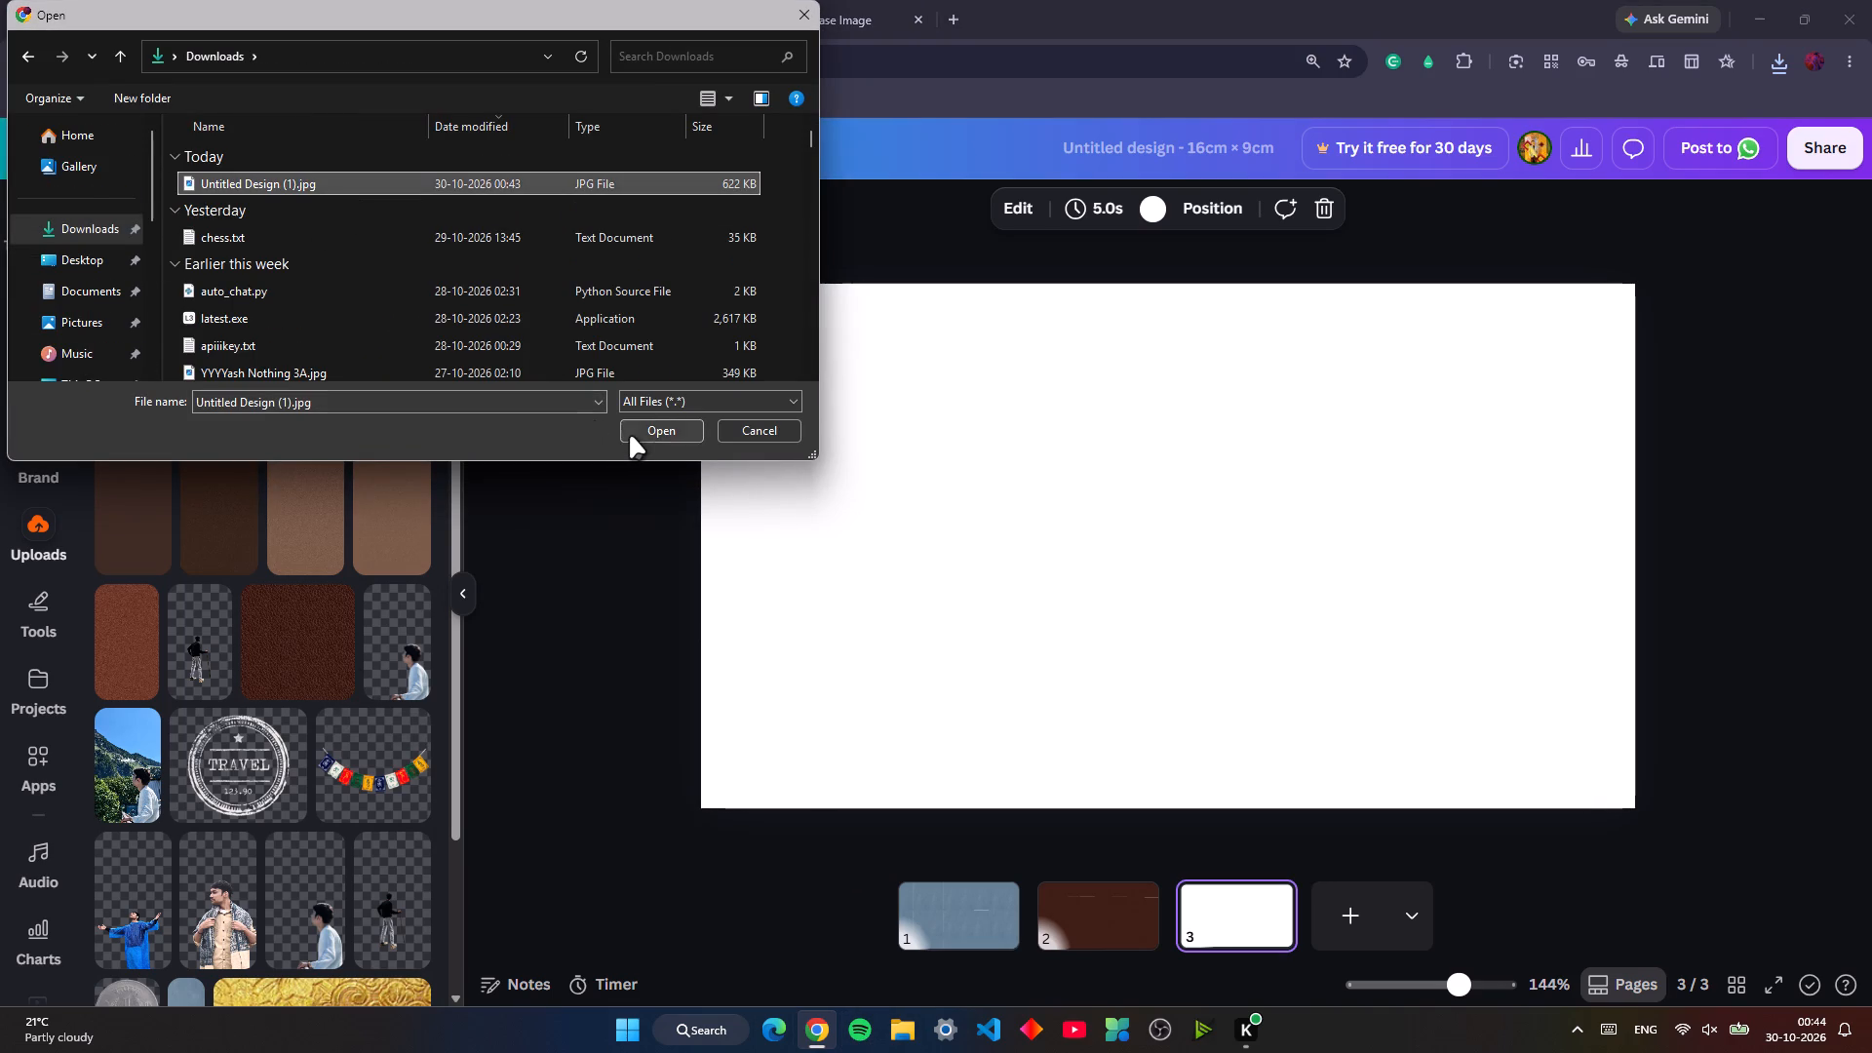
click(630, 436)
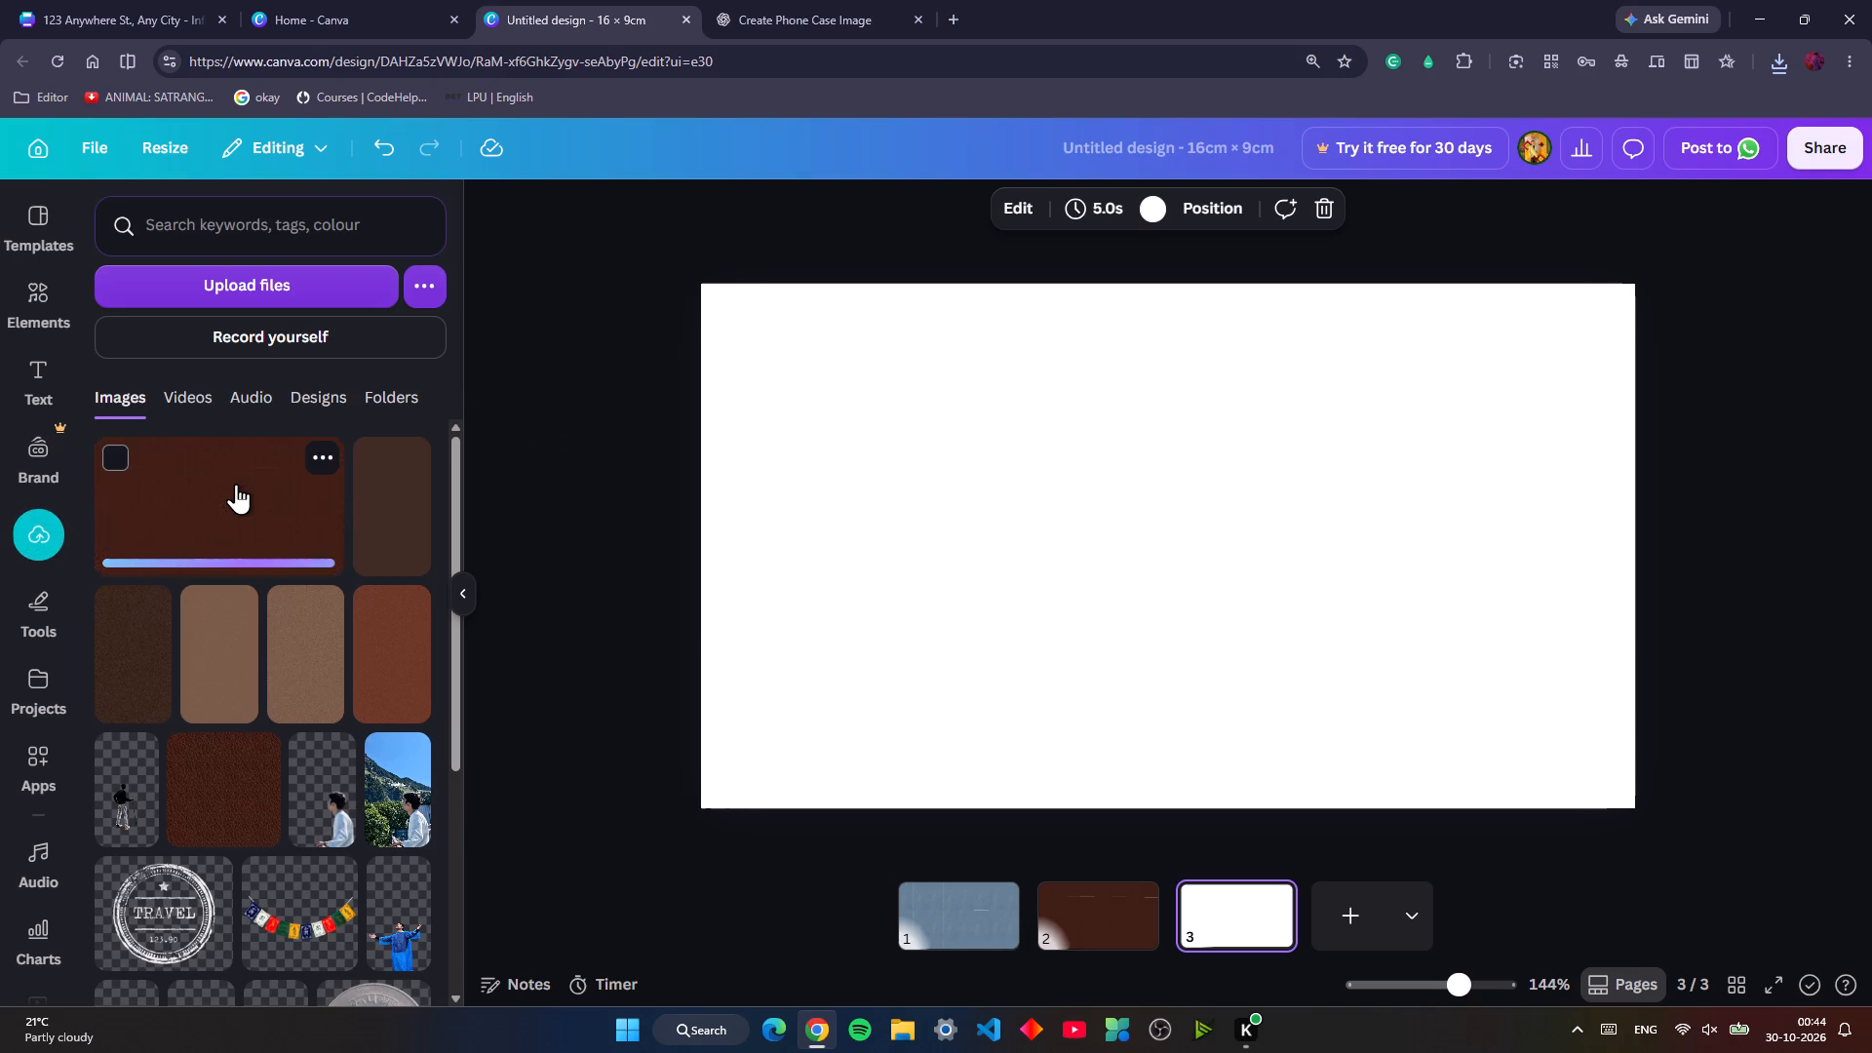
Place the uploaded brown leather image on page 3 so that it fills the whole page.
drag(200, 487, 964, 383)
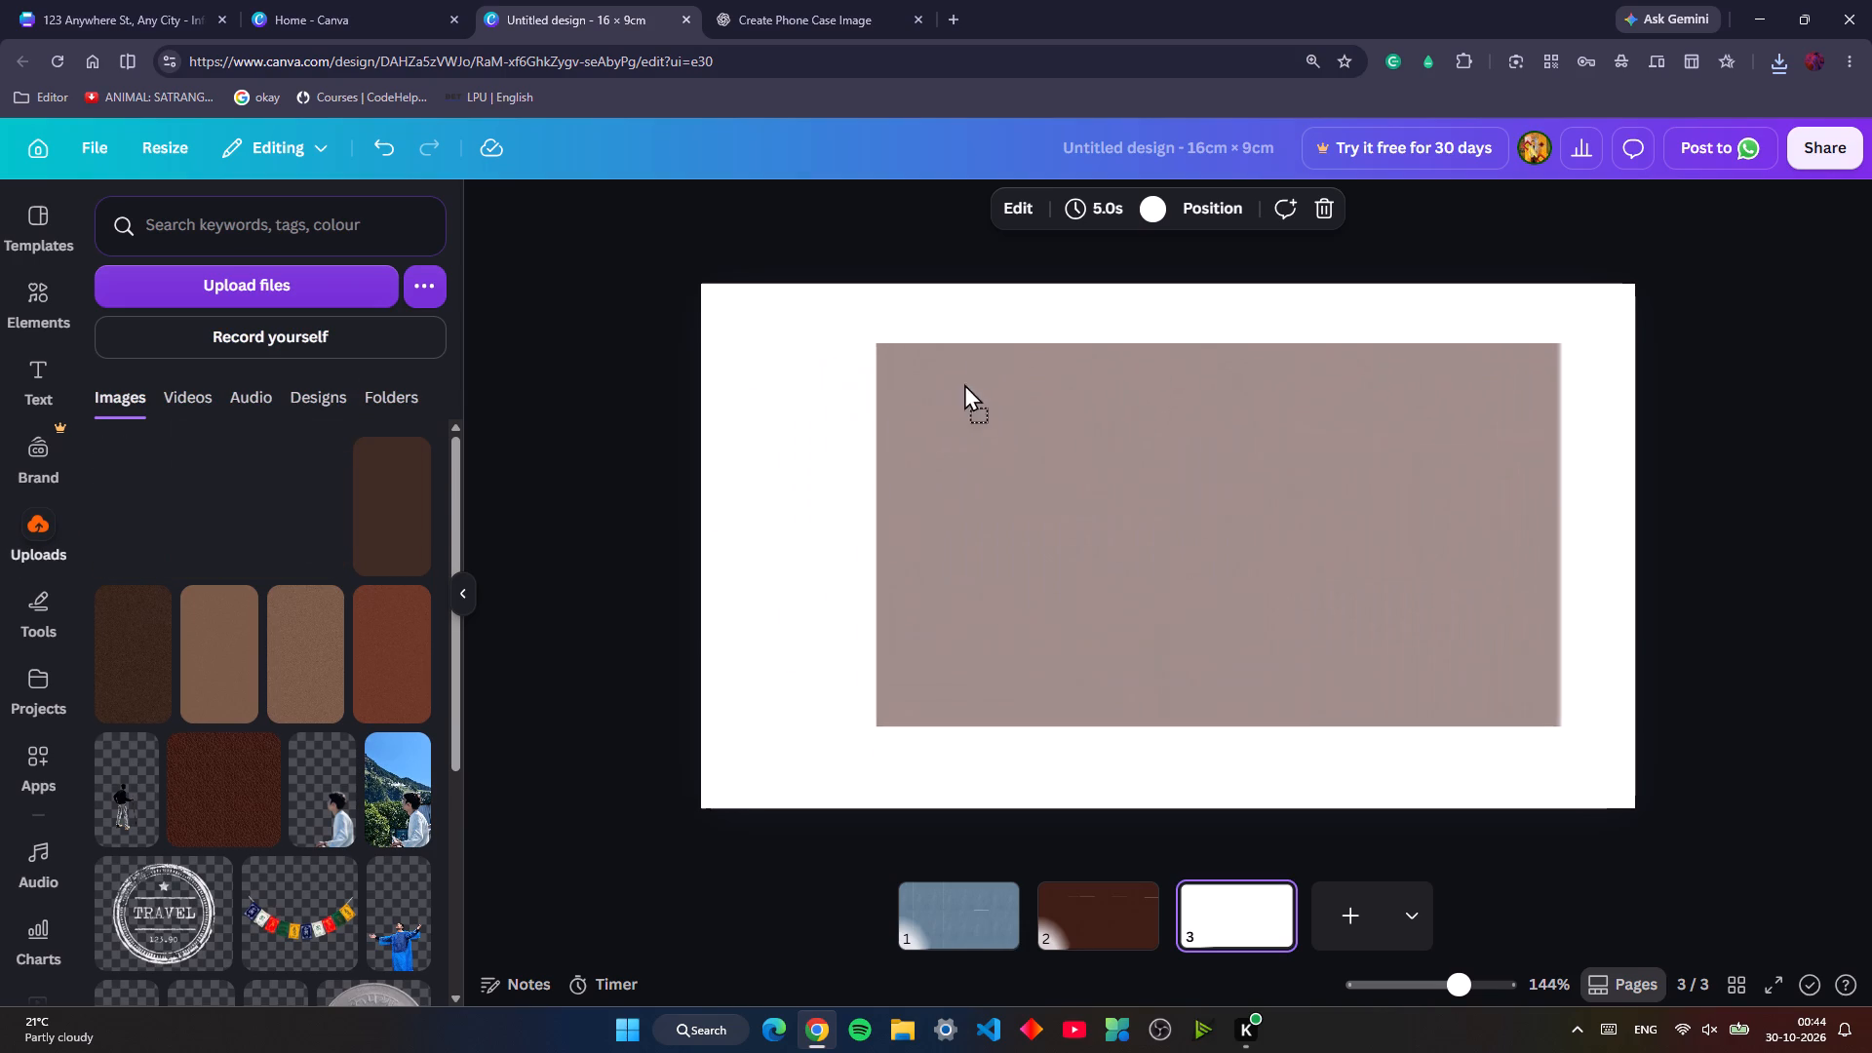
drag(964, 383, 795, 333)
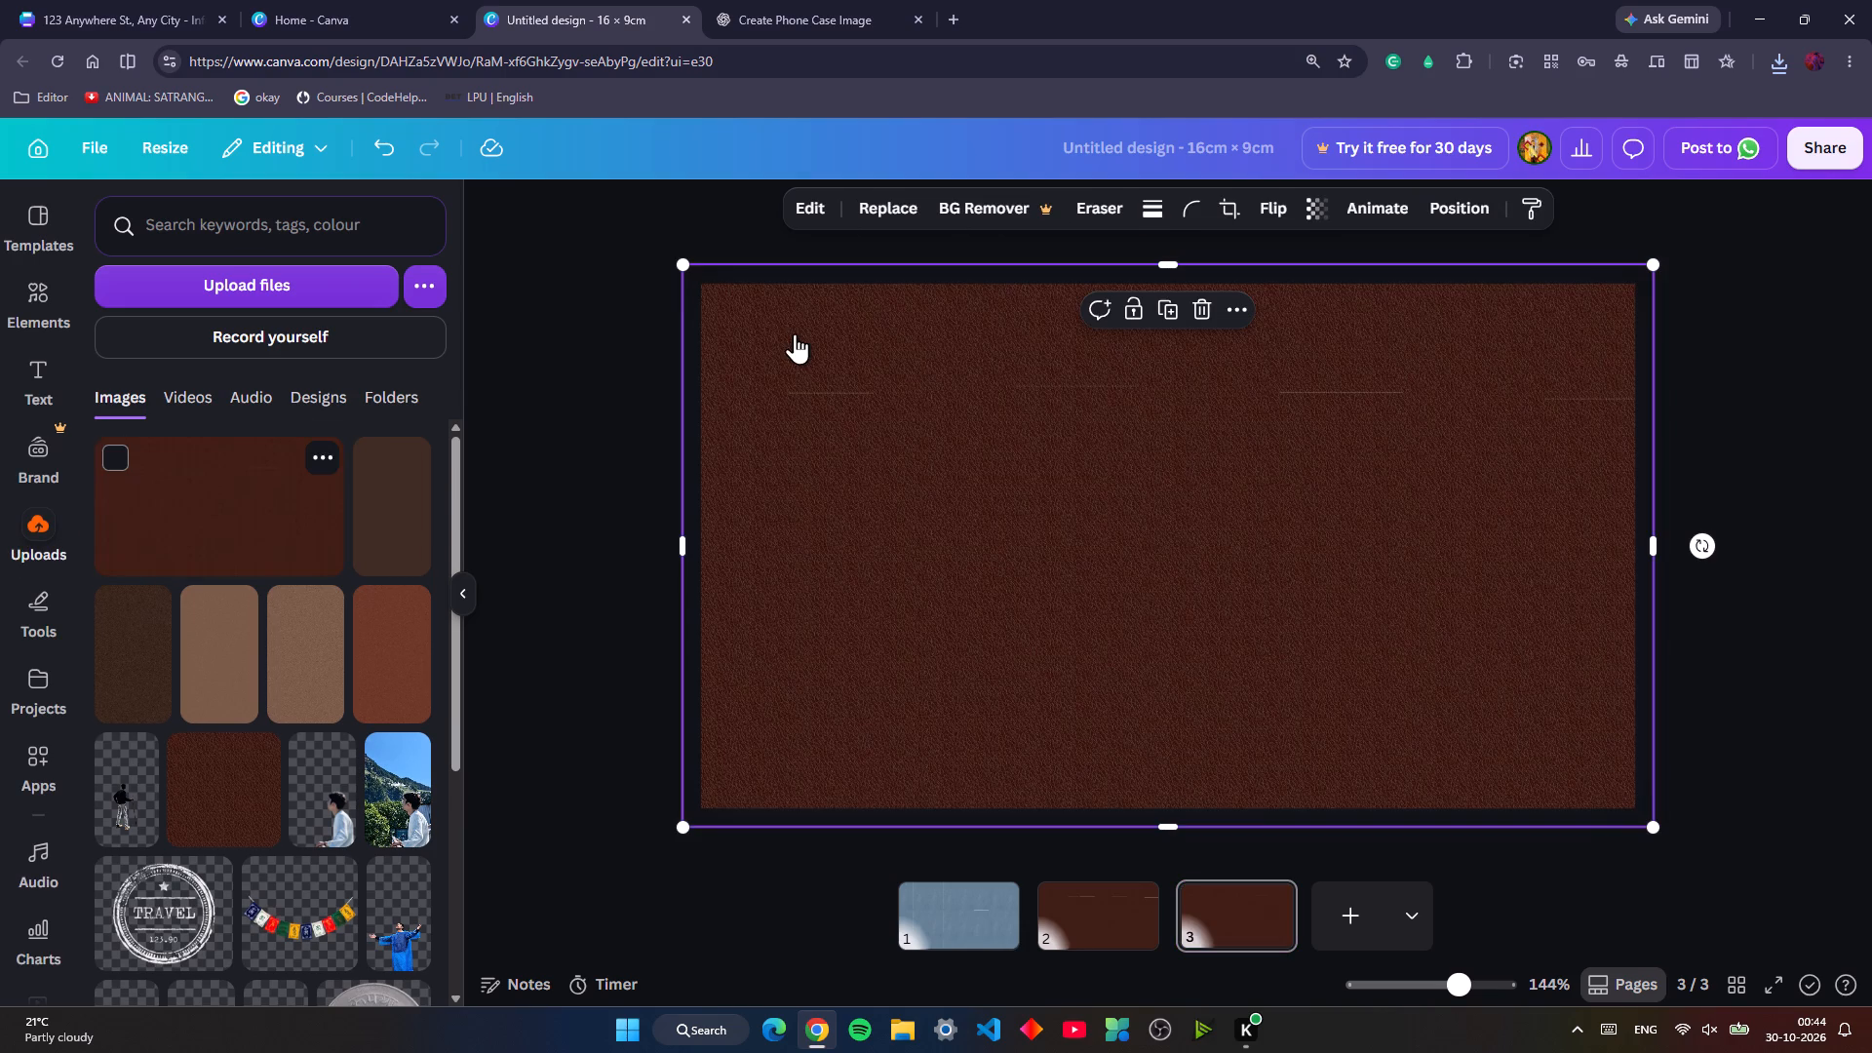
click(949, 485)
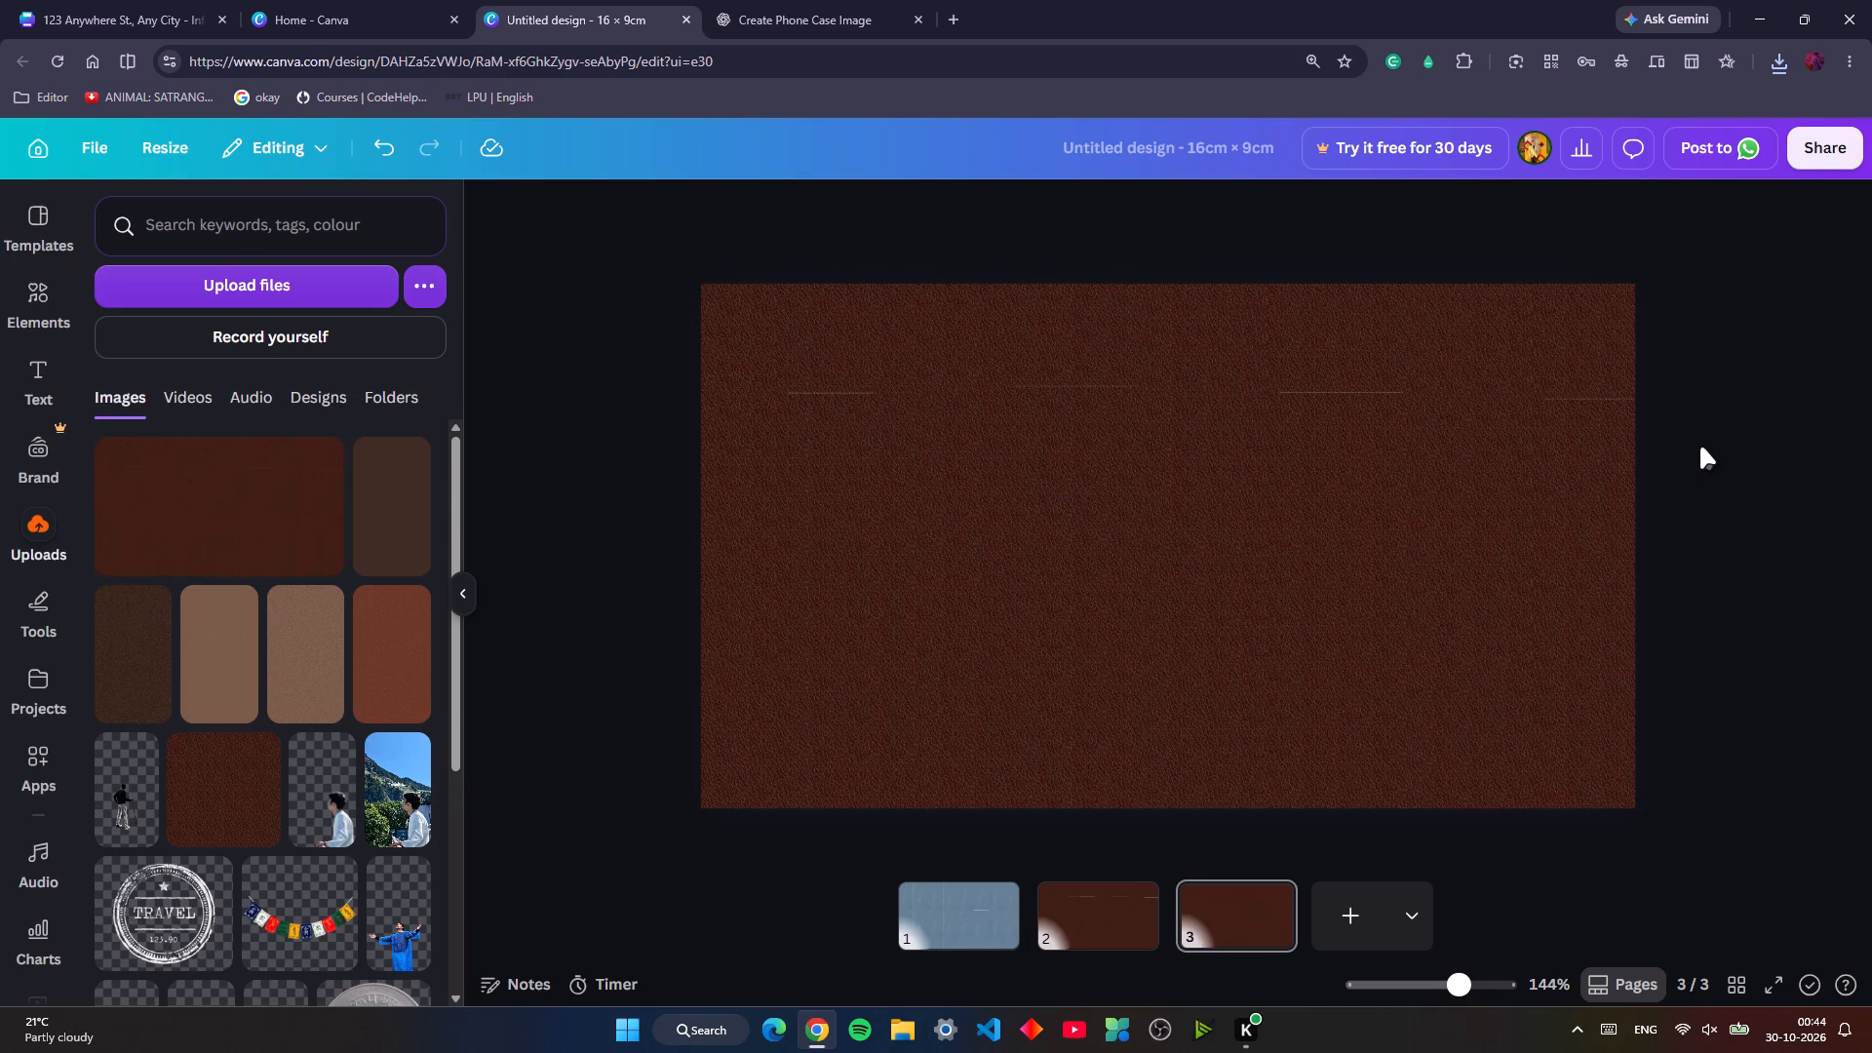
On page 2, extend two leather tiles in the upper half upward over the thin seam lines above them.
click(1095, 934)
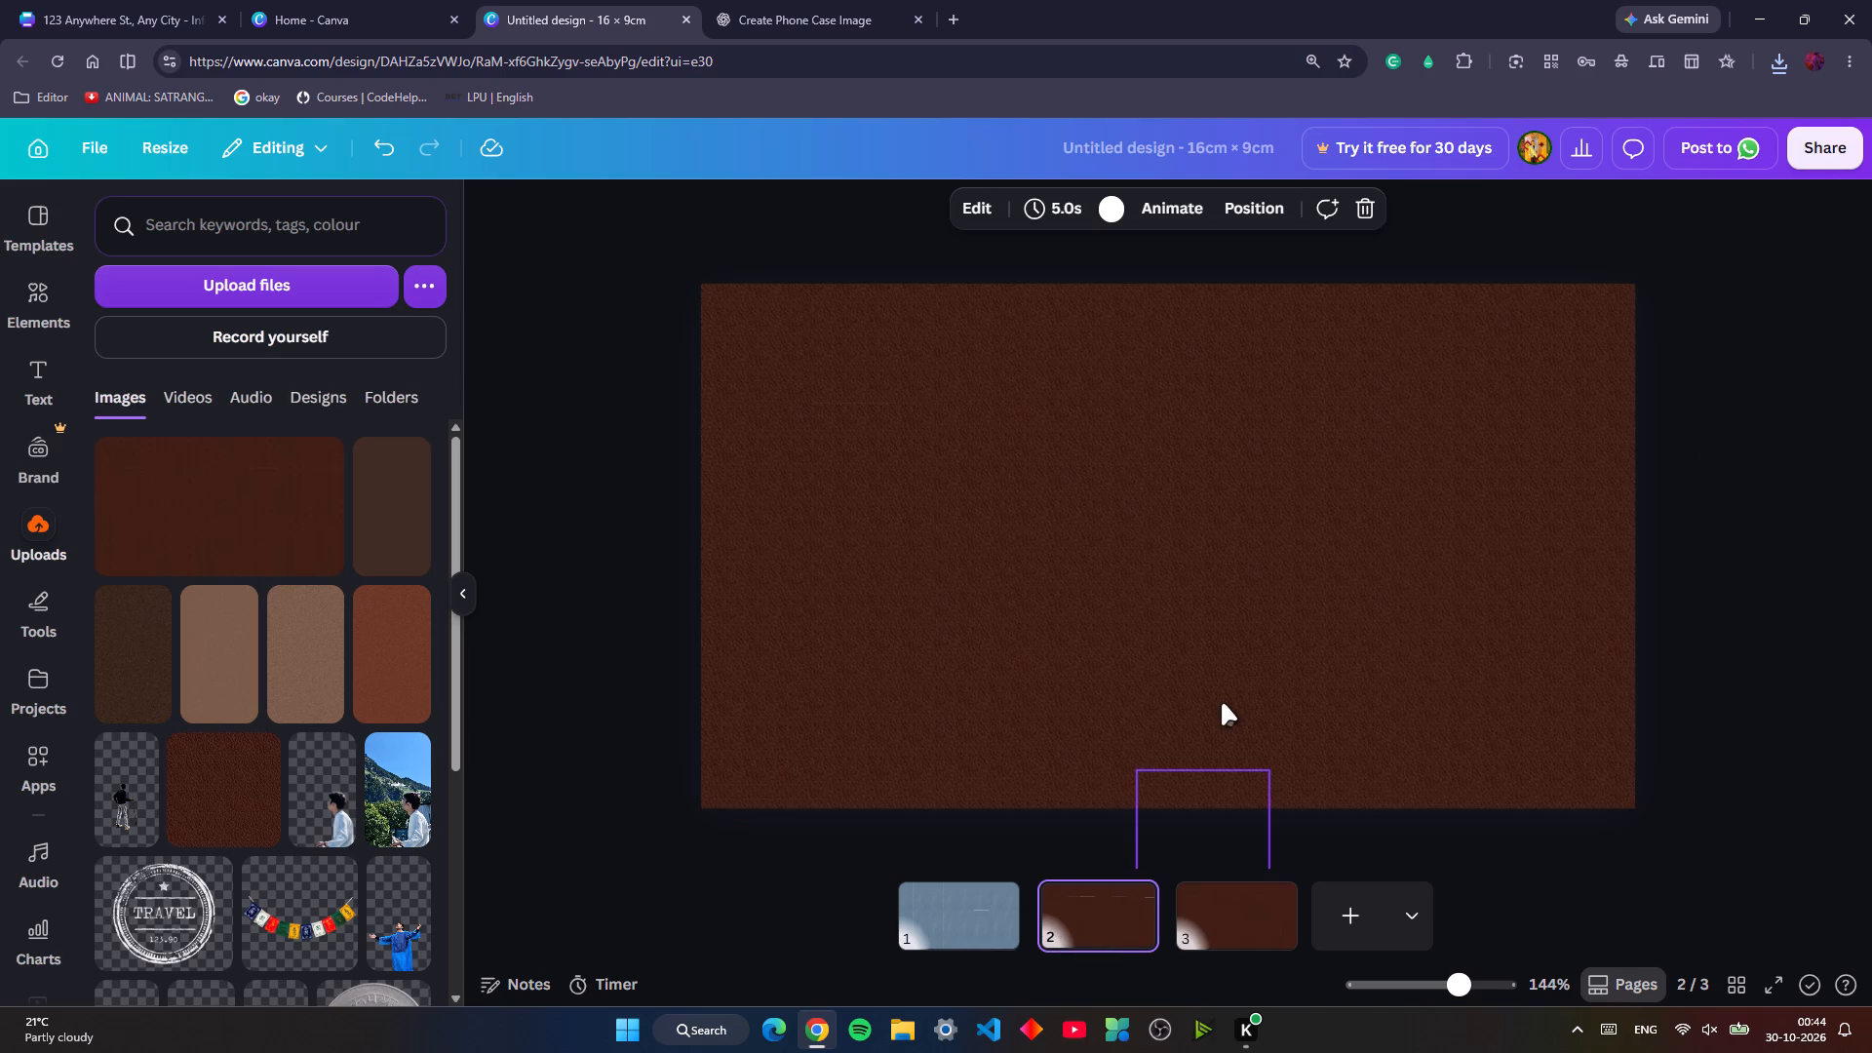
click(1207, 910)
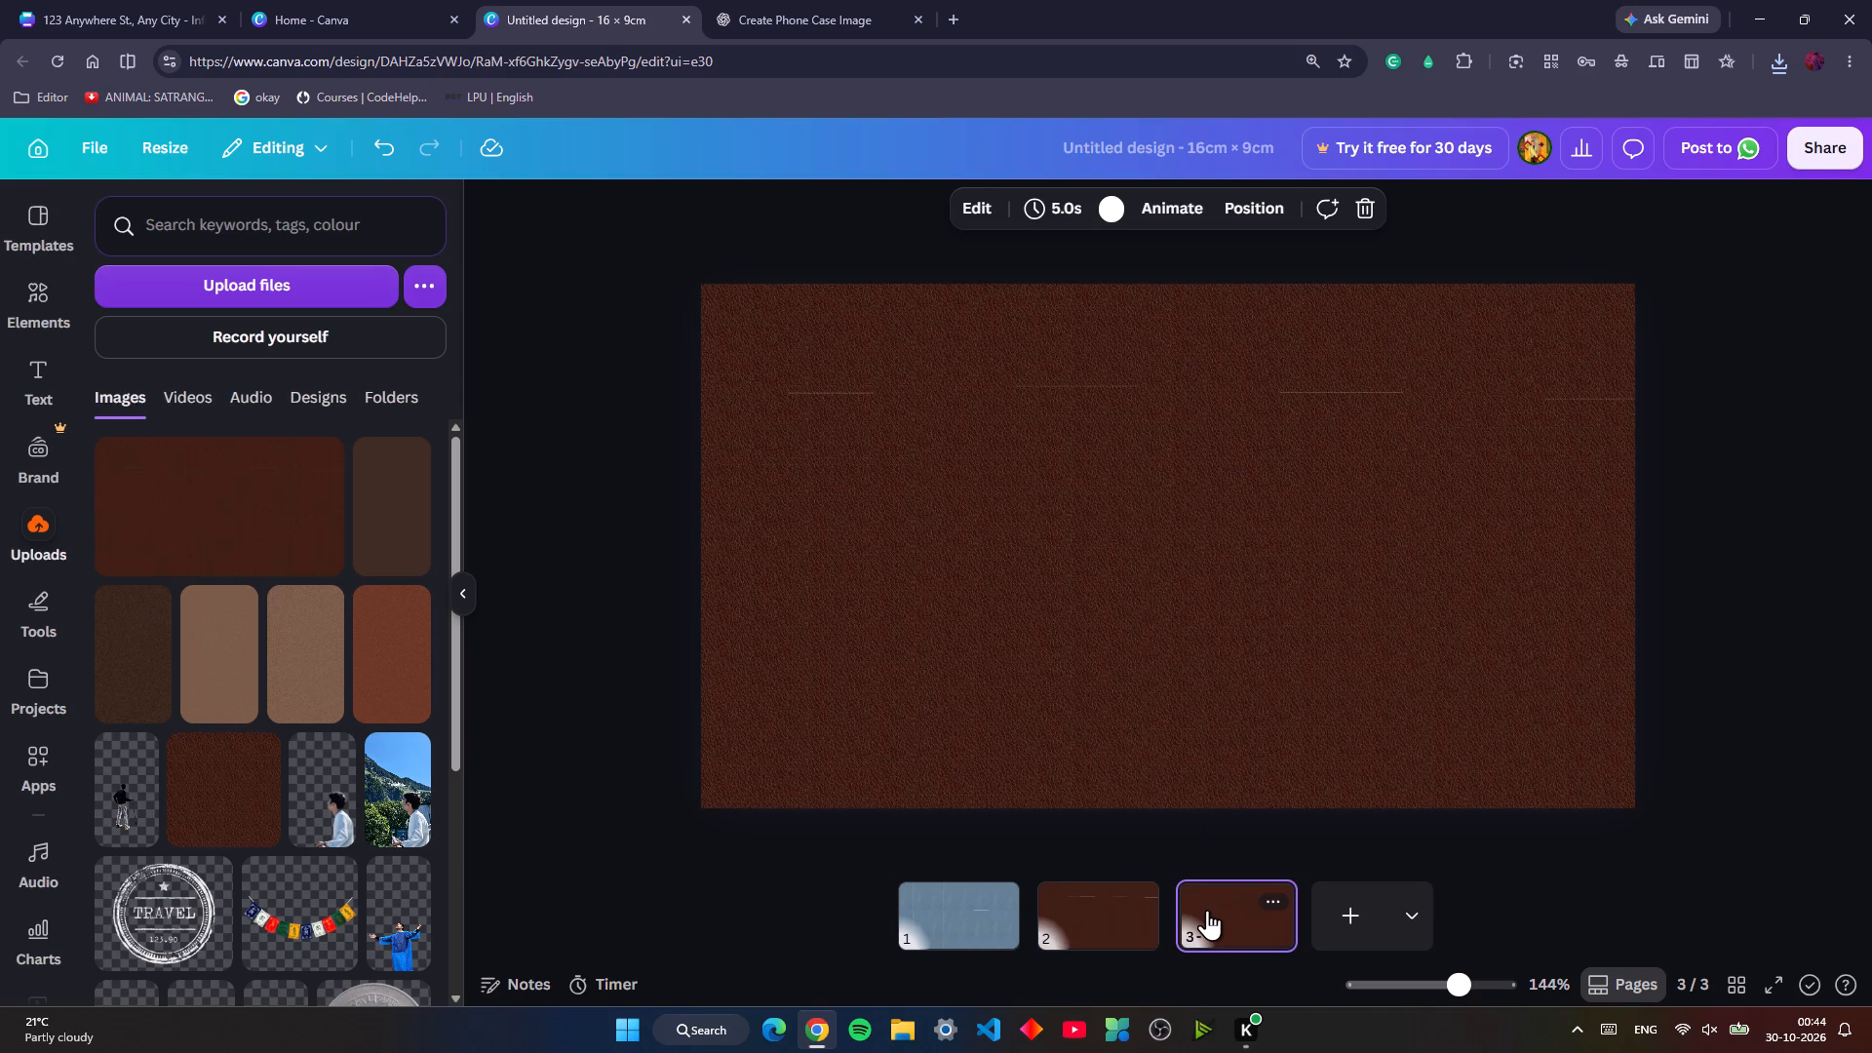
scroll(1059, 634, up, 6)
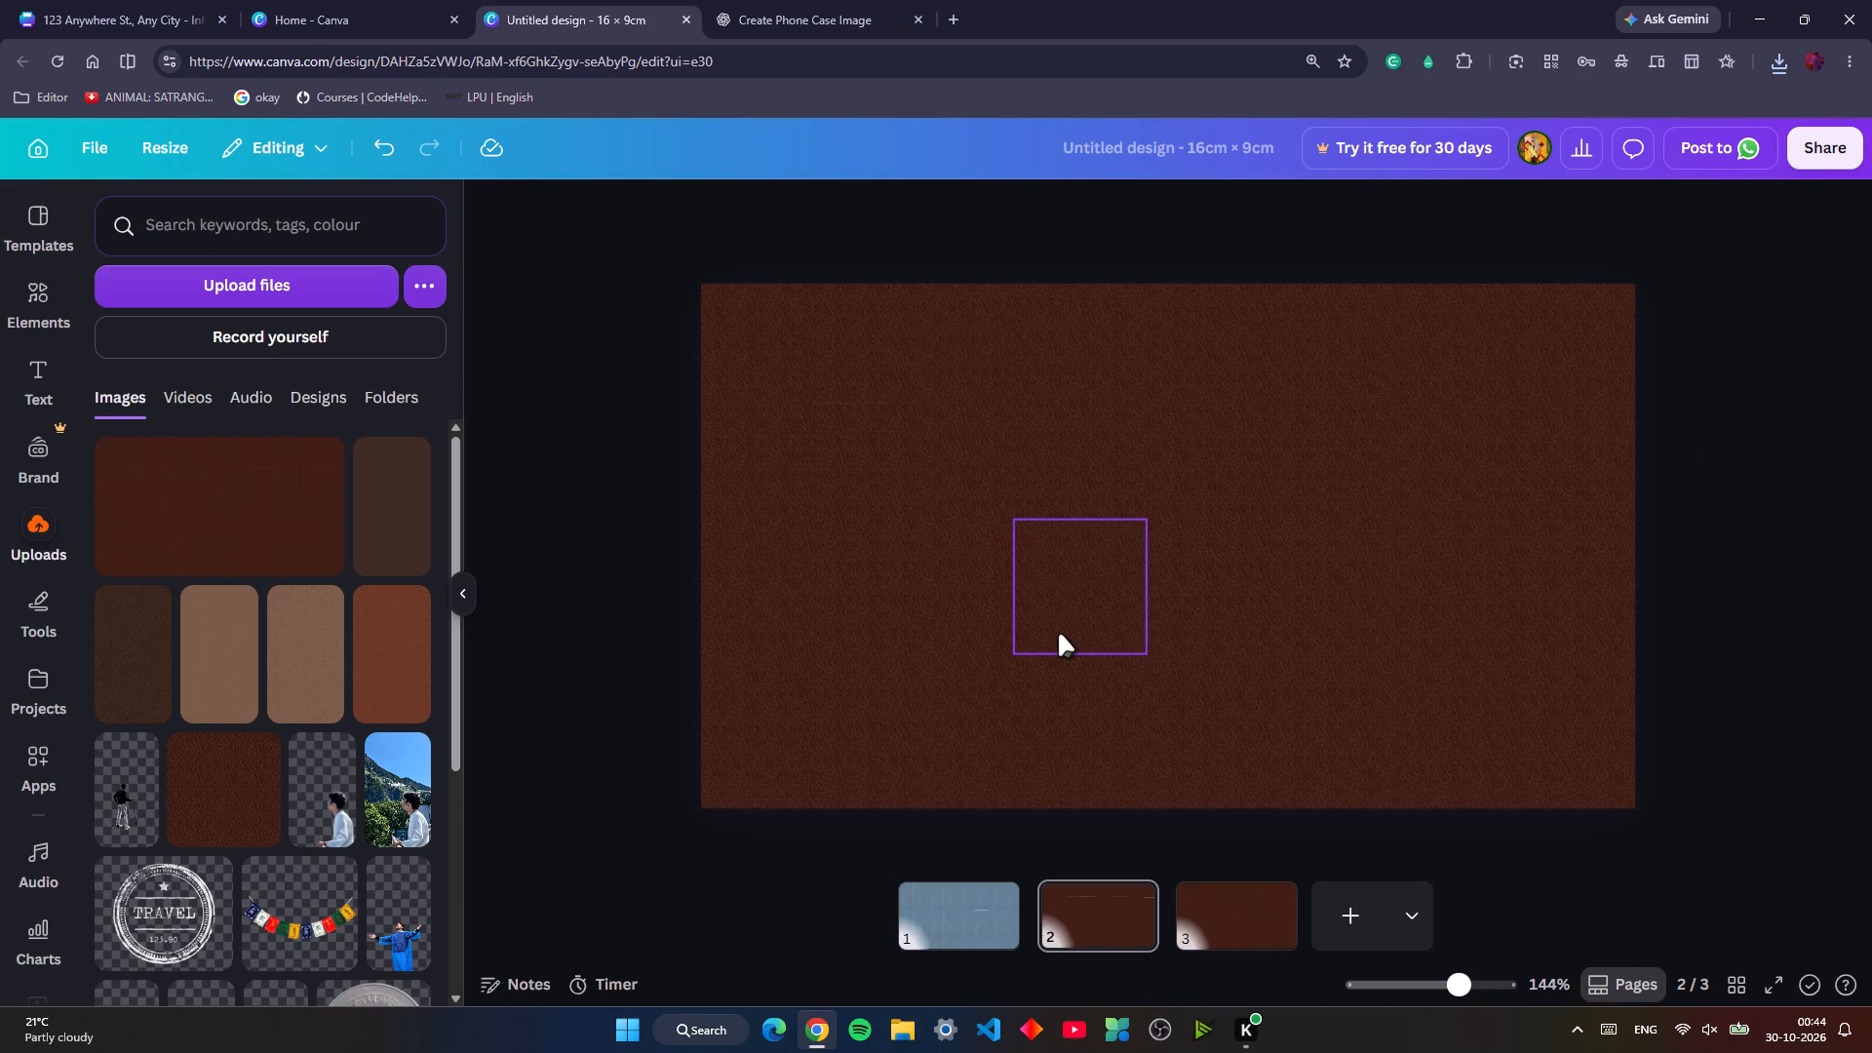
scroll(1059, 634, down, 5)
click(1085, 882)
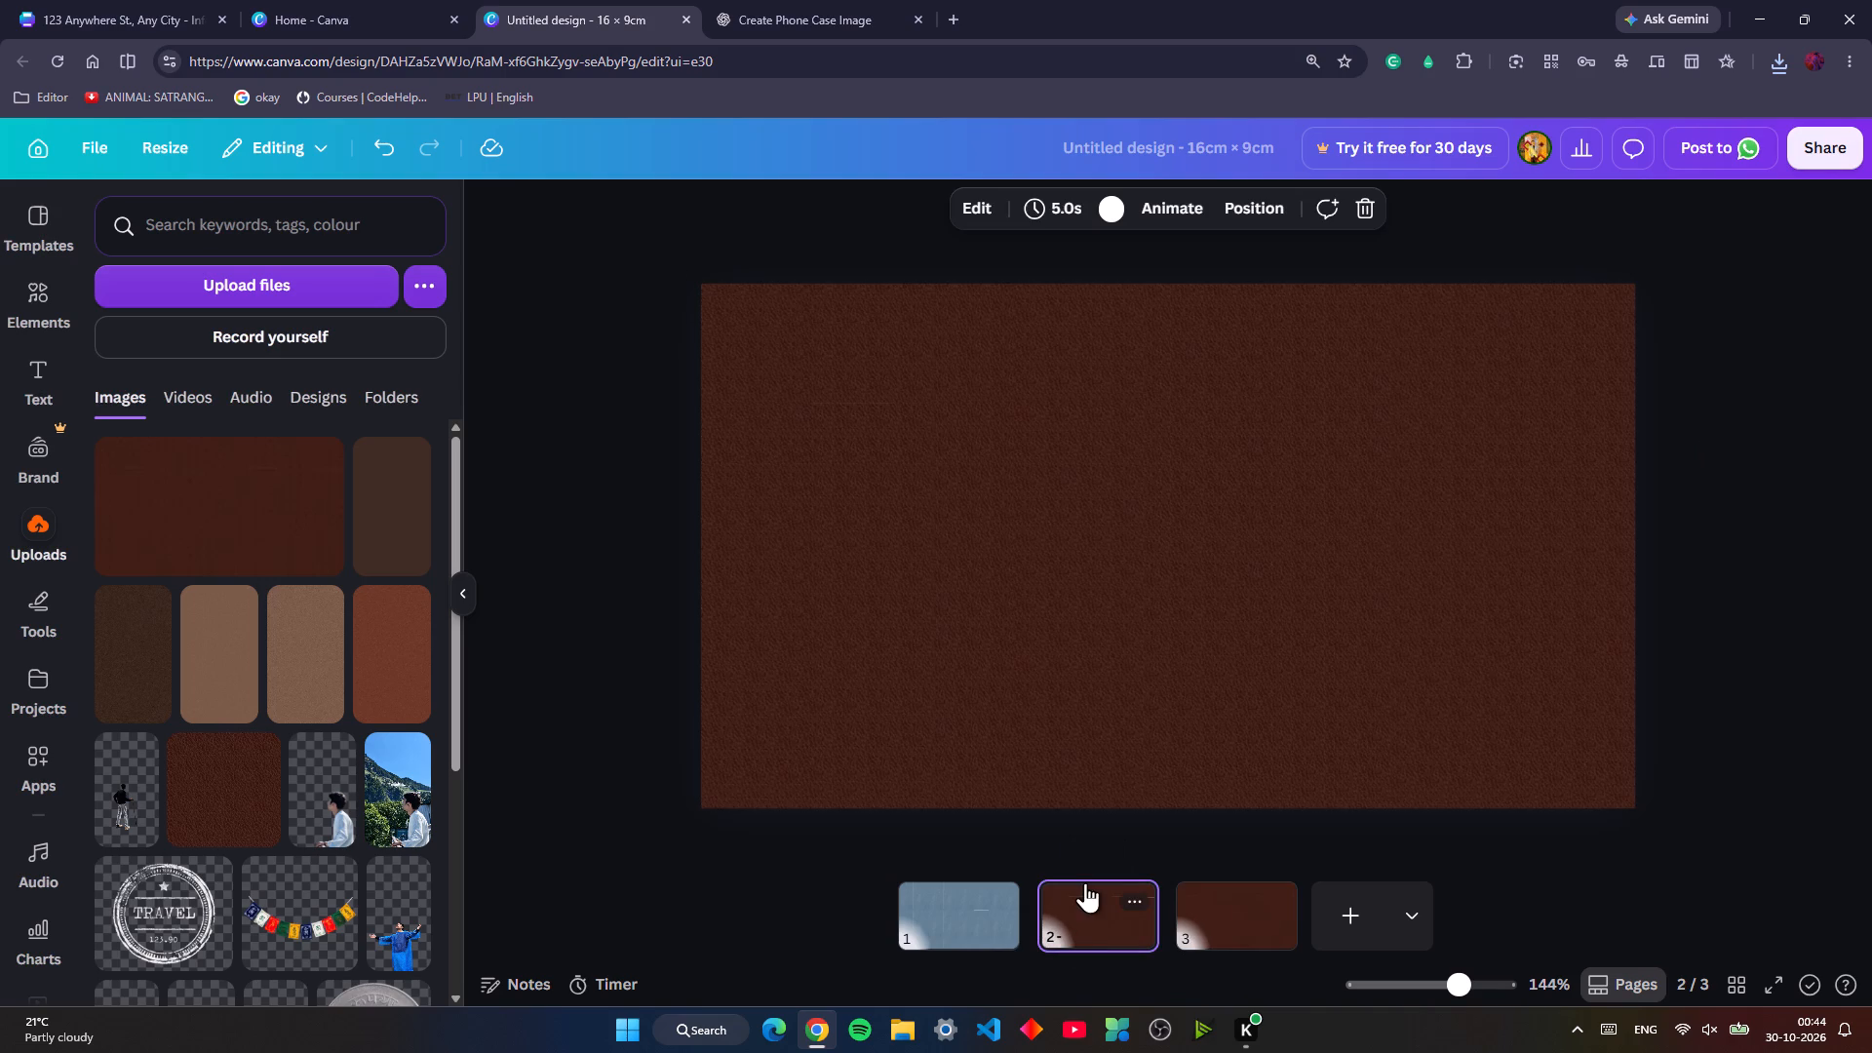
click(1322, 453)
drag(1336, 397, 1336, 373)
click(1246, 907)
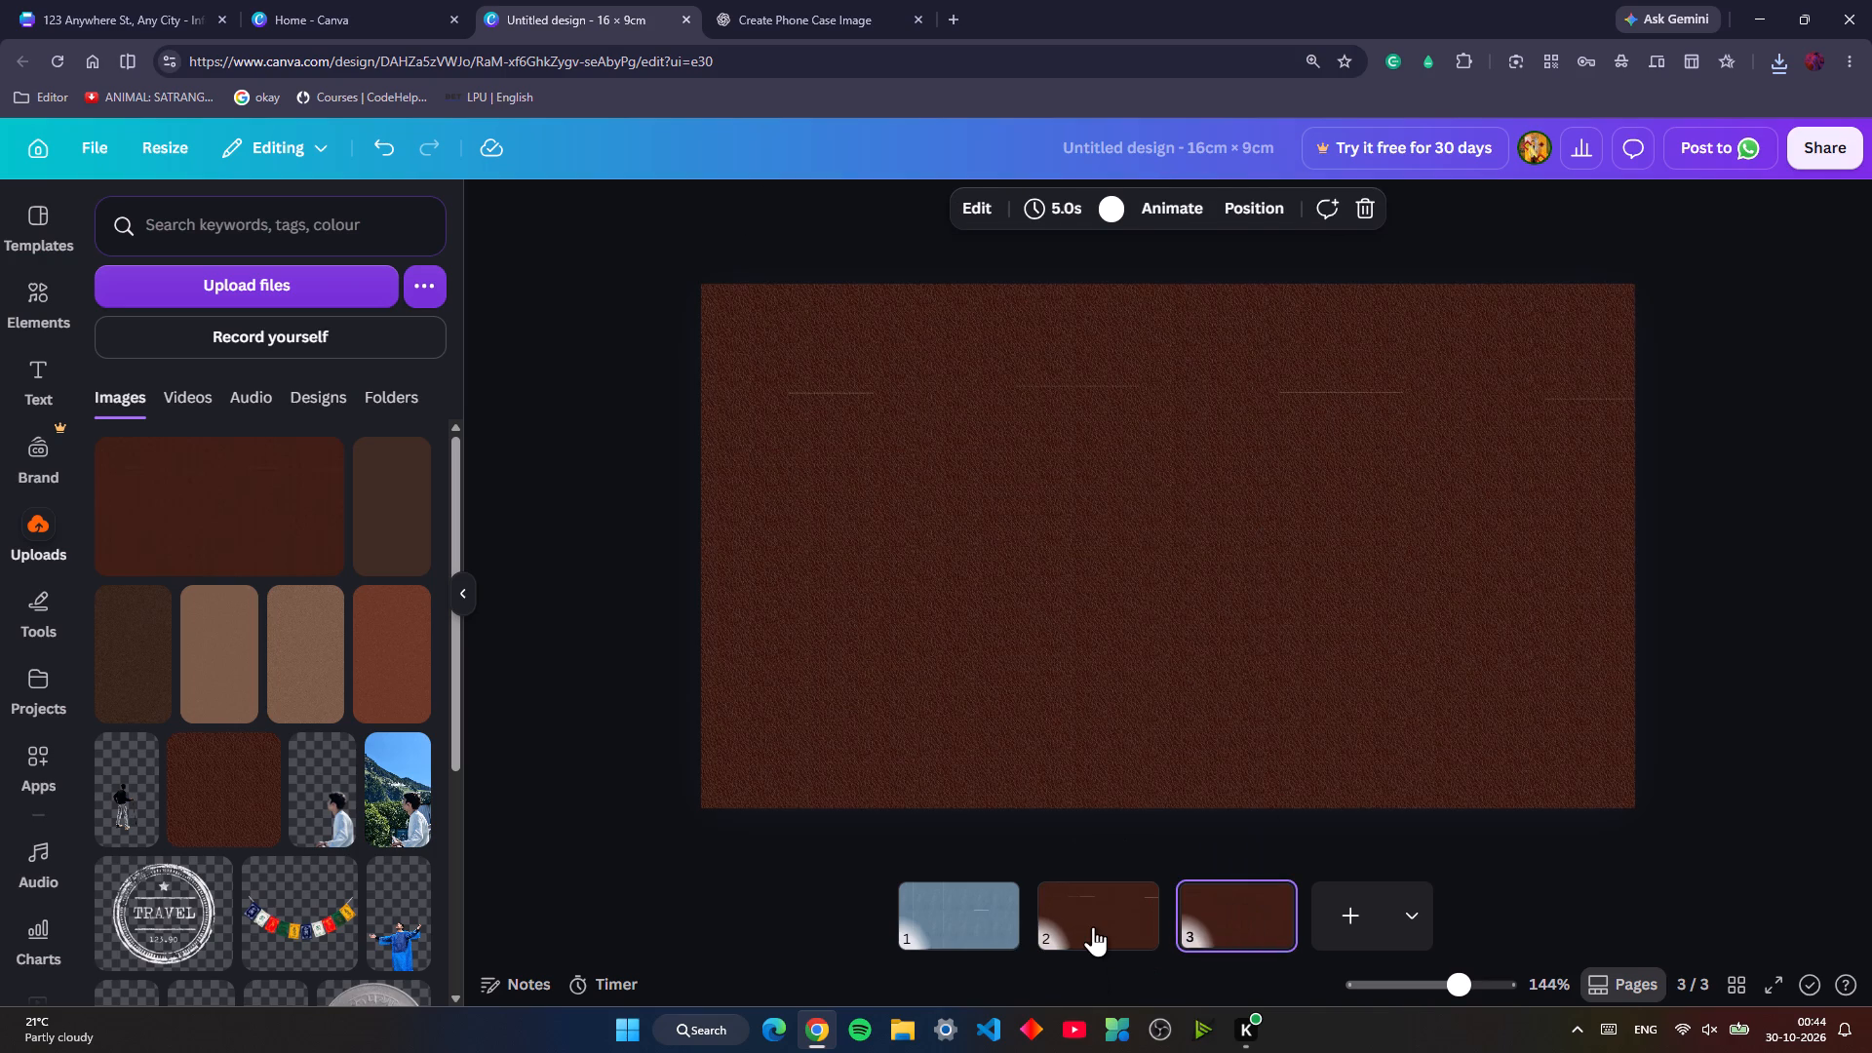
click(1094, 925)
click(1068, 441)
drag(1072, 390, 1078, 351)
Compare the leather texture of pages 2 and 3, checking for seam lines.
click(1202, 903)
click(1072, 931)
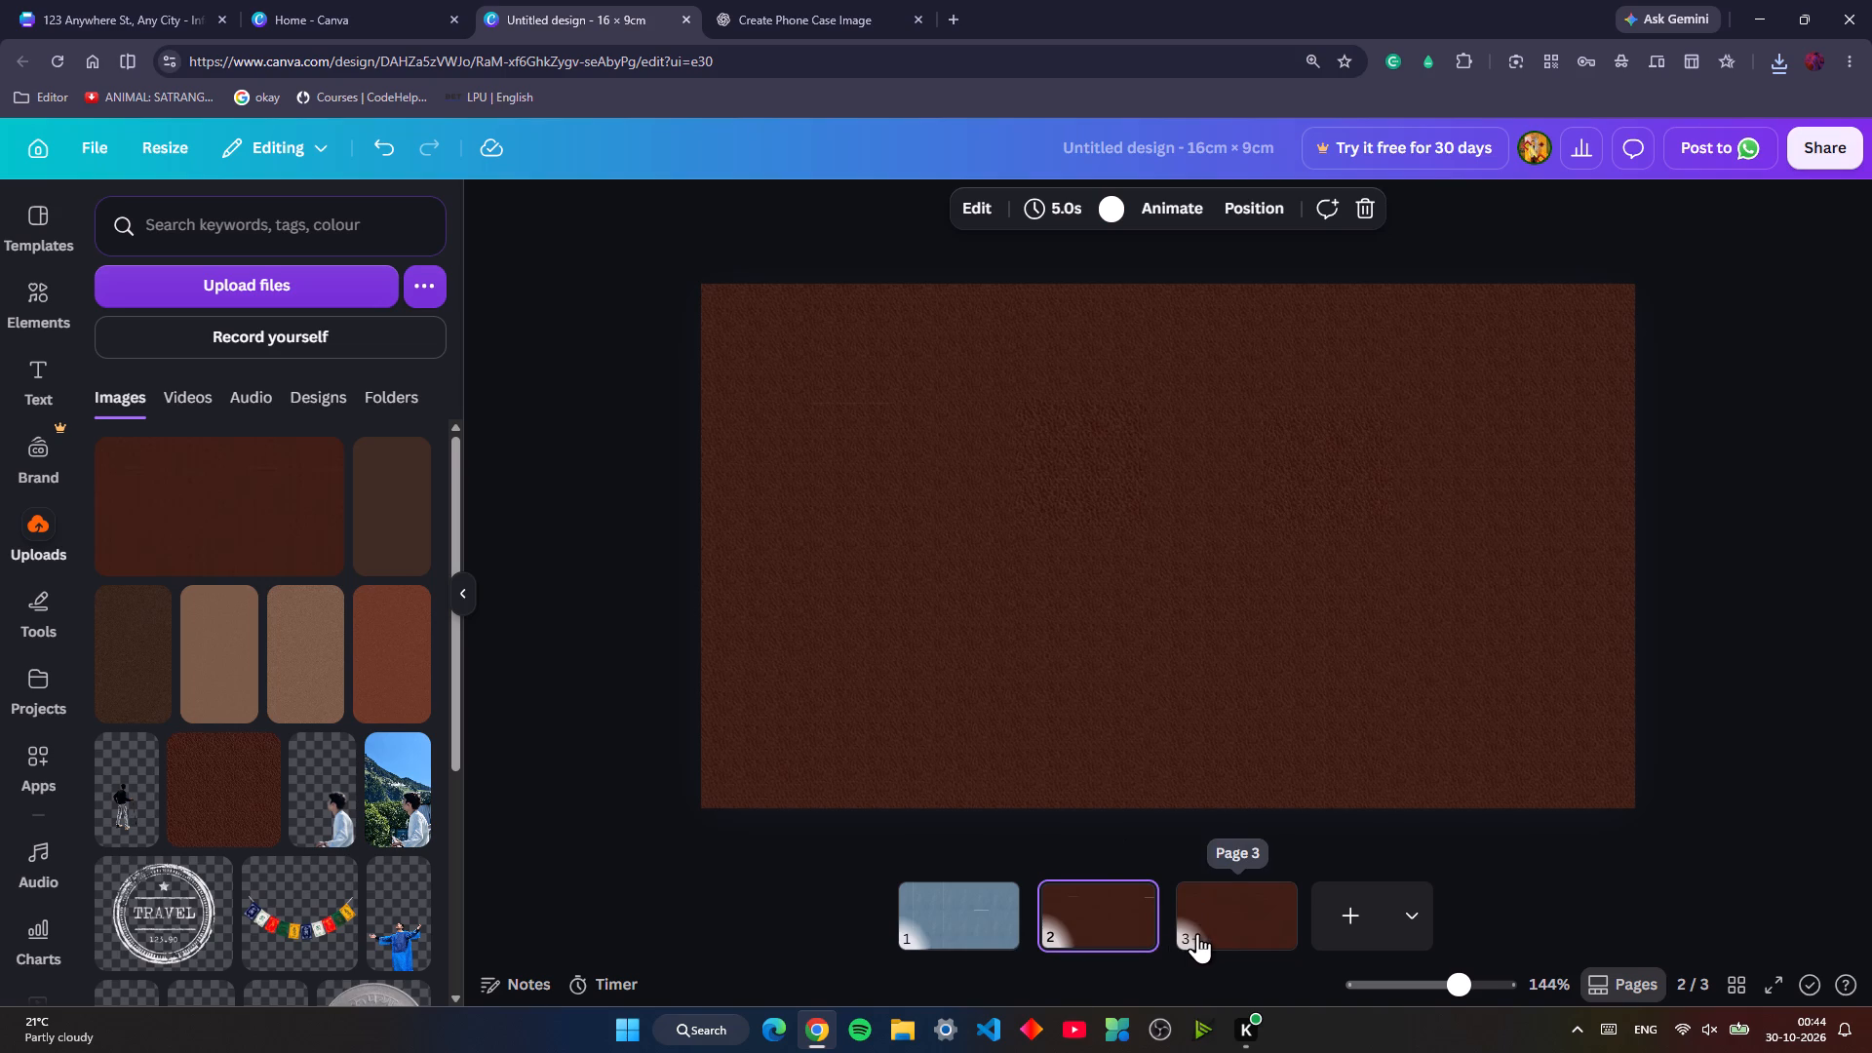
click(1197, 933)
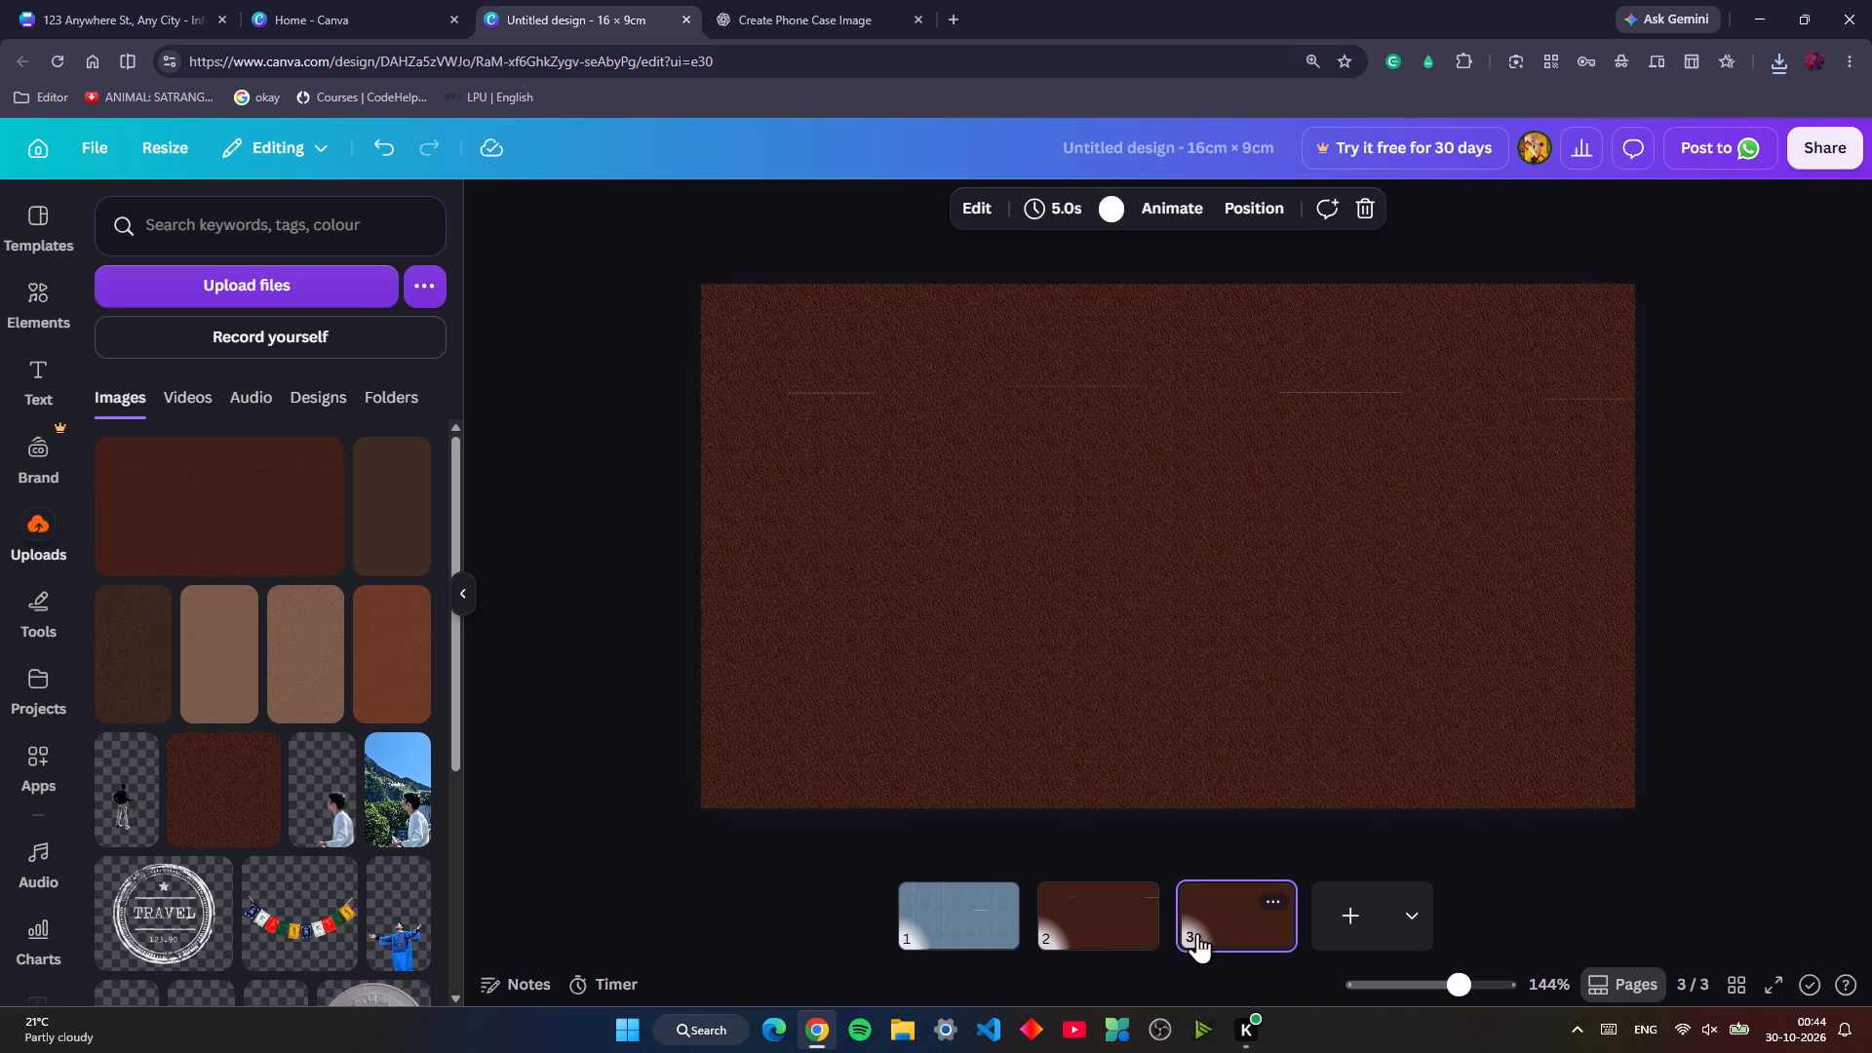
scroll(1154, 576, up, 7)
scroll(1154, 576, down, 4)
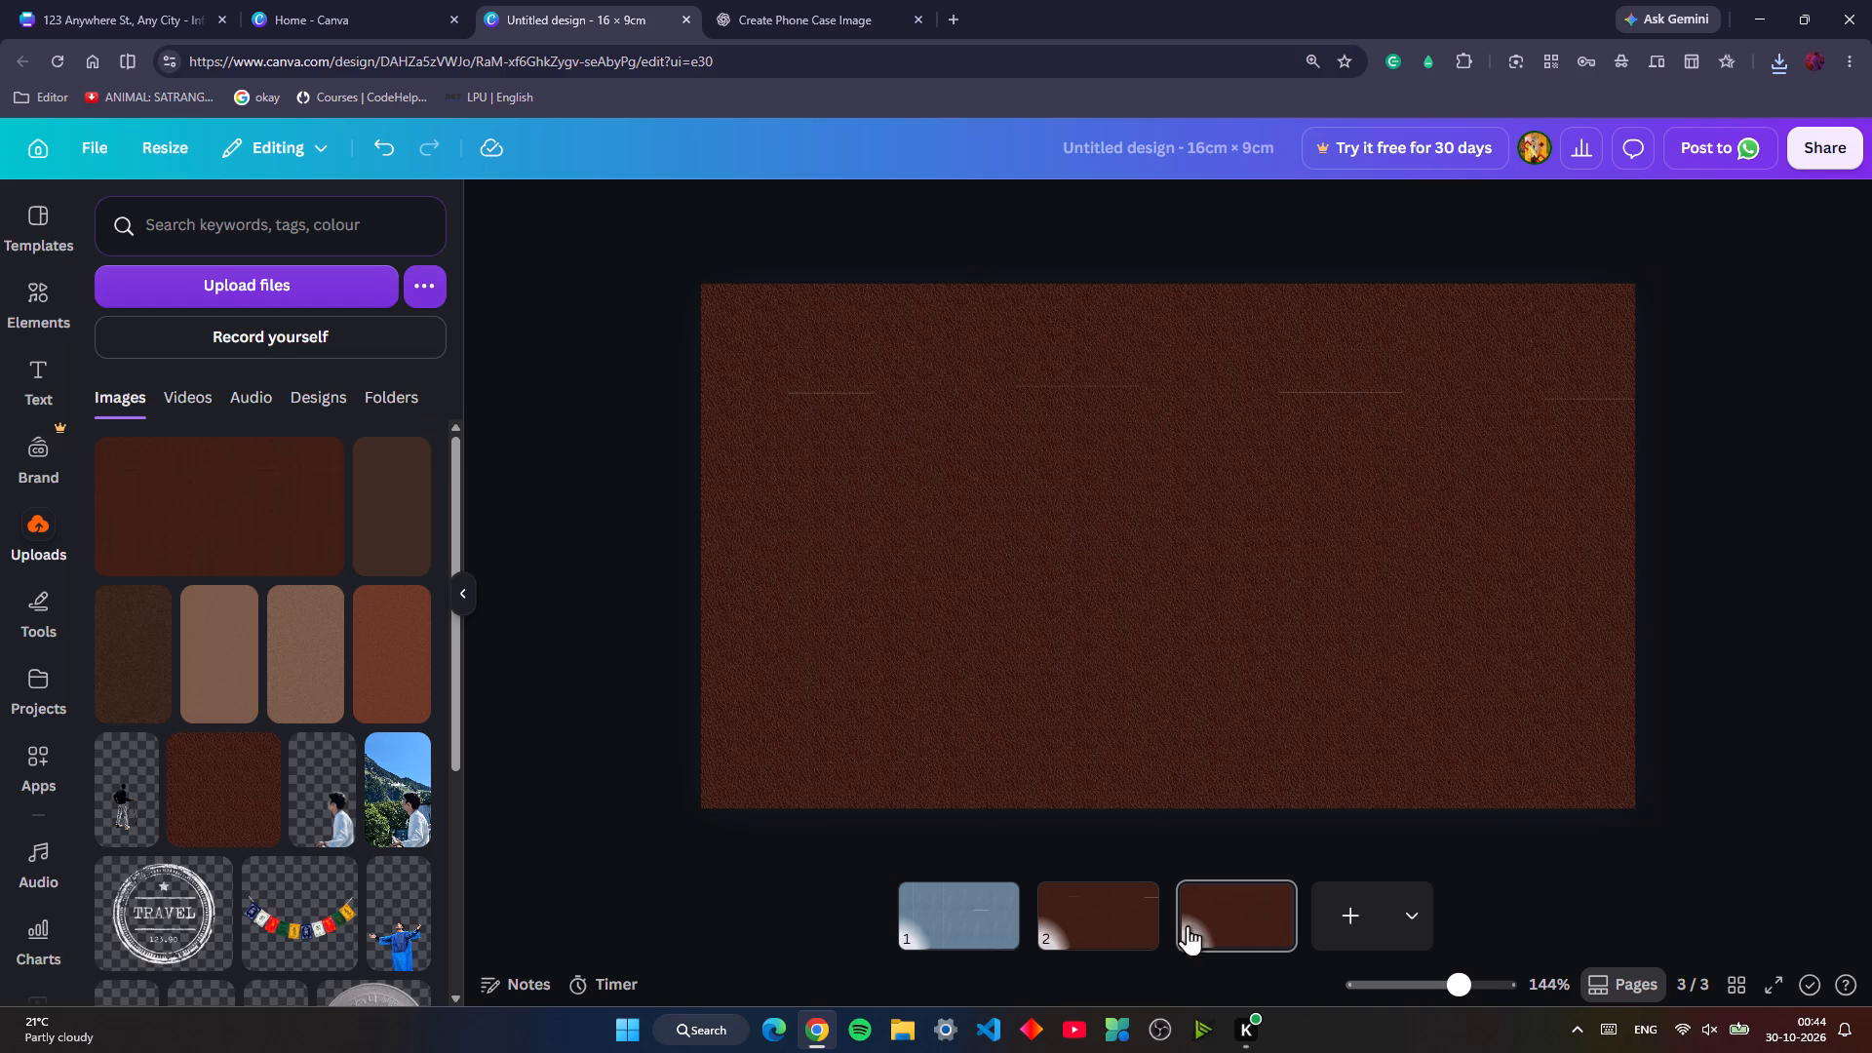
click(1120, 902)
click(1143, 894)
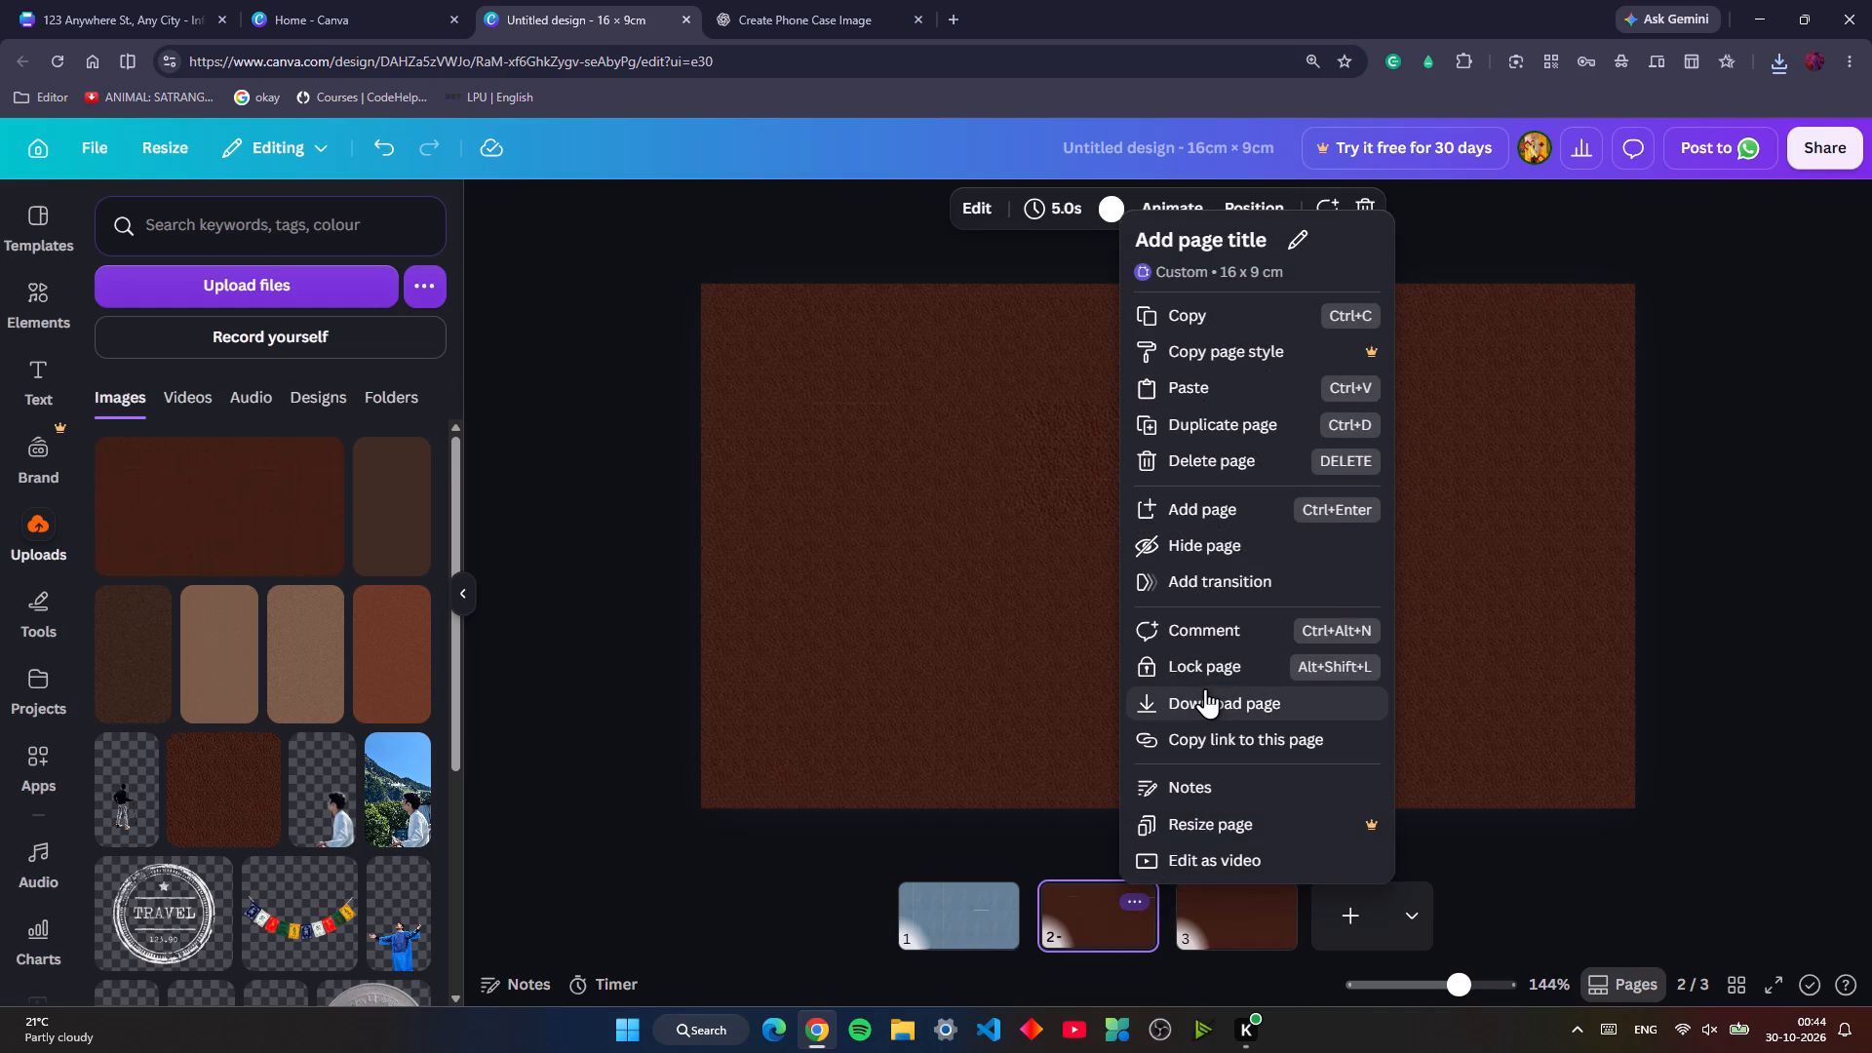
click(957, 819)
click(1239, 949)
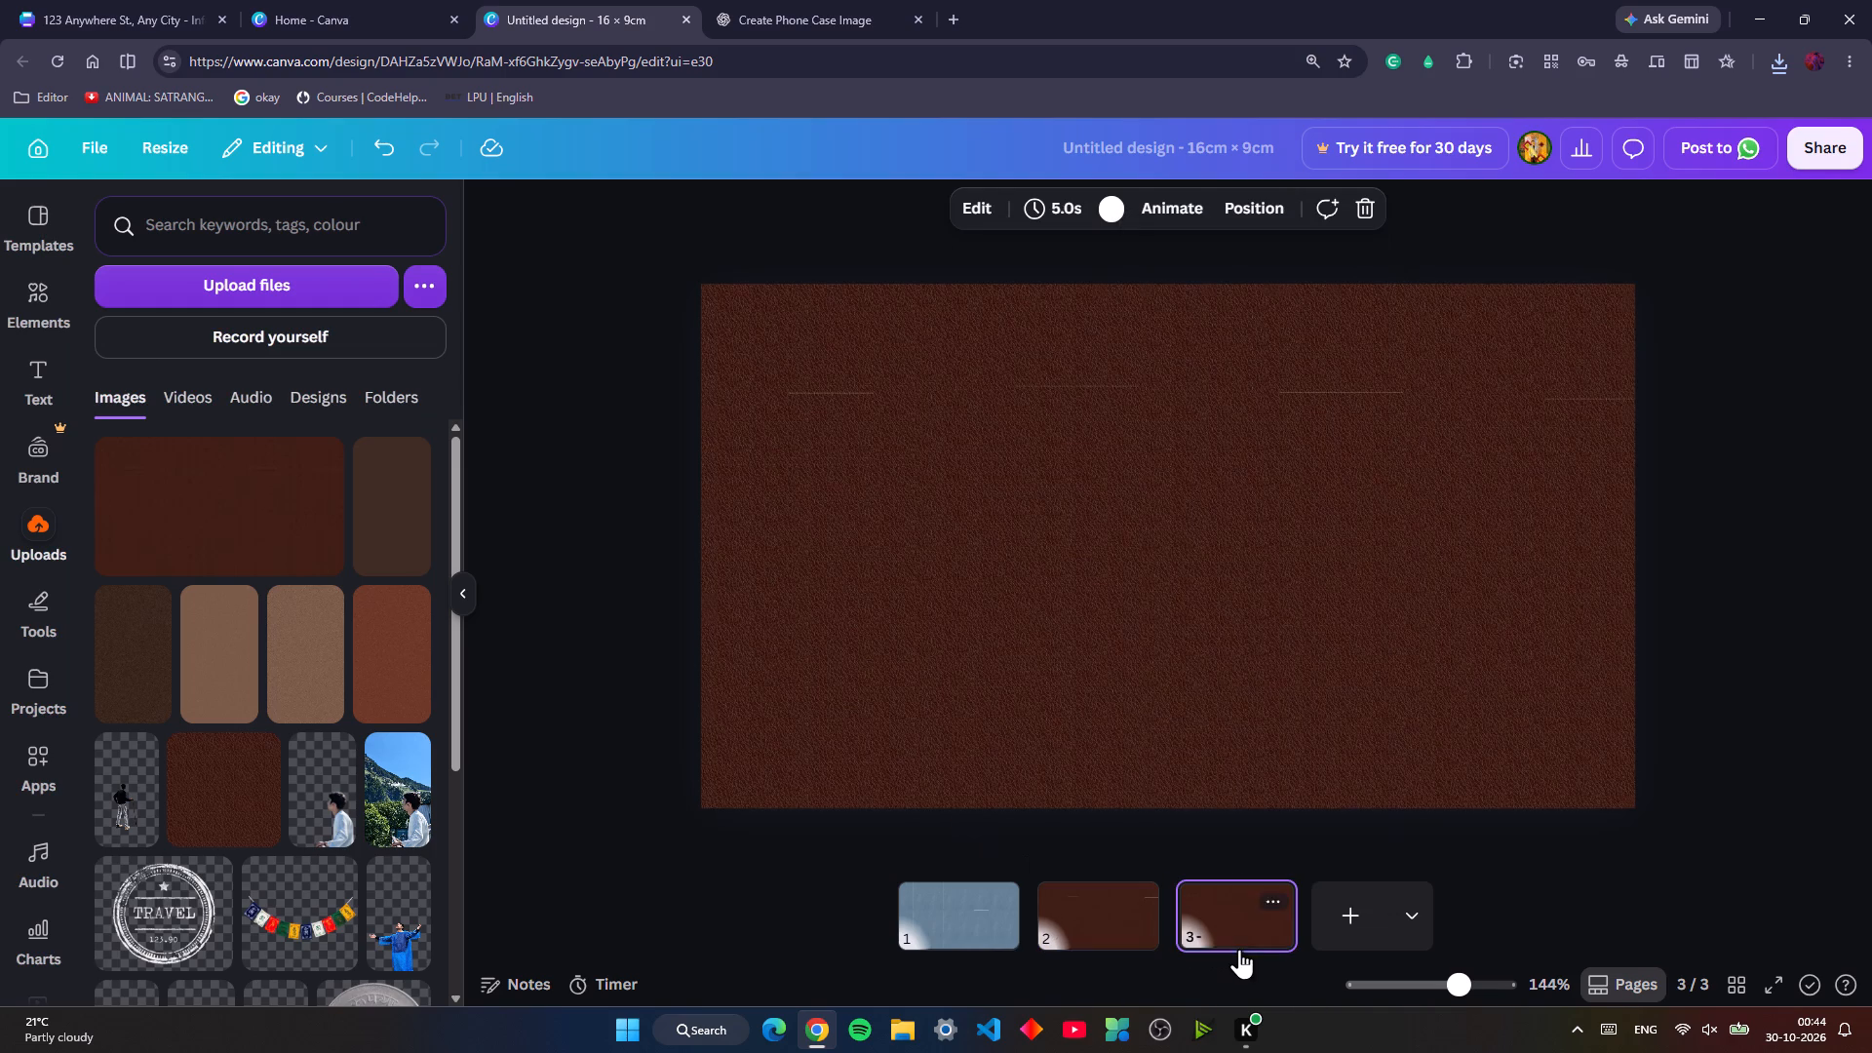
Close the Canva home tab and switch to the 123 Anywhere St., Any City design.
click(292, 0)
click(160, 0)
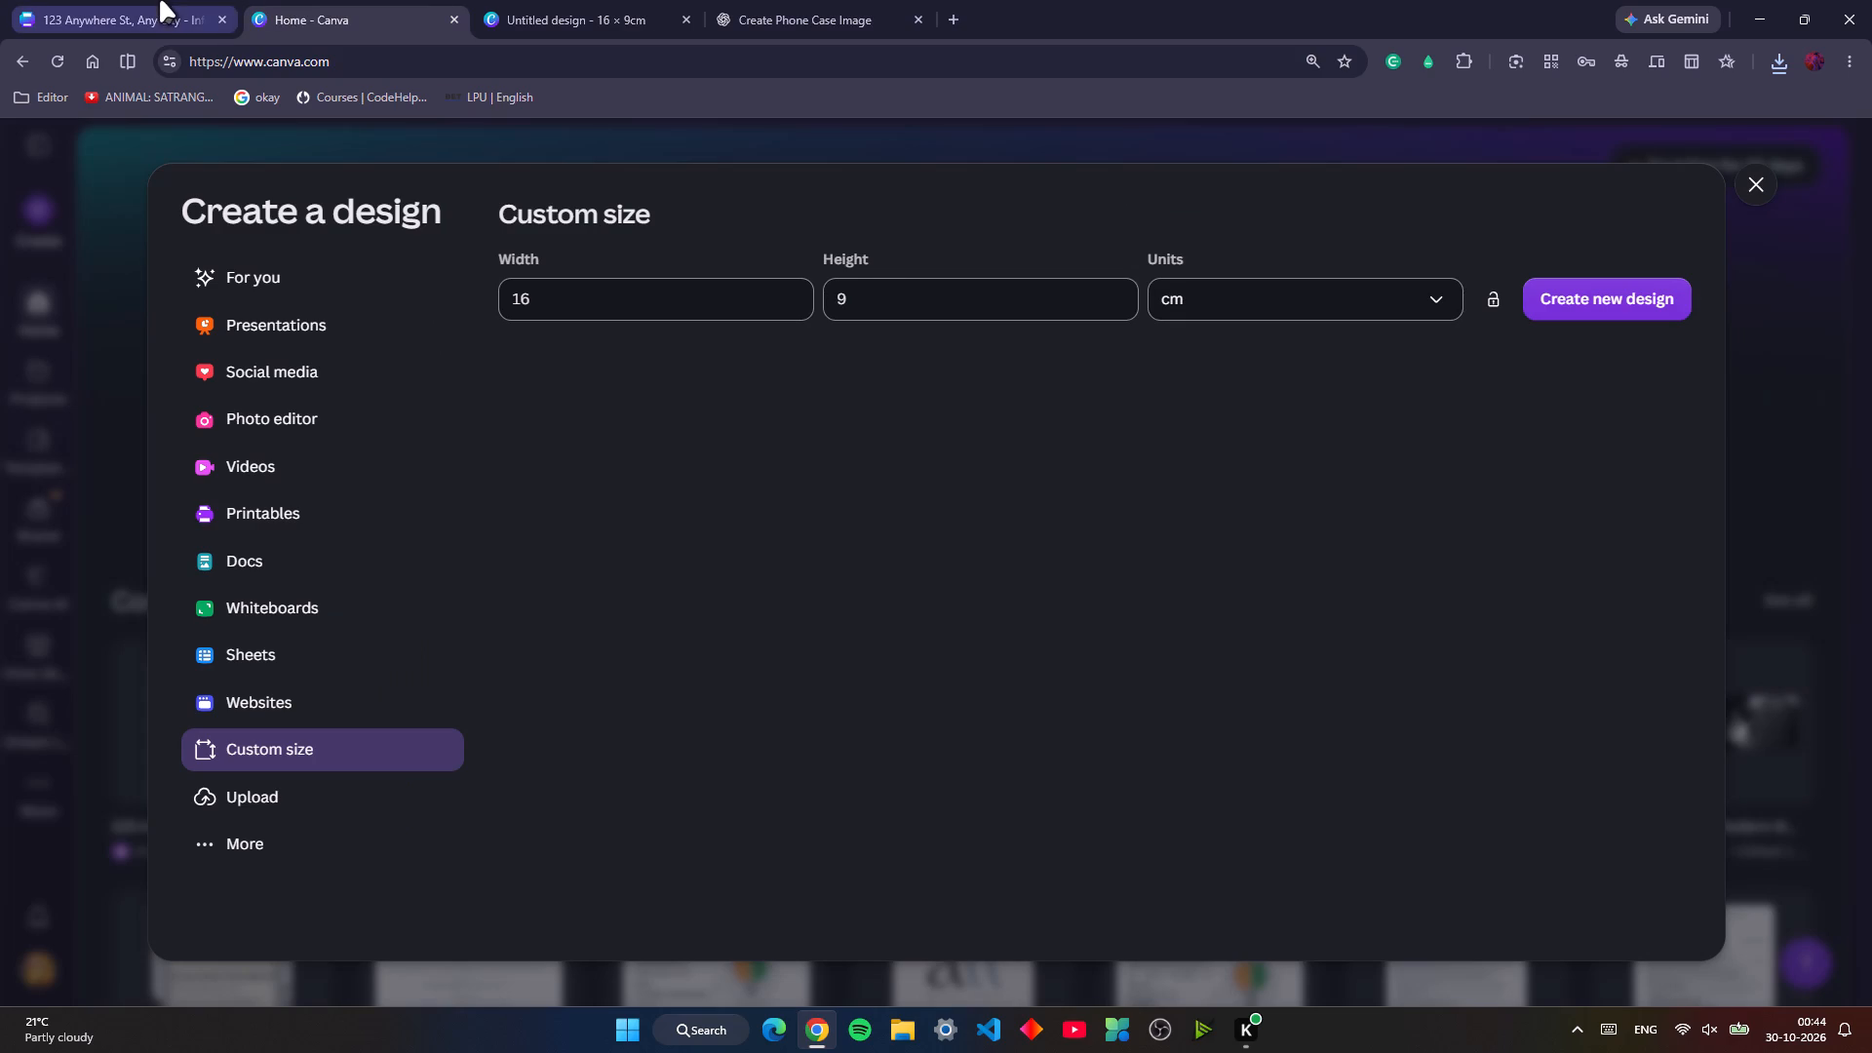
click(451, 17)
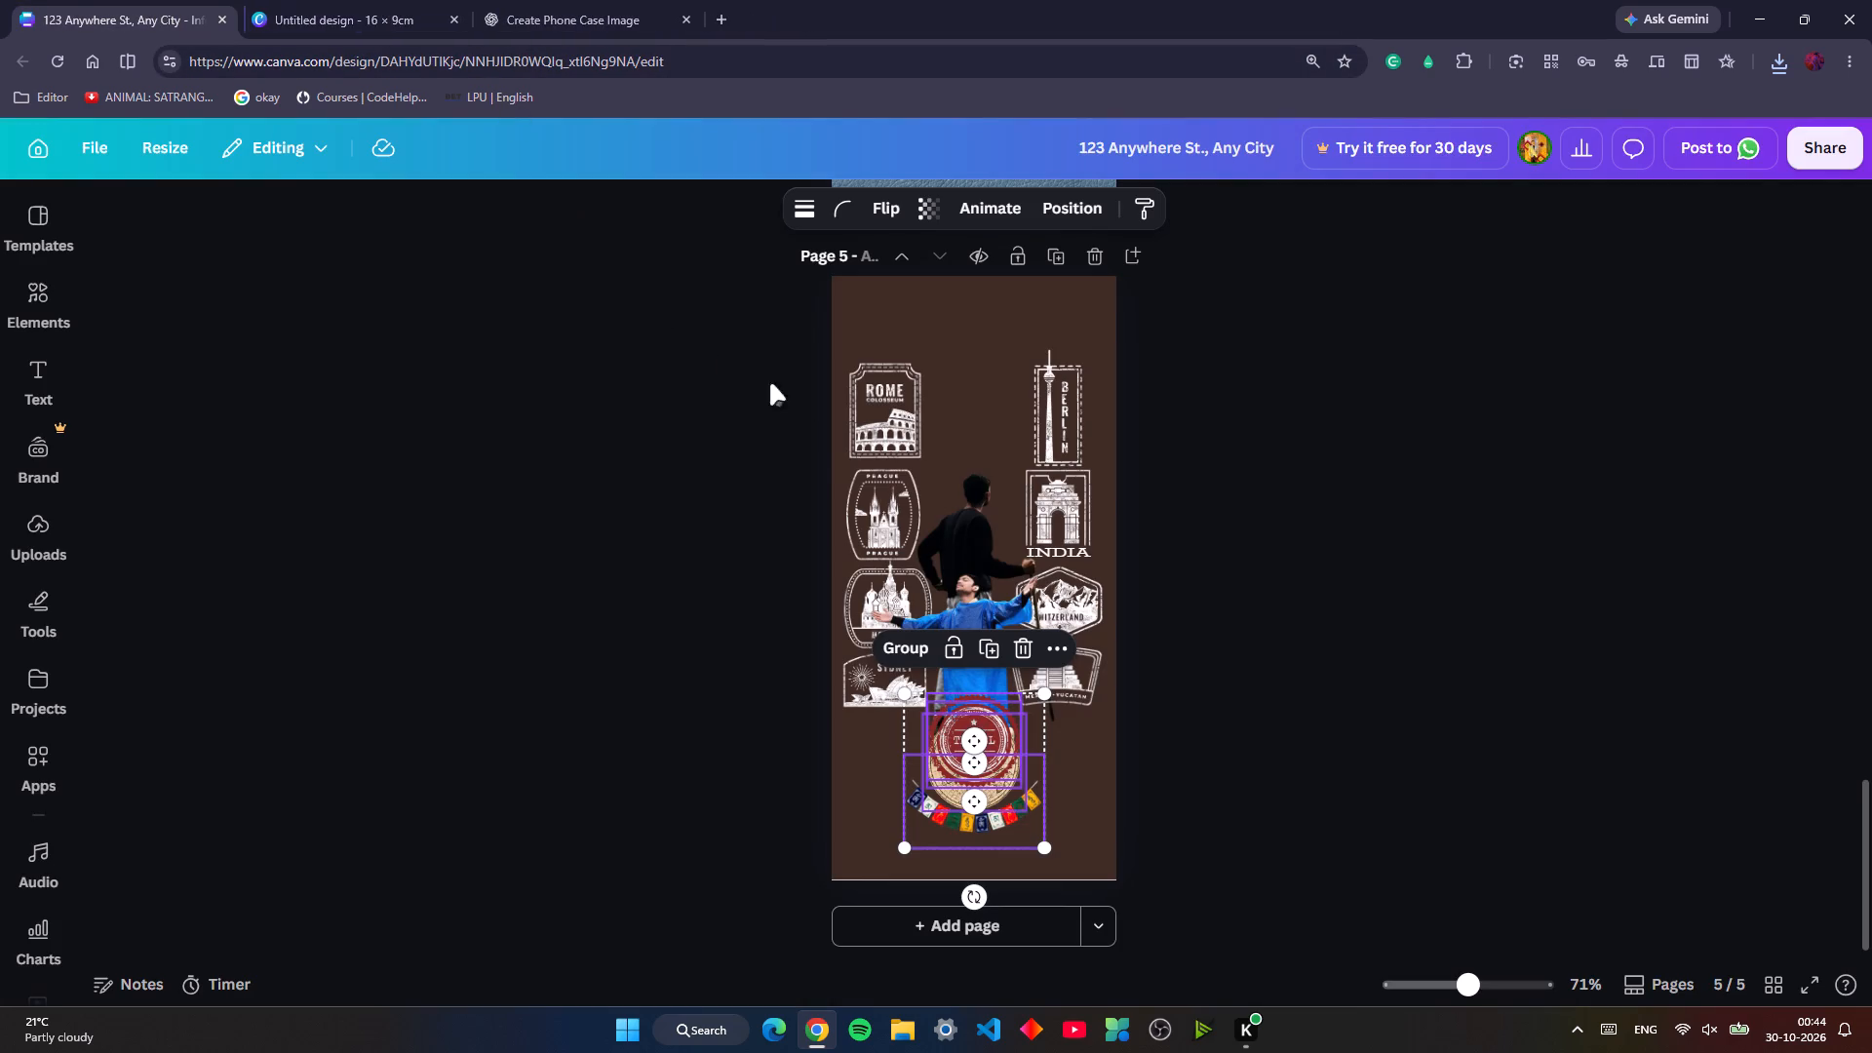
Copy the red stamp base, globe map and prayer flags from page 5 and paste them onto page 3 of the 16 × 9 cm design.
click(1067, 840)
drag(1066, 839, 1065, 839)
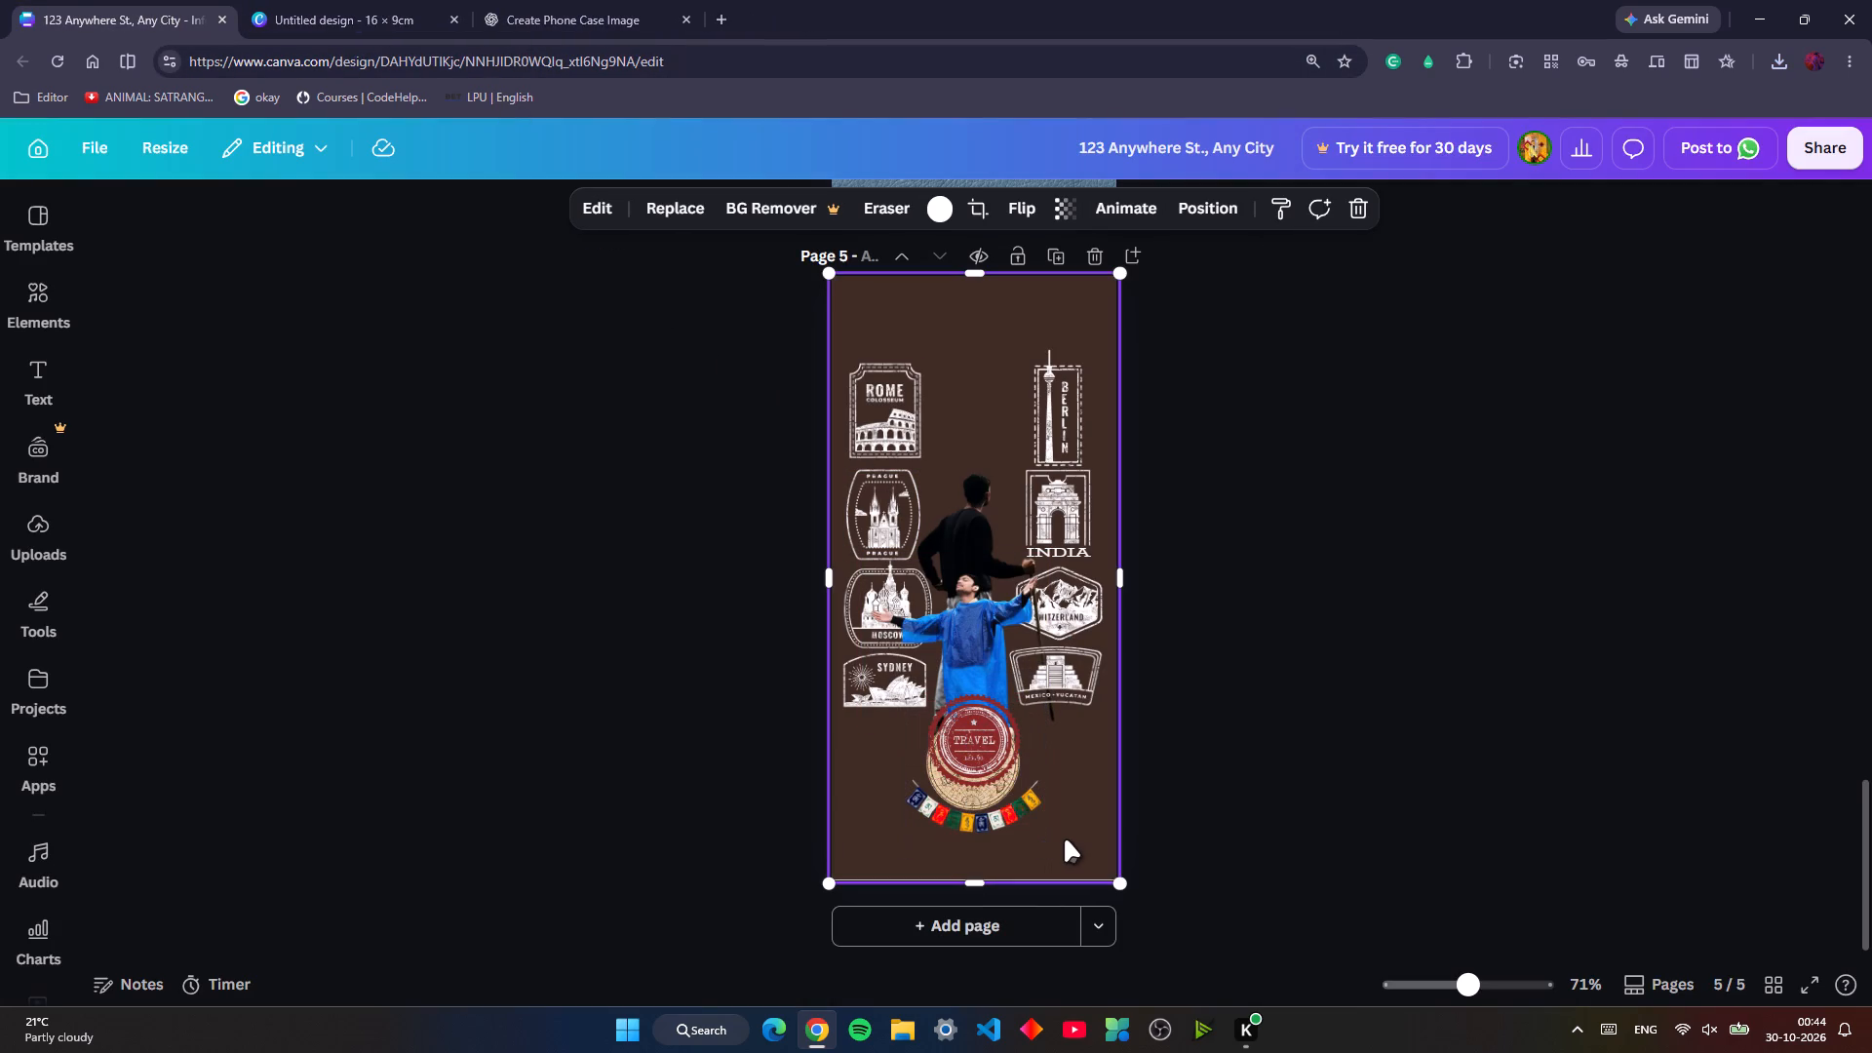
drag(1065, 839, 938, 783)
key(ctrl+c)
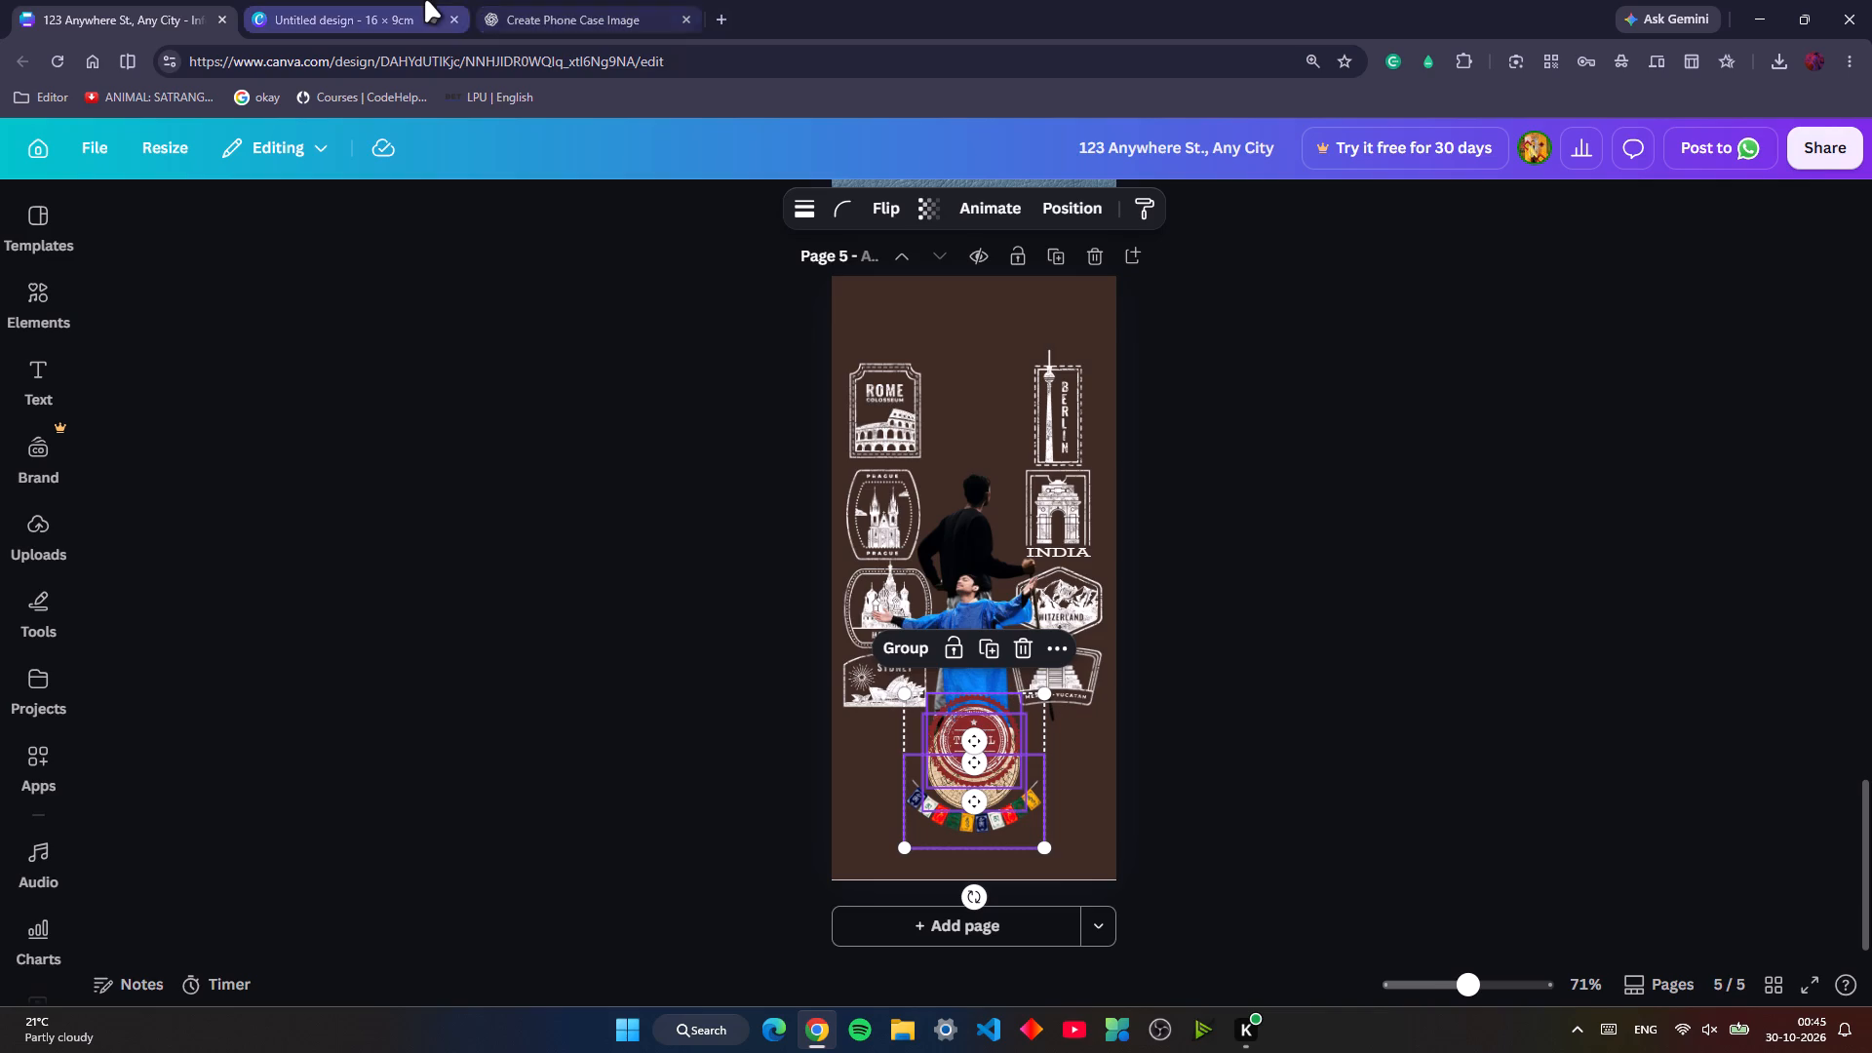
click(425, 0)
key(ctrl+v)
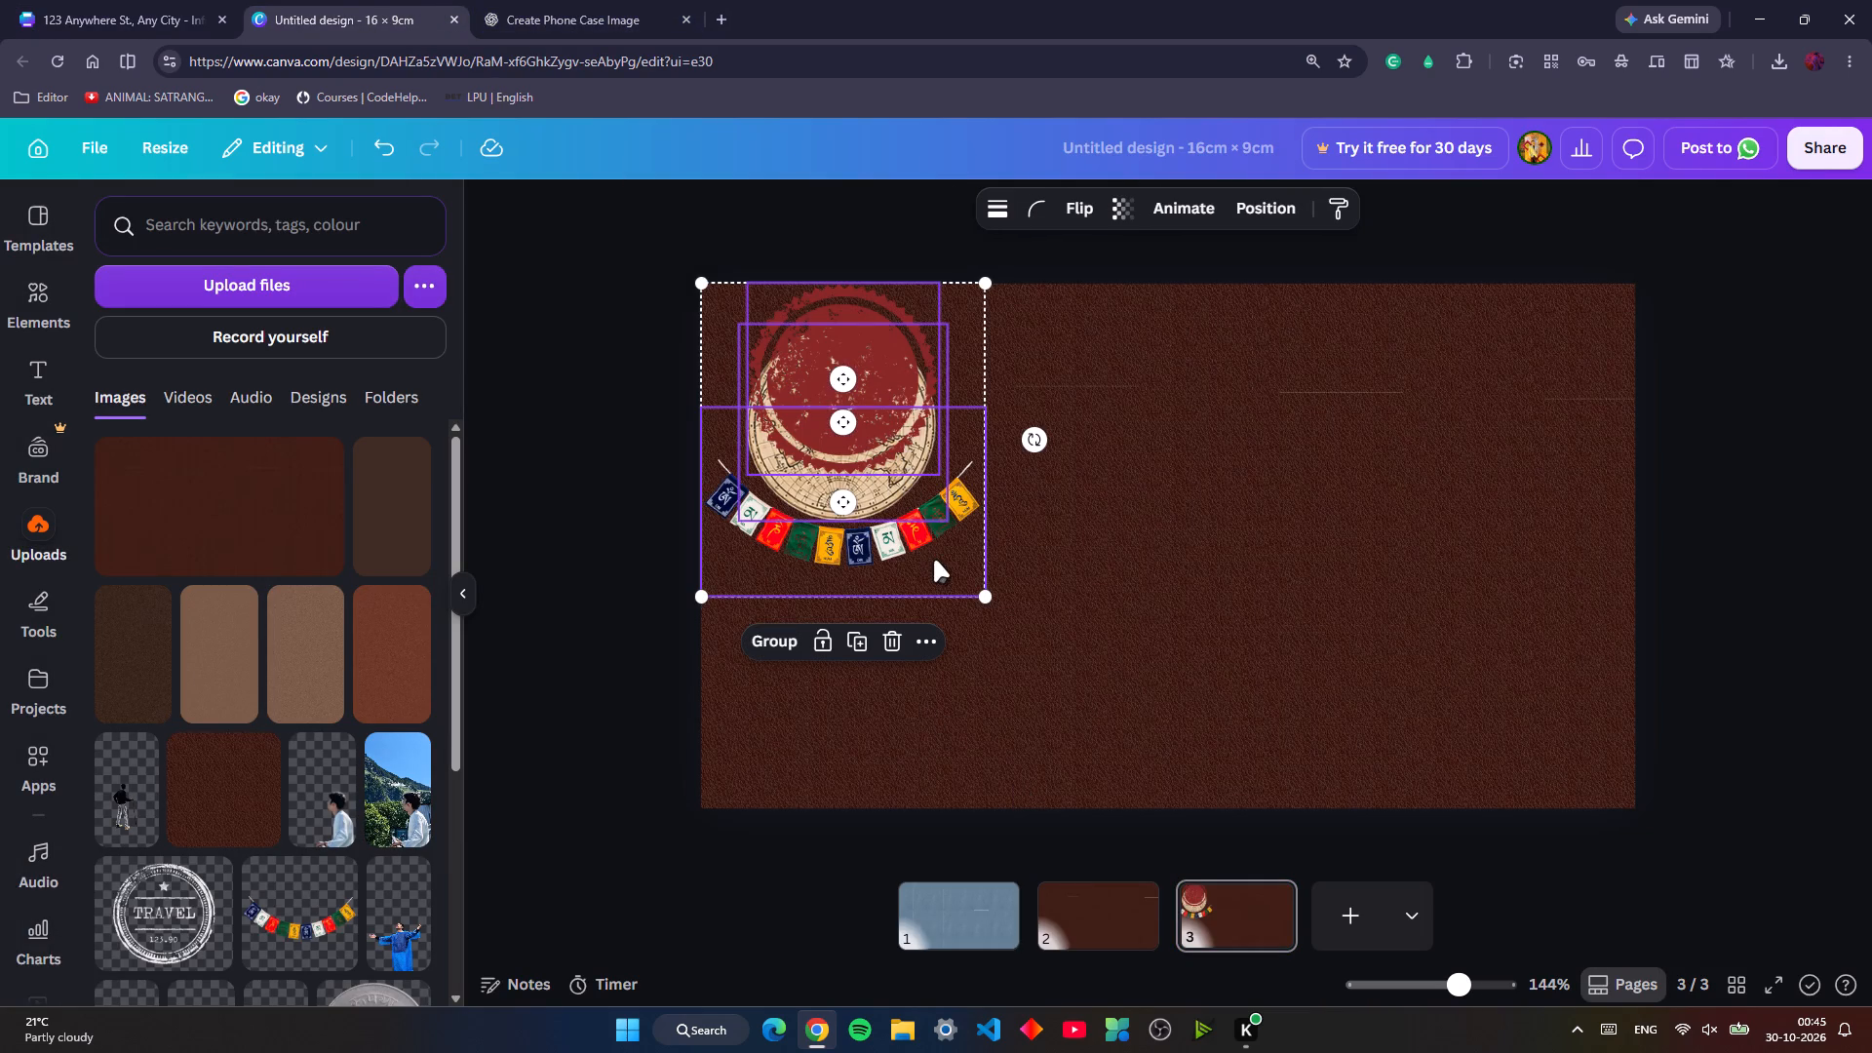
Copy the white TRAVEL stamp from page 5 of the 123 Anywhere St., Any City design and paste it onto page 3 of the 16 × 9 cm design.
click(118, 0)
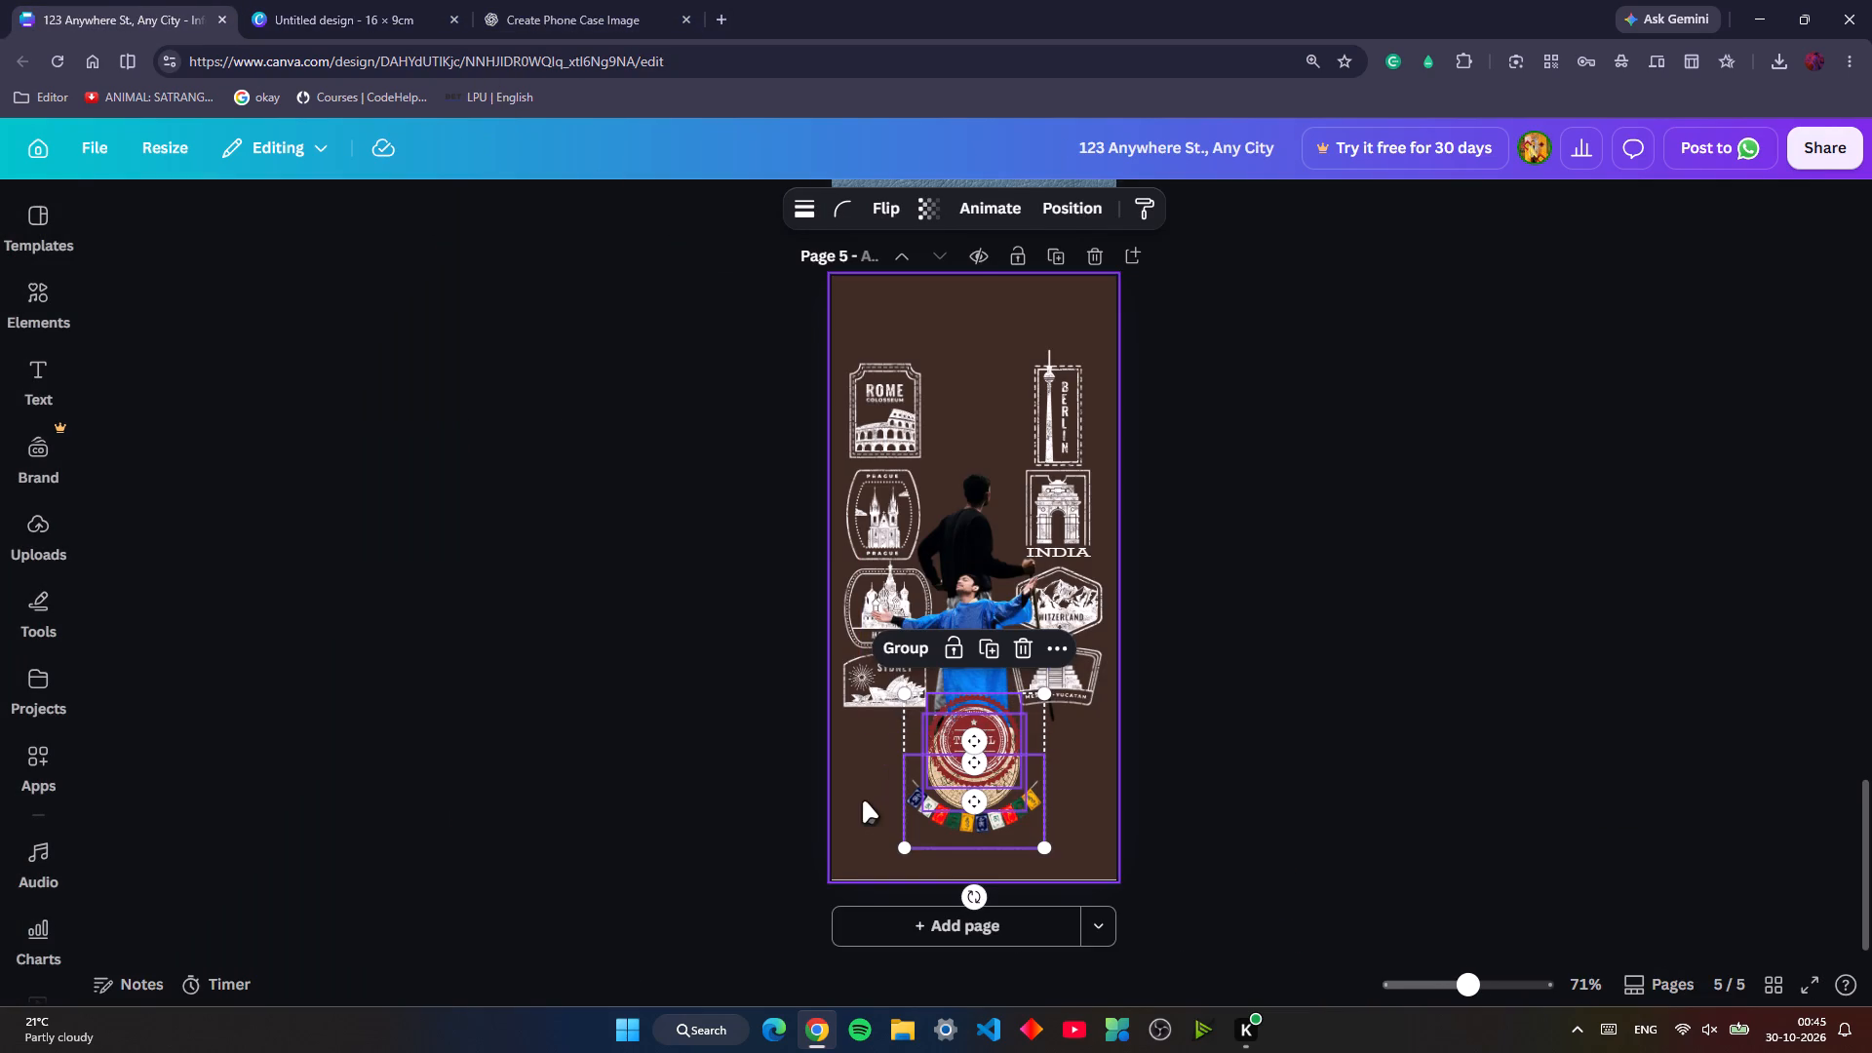
click(863, 800)
click(978, 741)
ctrl+click(978, 751)
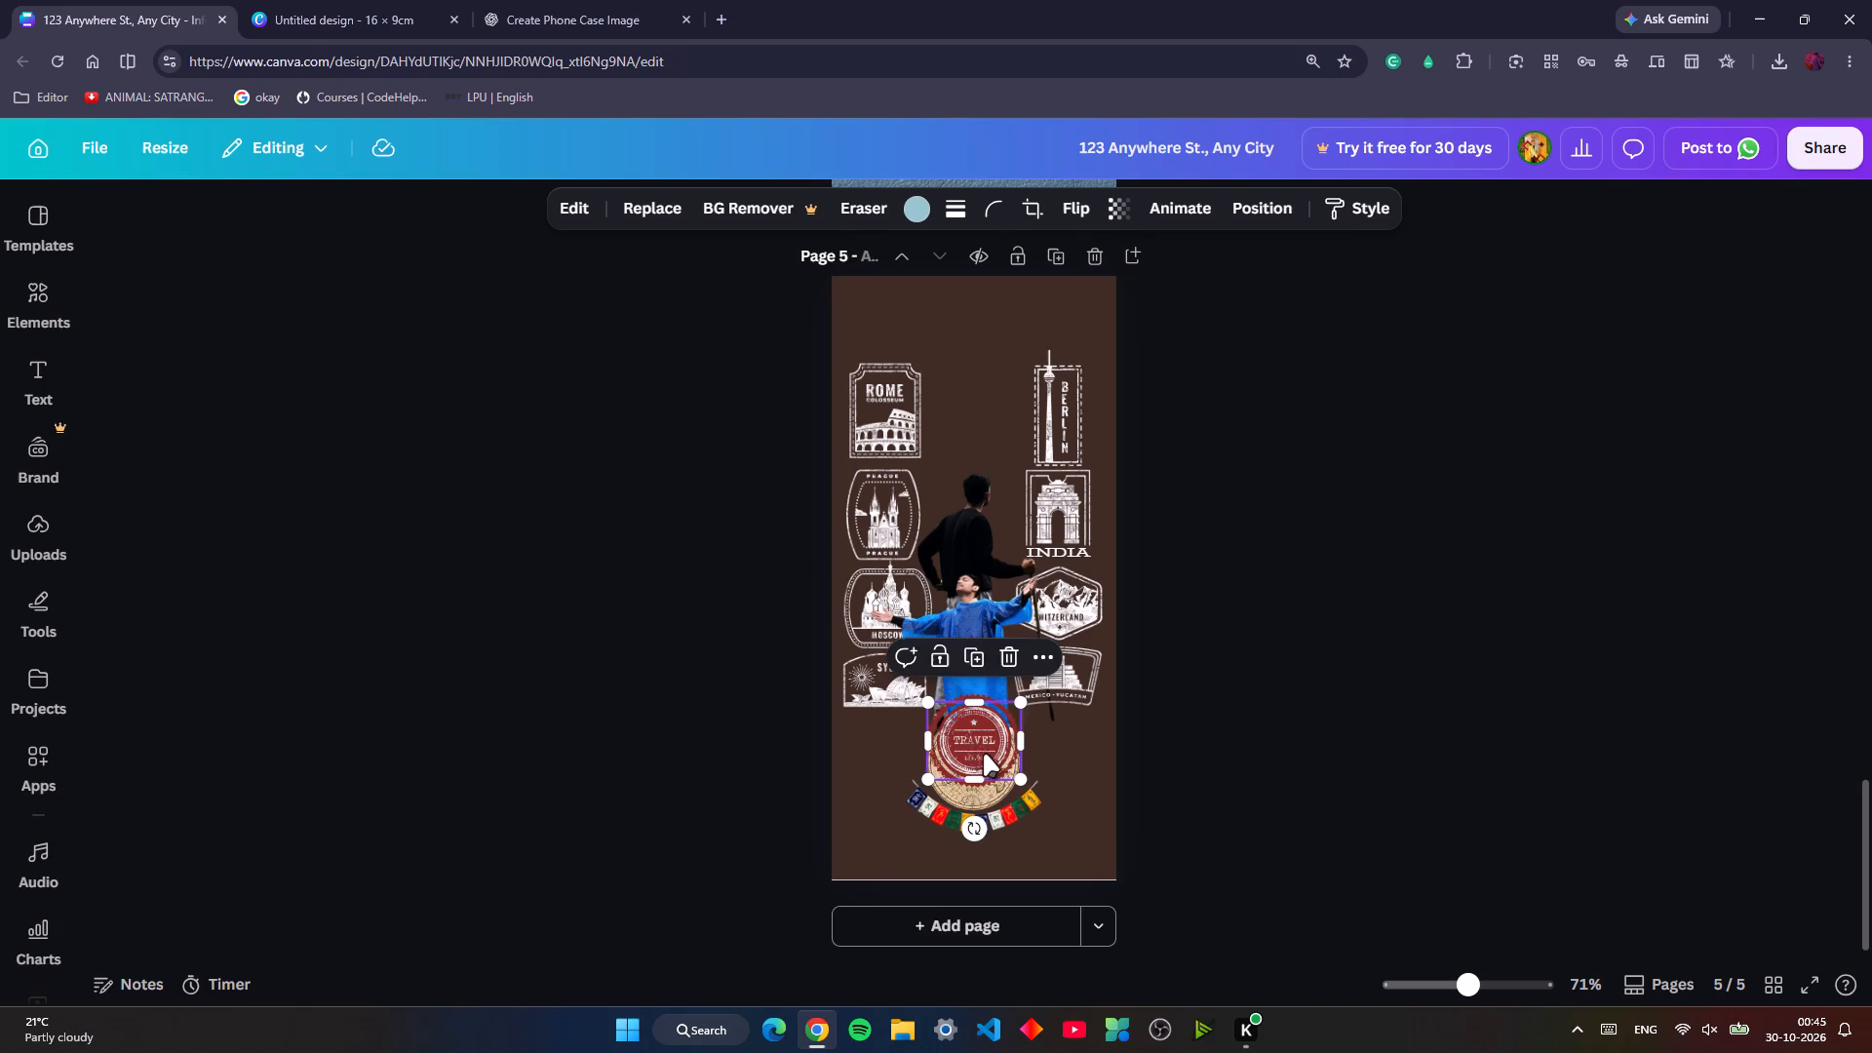
key(ctrl+c)
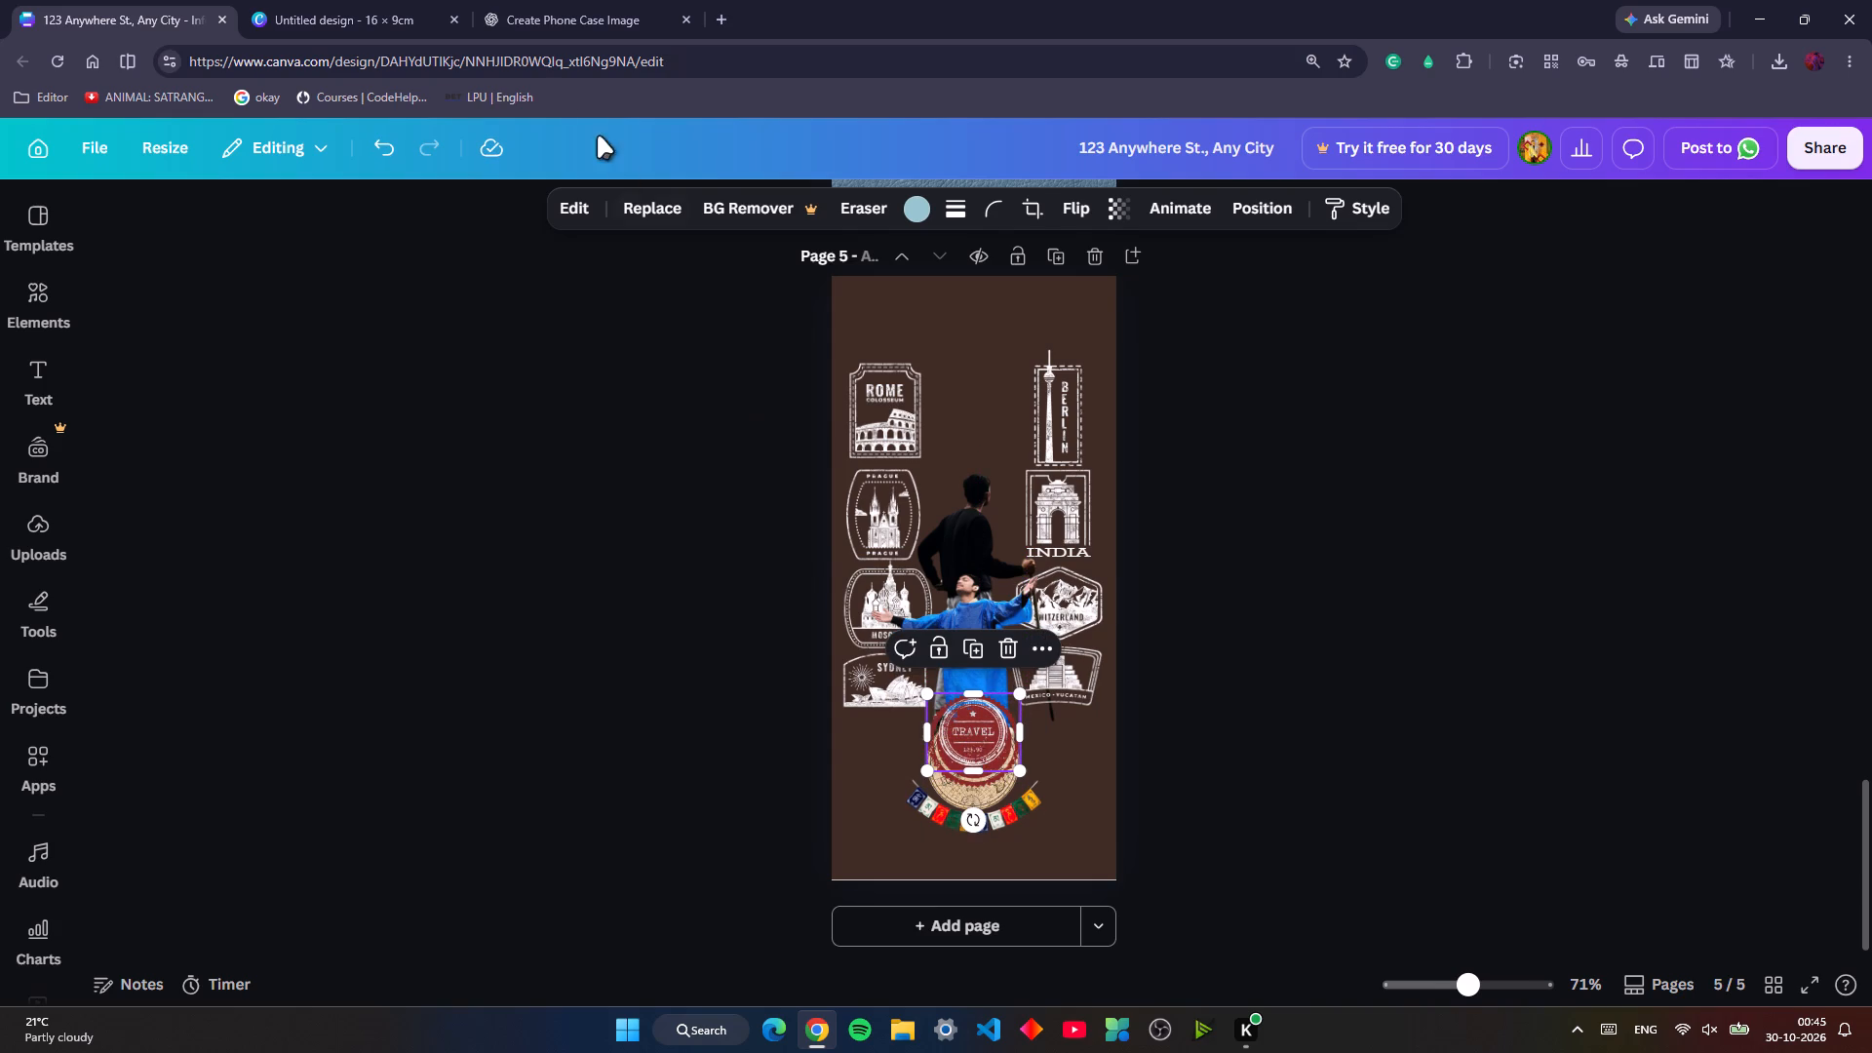
click(299, 0)
key(ctrl+v)
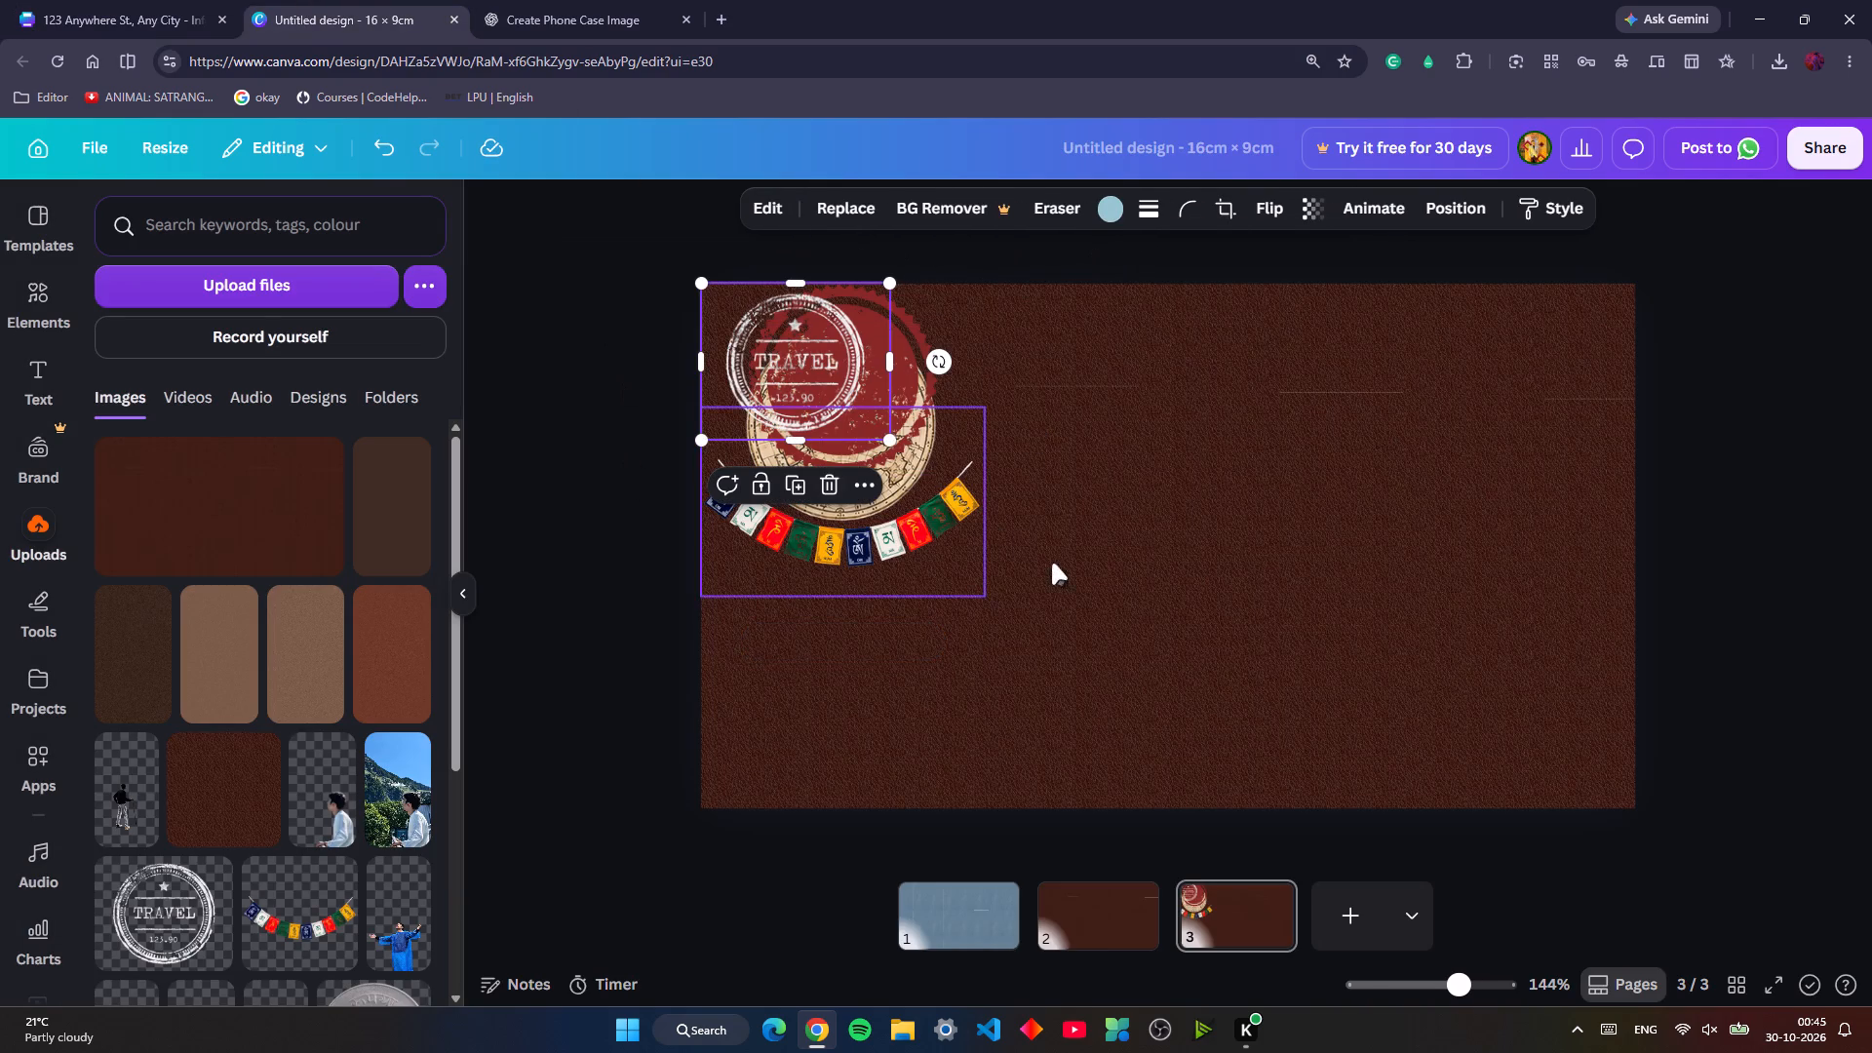
Set the large brown leather image on page 3 as the page background.
click(1064, 668)
drag(1051, 652, 1012, 639)
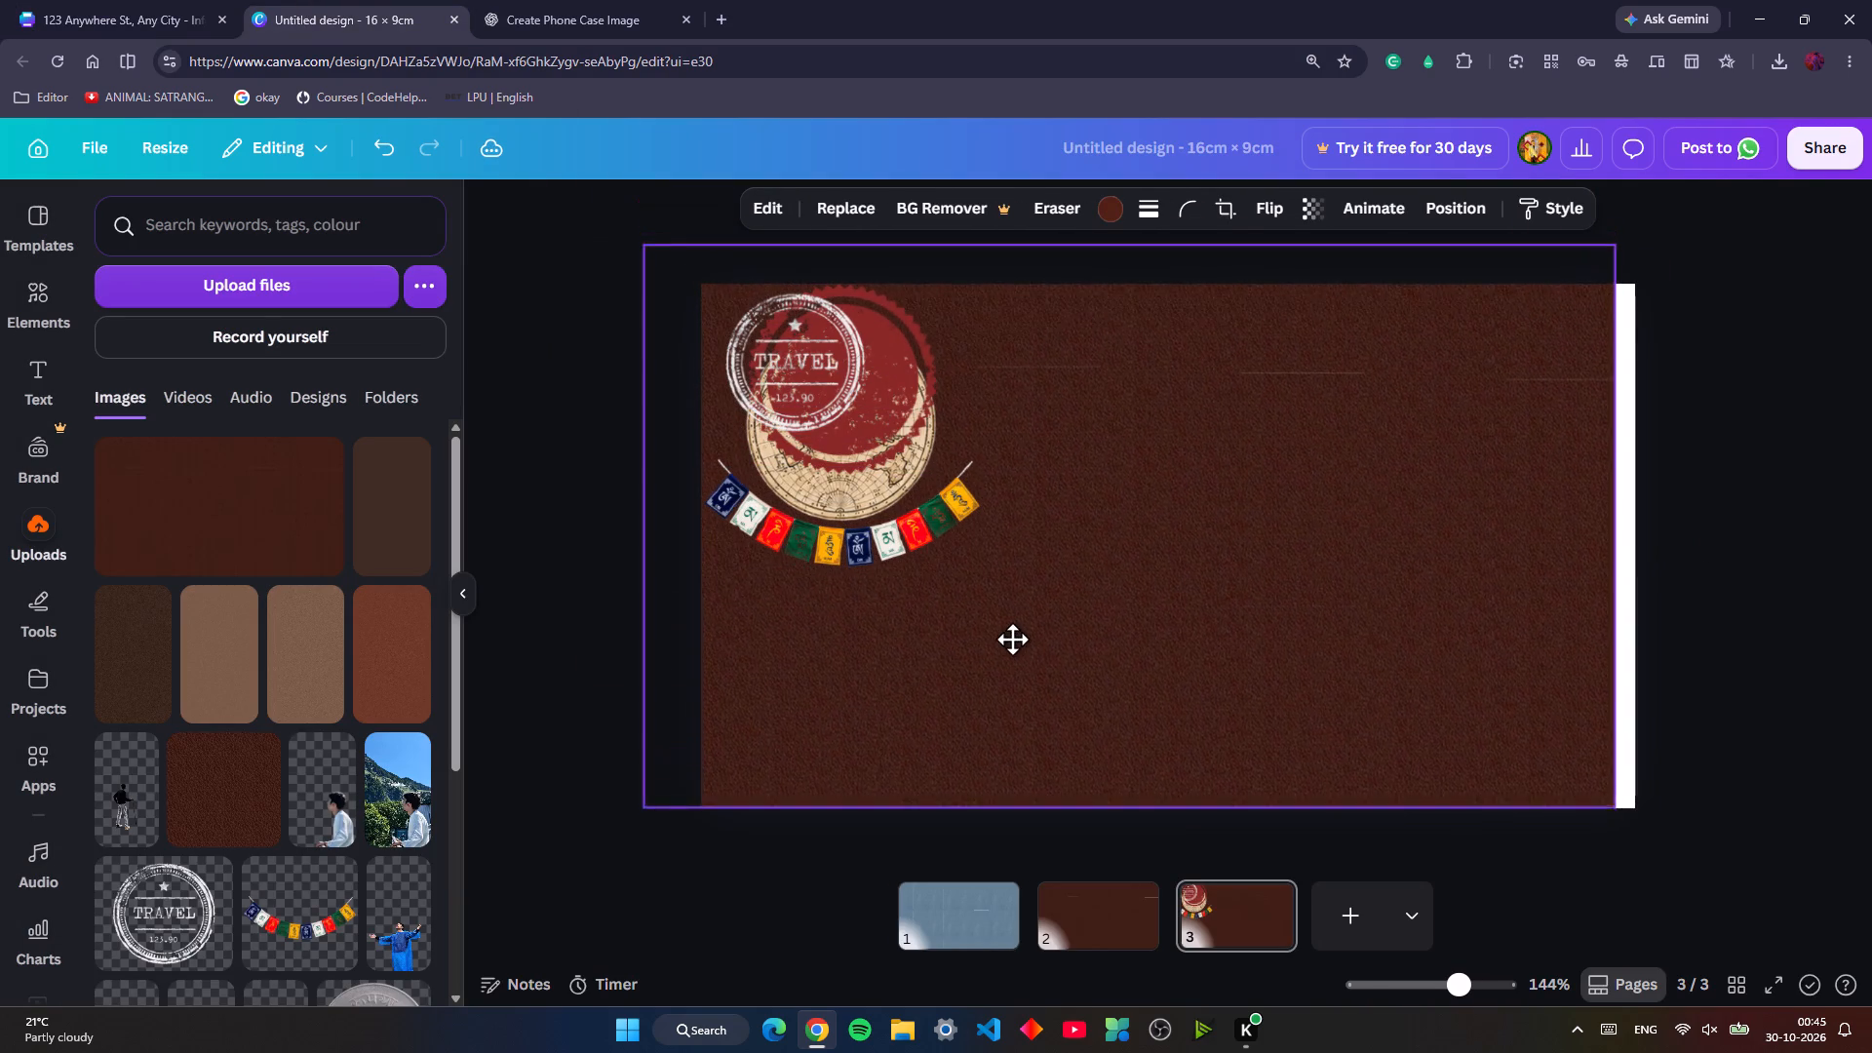
drag(1012, 639, 1019, 650)
right_click(1045, 585)
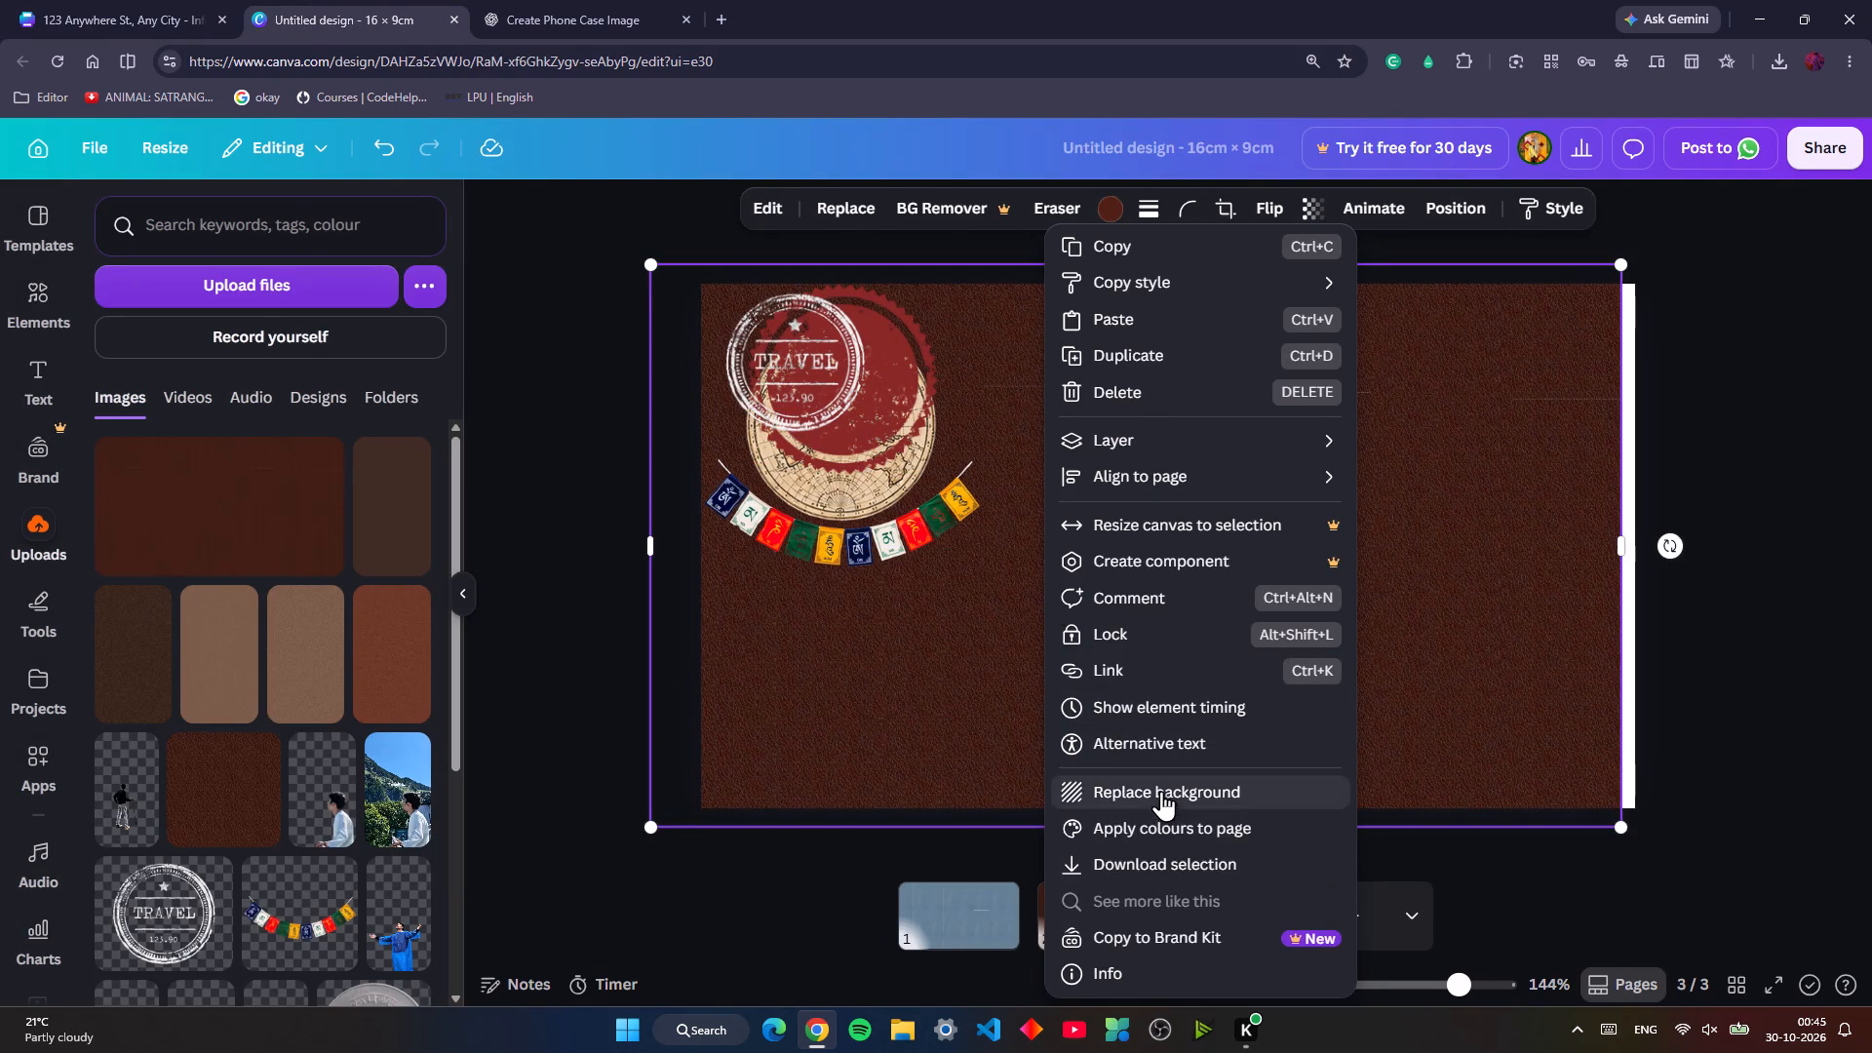
click(1161, 791)
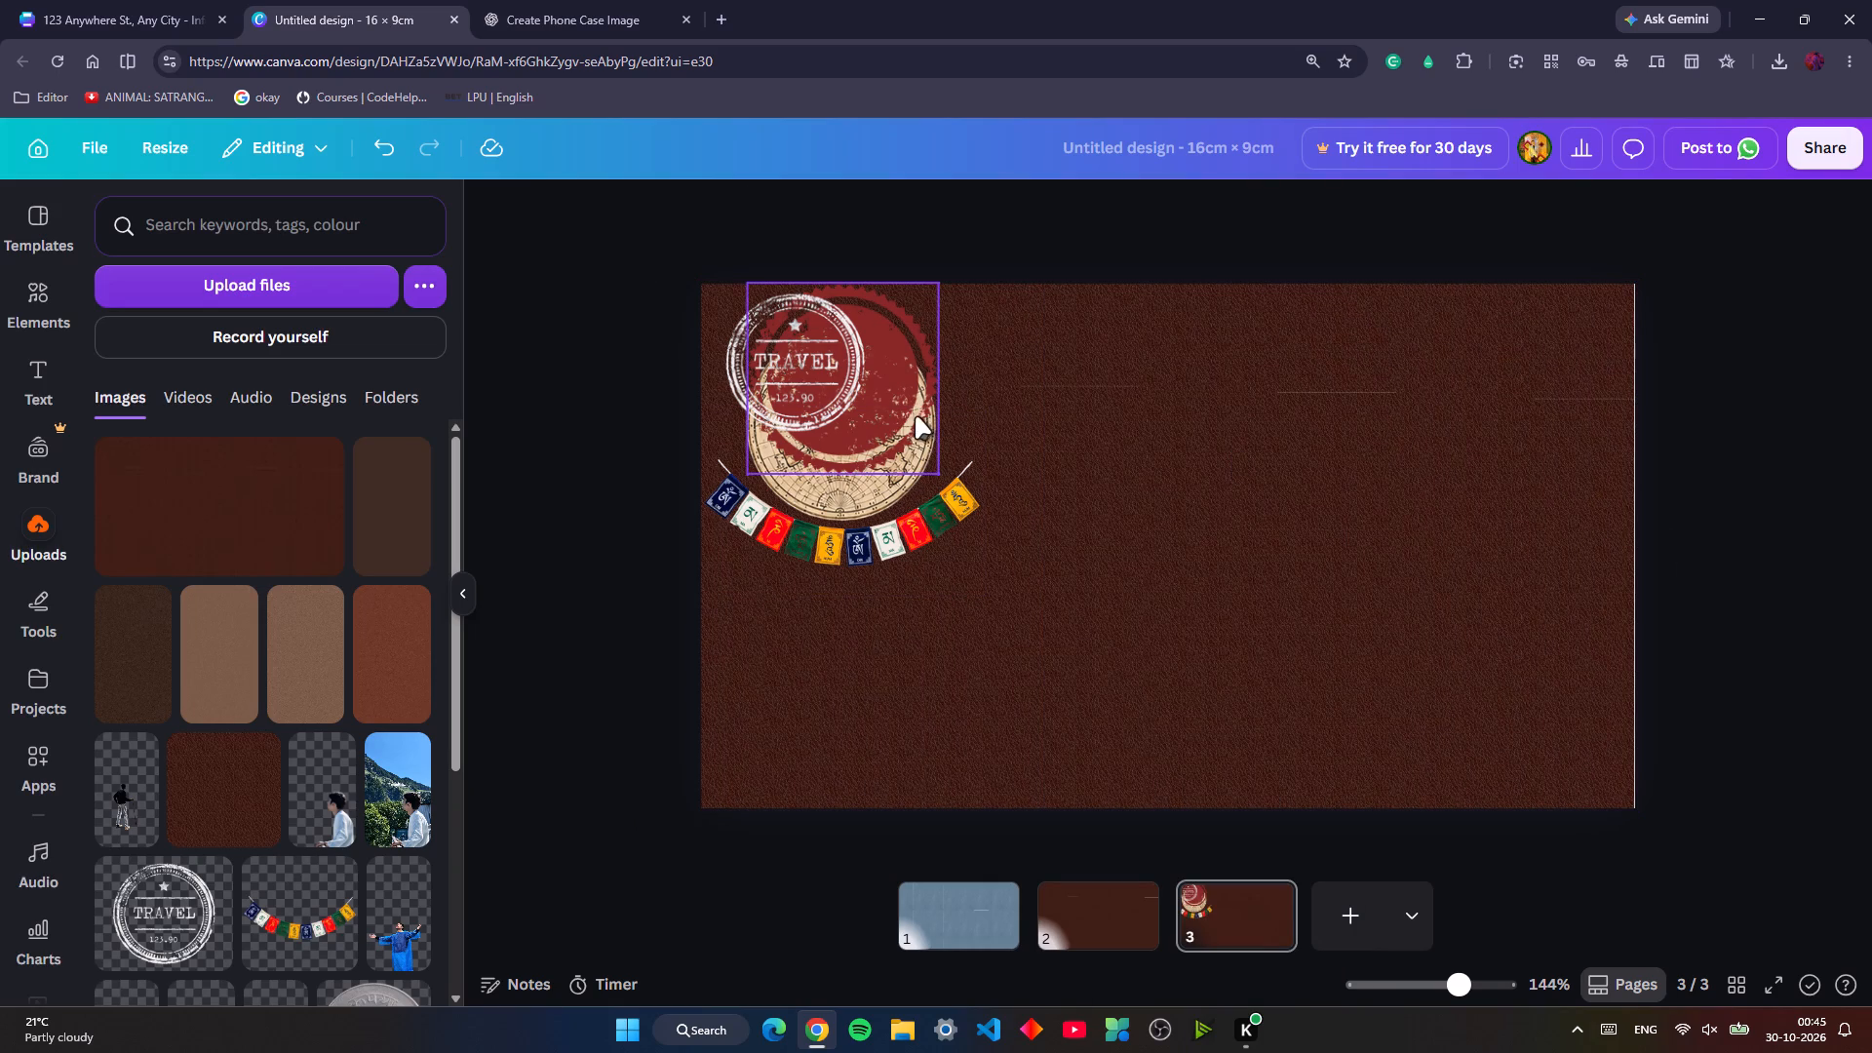
Move the prayer flags aside to the page's lower-left corner, and shrink the globe map to about half size, centred near the bottom edge.
drag(894, 533, 766, 744)
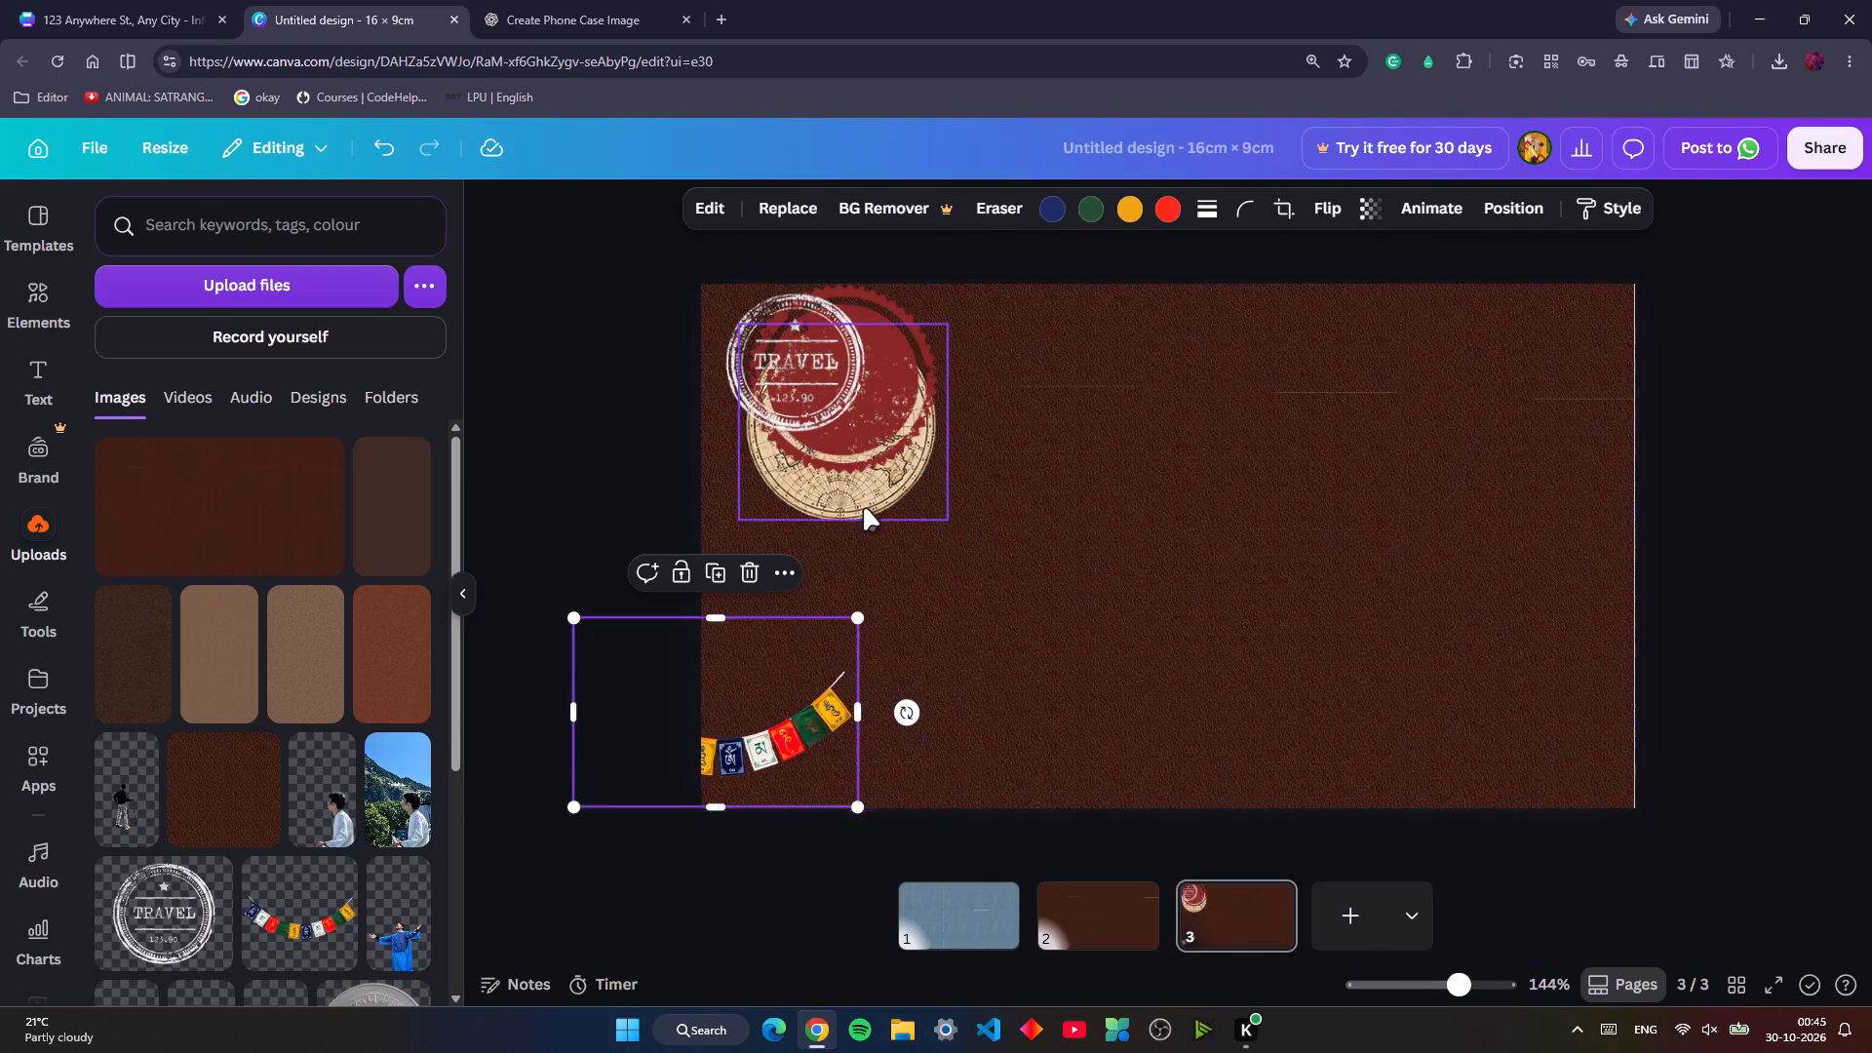
click(864, 497)
drag(864, 497, 1189, 732)
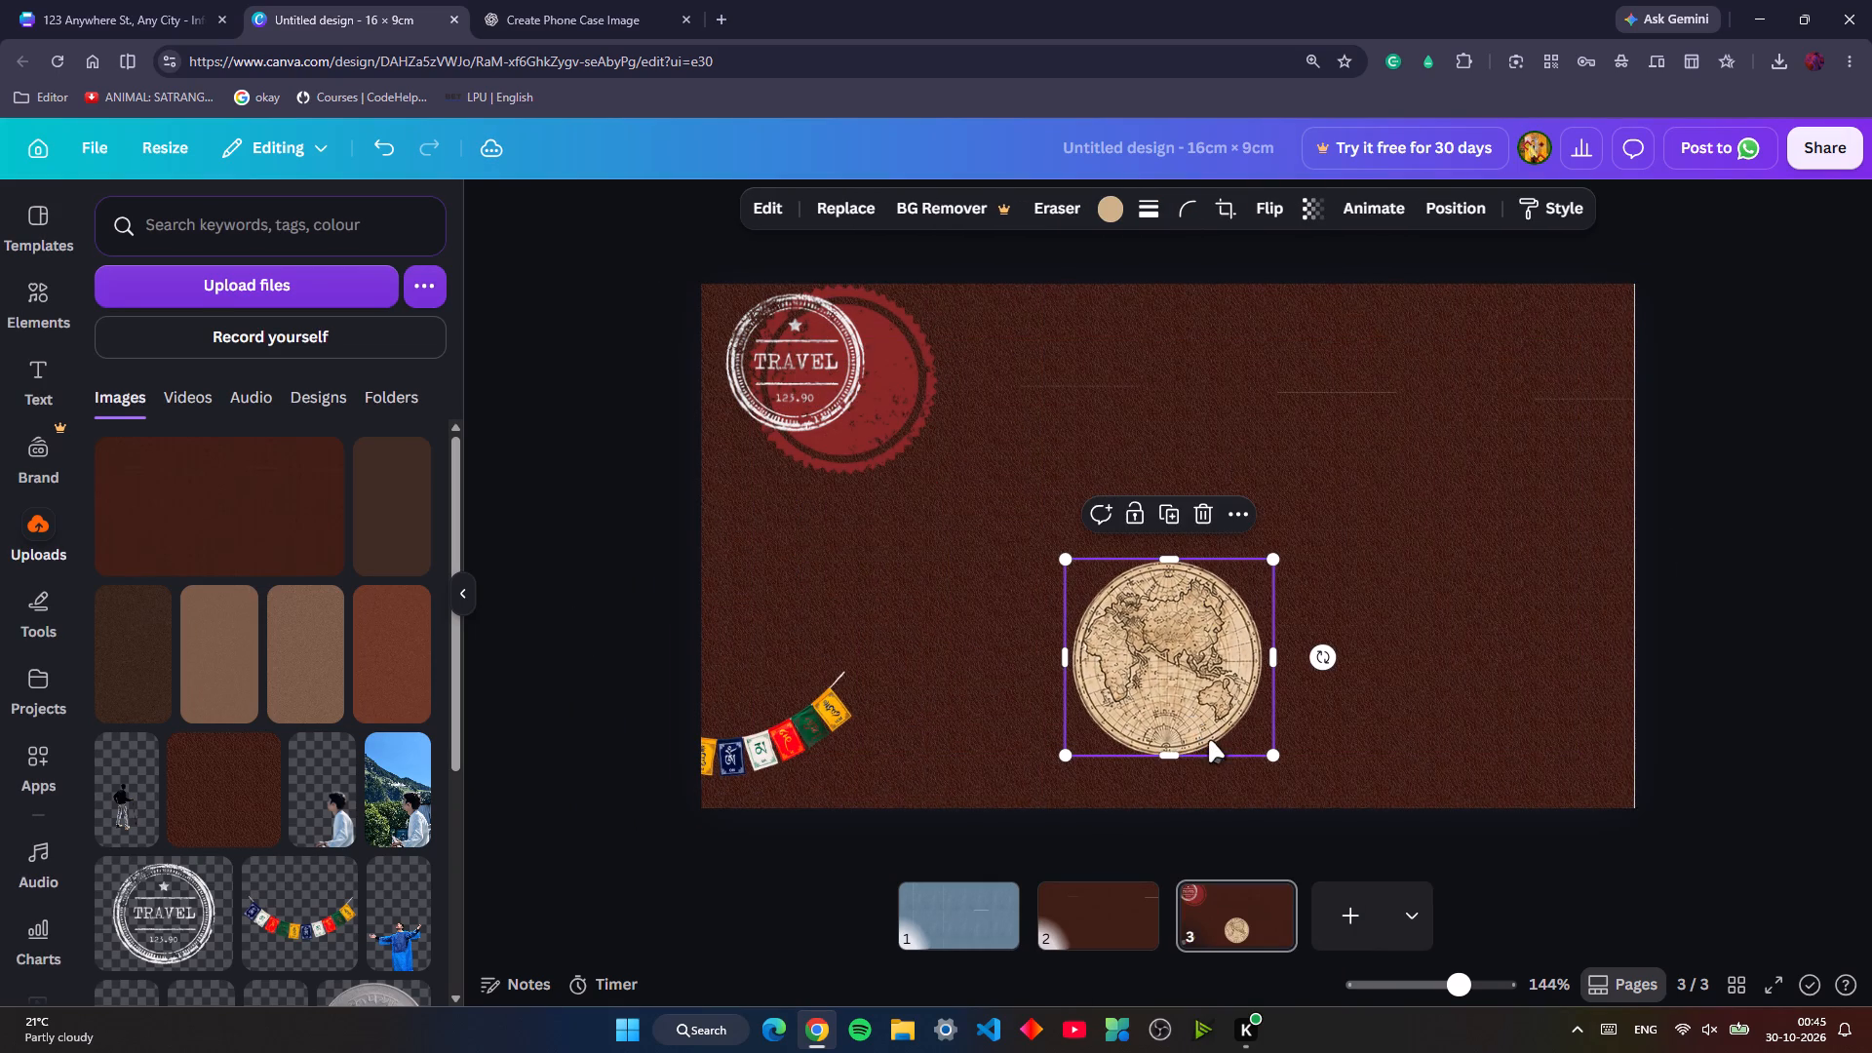
drag(1275, 756, 1158, 651)
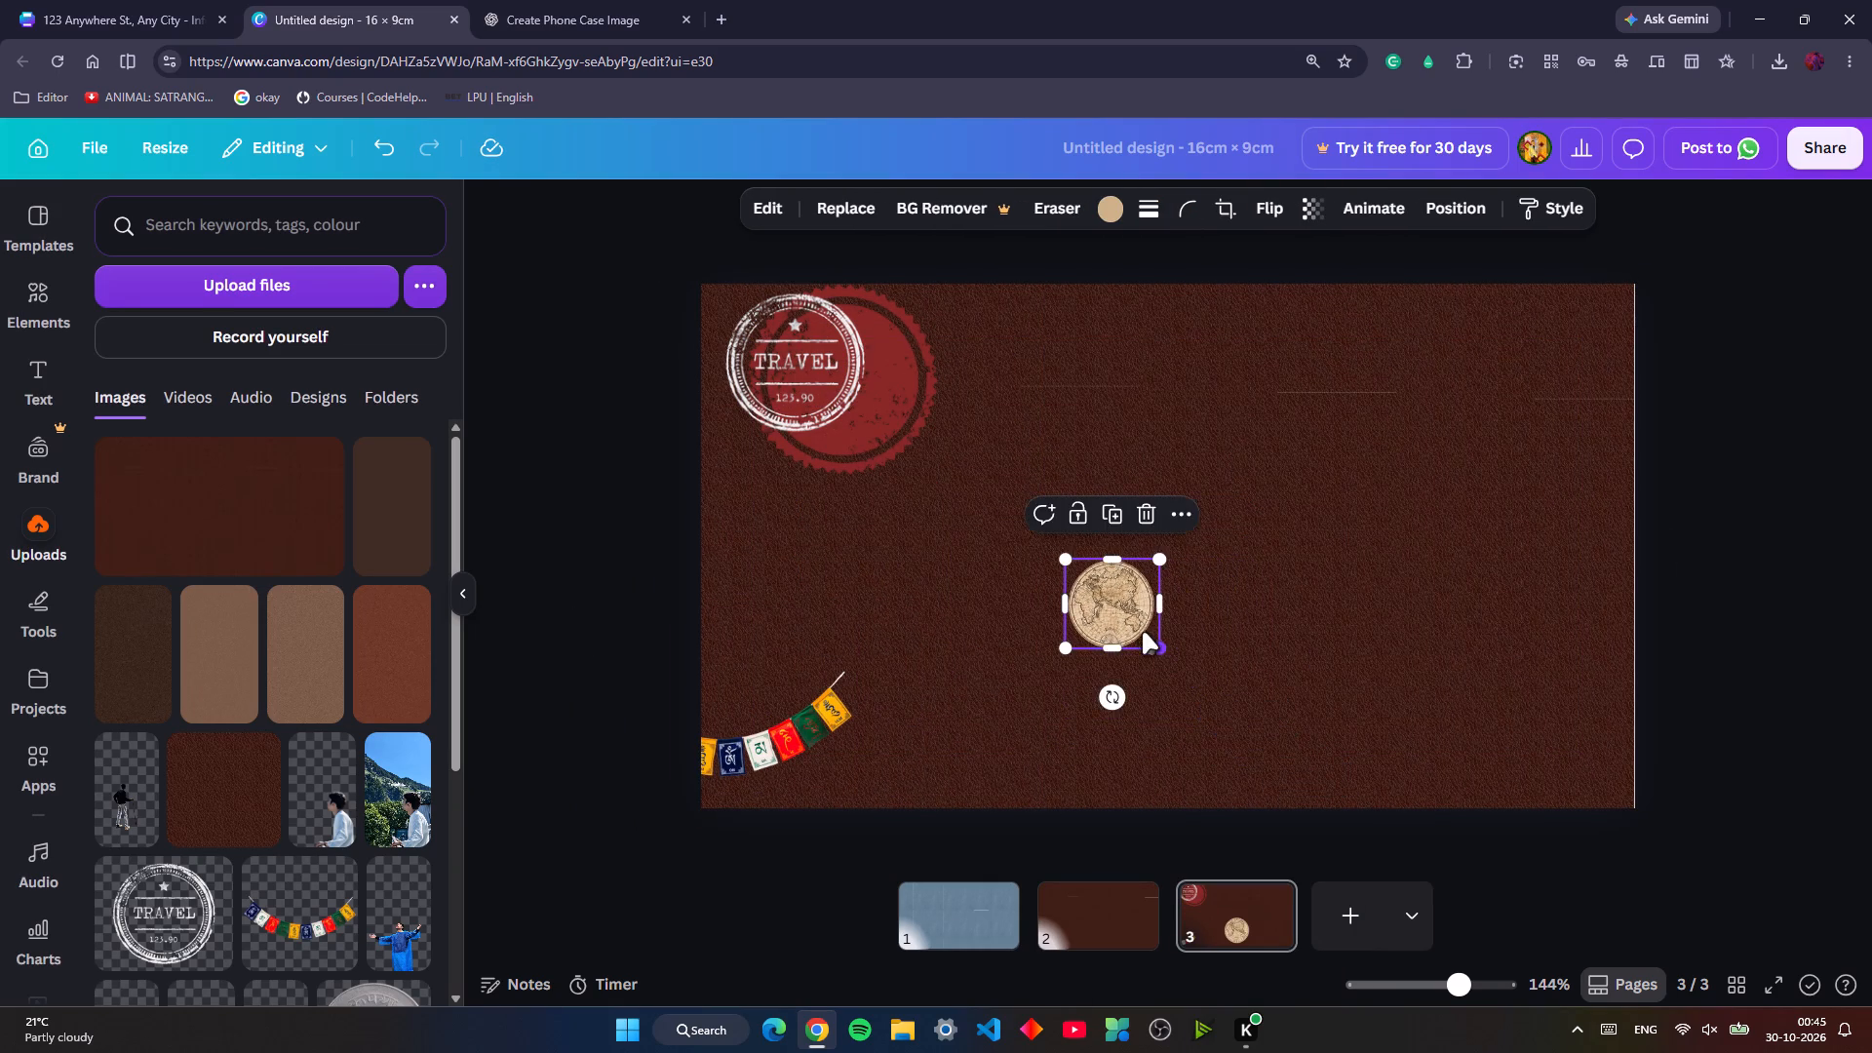
drag(1128, 611, 1188, 726)
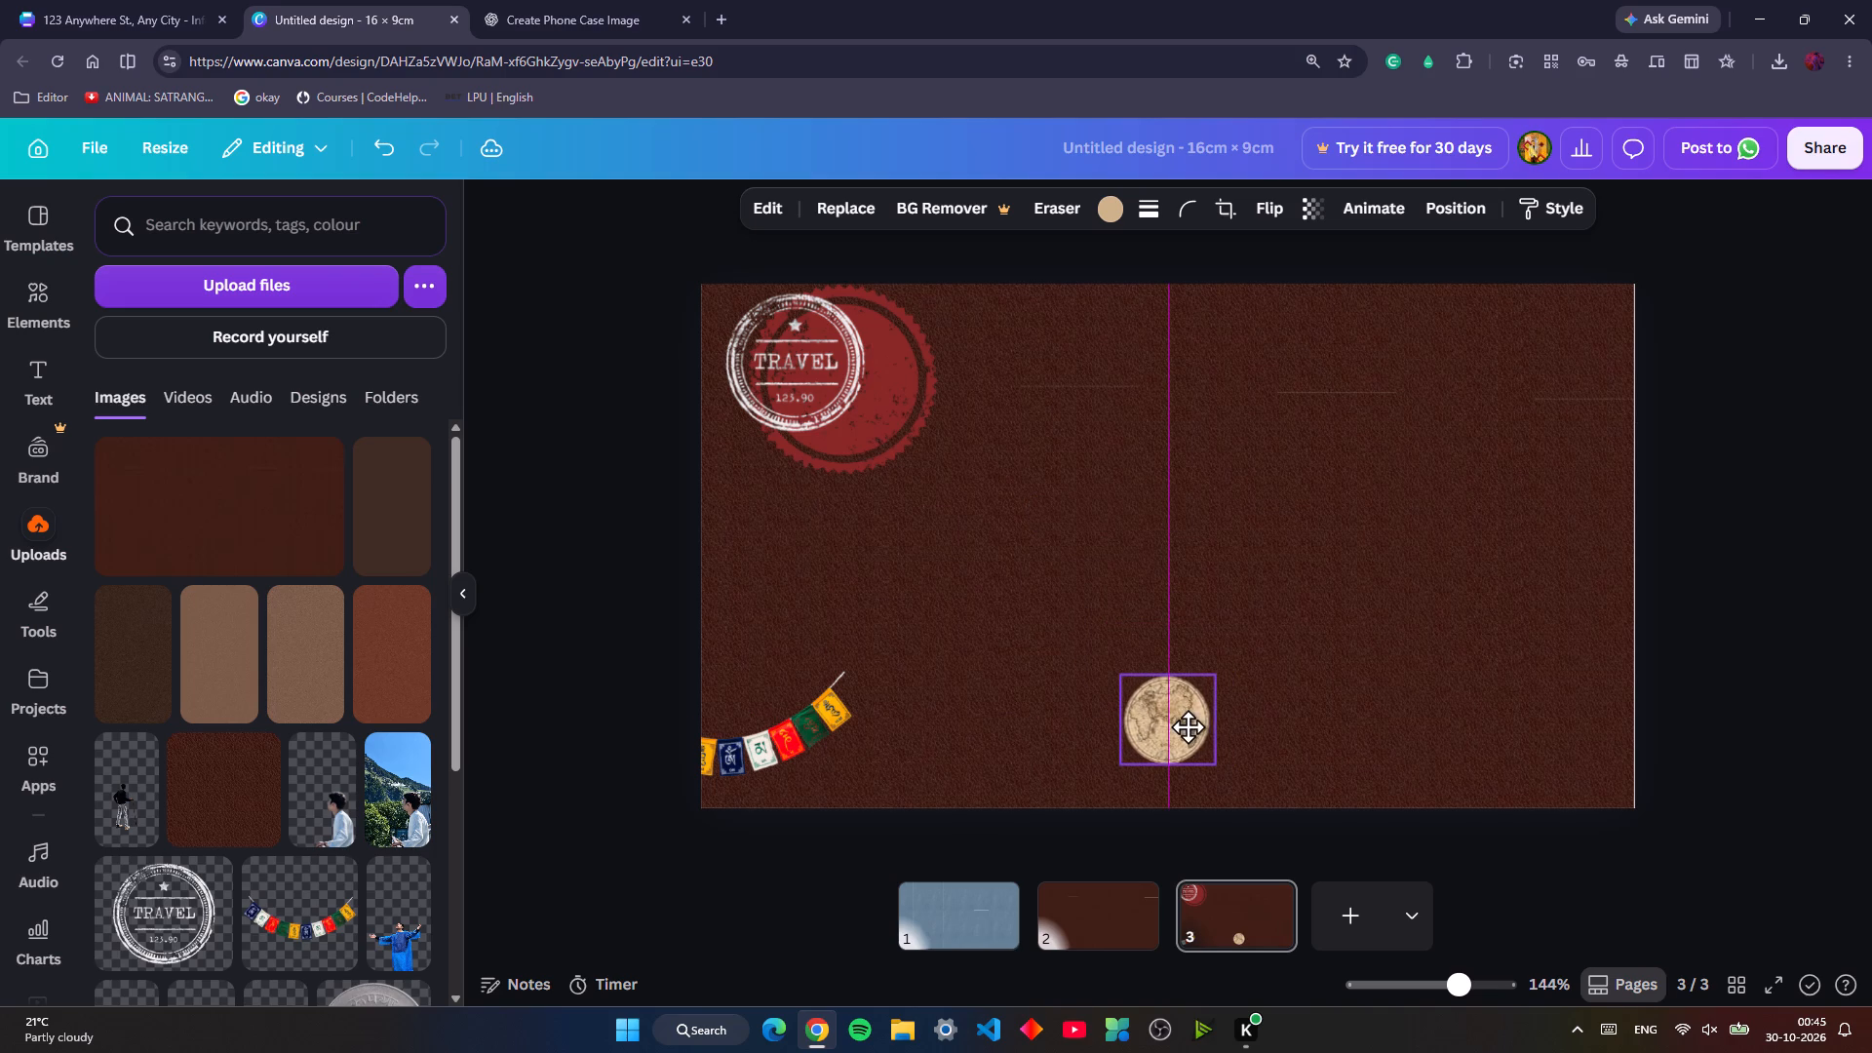
drag(1188, 726, 1186, 726)
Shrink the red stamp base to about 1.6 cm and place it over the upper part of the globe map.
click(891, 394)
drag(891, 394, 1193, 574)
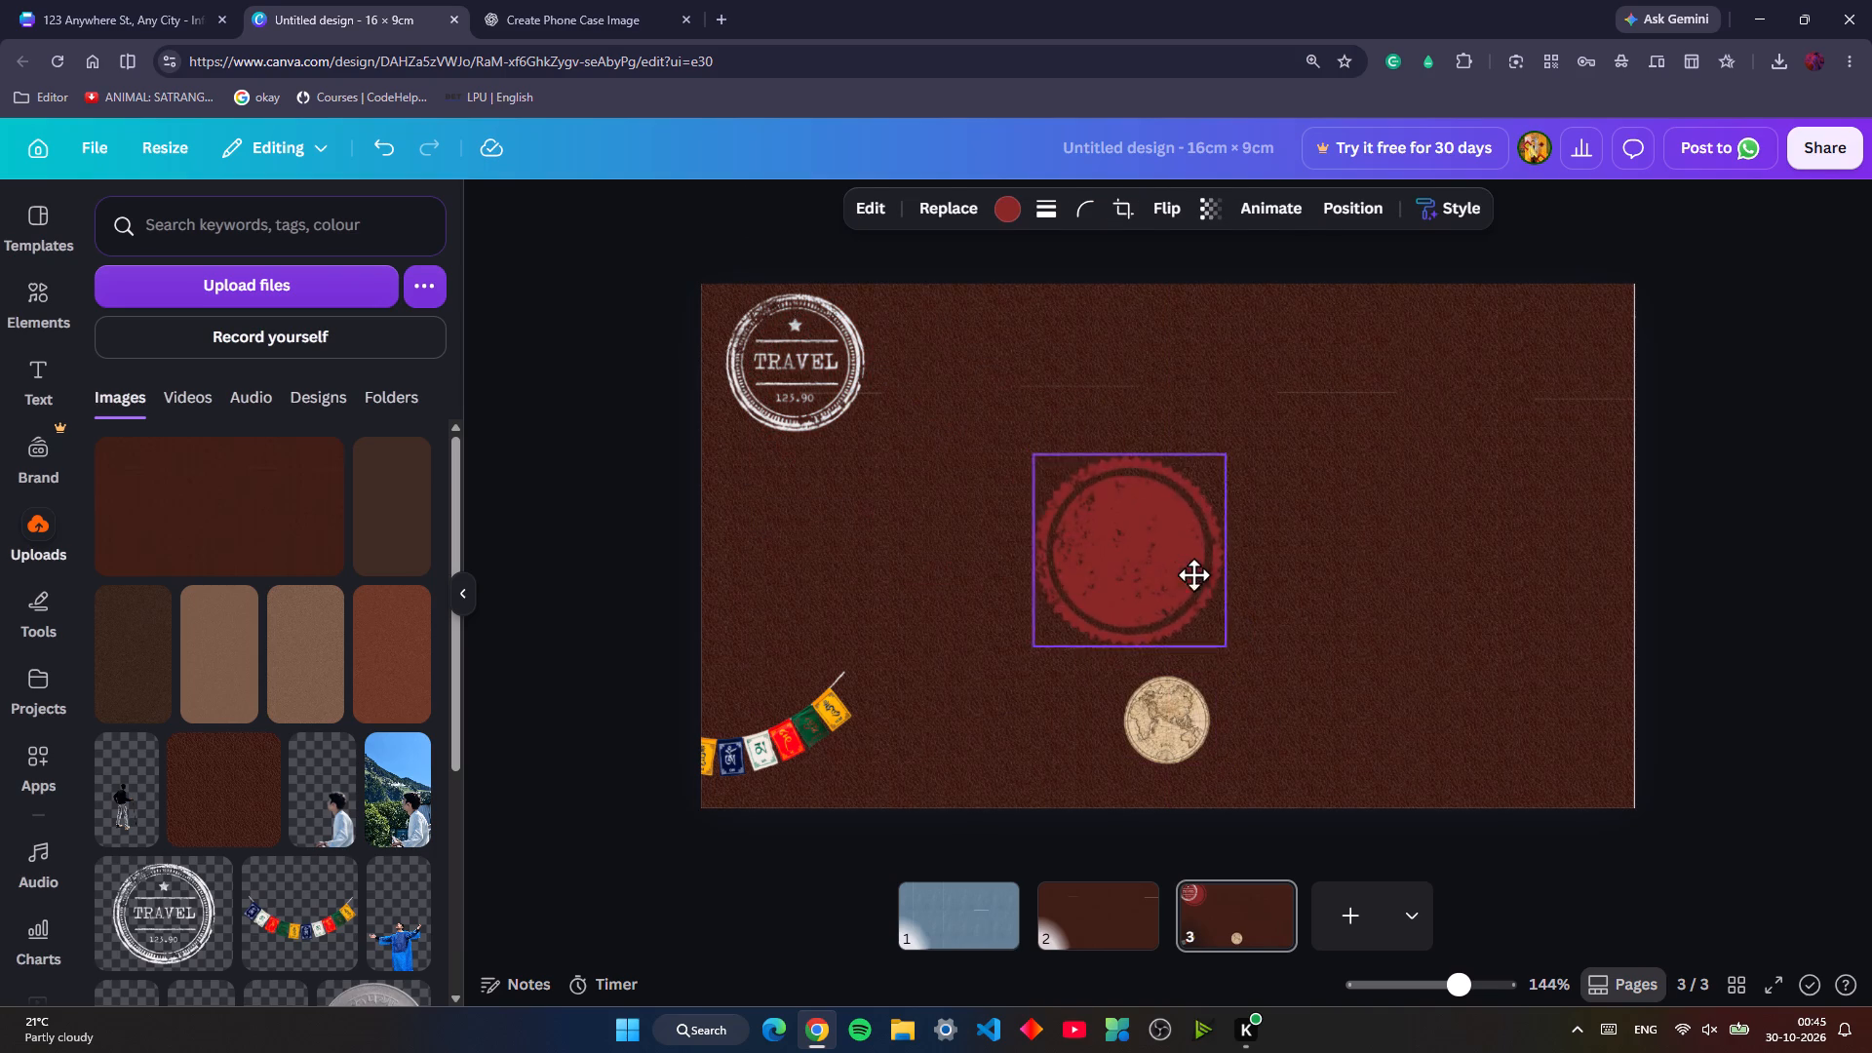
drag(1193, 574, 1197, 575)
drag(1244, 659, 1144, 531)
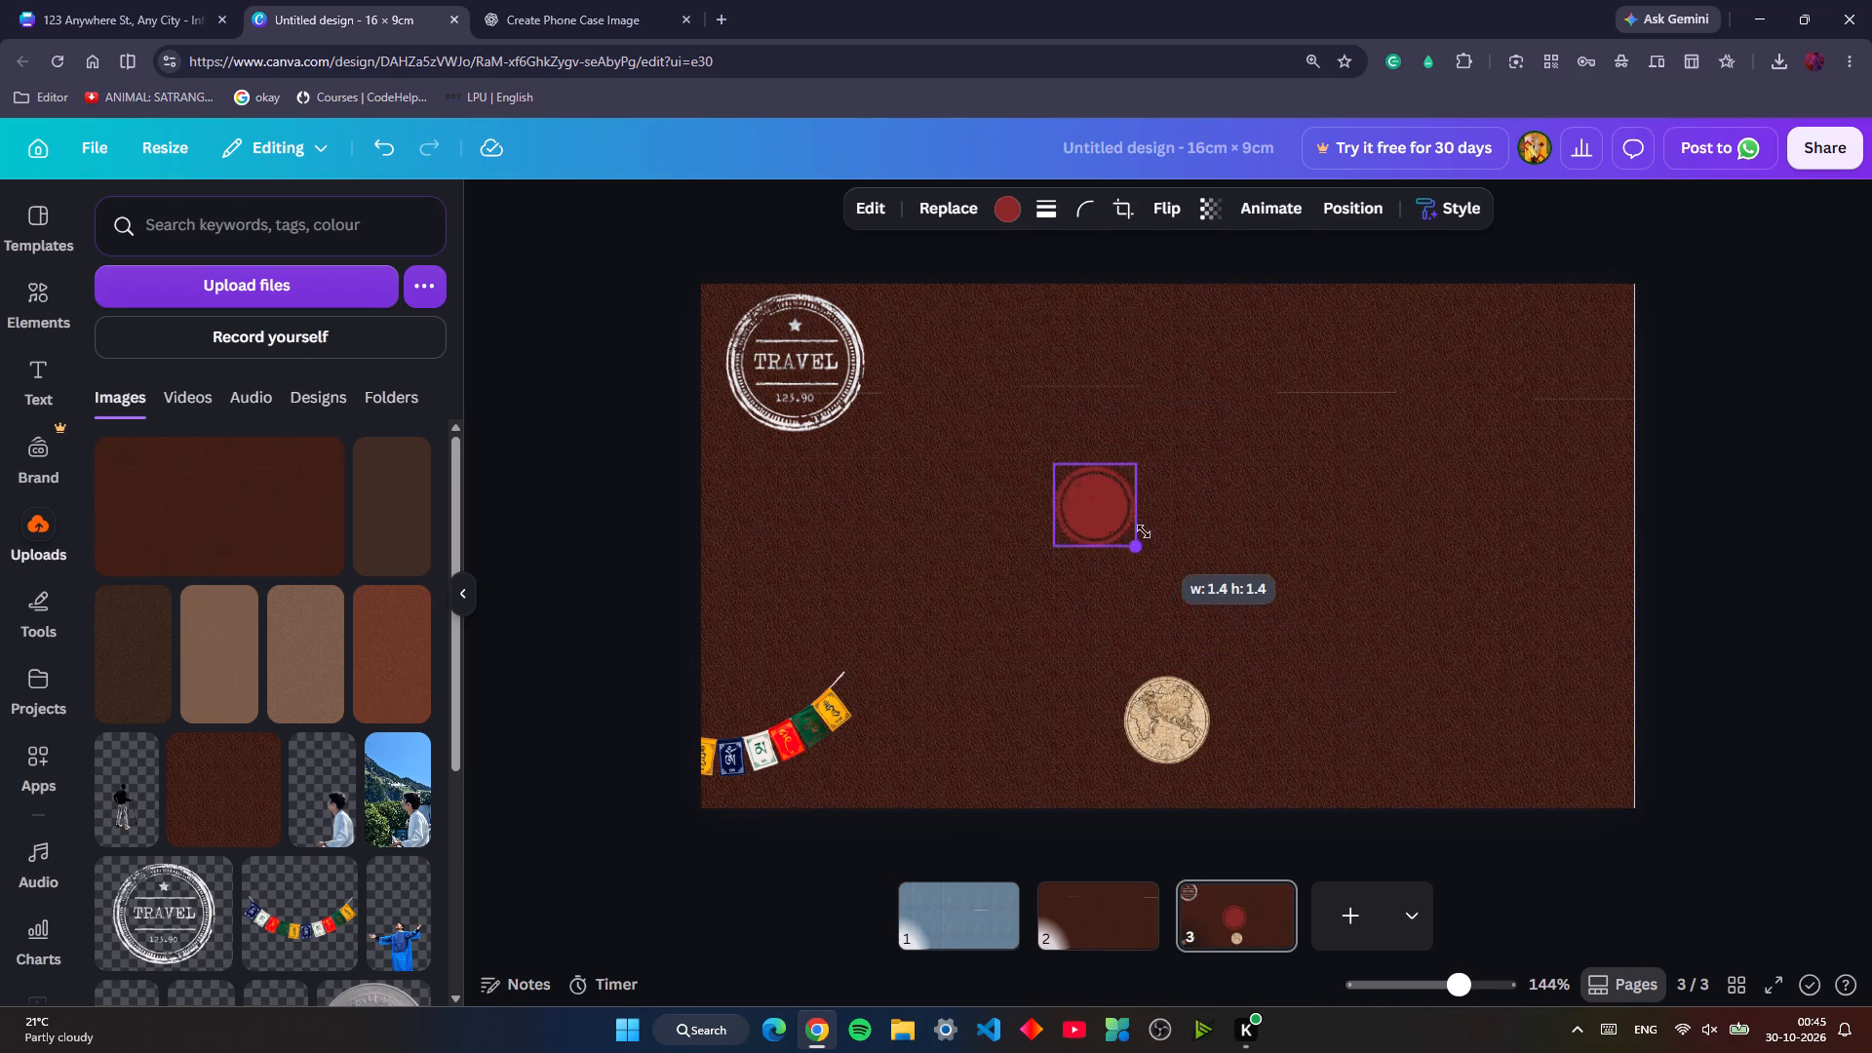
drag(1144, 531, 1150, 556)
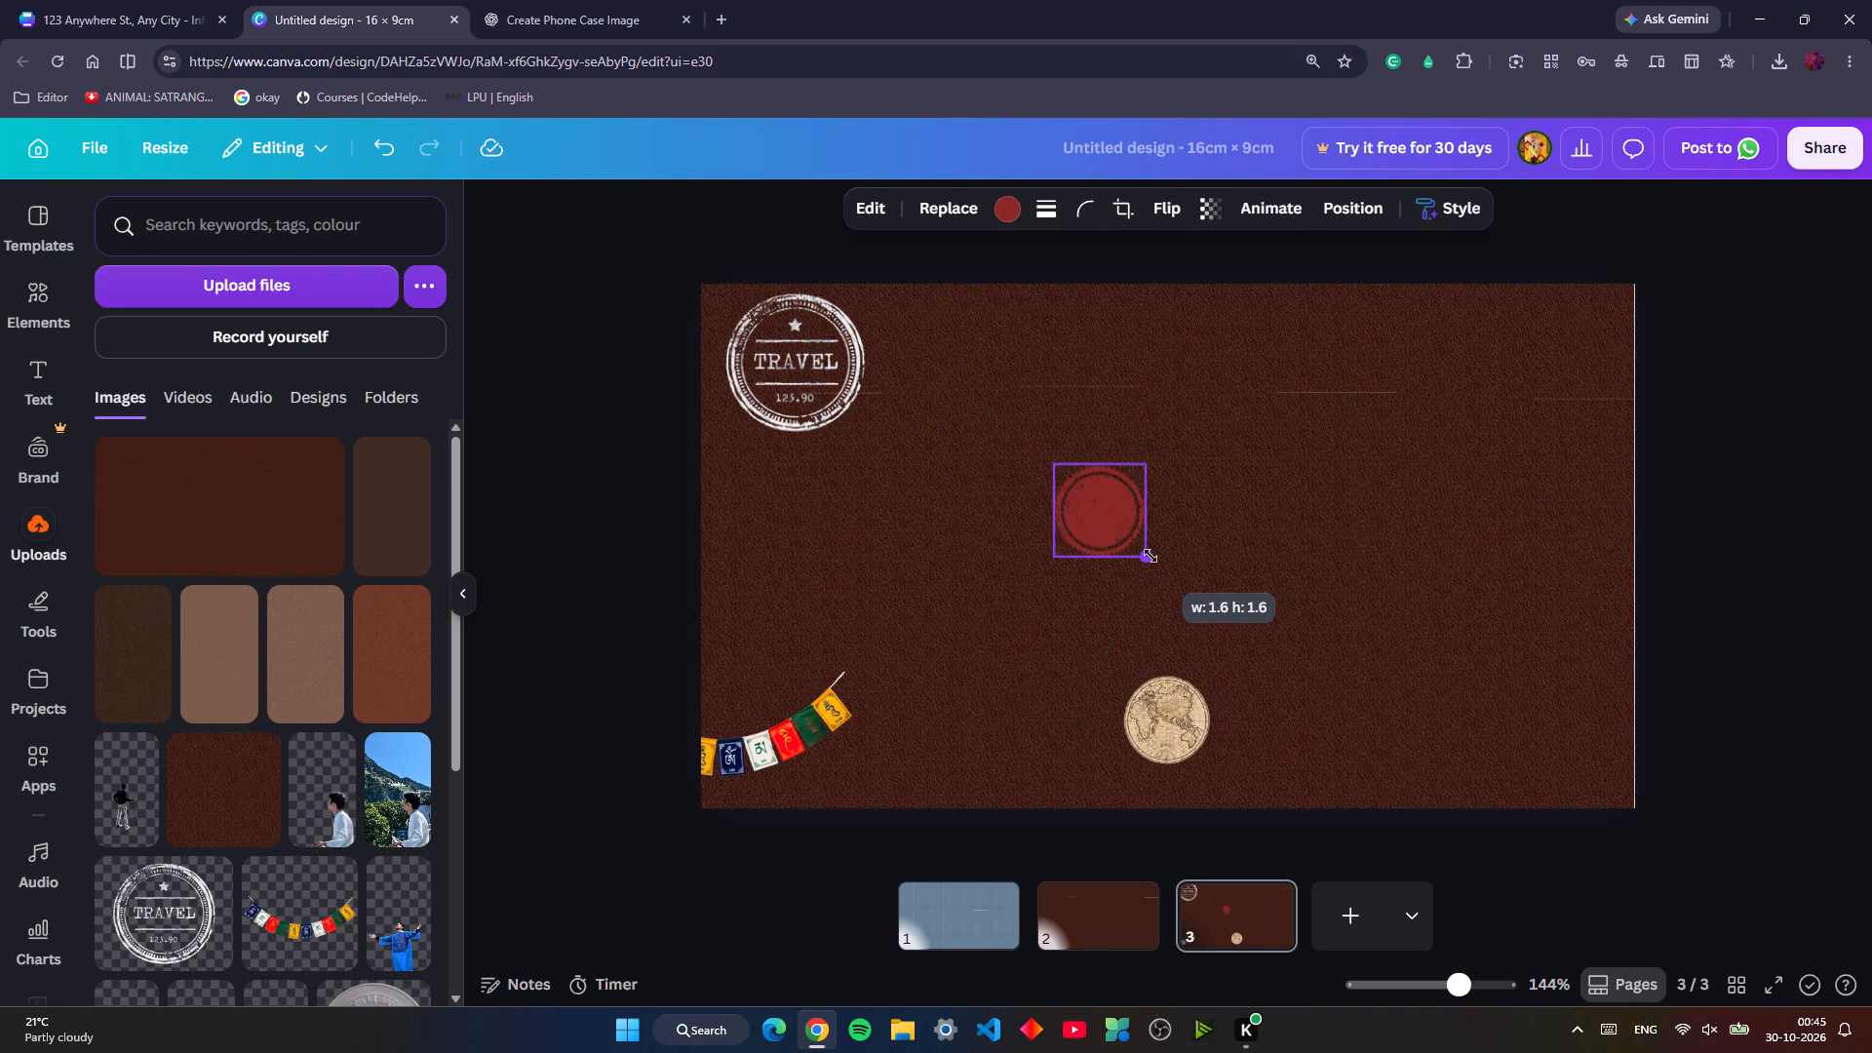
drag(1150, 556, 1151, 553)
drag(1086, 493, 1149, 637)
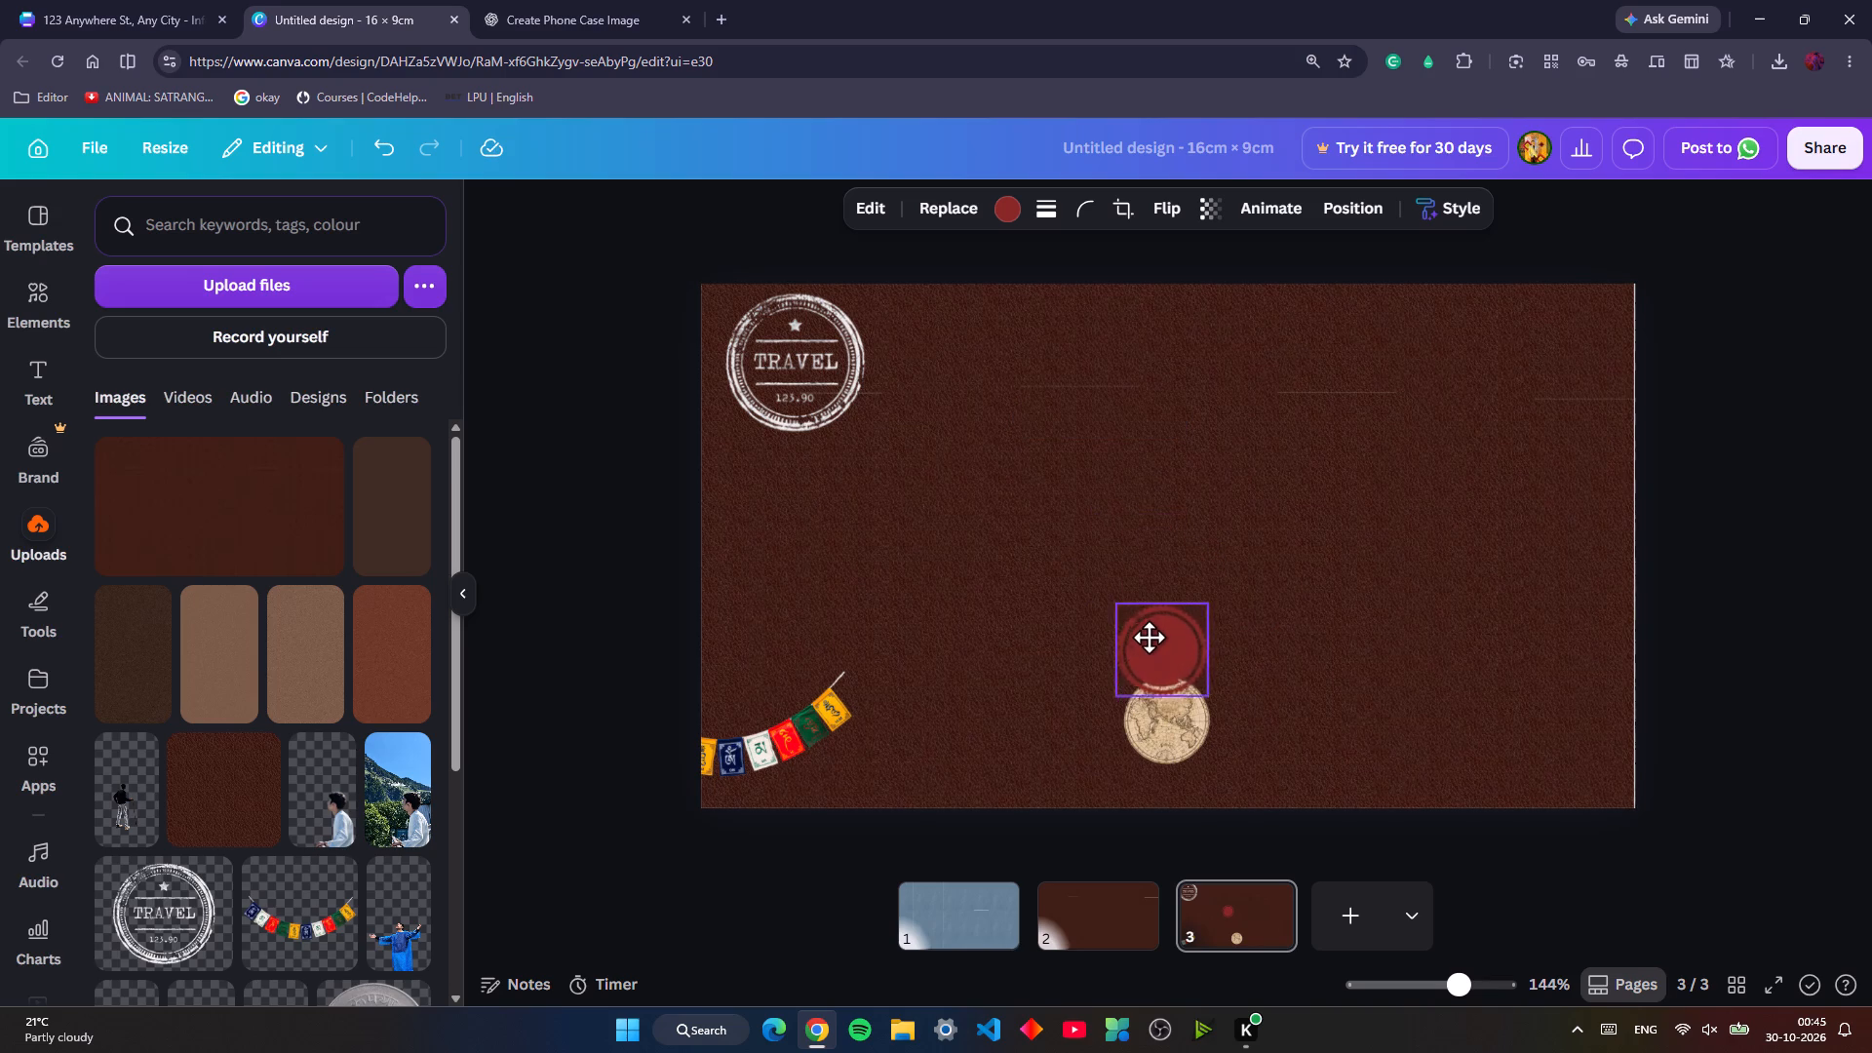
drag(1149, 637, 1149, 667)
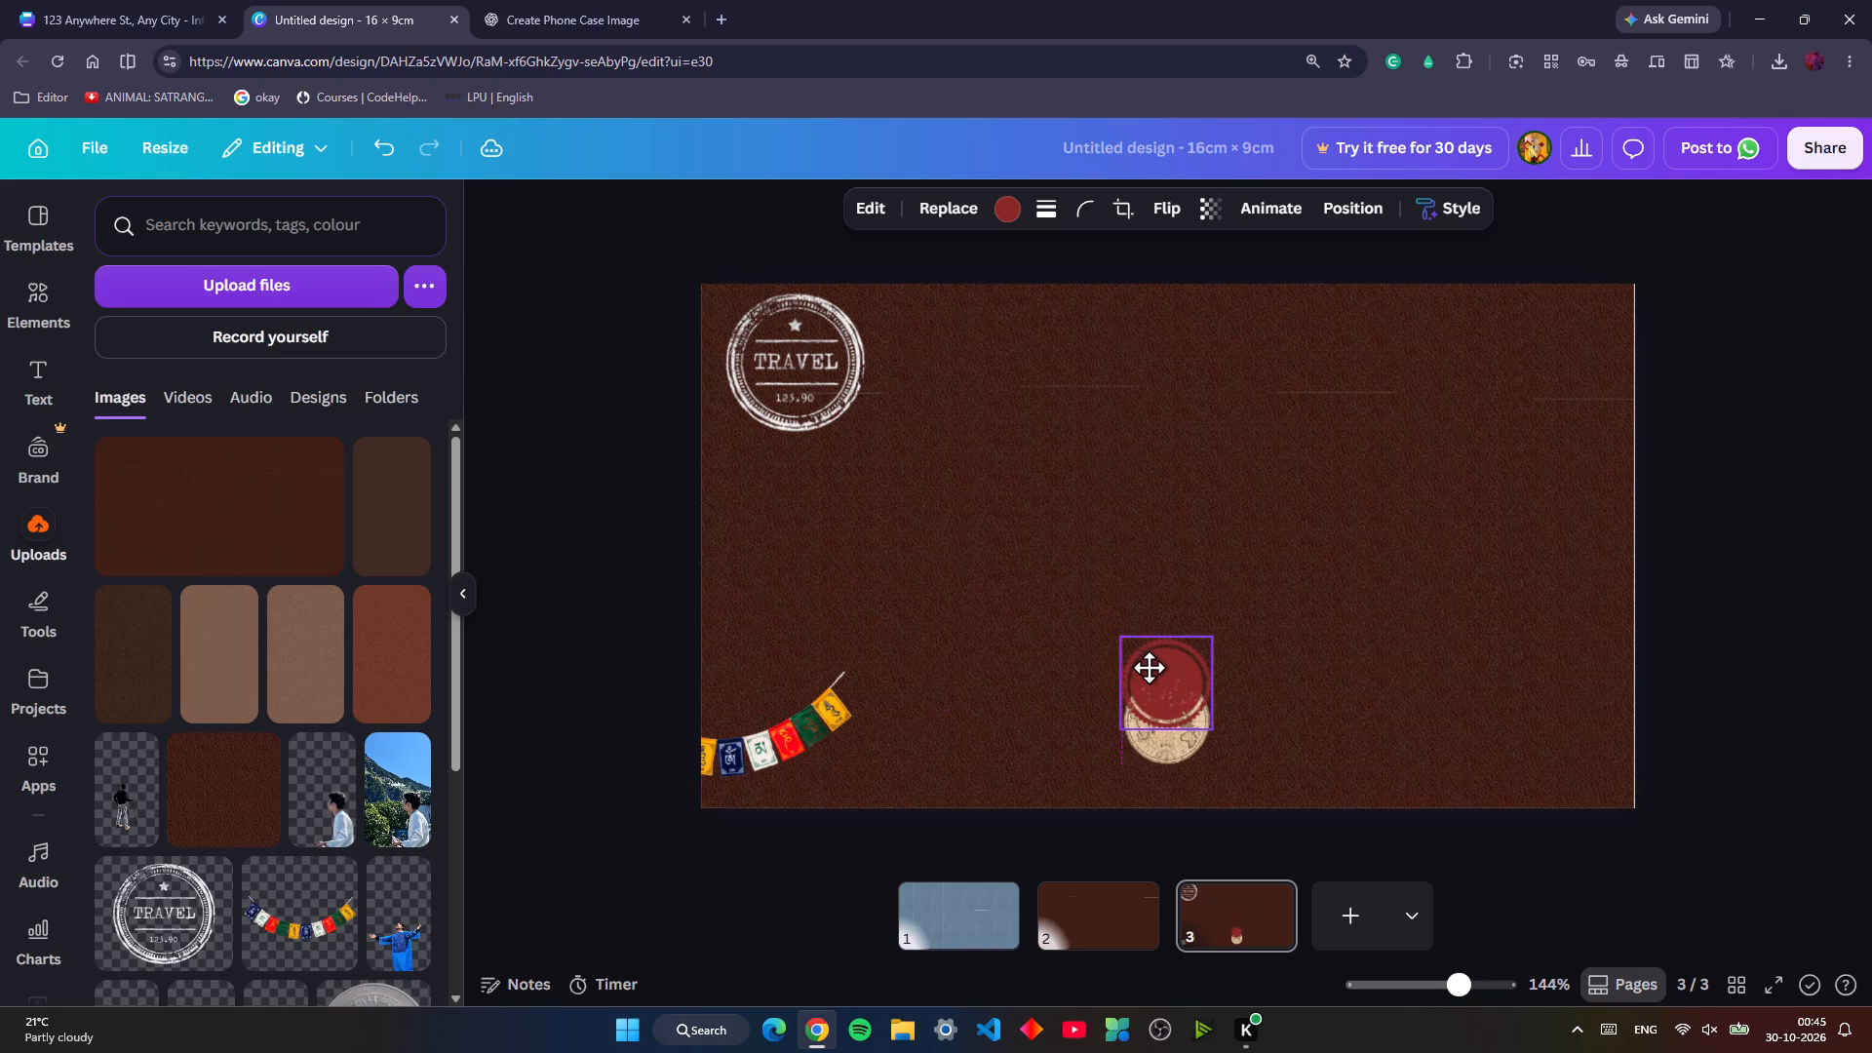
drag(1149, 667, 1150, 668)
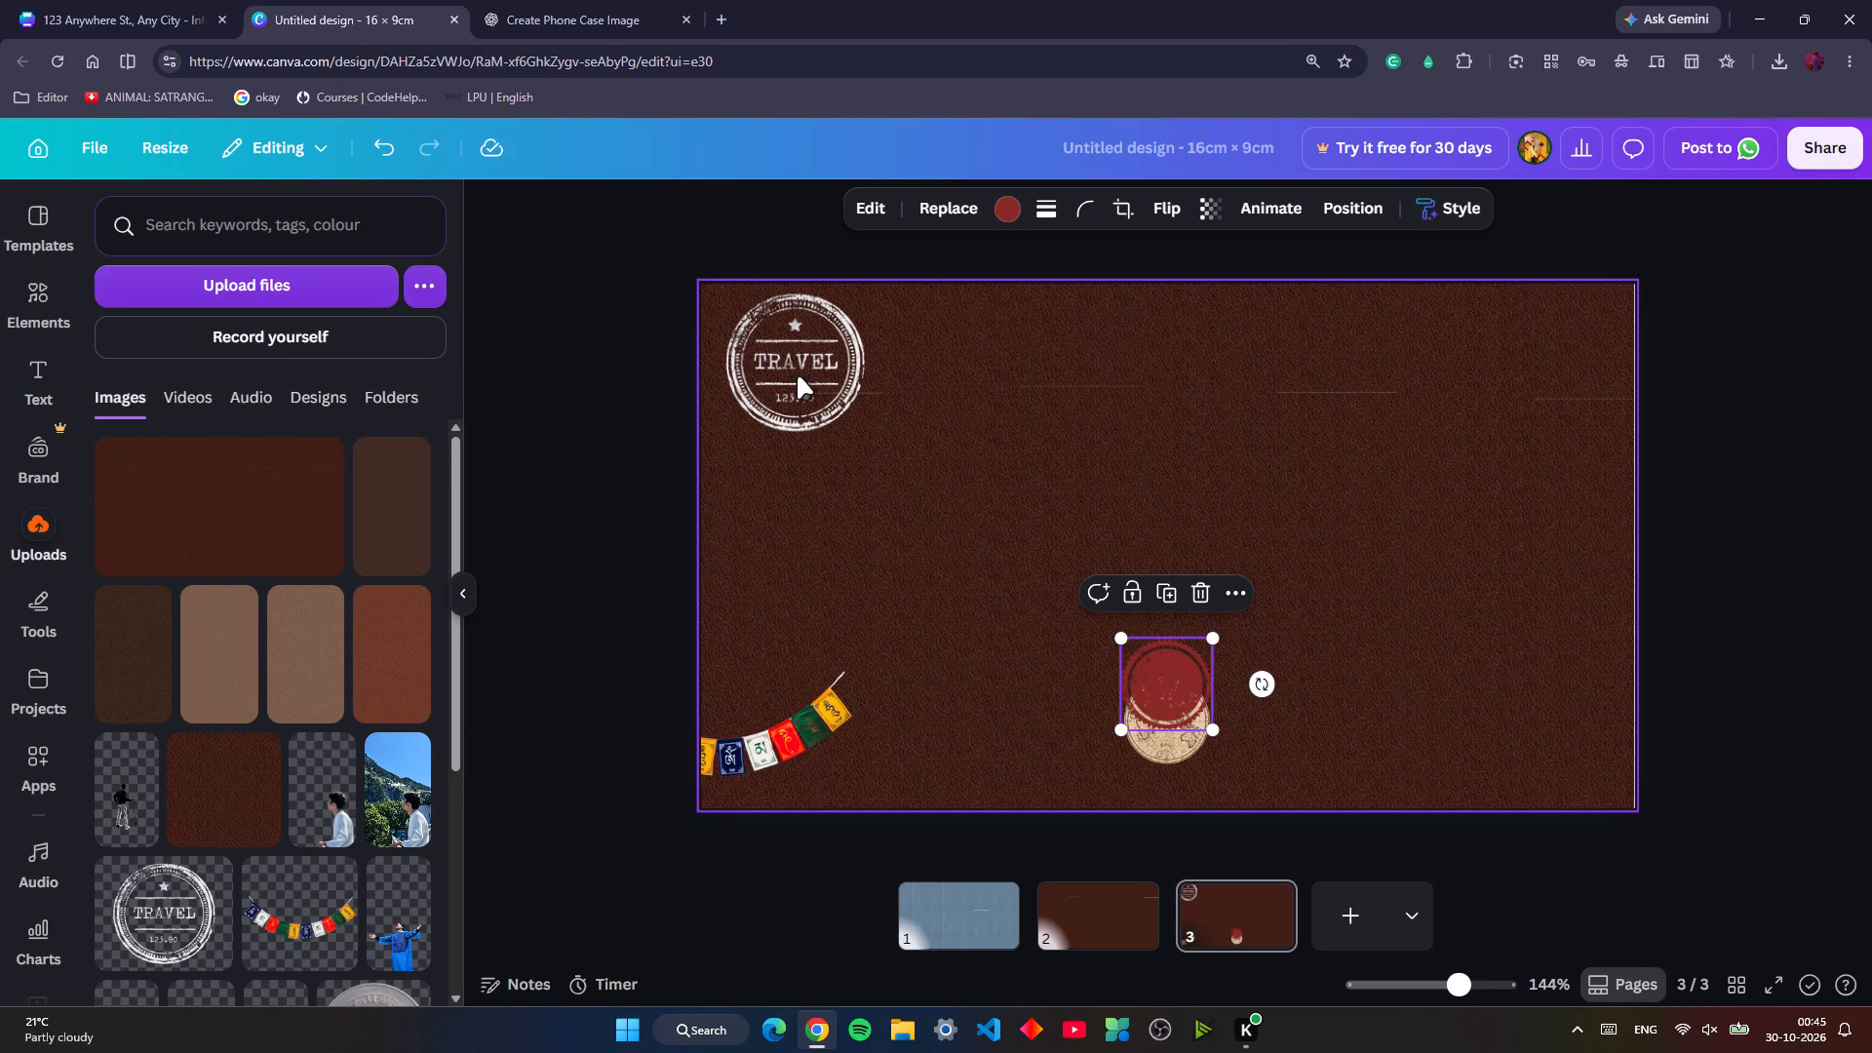
Enlarge the red stamp base in the open area above the globe map and centre the enlarged white TRAVEL stamp on it.
drag(798, 376, 950, 501)
drag(1143, 695, 1119, 444)
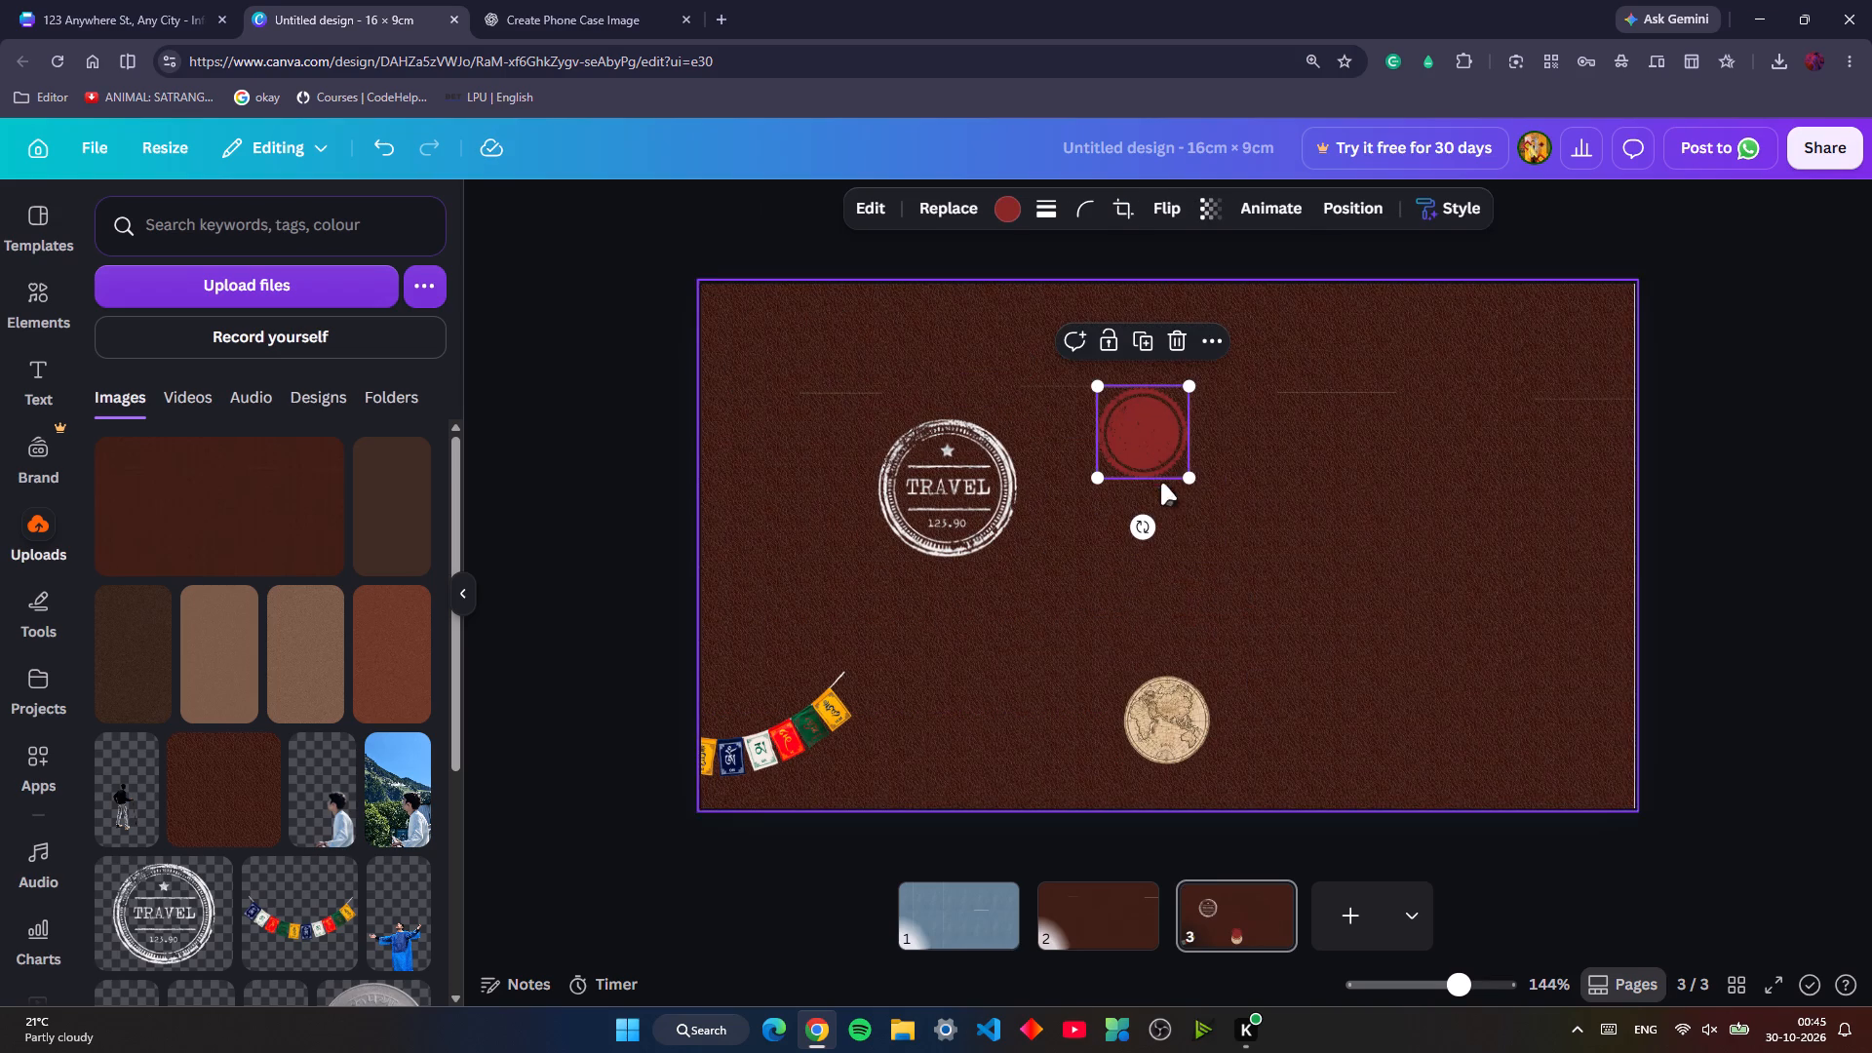
drag(1191, 485, 1307, 609)
drag(968, 493, 1062, 525)
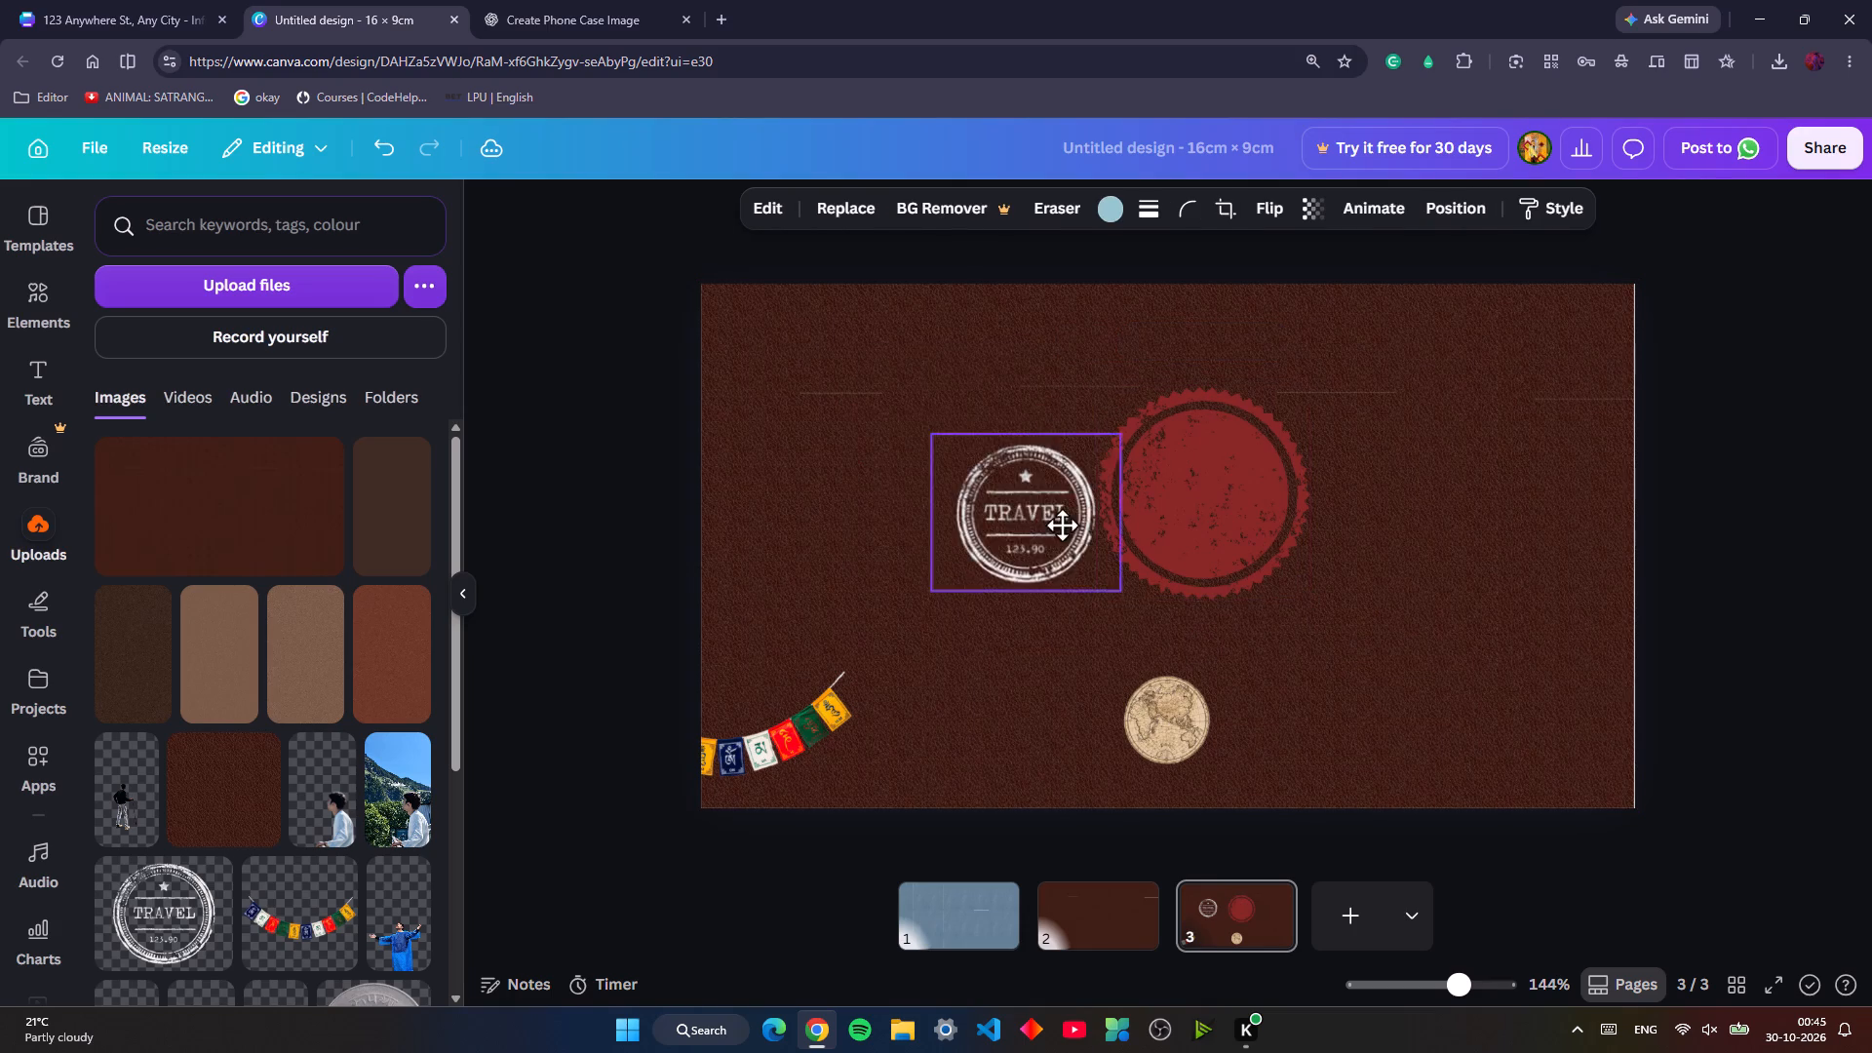
drag(1062, 525, 1223, 502)
drag(1304, 571, 1318, 592)
drag(1283, 535, 1271, 532)
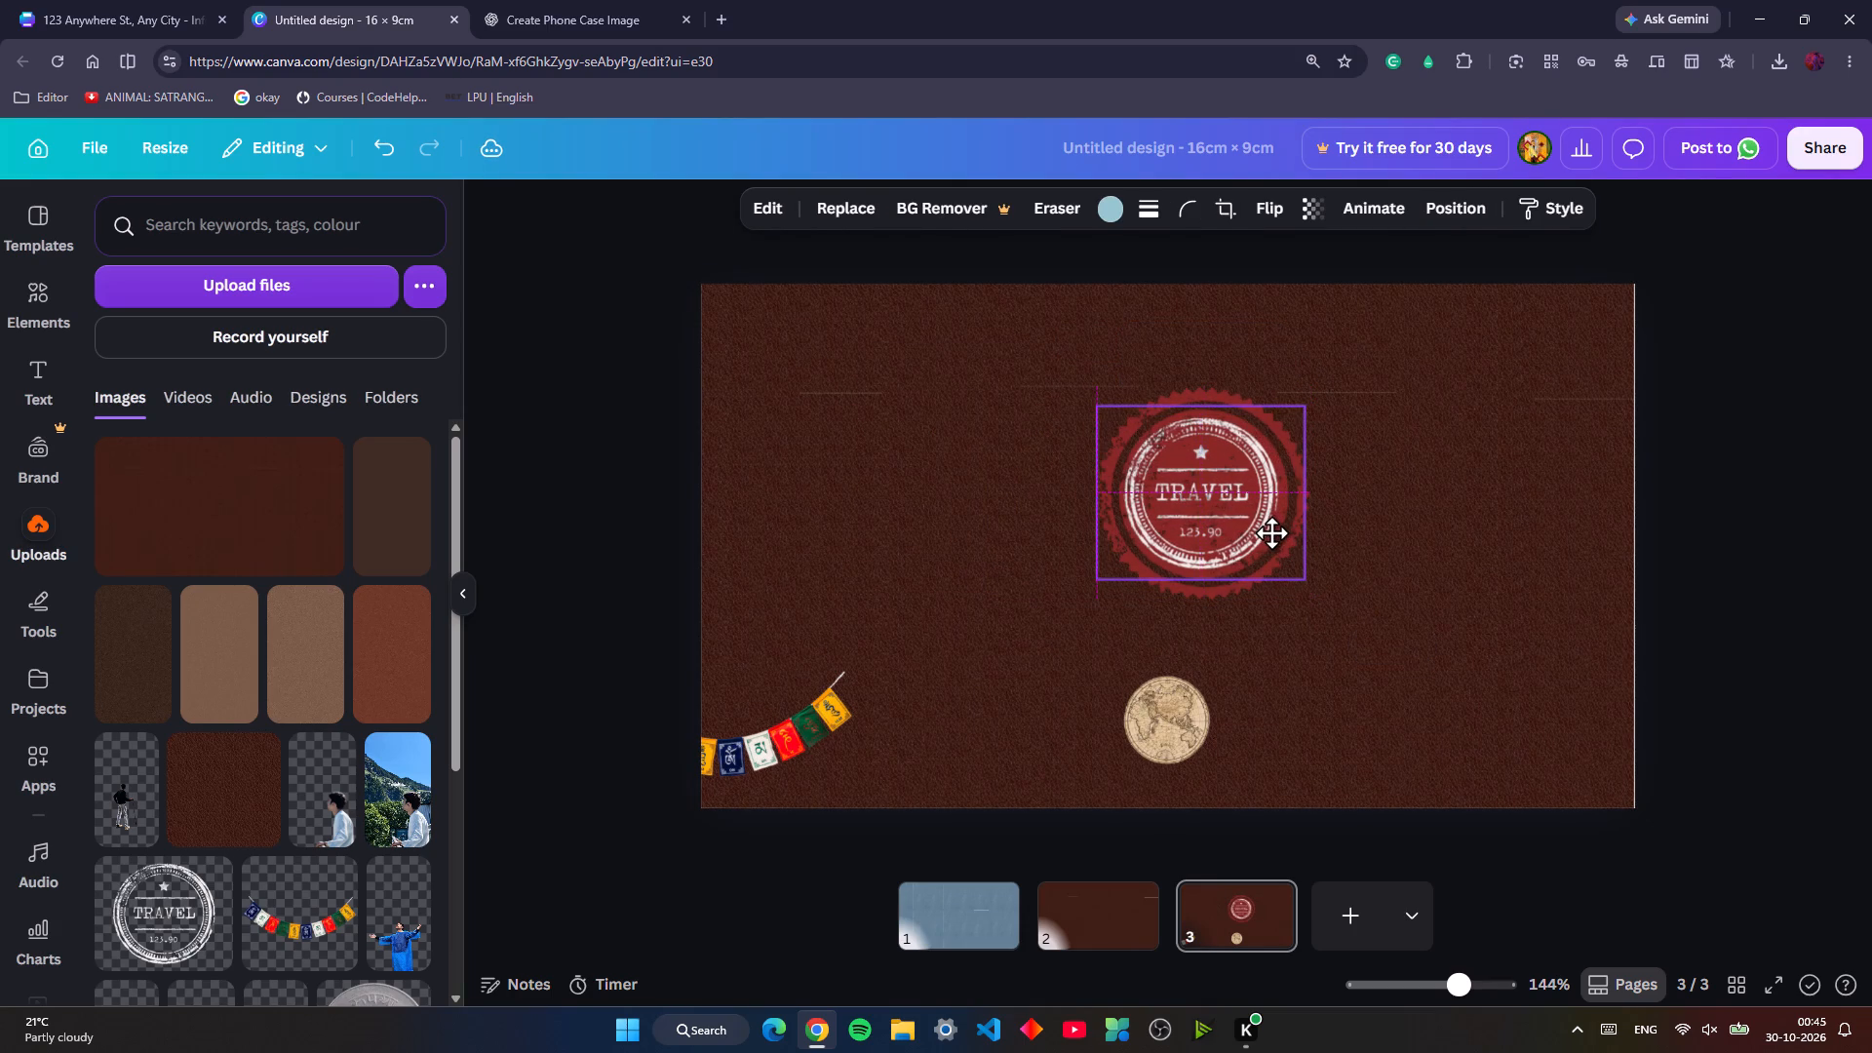
drag(1271, 532, 1272, 533)
Select the red stamp base and TRAVEL stamp together and shrink the pair to a little over half size.
click(1380, 519)
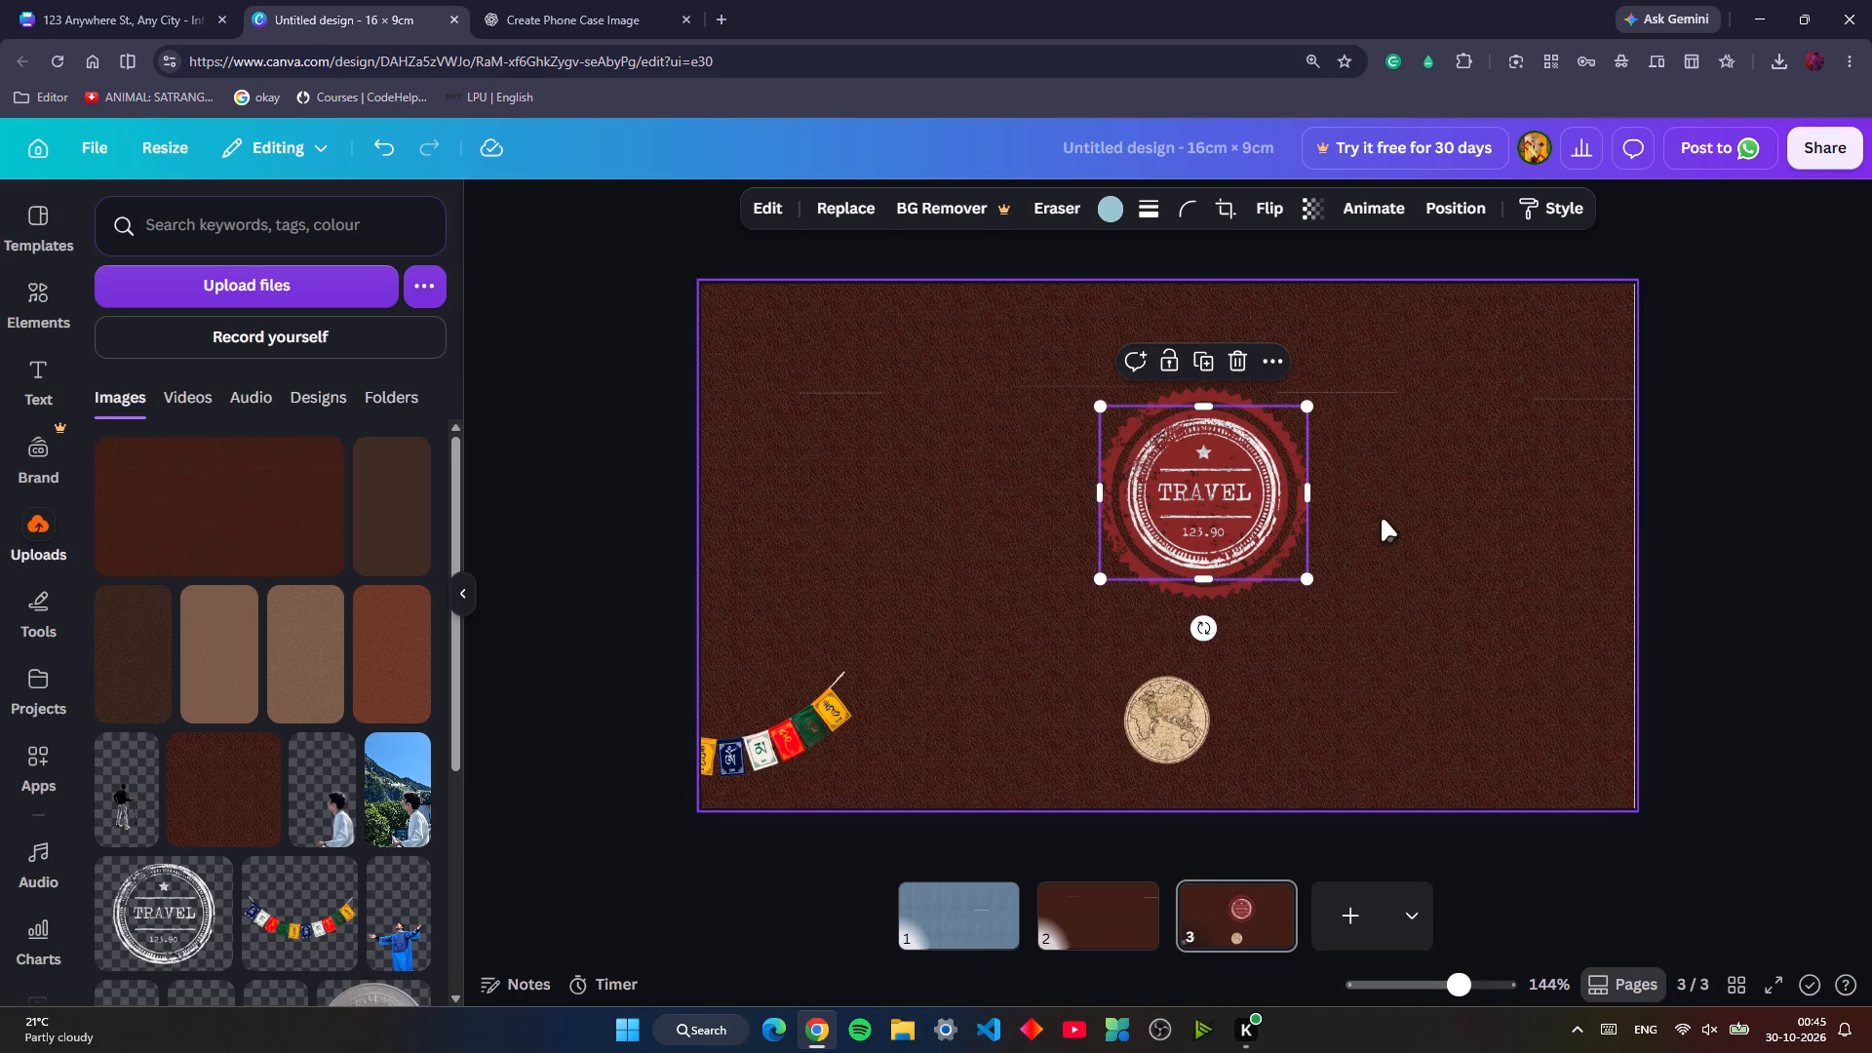
drag(1372, 608, 1239, 481)
drag(1315, 603, 1303, 577)
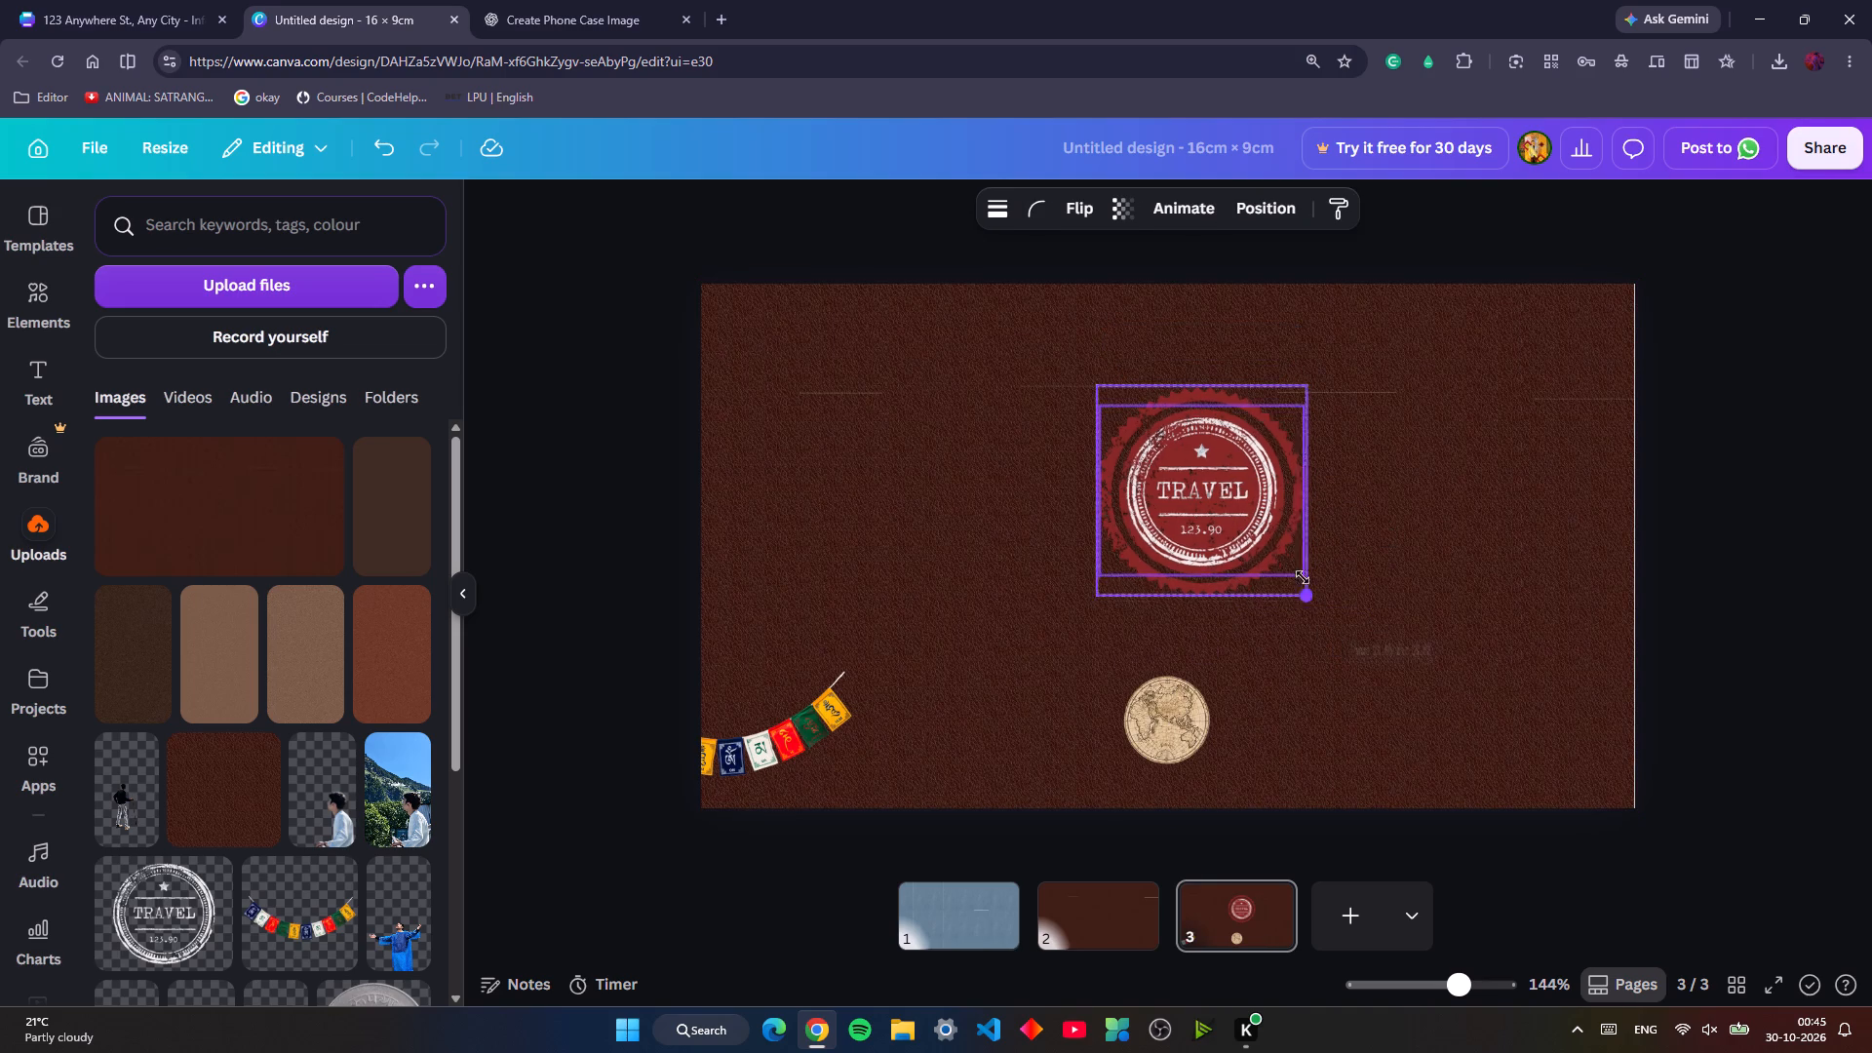
drag(1303, 577, 1247, 487)
Nudge the stamp pair down and slightly sideways until it is centred over the upper part of the globe map.
key(Down)
key(Down)
key(Down)
key(Down)
key(Down)
key(Down)
key(Down)
key(Down)
key(Down)
key(Down)
key(Down)
key(Down)
key(Down)
key(Down)
key(Down)
key(Down)
key(Down)
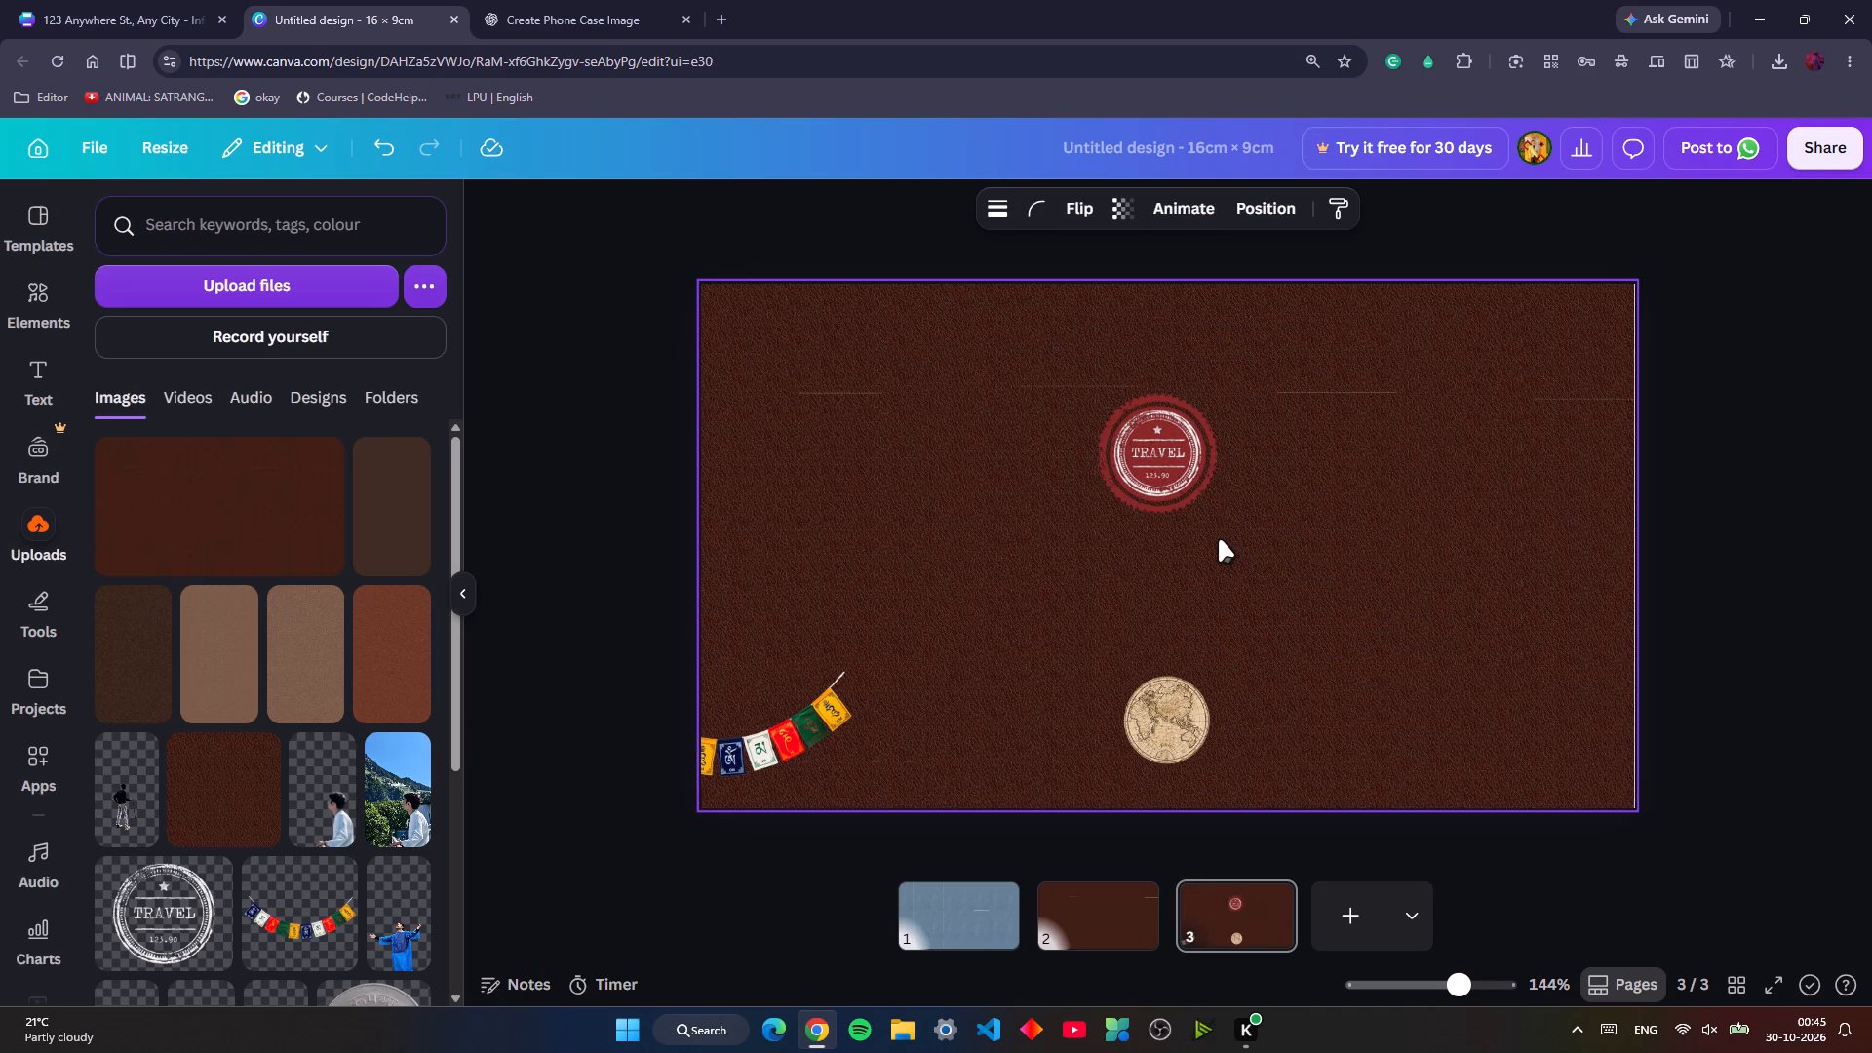
key(Right)
key(Down)
key(Down)
key(Down)
key(Down)
key(Down)
key(Down)
key(Down)
key(Down)
key(Down)
key(Down)
key(Down)
key(Down)
key(Down)
key(Down)
key(Down)
key(Down)
key(Down)
key(Down)
key(Down)
key(Down)
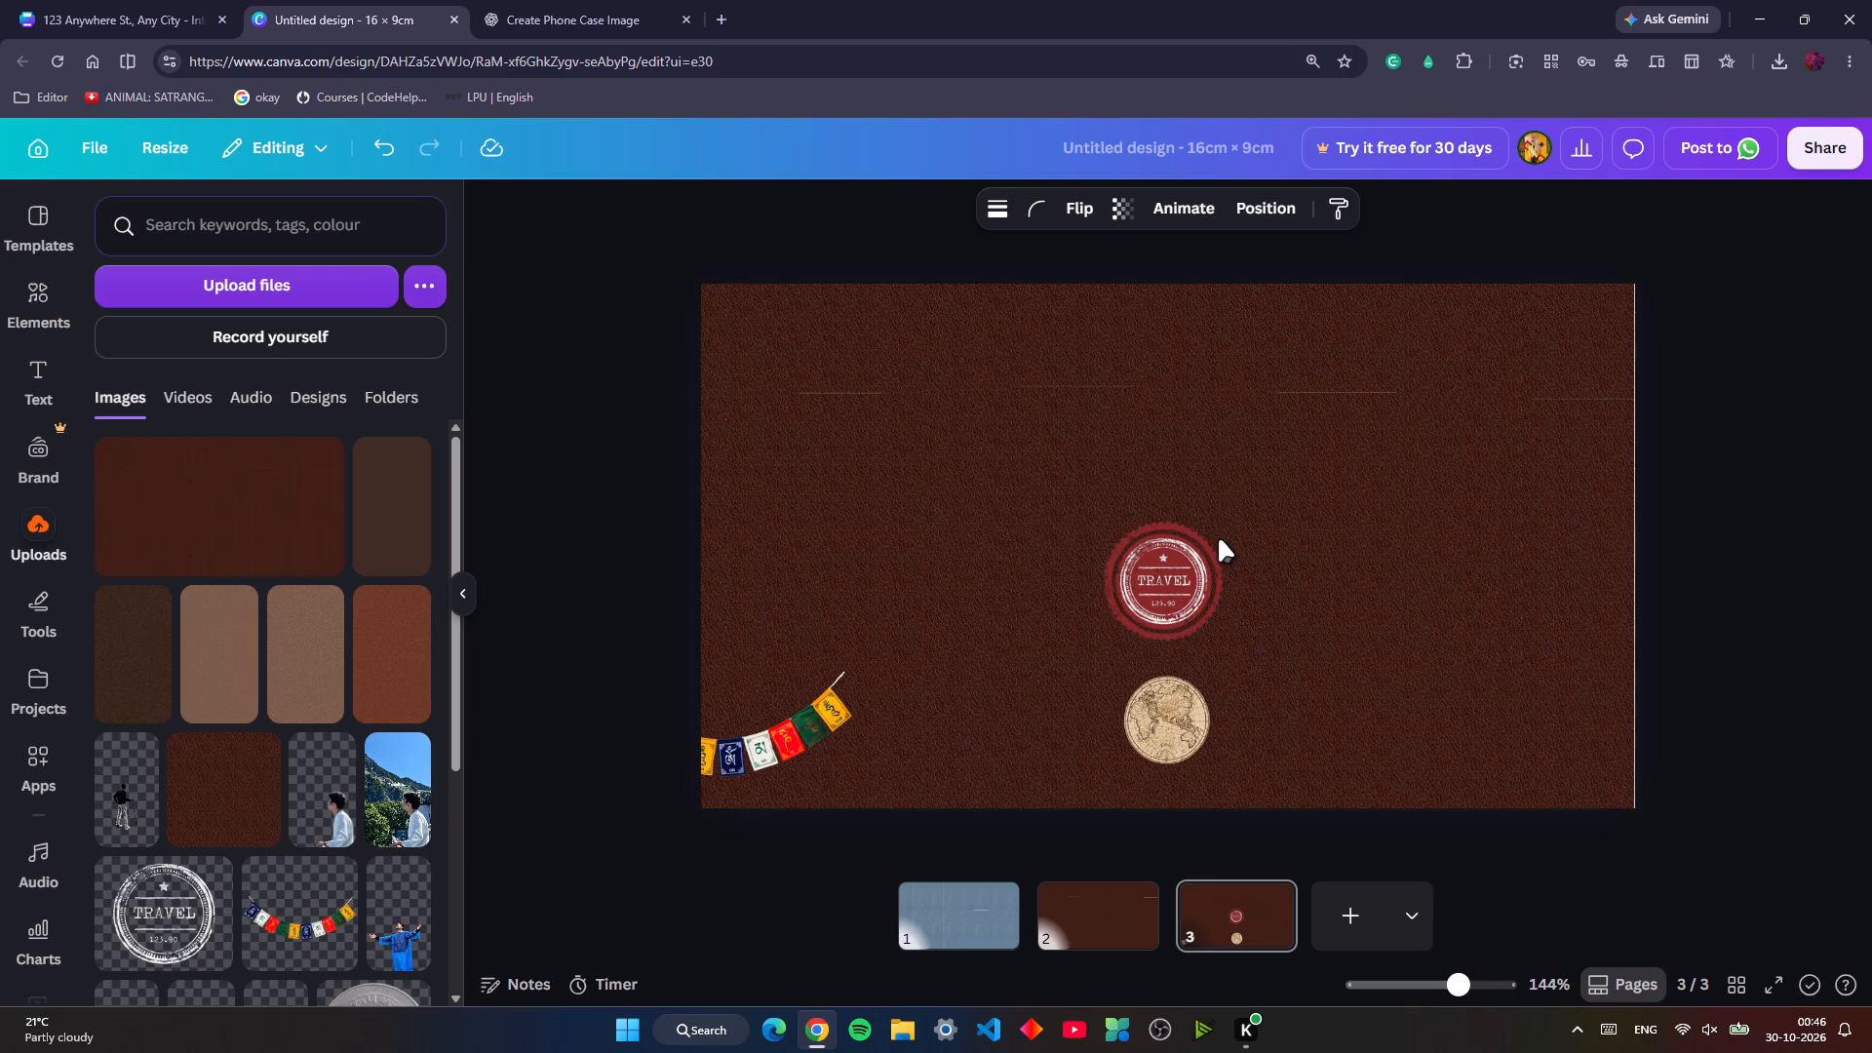
key(Right)
key(Right)
key(Left)
key(Down)
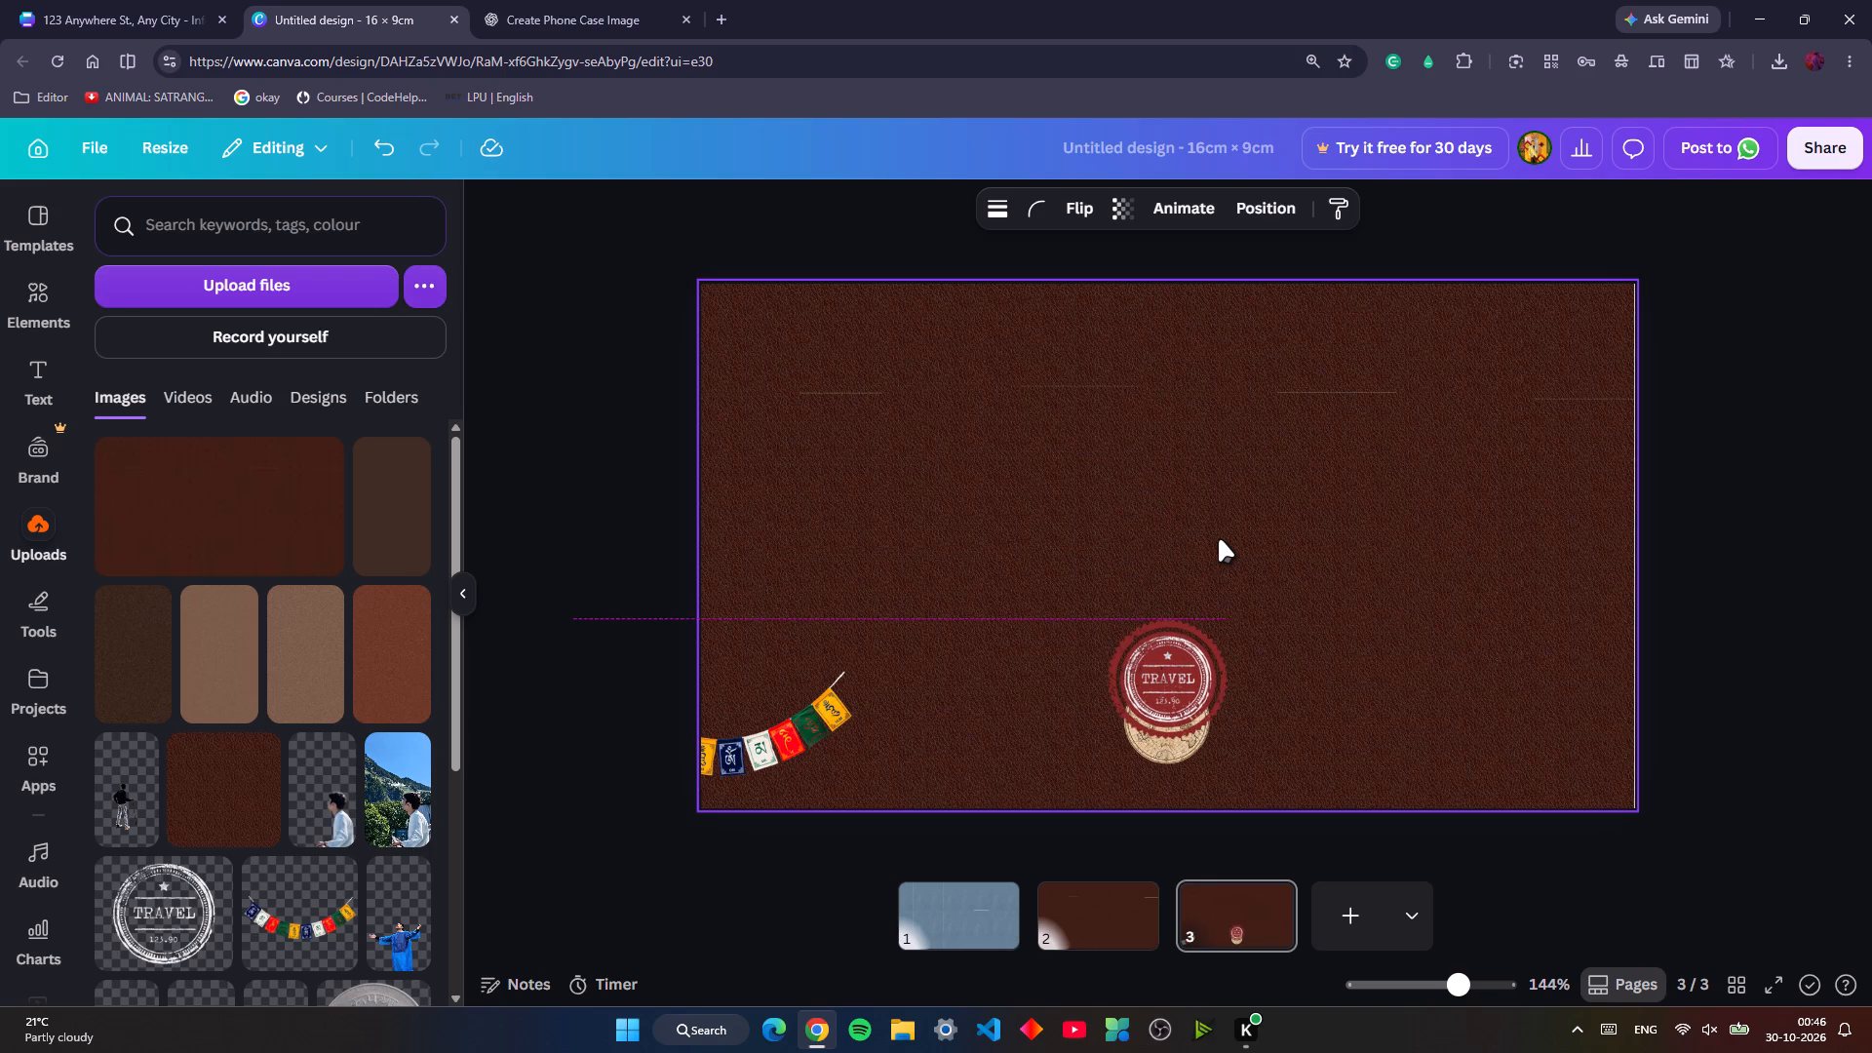
key(Down)
key(Down)
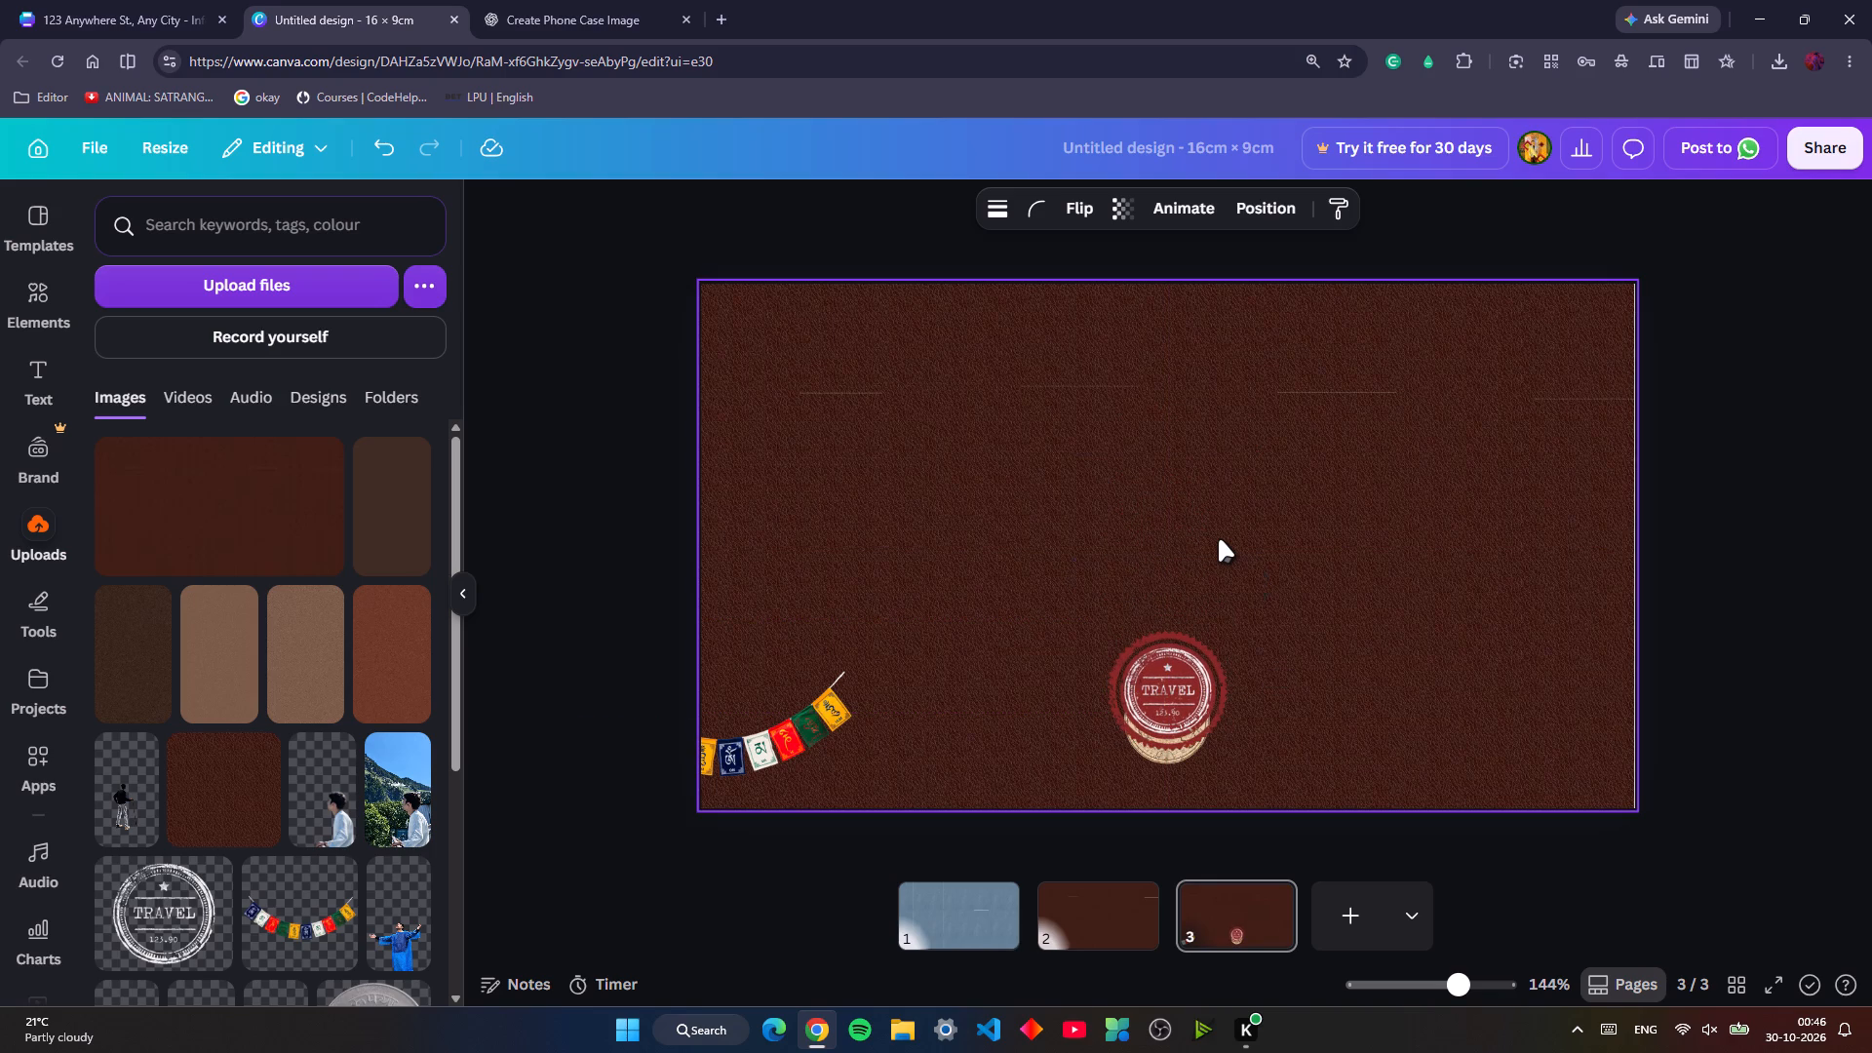
key(Up)
key(Up)
key(Up)
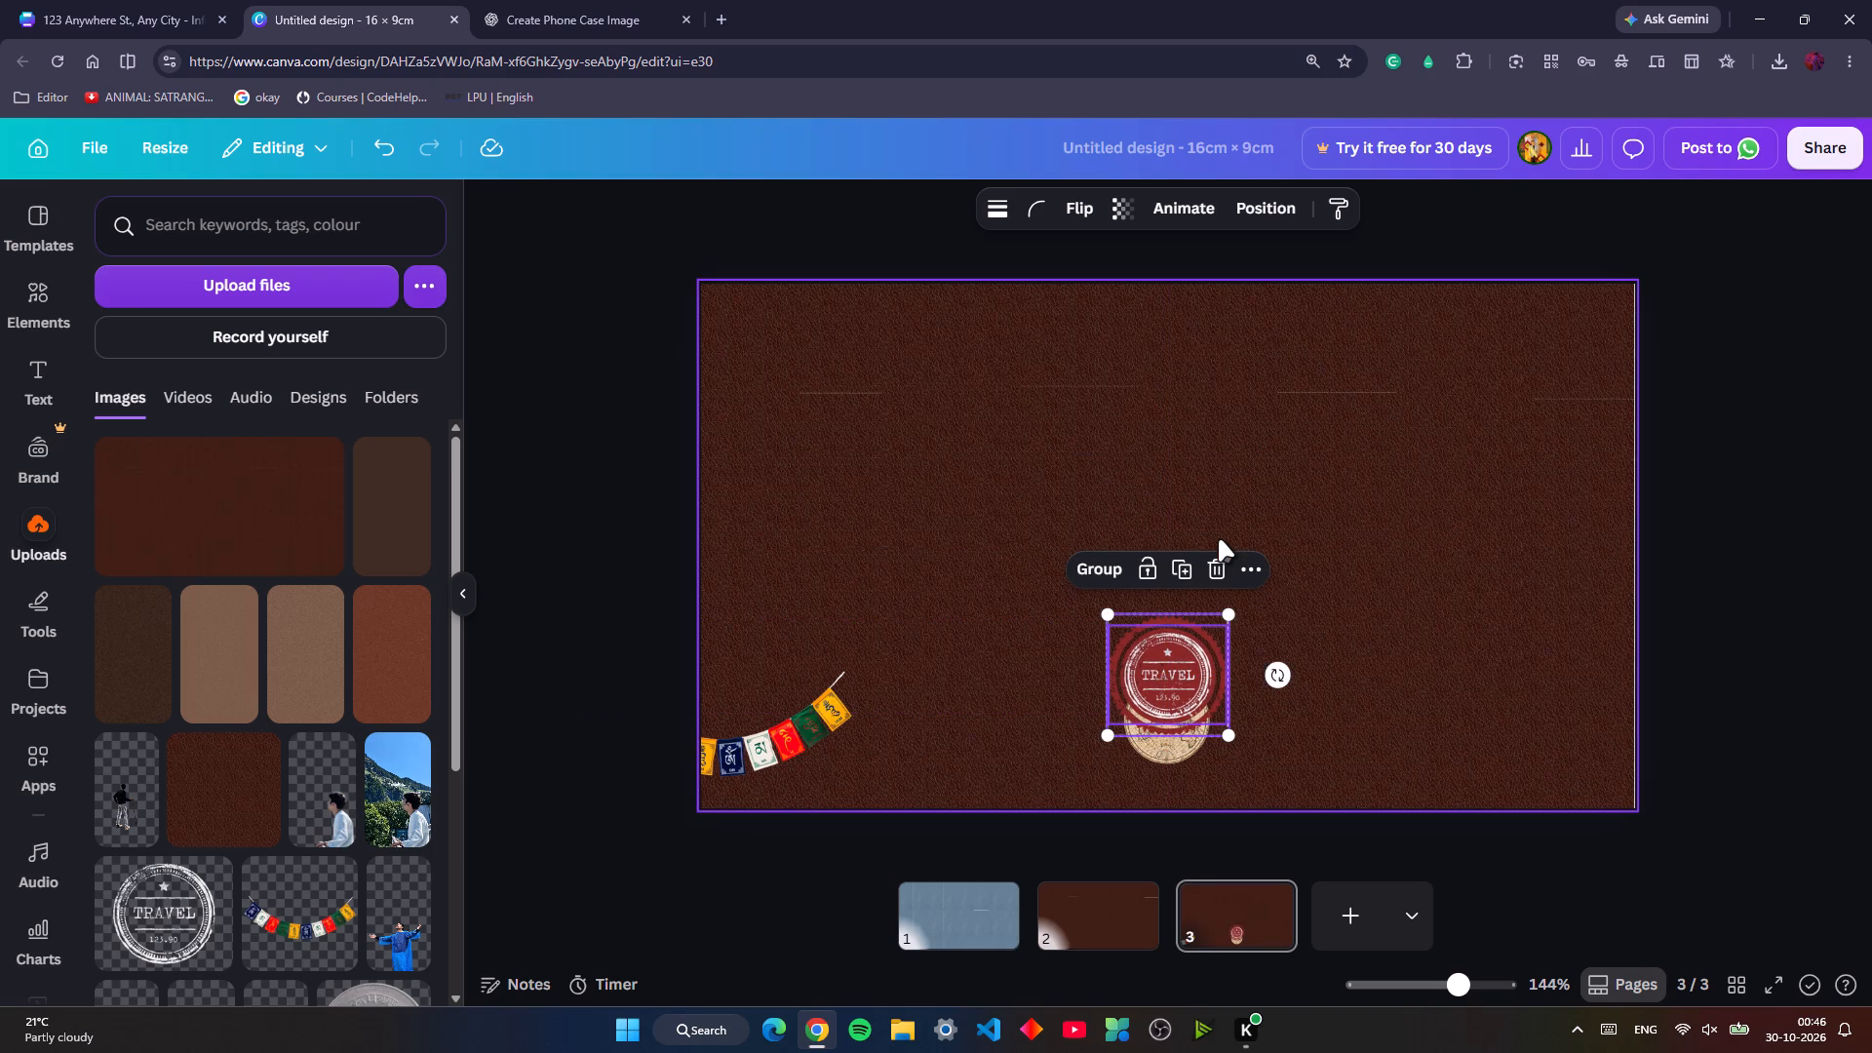
Shrink the stamp pair to about the globe map's width and nudge it to overlap the globe's upper half, centred.
drag(1234, 735, 1214, 693)
key(Right)
key(Right)
key(Right)
key(Right)
key(Left)
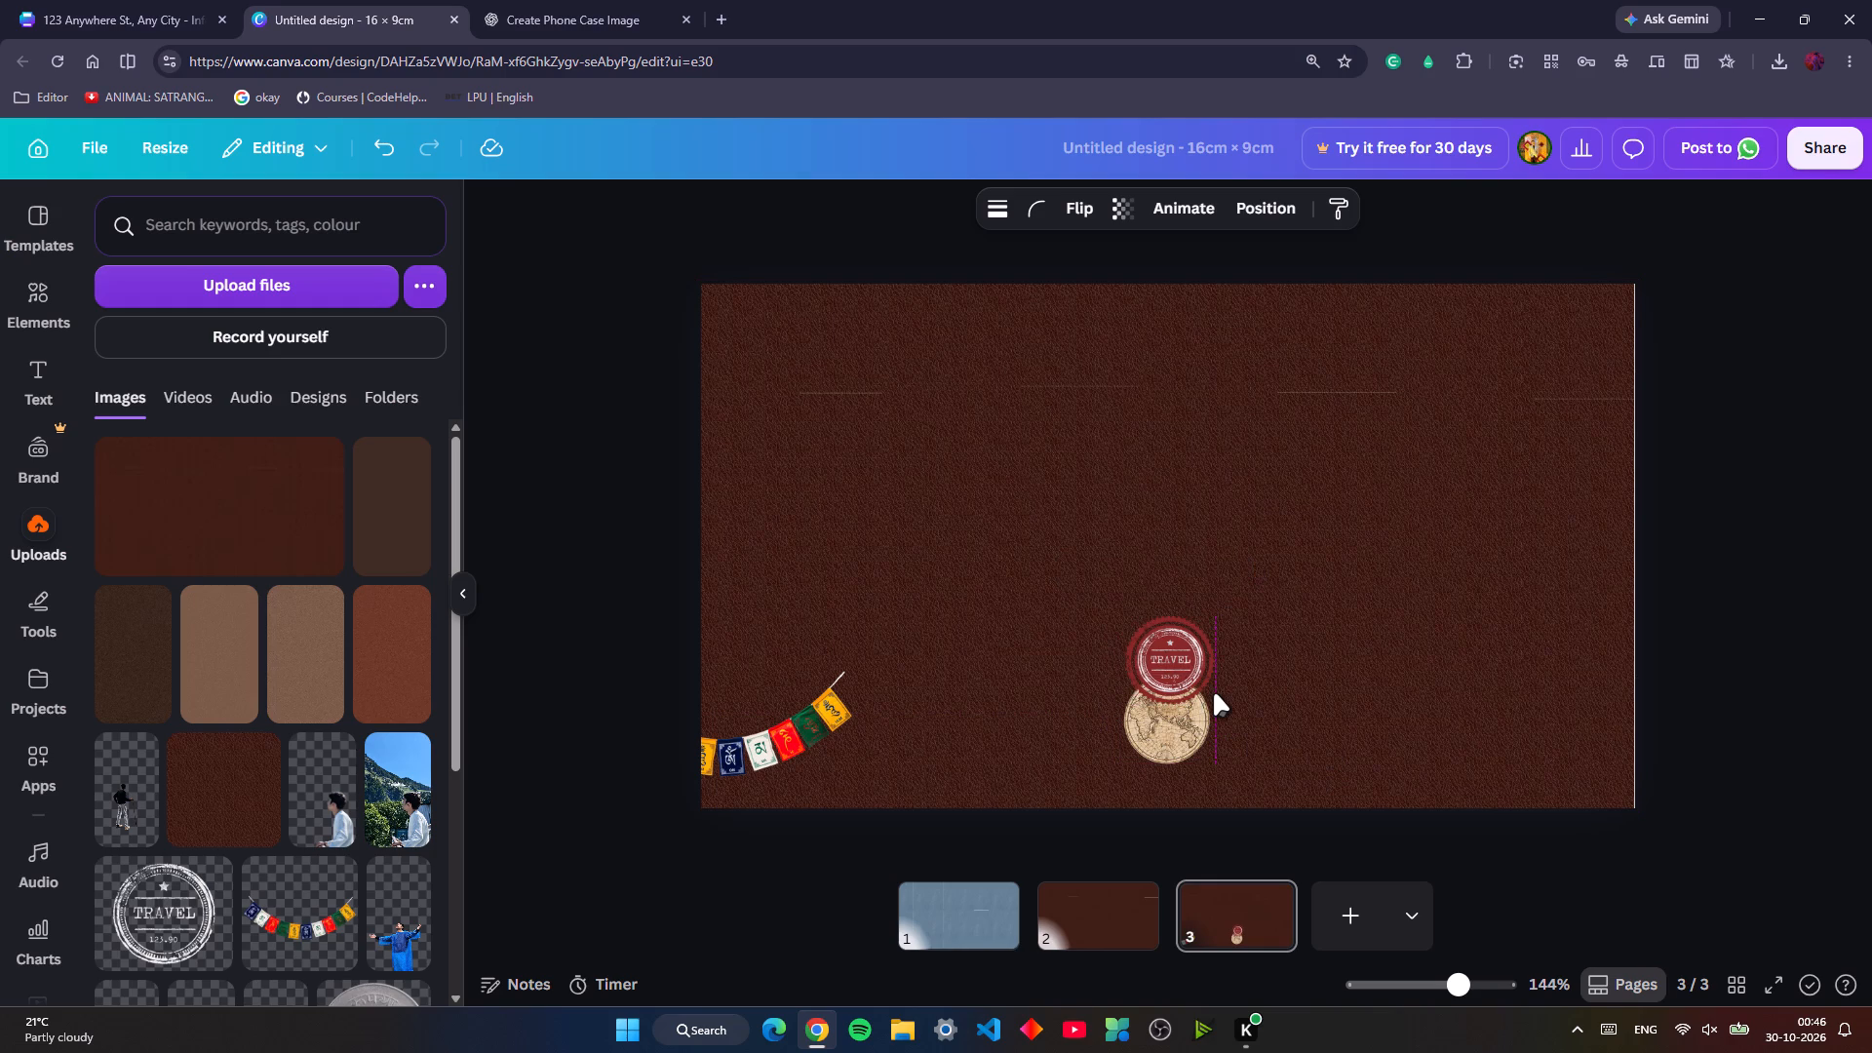
key(Left)
key(Down)
key(Down)
key(Down)
key(Down)
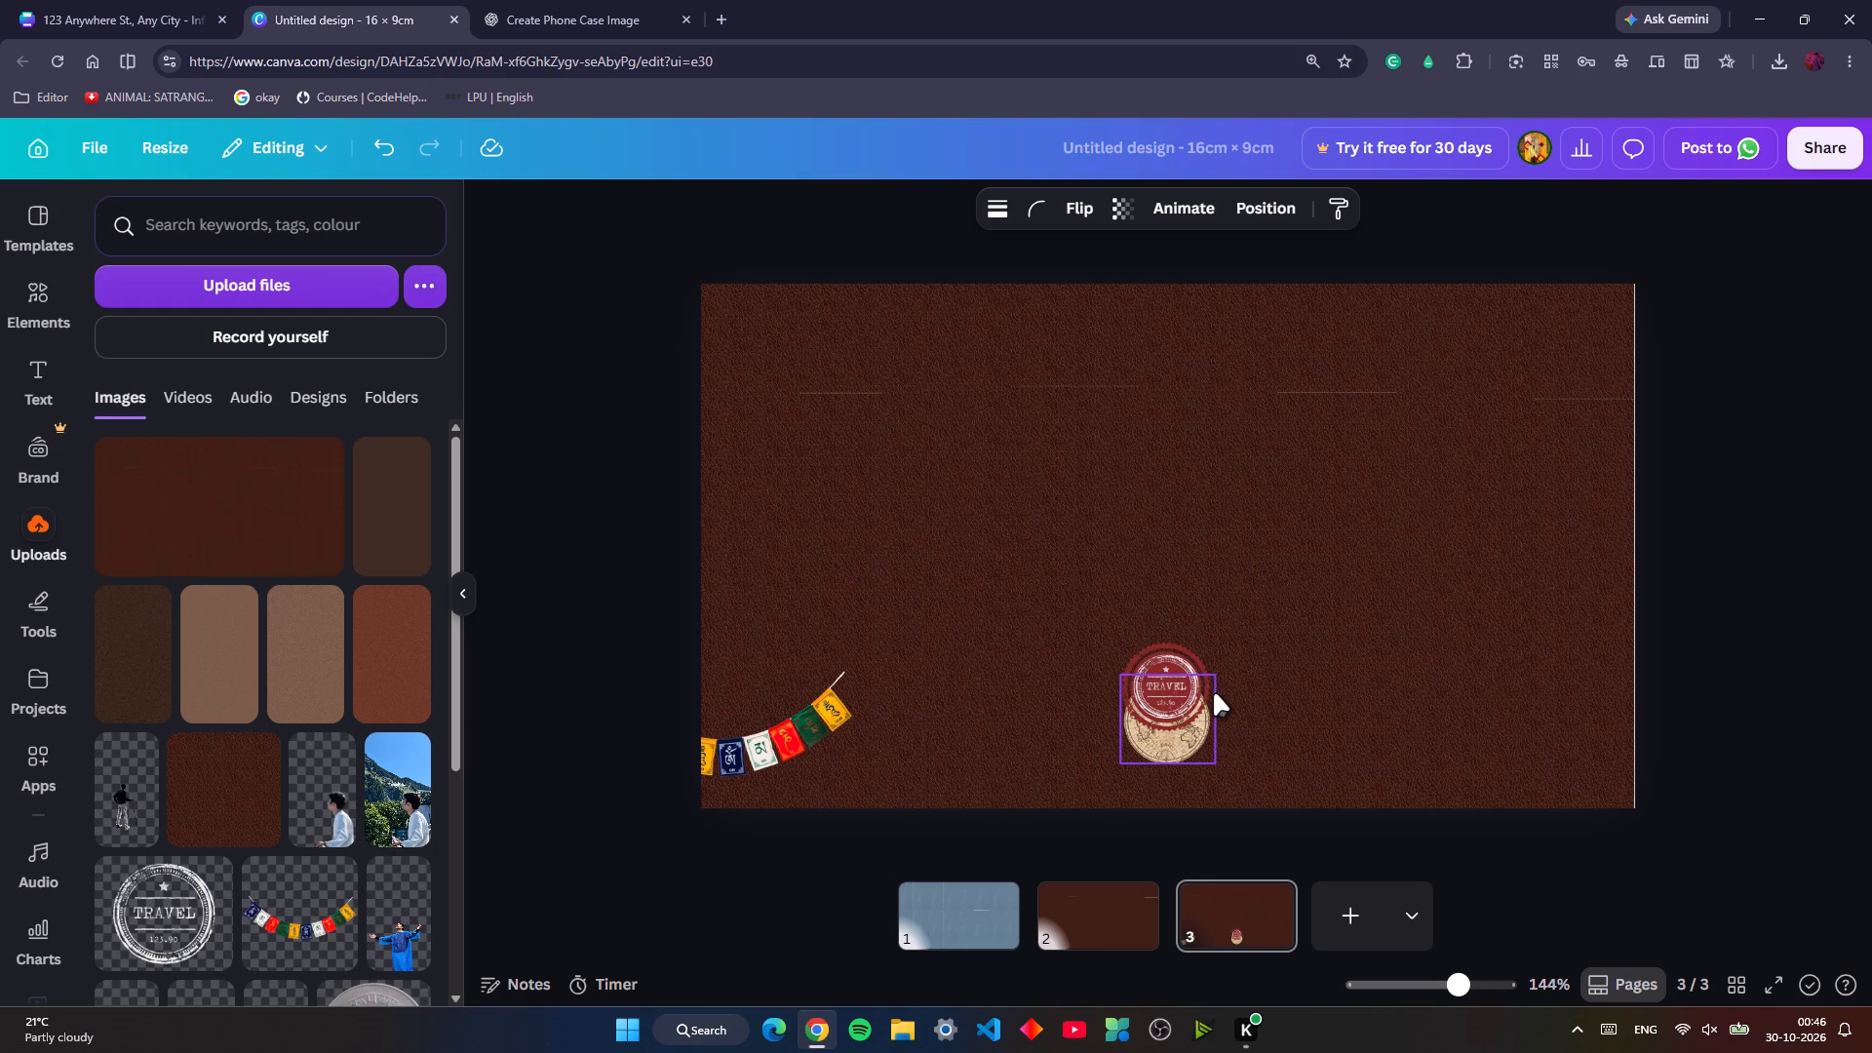
key(Down)
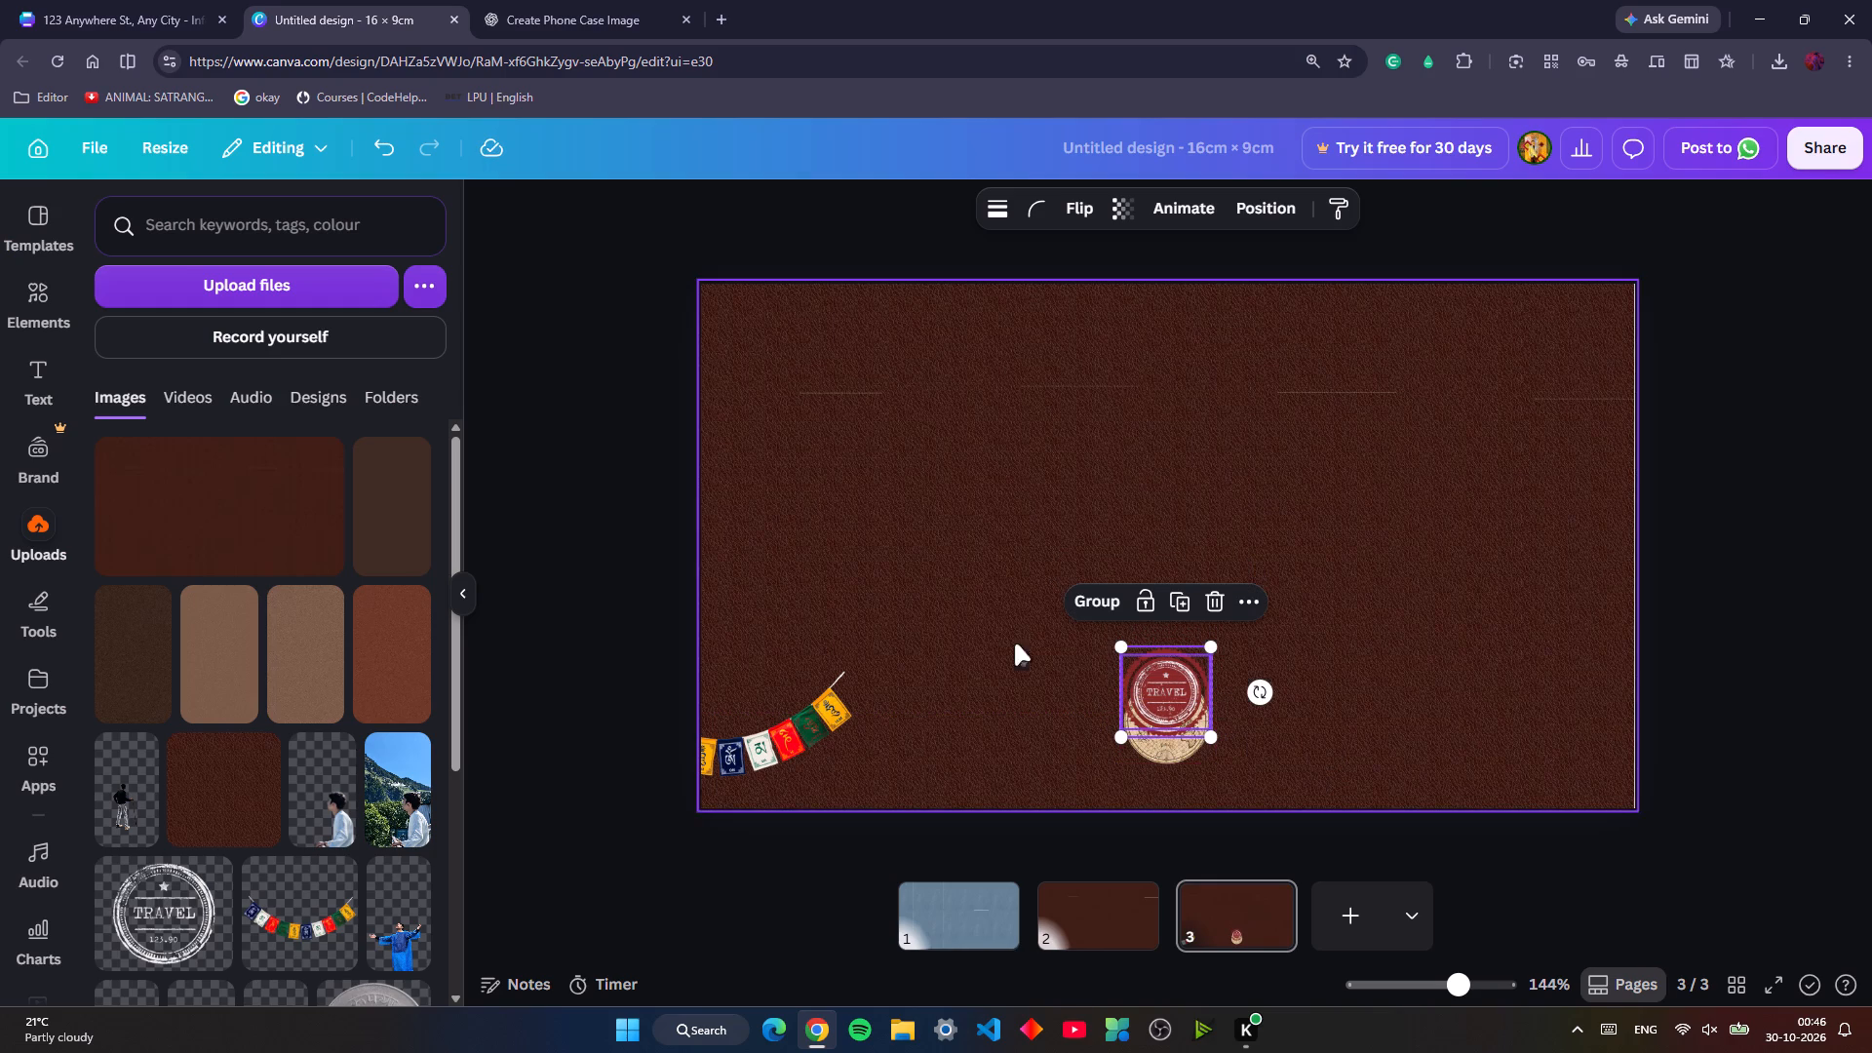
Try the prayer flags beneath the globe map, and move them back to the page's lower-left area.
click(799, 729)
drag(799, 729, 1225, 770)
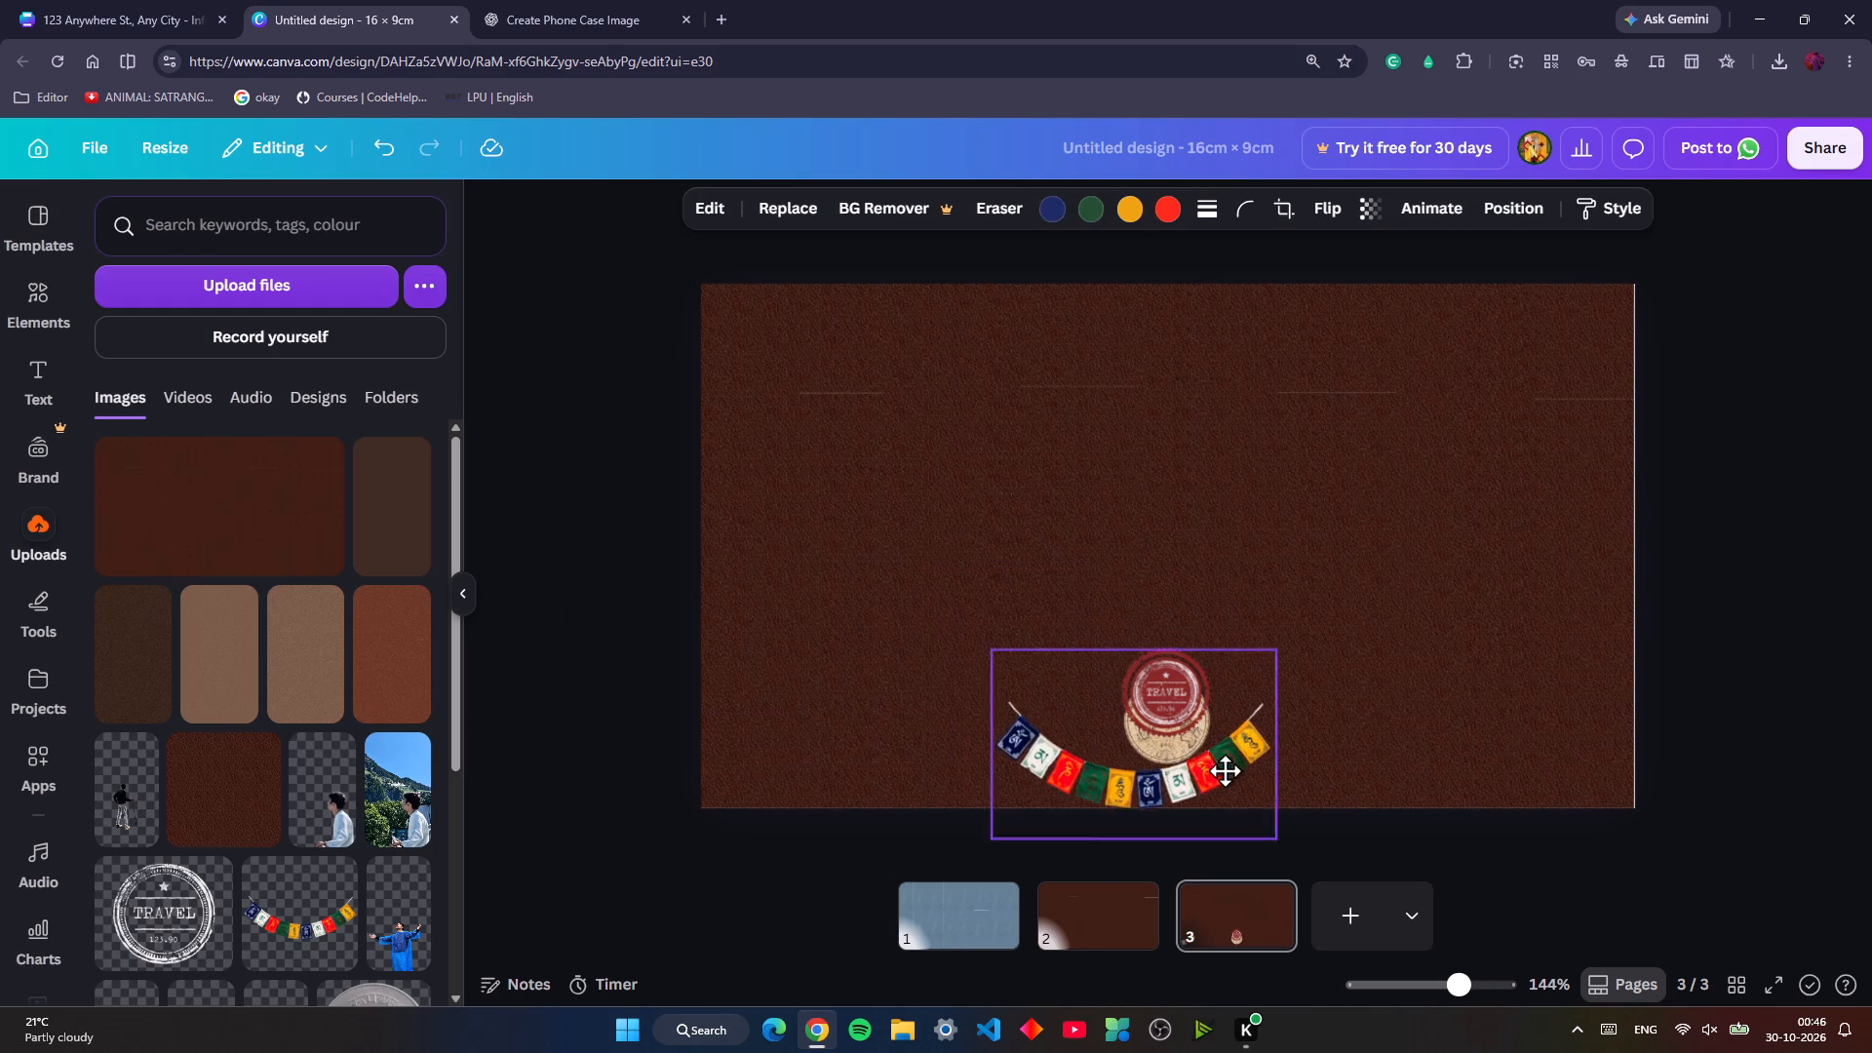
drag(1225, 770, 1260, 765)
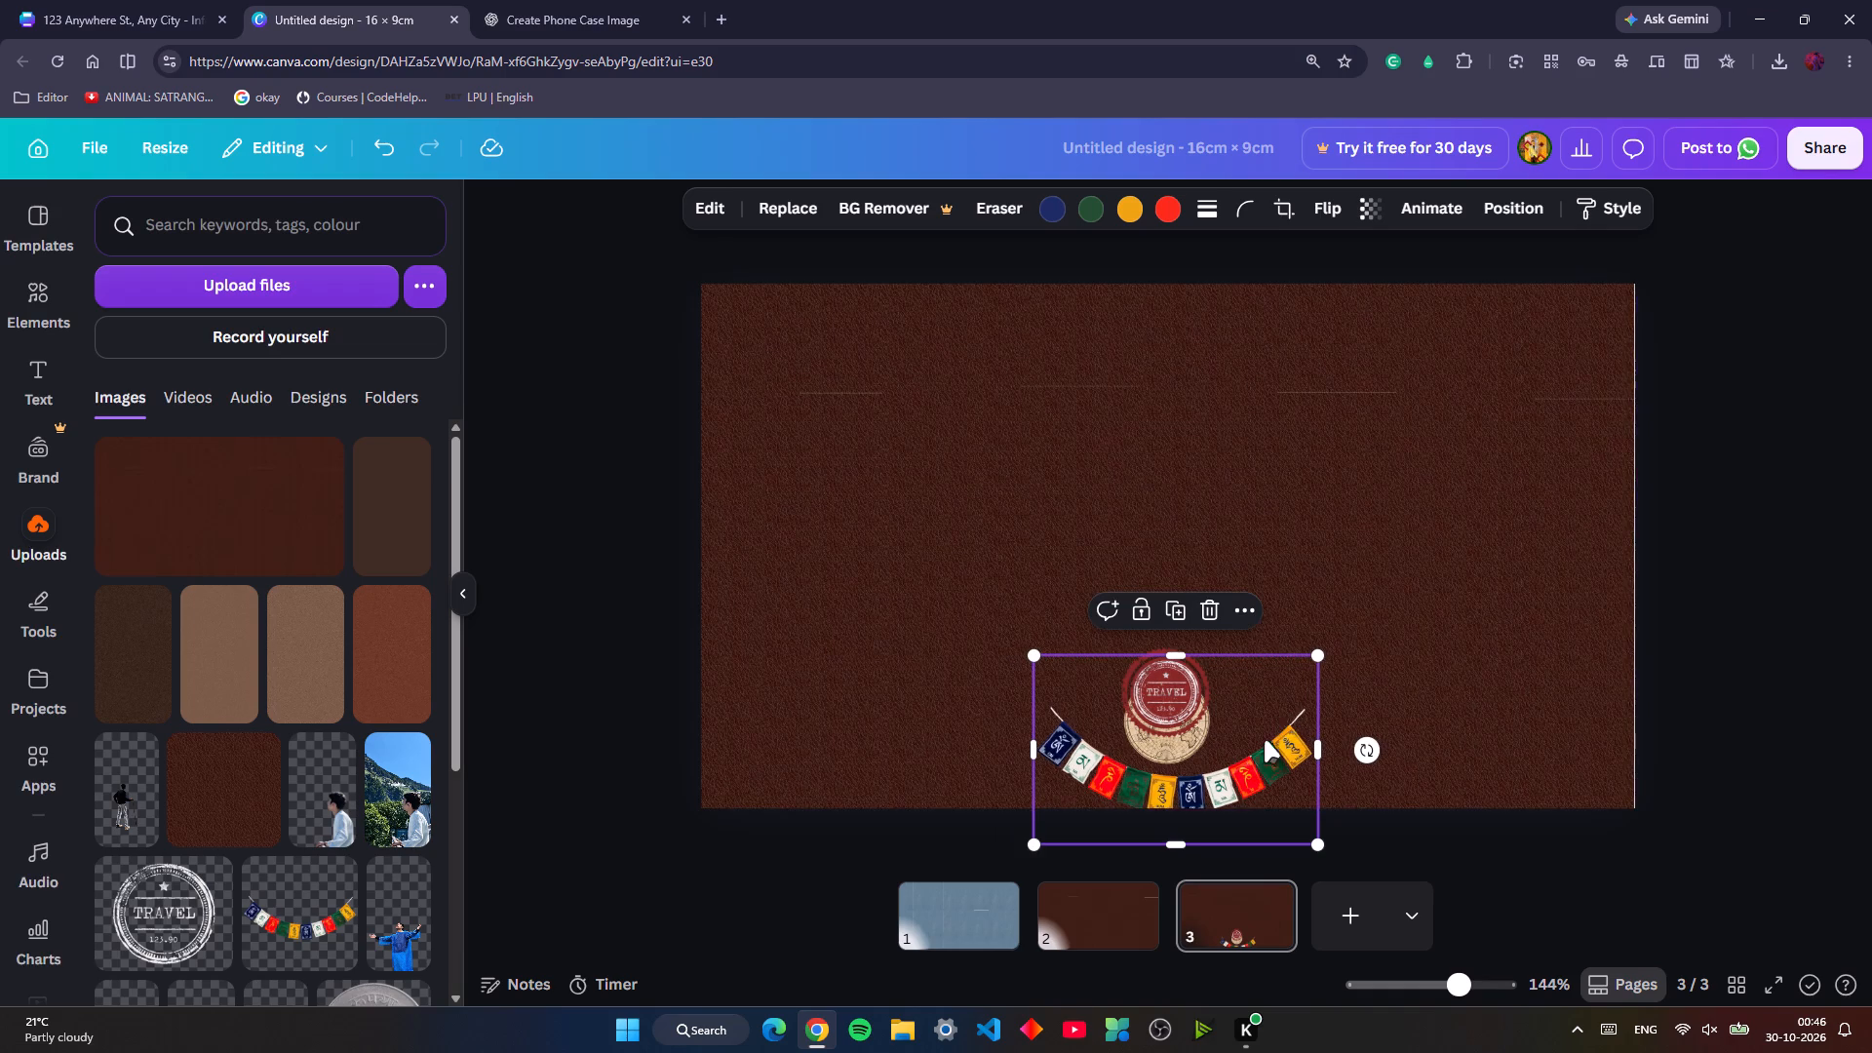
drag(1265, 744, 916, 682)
Select the globe map and stamp pair together and nudge them up slightly from the page's bottom edge.
drag(1278, 772, 1156, 698)
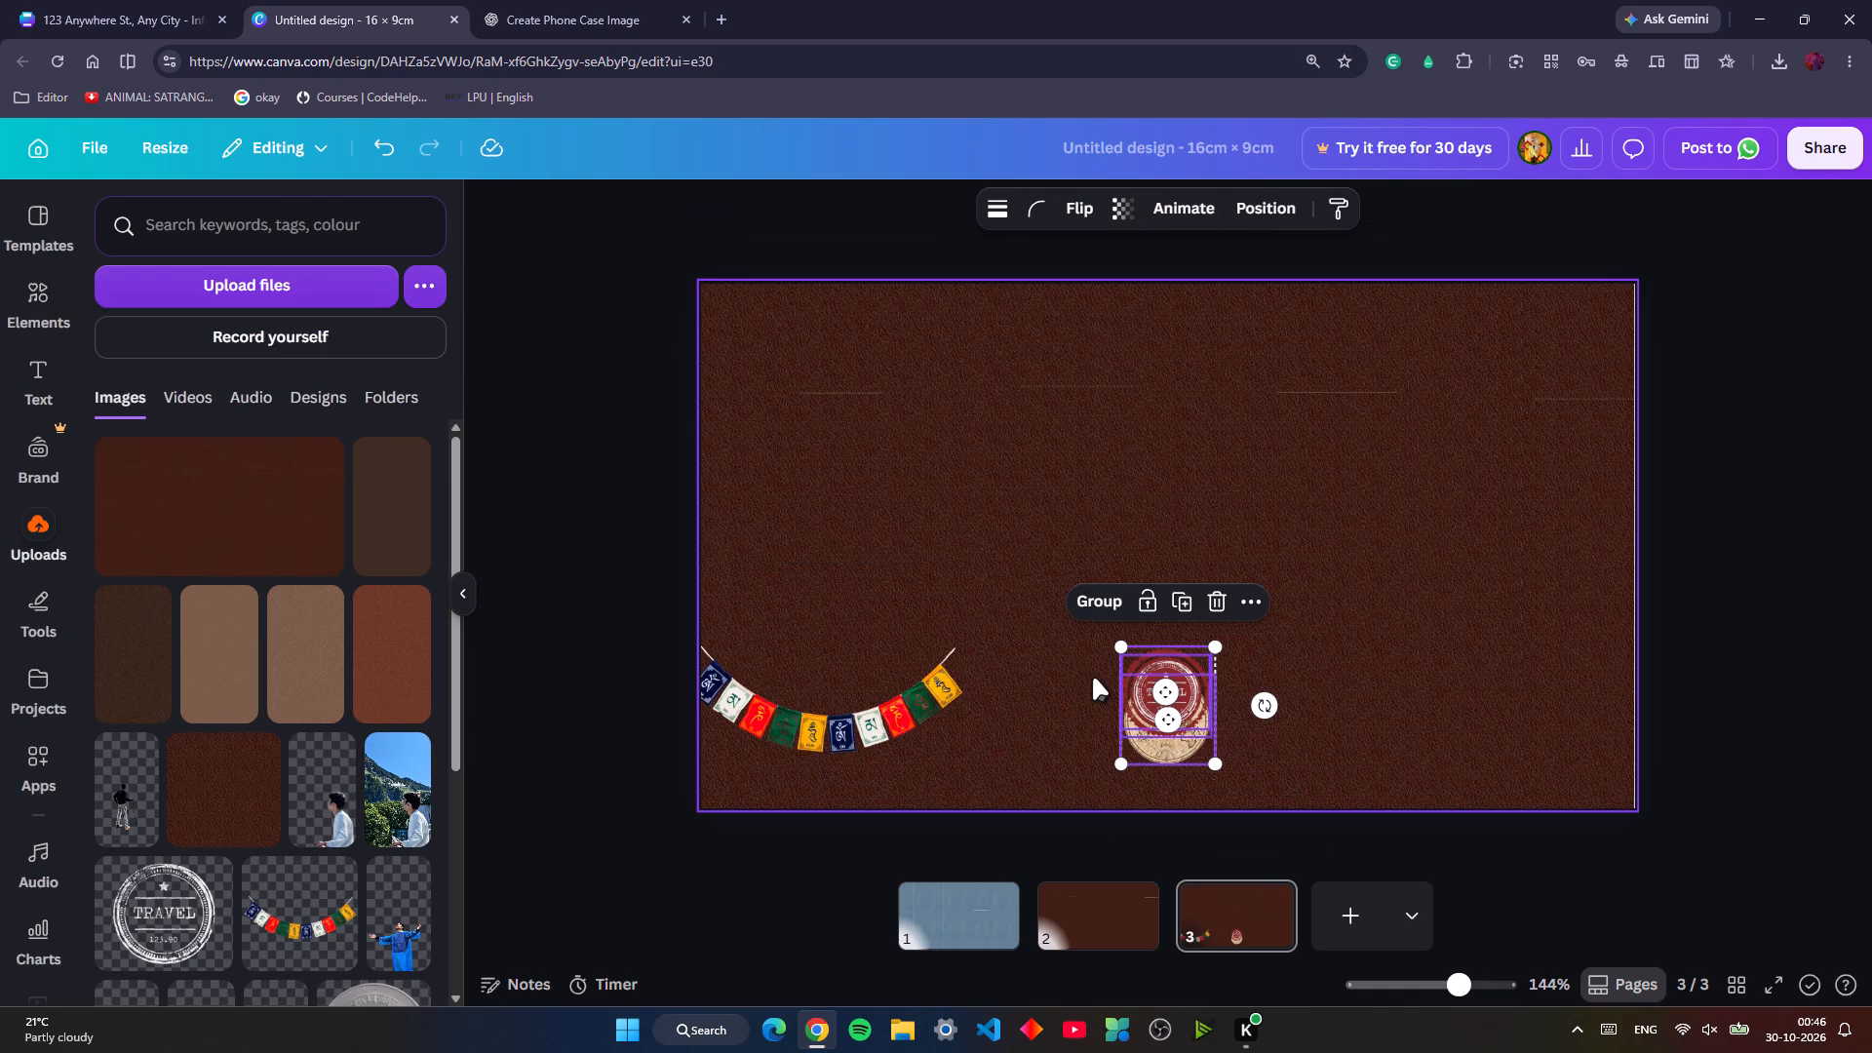
key(Up)
key(Up)
key(Up)
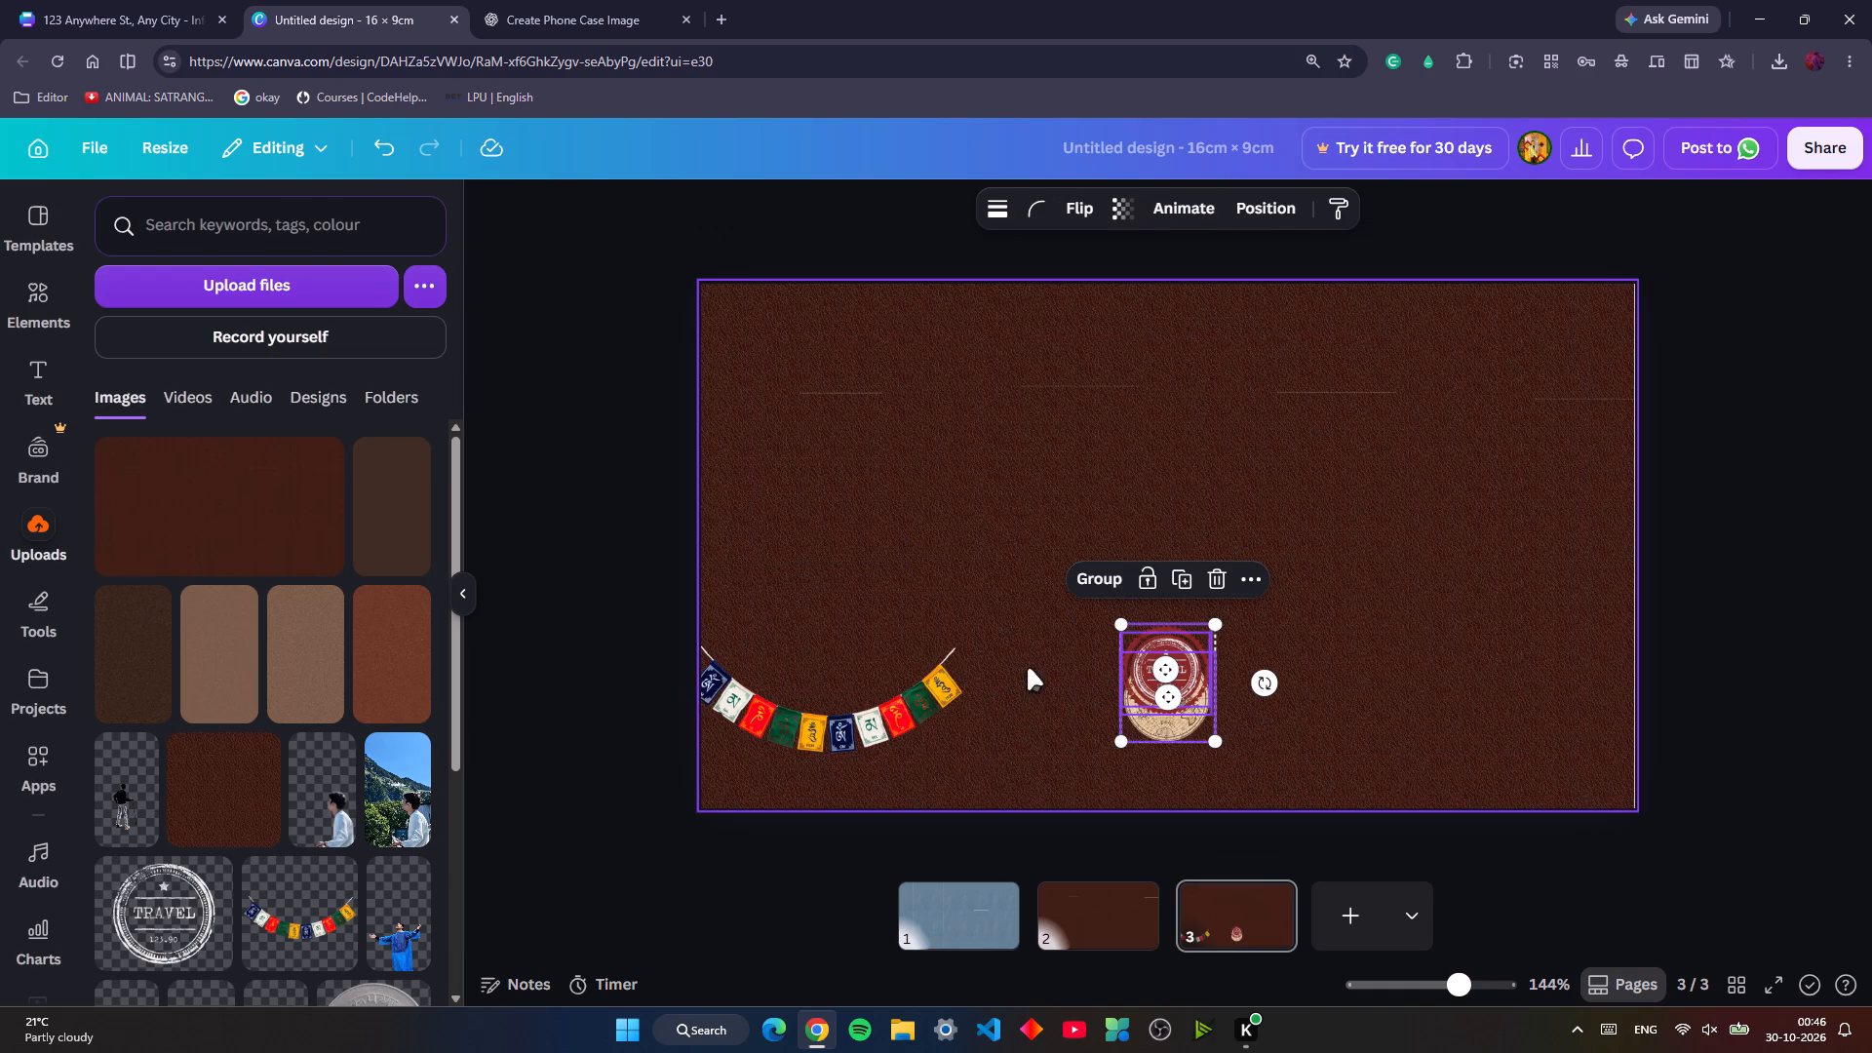
Move the prayer flags beneath the globe map on page 3, centred horizontally on the page.
click(771, 708)
drag(771, 708, 1114, 744)
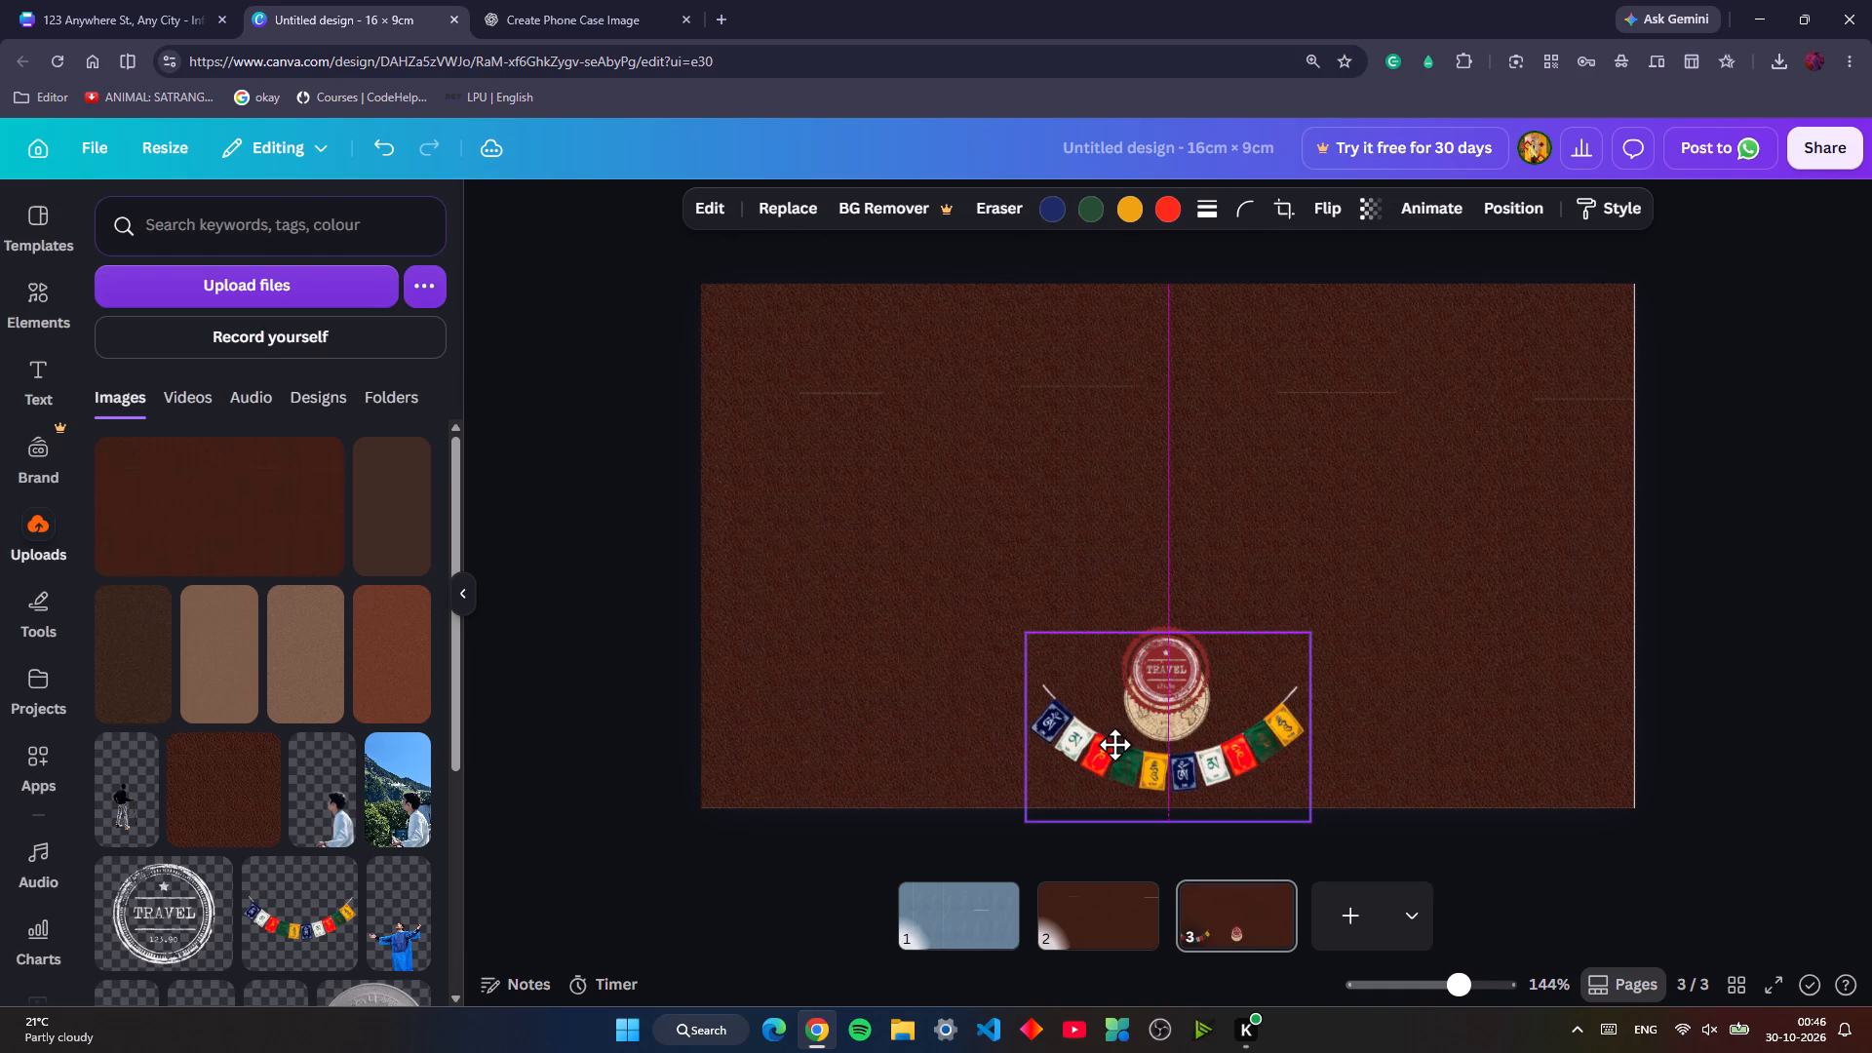
drag(1114, 744, 1112, 744)
click(1761, 774)
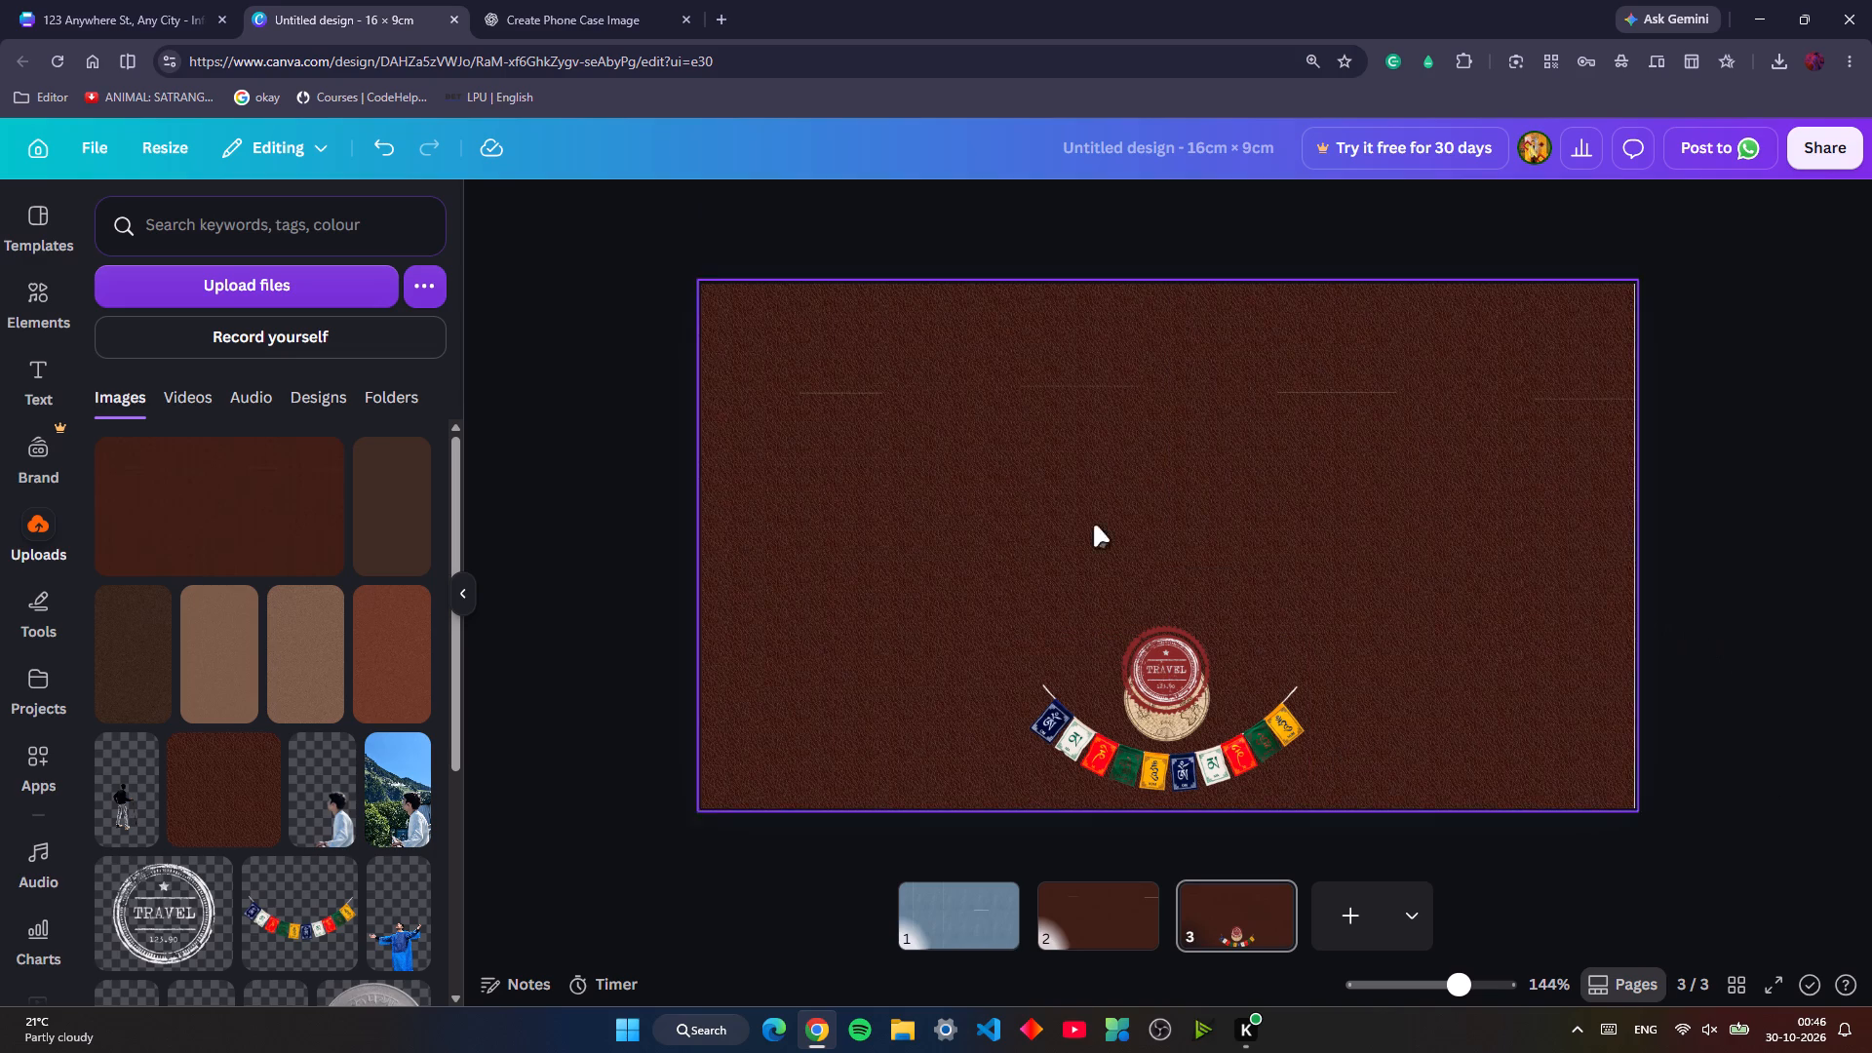
click(462, 574)
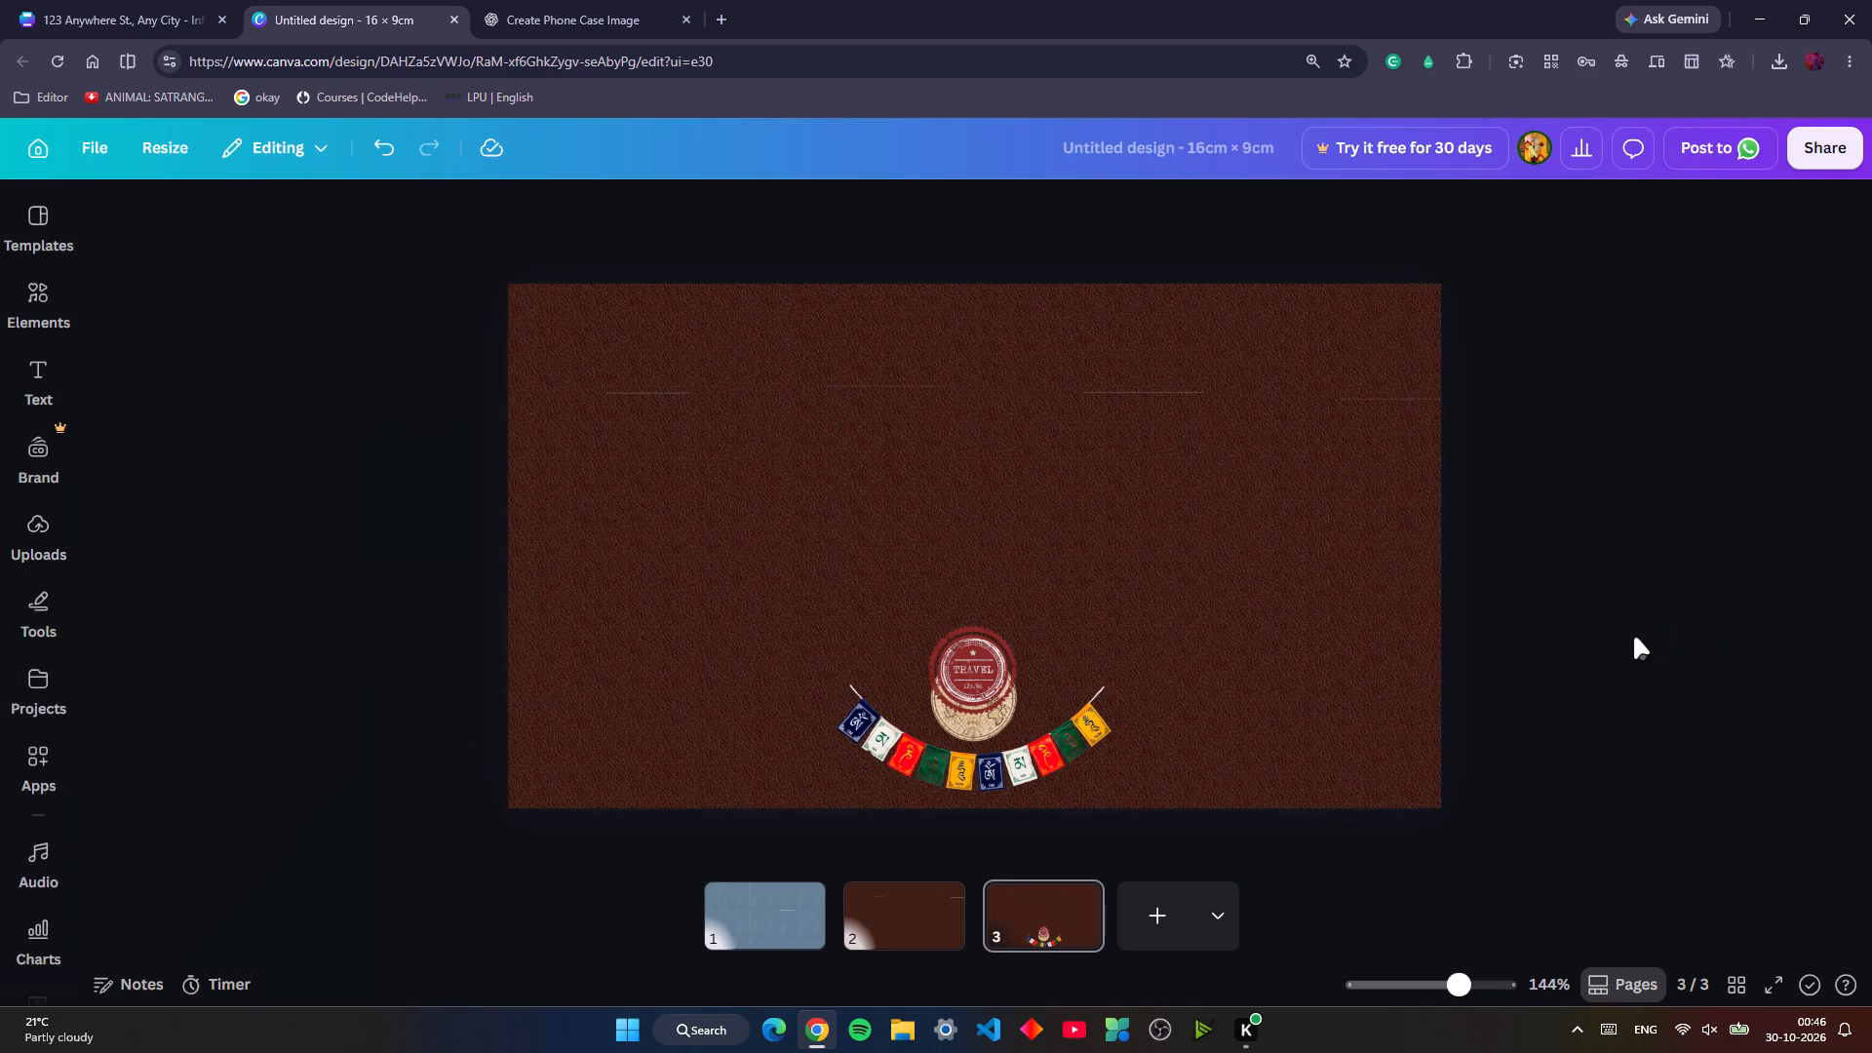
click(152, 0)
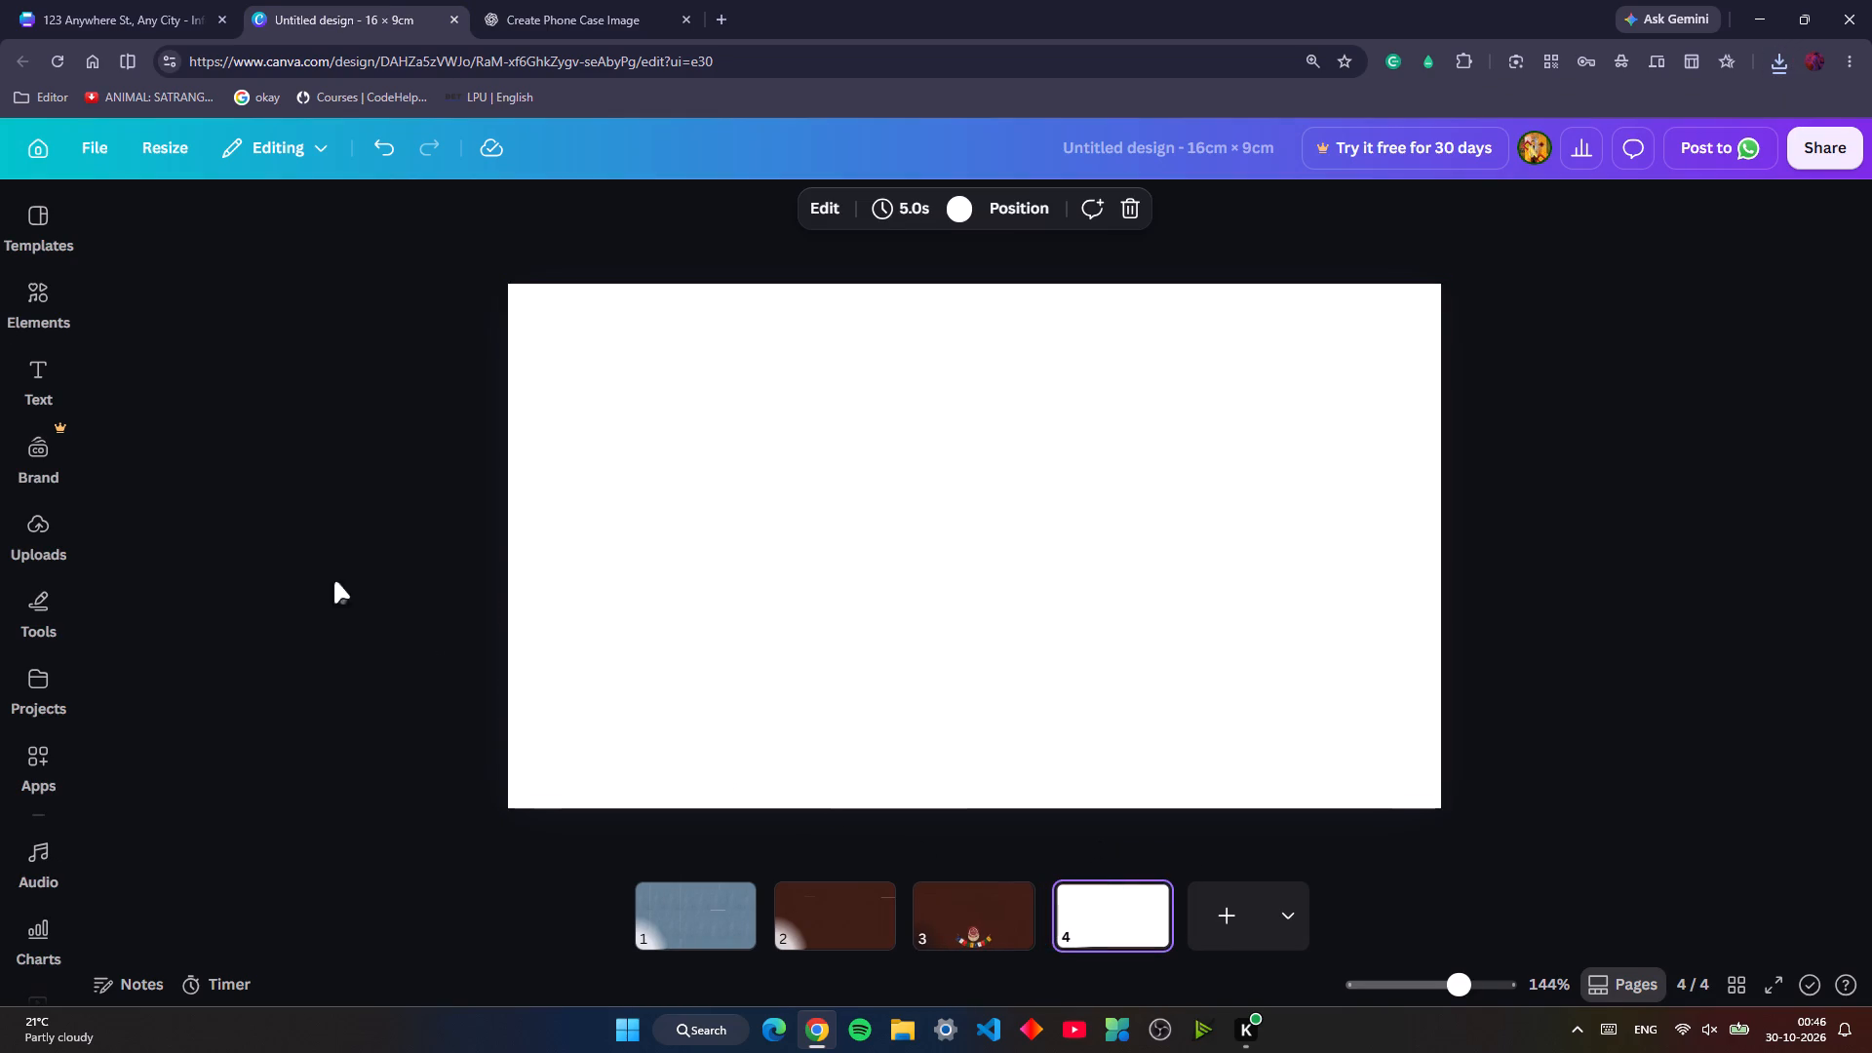
Upload hiiii.png from Downloads and place the leather image on page 4.
click(36, 511)
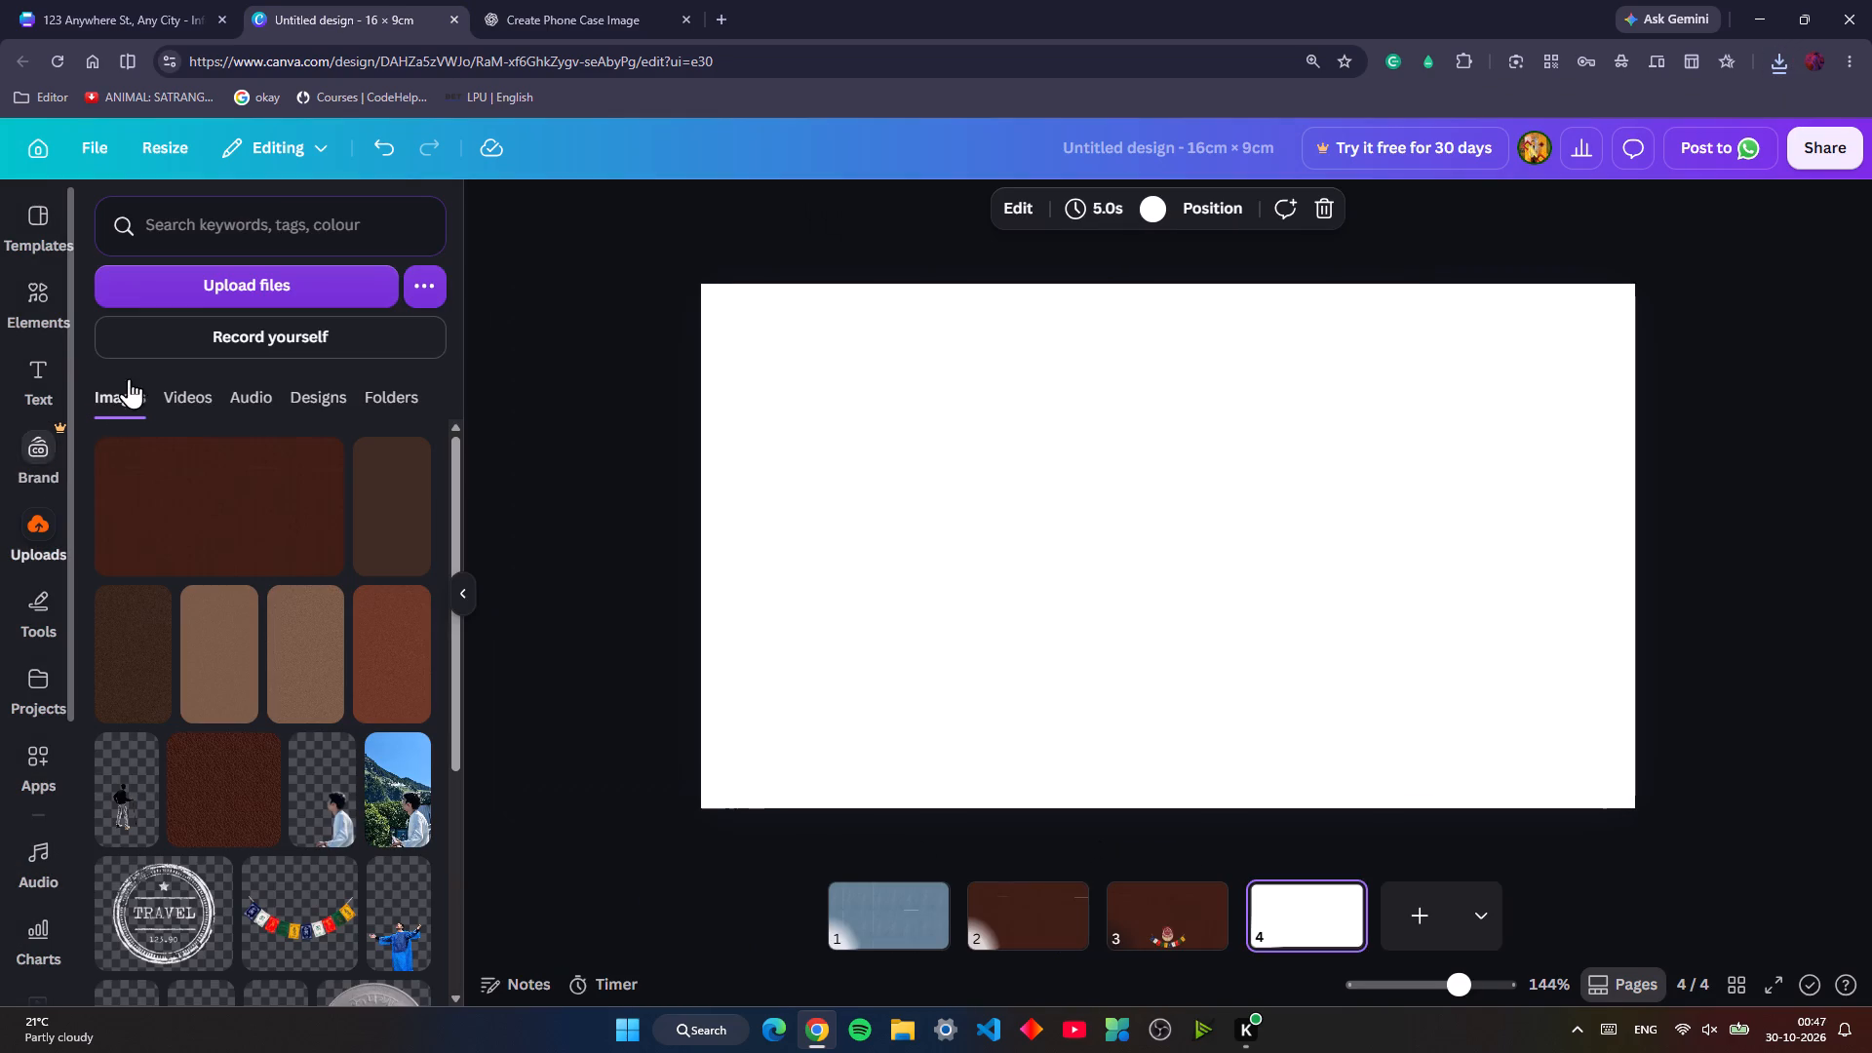
click(254, 298)
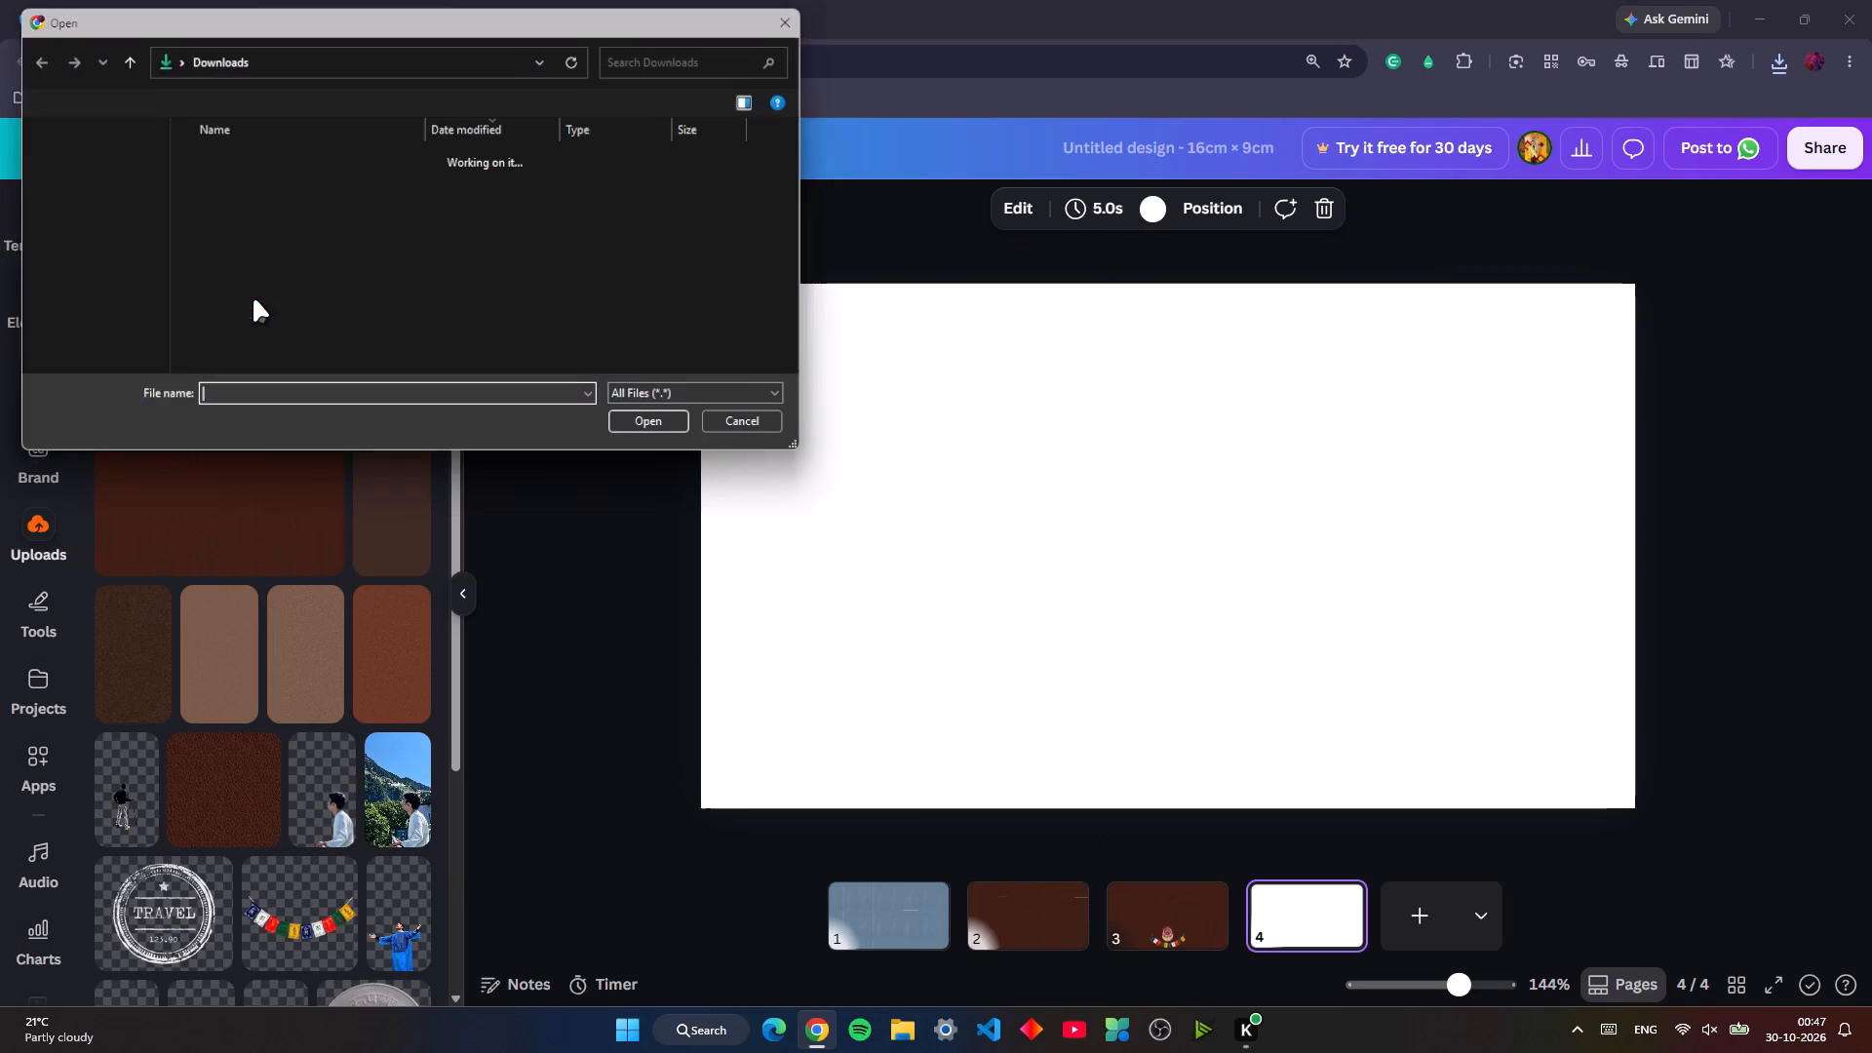
click(234, 174)
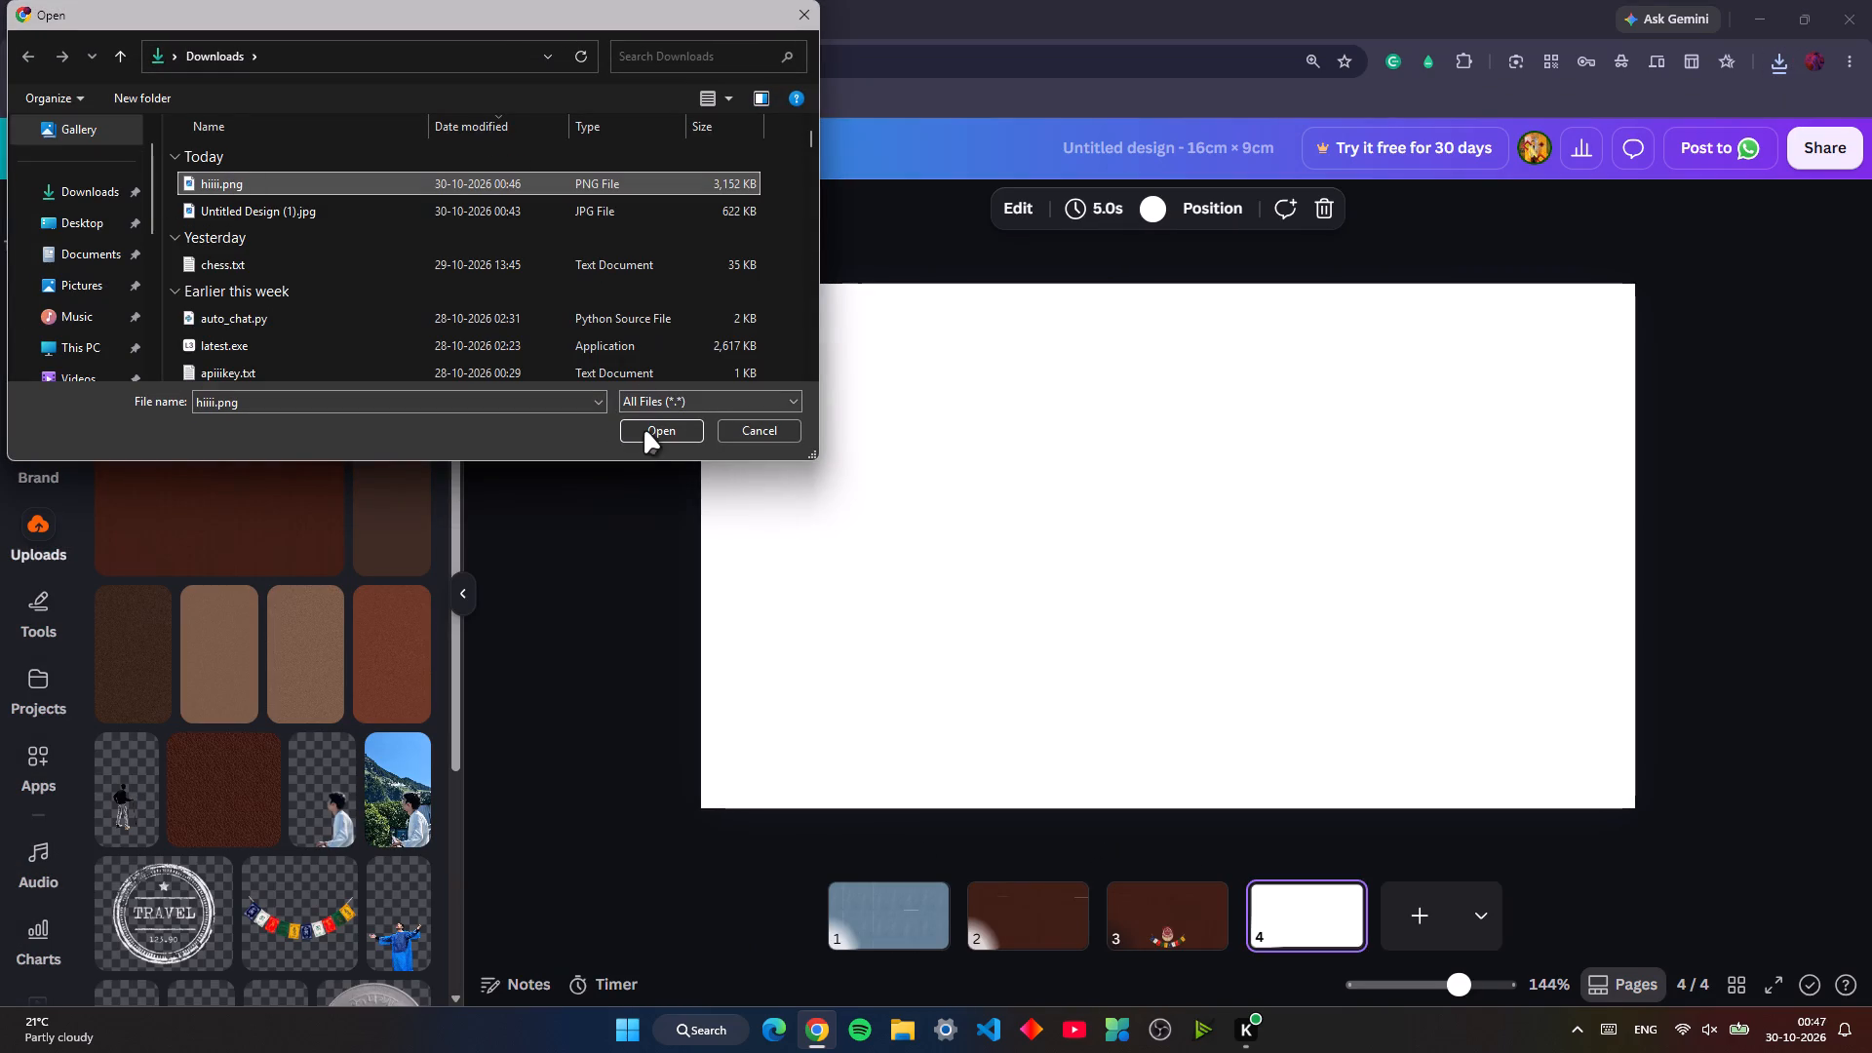
click(644, 431)
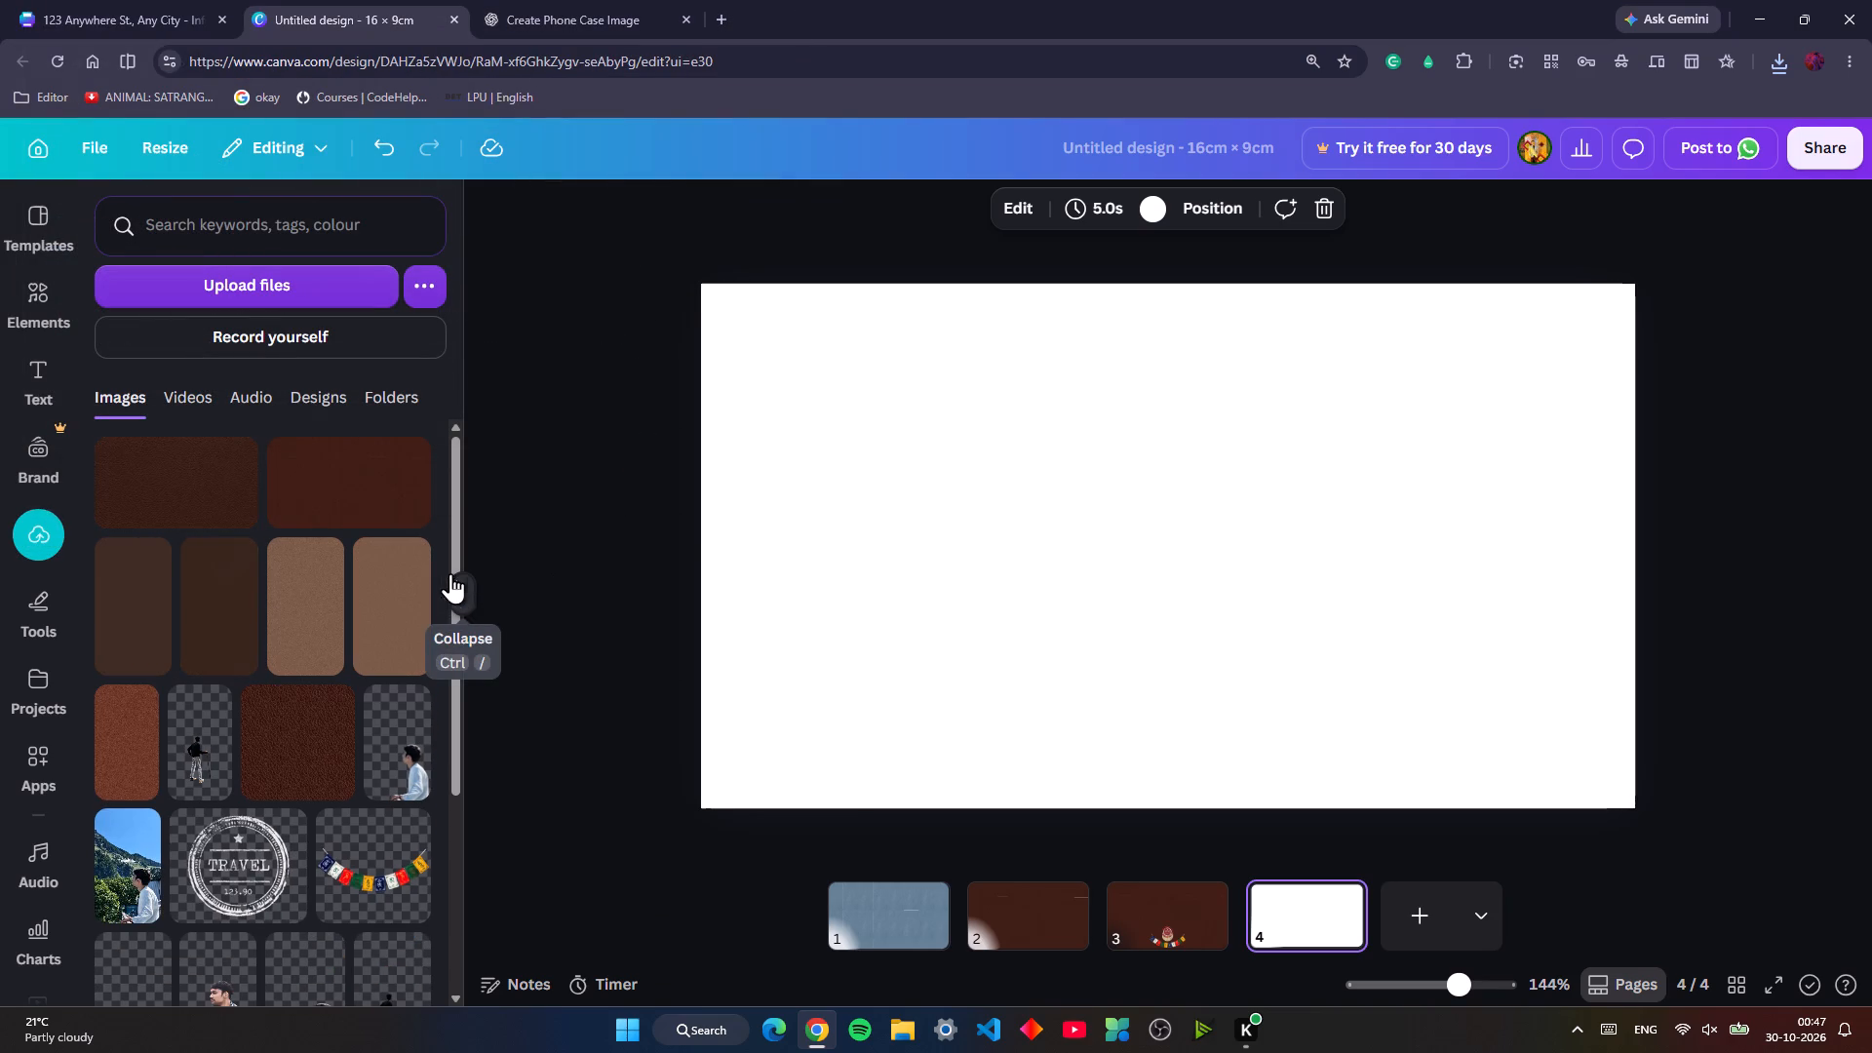
drag(217, 491, 992, 415)
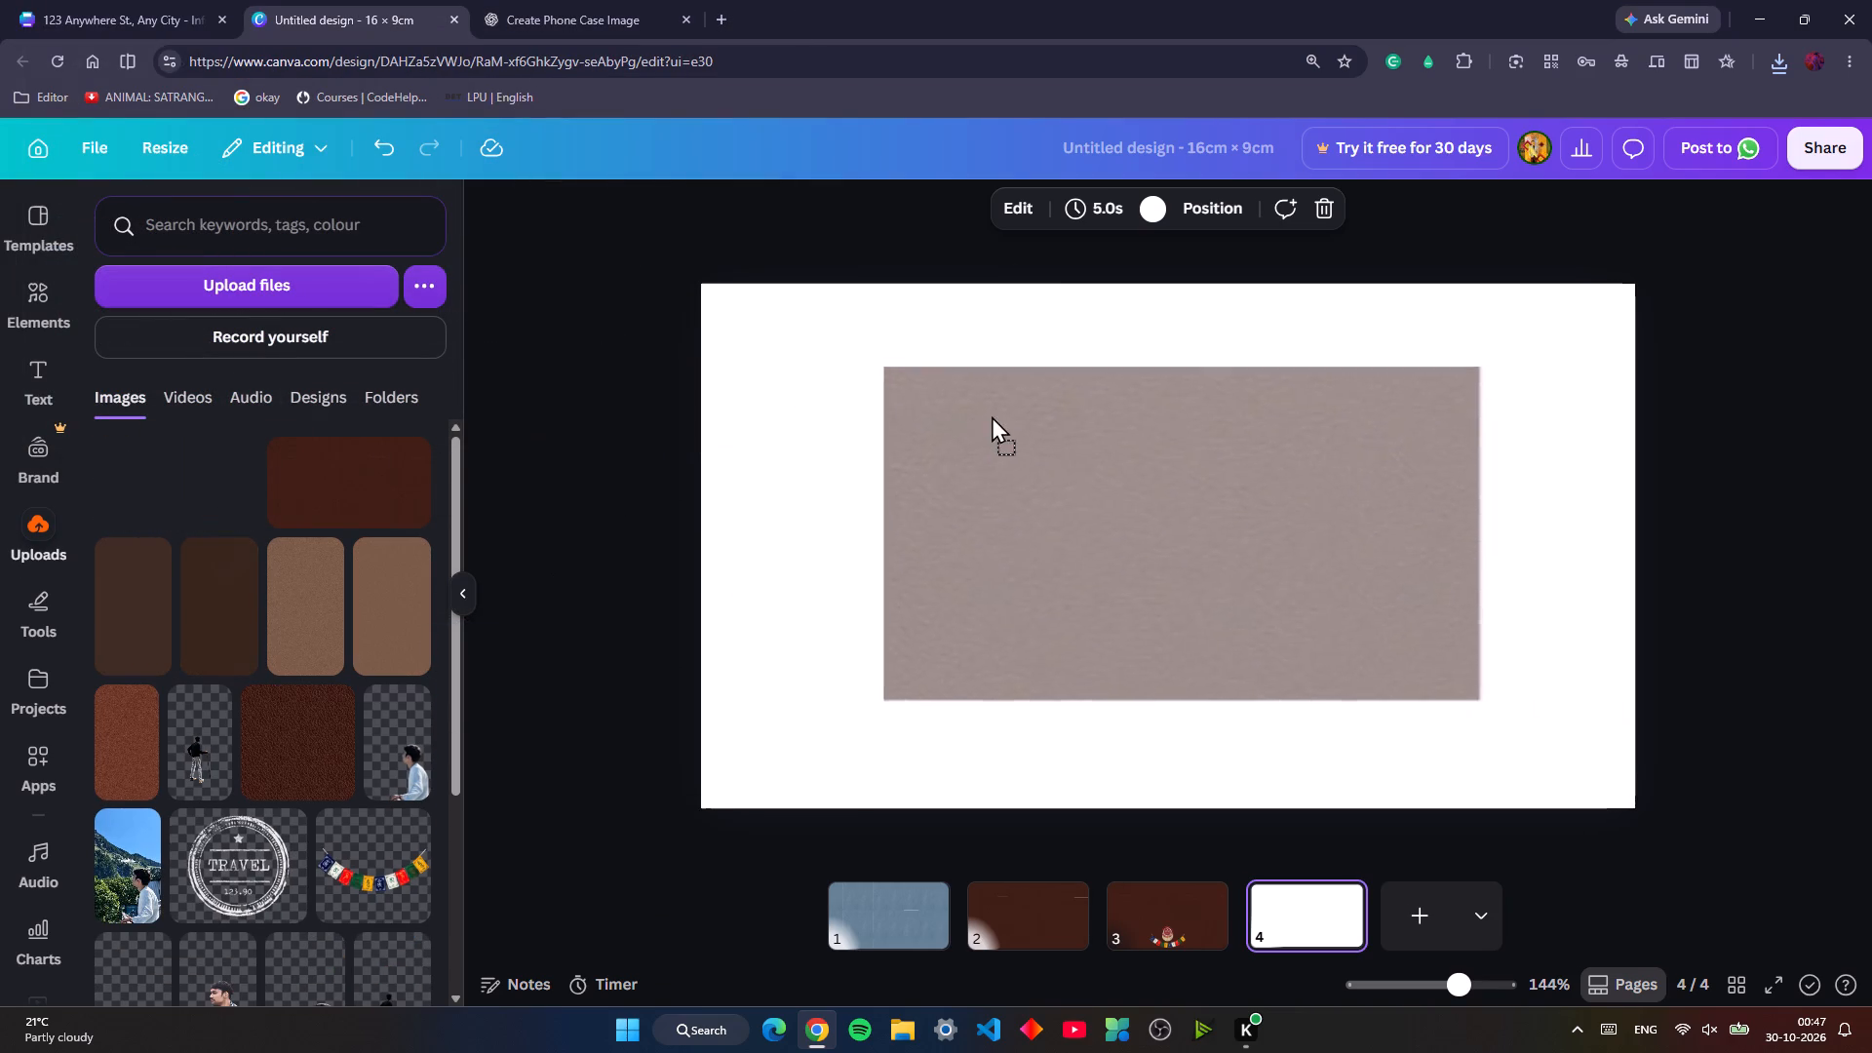
drag(992, 415, 968, 409)
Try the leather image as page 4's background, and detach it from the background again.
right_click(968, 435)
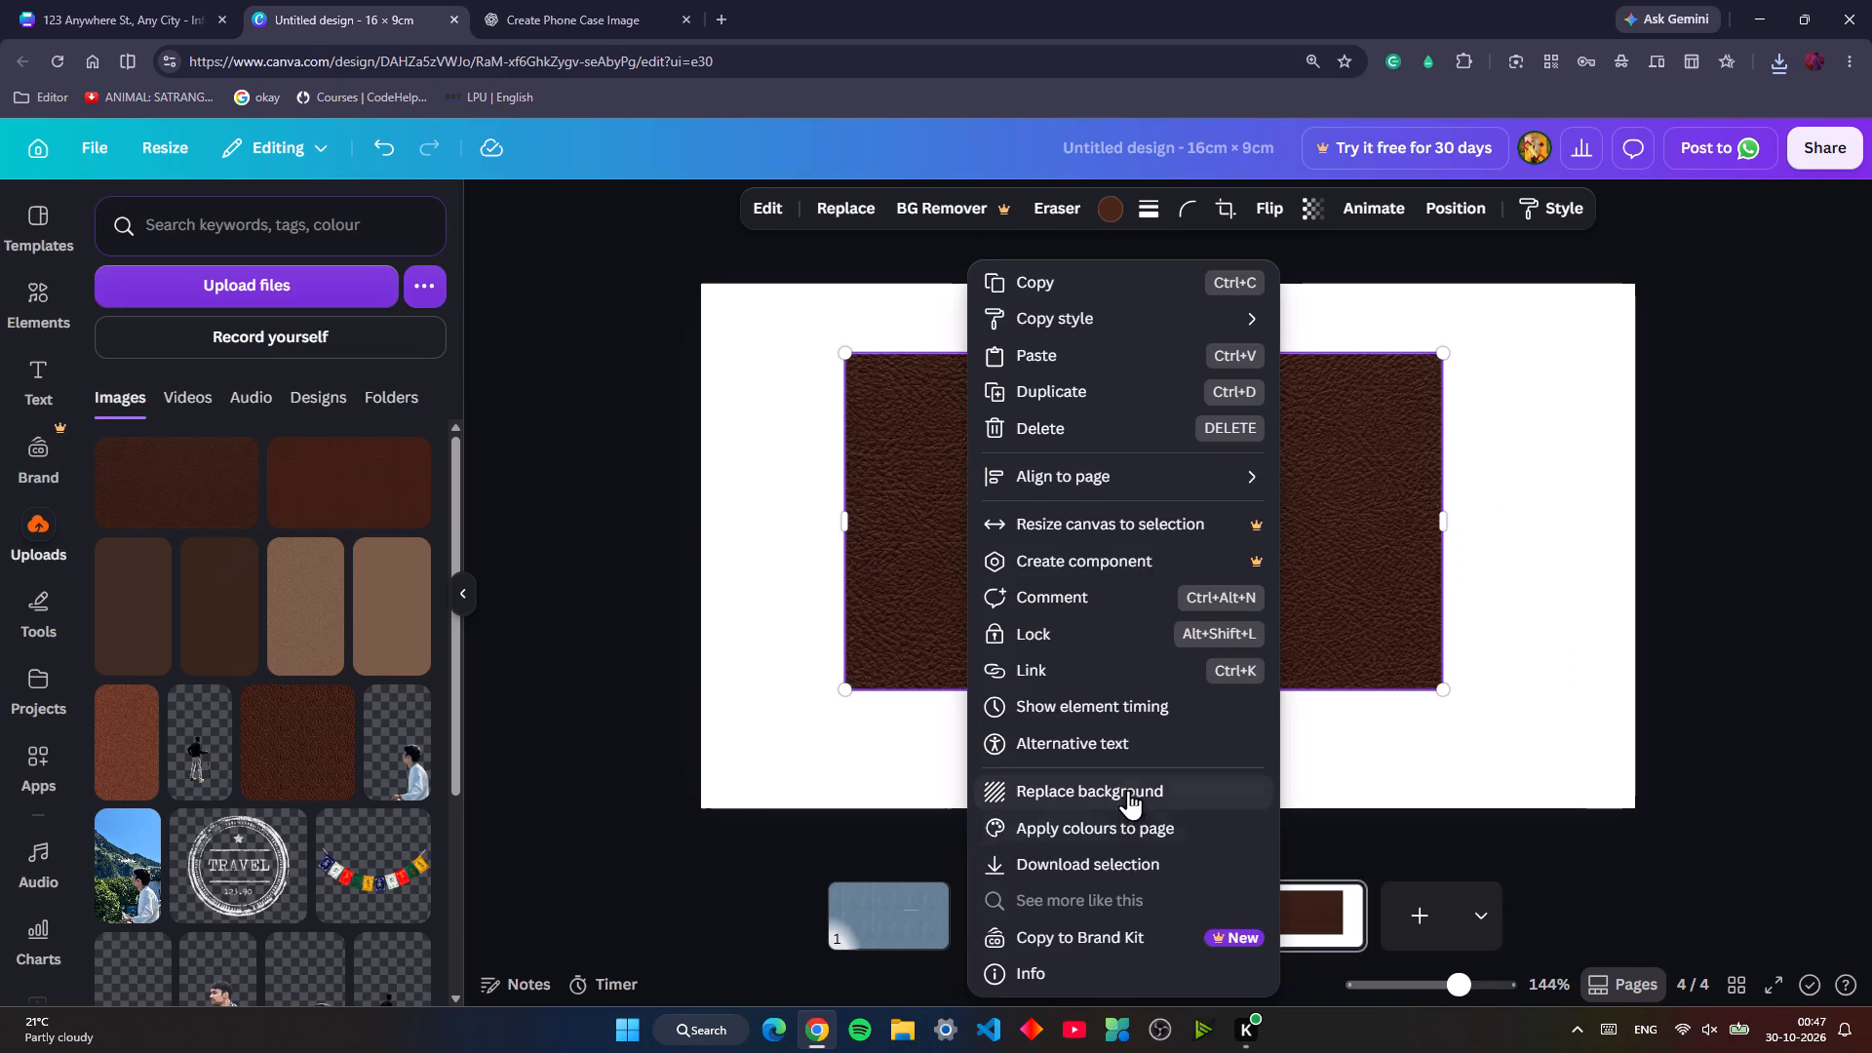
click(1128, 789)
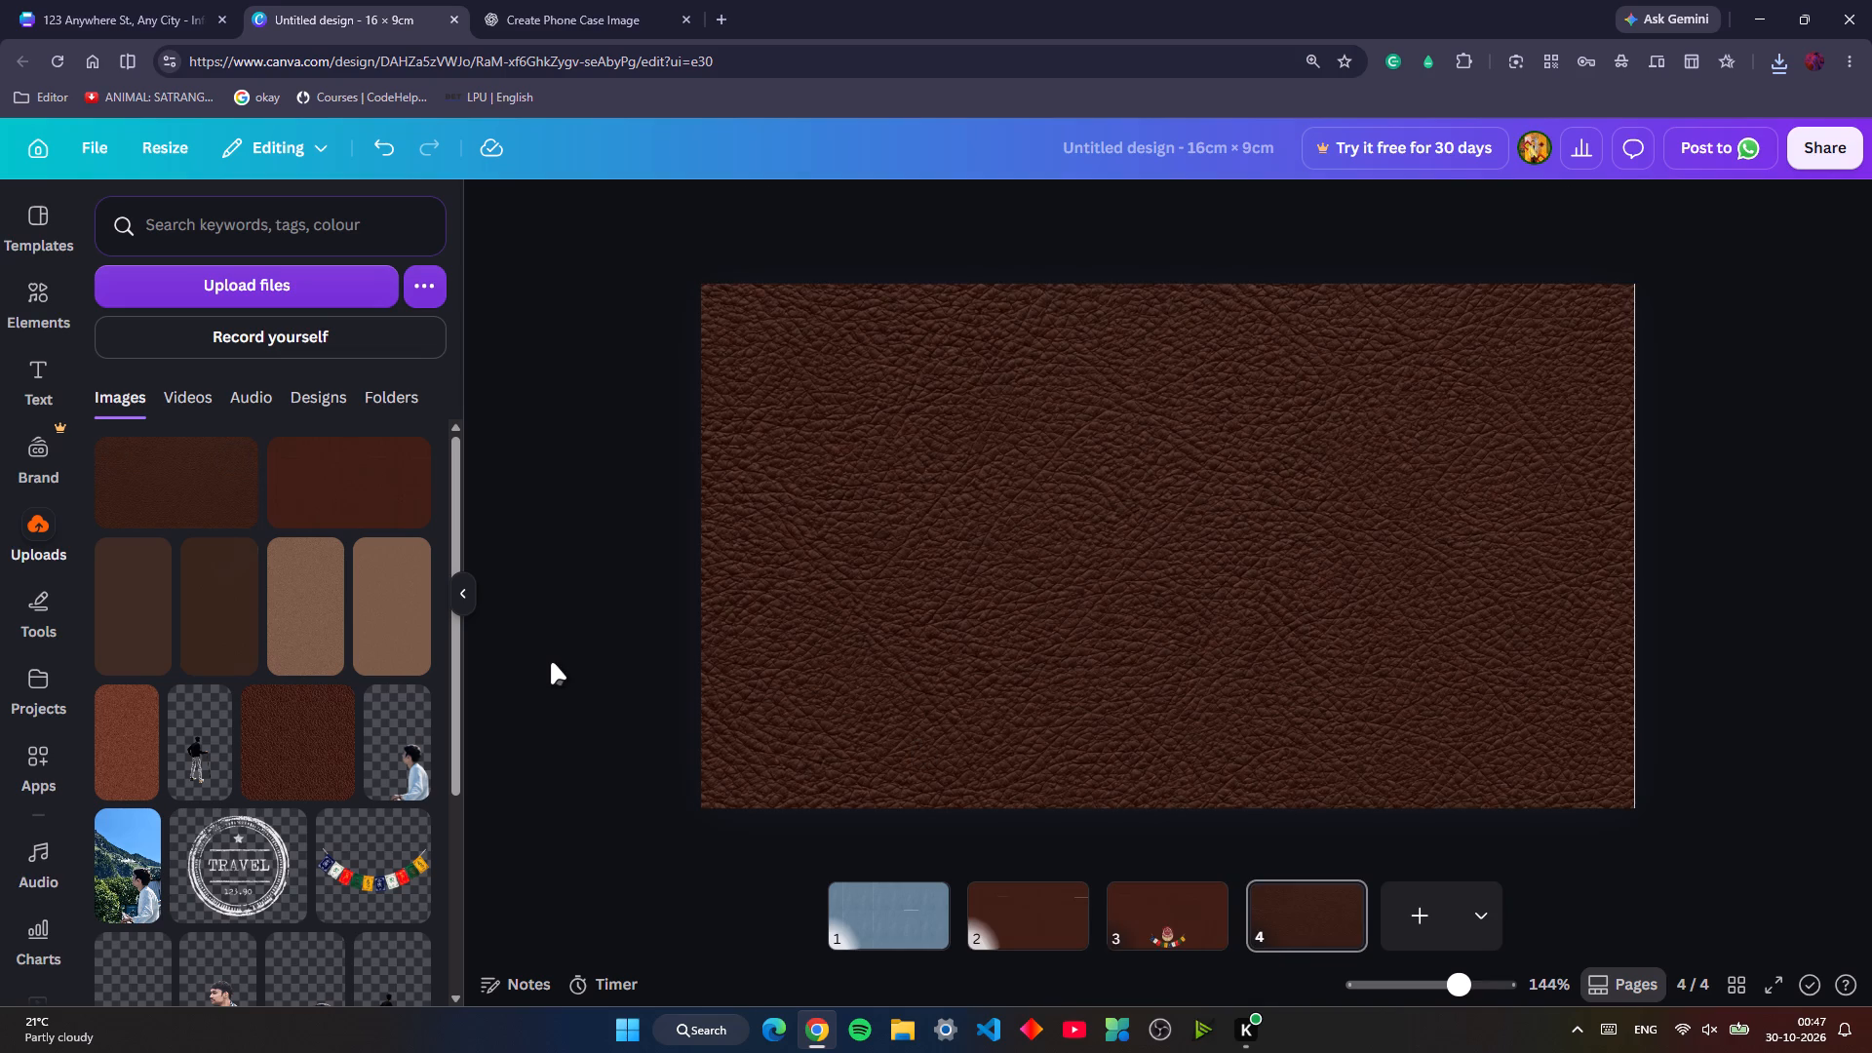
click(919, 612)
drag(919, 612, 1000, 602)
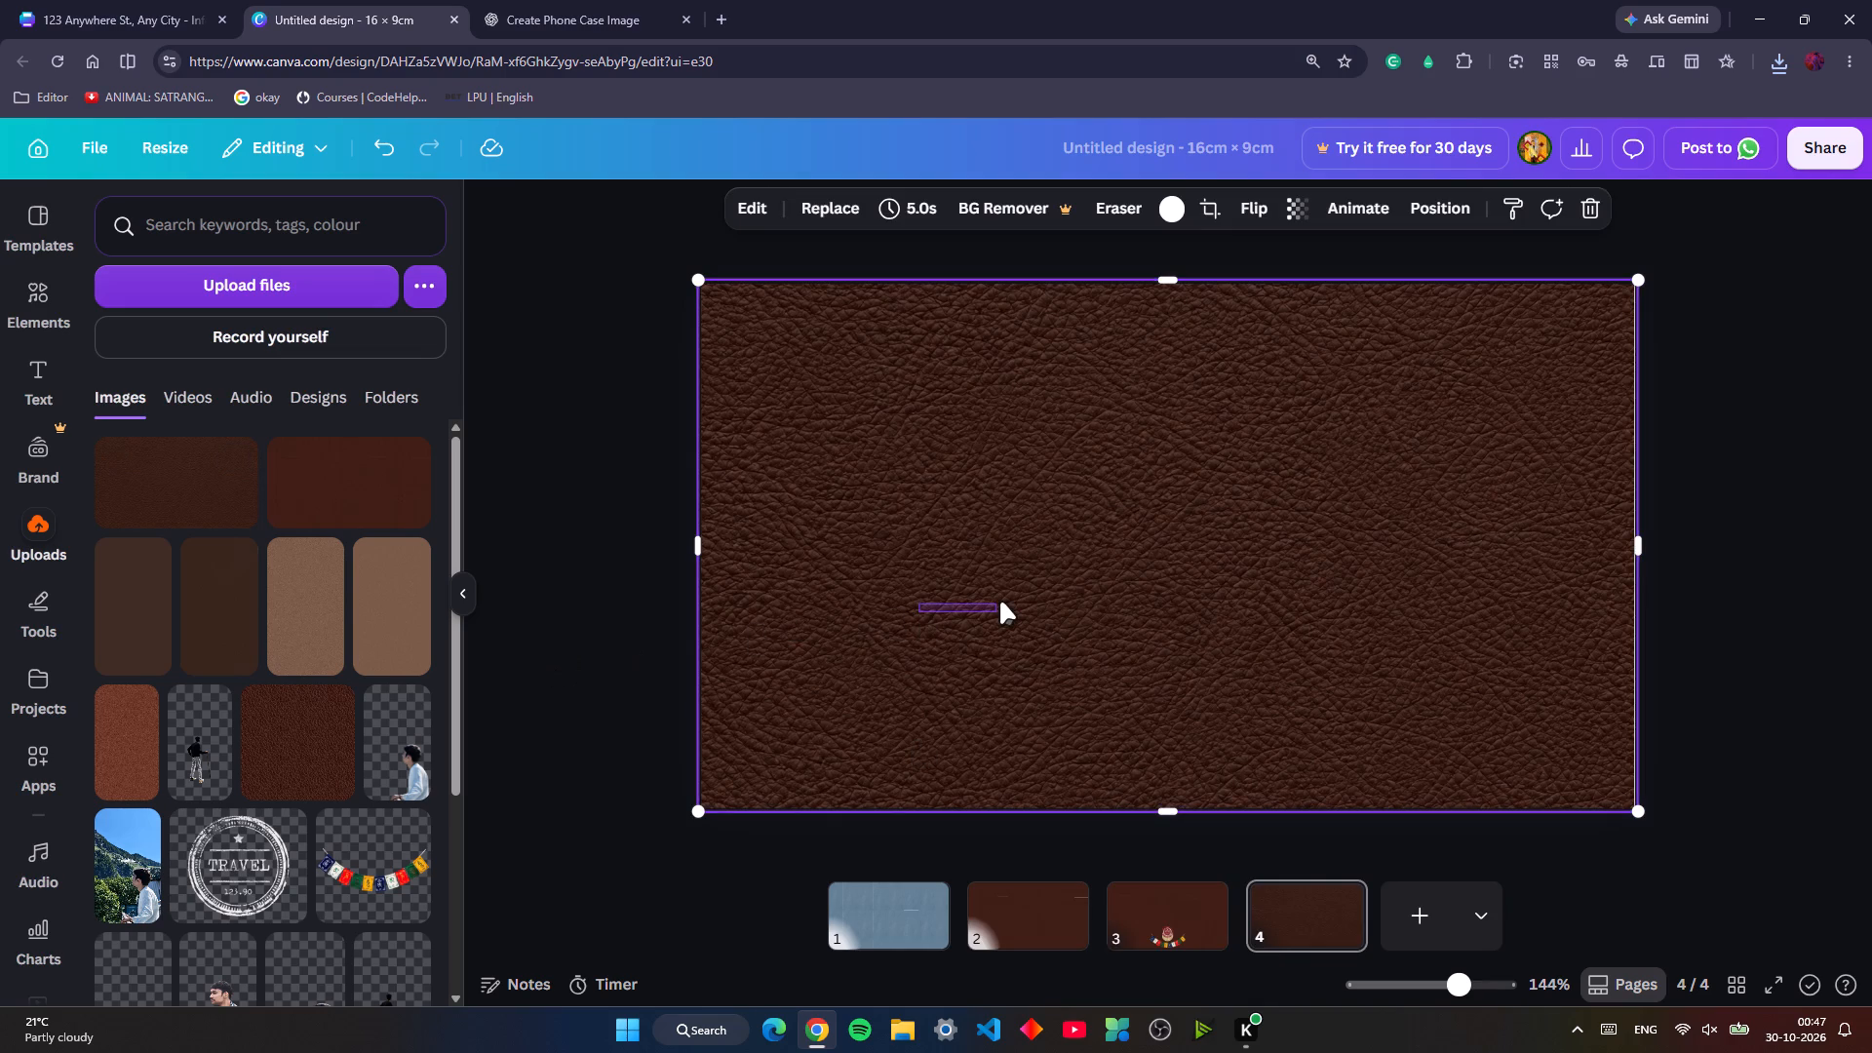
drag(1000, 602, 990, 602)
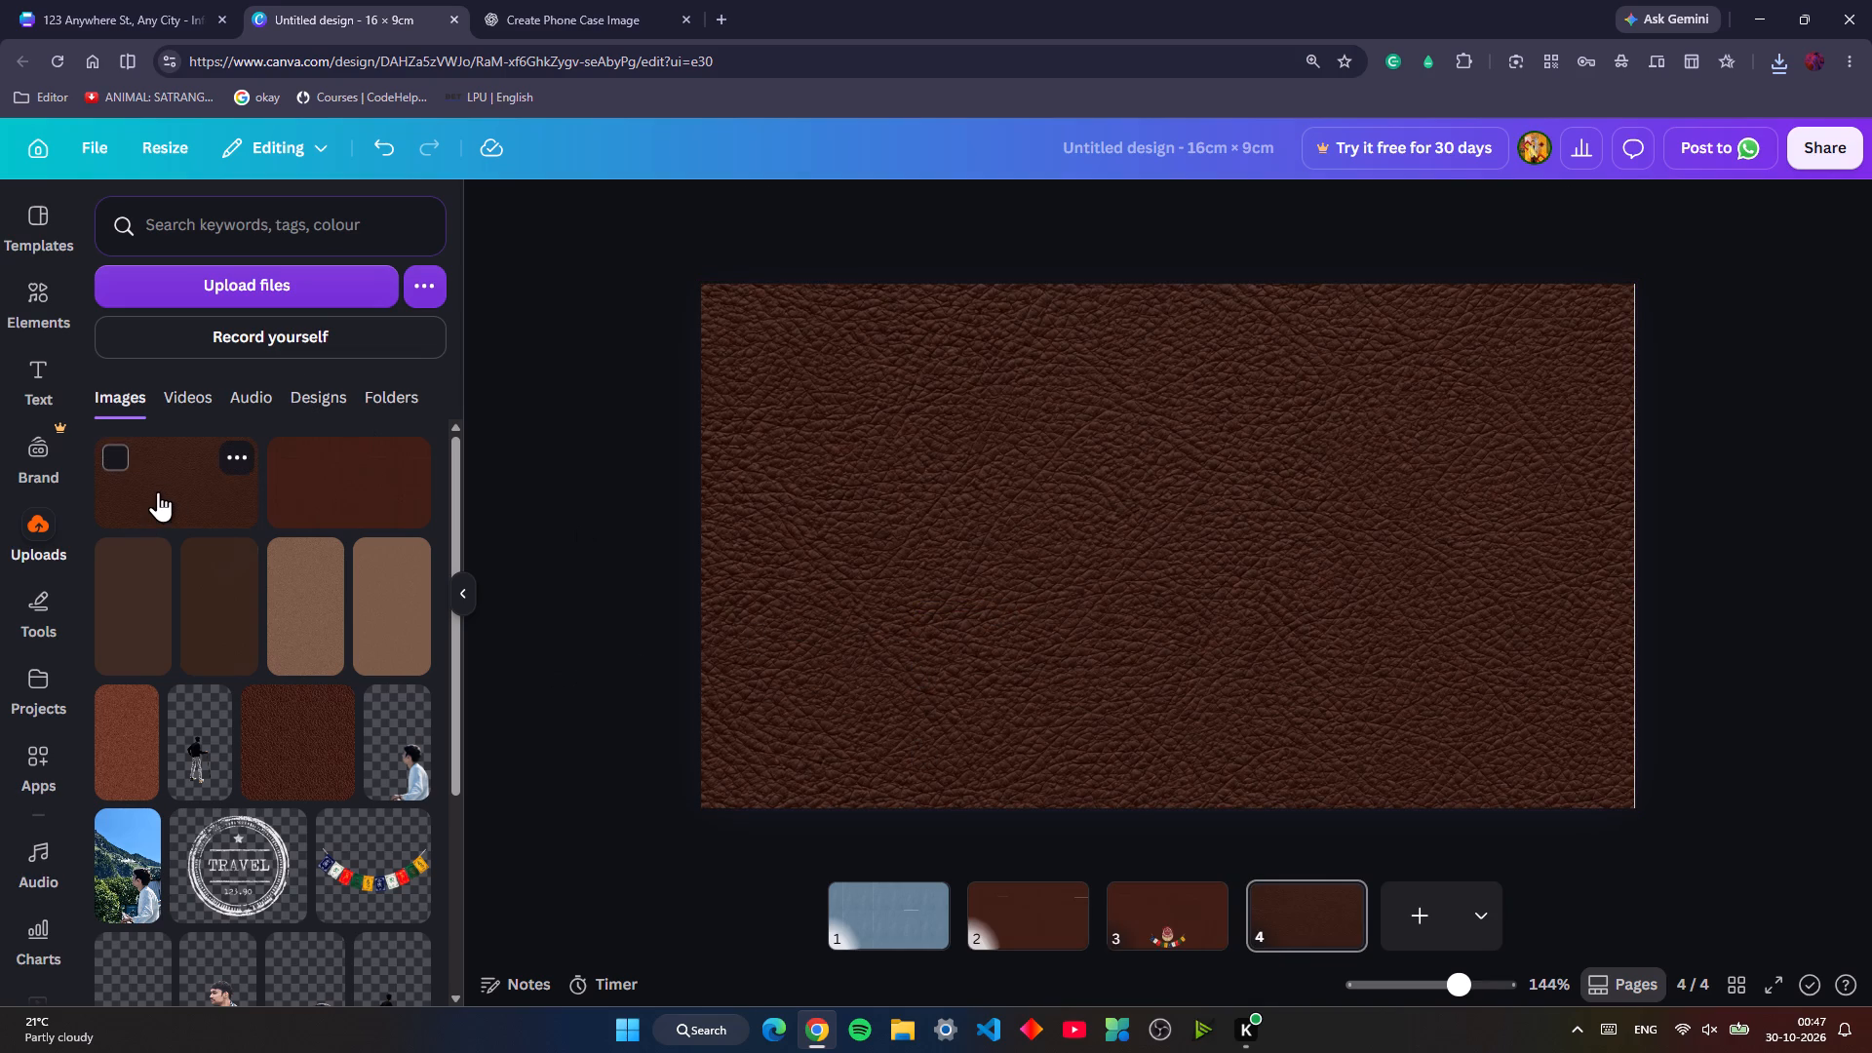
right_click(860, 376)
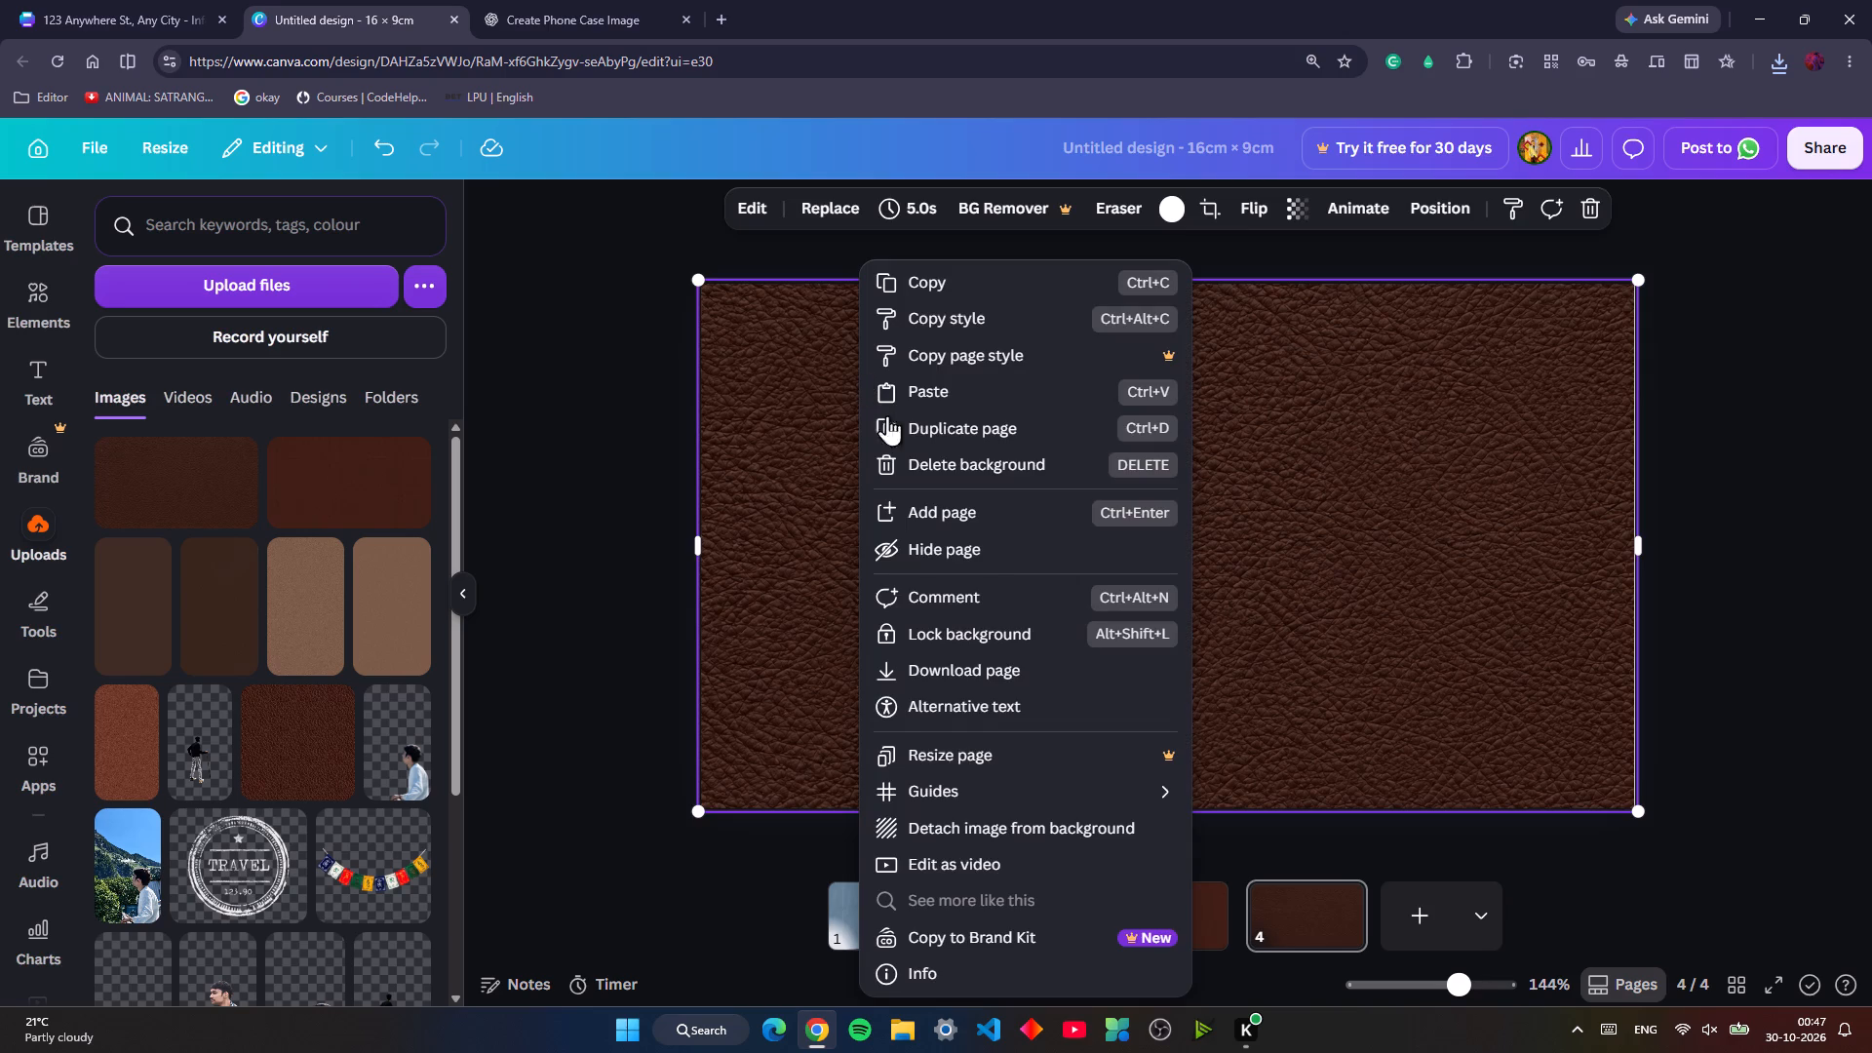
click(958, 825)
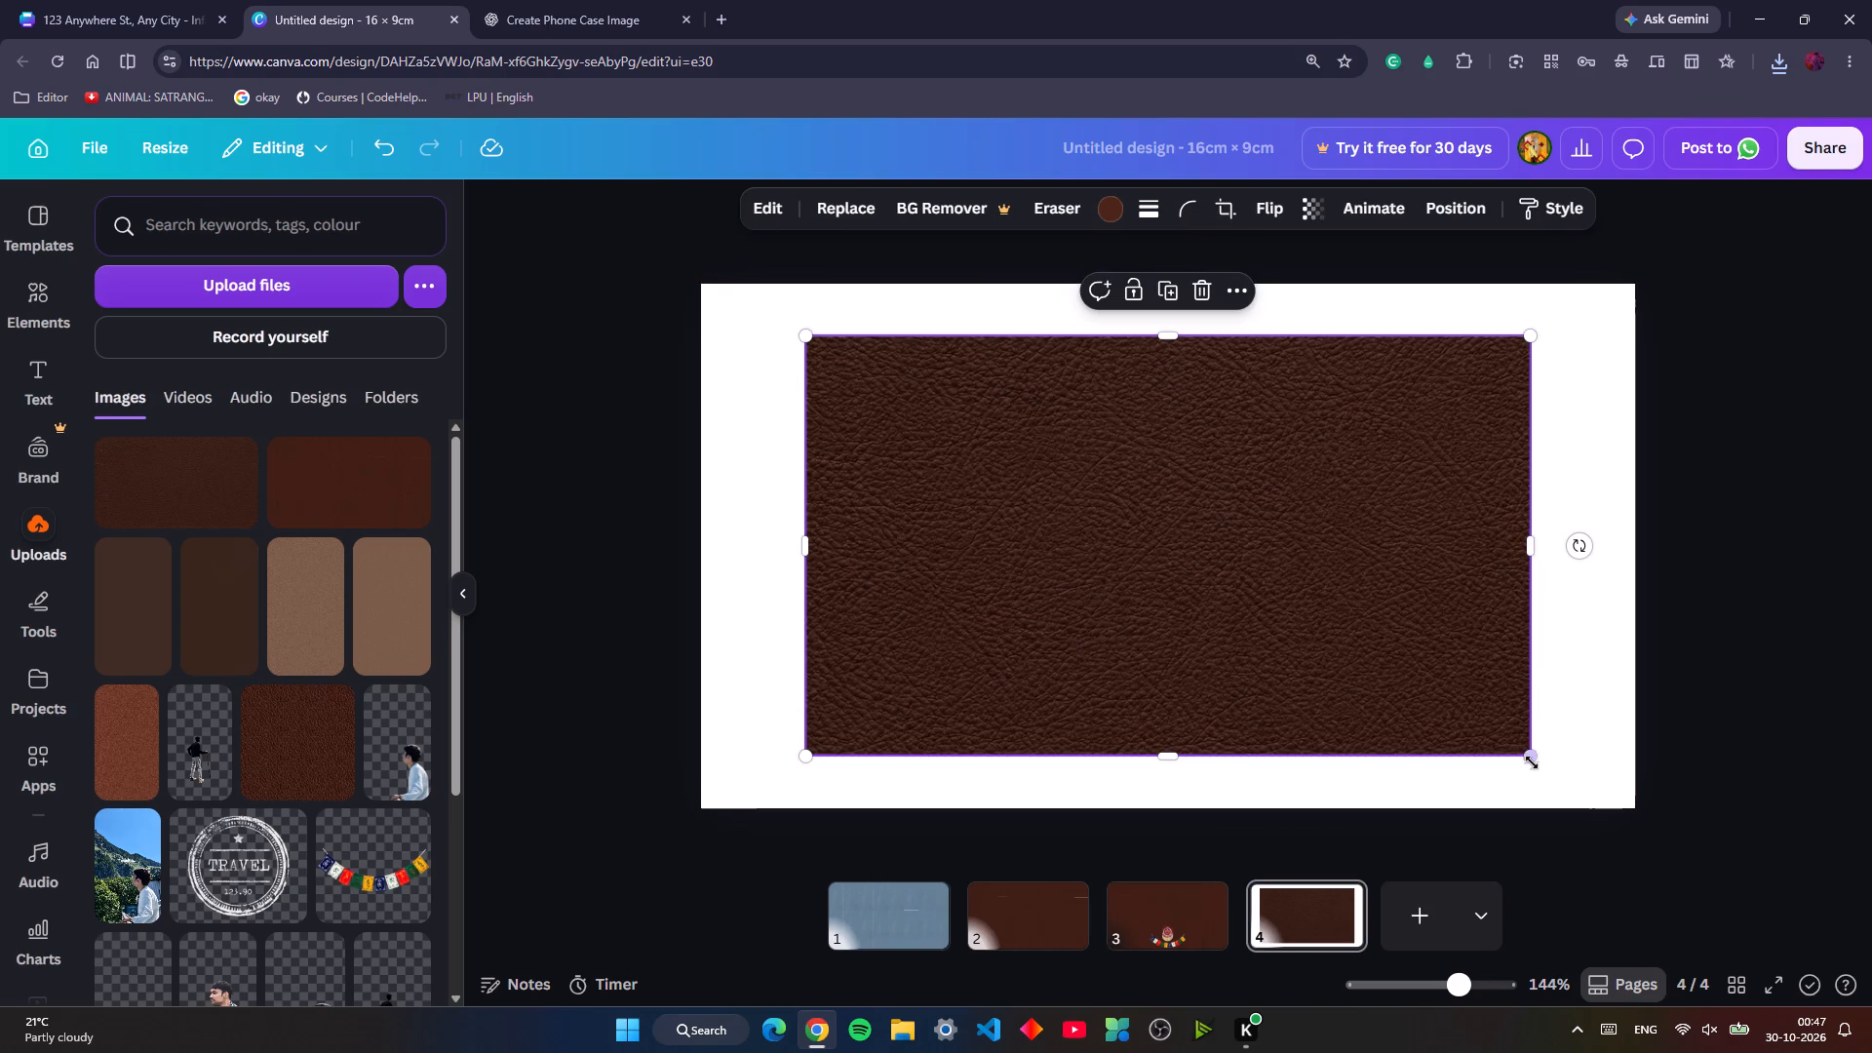
Shrink the leather image to slightly over a third of the page width and align it to page 4's top-left corner.
drag(1532, 762, 1234, 602)
drag(1113, 470, 1009, 422)
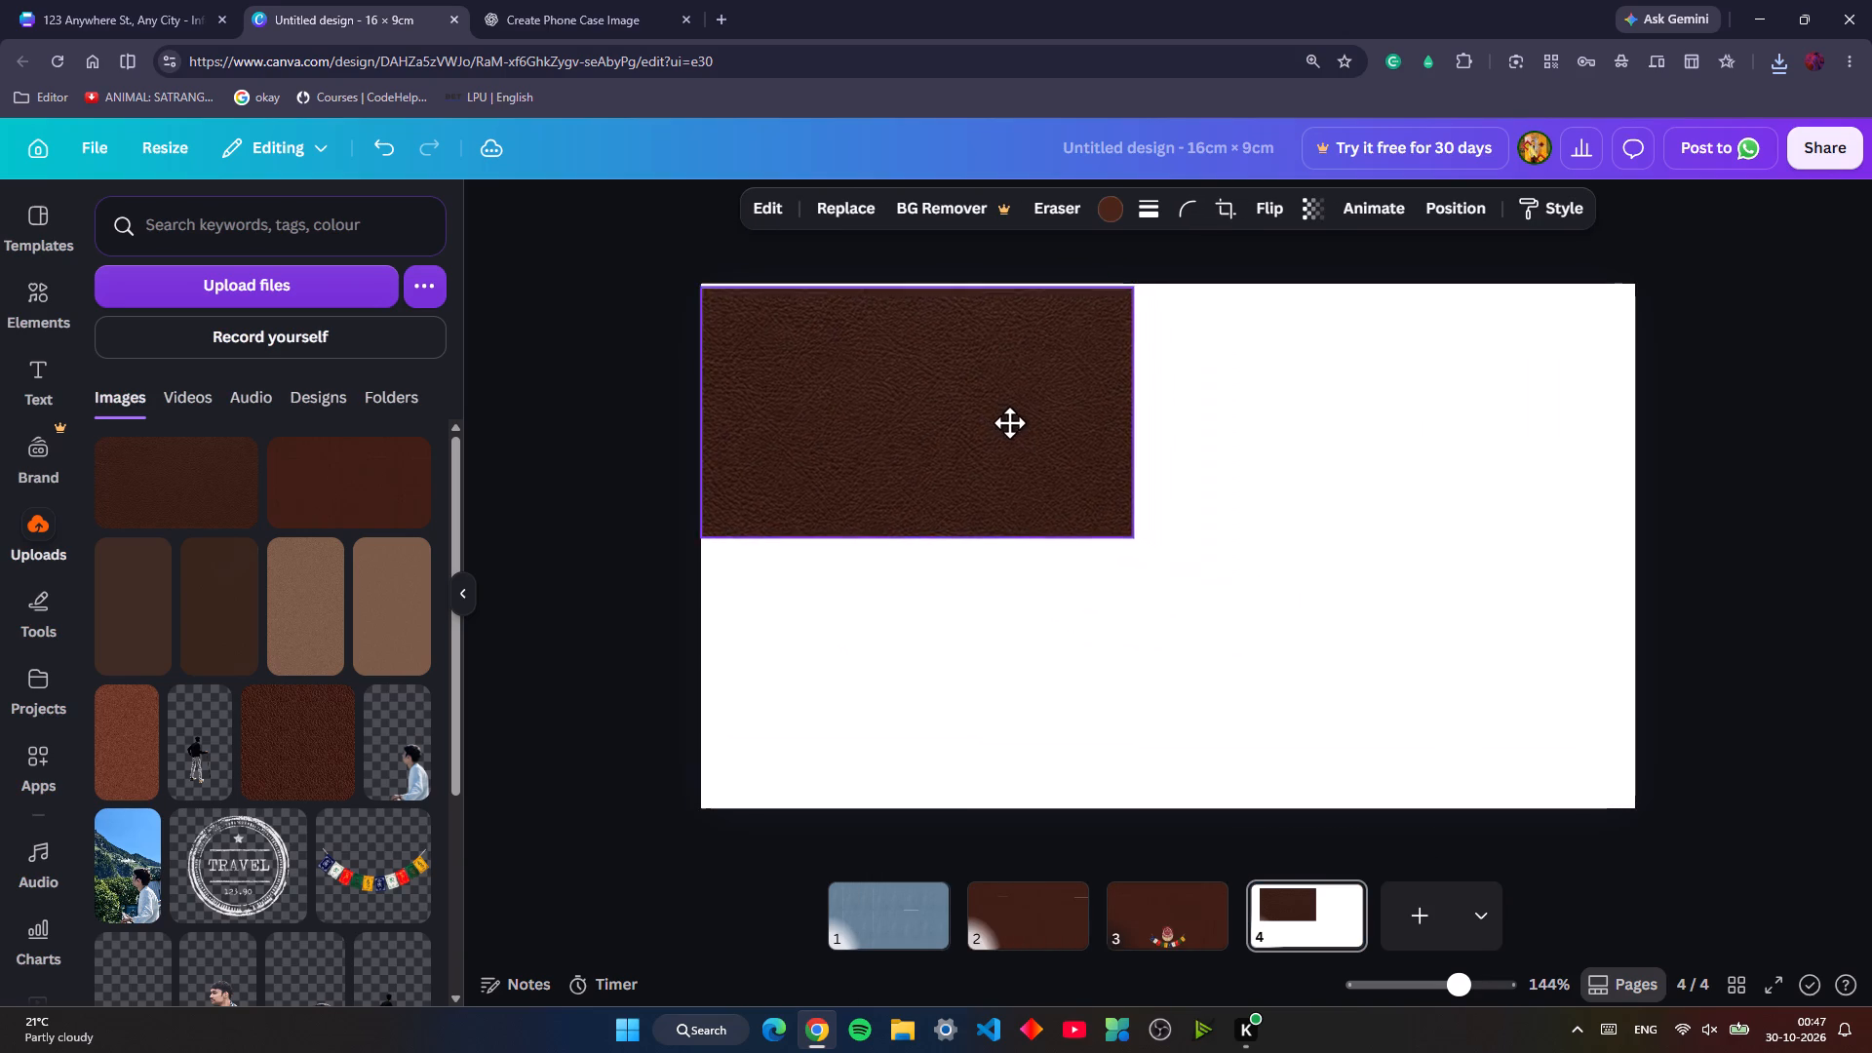
drag(1009, 422, 1002, 417)
click(1002, 417)
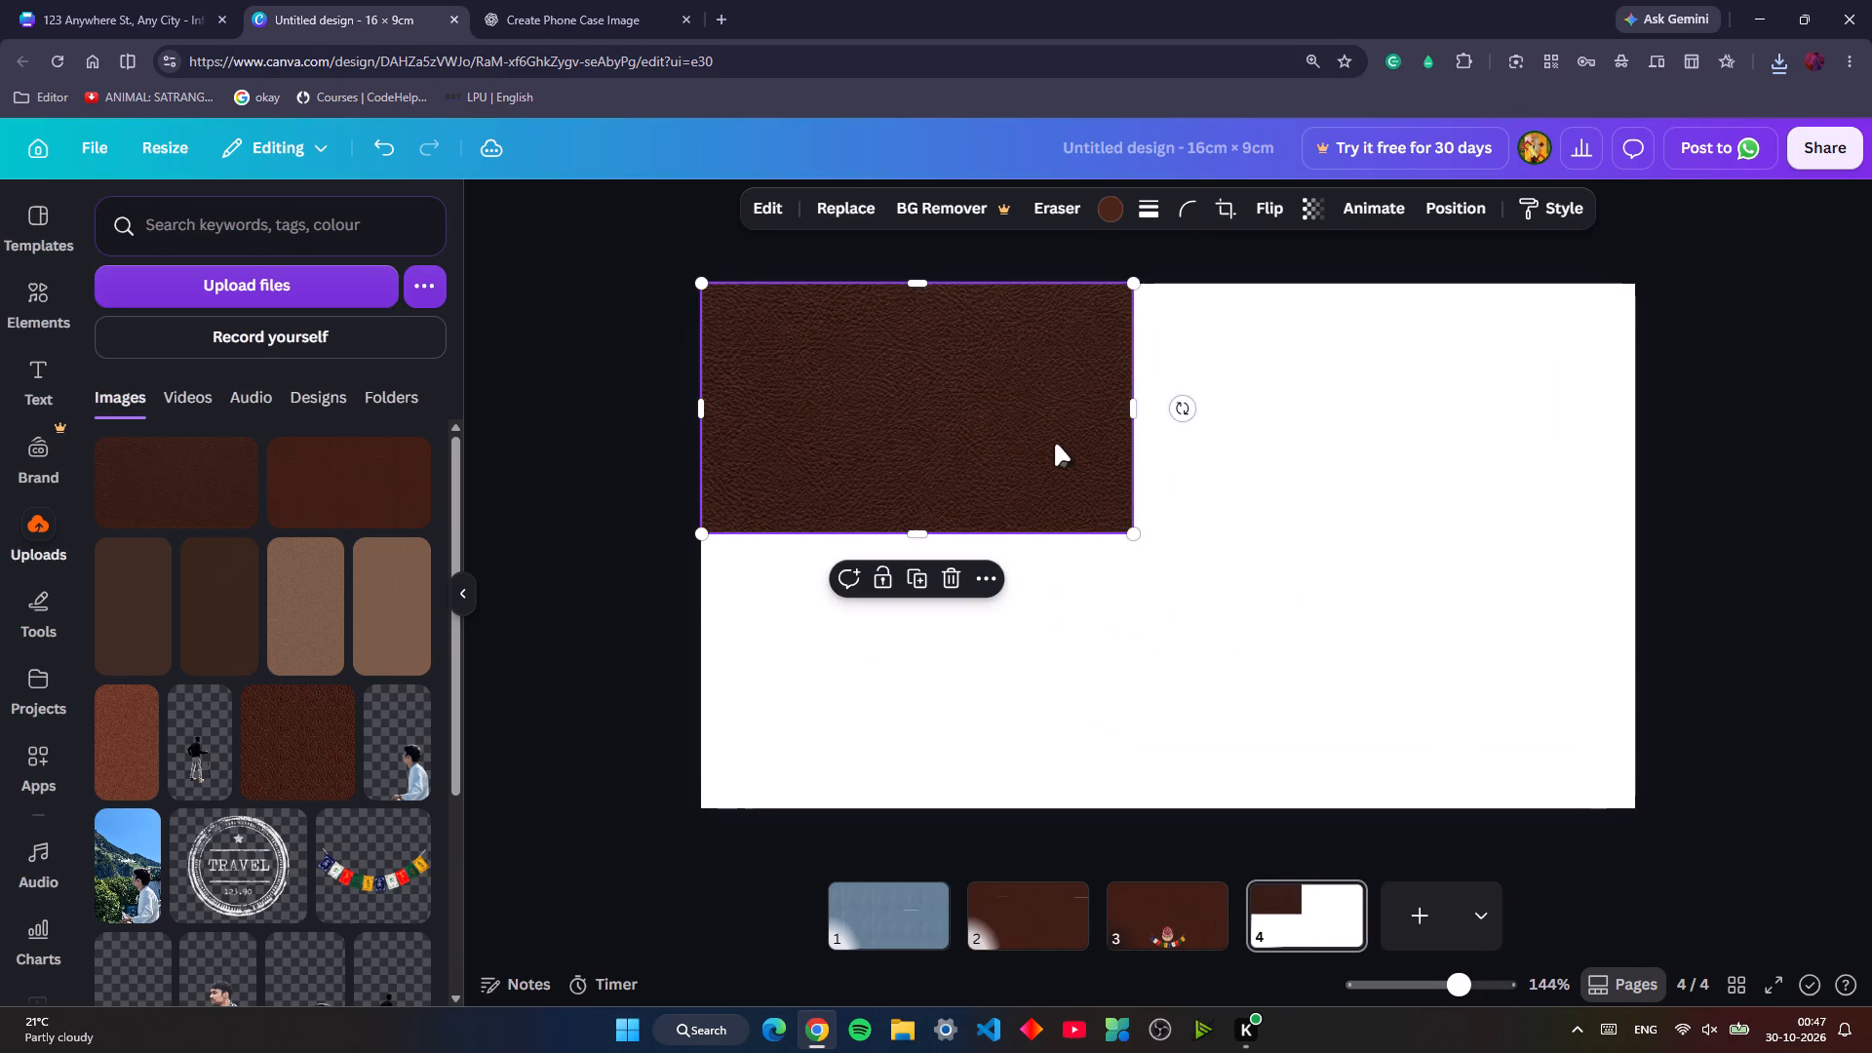
drag(1134, 530, 1182, 581)
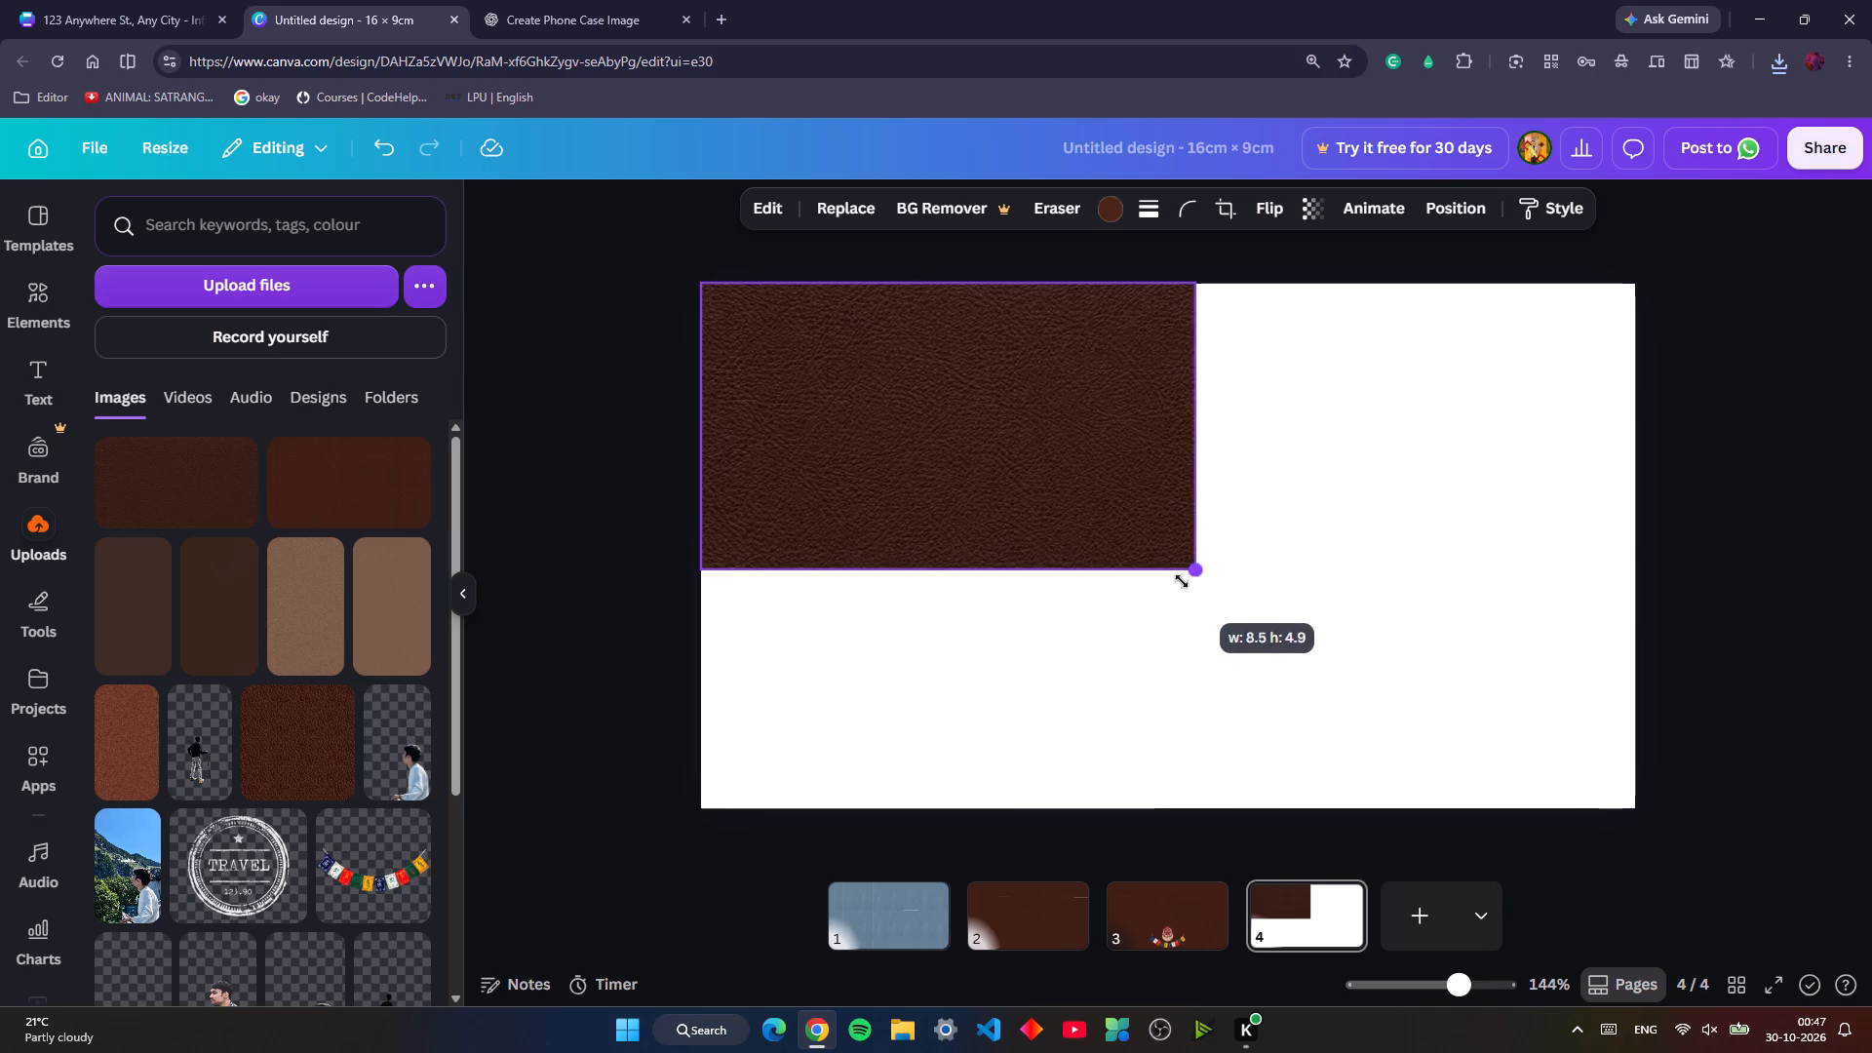
drag(1182, 581, 1043, 500)
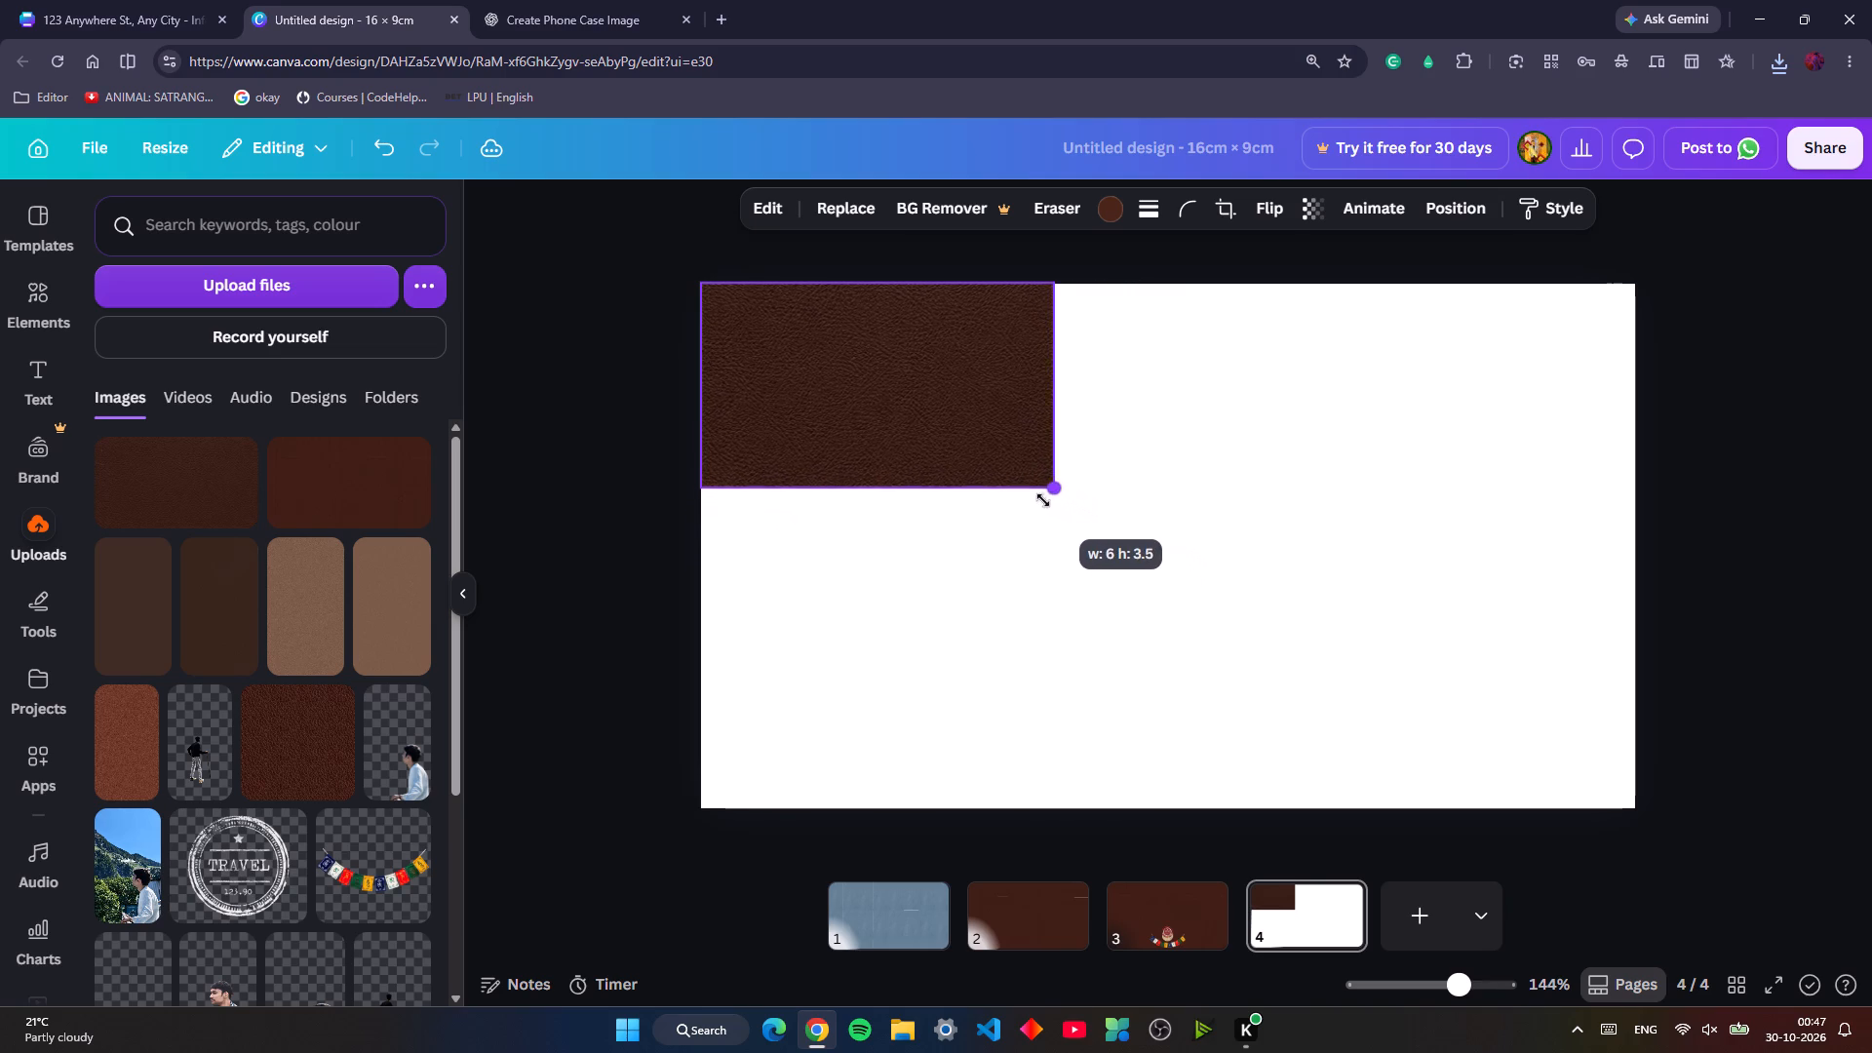
drag(1043, 500, 1026, 488)
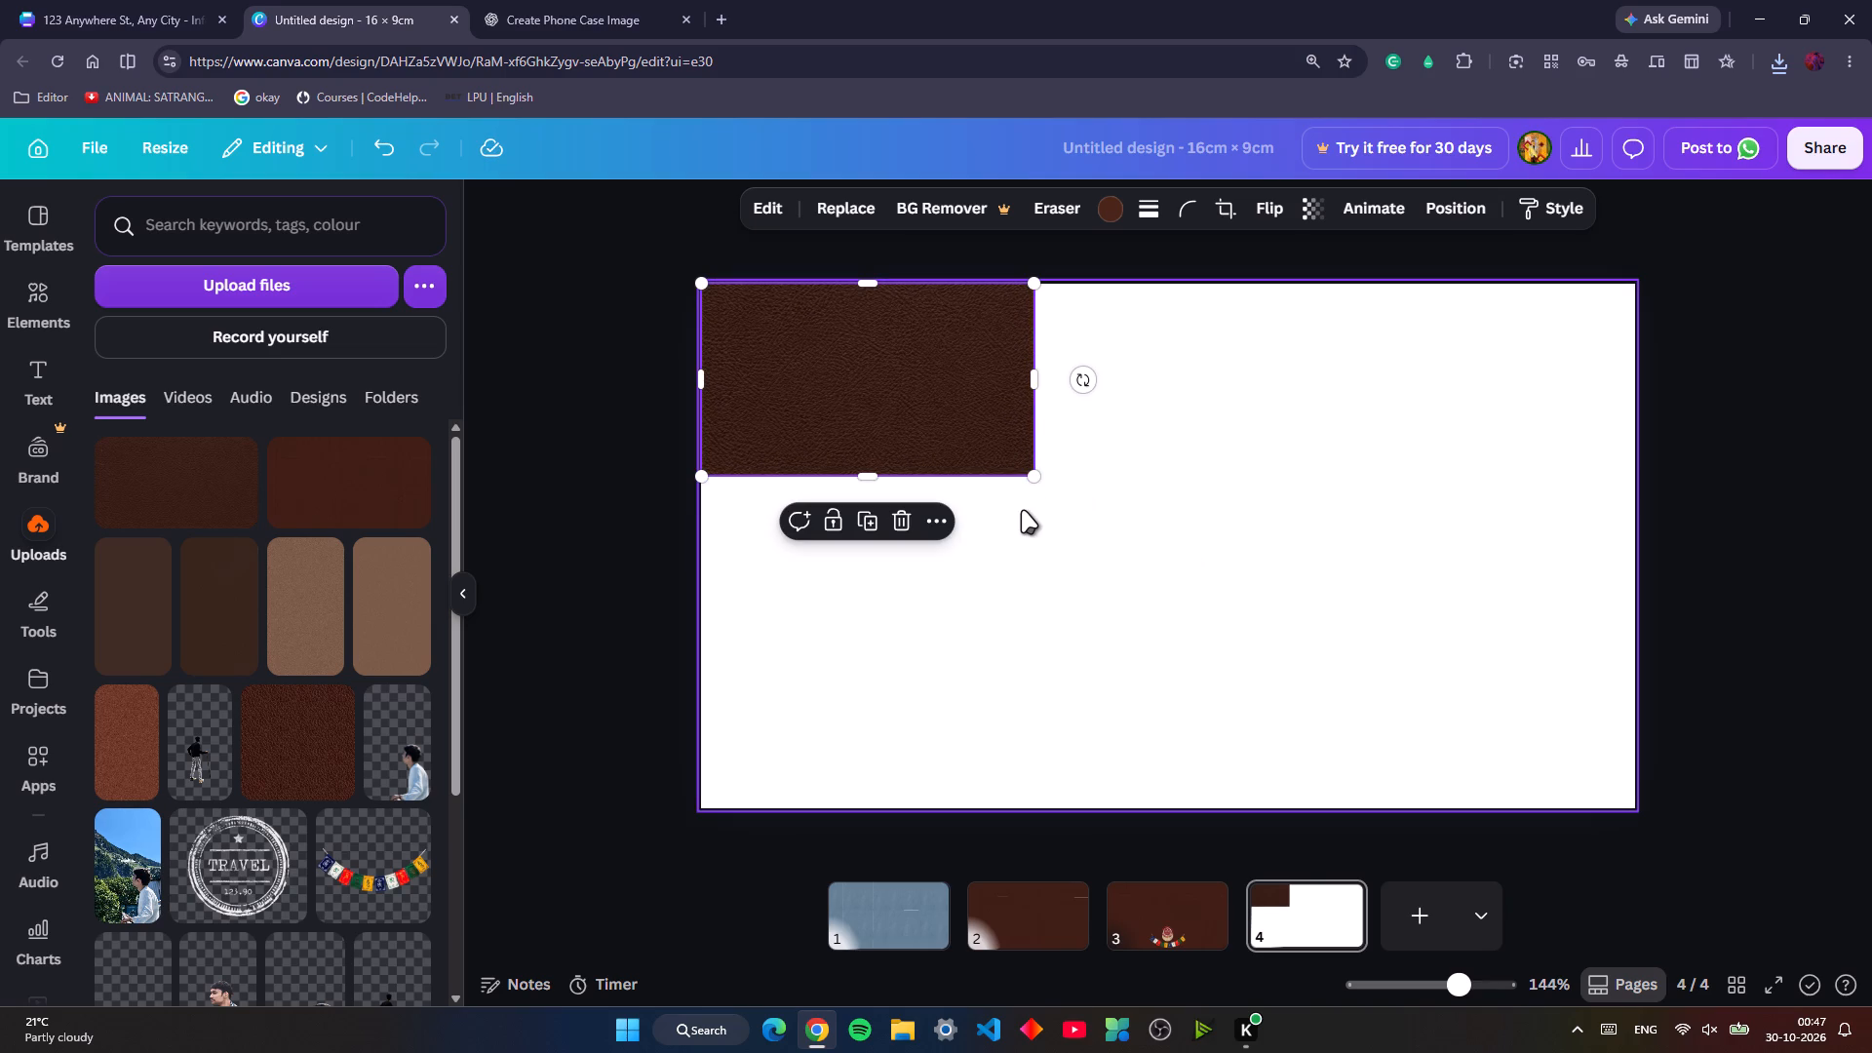
Copy the leather tile directly beneath the first, aligned to the page's left edge, and stretch its top edge slightly over the seam.
key(ctrl+c)
key(ctrl+v)
drag(860, 402, 834, 572)
click(864, 475)
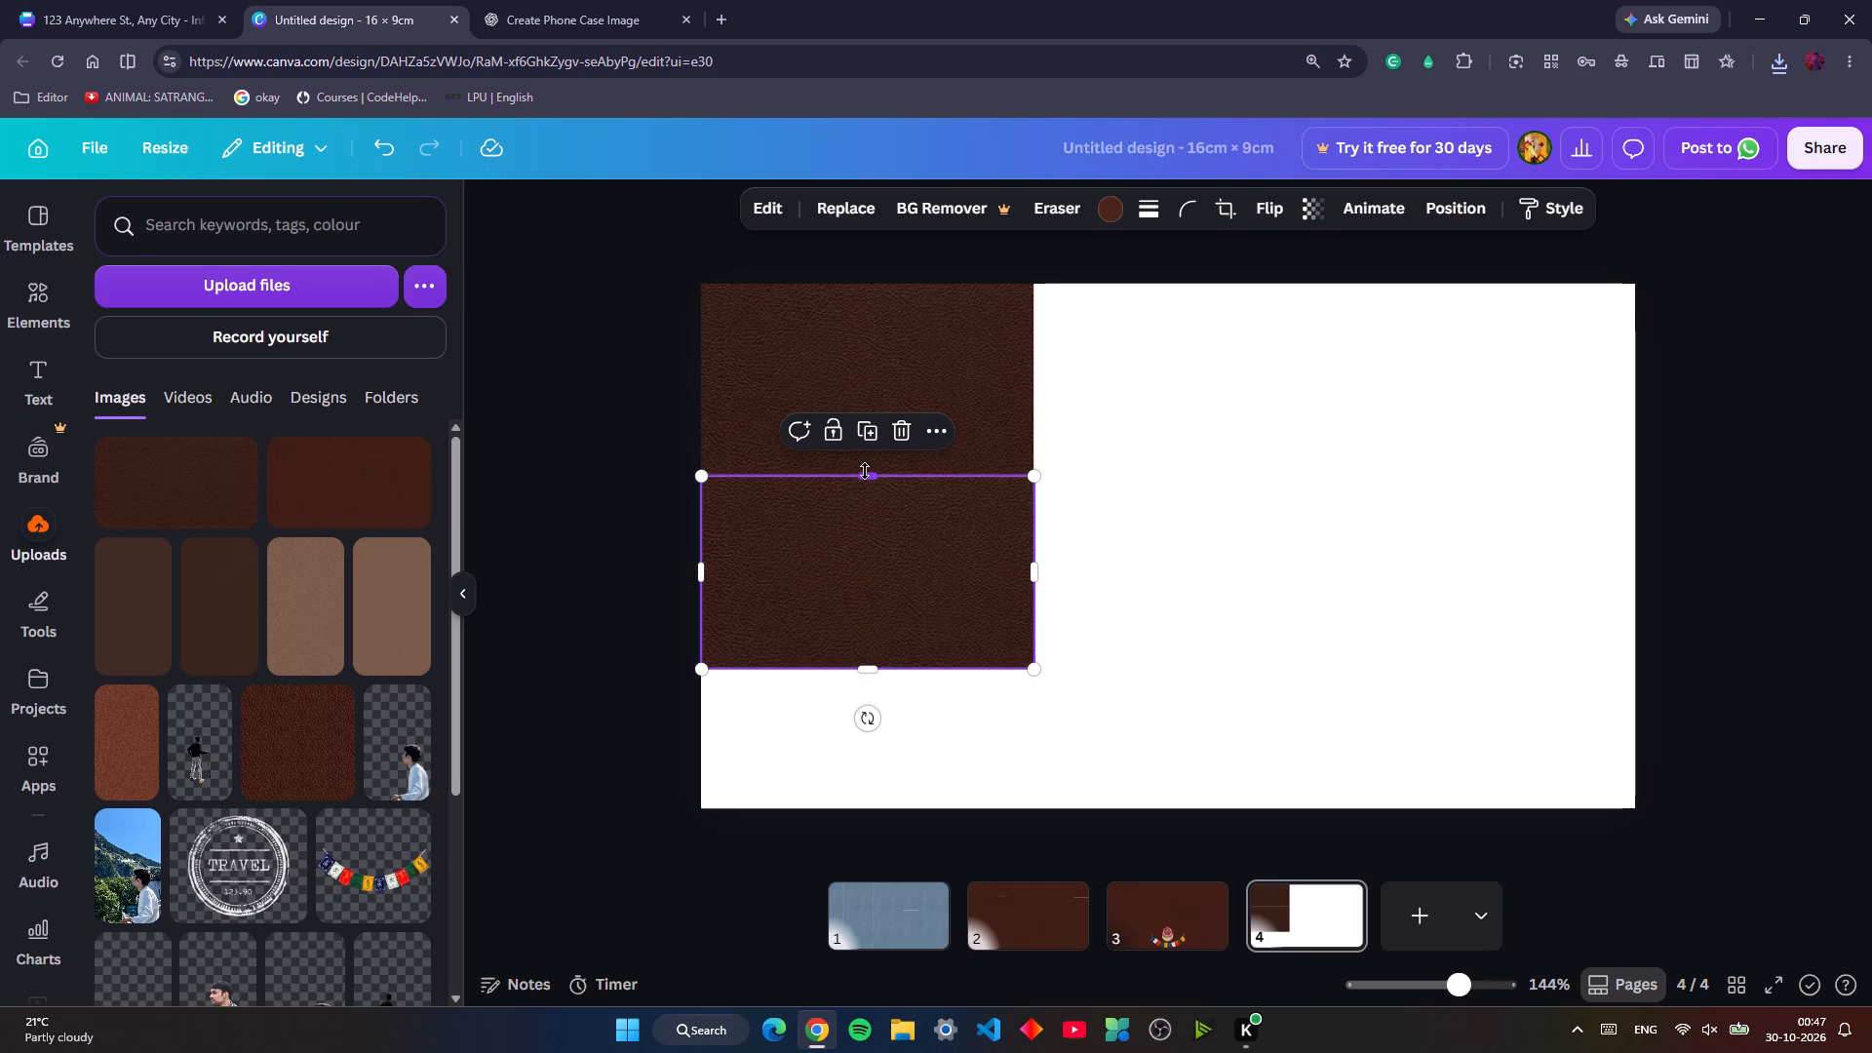
click(551, 527)
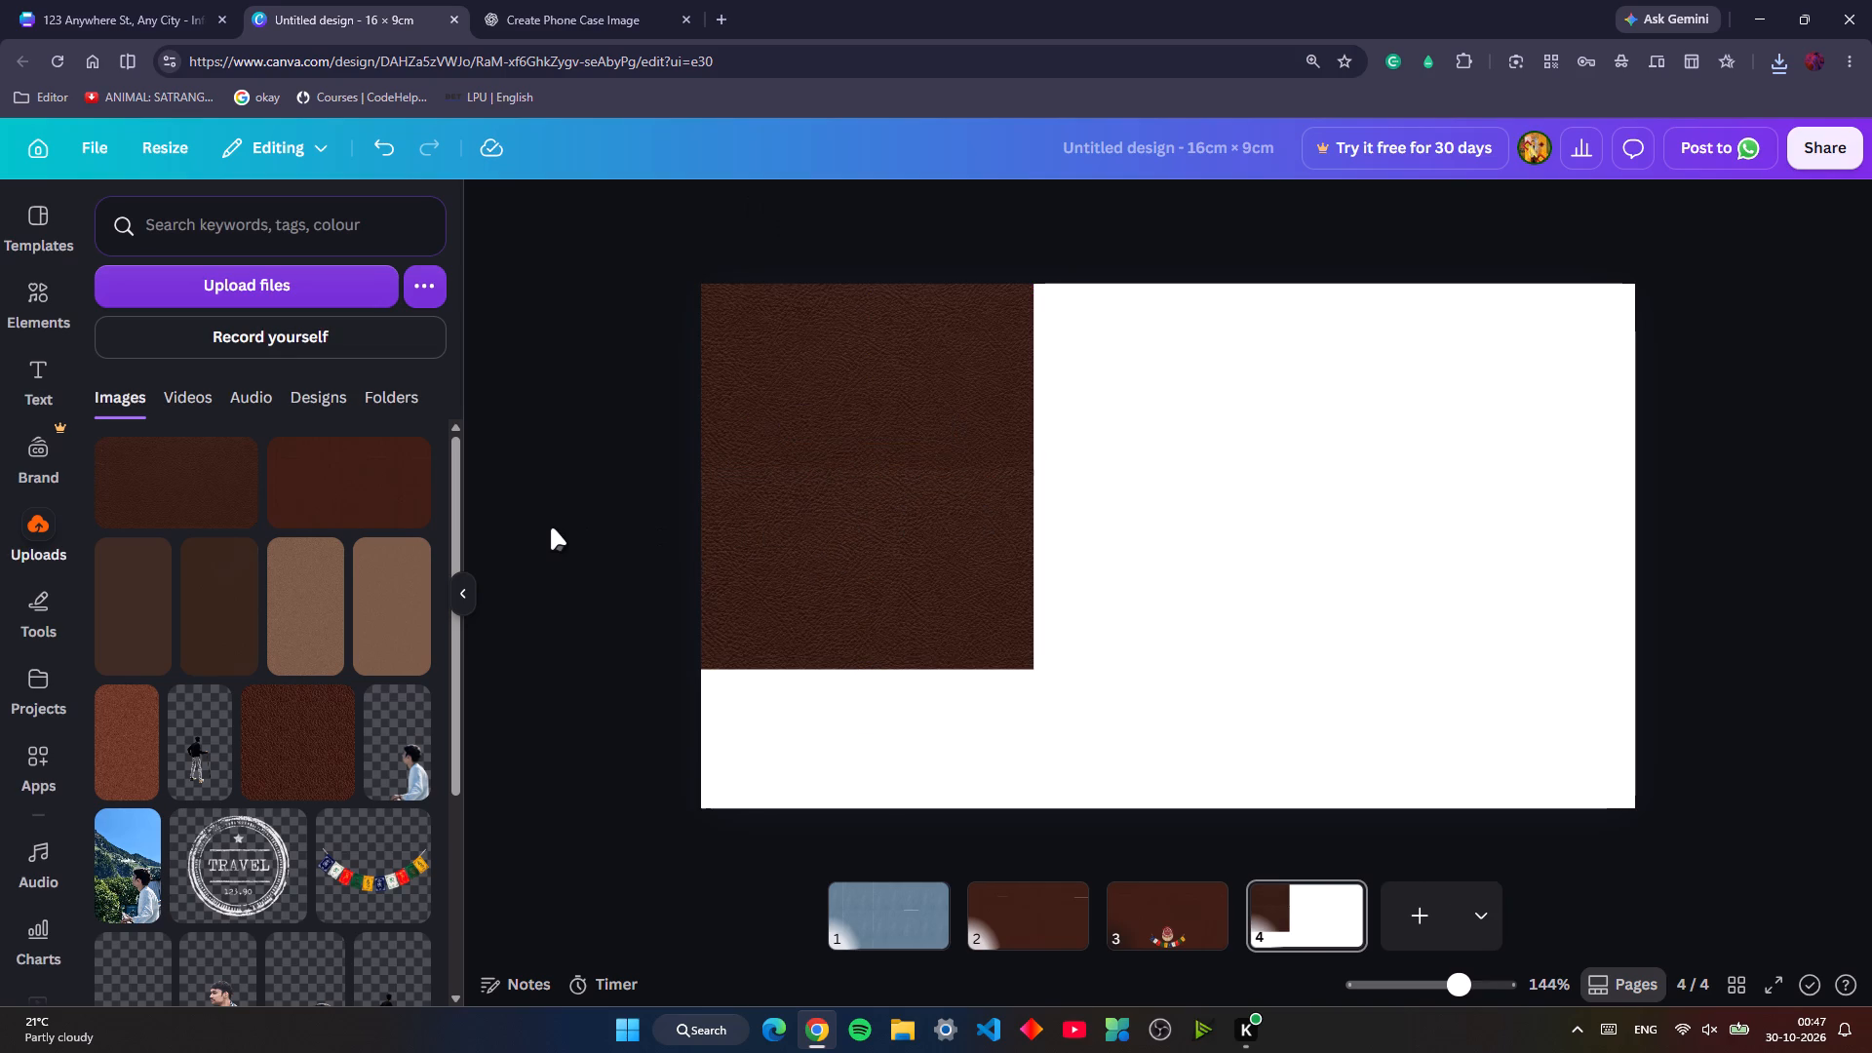
Copy the second leather tile and place the copy at the page's bottom-left, overlapping it to complete the left column.
click(835, 543)
key(ctrl+c)
key(ctrl+v)
drag(842, 629, 796, 751)
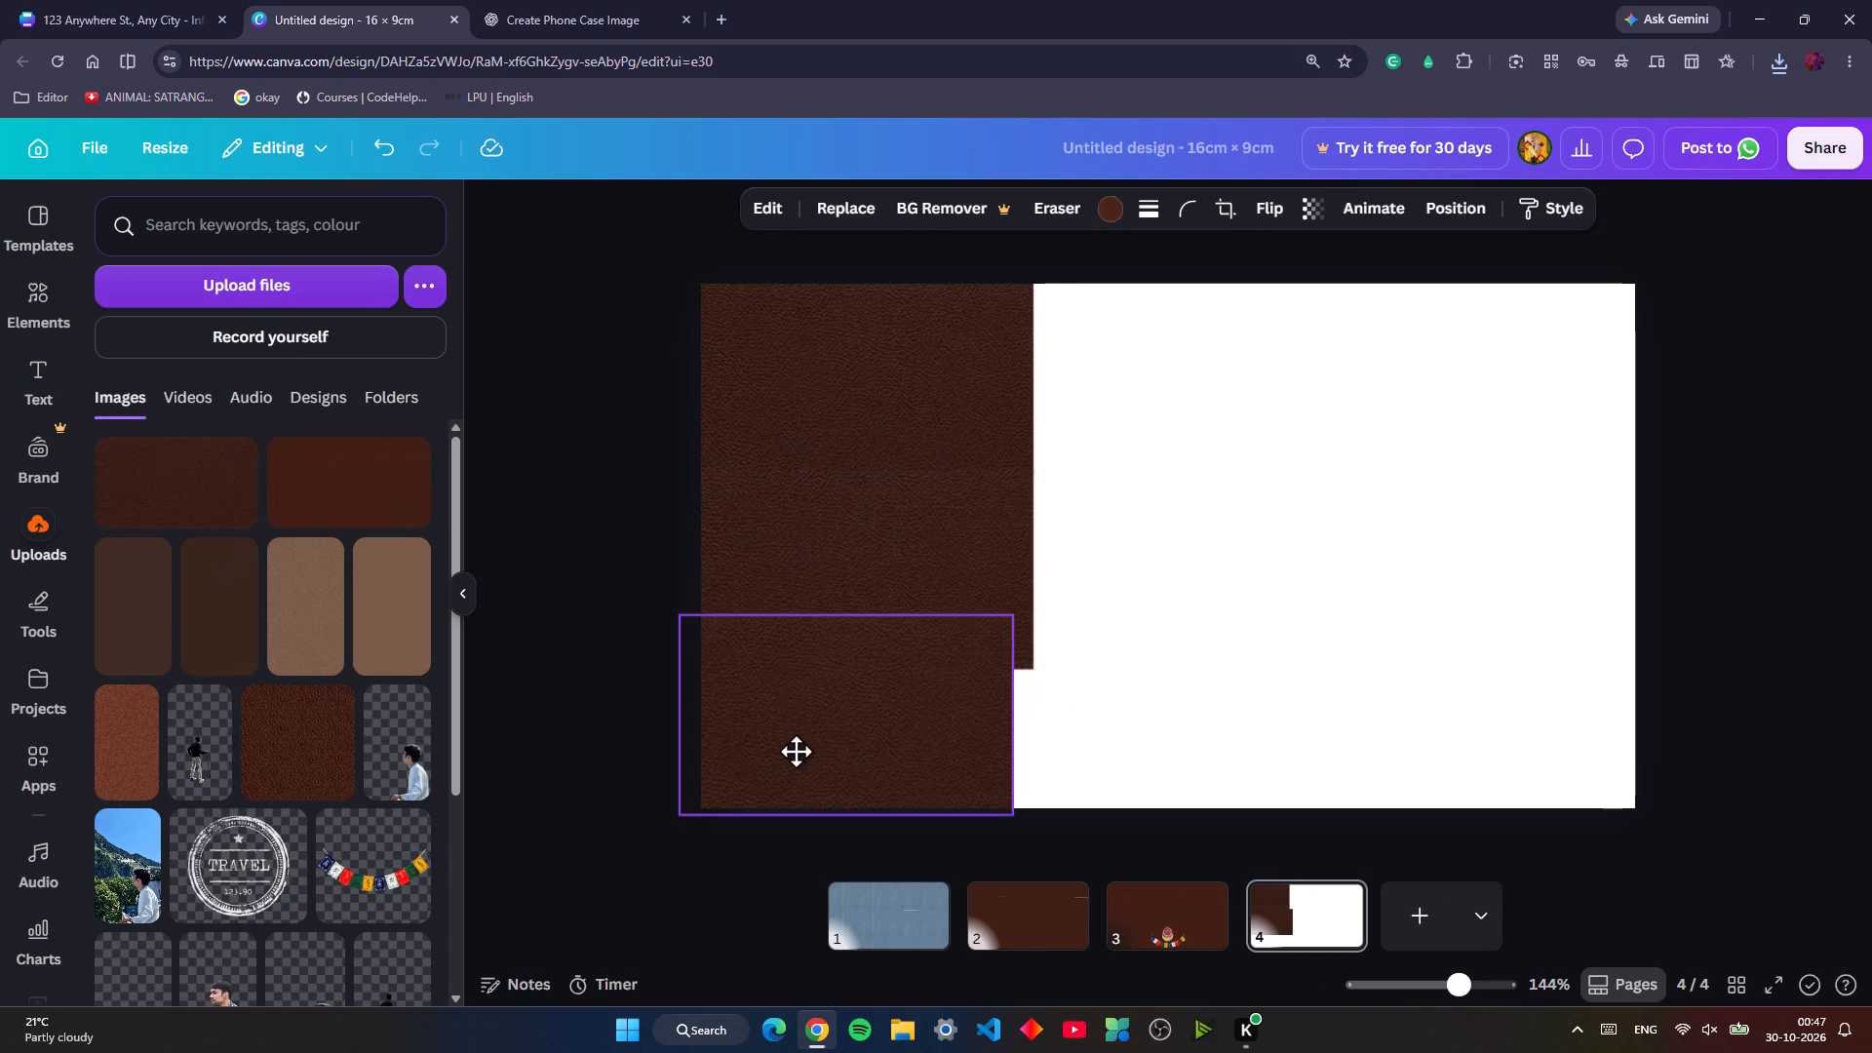
drag(796, 751, 818, 751)
click(644, 670)
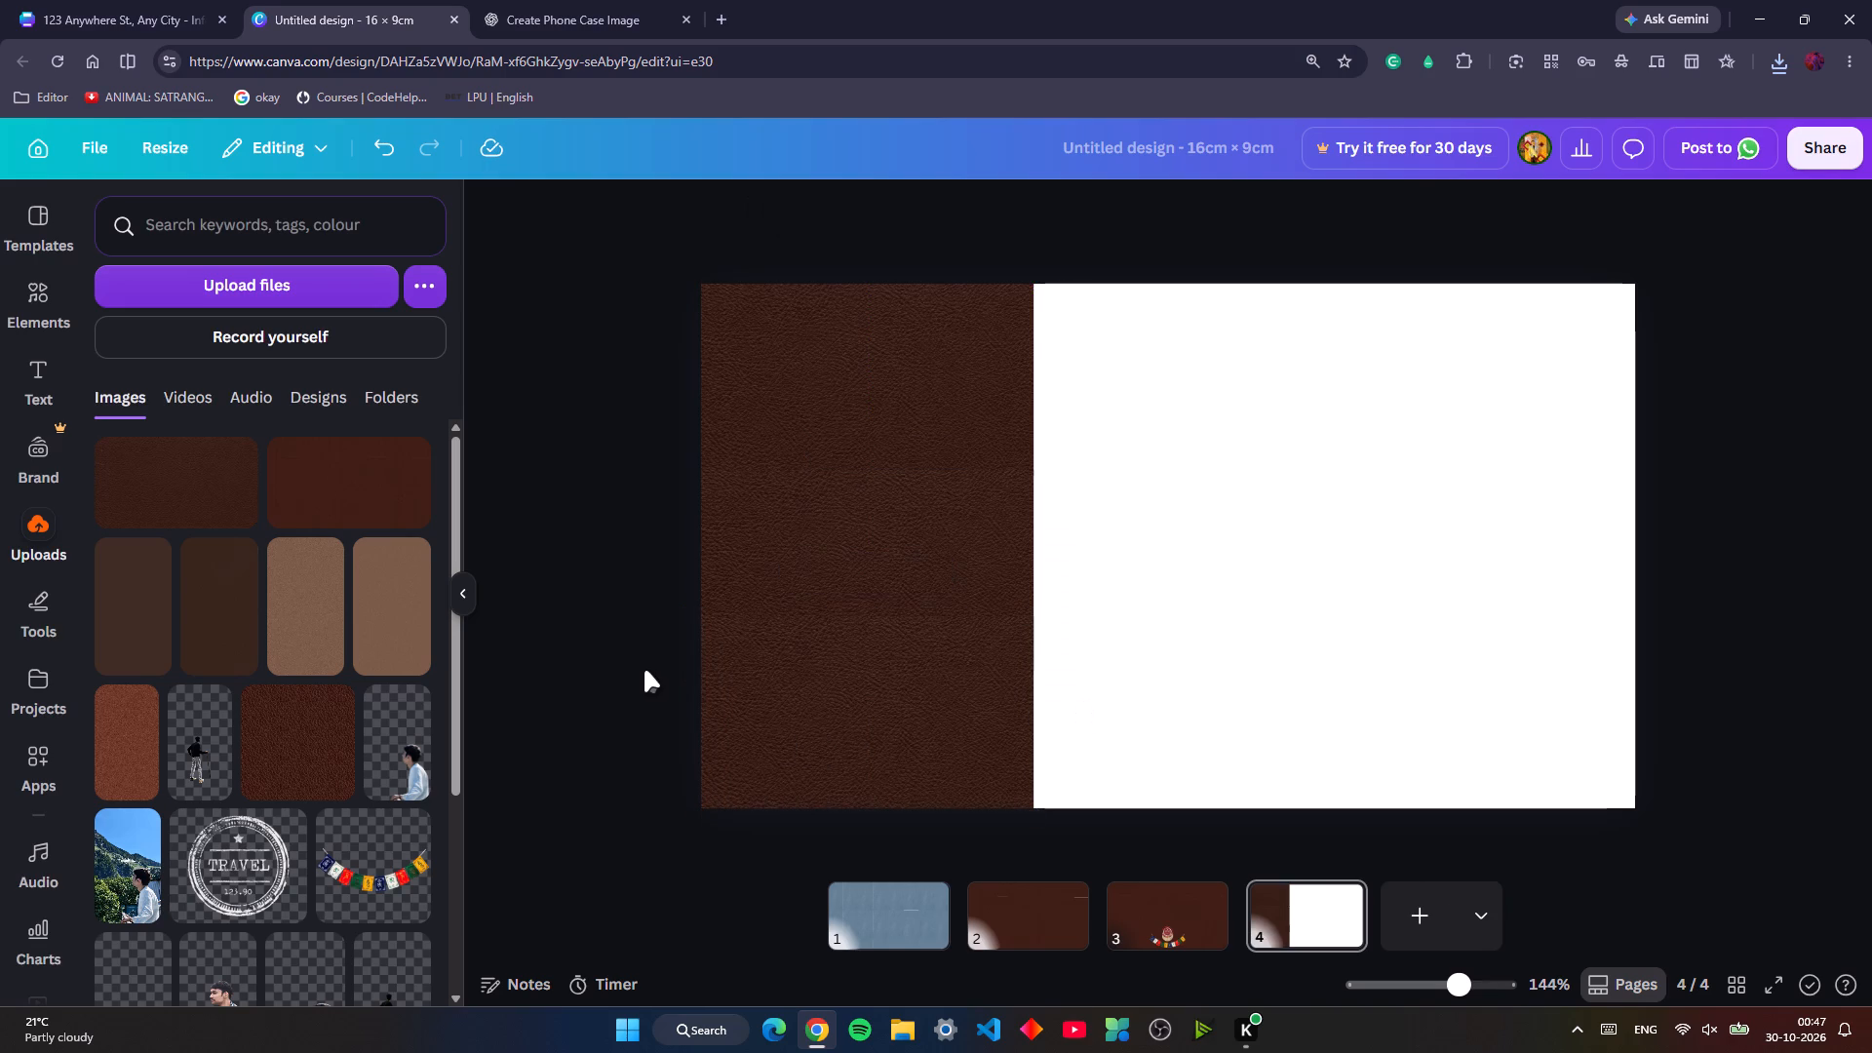
click(801, 723)
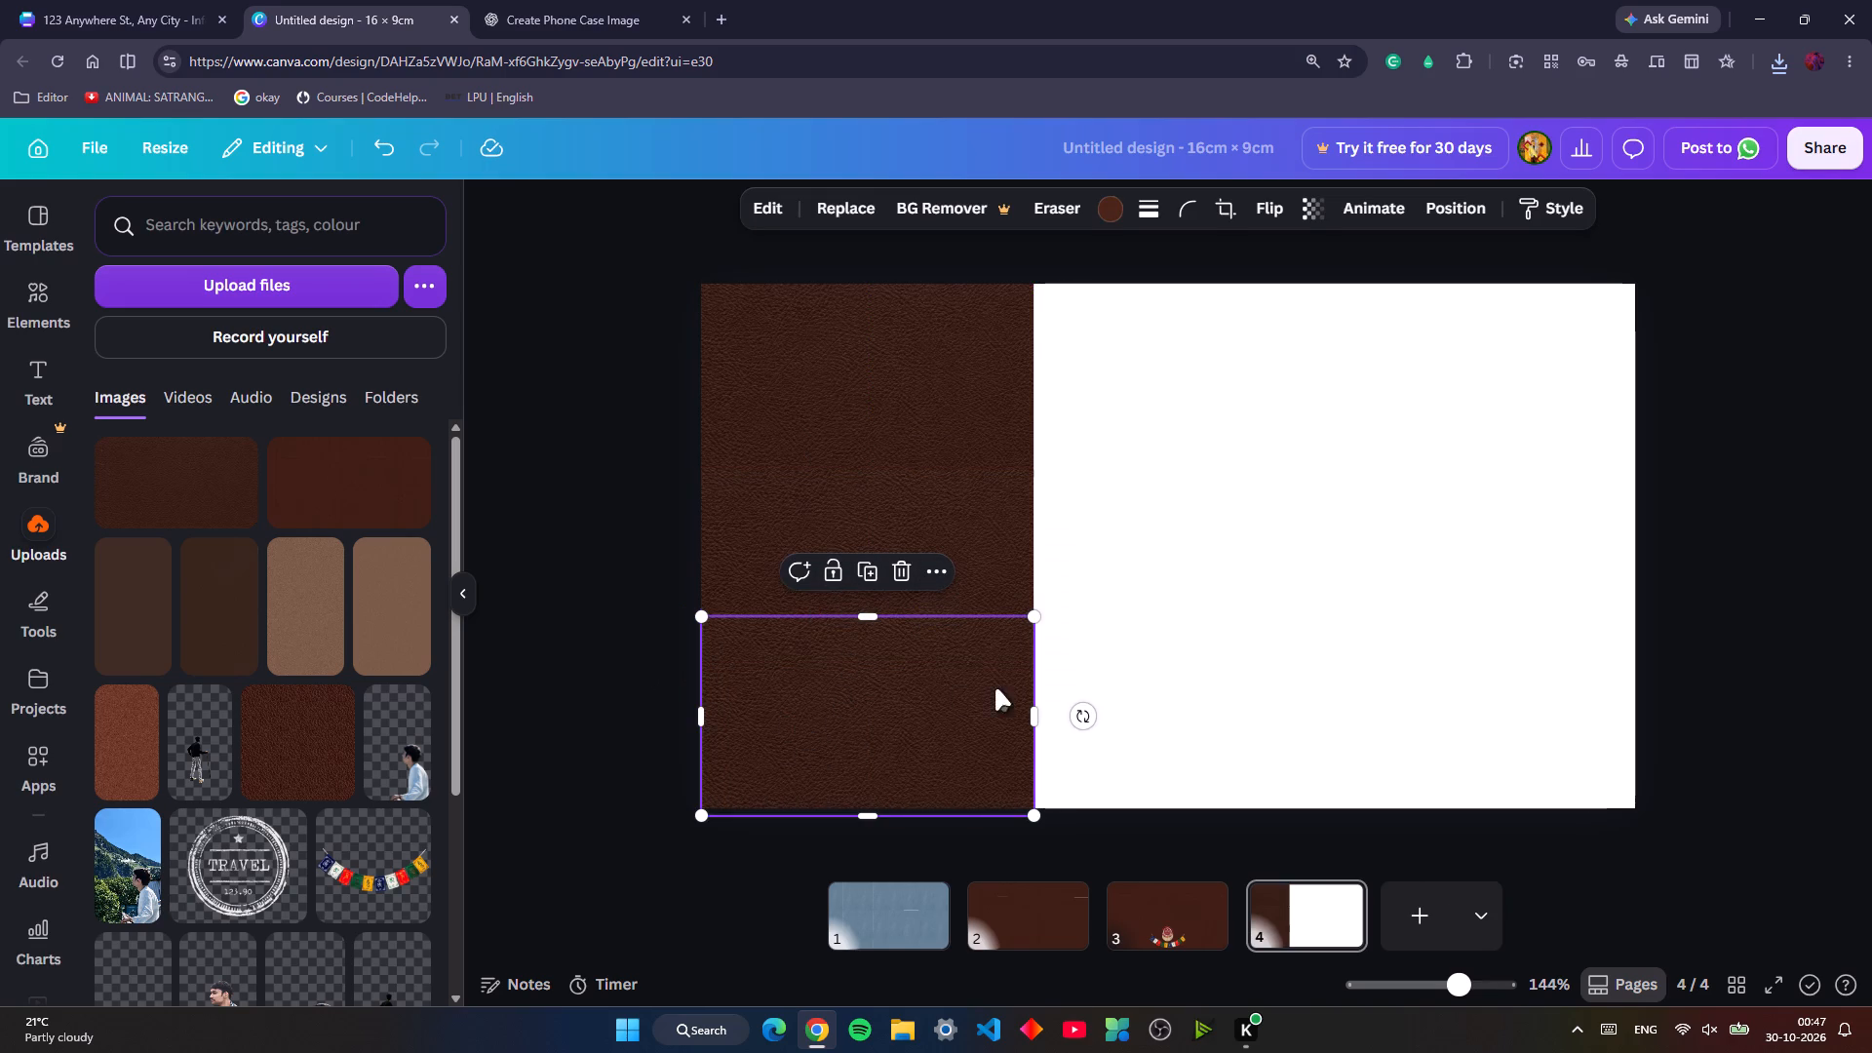
Rotate the bottom-left leather tile on page 4 by 180°.
drag(1079, 719, 796, 724)
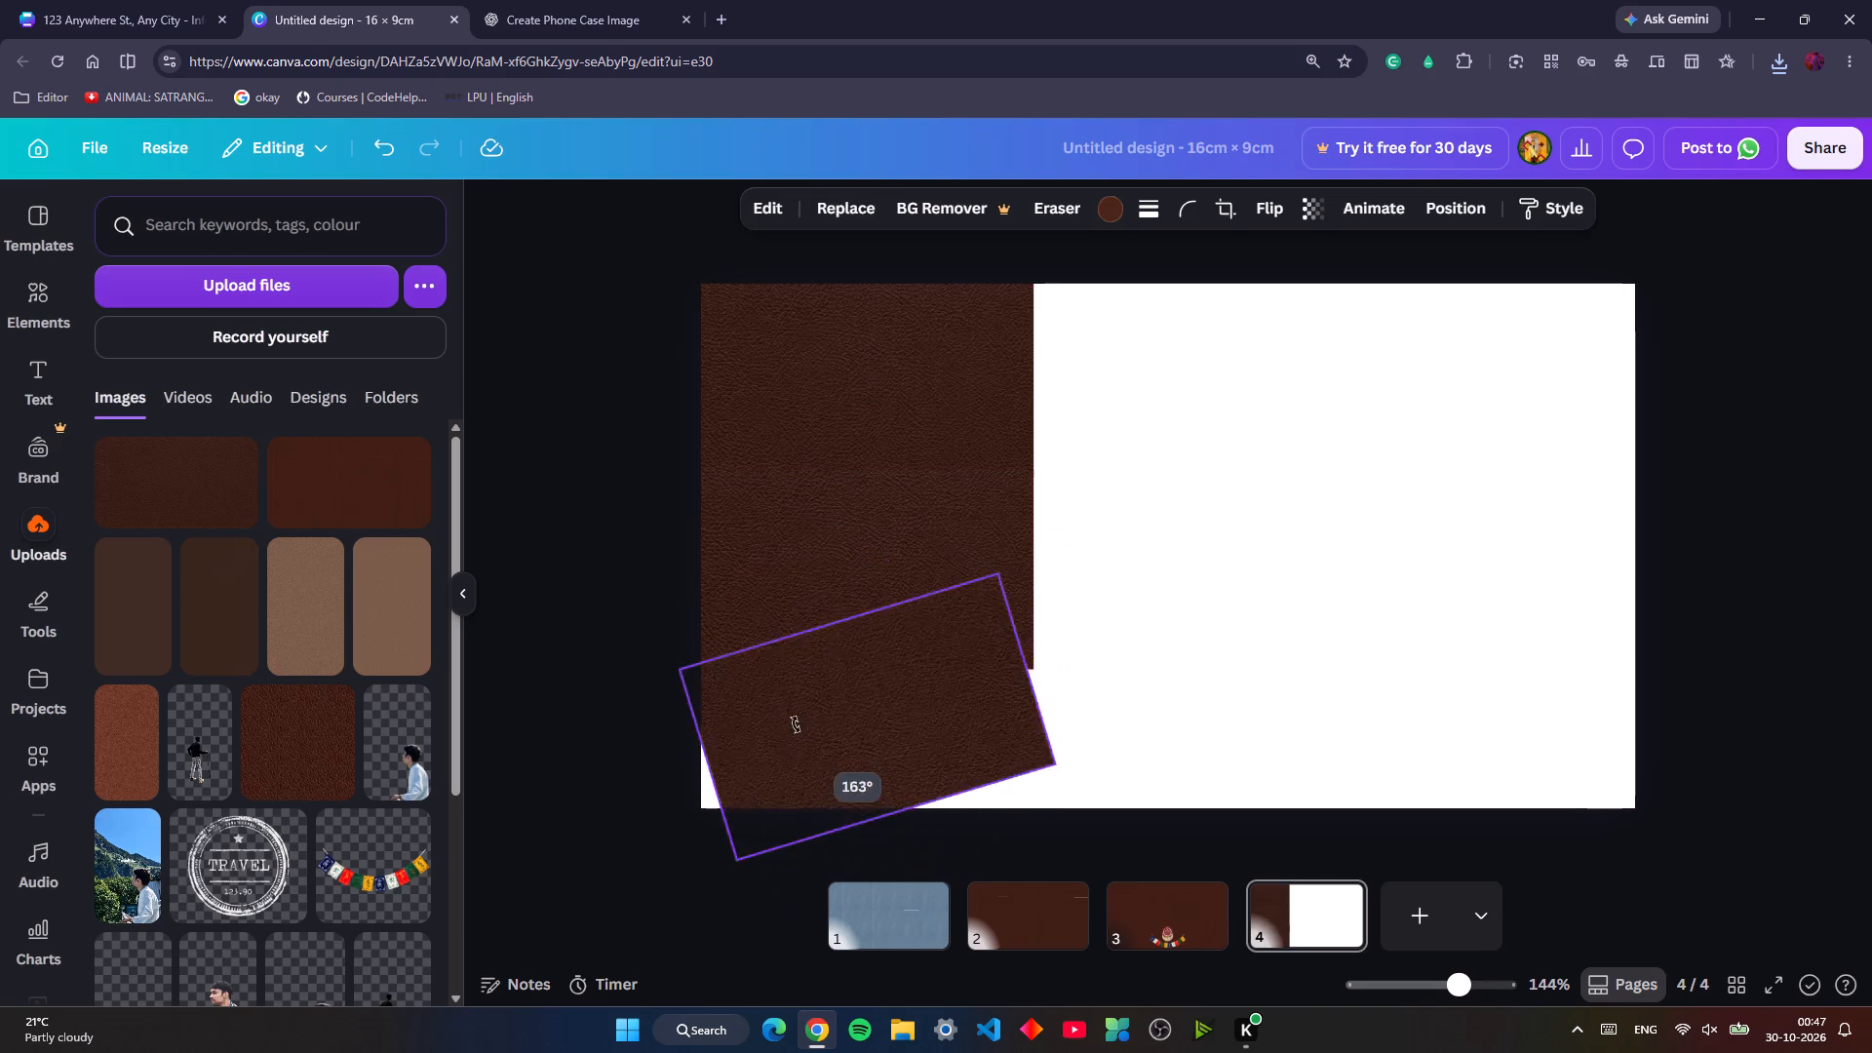
drag(796, 724, 789, 717)
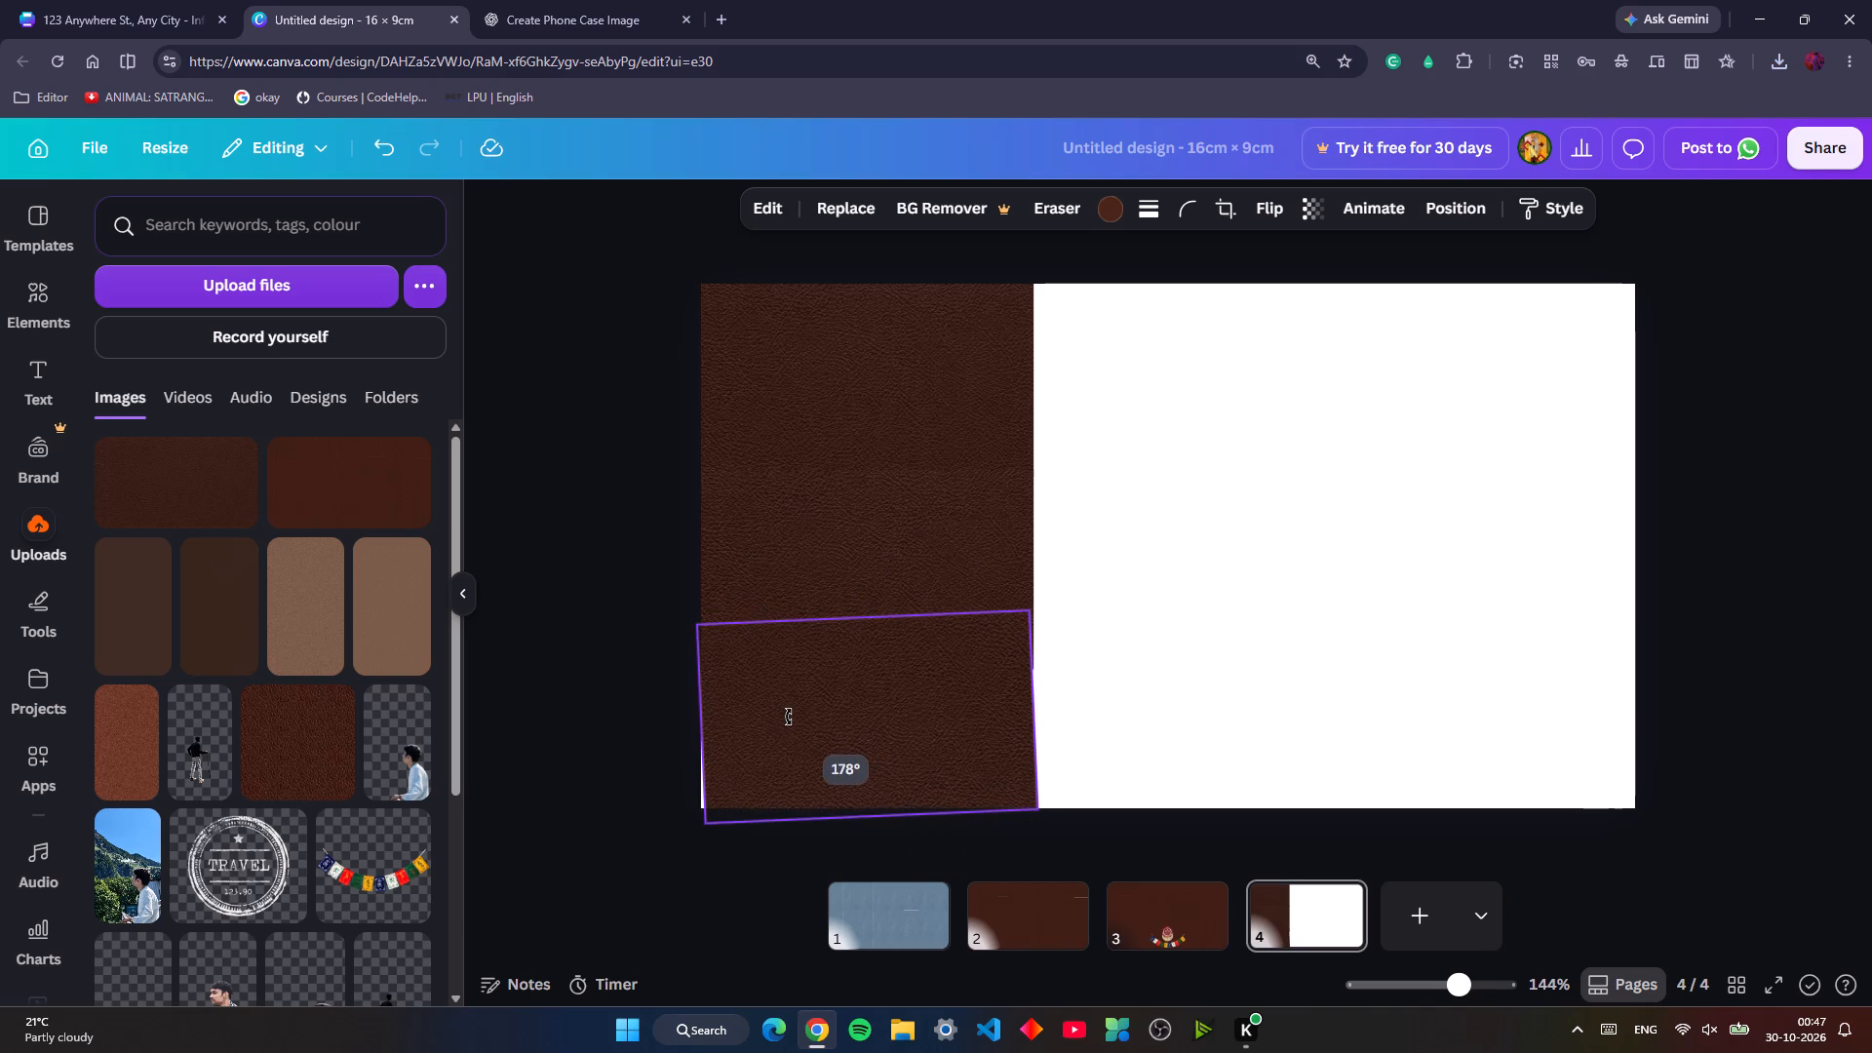
drag(789, 717, 790, 718)
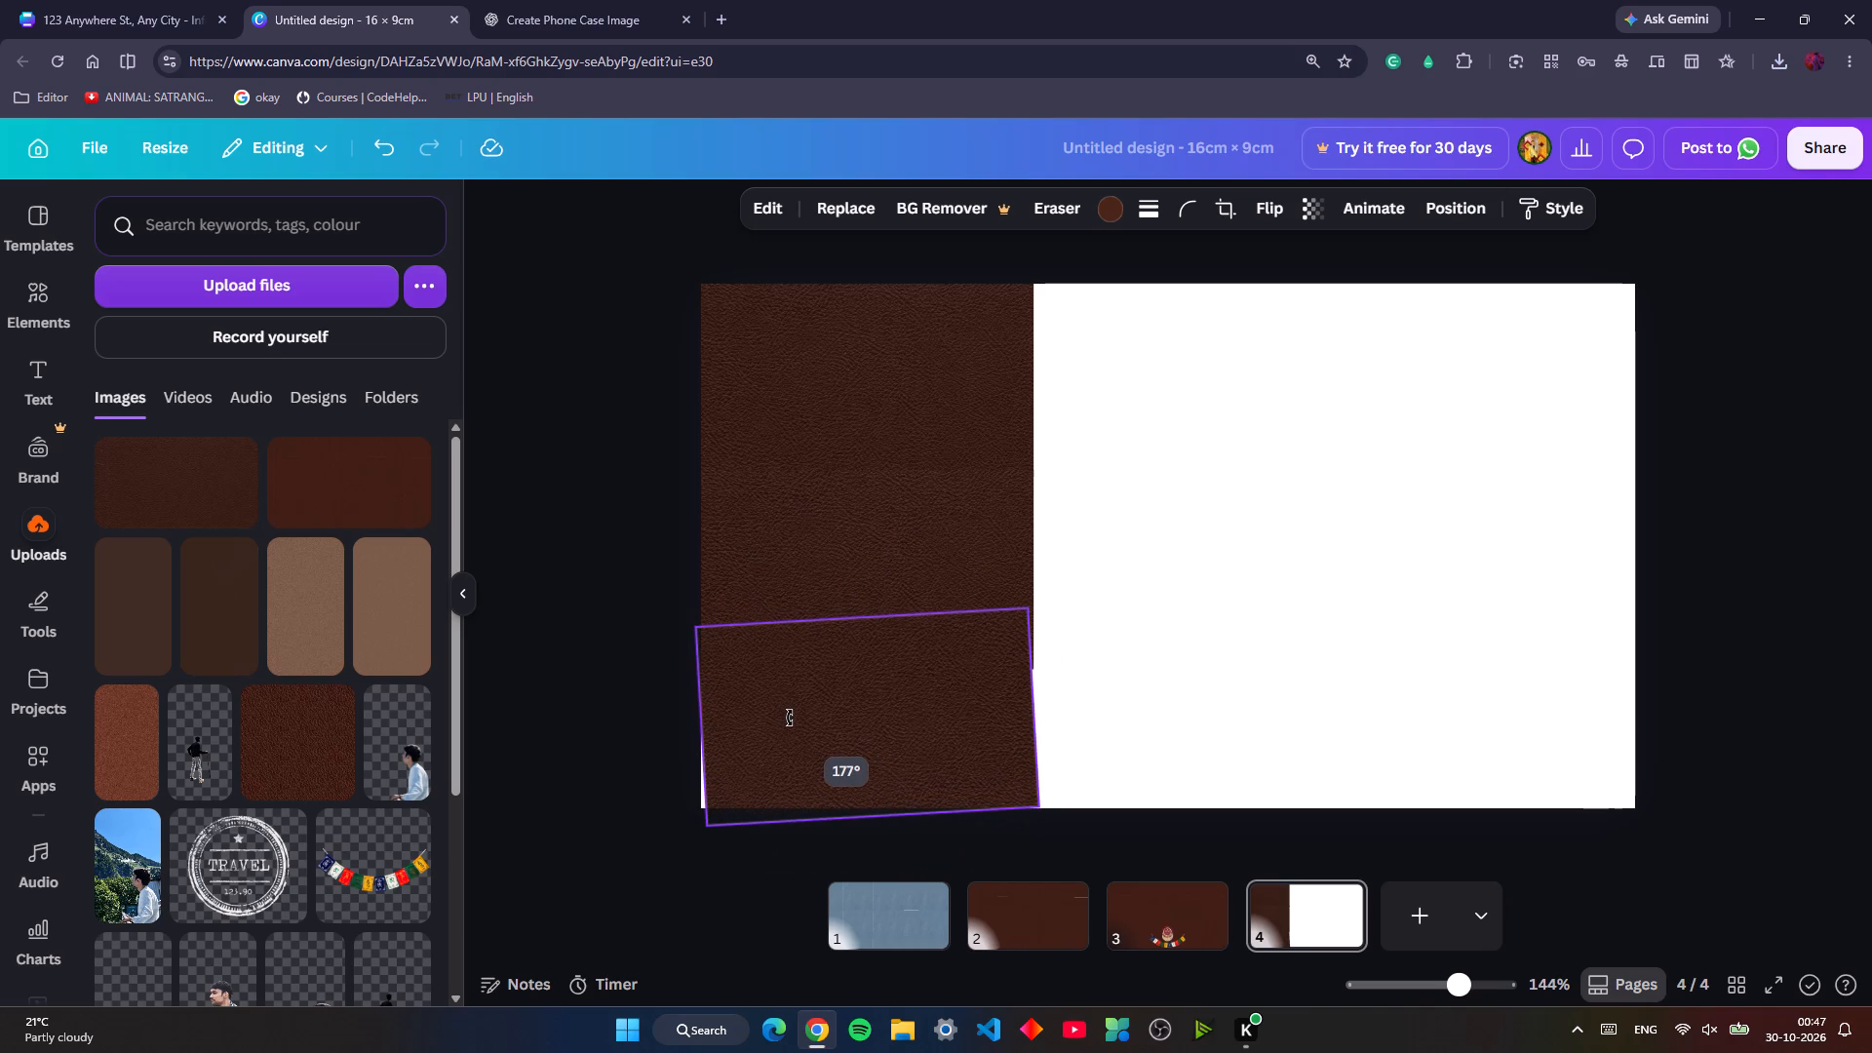
drag(790, 718, 788, 716)
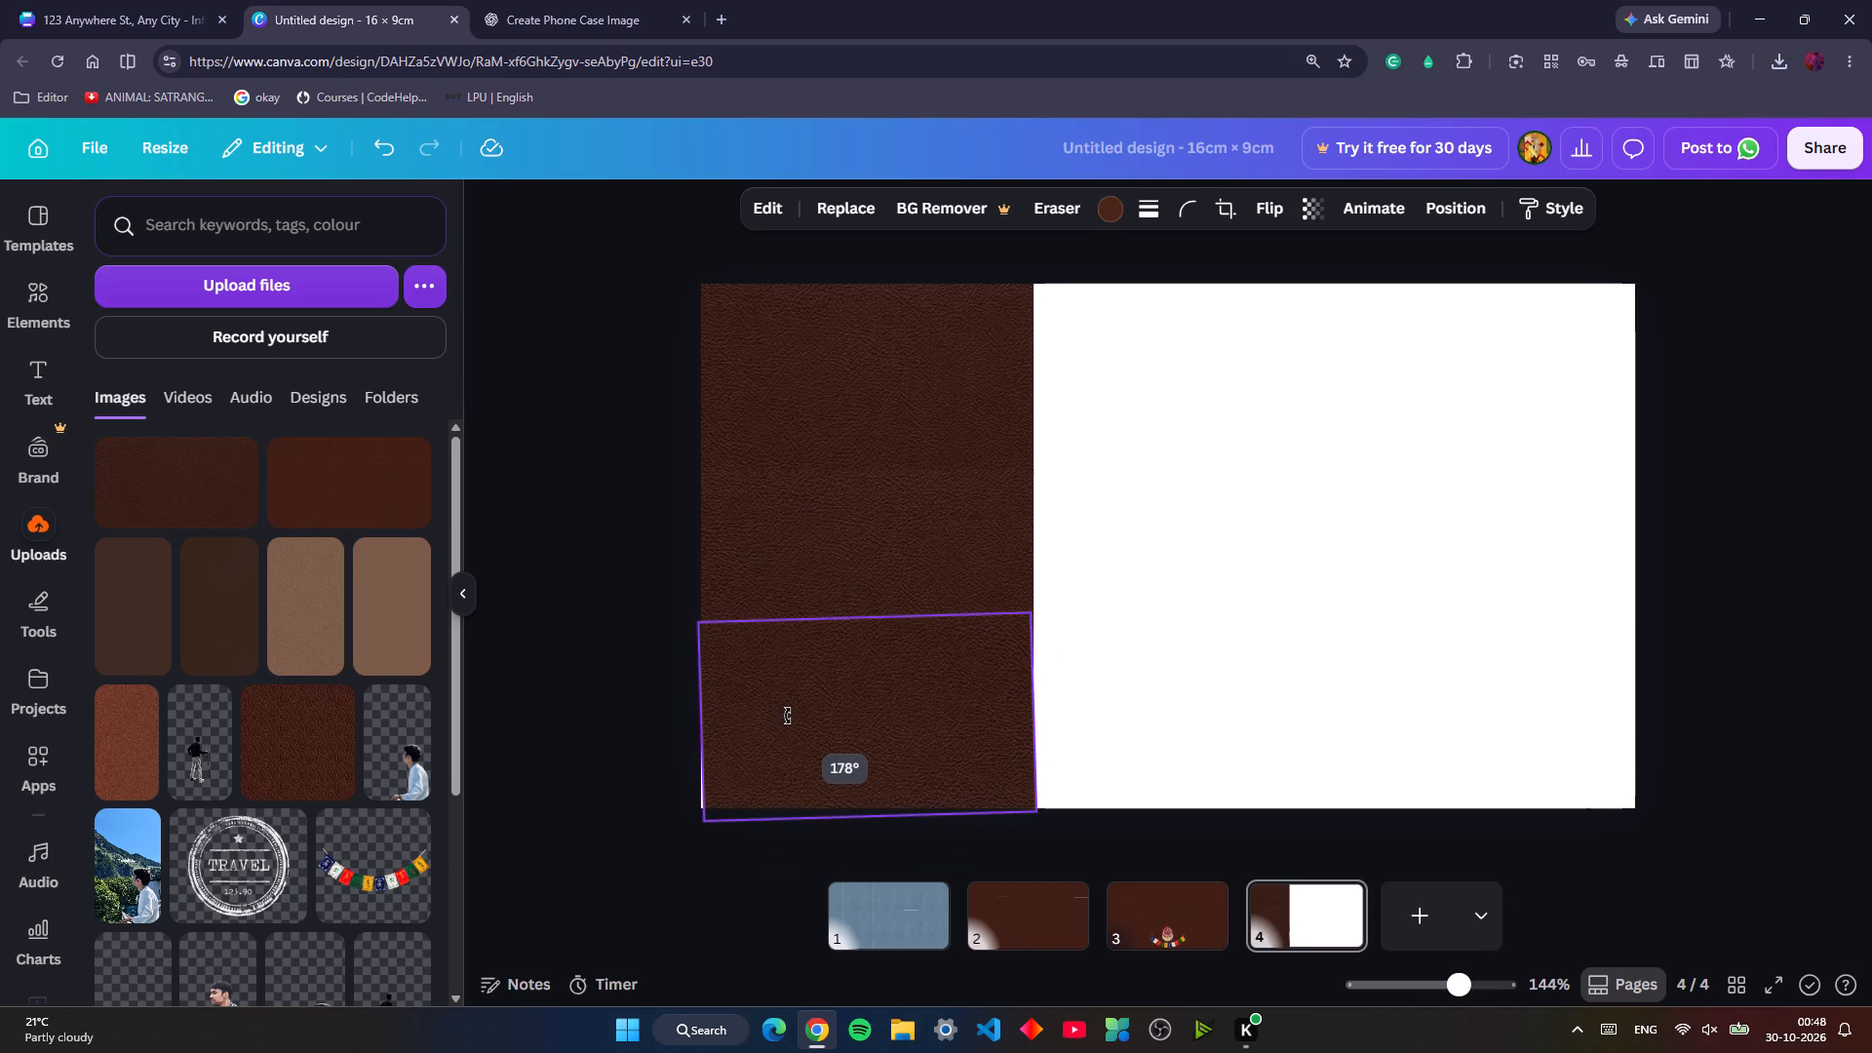
drag(788, 716, 775, 715)
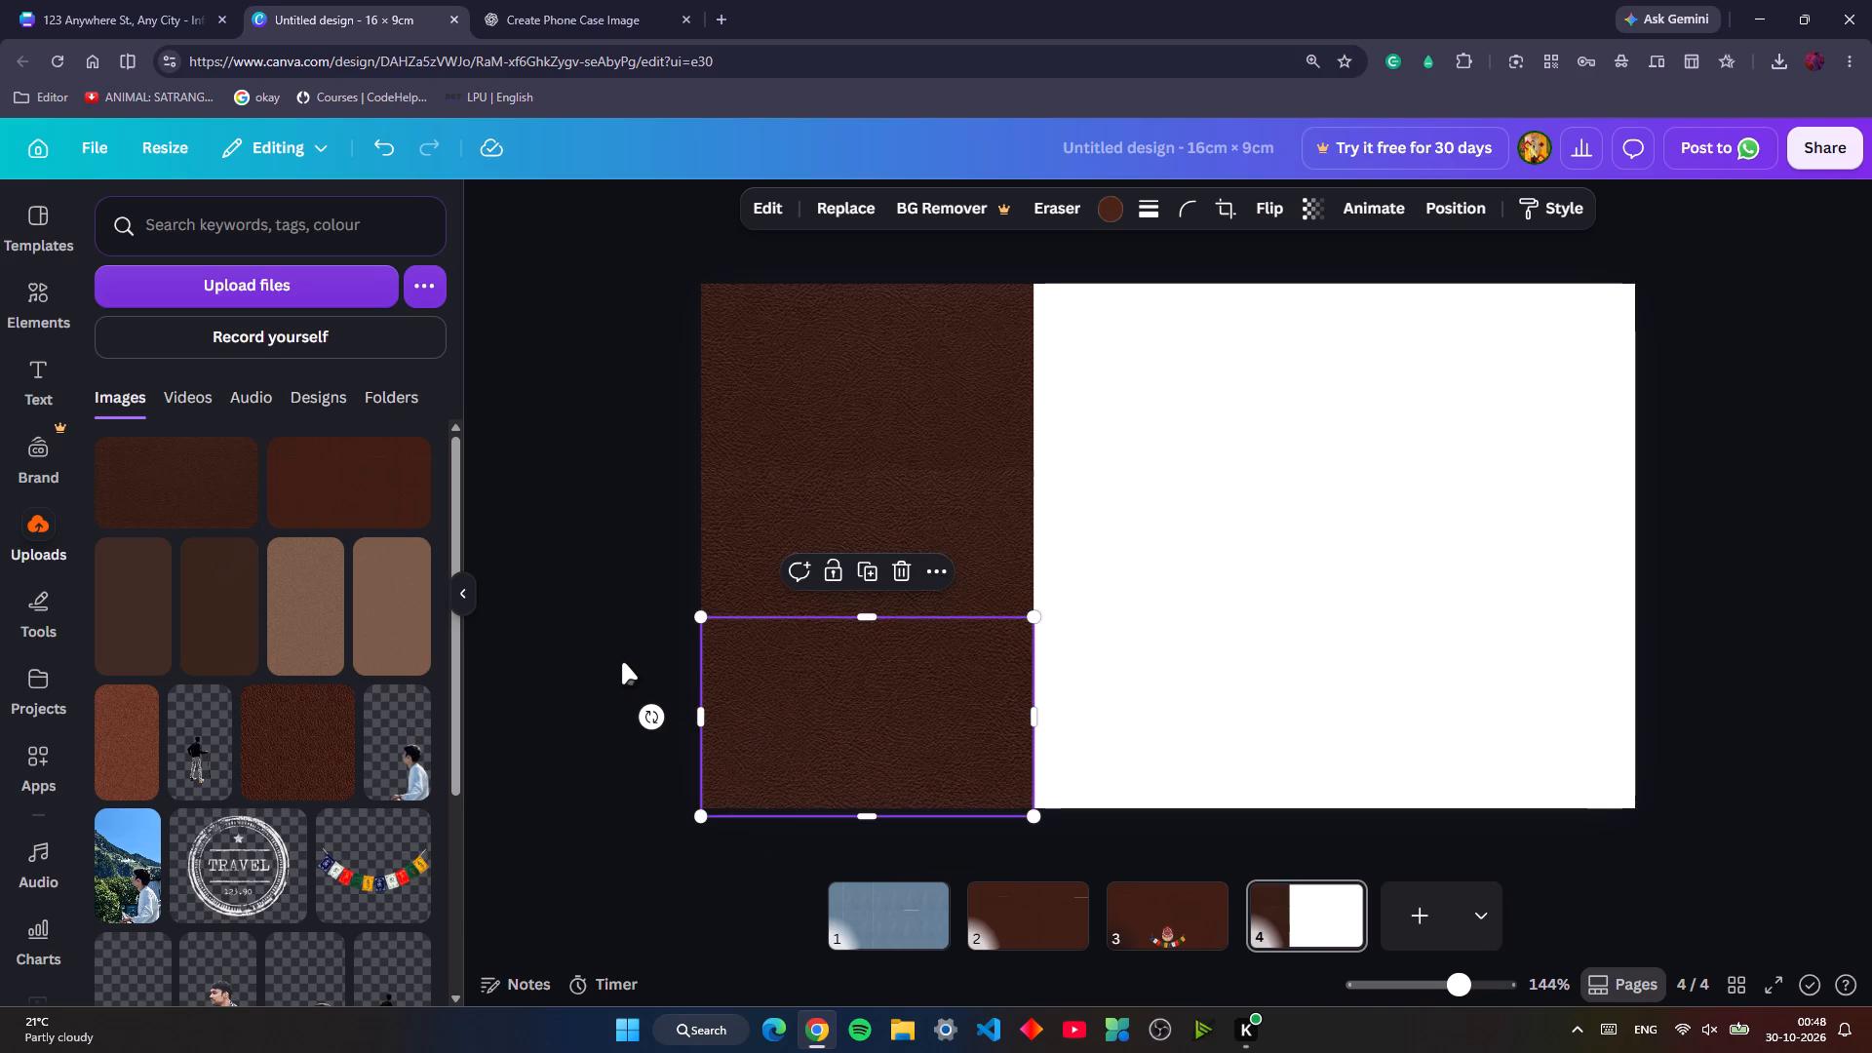
click(622, 662)
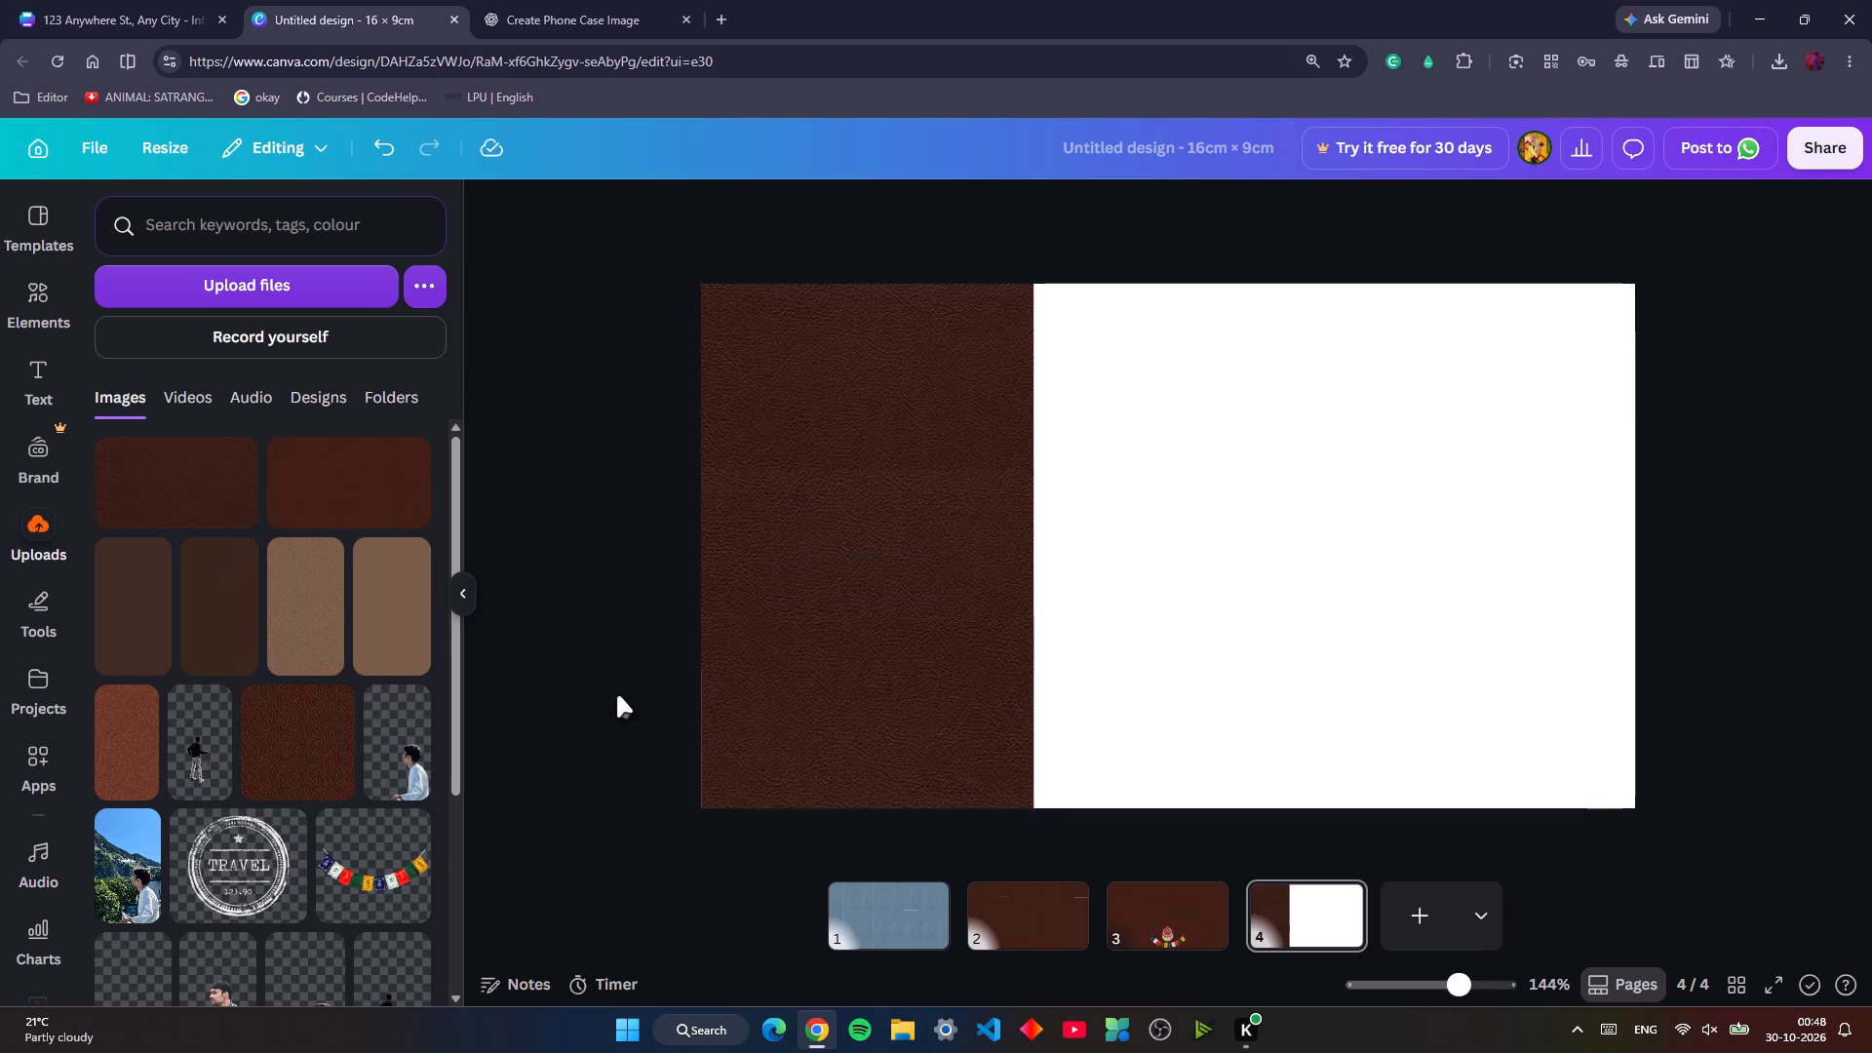
Rotate the middle leather tile in the left column by 180°.
click(799, 577)
drag(864, 728, 913, 723)
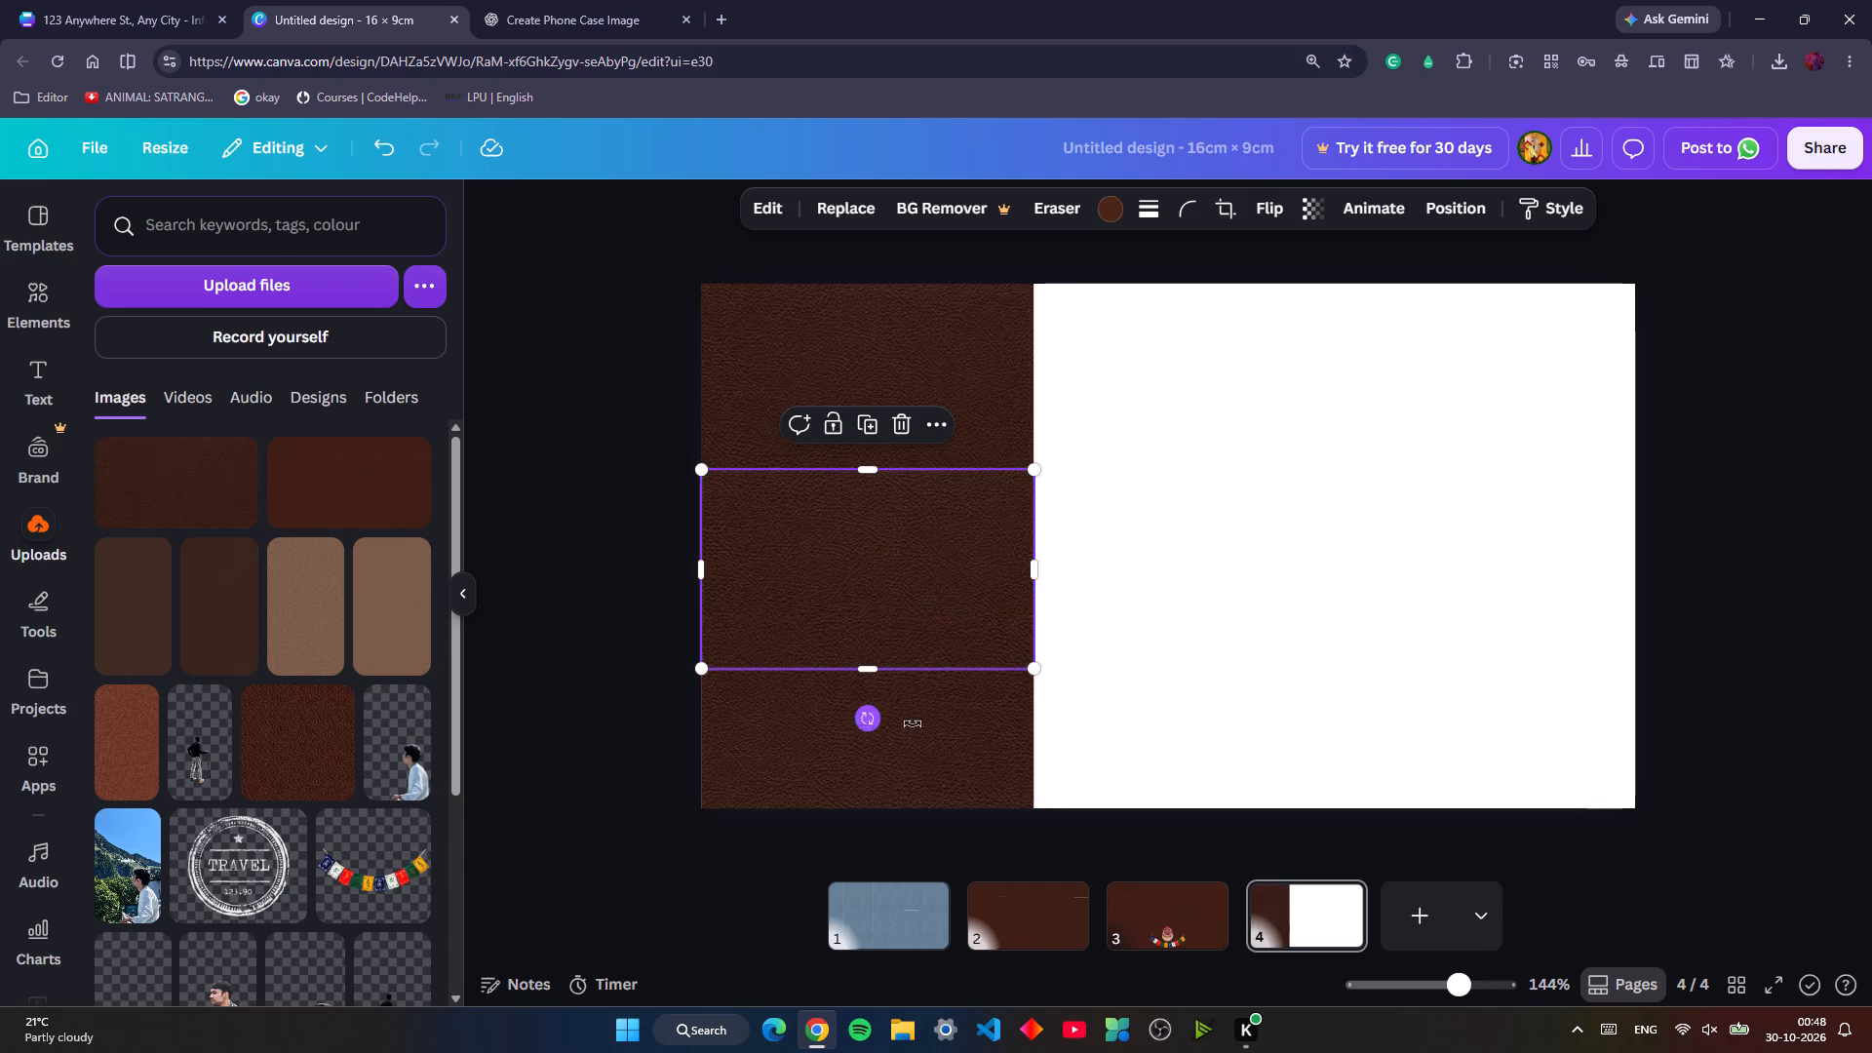
drag(913, 723, 866, 541)
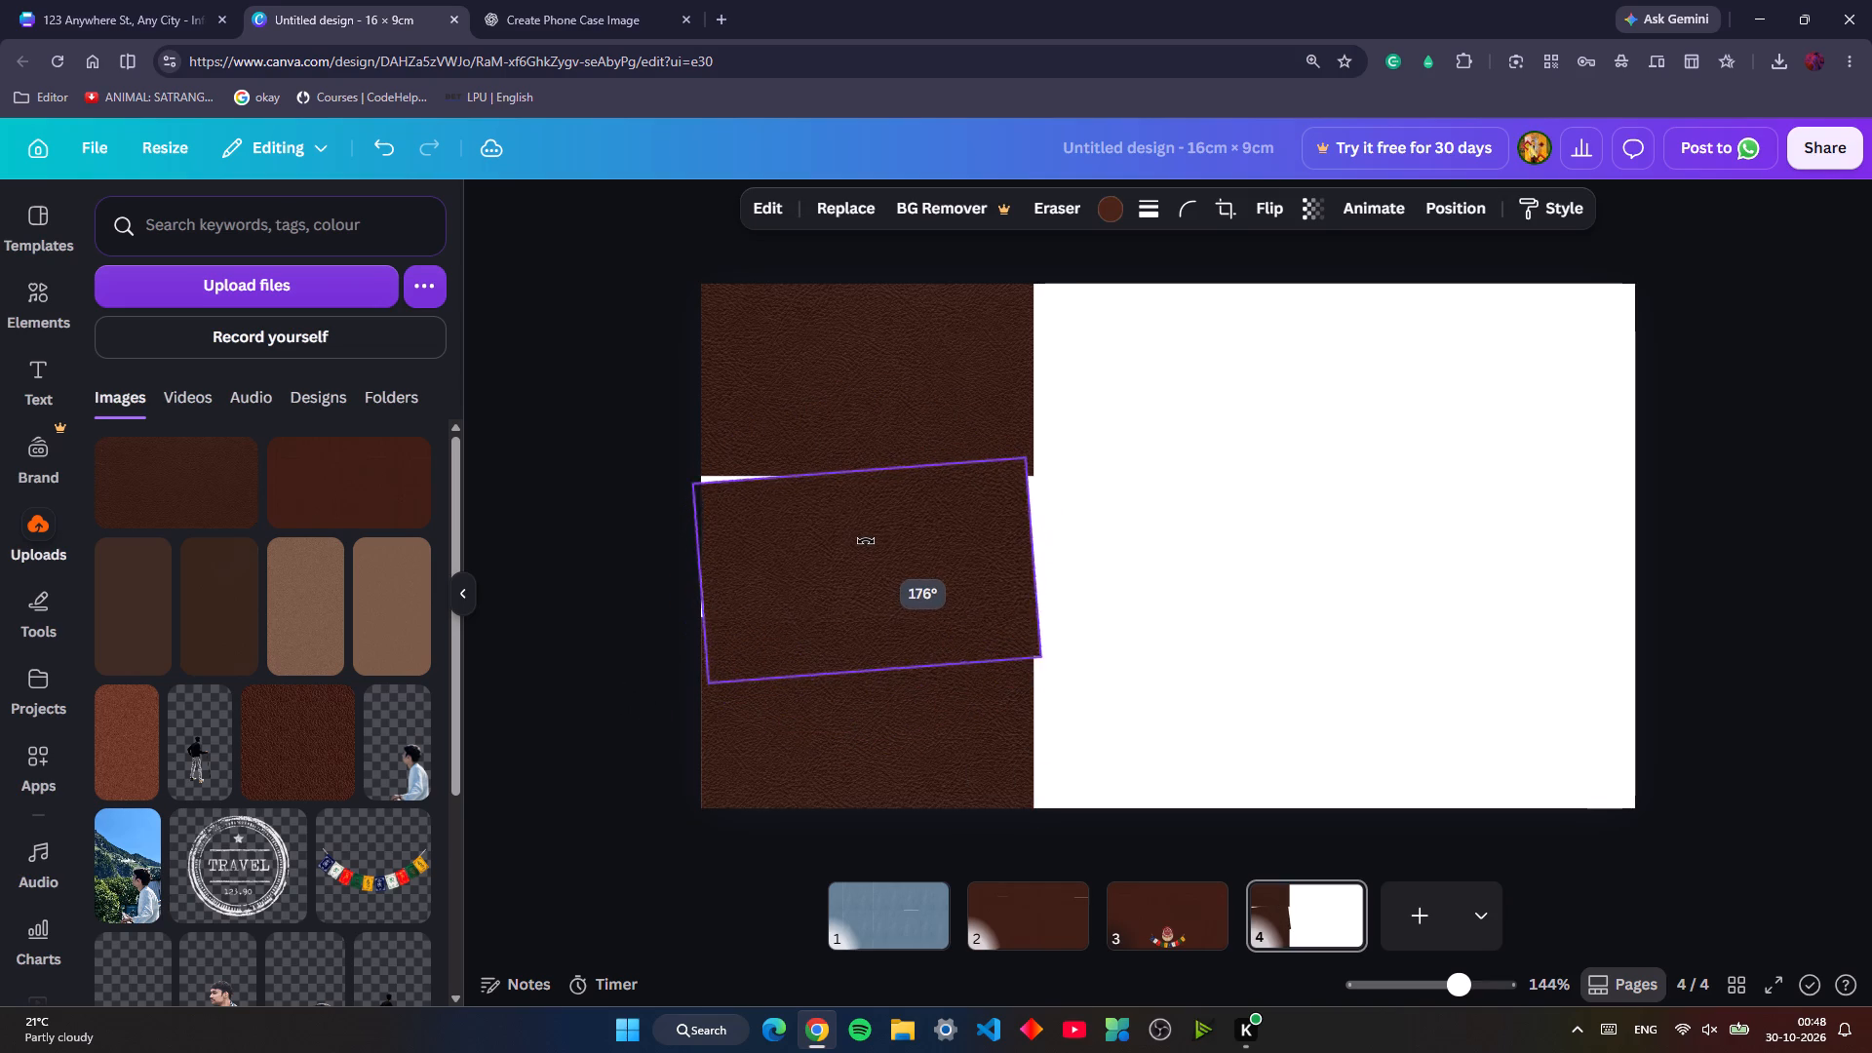
drag(866, 541, 869, 535)
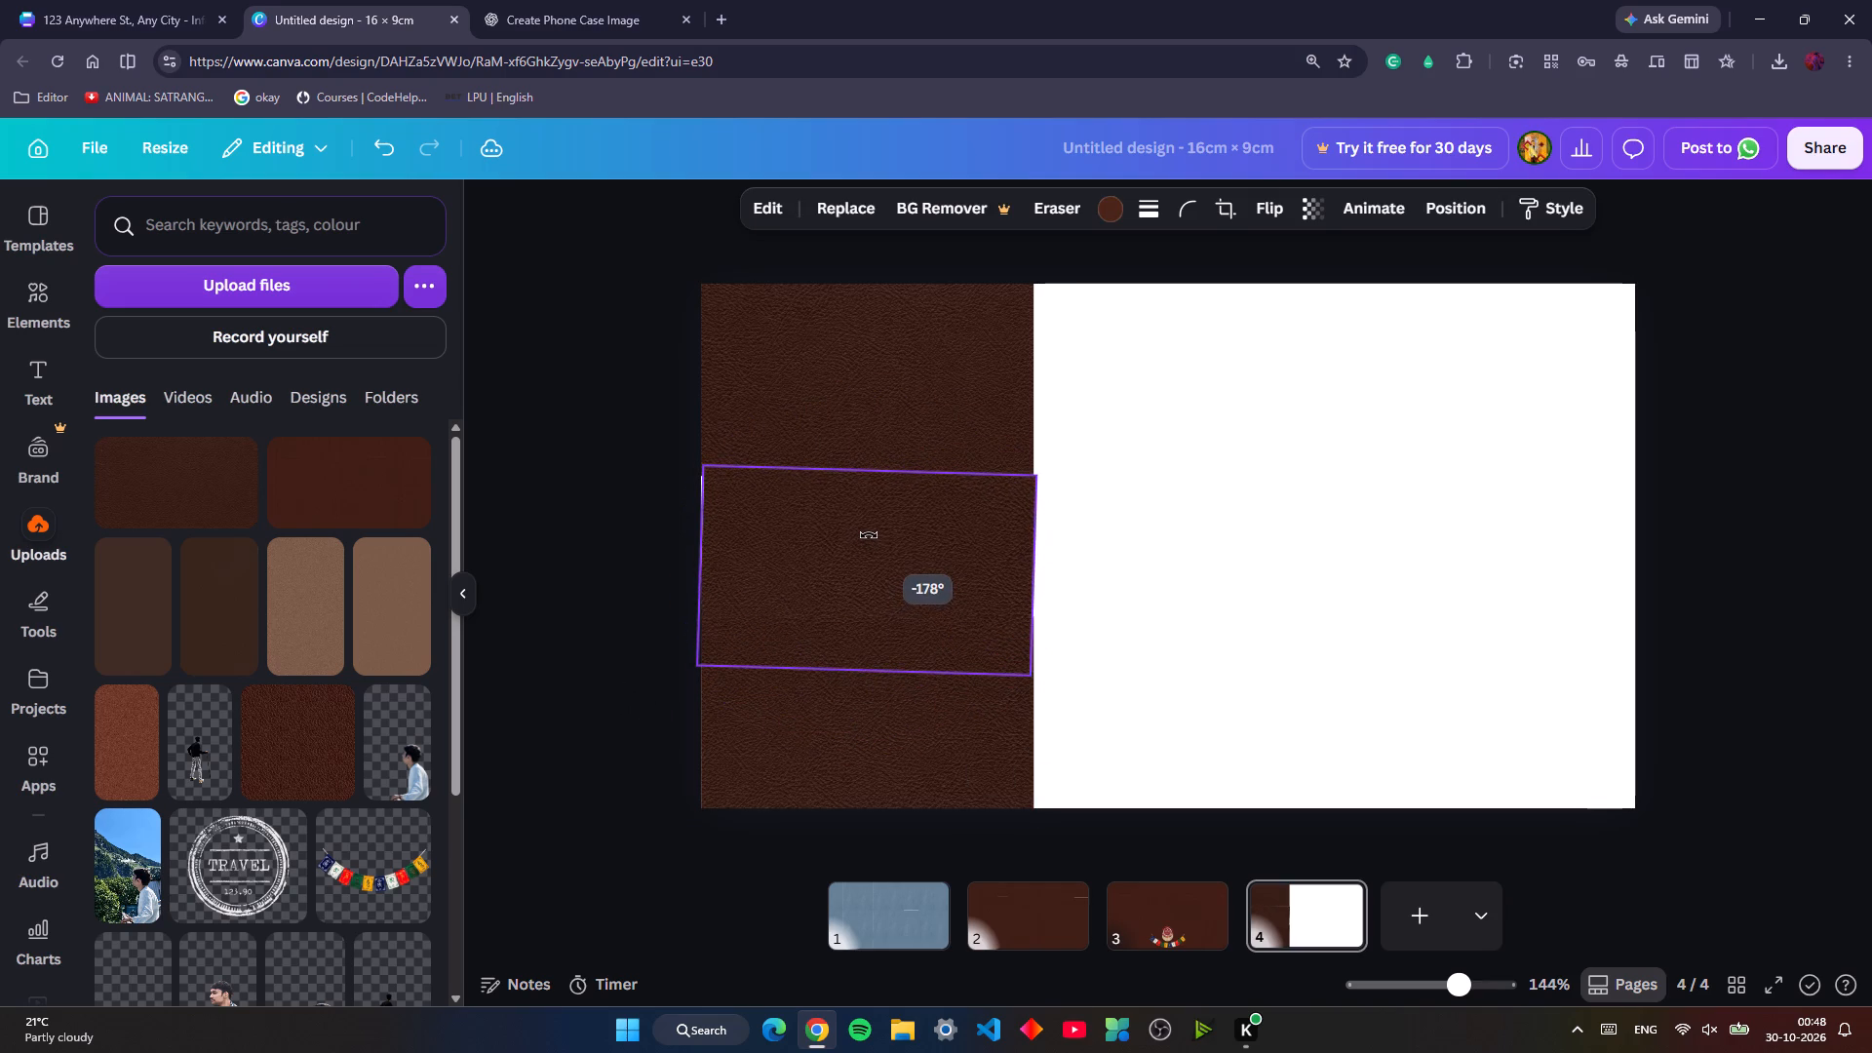
drag(869, 535, 868, 532)
click(502, 554)
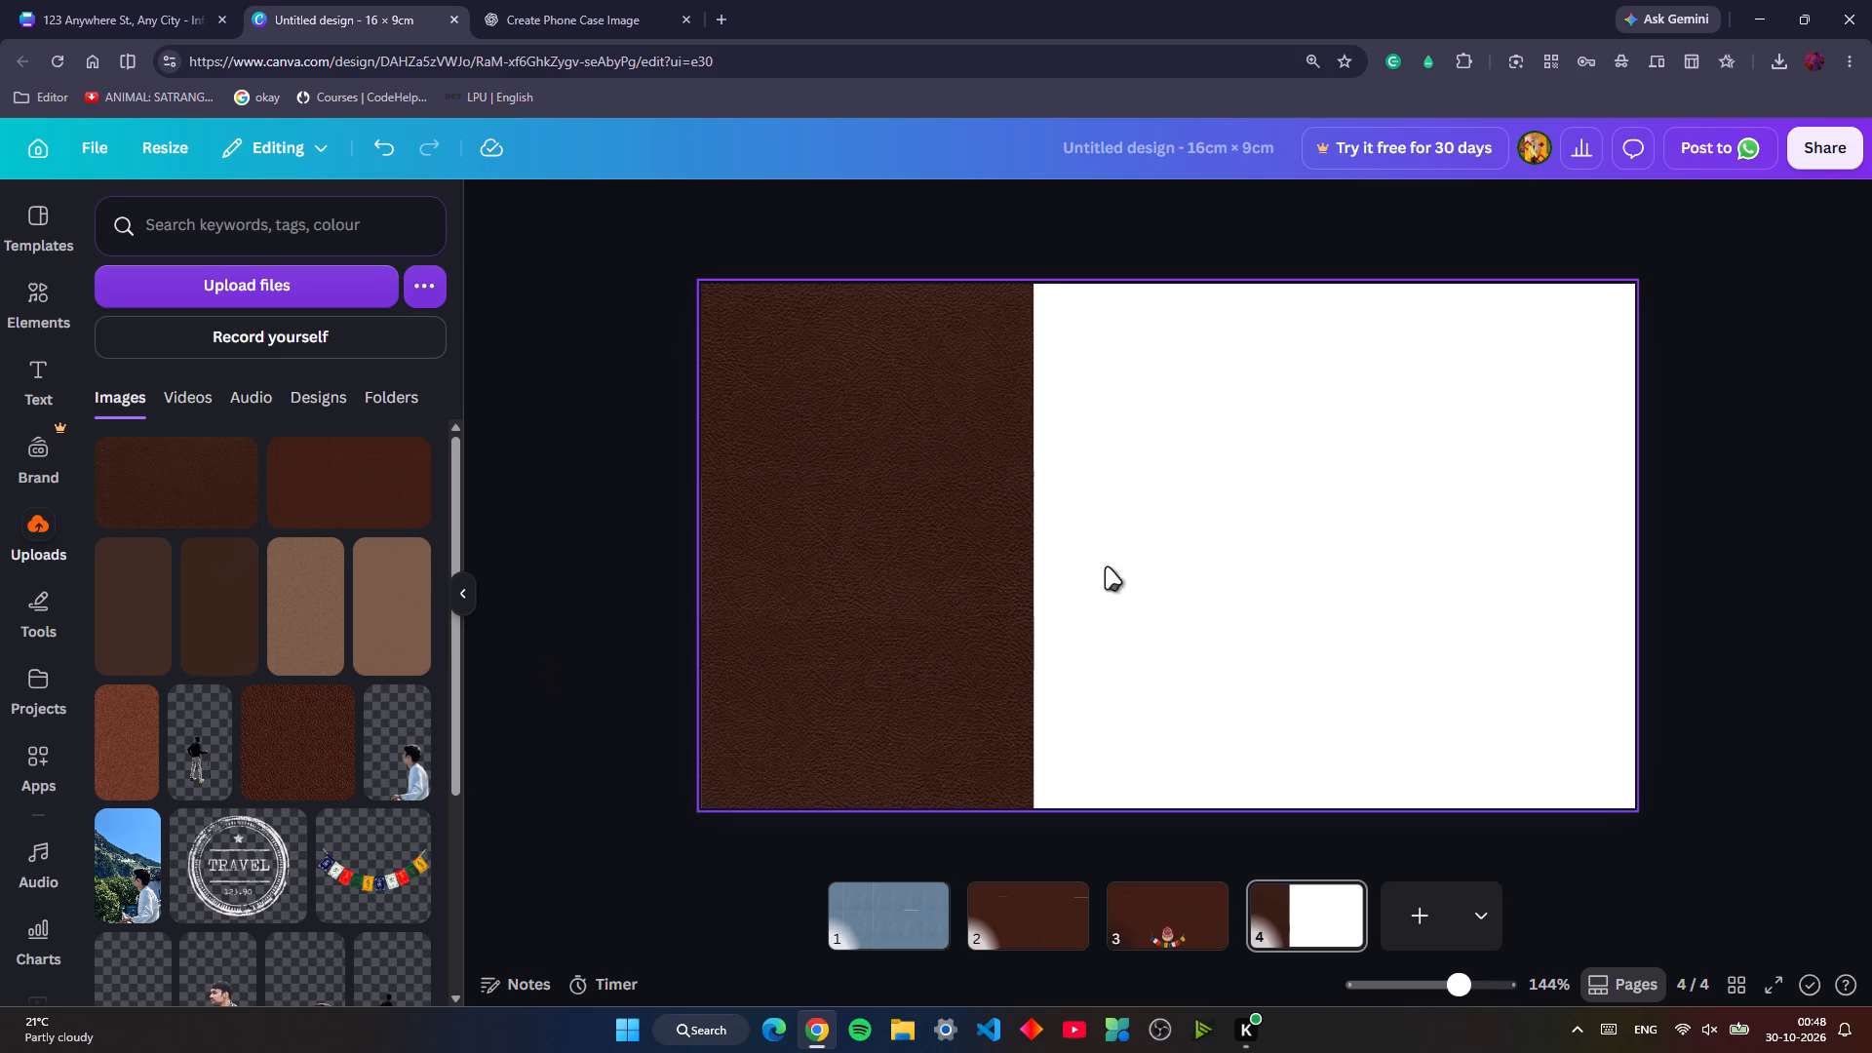
Duplicate the three-tile left column and place the copy beside it, slightly overlapping its right edge and aligned to the page's bottom edge.
drag(1048, 284, 1061, 347)
drag(1101, 332, 825, 741)
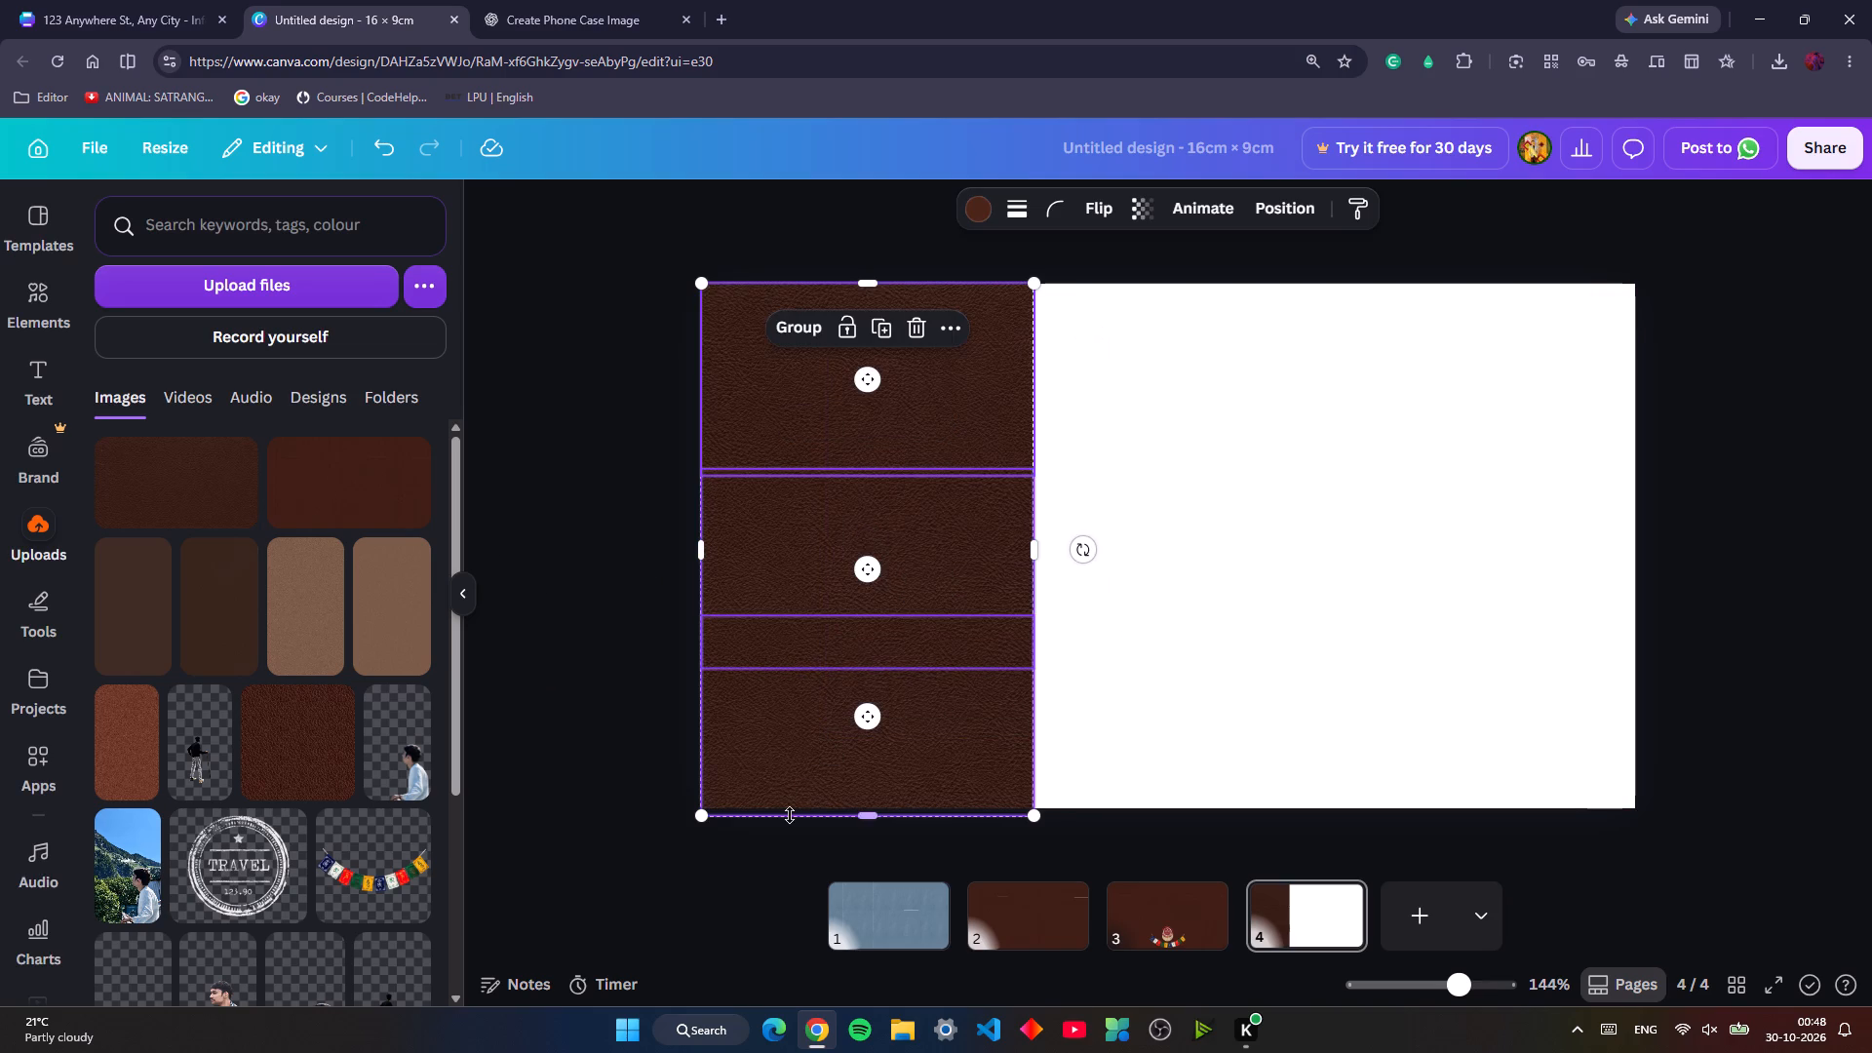
key(ctrl+c)
key(ctrl+v)
key(Right)
key(Right)
key(Right)
key(Right)
key(Right)
key(Right)
key(Right)
key(Right)
key(Right)
key(Right)
key(Right)
key(Right)
key(Right)
key(Right)
key(Right)
key(Right)
key(Right)
key(Right)
key(Right)
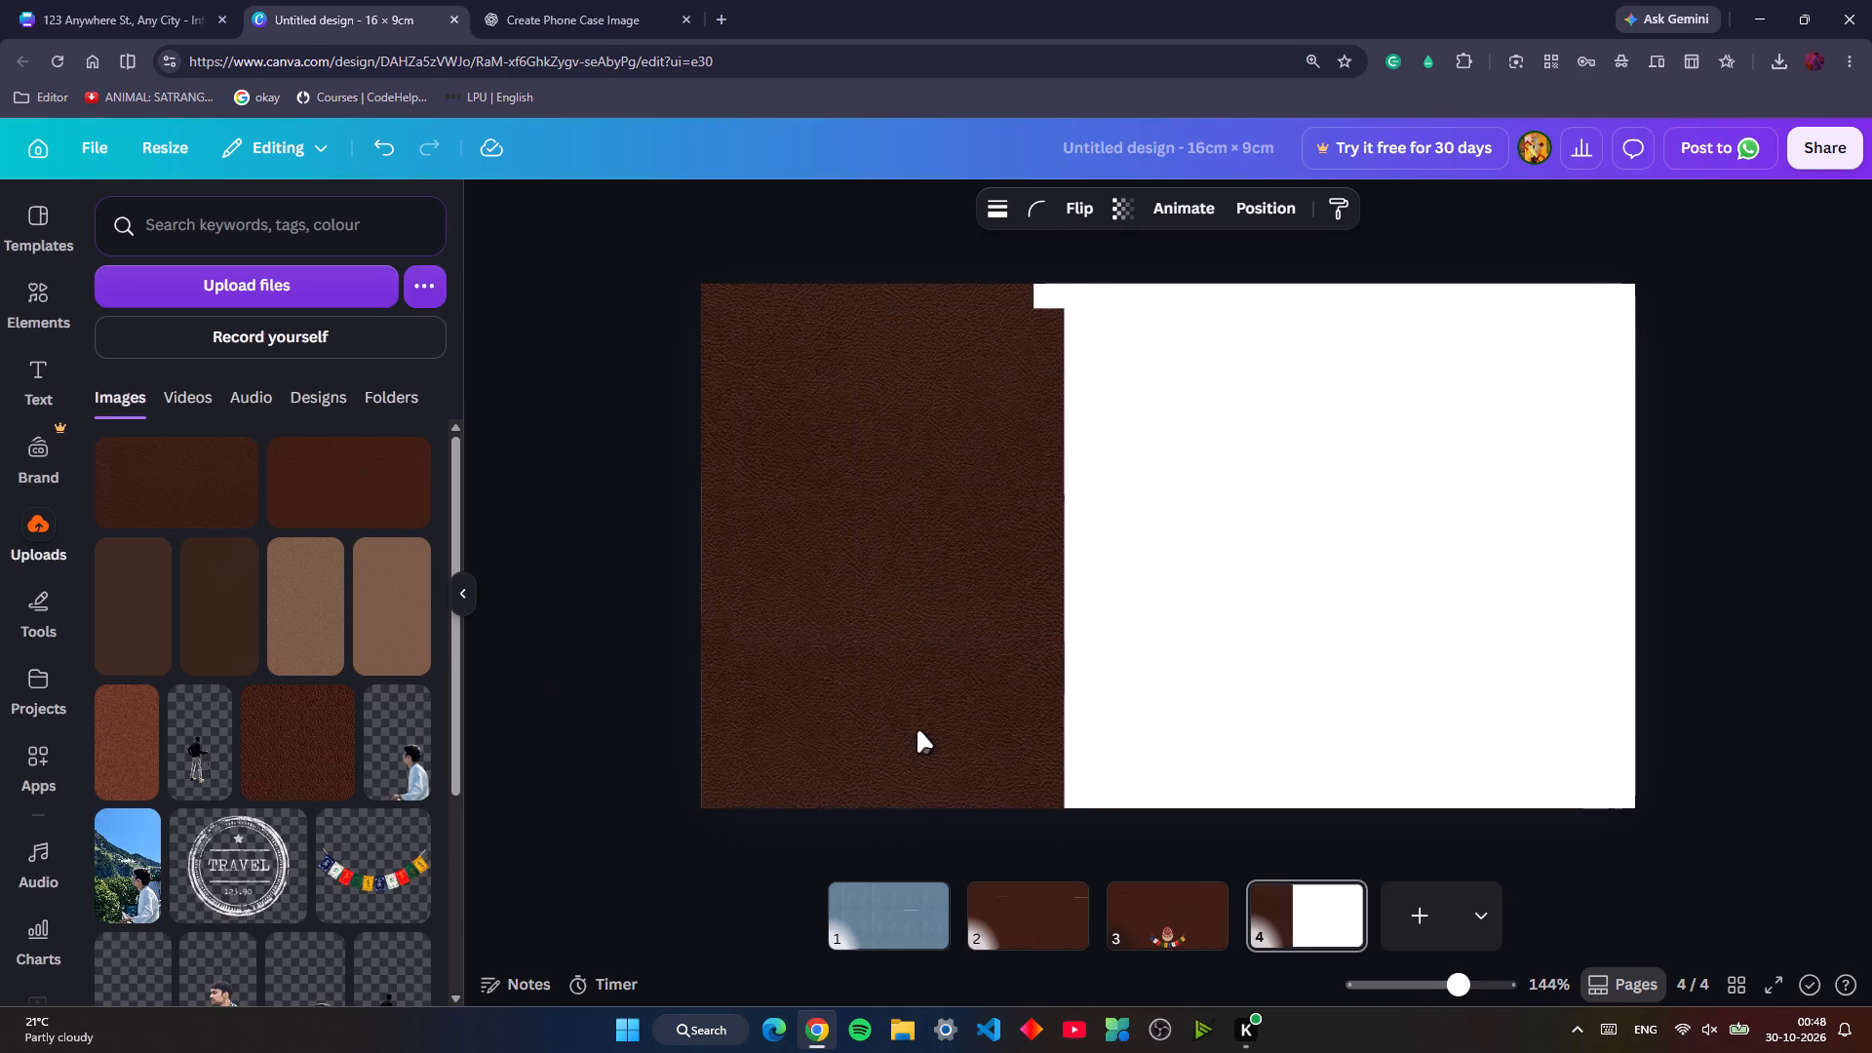
key(Left)
key(Right)
key(Right)
key(Right)
key(Right)
key(Right)
key(Right)
key(Right)
key(Right)
key(Right)
key(Right)
key(Right)
key(Right)
key(Right)
key(Right)
key(Right)
key(Right)
key(Right)
key(Right)
key(Right)
key(Right)
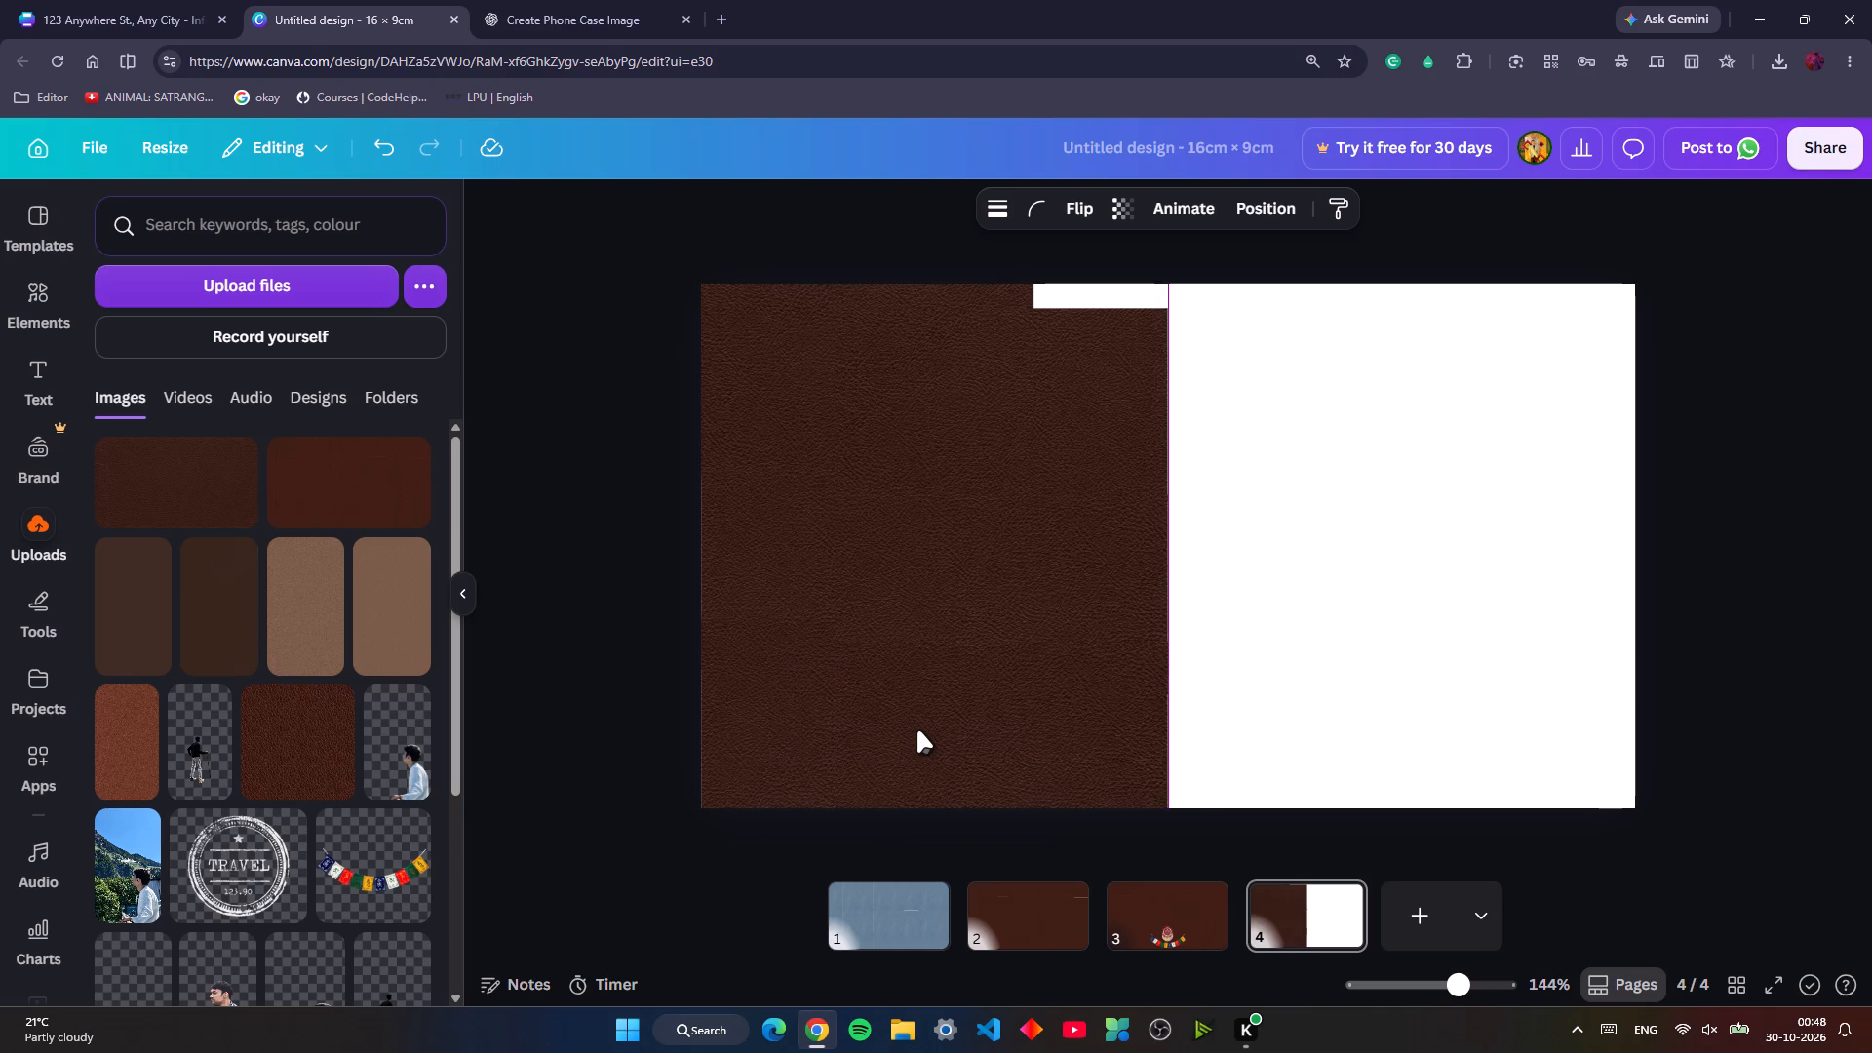
key(Right)
key(Right)
key(Right)
key(Right)
key(Right)
key(Right)
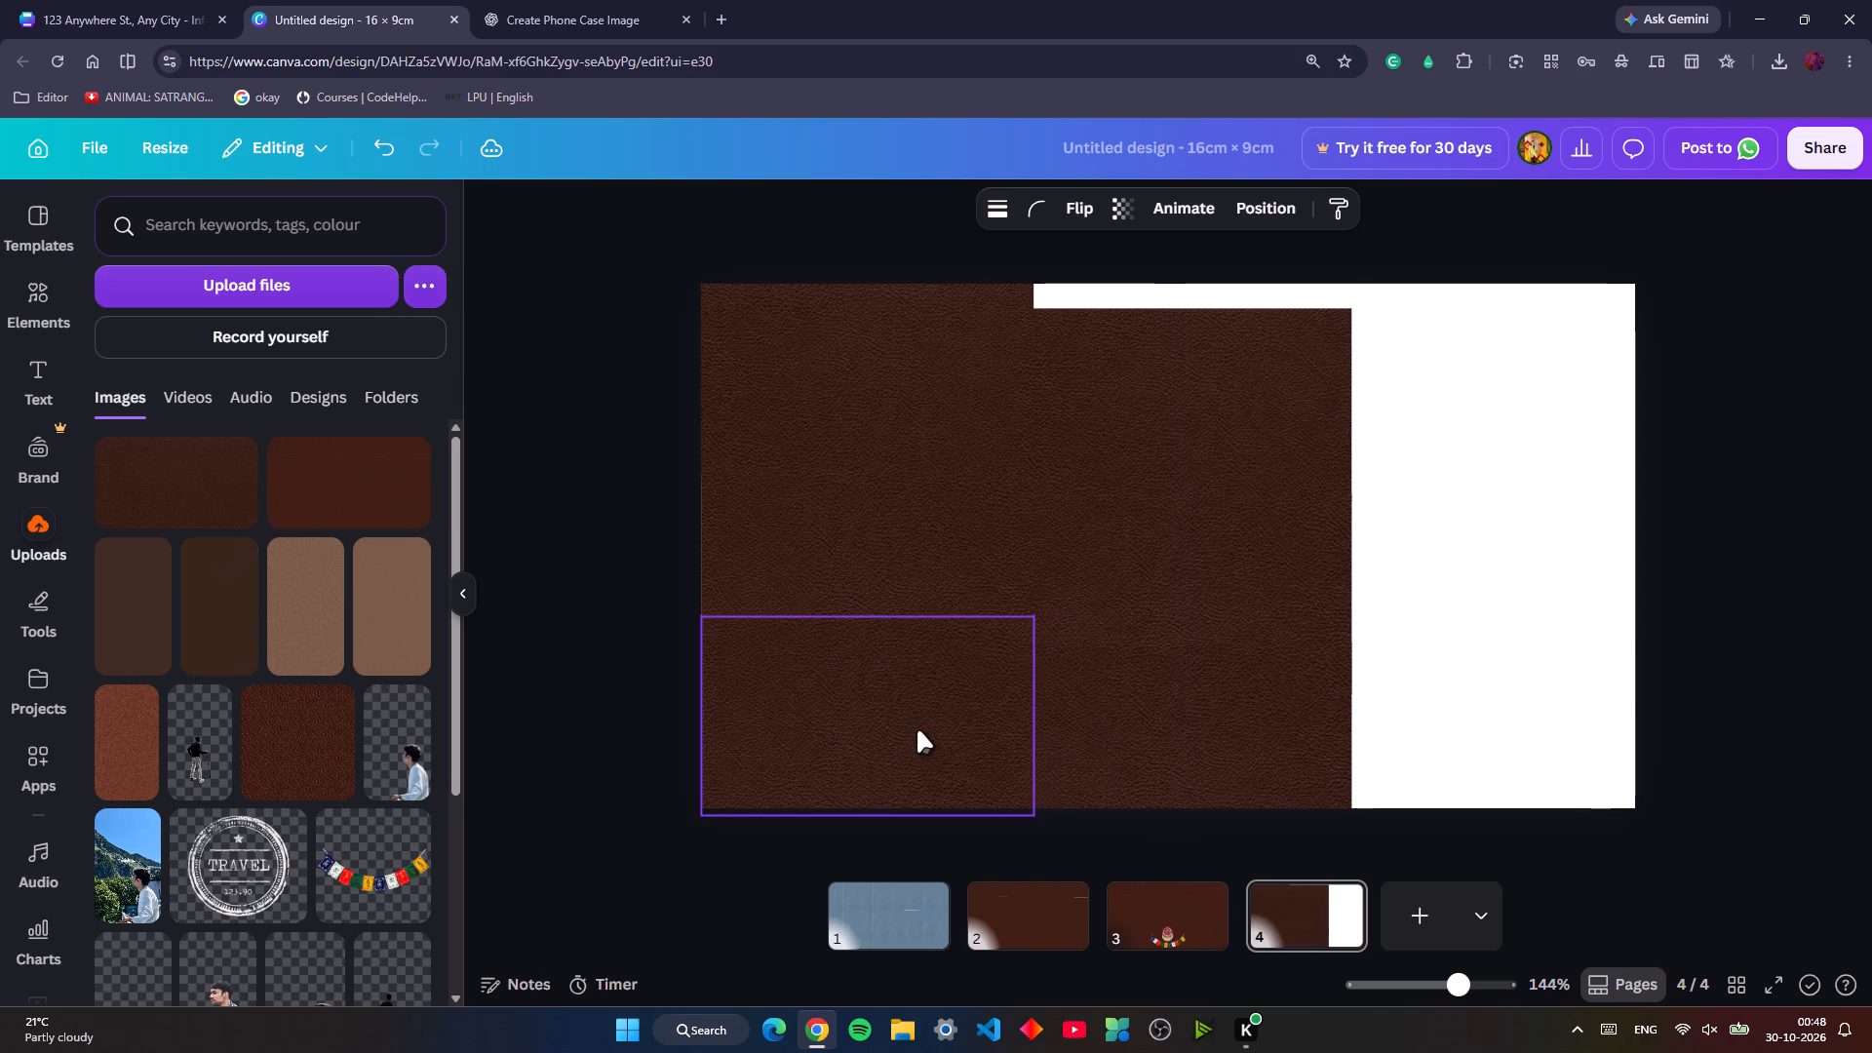
key(Right)
key(Right)
key(Right)
key(Right)
key(Left)
key(Left)
key(Up)
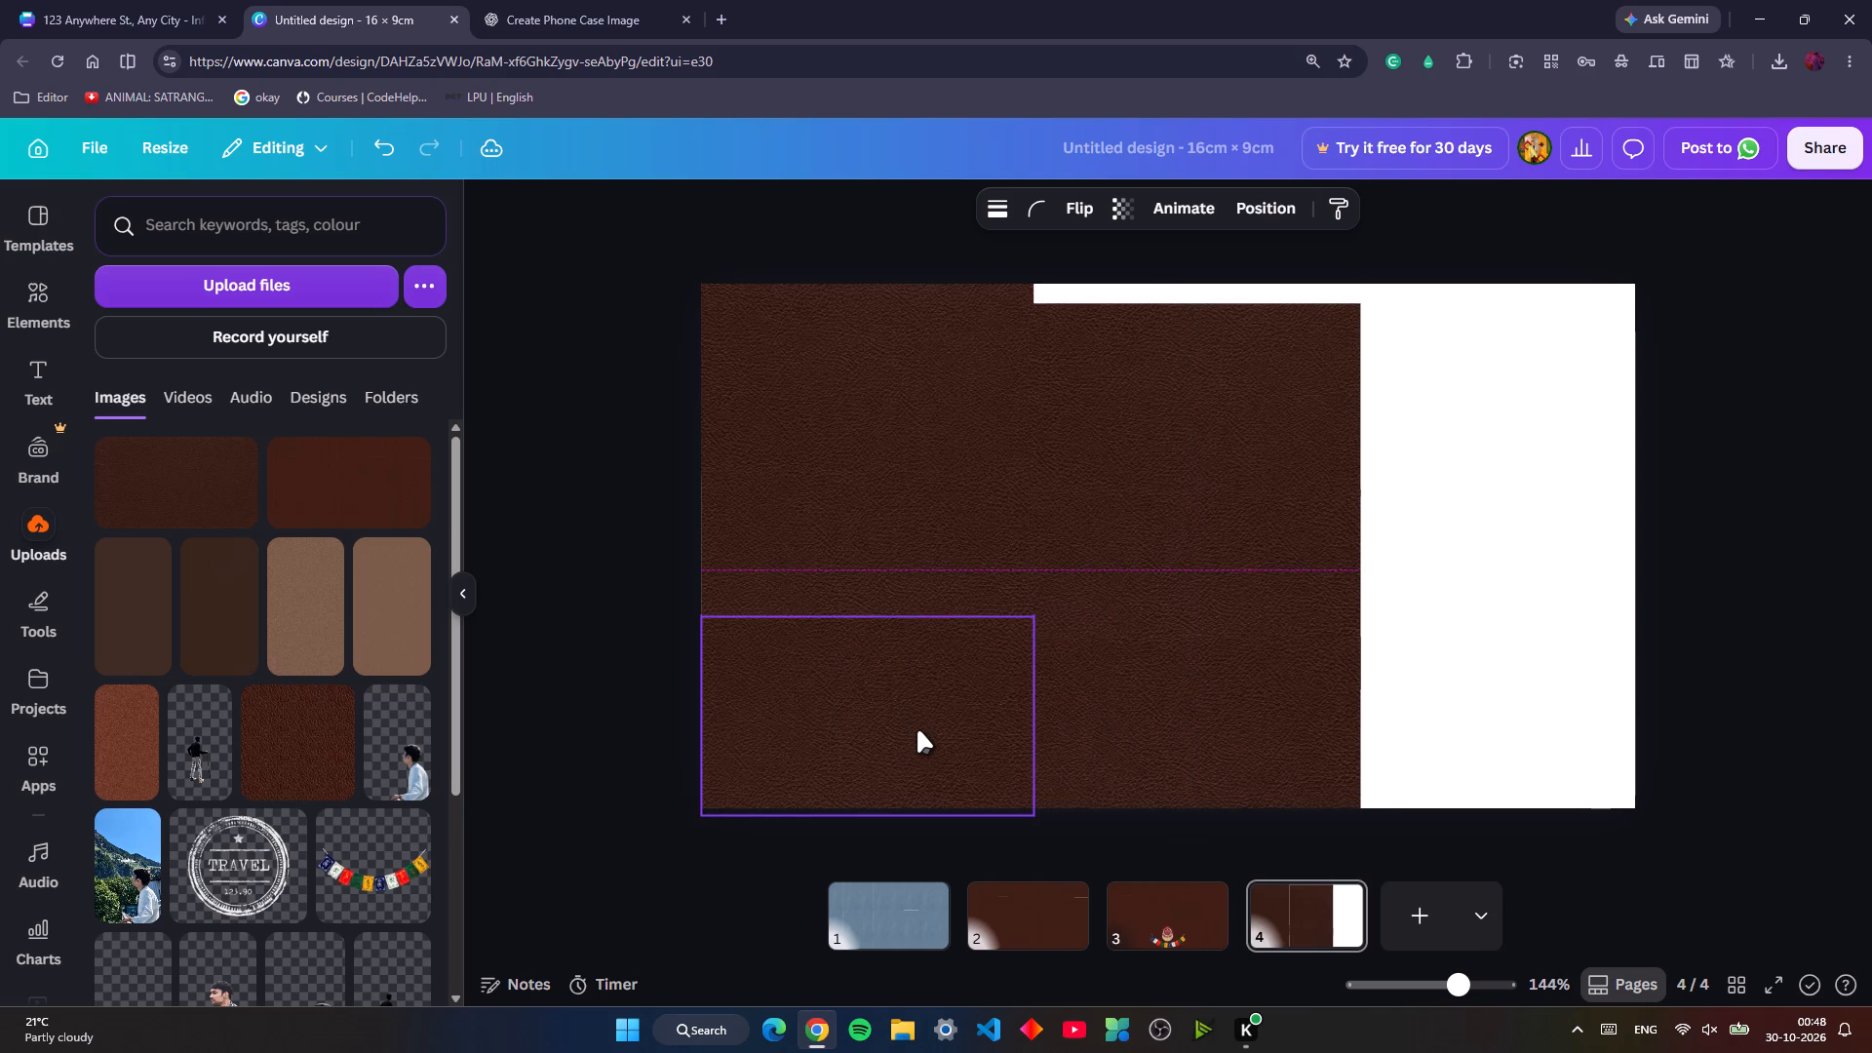
key(Up)
key(Up)
key(Up)
key(Up)
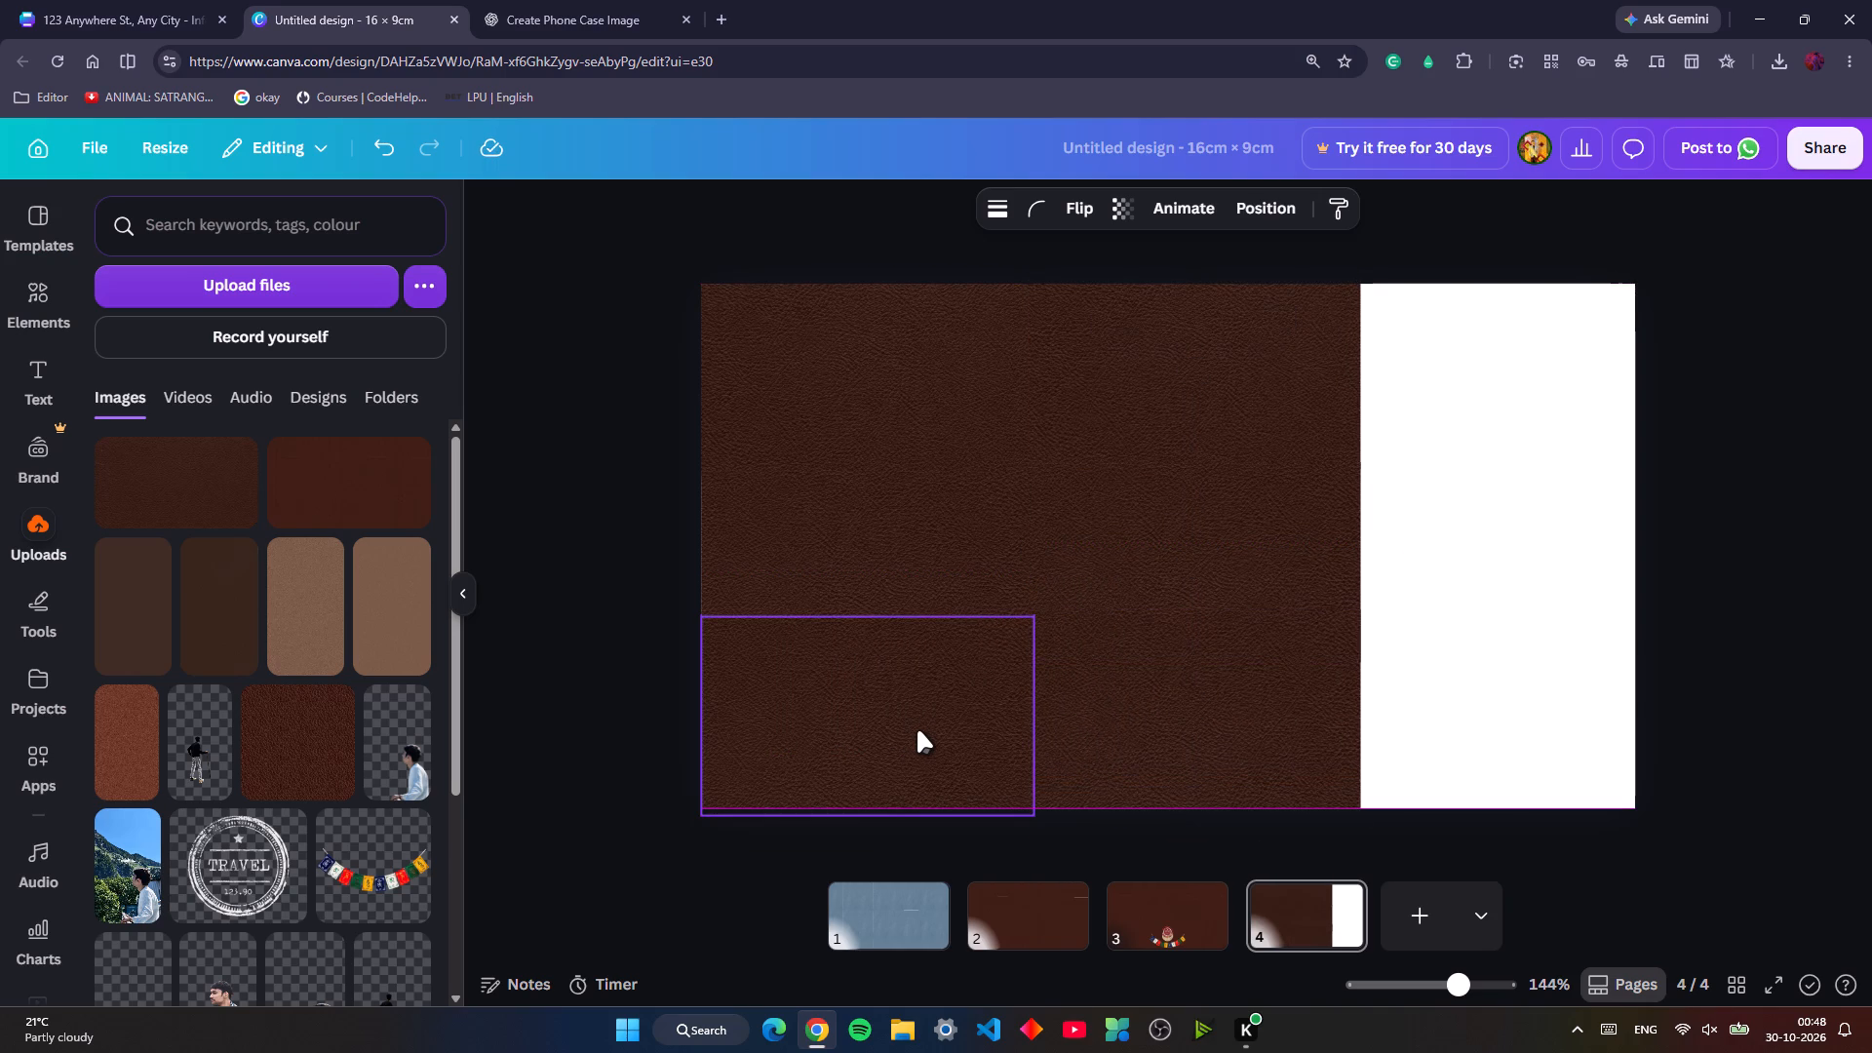
key(Down)
key(Up)
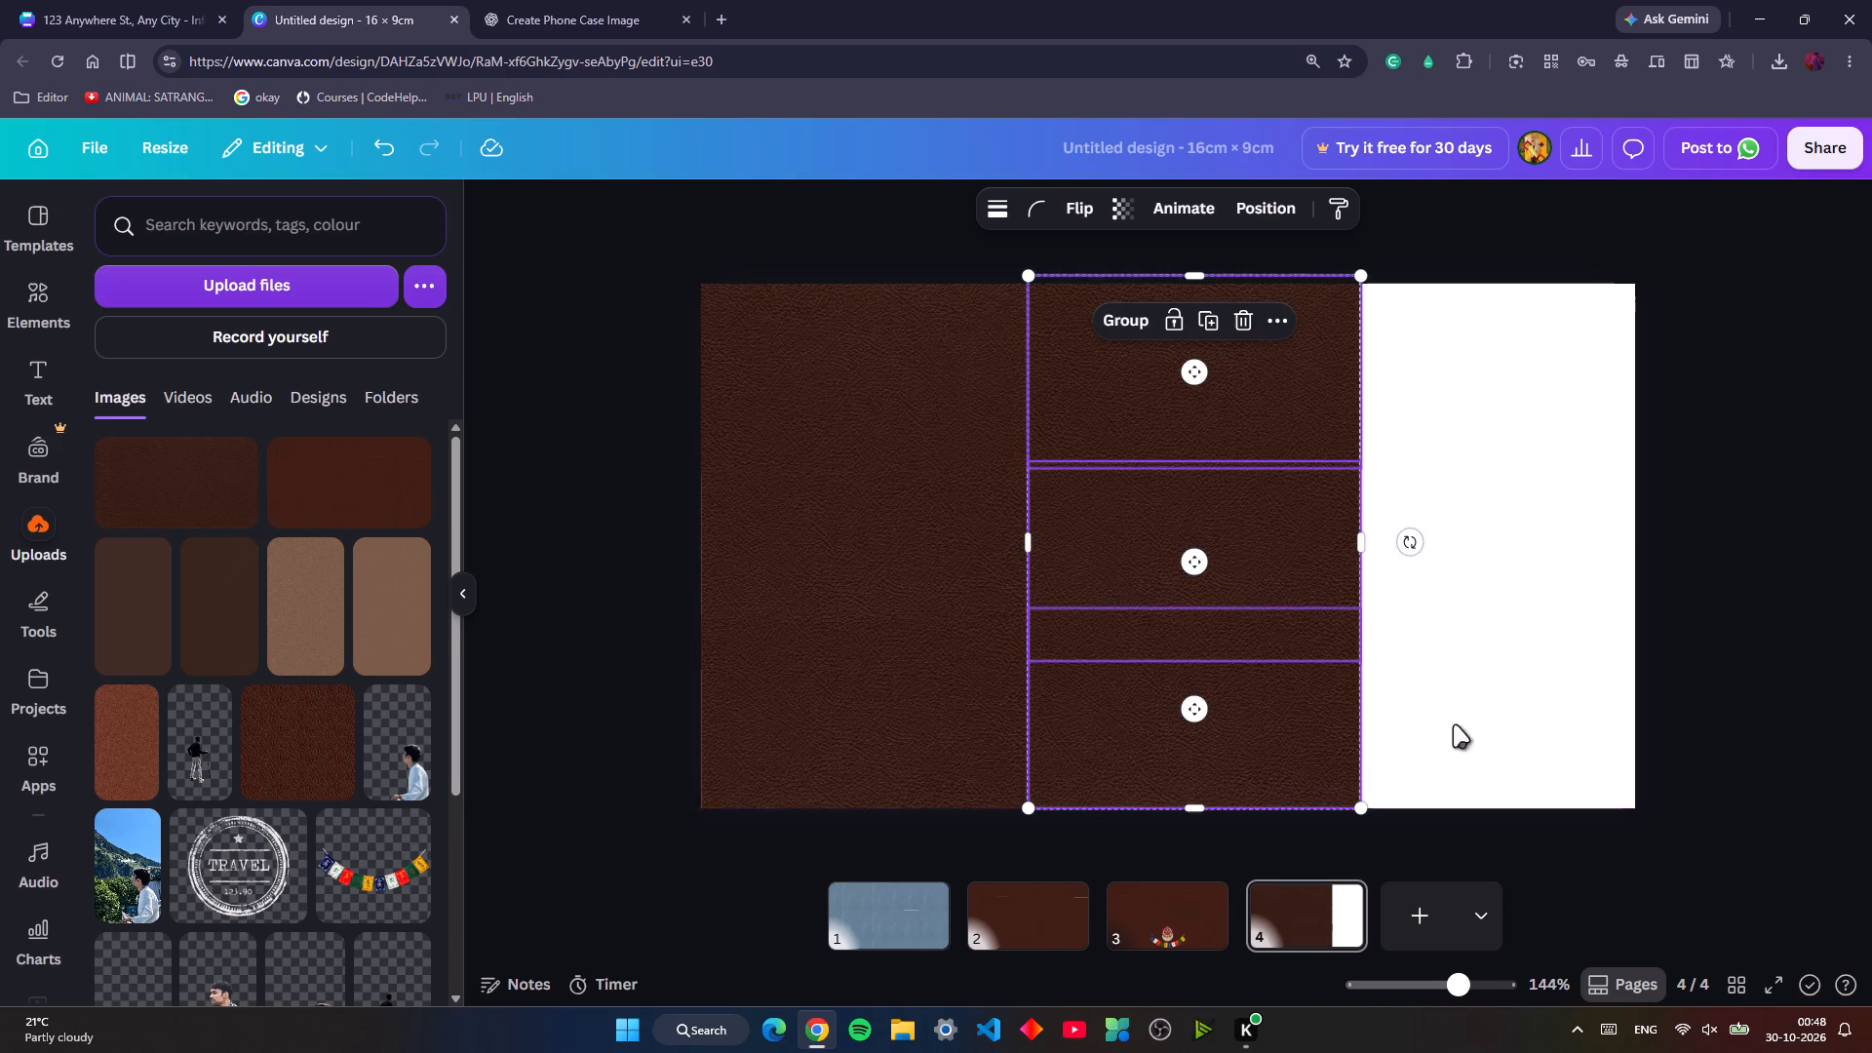
click(1787, 684)
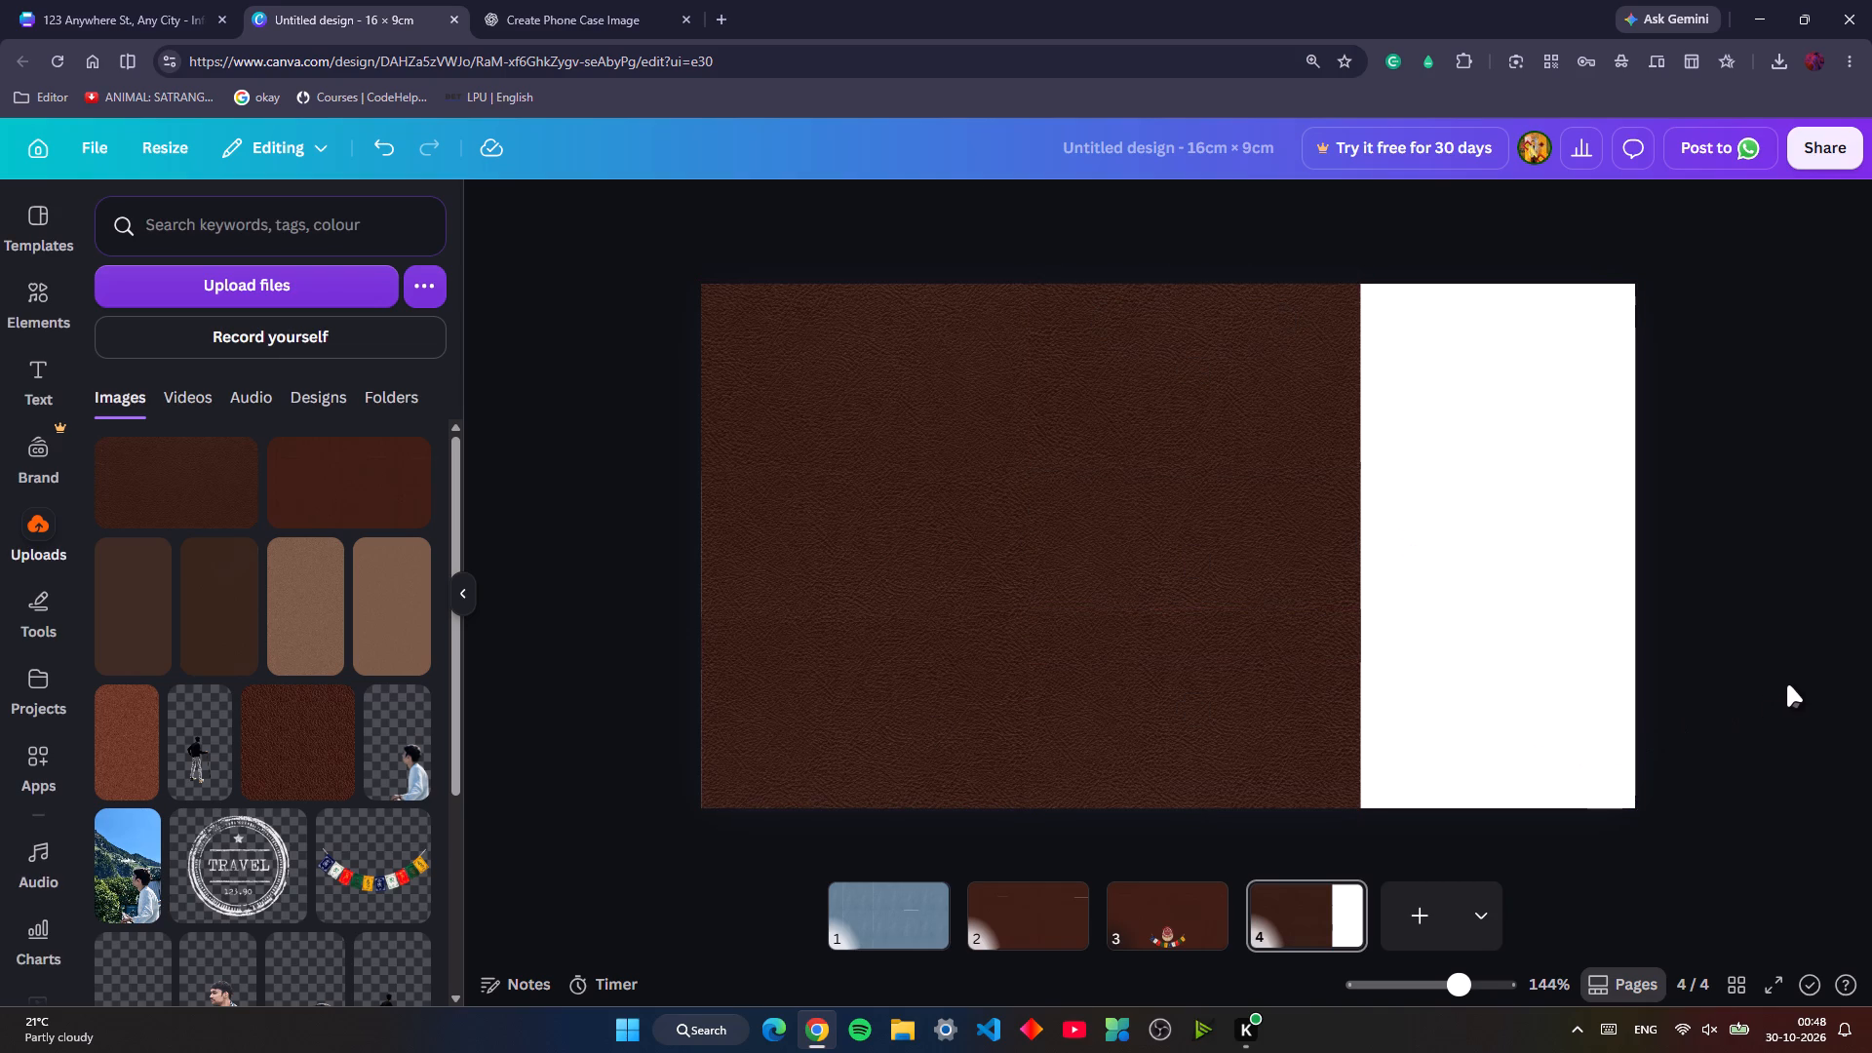
Paste another copy of the three-tile column over page 4's remaining white area, aligned to the page top and overlapping the middle column.
key(ctrl+v)
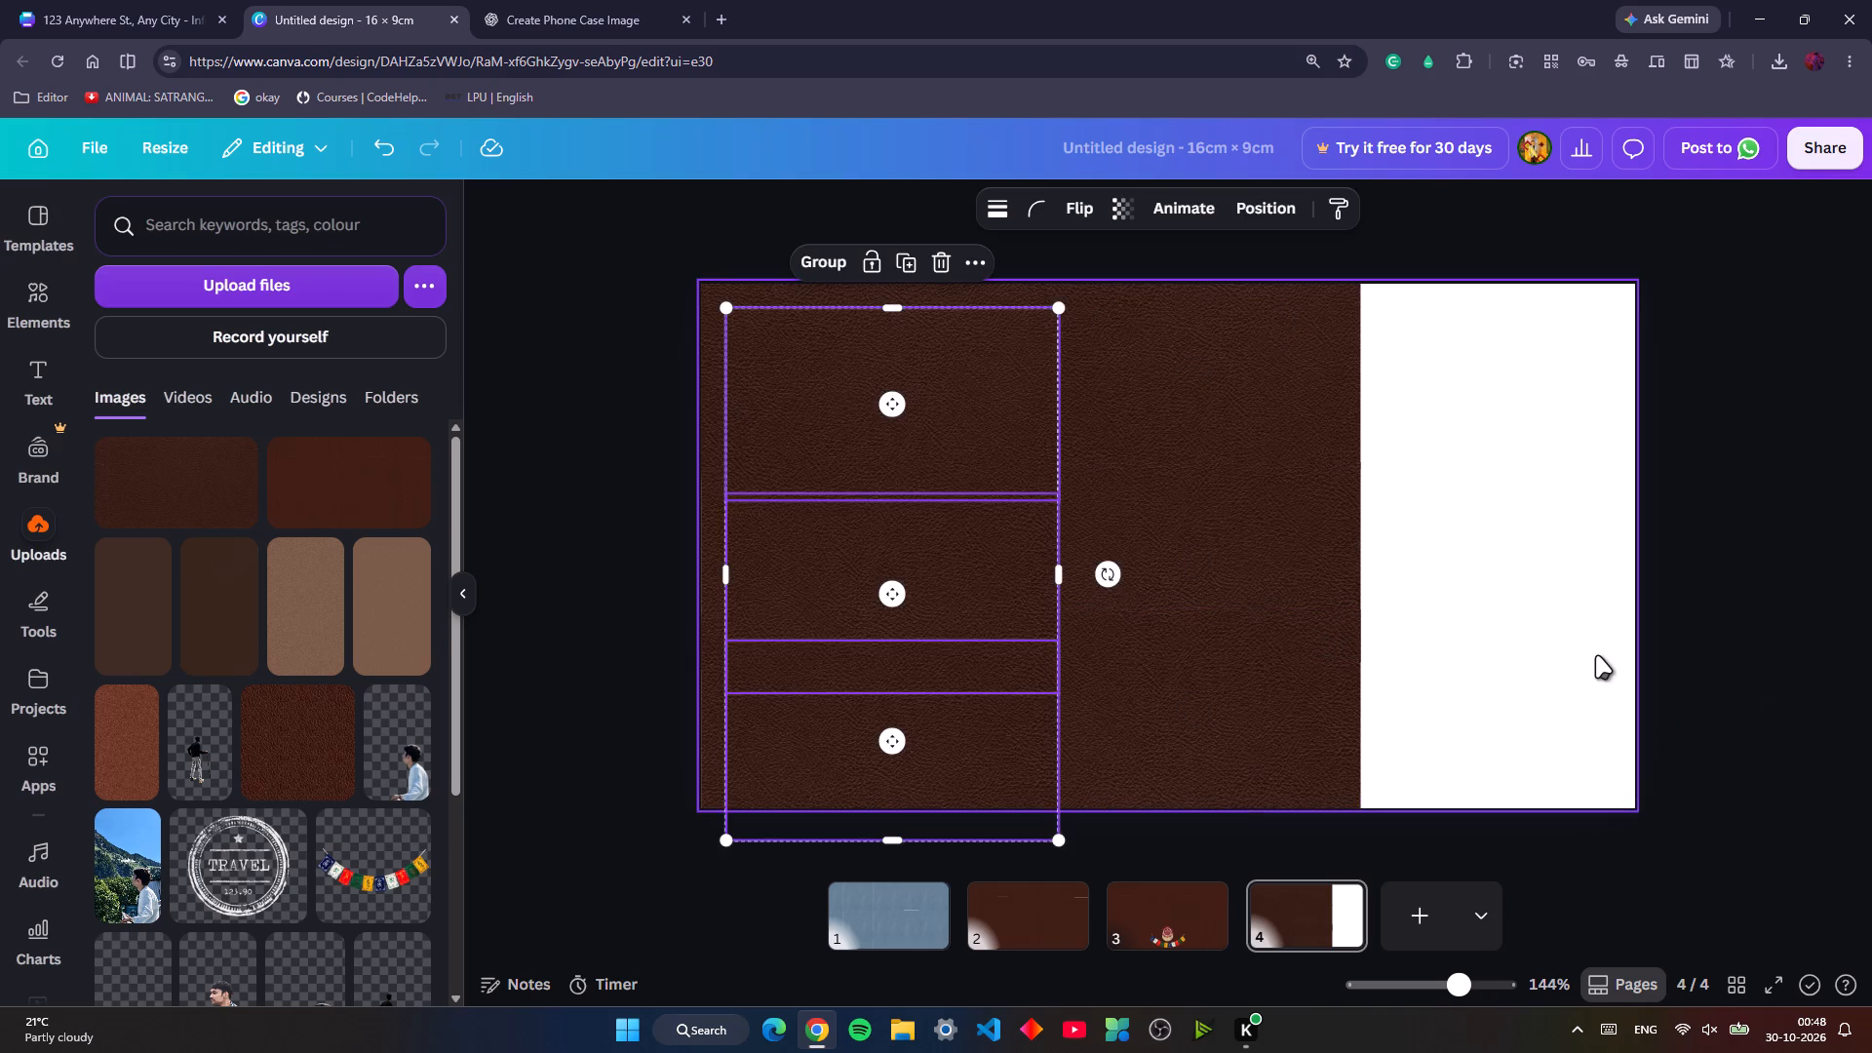
key(Right)
key(Right)
key(Right)
key(Right)
key(Right)
key(Right)
key(Right)
key(Right)
key(Right)
key(Right)
key(Right)
key(Right)
key(Right)
key(Right)
key(Right)
key(Right)
key(Right)
key(Right)
key(Right)
key(Right)
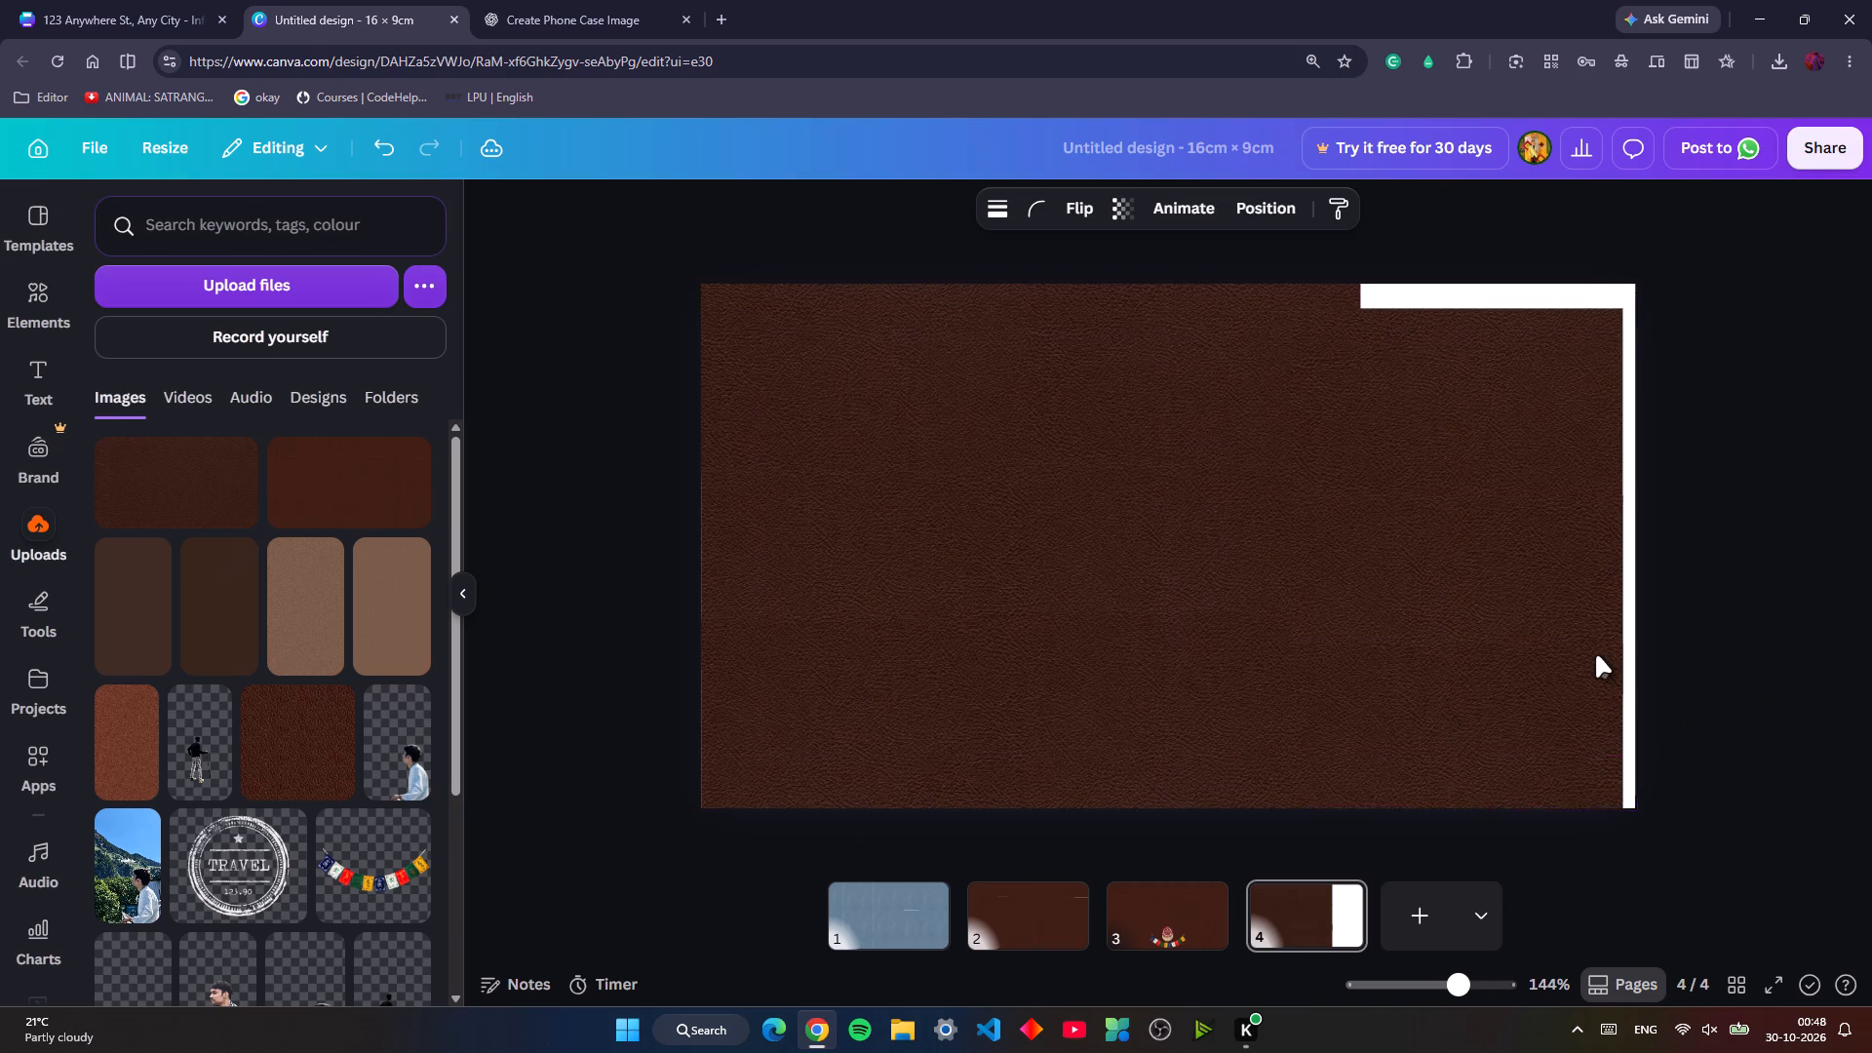
key(Up)
key(Up)
key(Up)
key(Up)
key(Right)
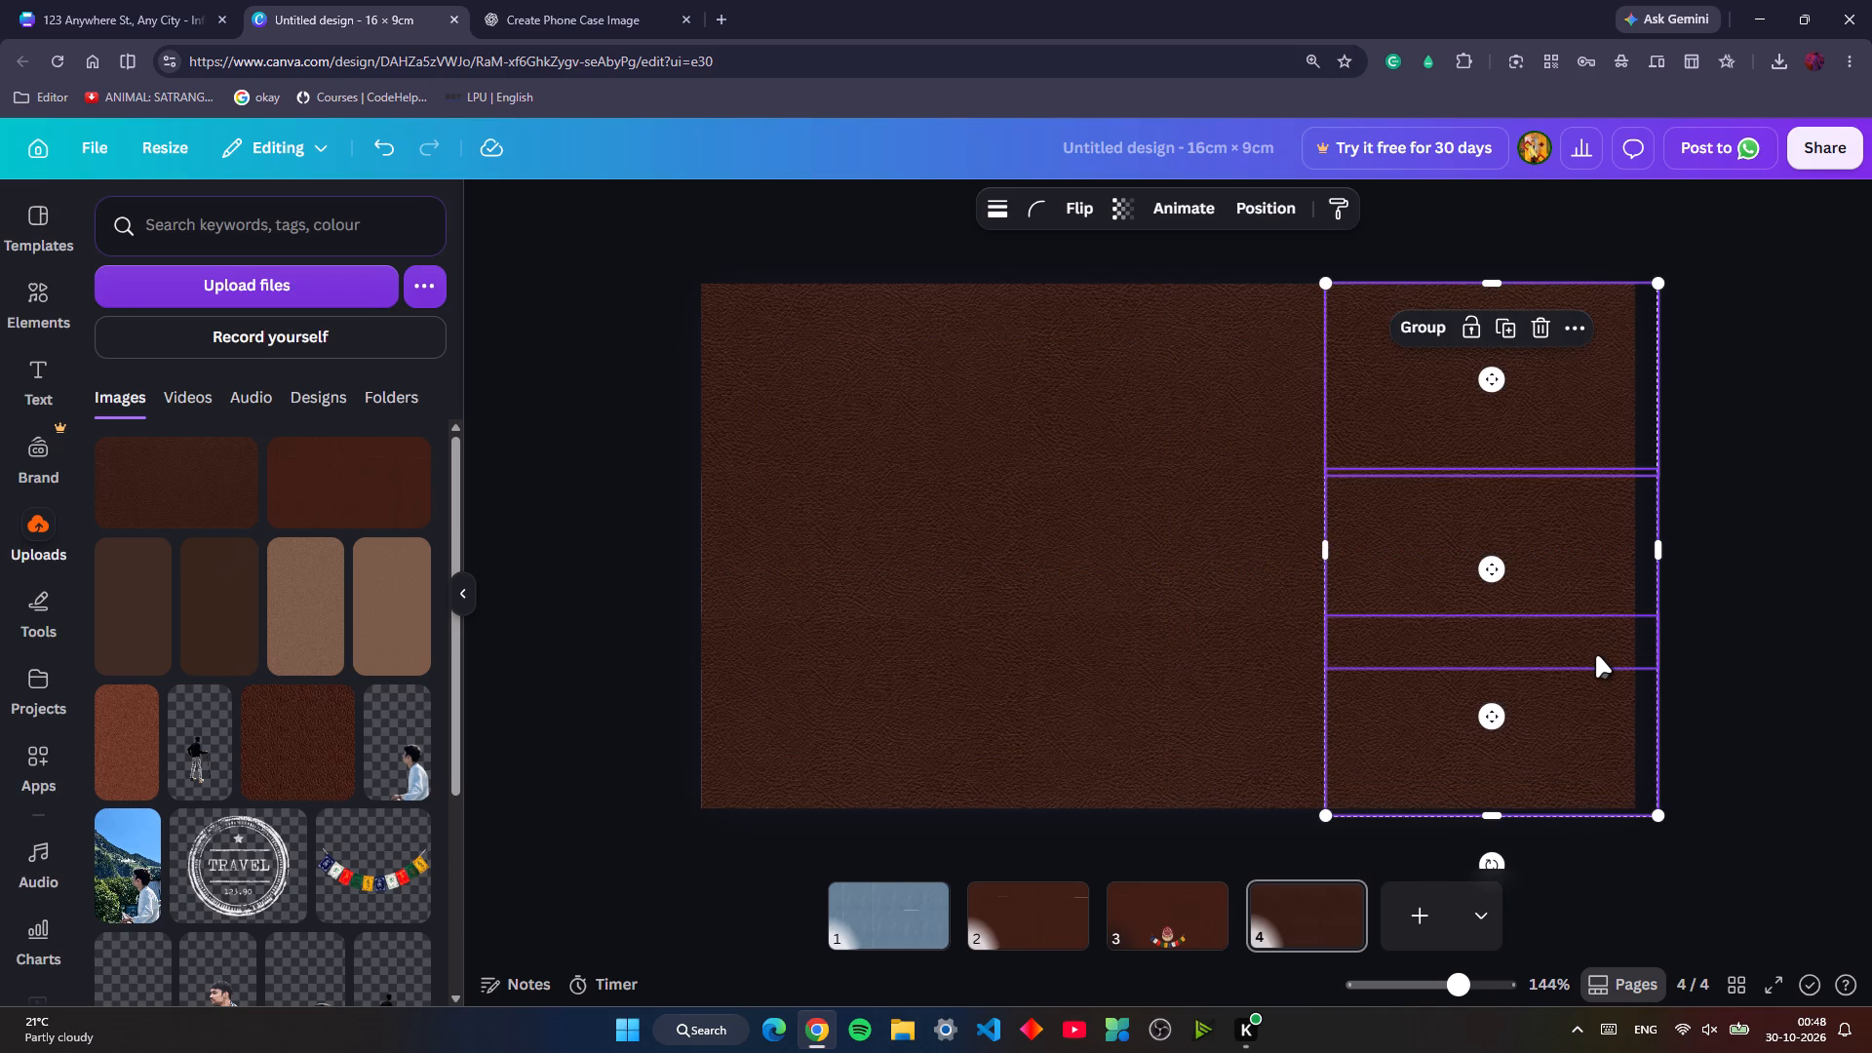
click(1787, 759)
Nudge page 4's middle-left leather tile slightly past the page's left edge and stretch its right edge back over the seam.
click(1152, 933)
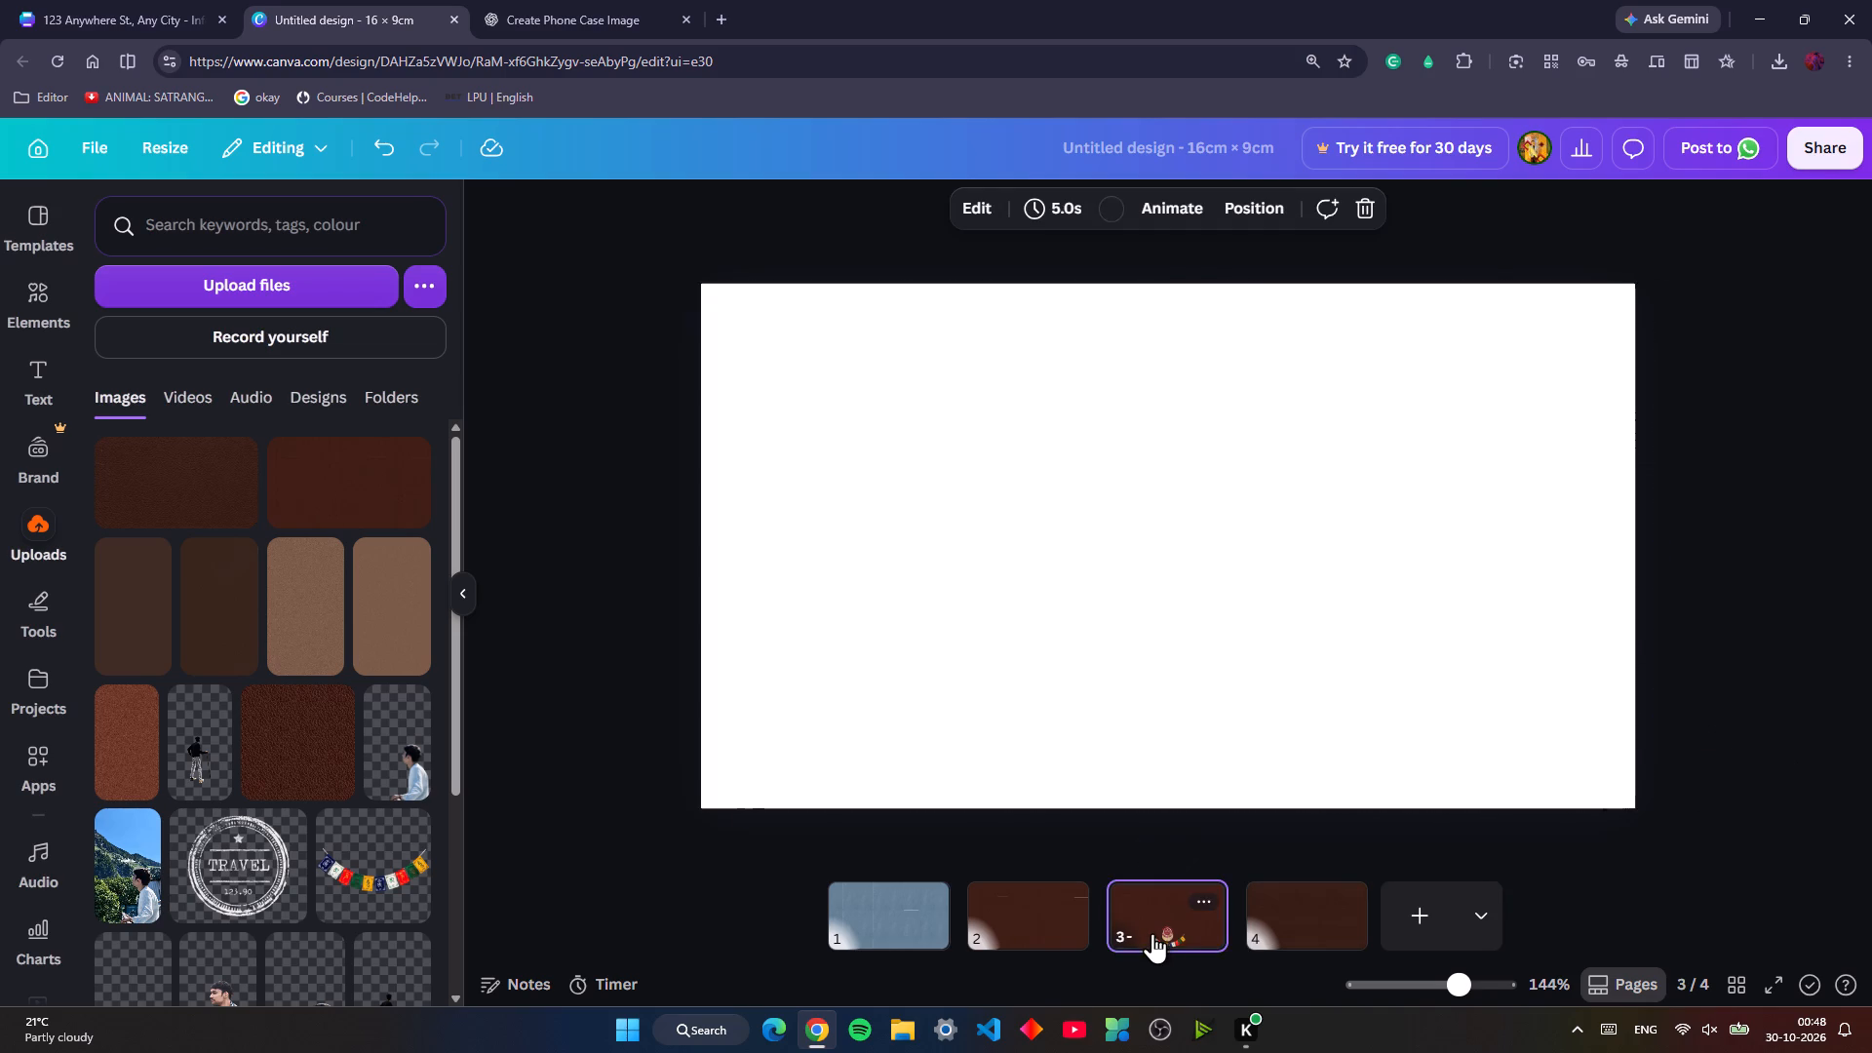
click(1281, 929)
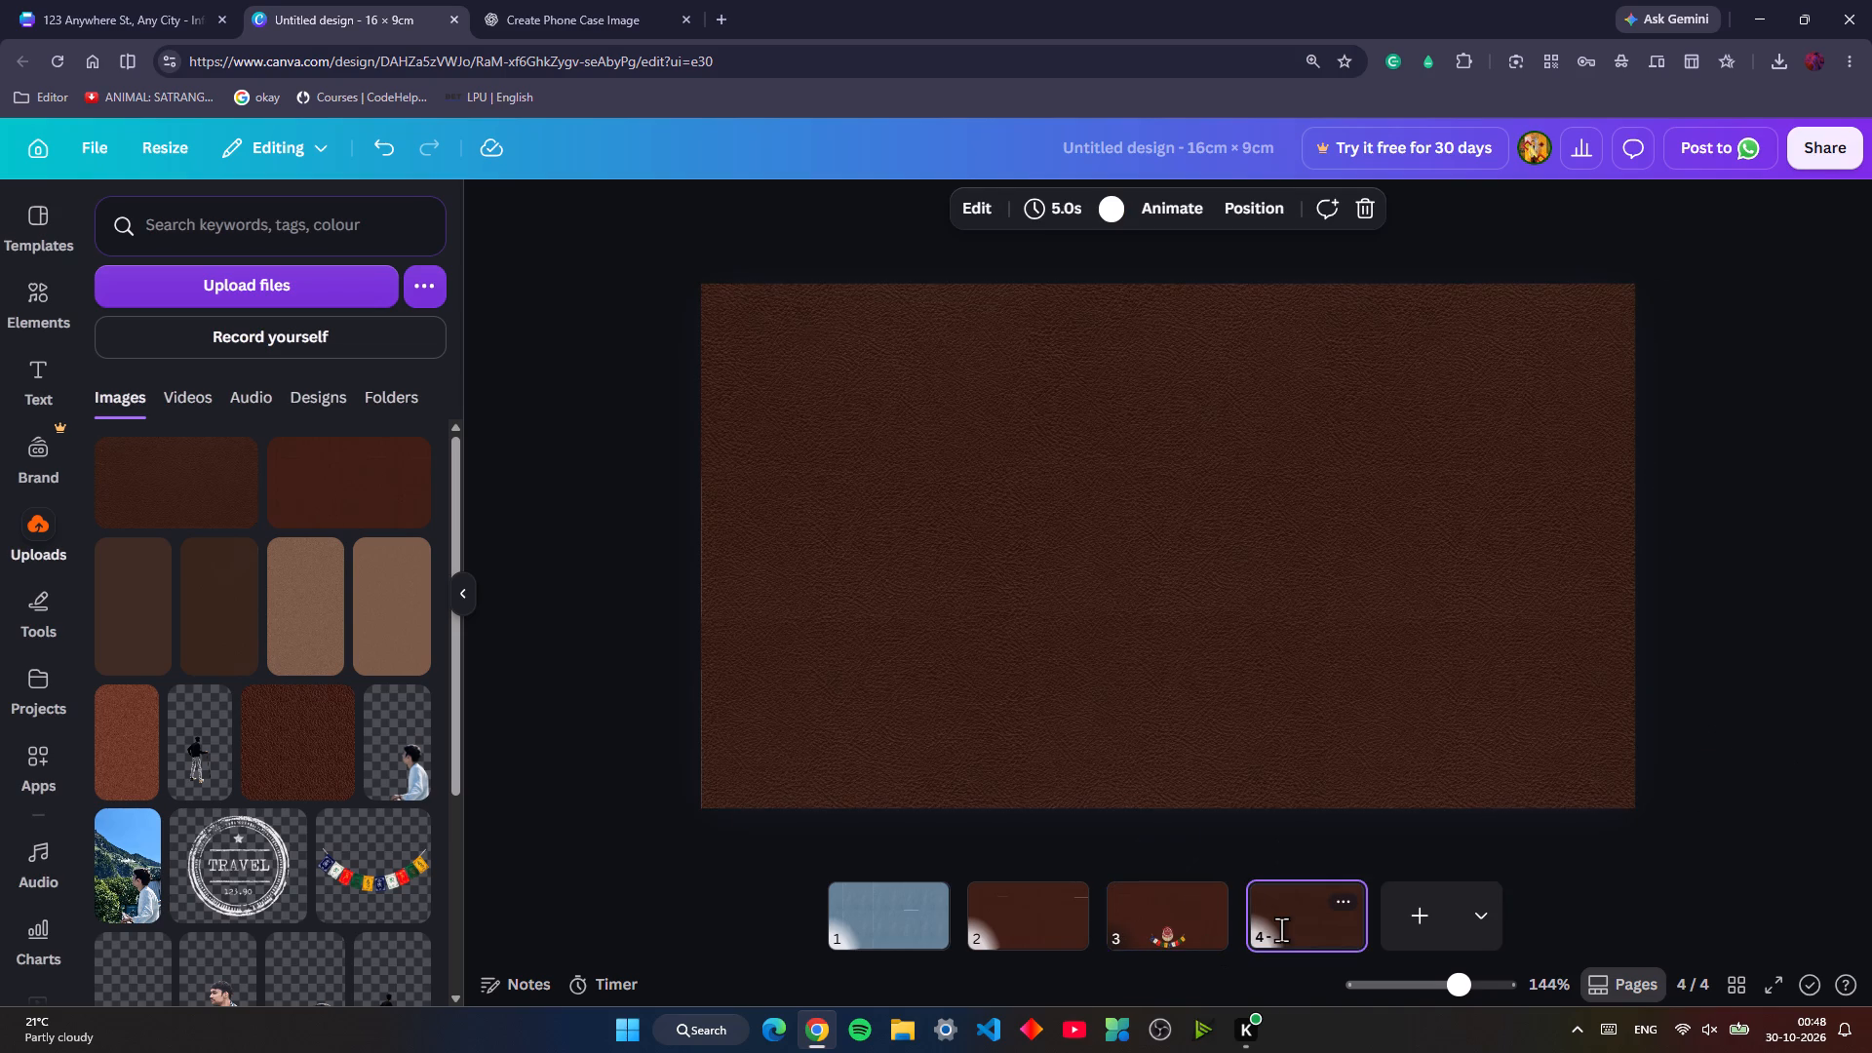
click(784, 525)
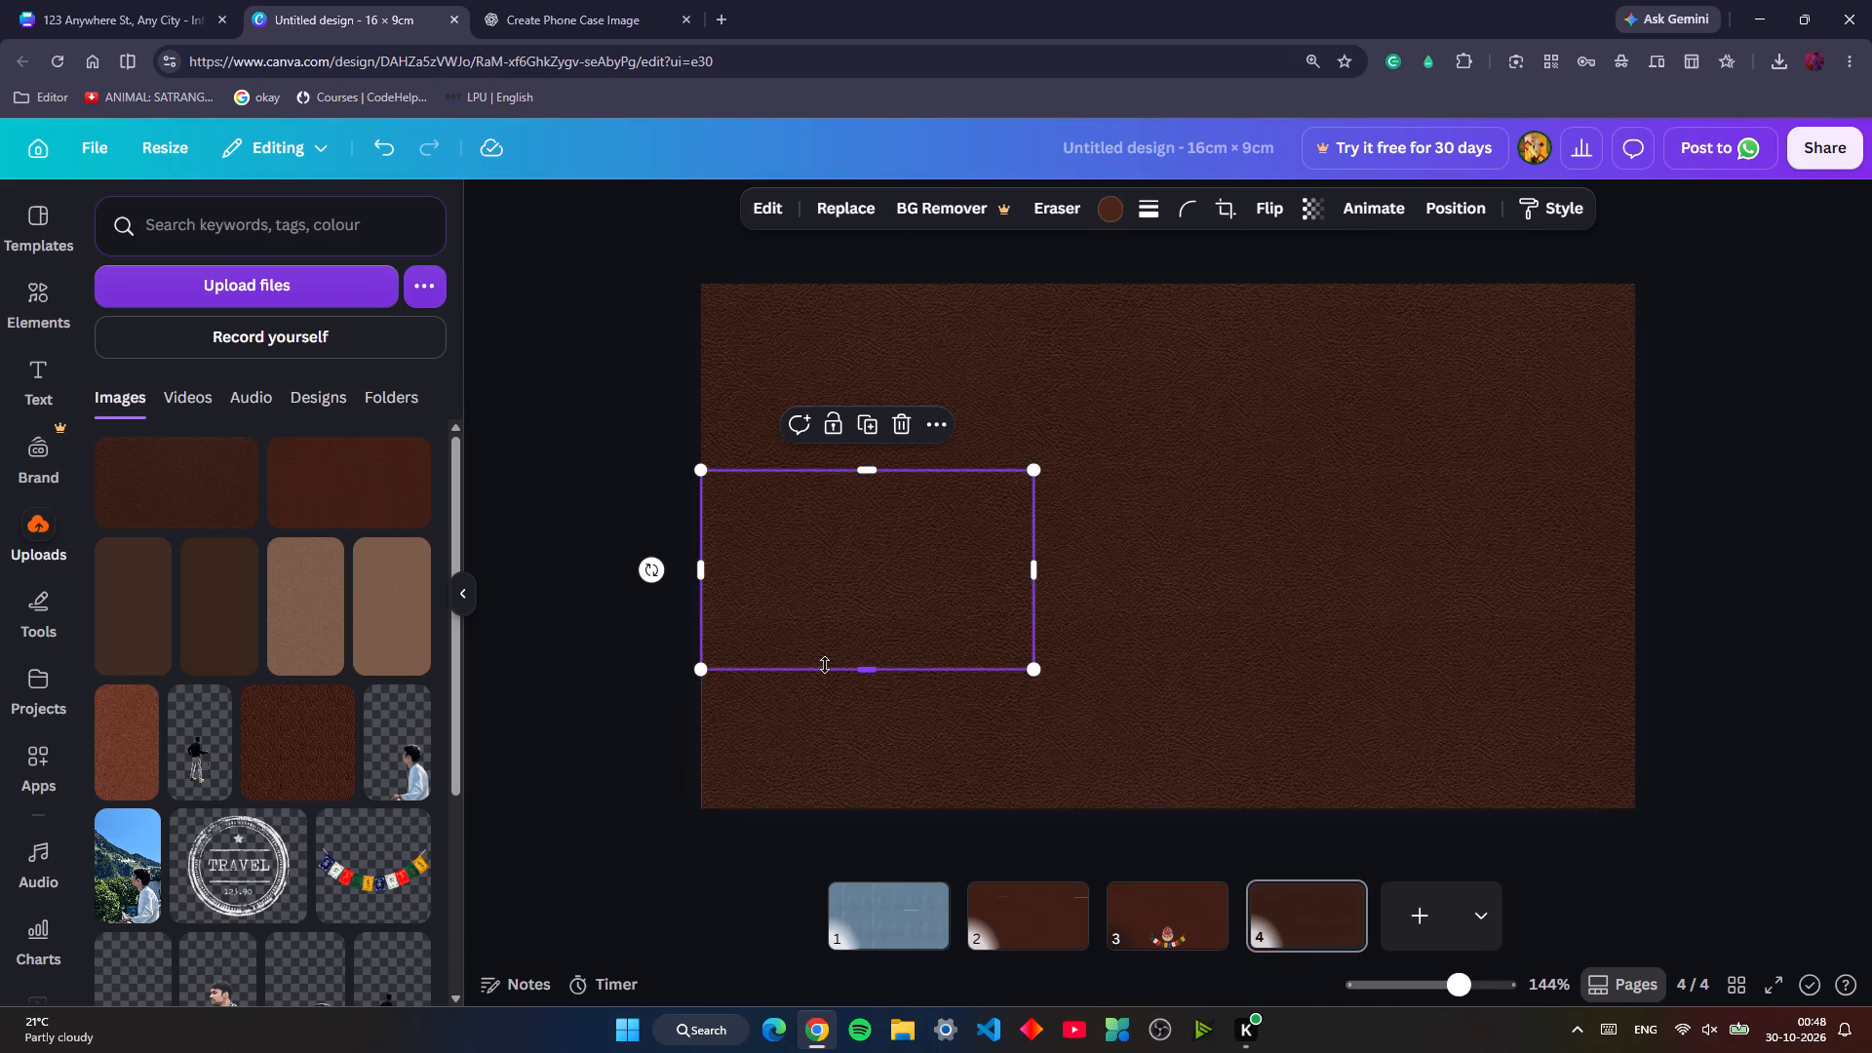
key(Left)
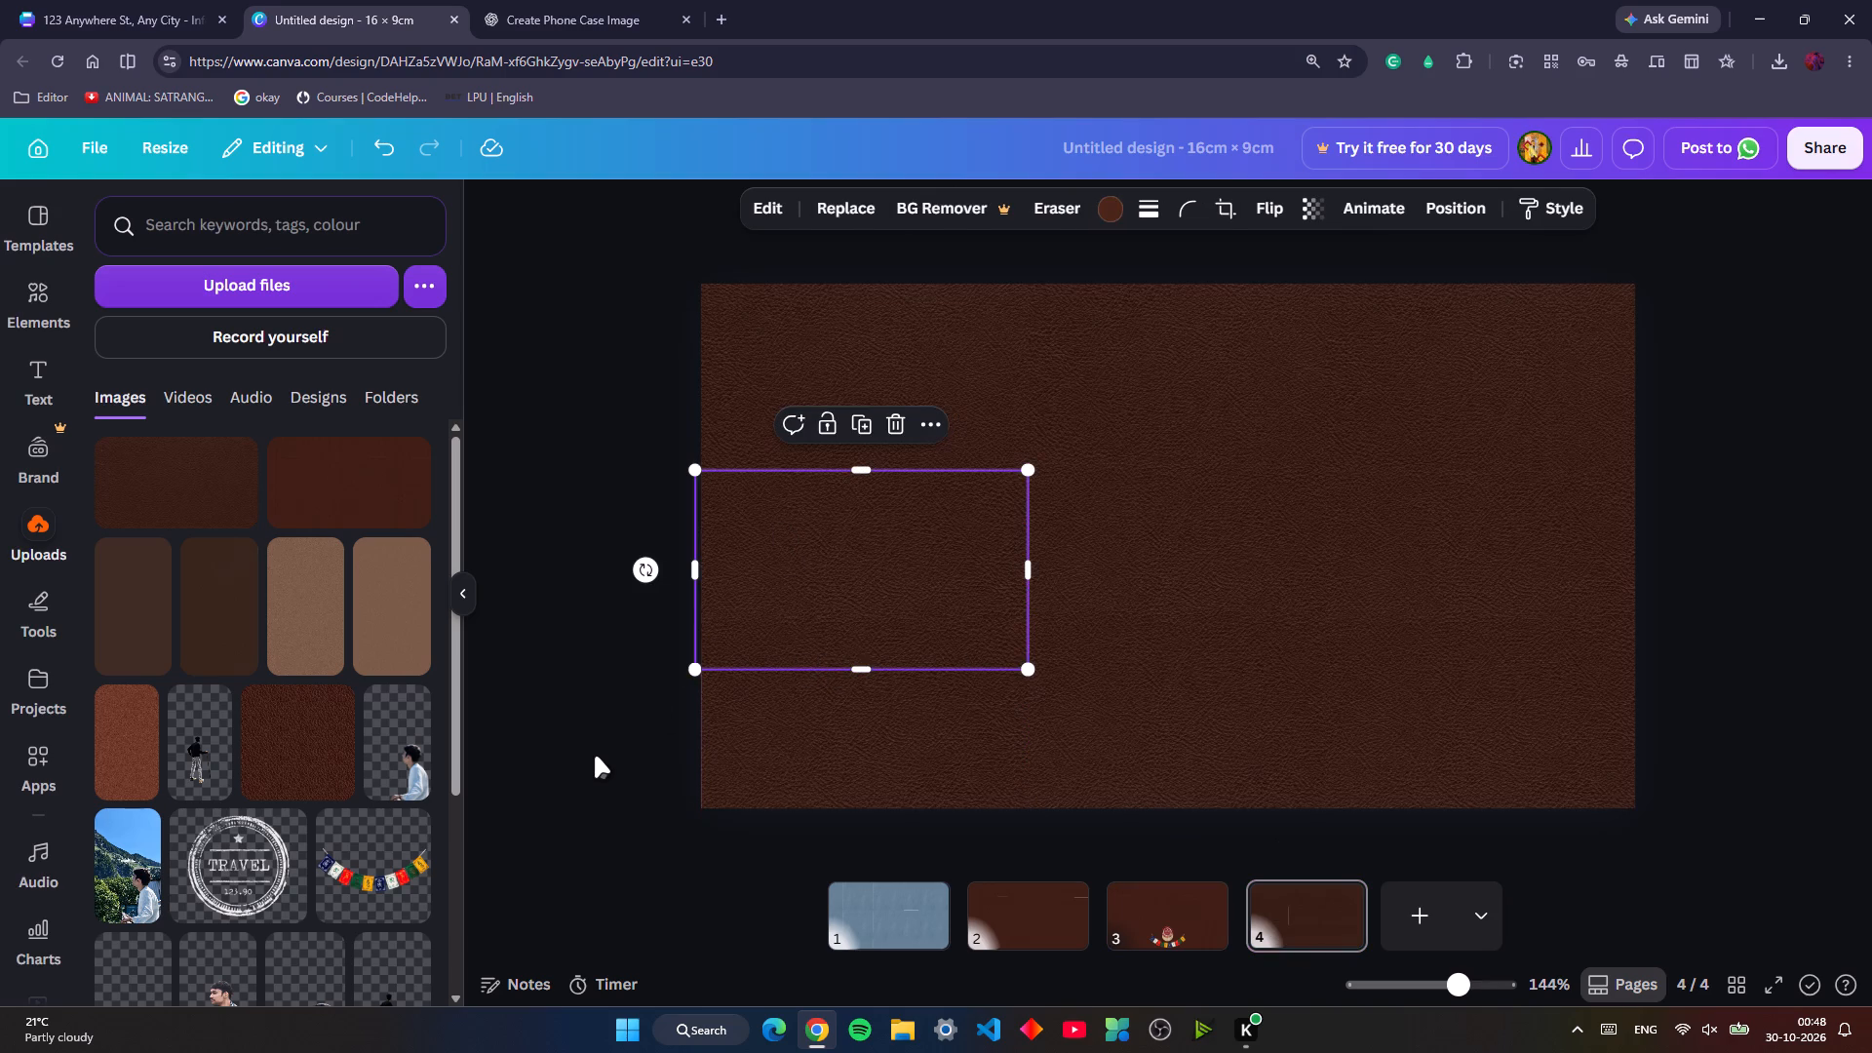
click(587, 764)
click(924, 564)
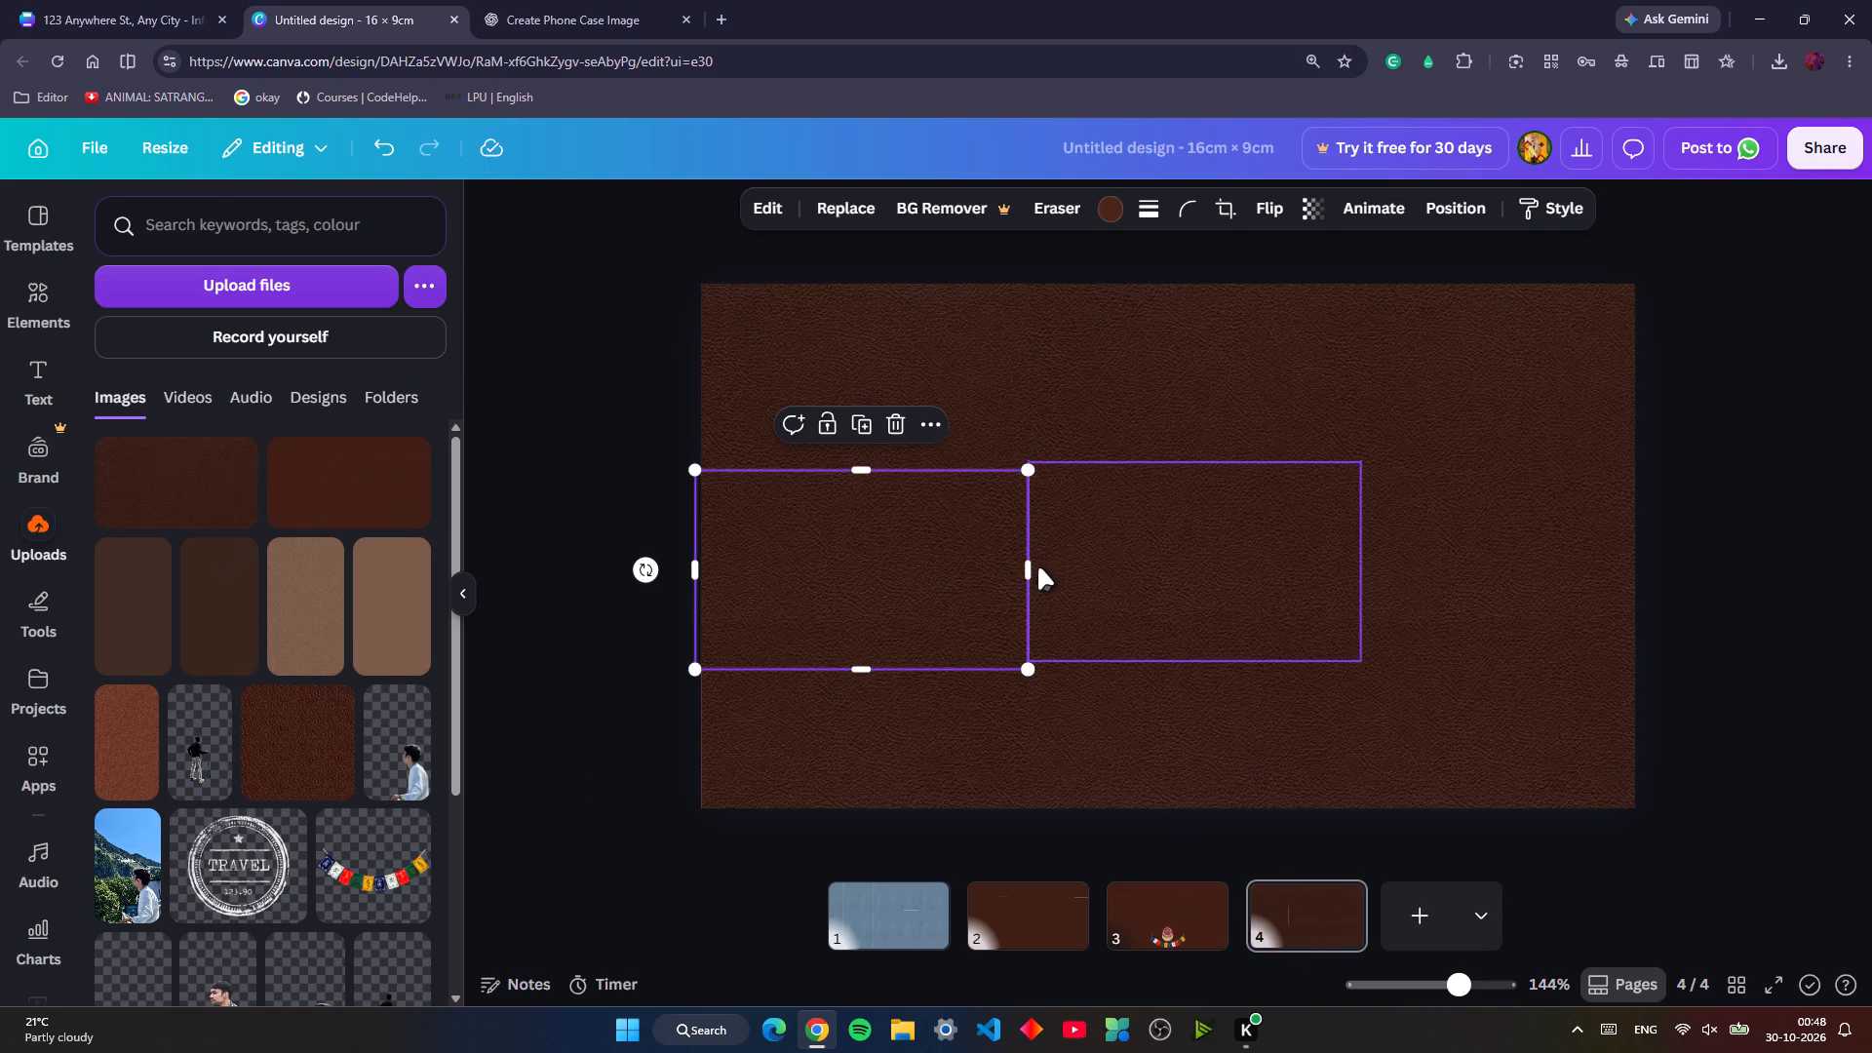
drag(1027, 571, 1038, 569)
drag(663, 758, 655, 766)
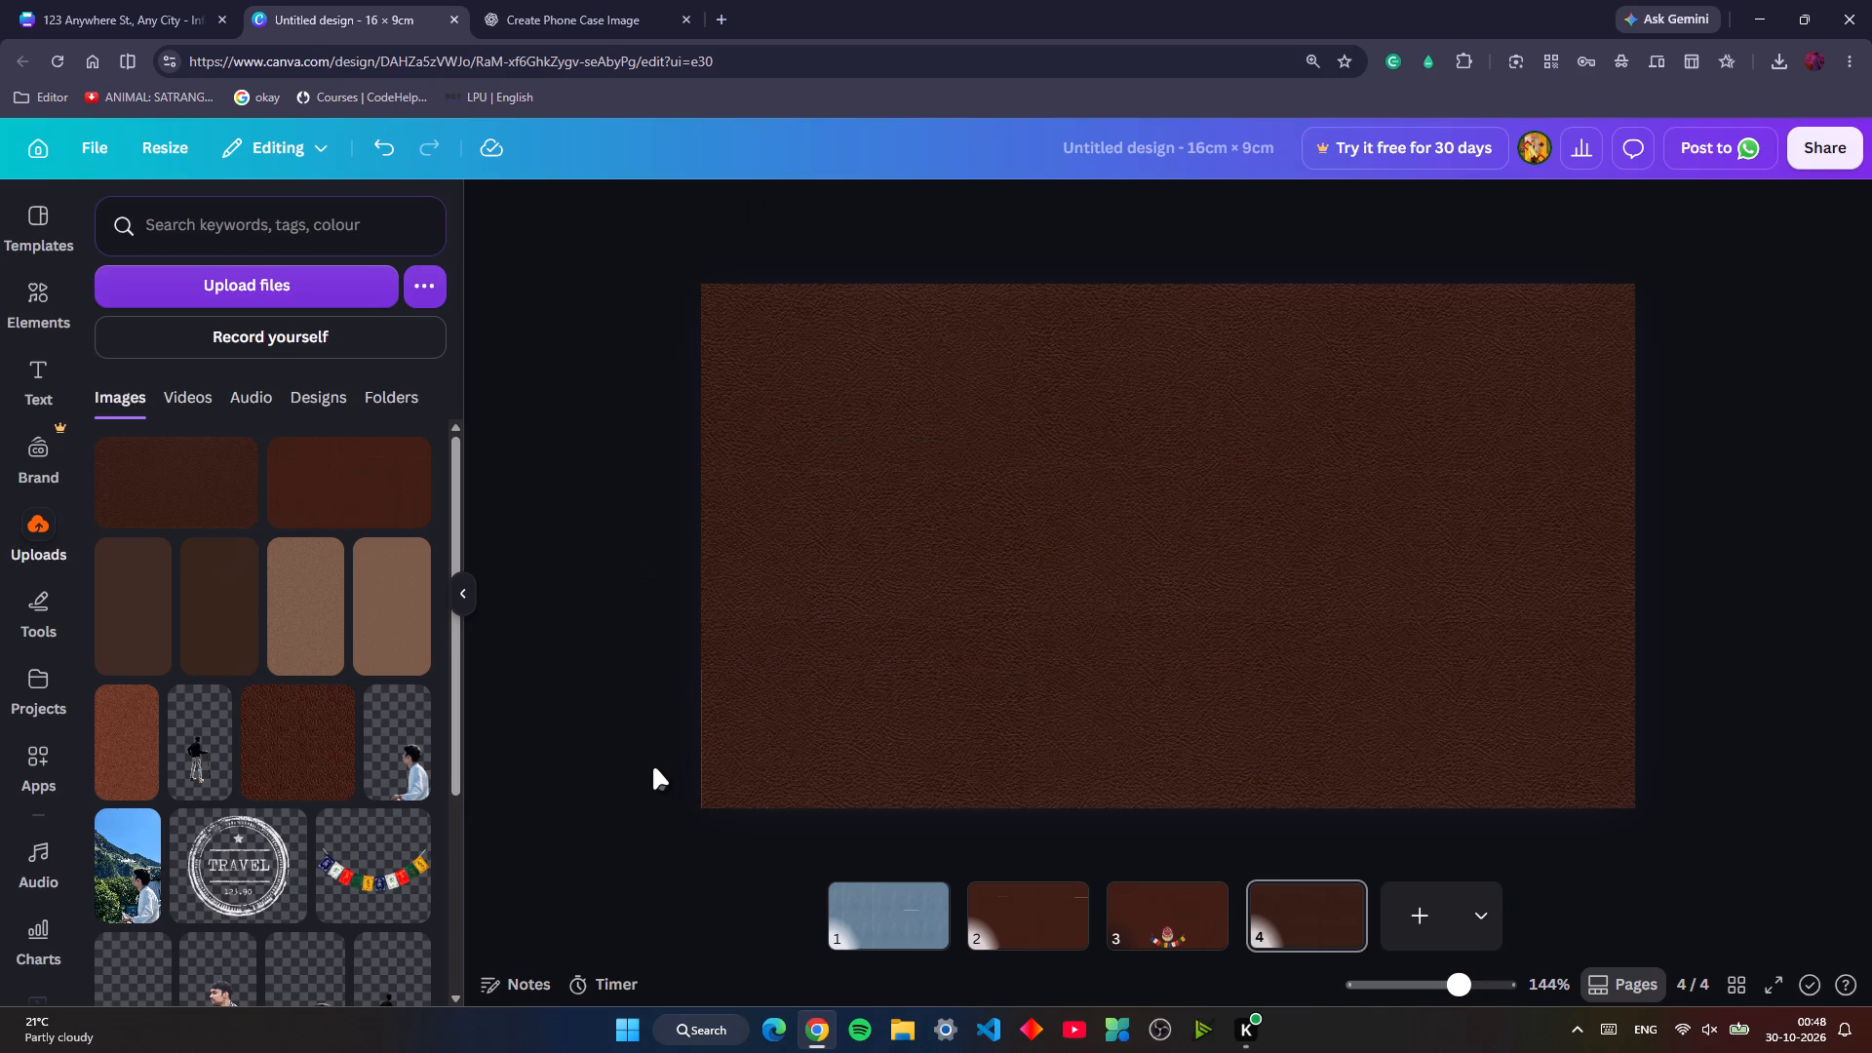
Stretch the bottom-left leather tile's left edge slightly past the page's left edge.
click(764, 751)
drag(707, 728, 696, 727)
click(575, 861)
Download the custom page selection (2) as a medium-quality JPG and save it in Downloads as Untitled Design (2).jpg.
click(1813, 159)
click(1471, 682)
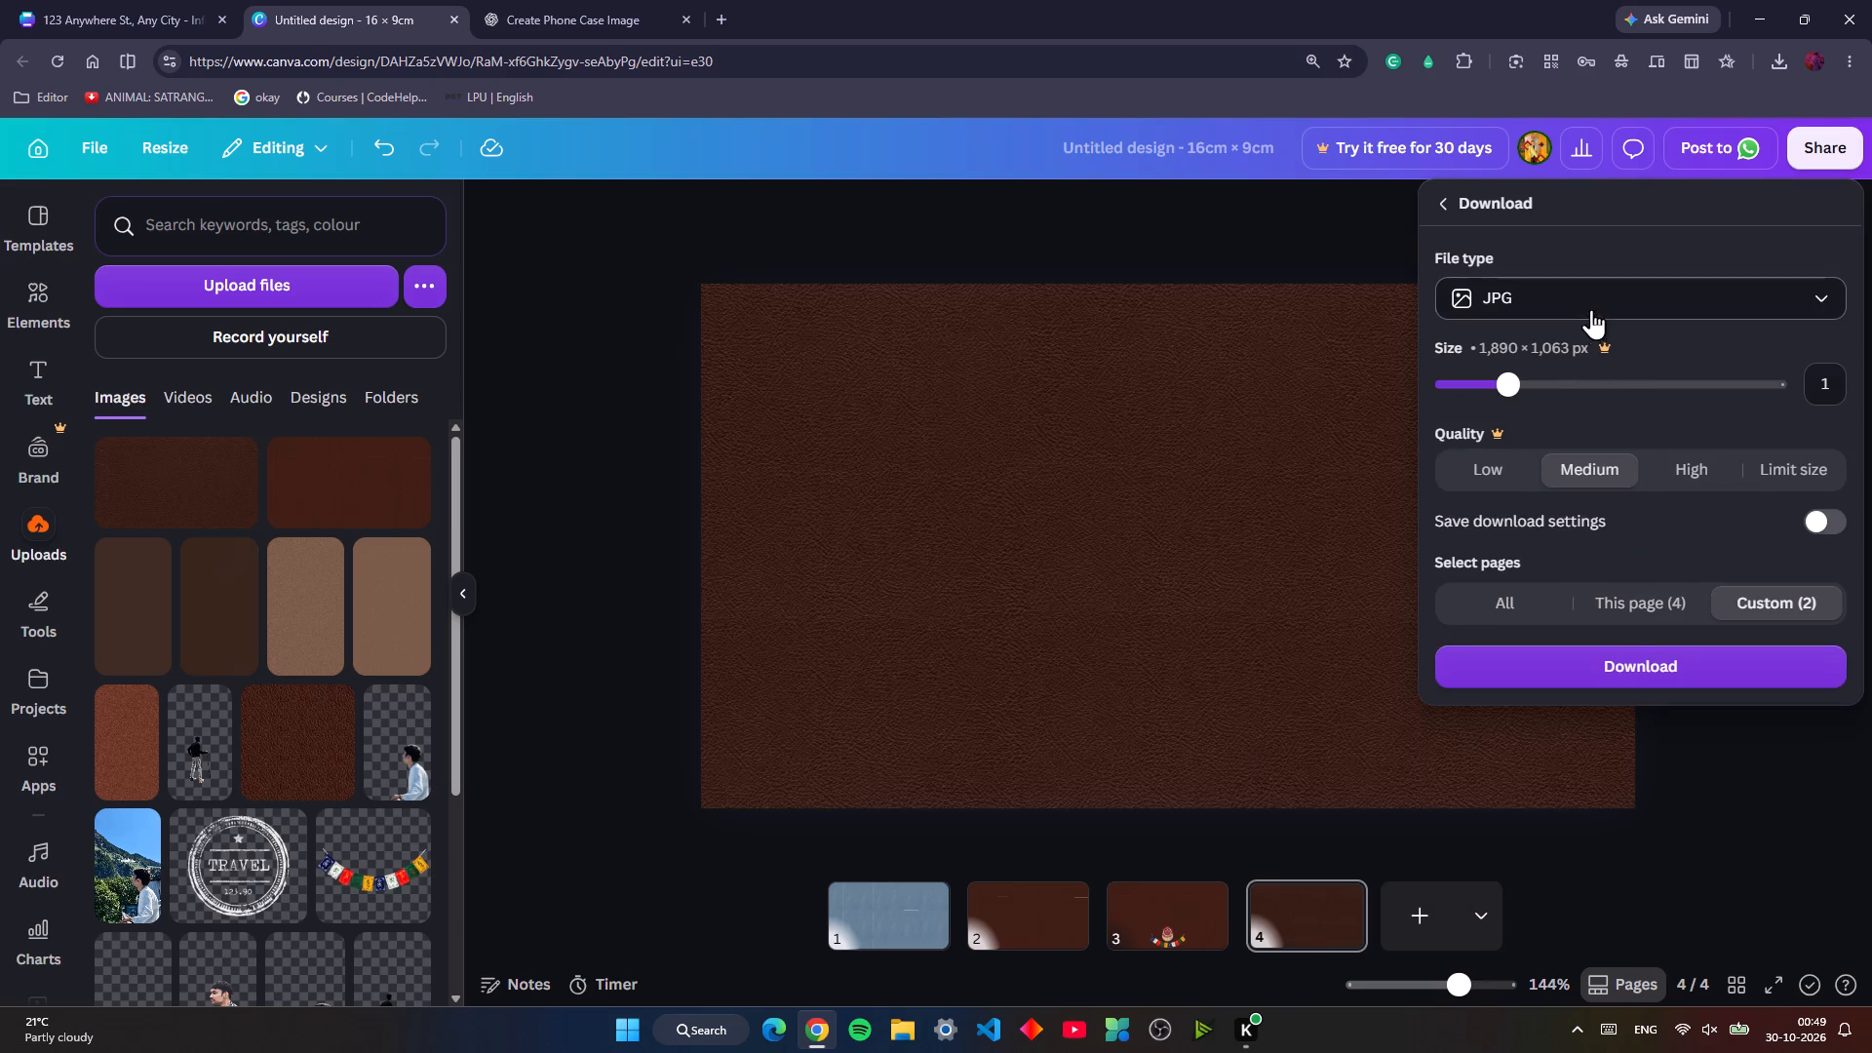
click(1626, 648)
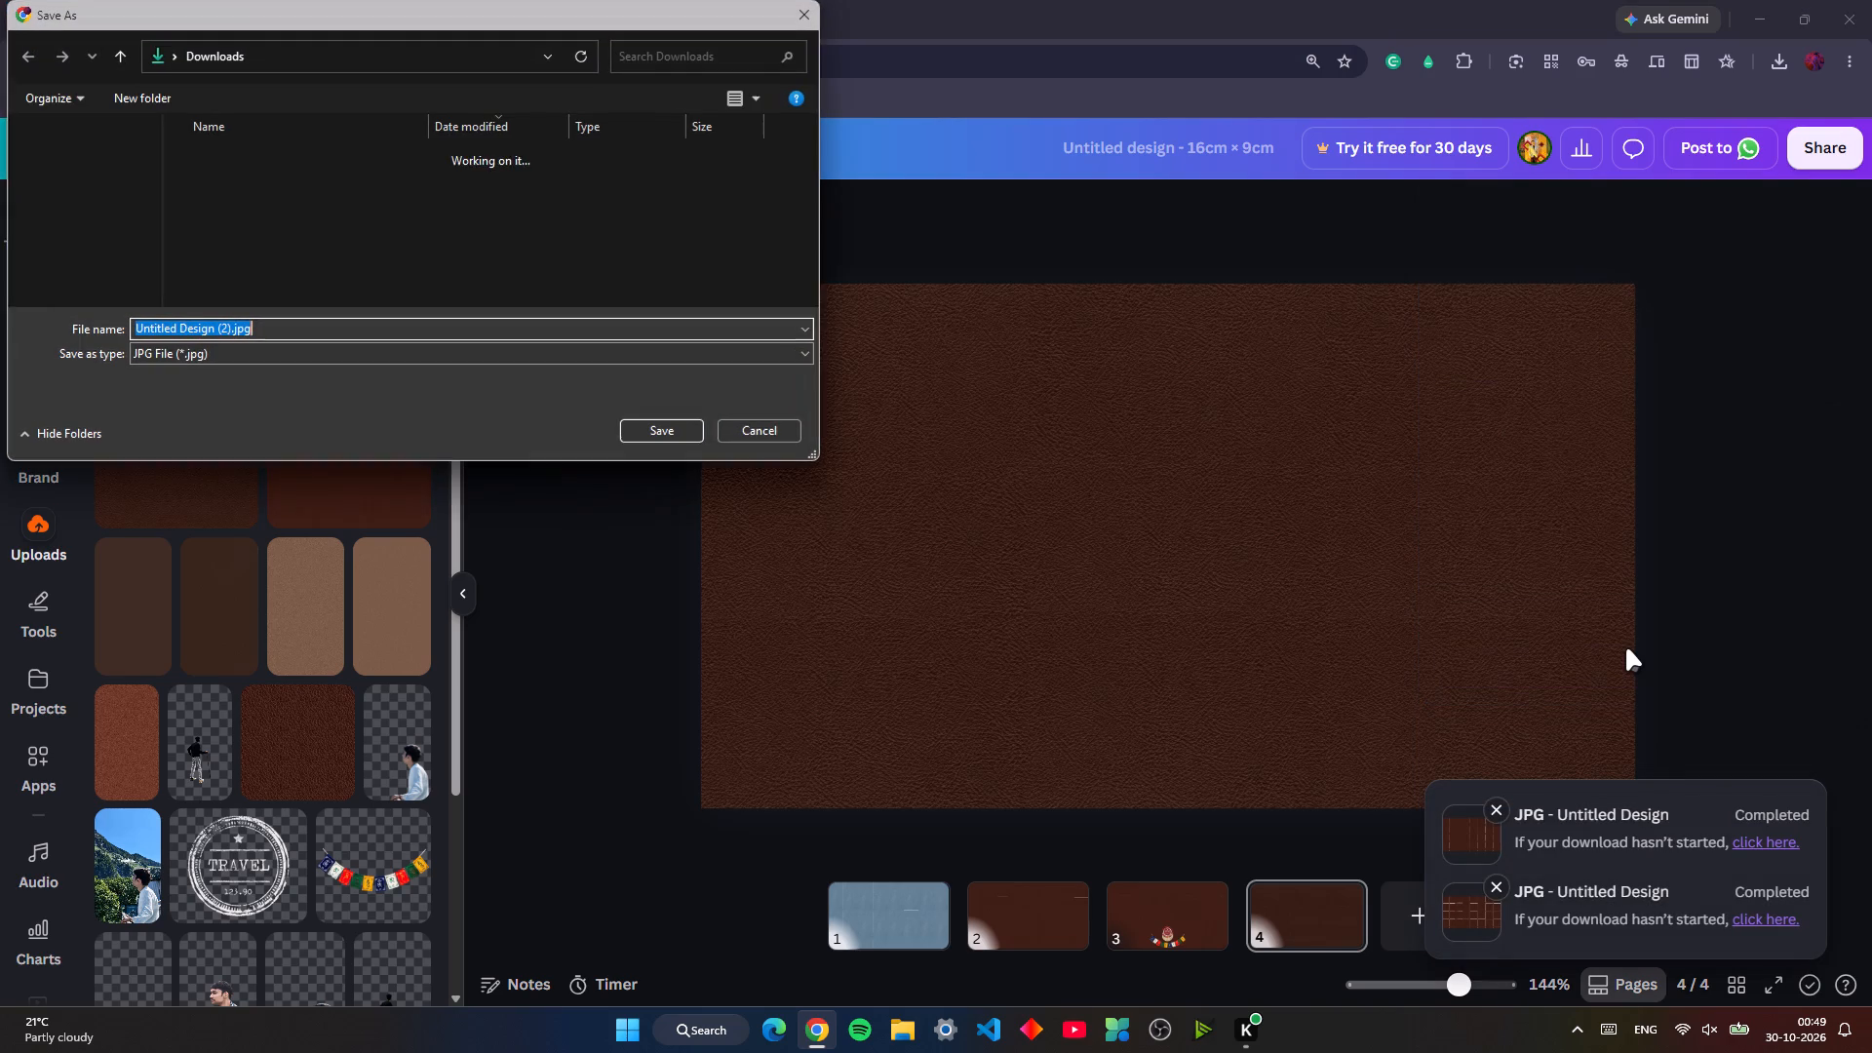
click(637, 443)
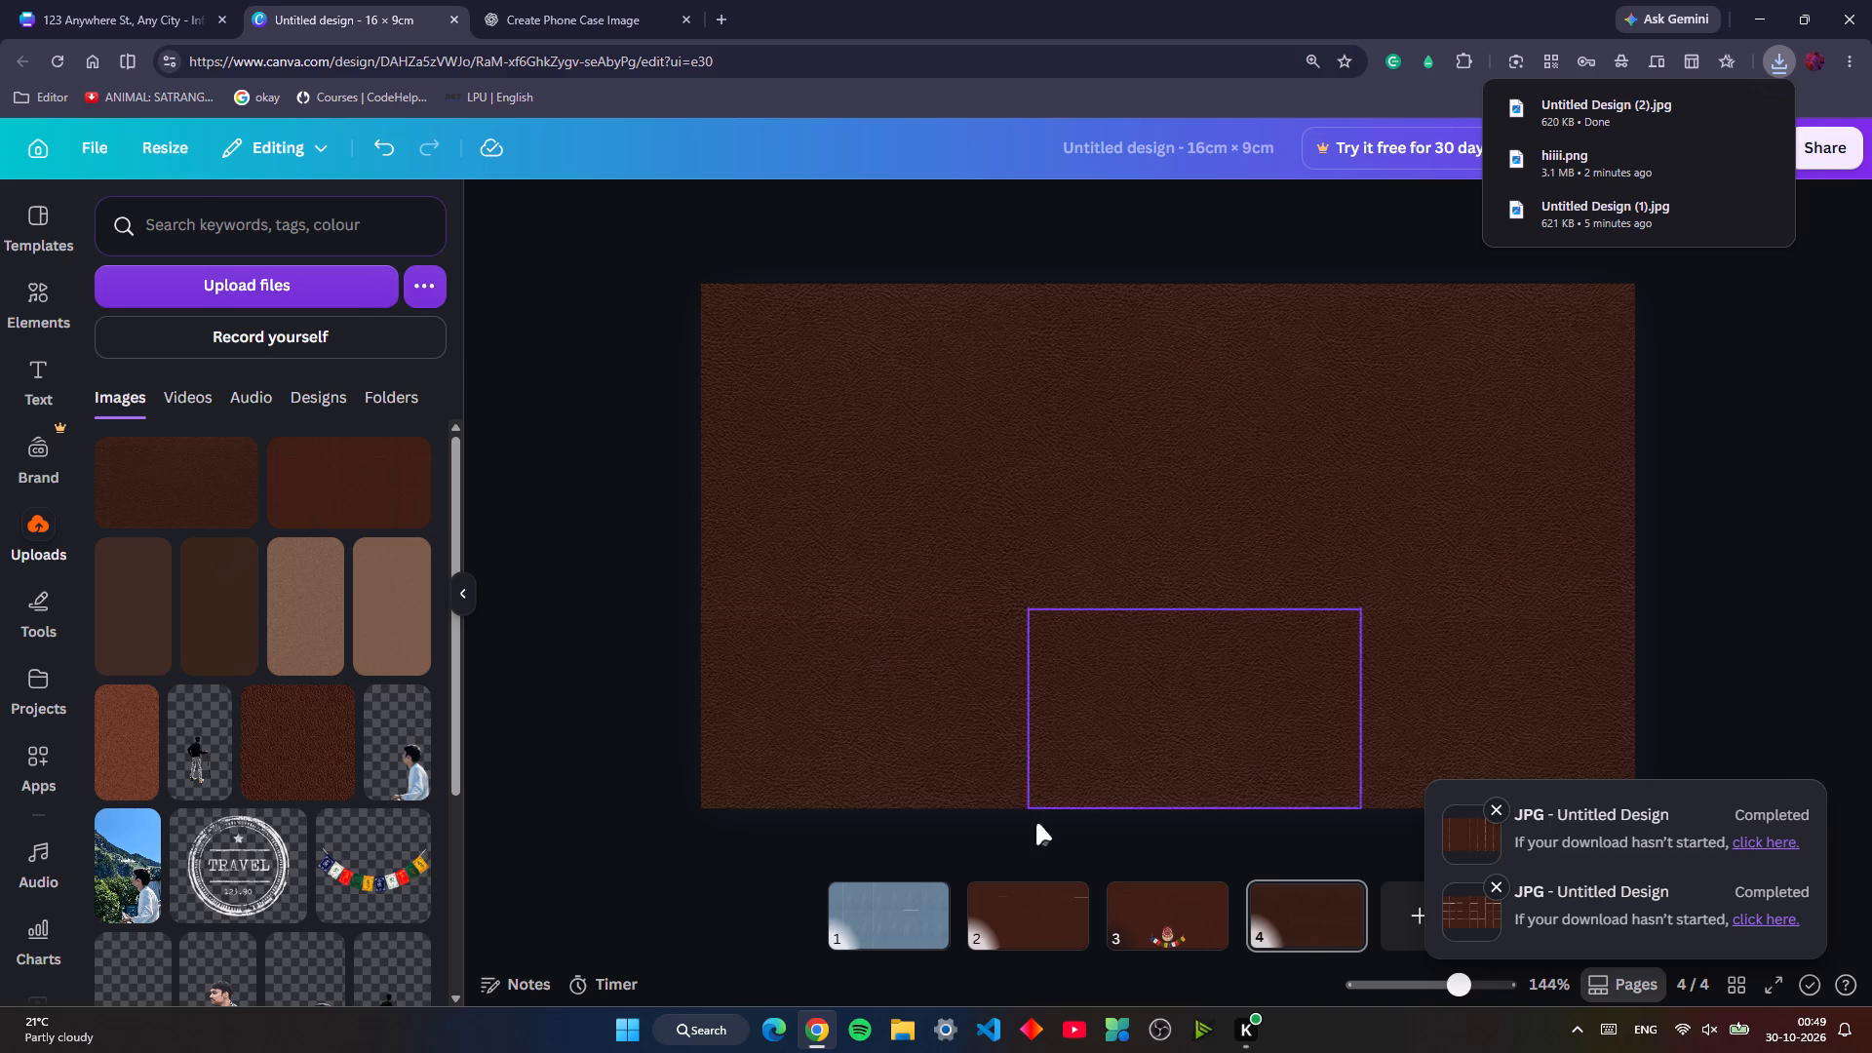
Delete all the leather tiles from page 4.
drag(1837, 727, 665, 447)
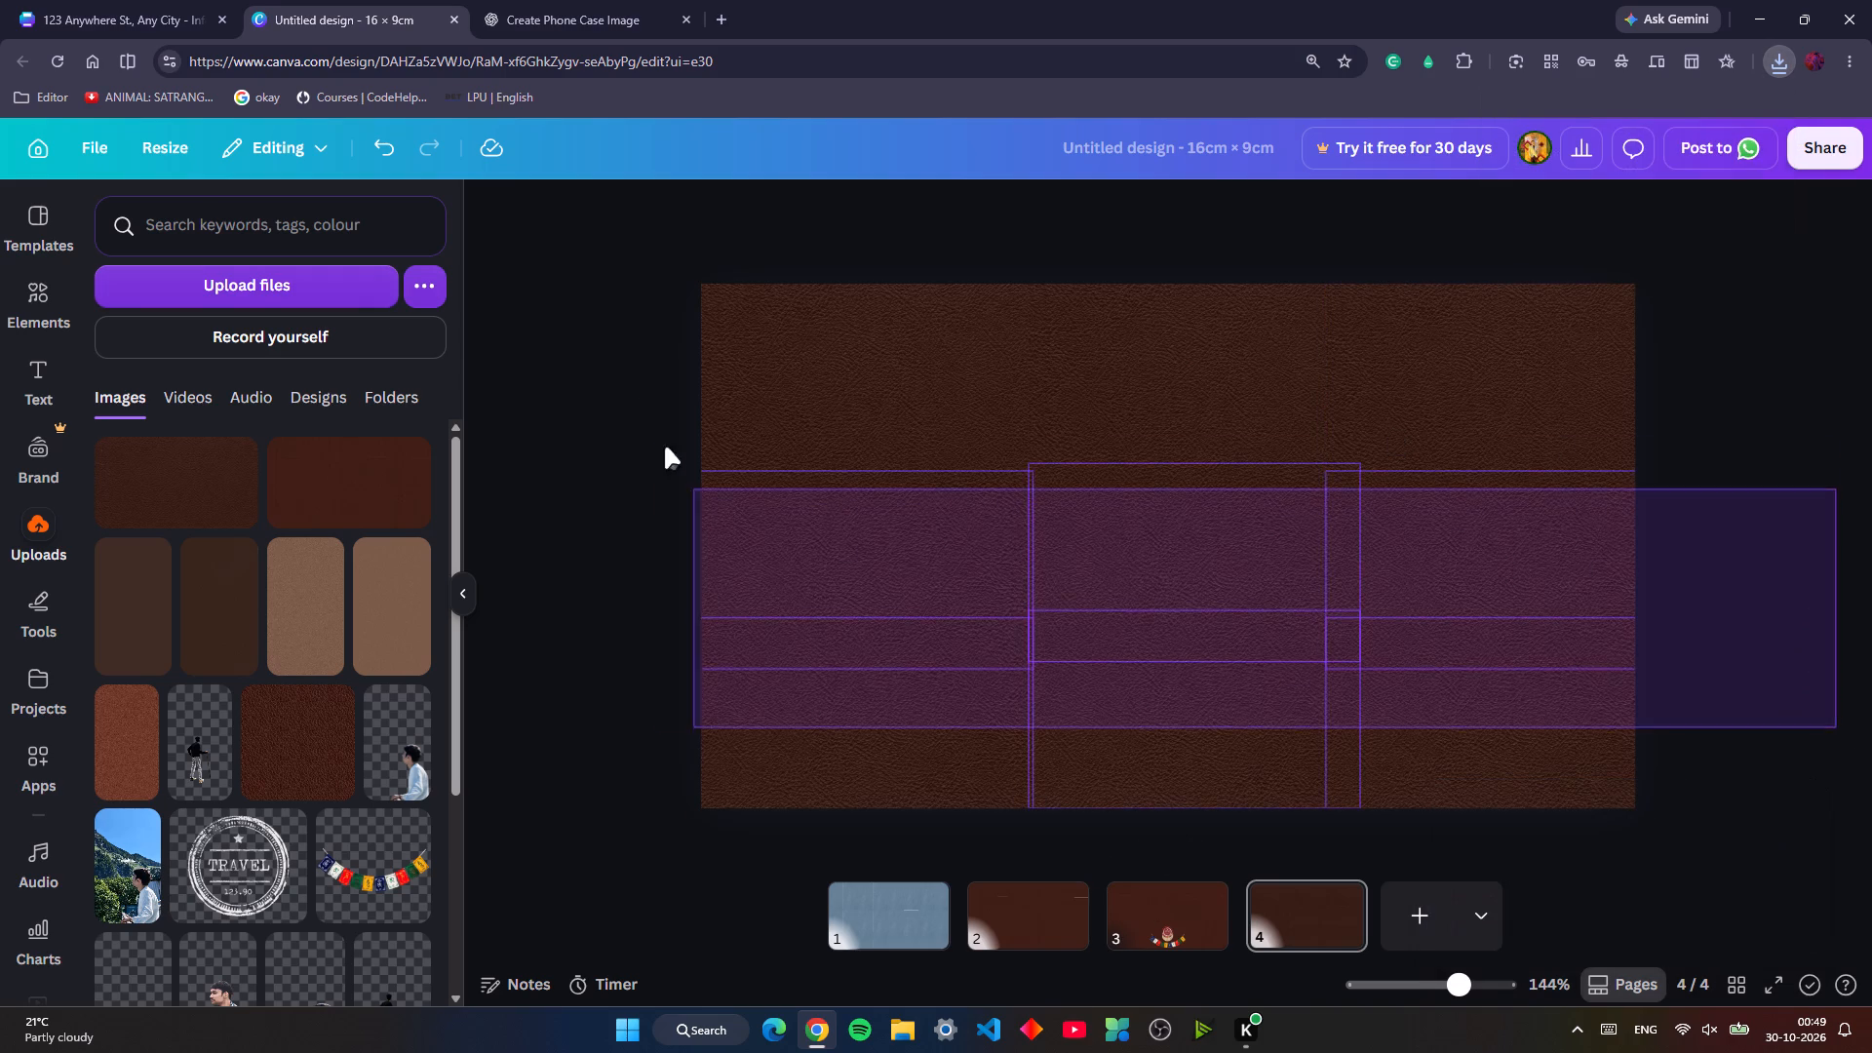
drag(665, 447, 627, 366)
key(Delete)
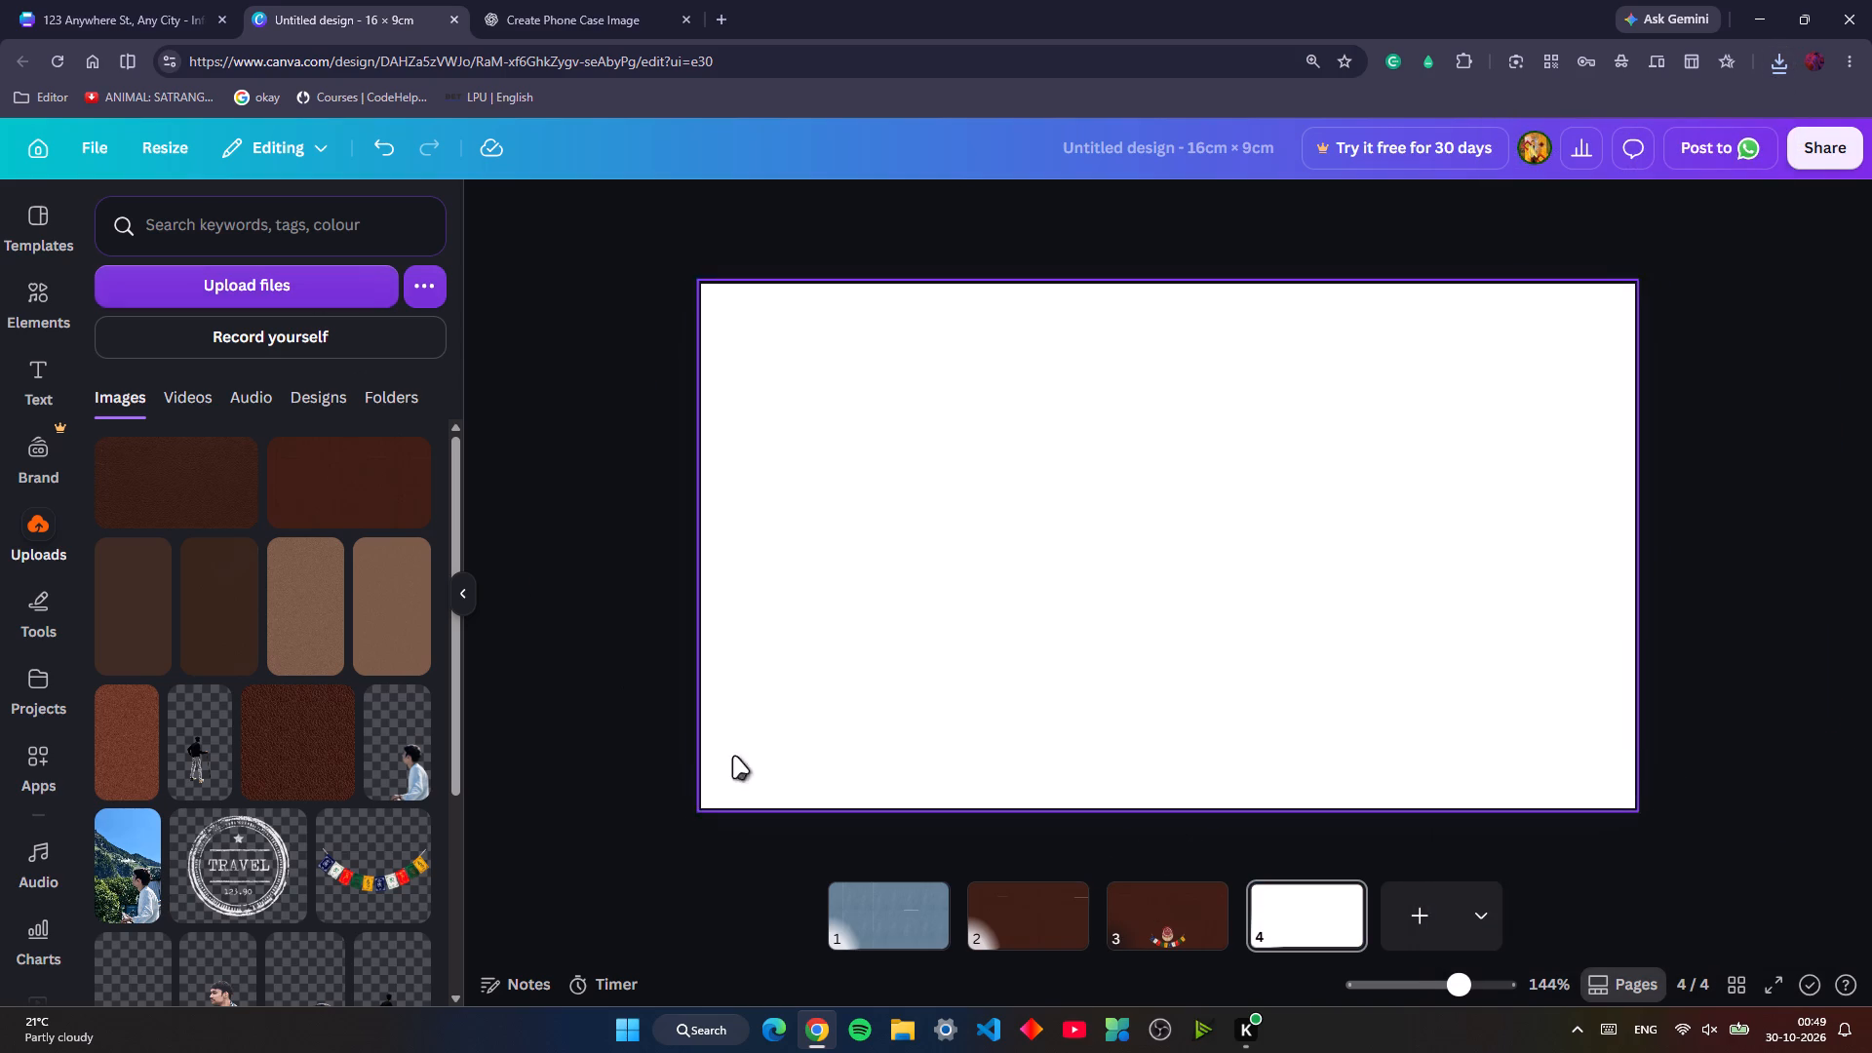
Upload the most recently exported leather JPG from the Downloads folder to the design's image uploads.
click(221, 296)
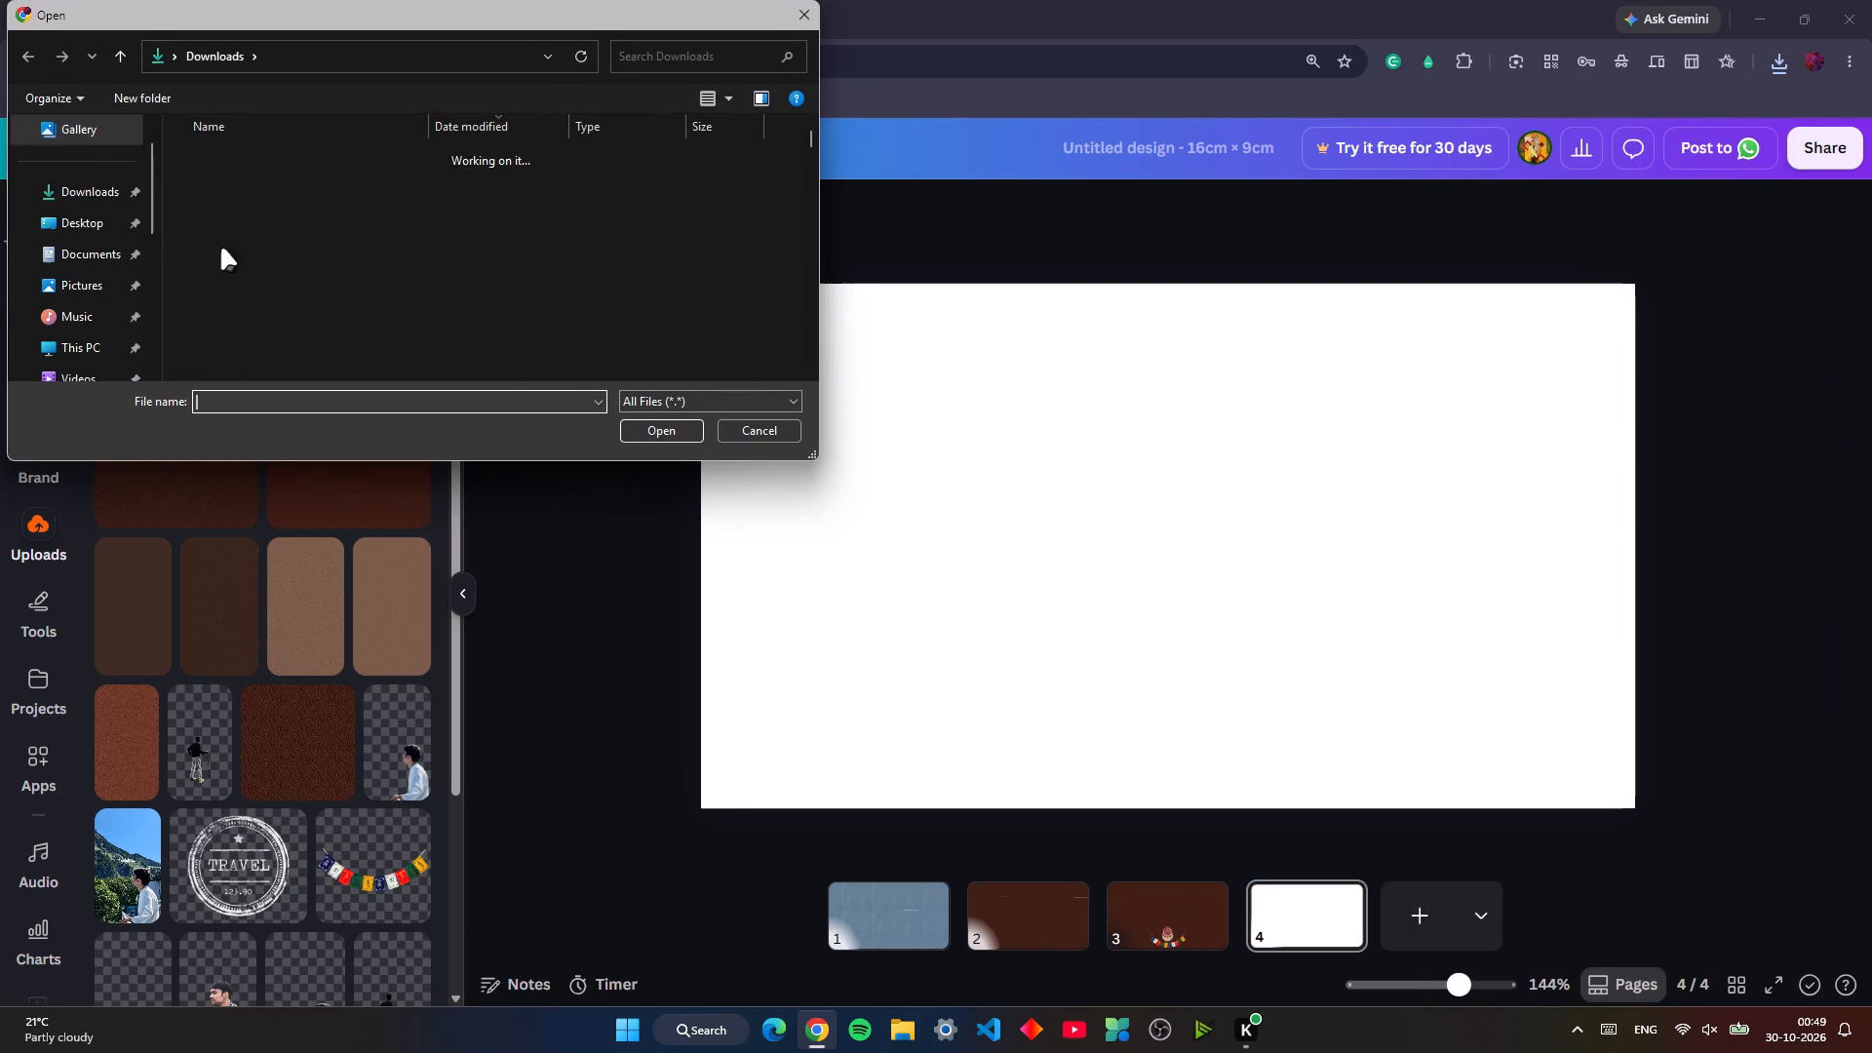
click(272, 176)
click(634, 429)
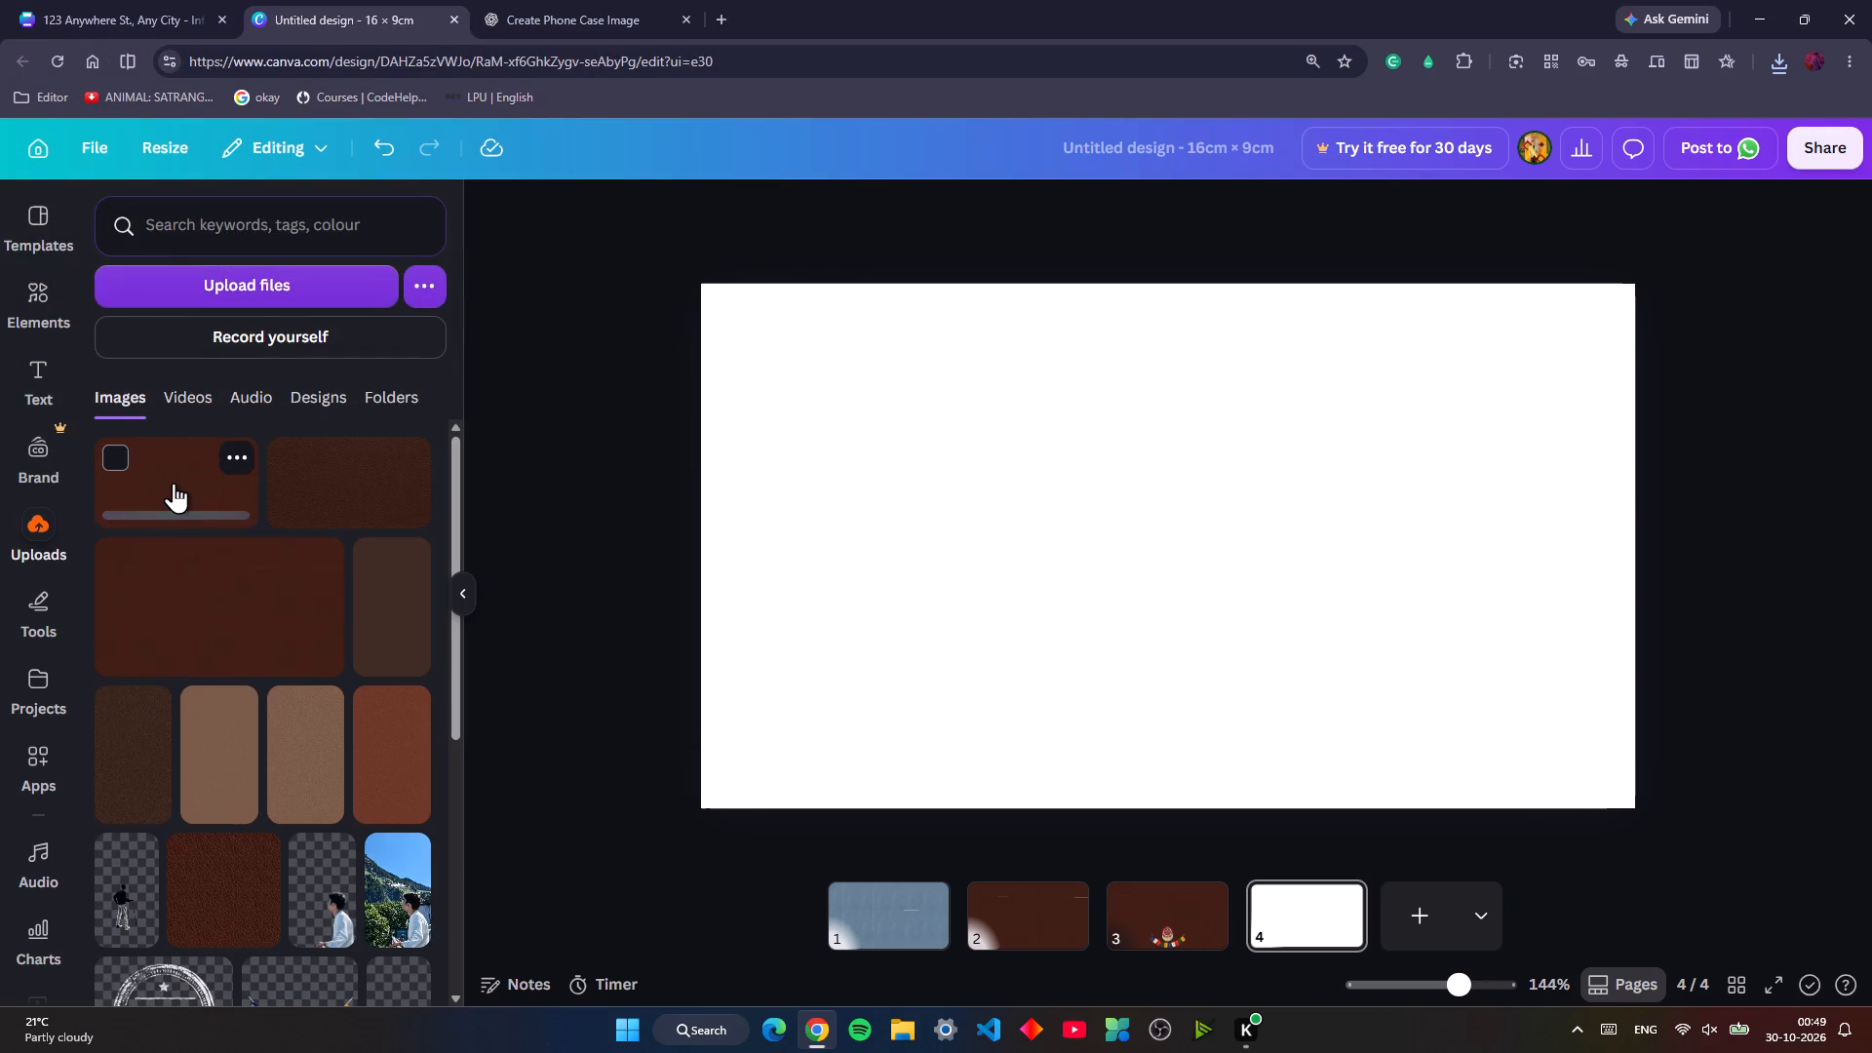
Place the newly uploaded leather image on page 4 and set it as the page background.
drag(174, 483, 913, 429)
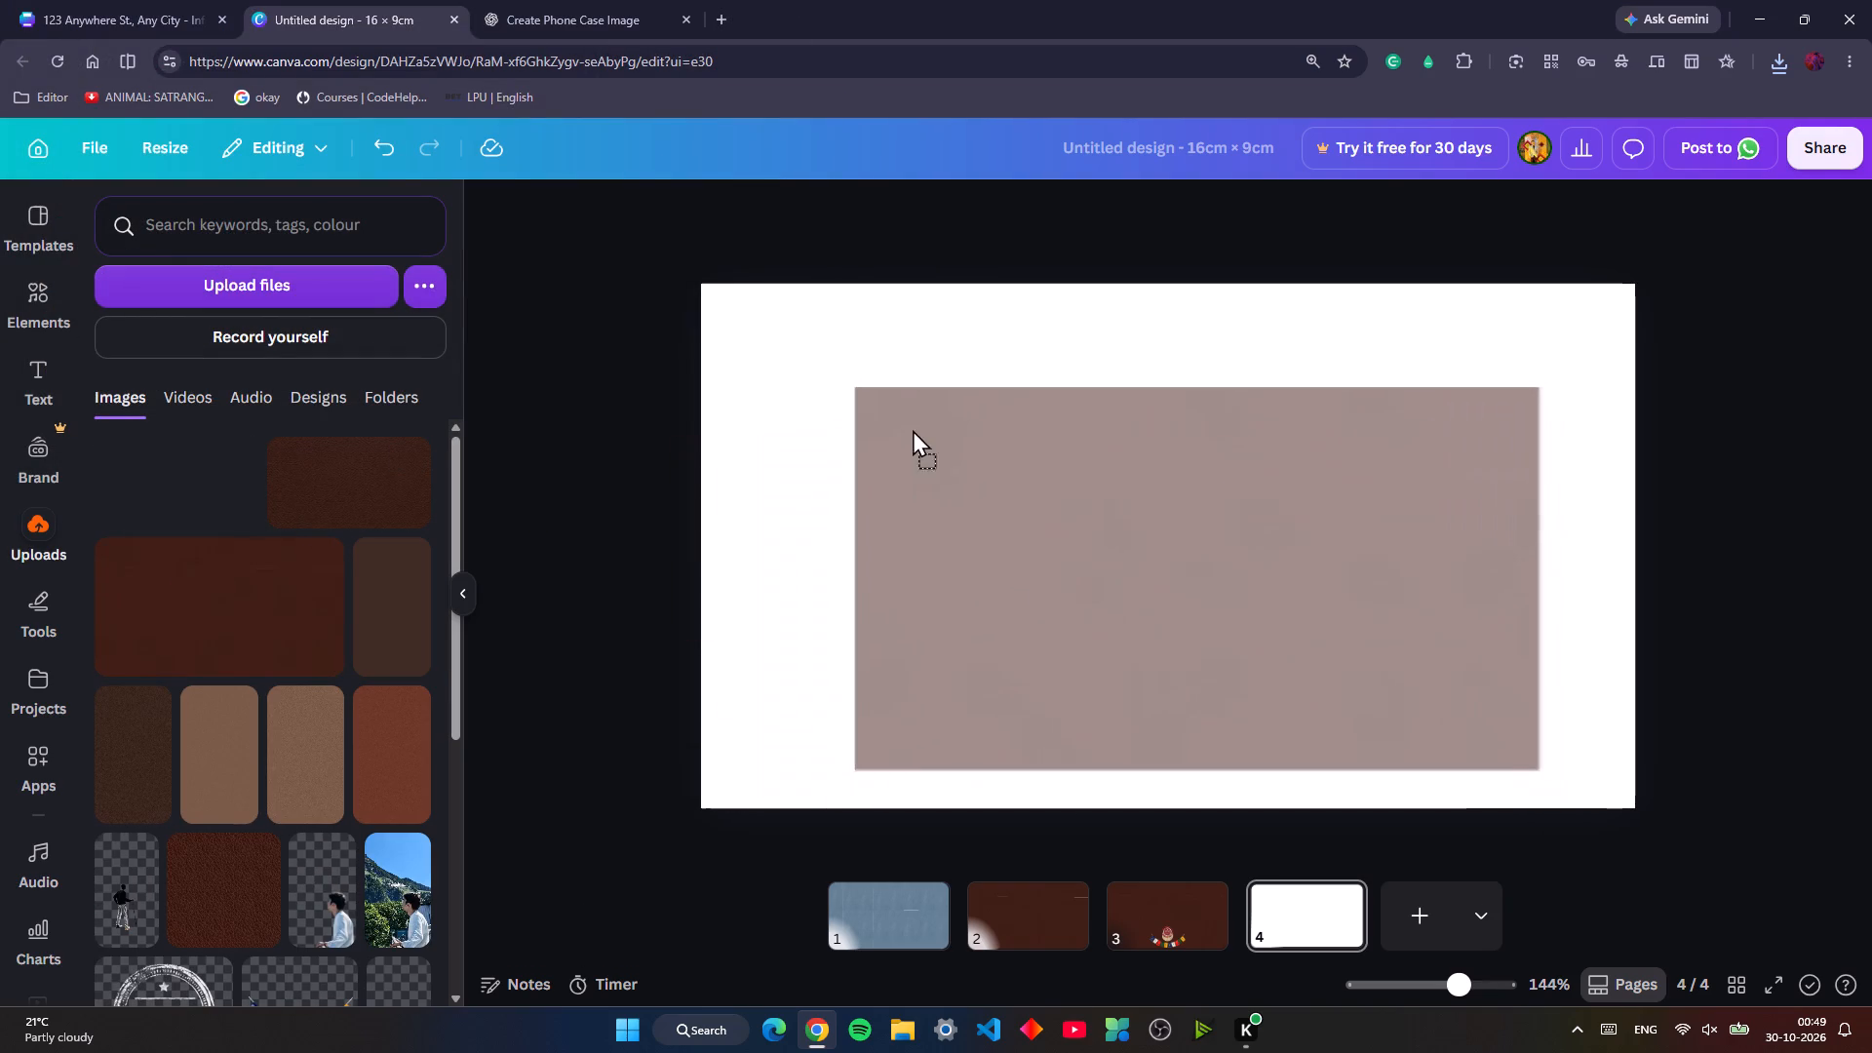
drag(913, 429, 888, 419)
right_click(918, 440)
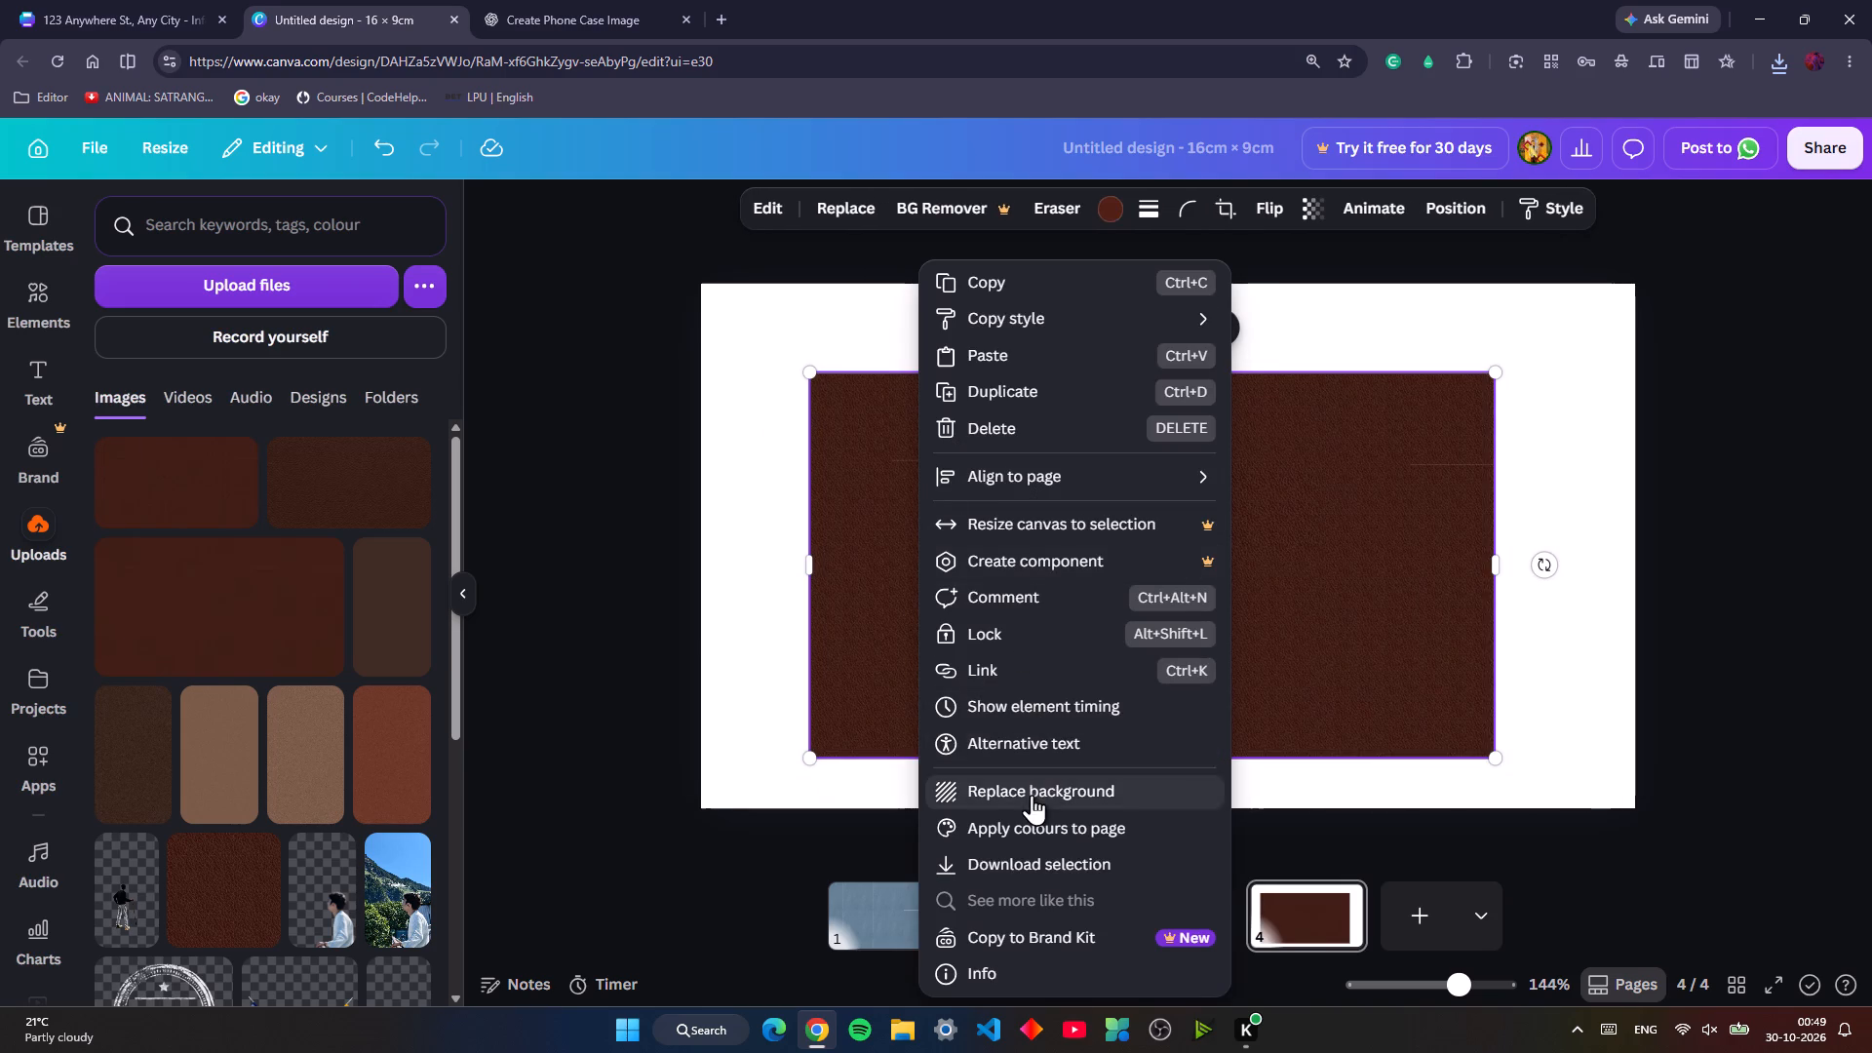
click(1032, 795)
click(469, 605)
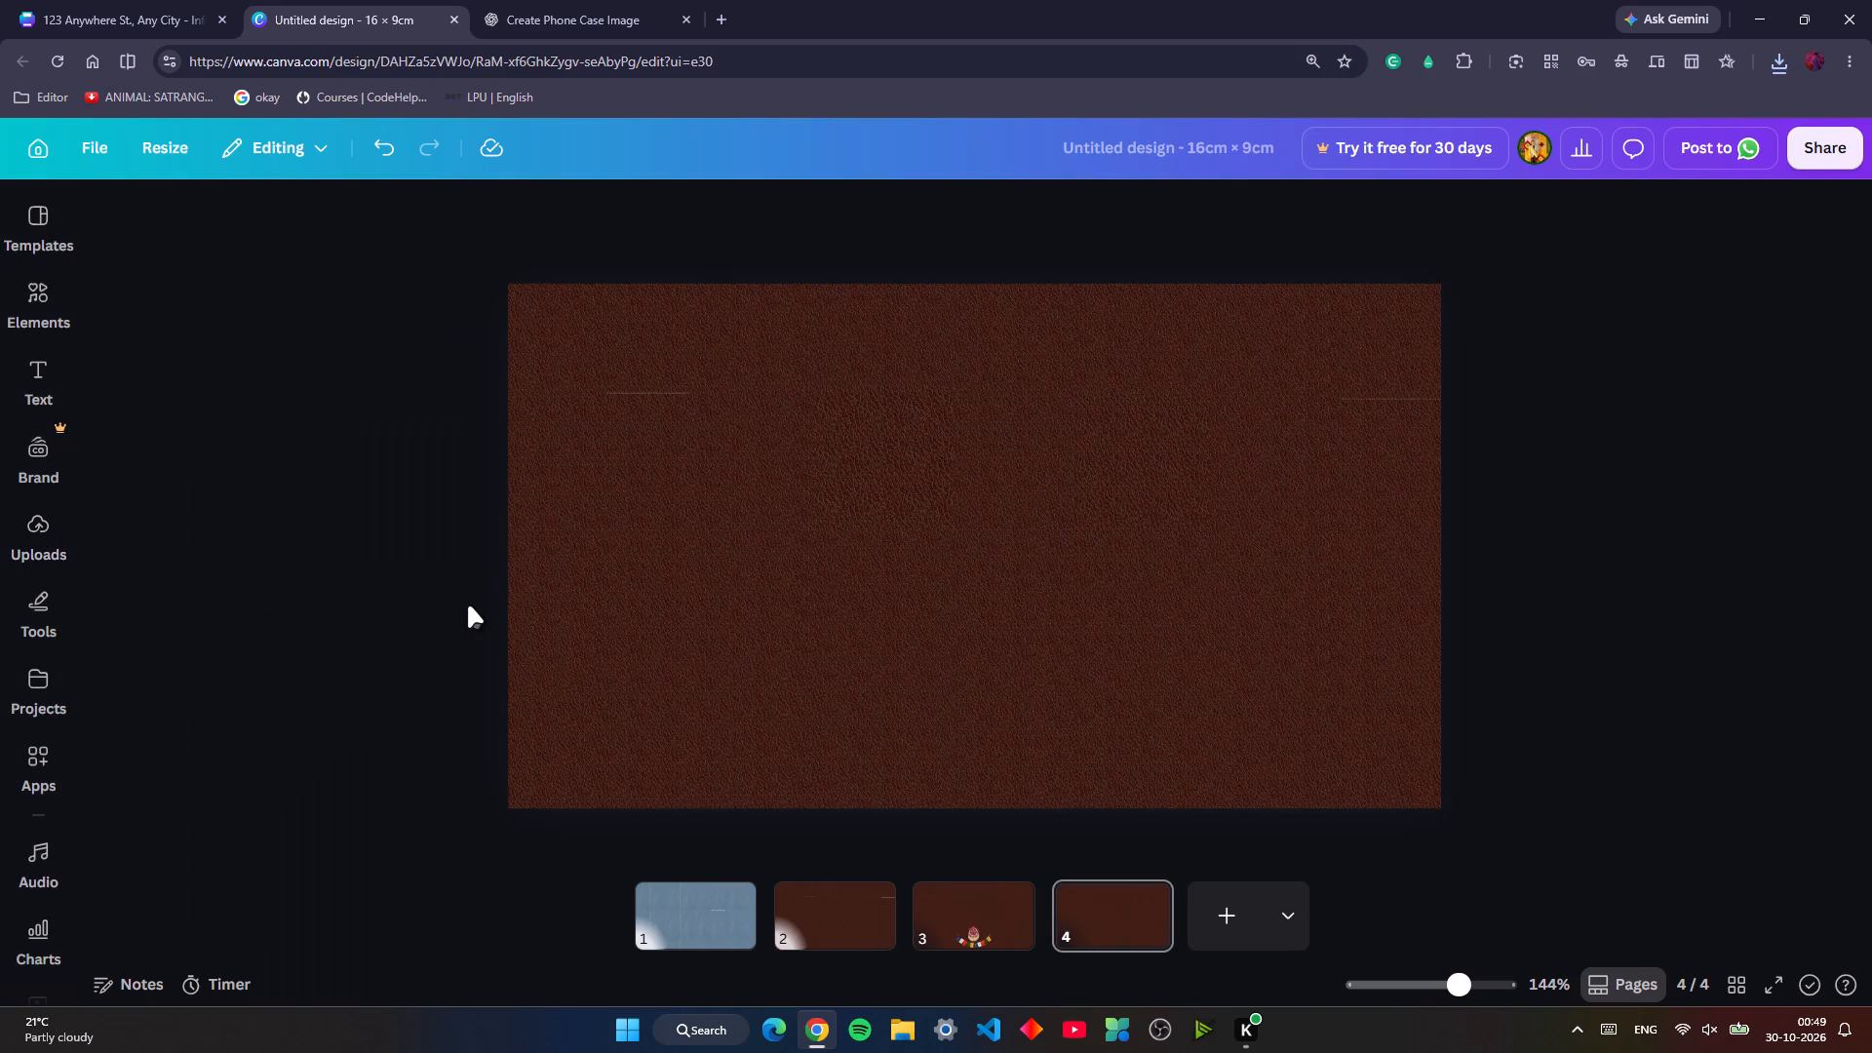
Compare the leather backgrounds of page 3 and page 4 by switching between the two pages.
click(971, 902)
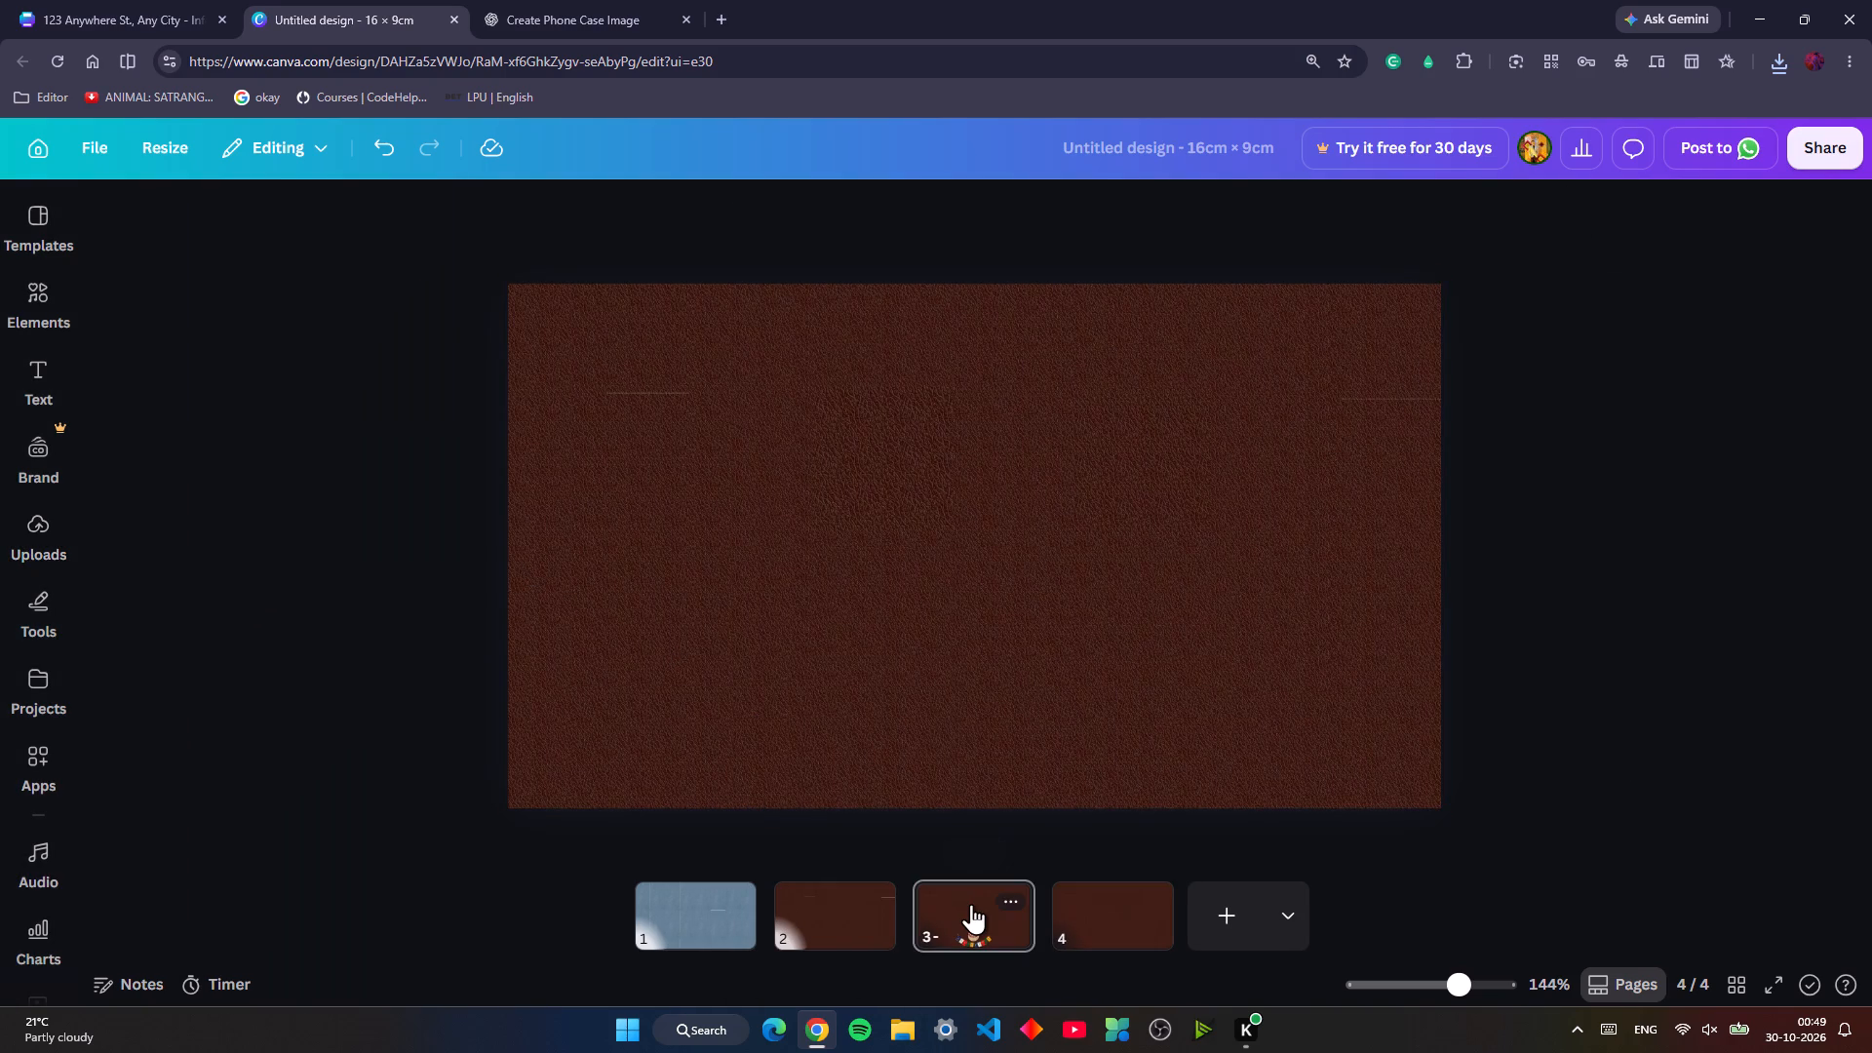
click(1111, 918)
click(1022, 928)
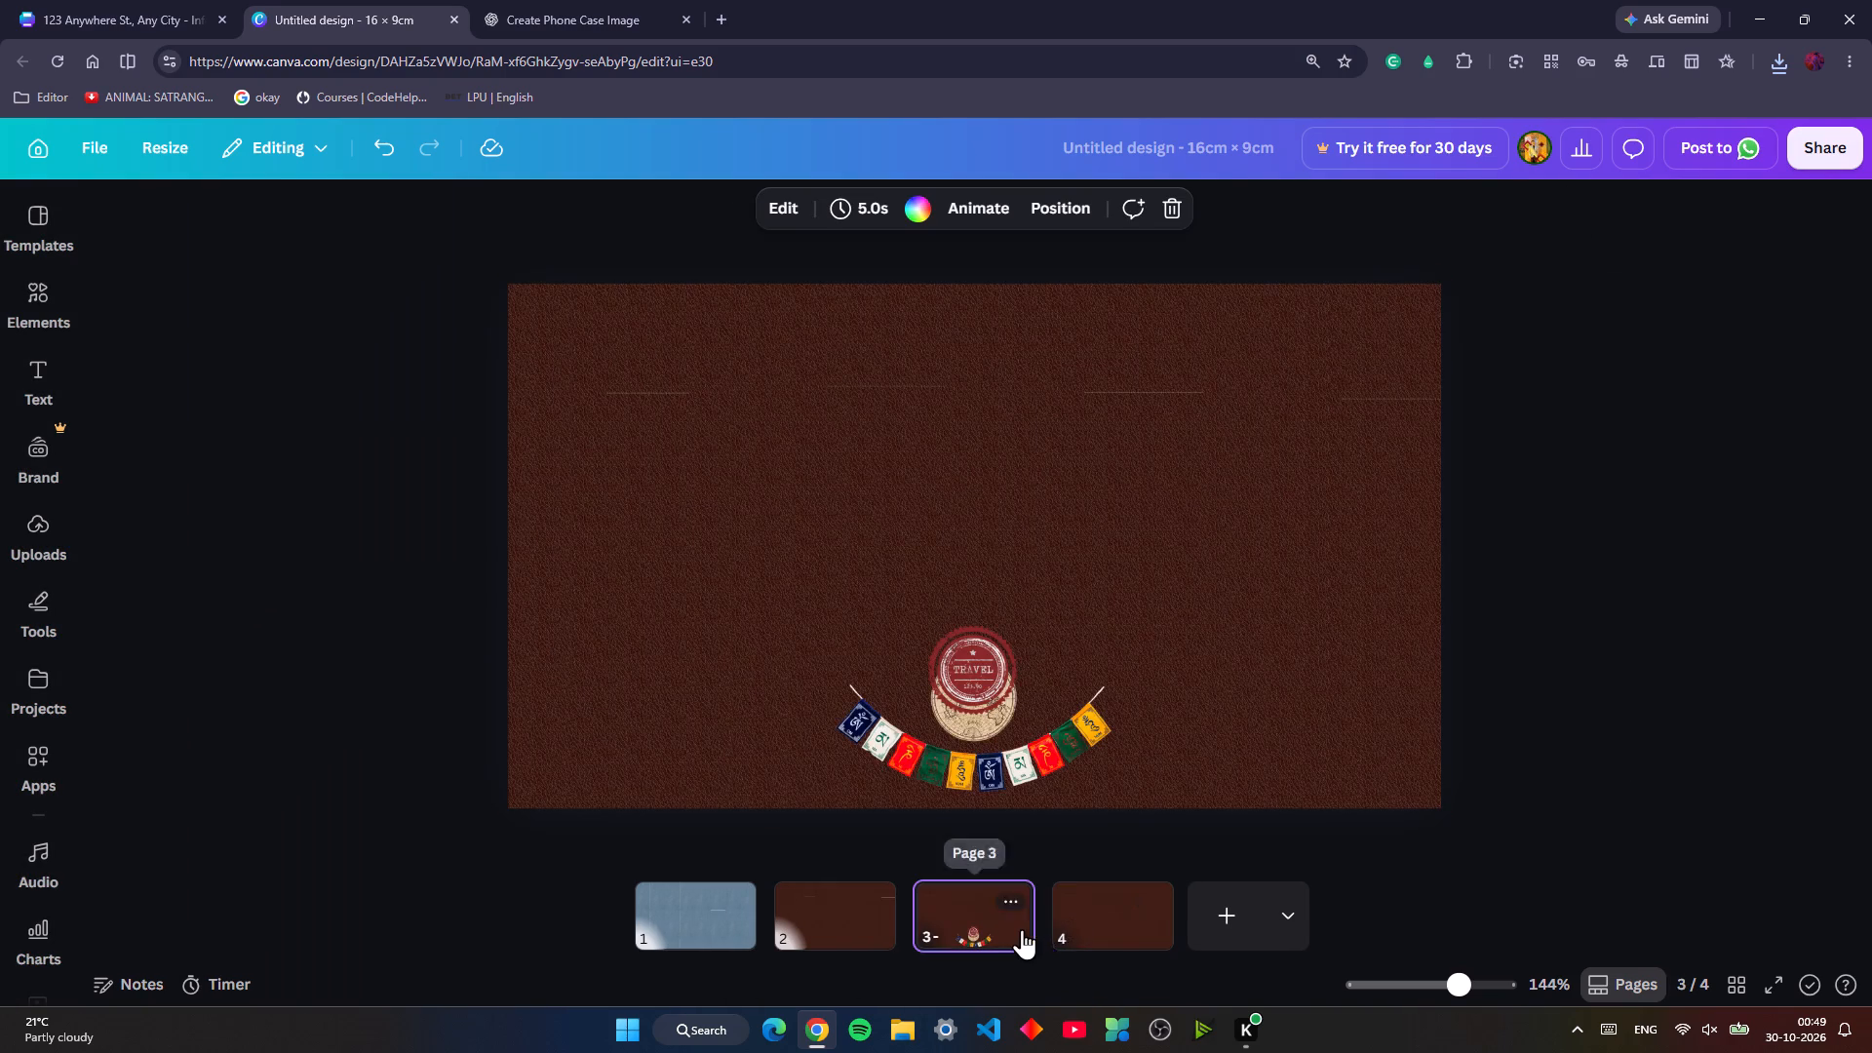
click(1119, 923)
click(978, 940)
click(1088, 920)
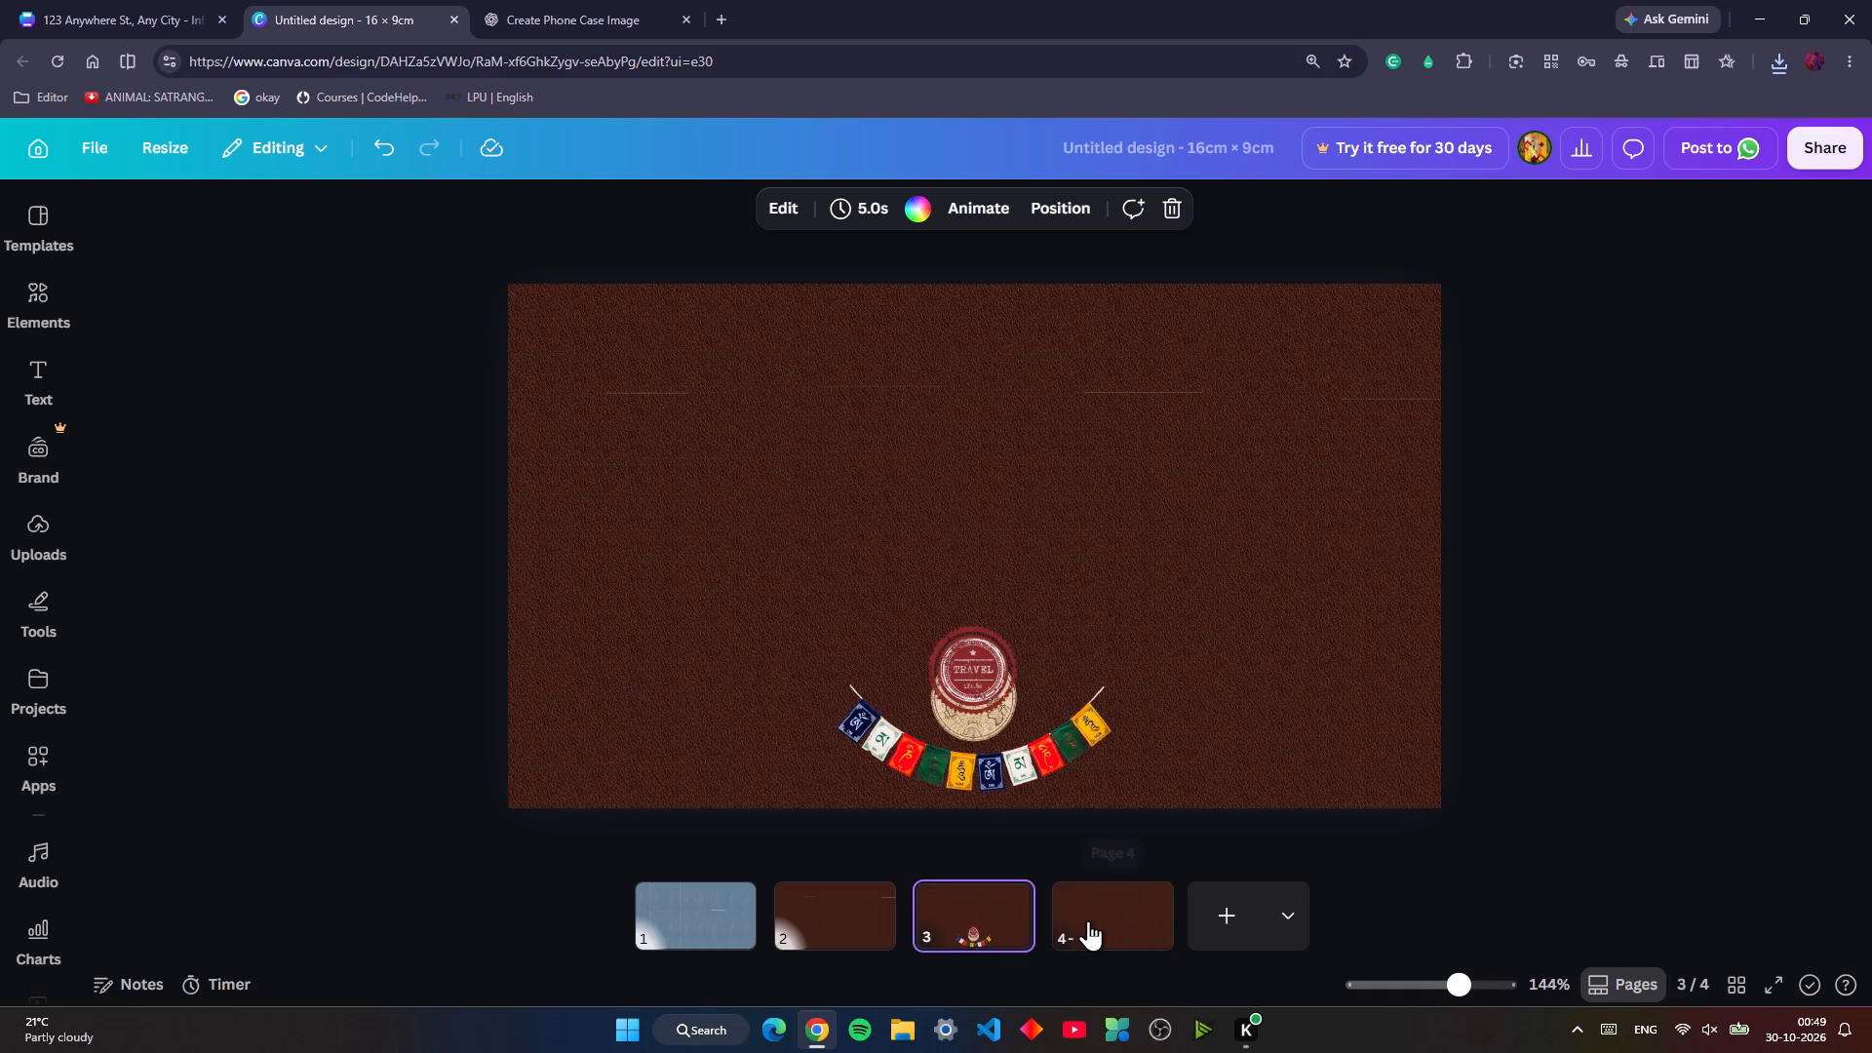
In File Explorer, compare previews of the leather exports Untitled Design (1).jpg and Untitled Design (2).jpg in Downloads.
click(895, 1025)
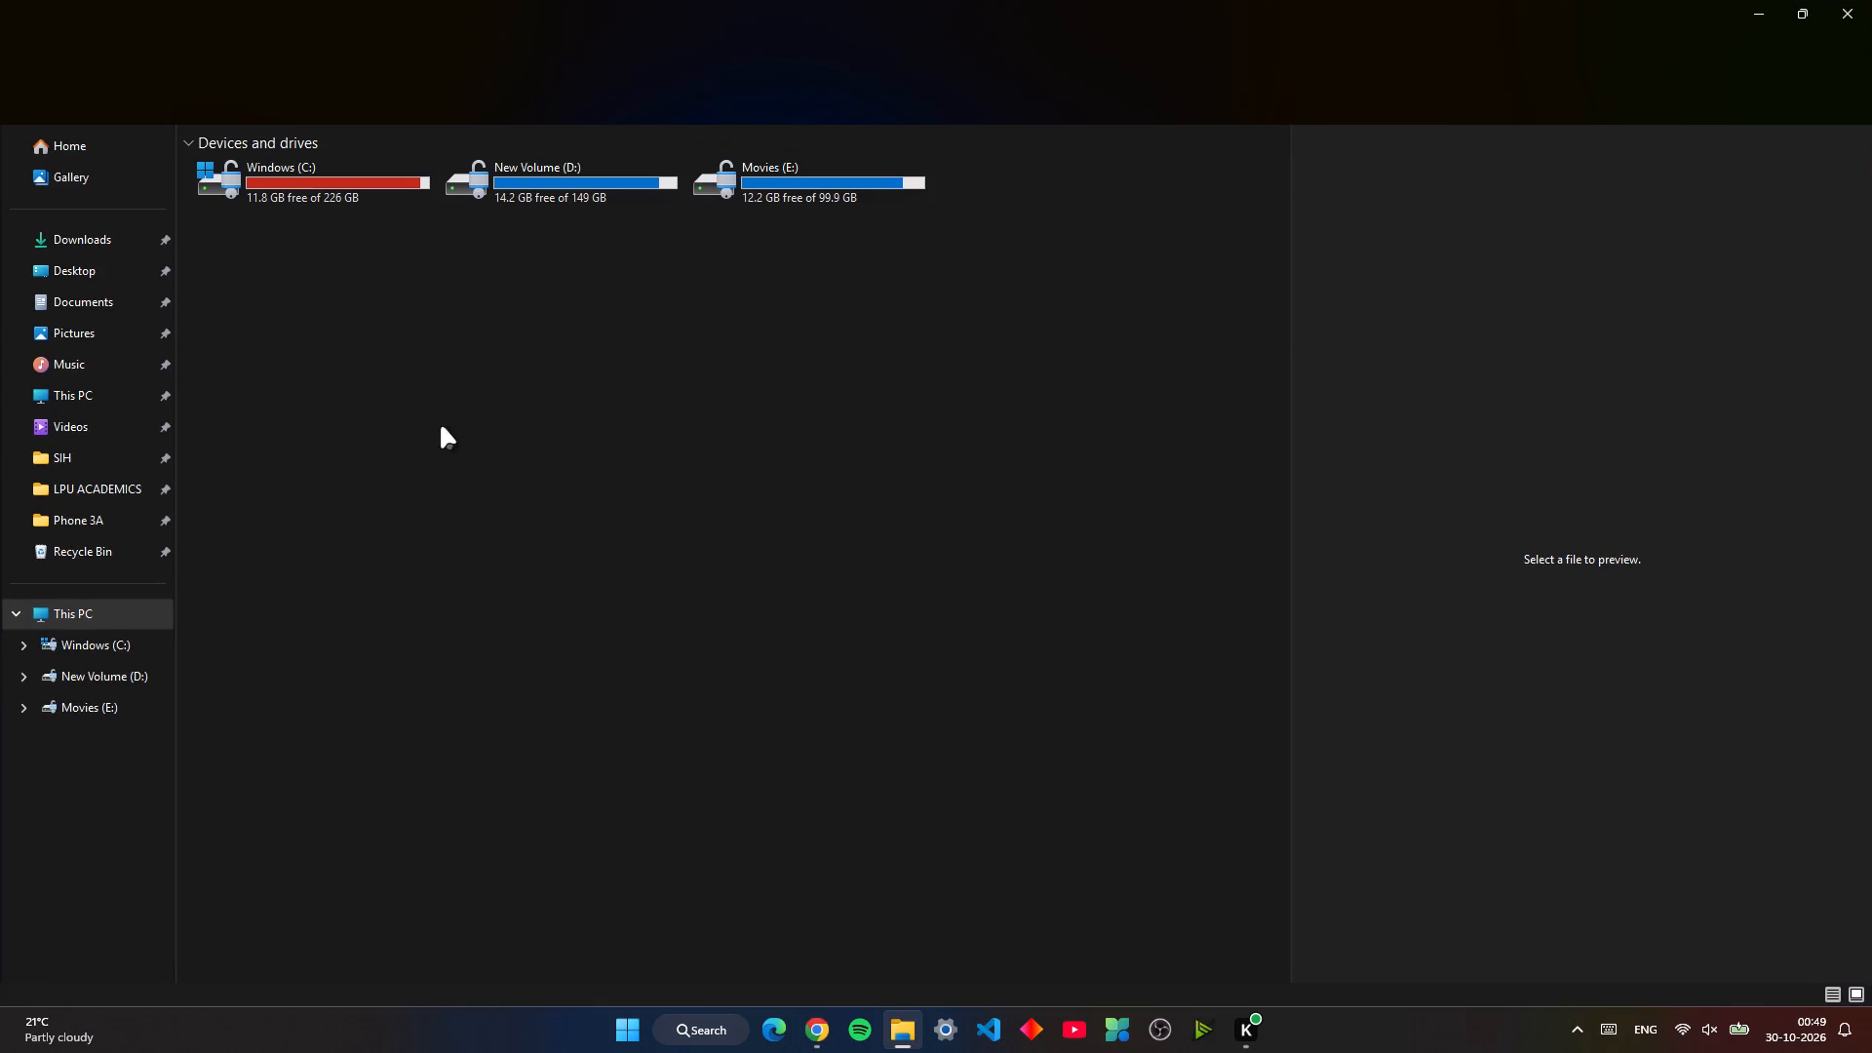
click(90, 236)
click(359, 248)
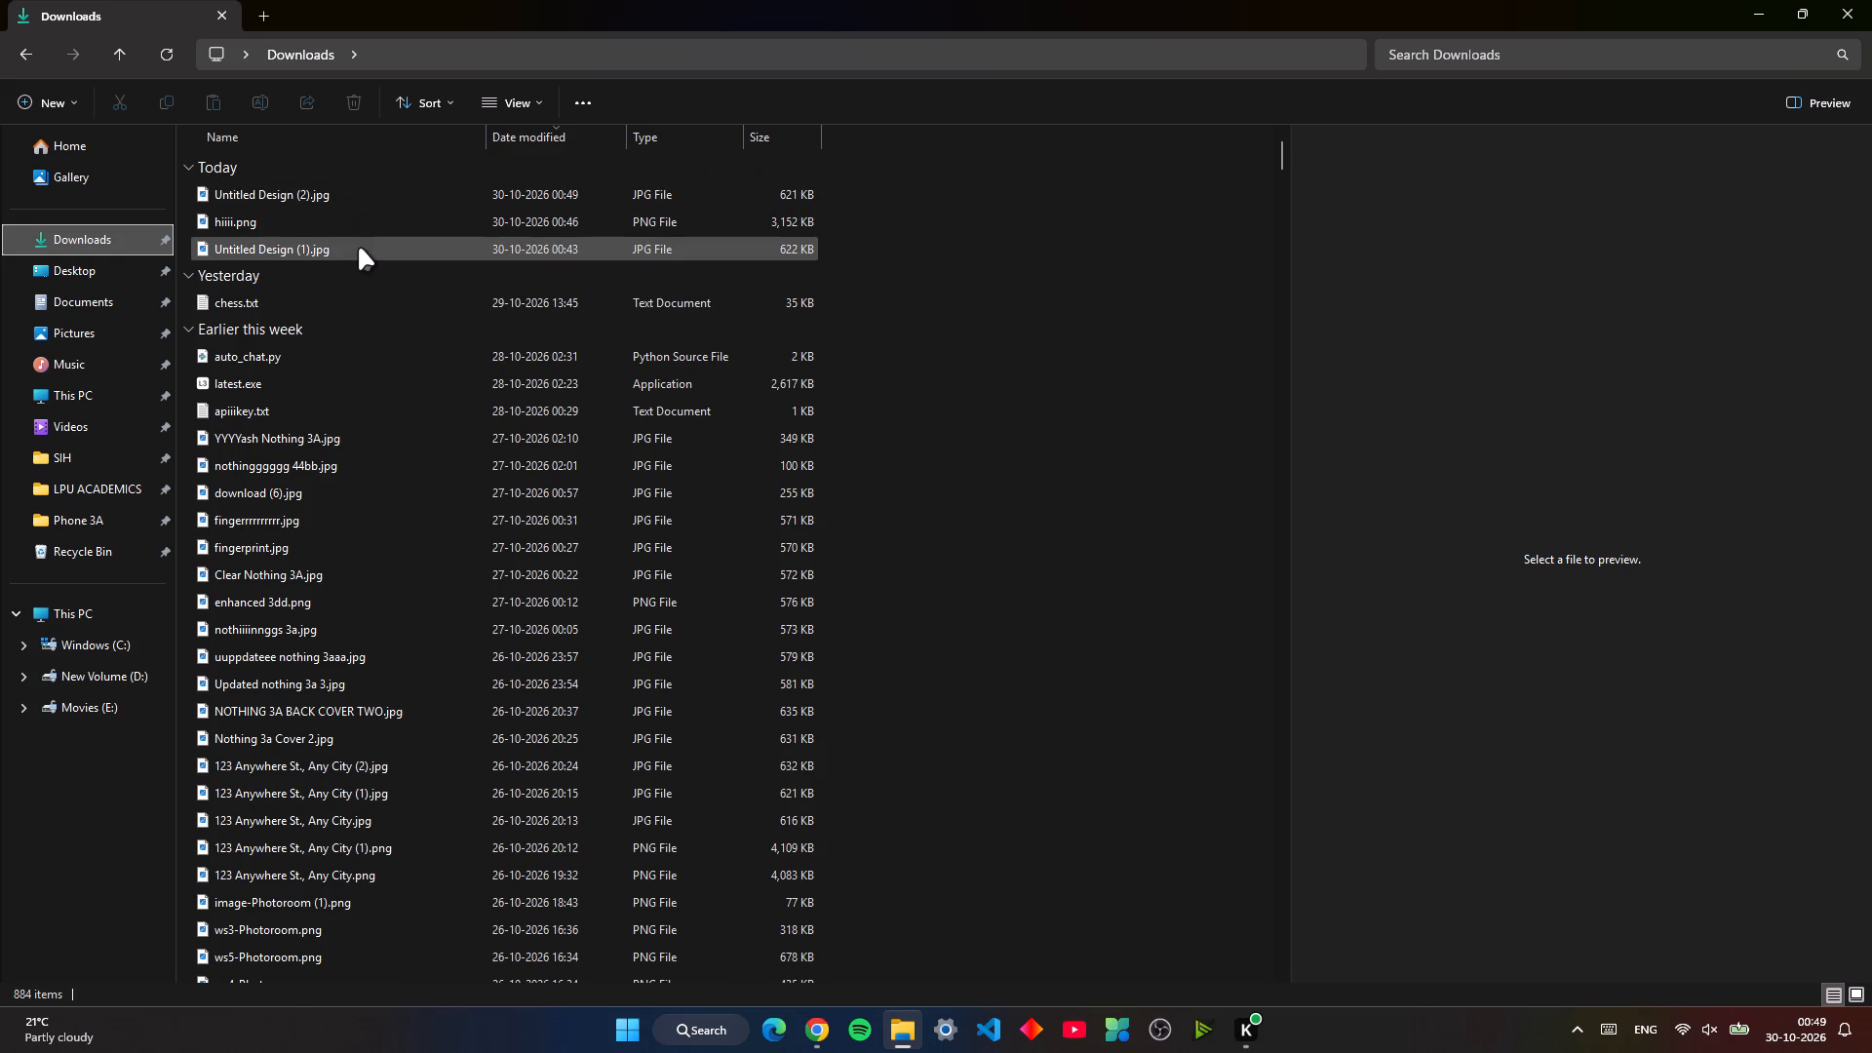
click(364, 244)
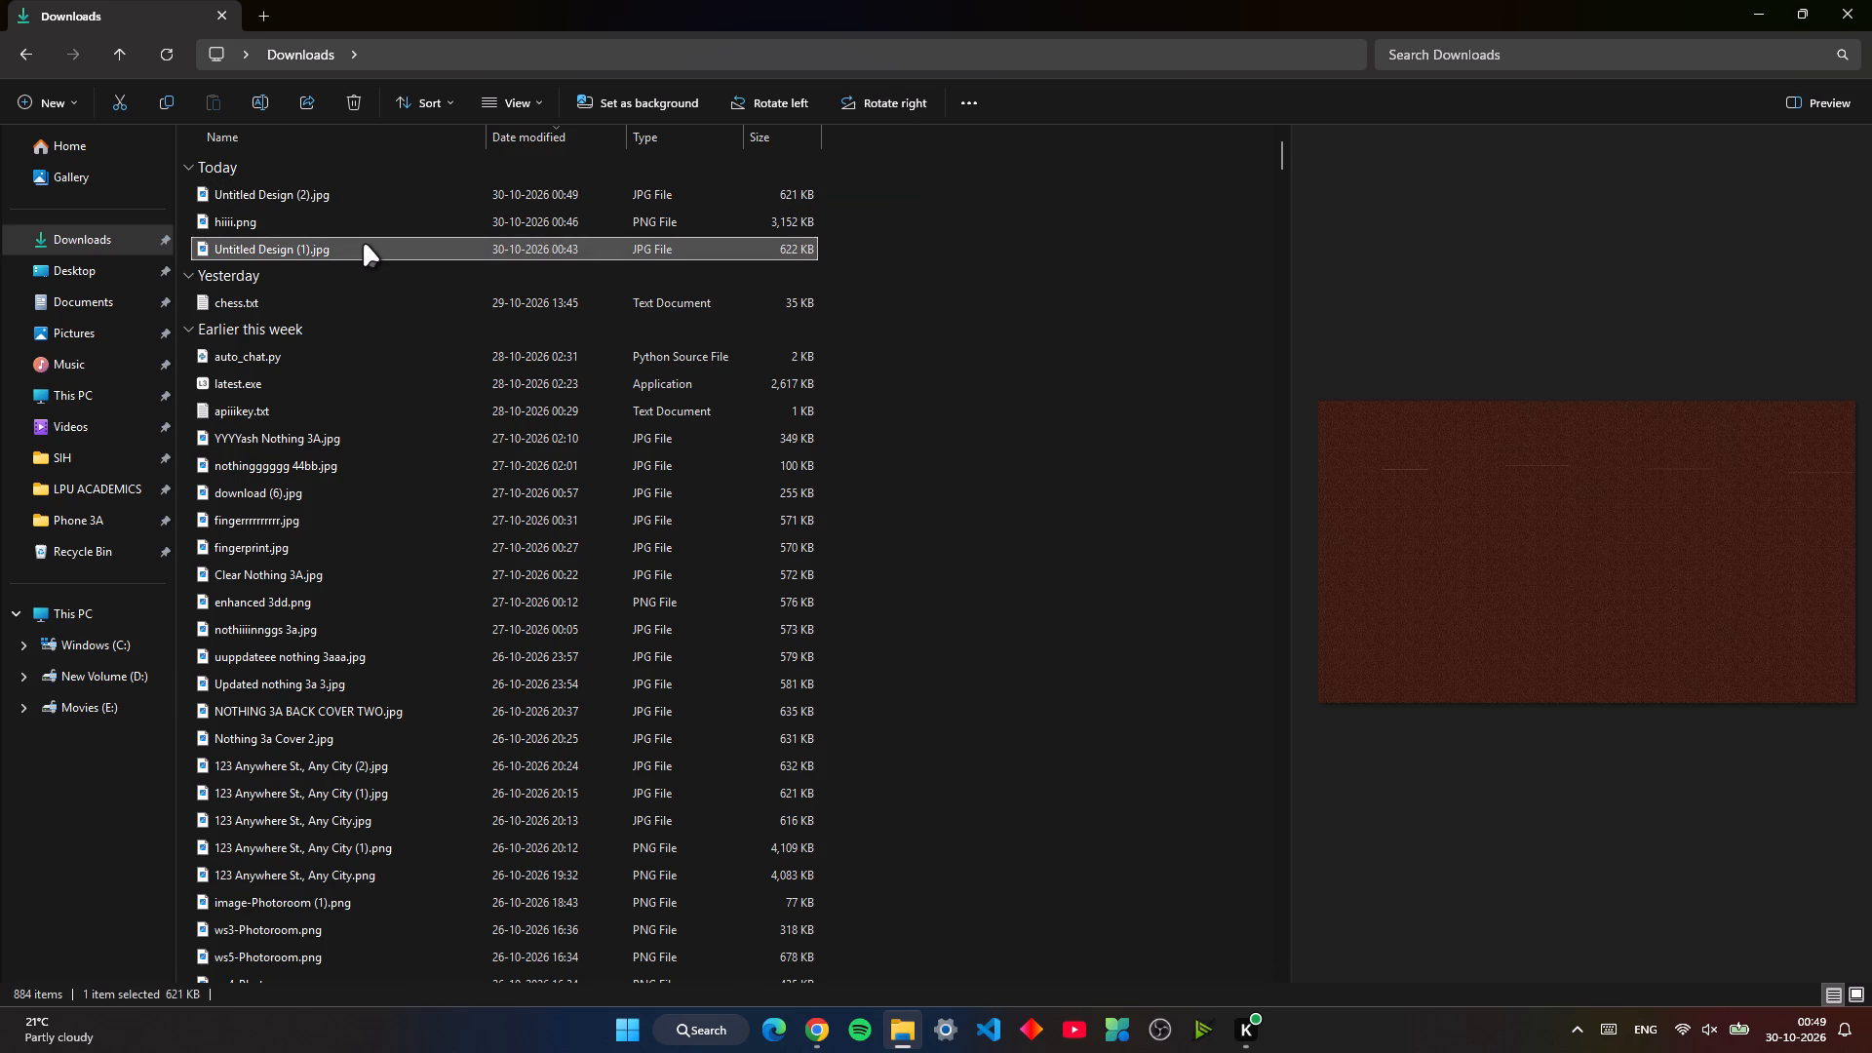
click(374, 215)
click(399, 200)
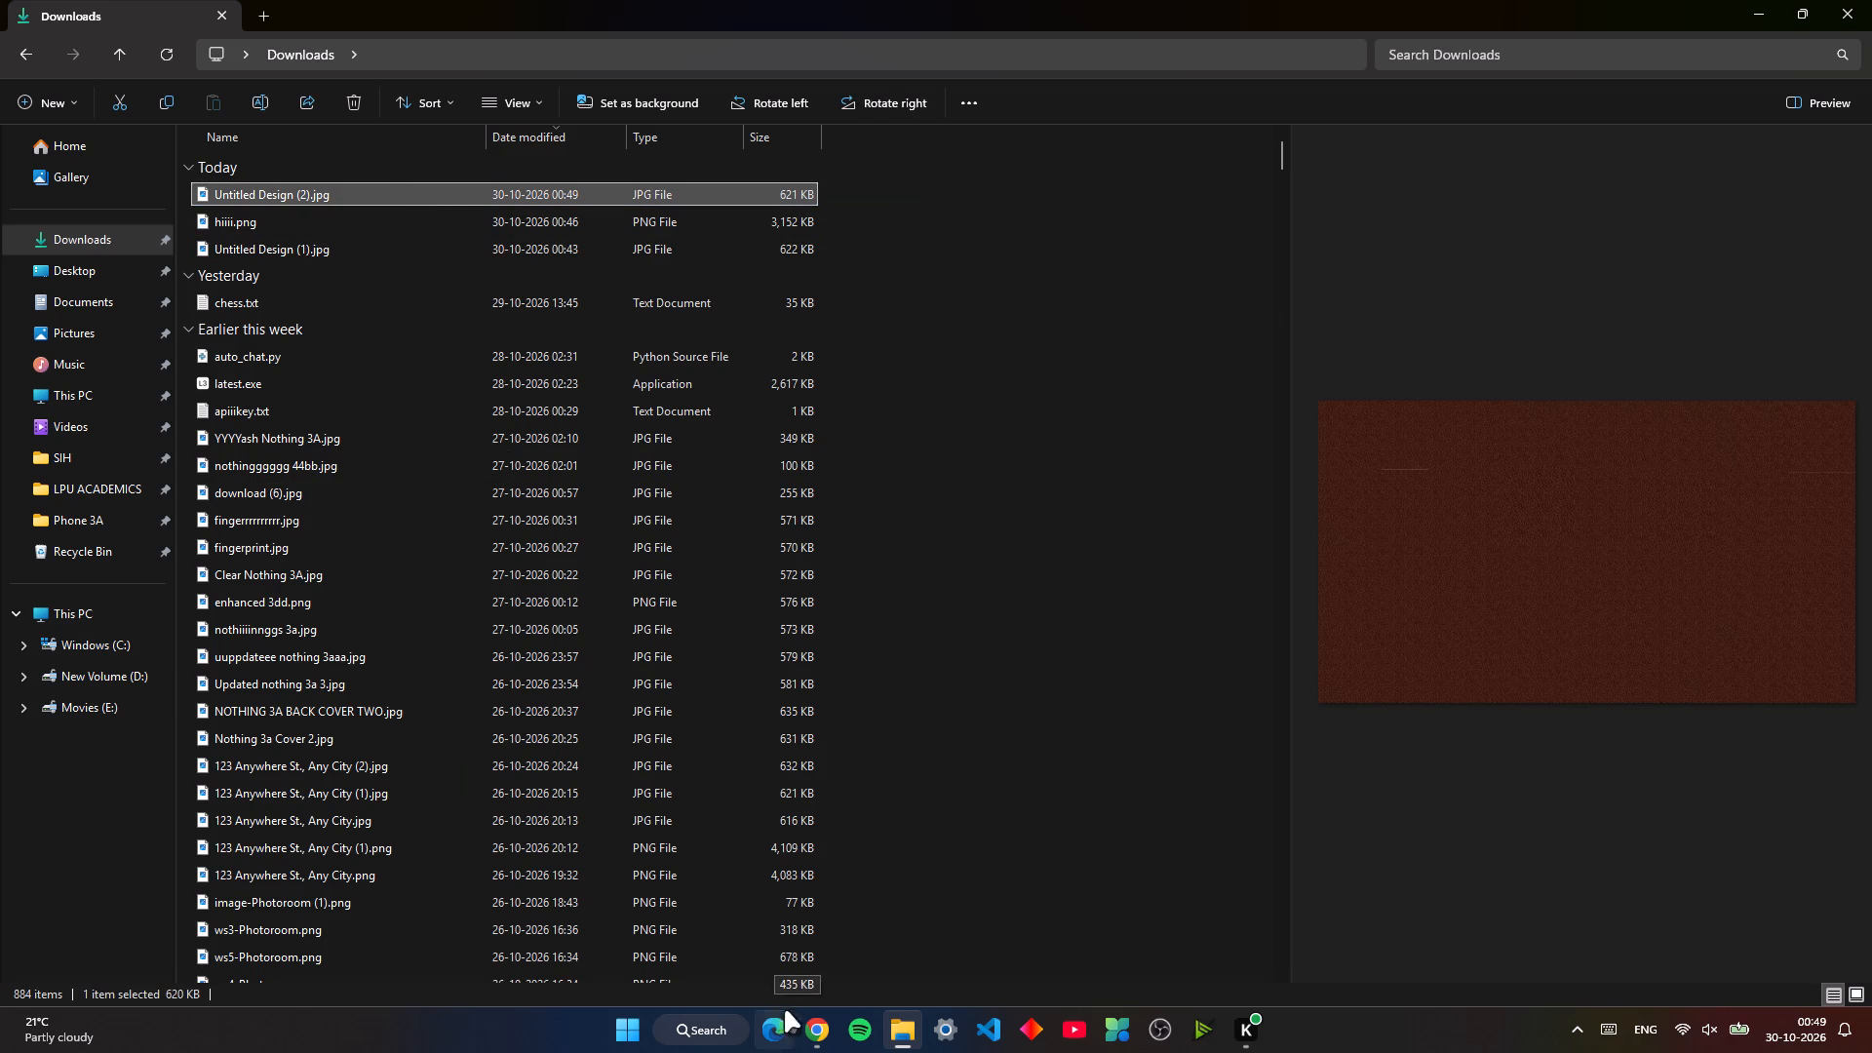
Return to the 16 × 9 cm Canva design in Chrome and delete page 4.
click(813, 1041)
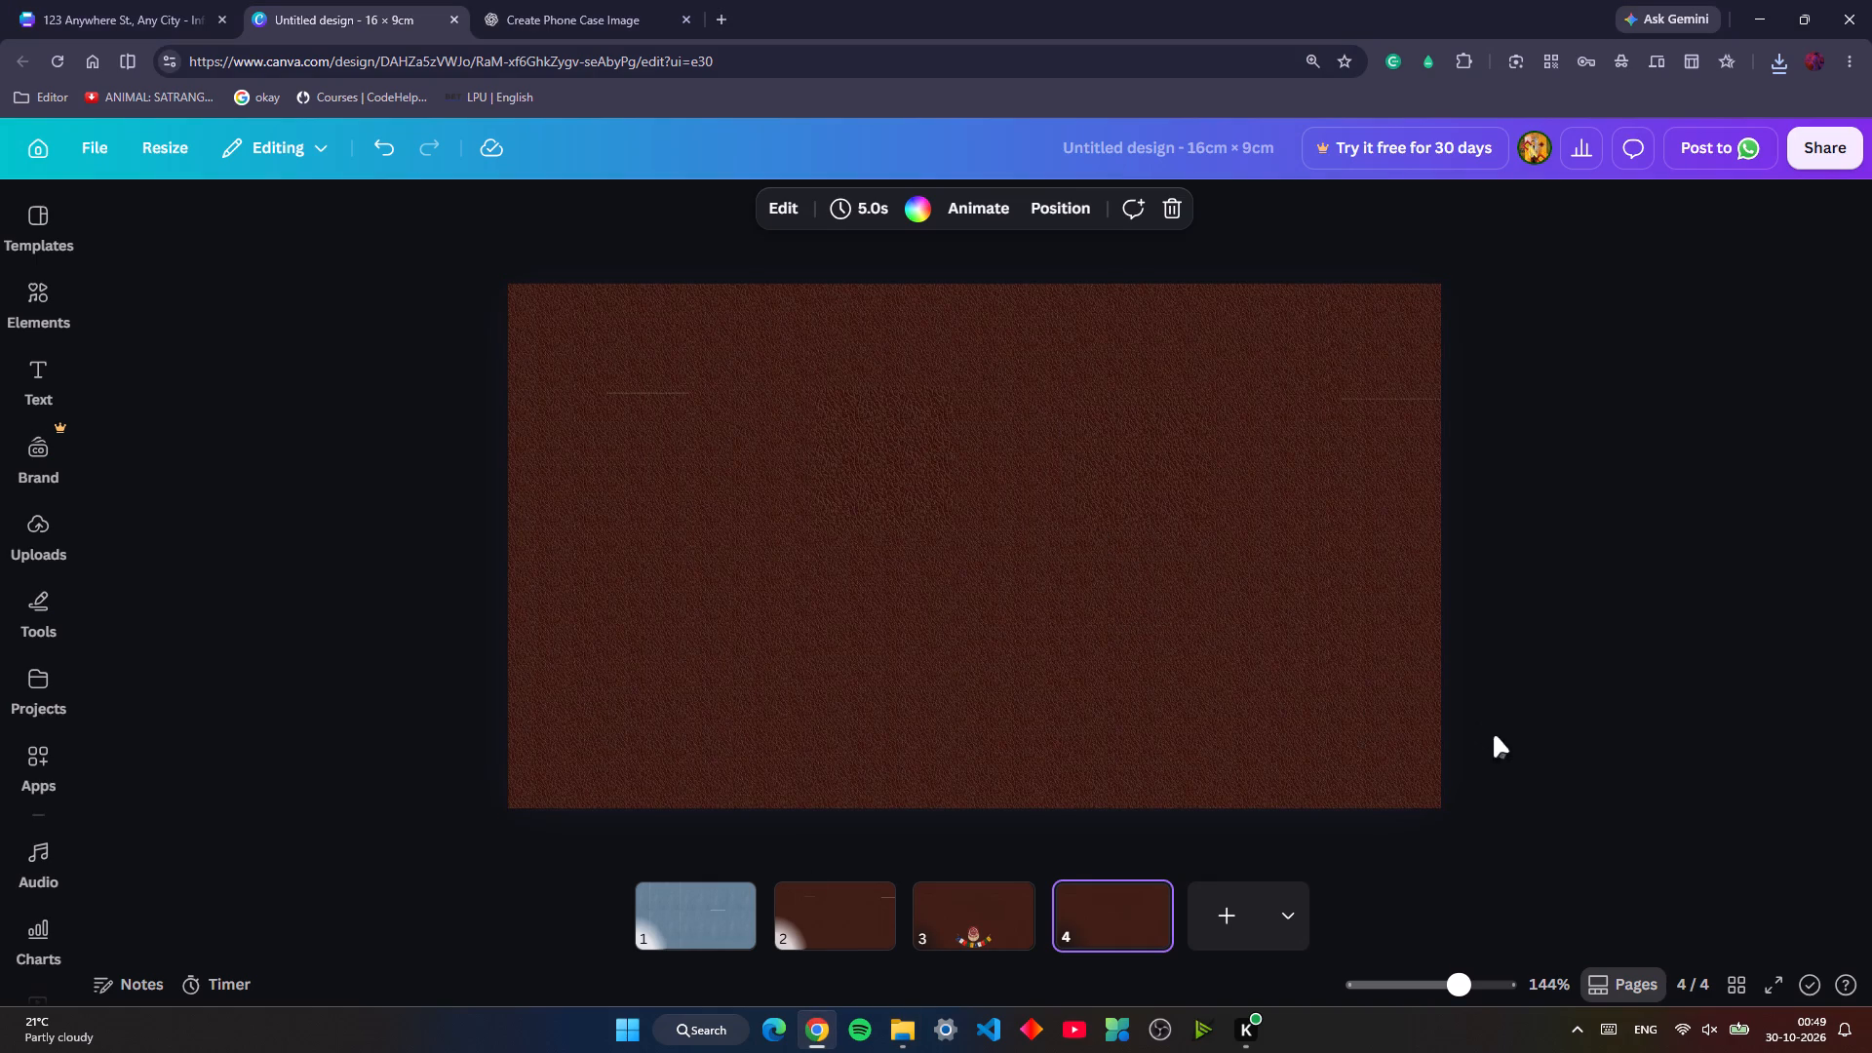
click(1529, 806)
click(1155, 893)
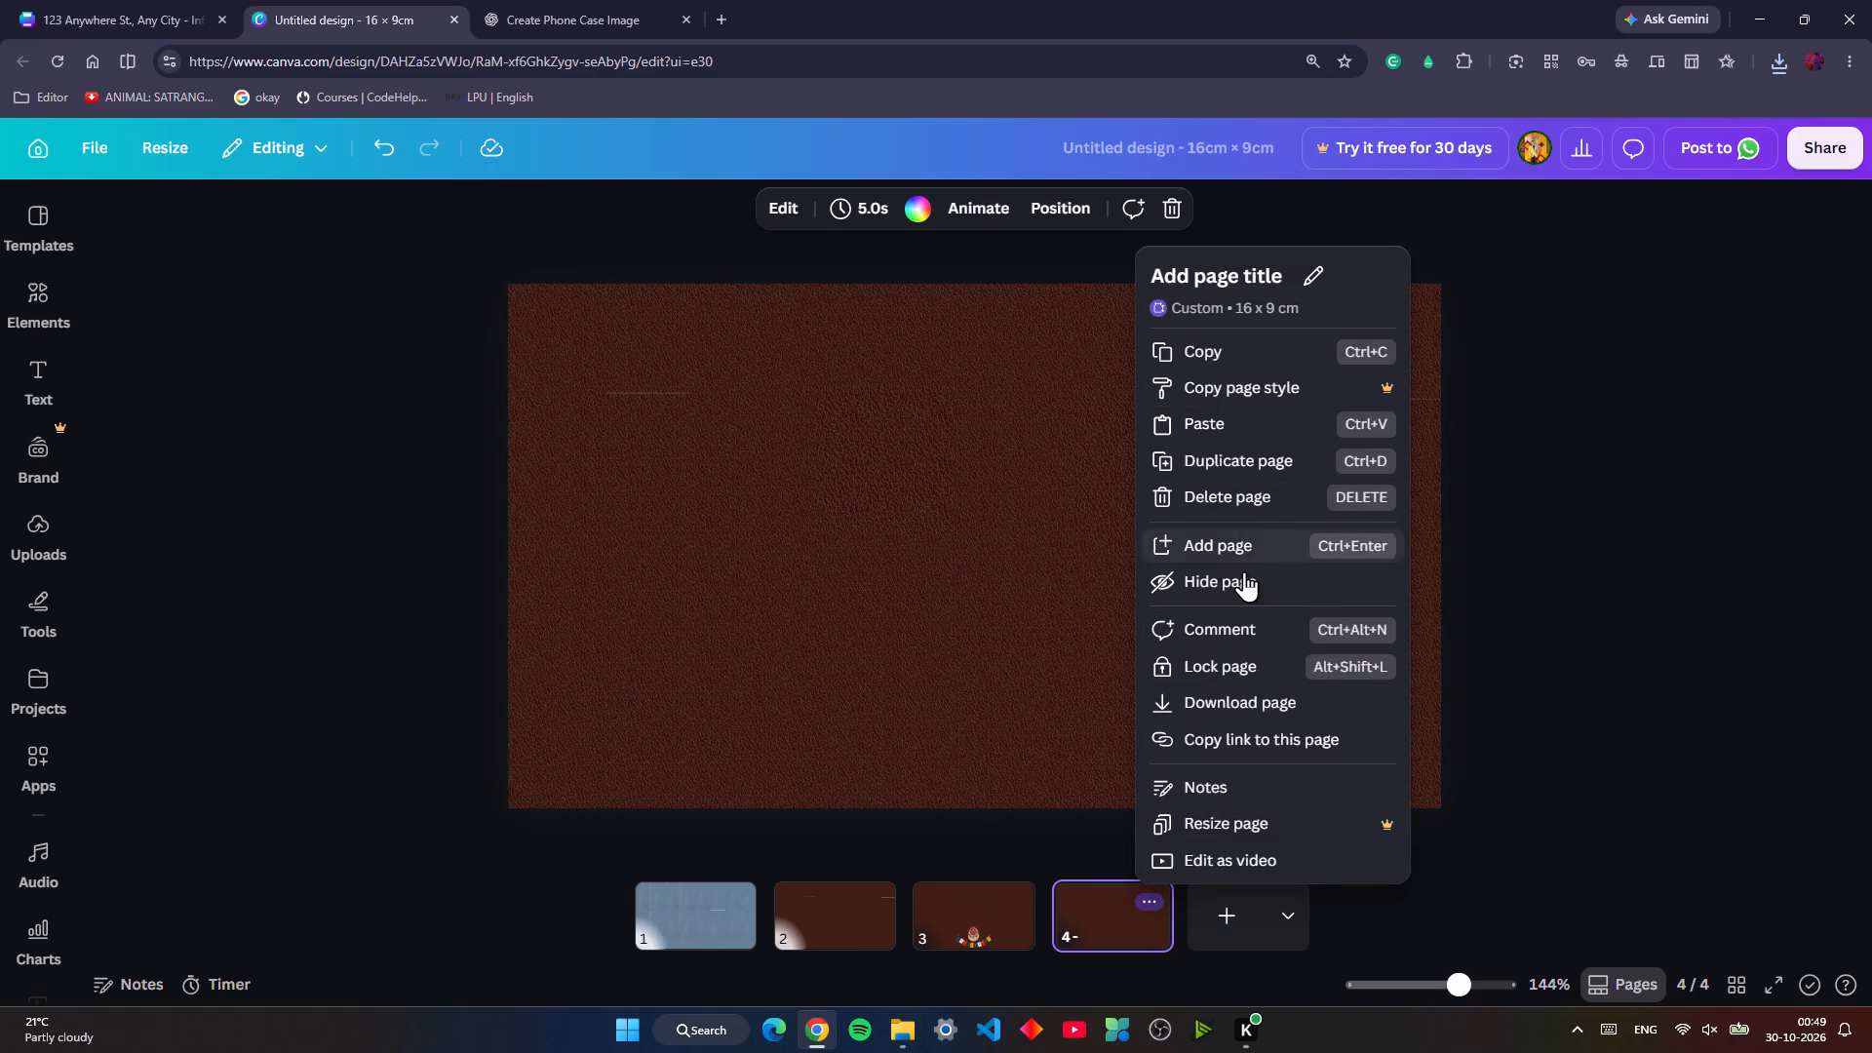
click(1210, 484)
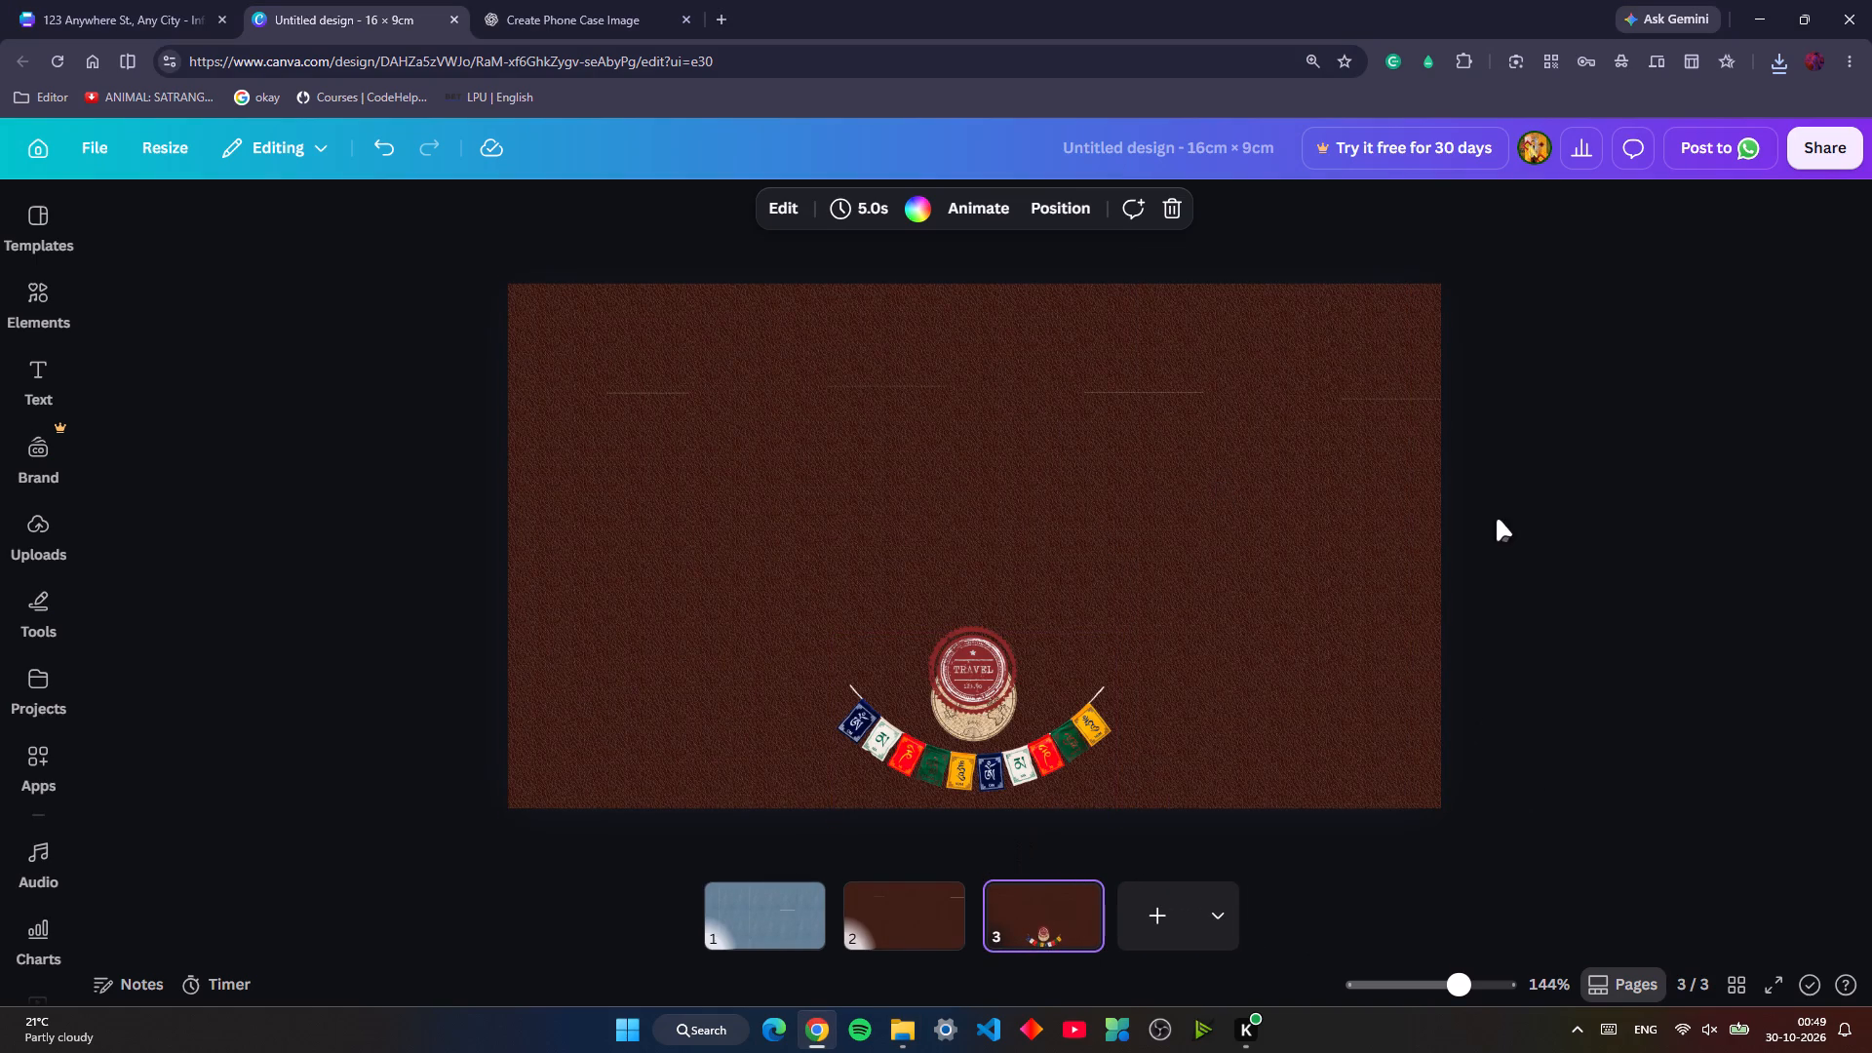
Copy the Rome Colosseum stamp from the 123 Anywhere St. design onto page 3, move it up and shrink it to about 1.7 cm wide.
click(97, 0)
key(ctrl+c)
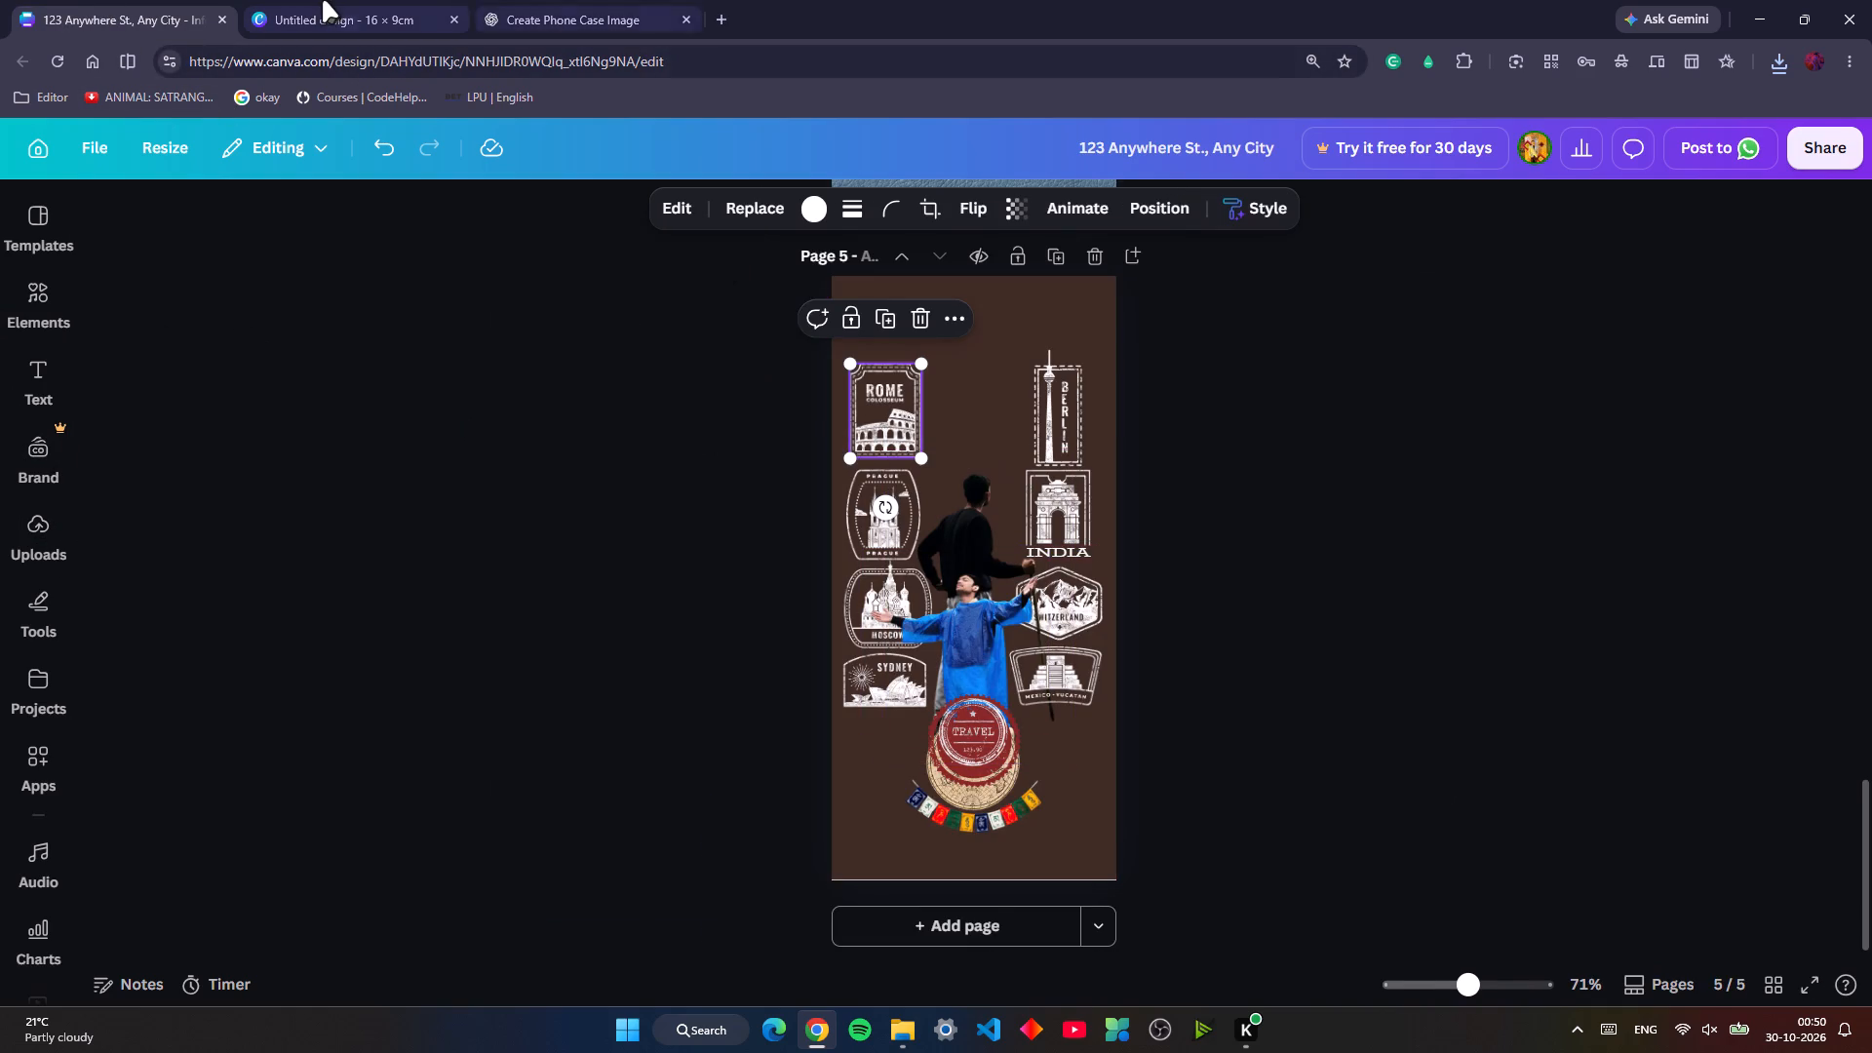
click(319, 0)
key(ctrl+v)
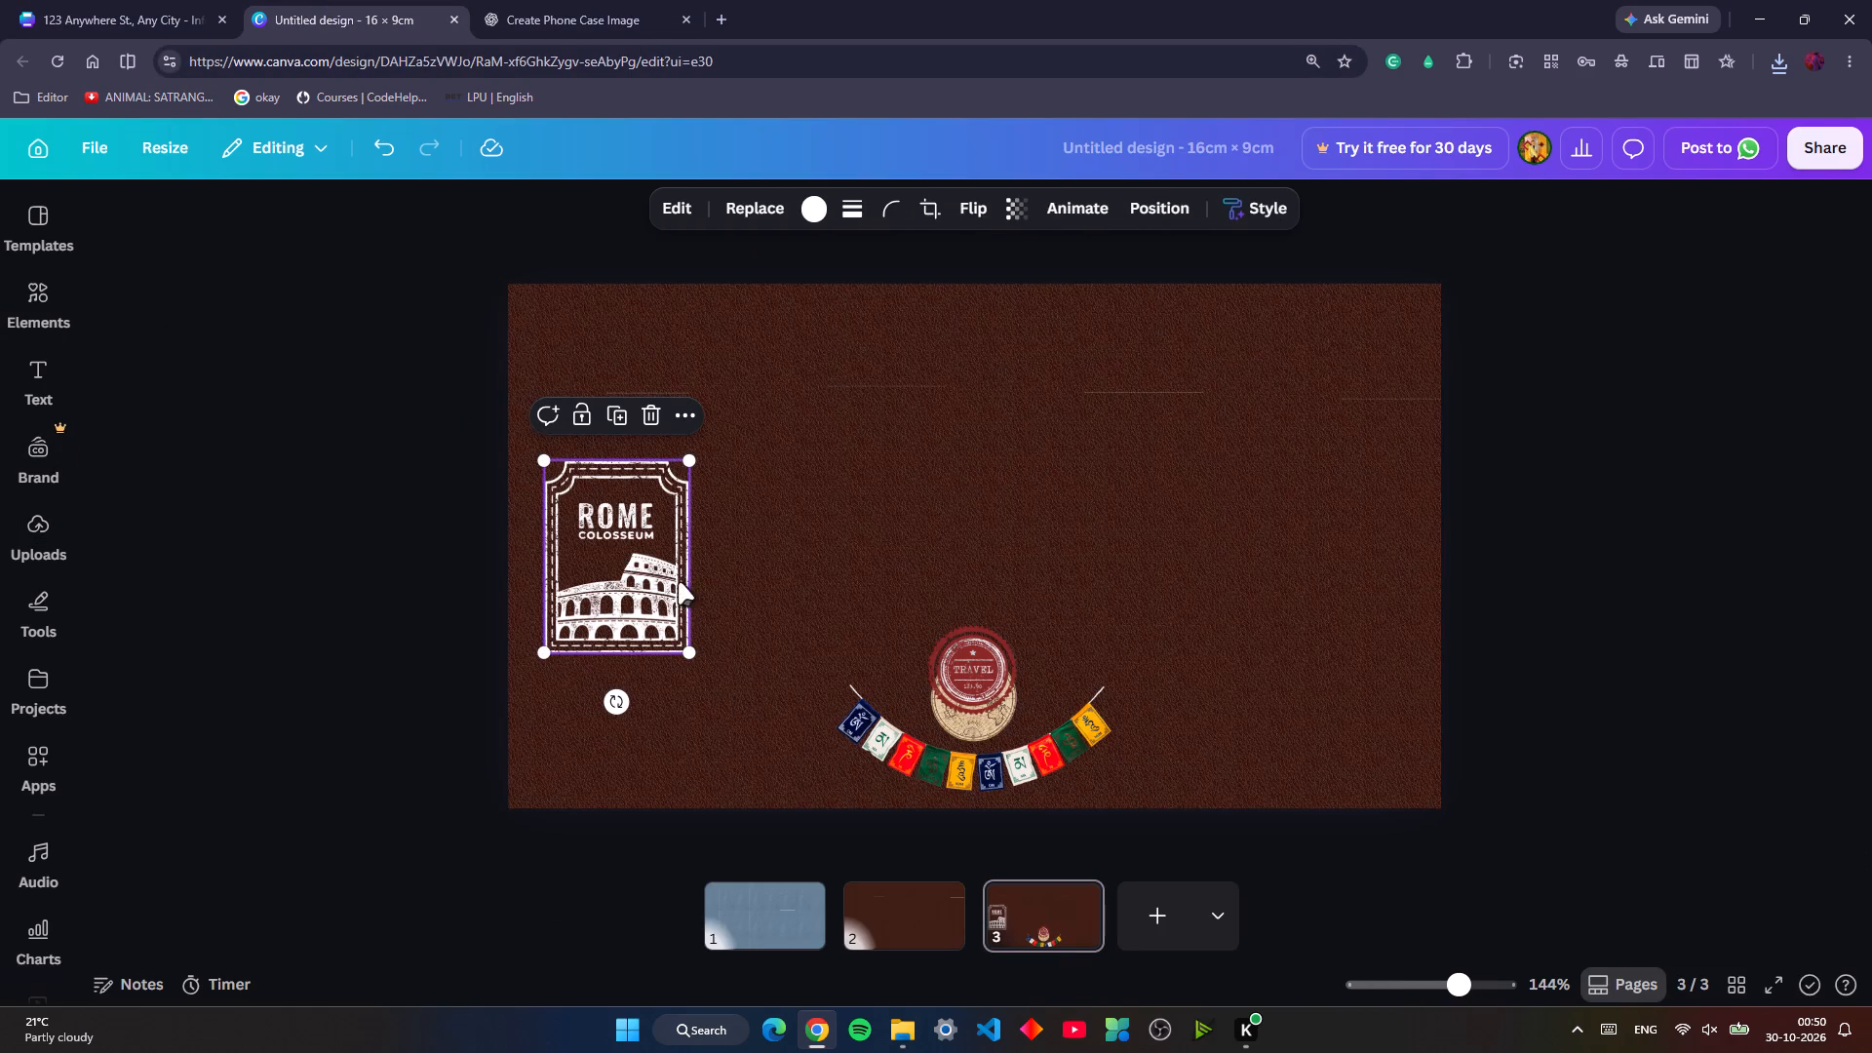
drag(620, 578, 622, 499)
drag(690, 578, 635, 523)
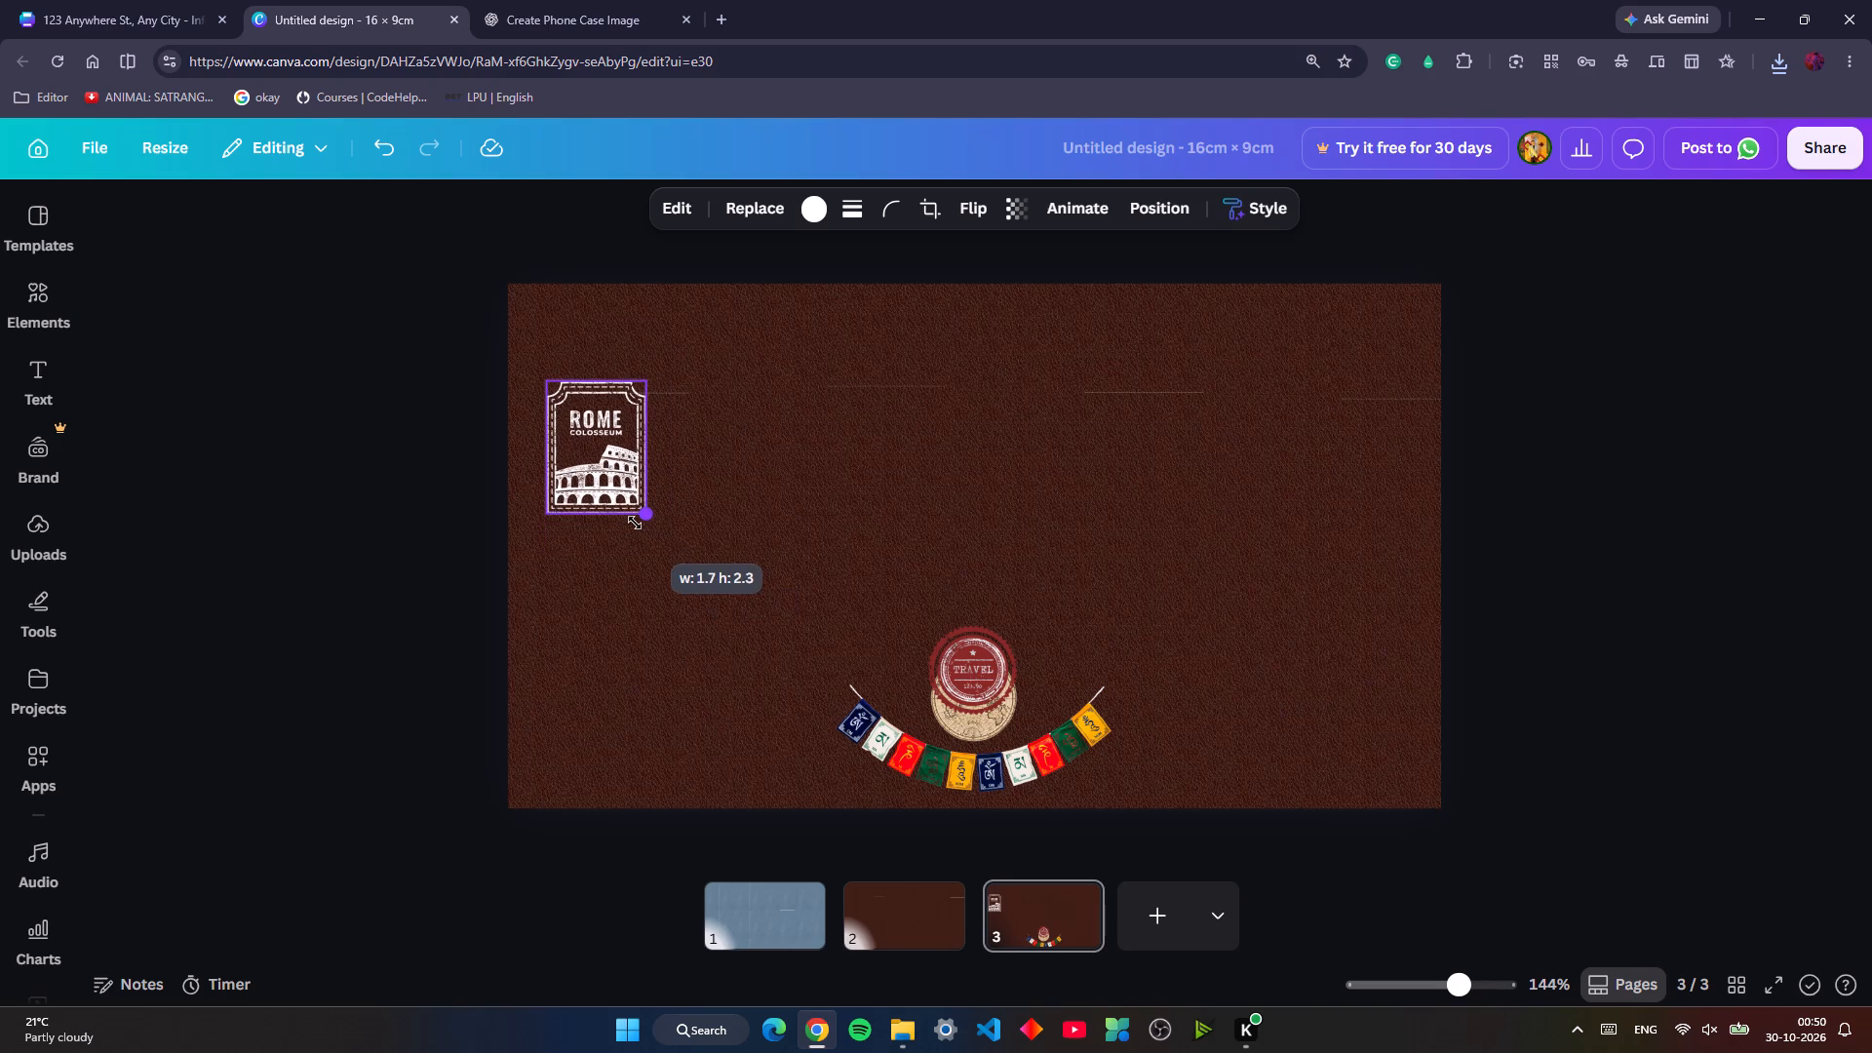
drag(635, 523, 634, 521)
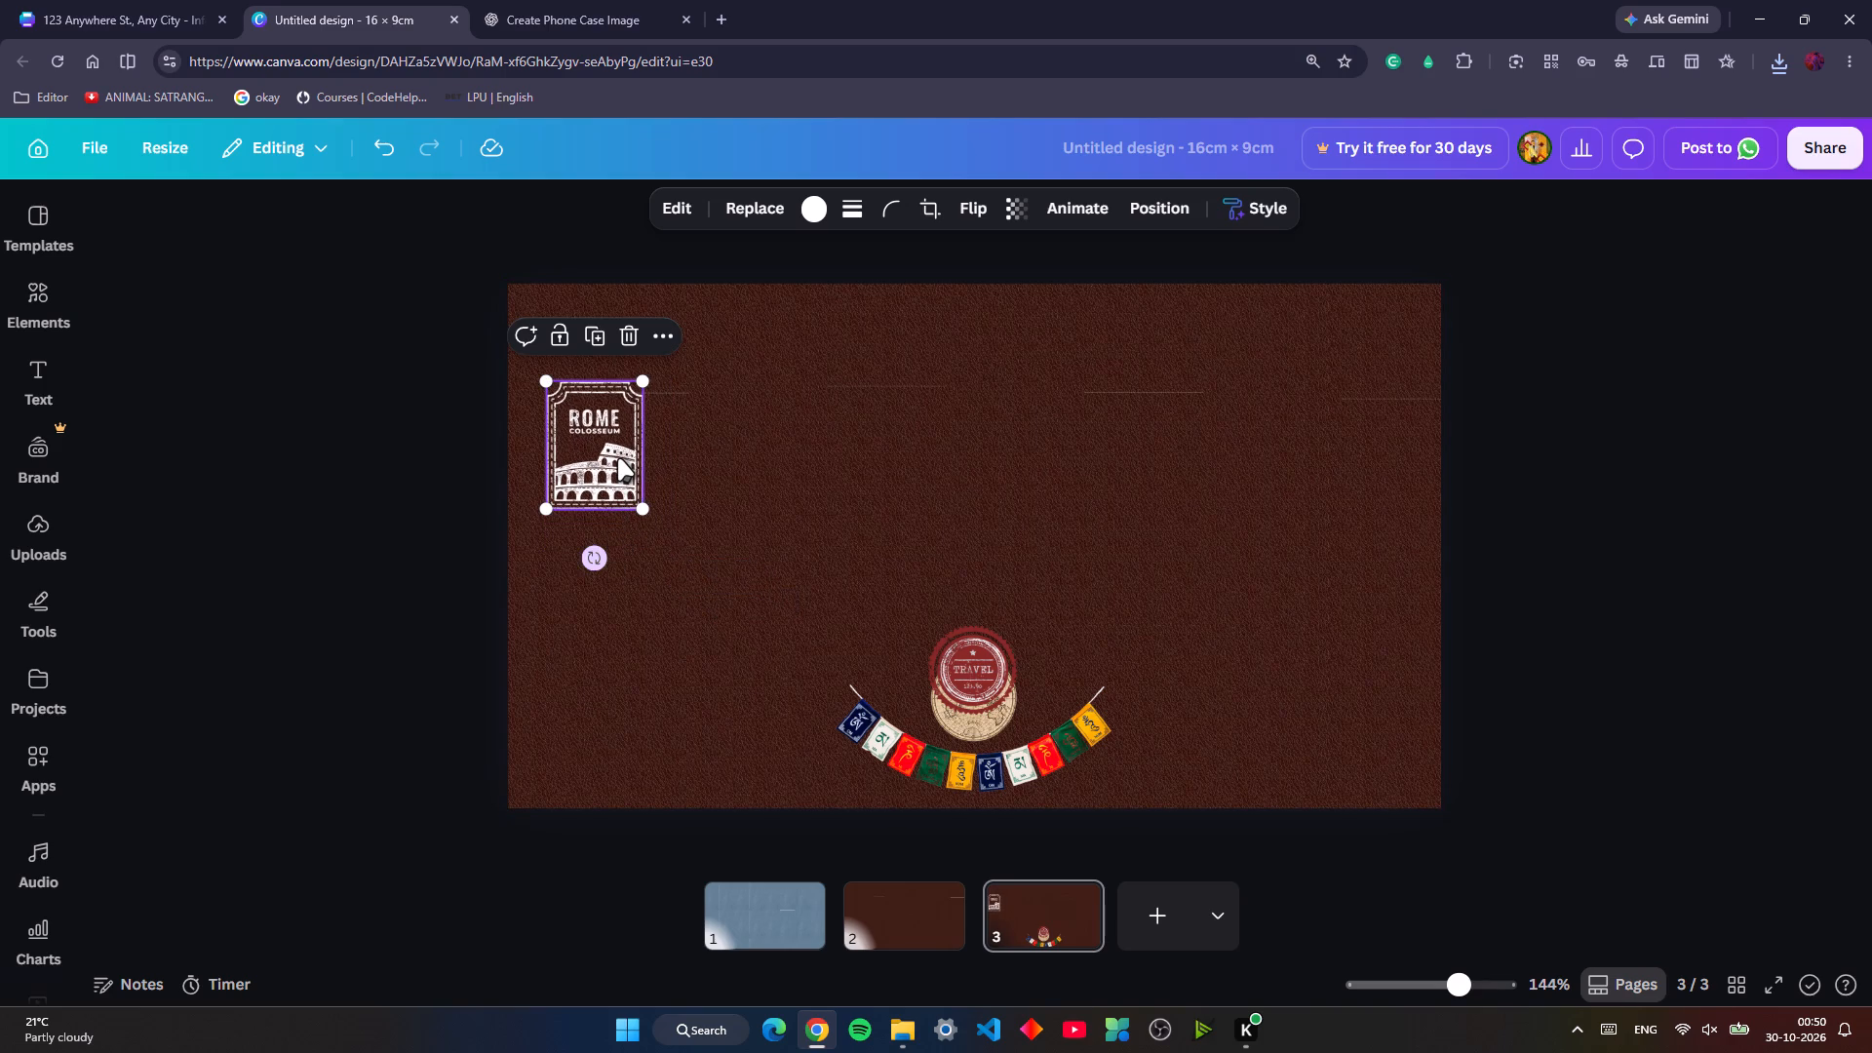
Nudge the Rome stamp horizontally away from the page's left edge, keeping its height on the page.
key(Right)
key(Right)
key(Right)
key(Right)
key(Right)
key(Right)
key(Right)
key(Right)
key(Right)
key(Right)
key(Right)
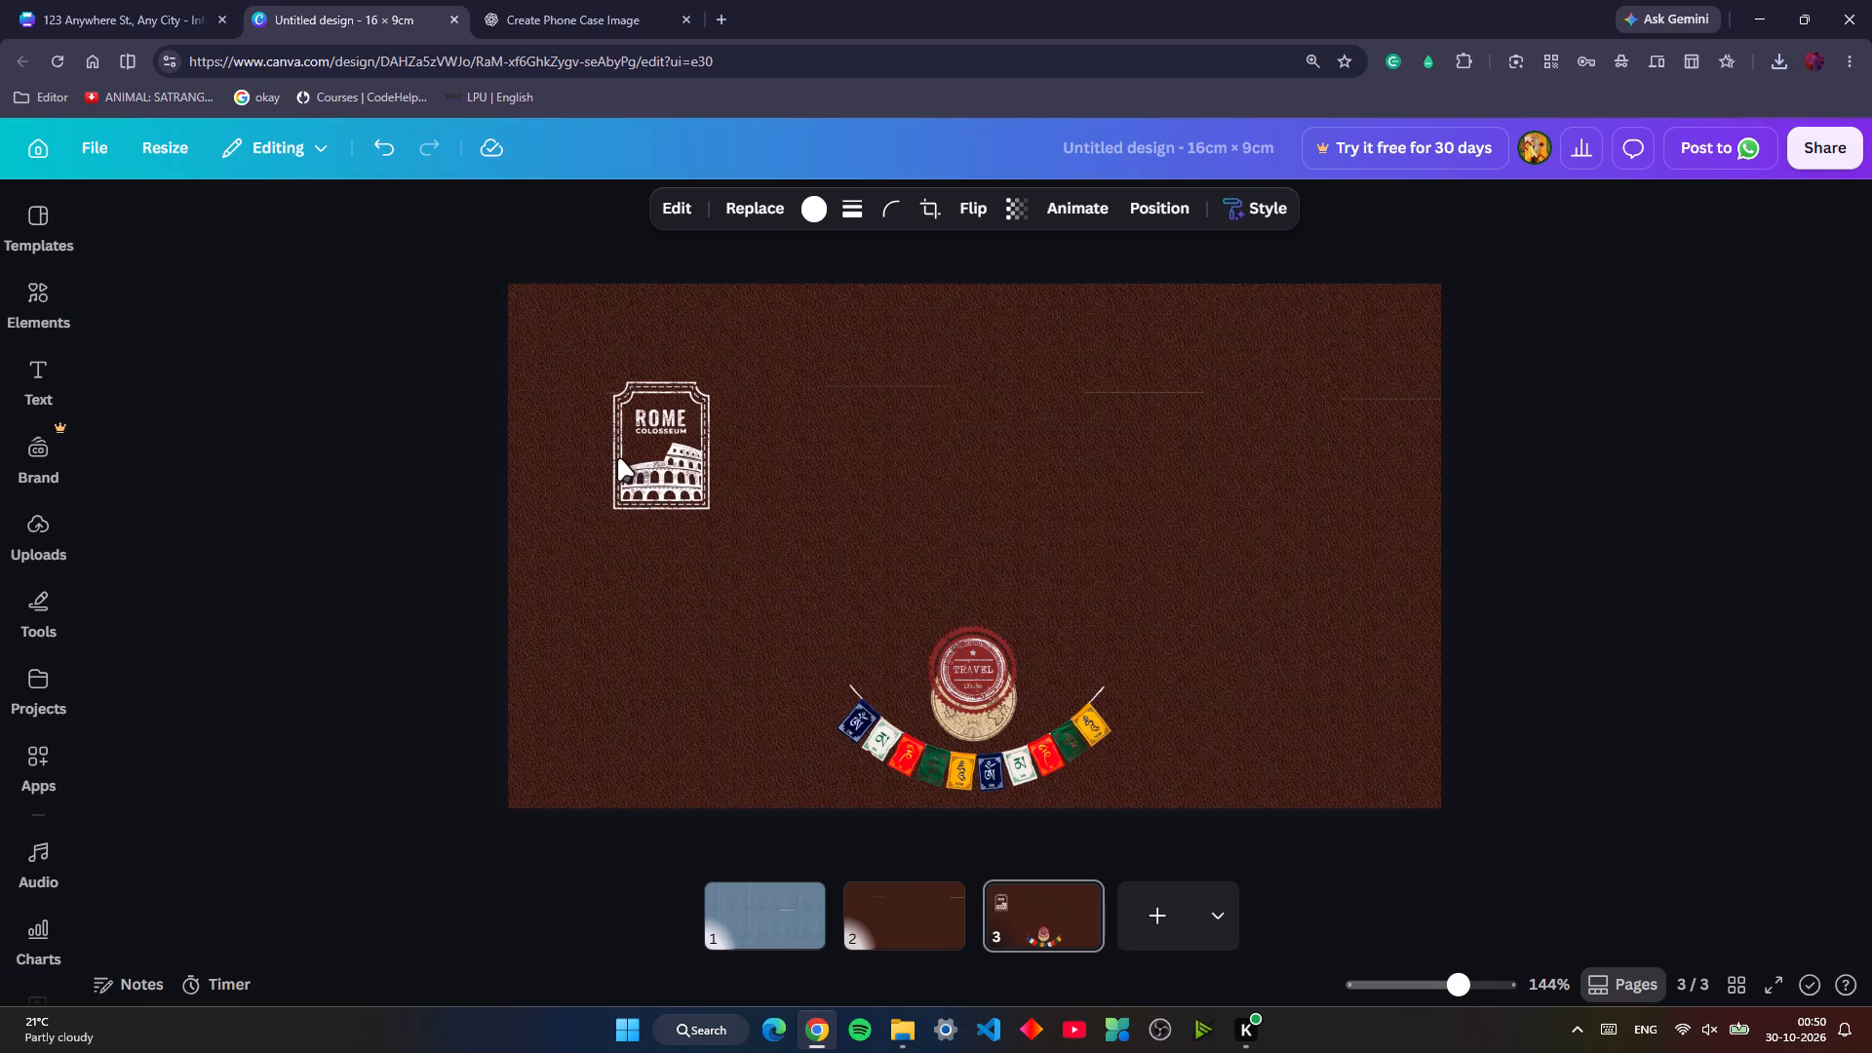
key(Left)
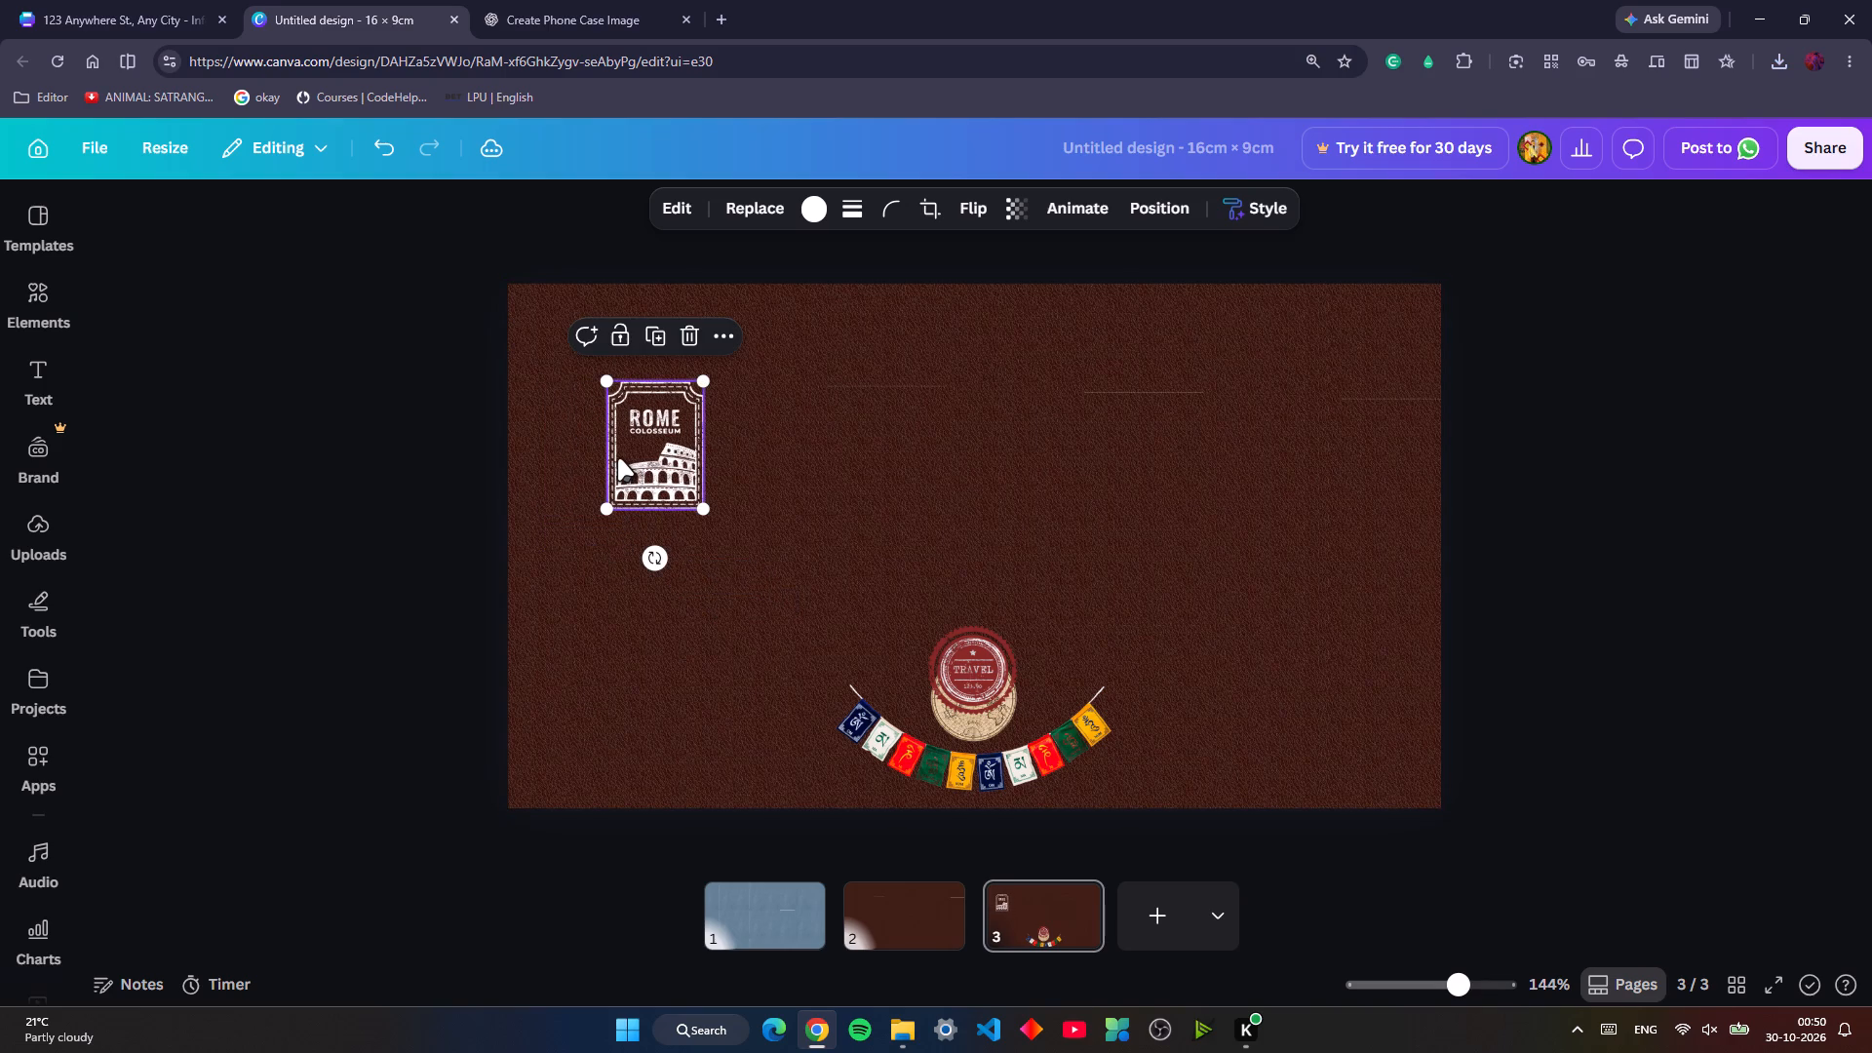
Copy the Prague stamp from the 123 Anywhere St. design onto page 3, place it below the Rome stamp and shrink it to about 2 cm wide.
click(177, 0)
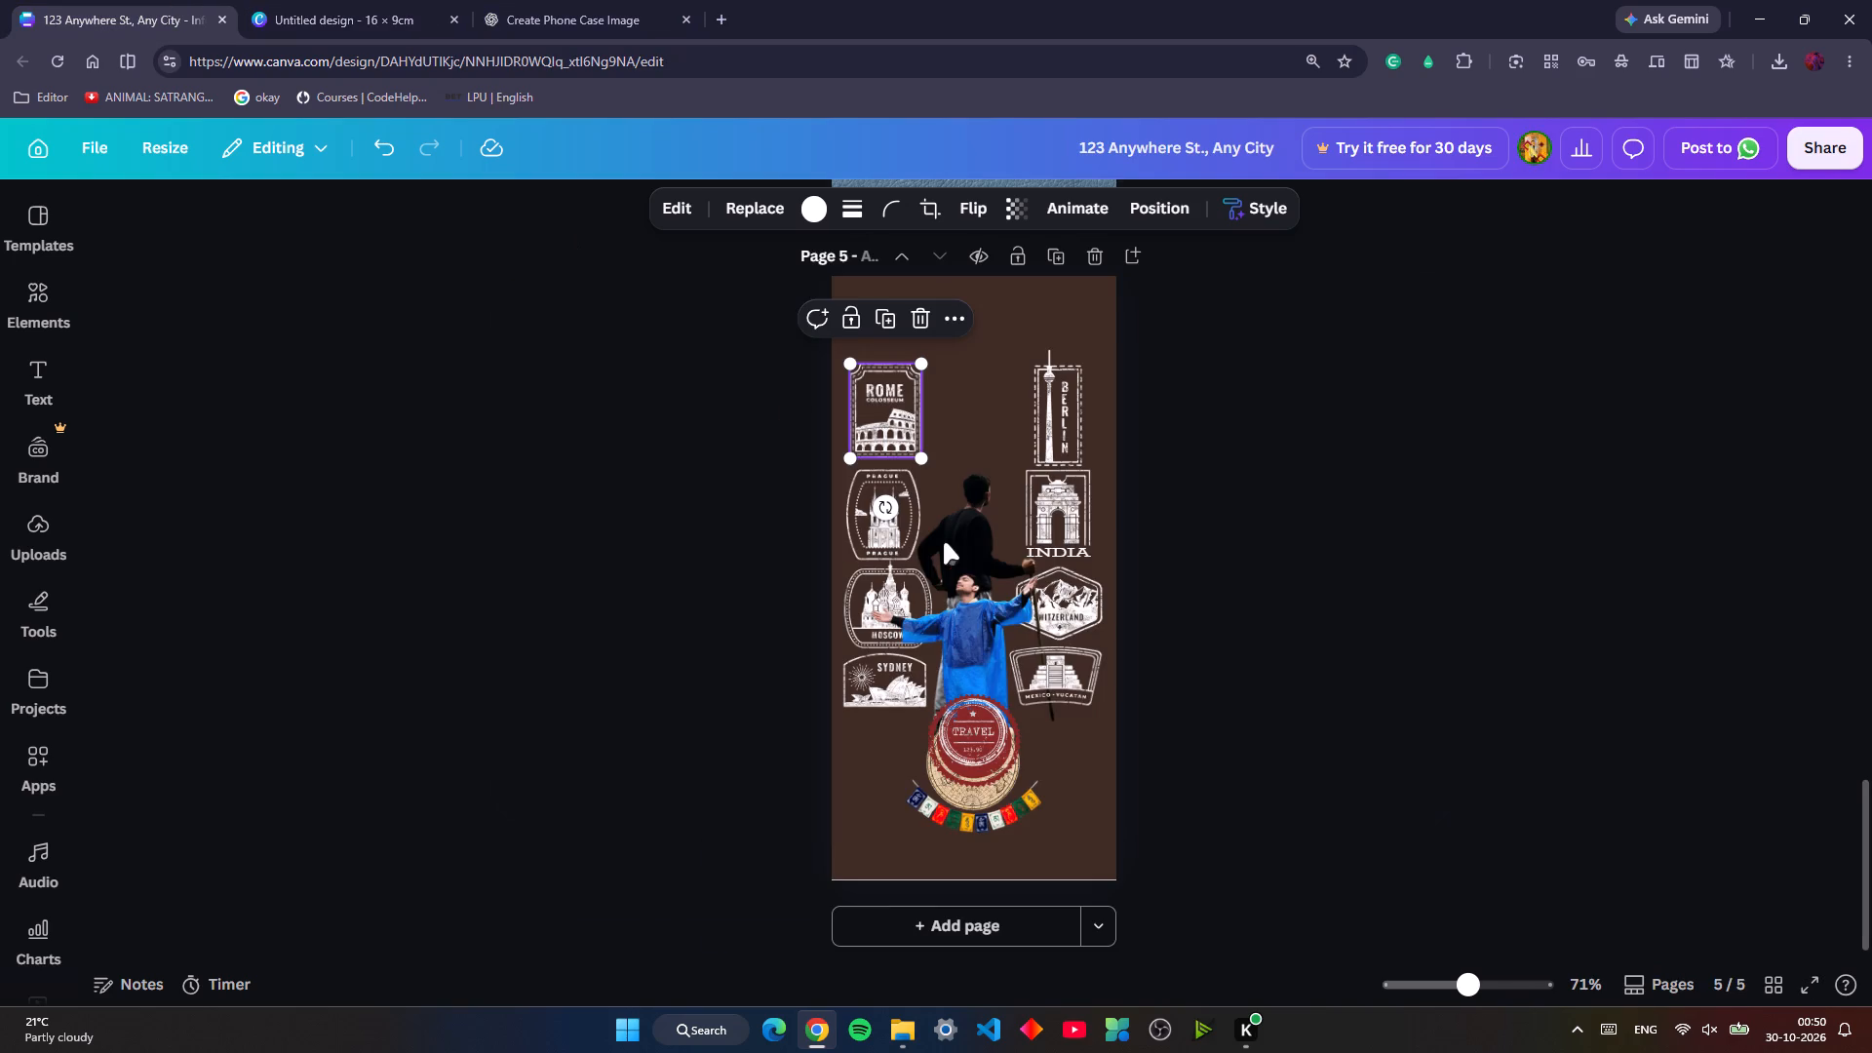
click(877, 530)
key(ctrl+c)
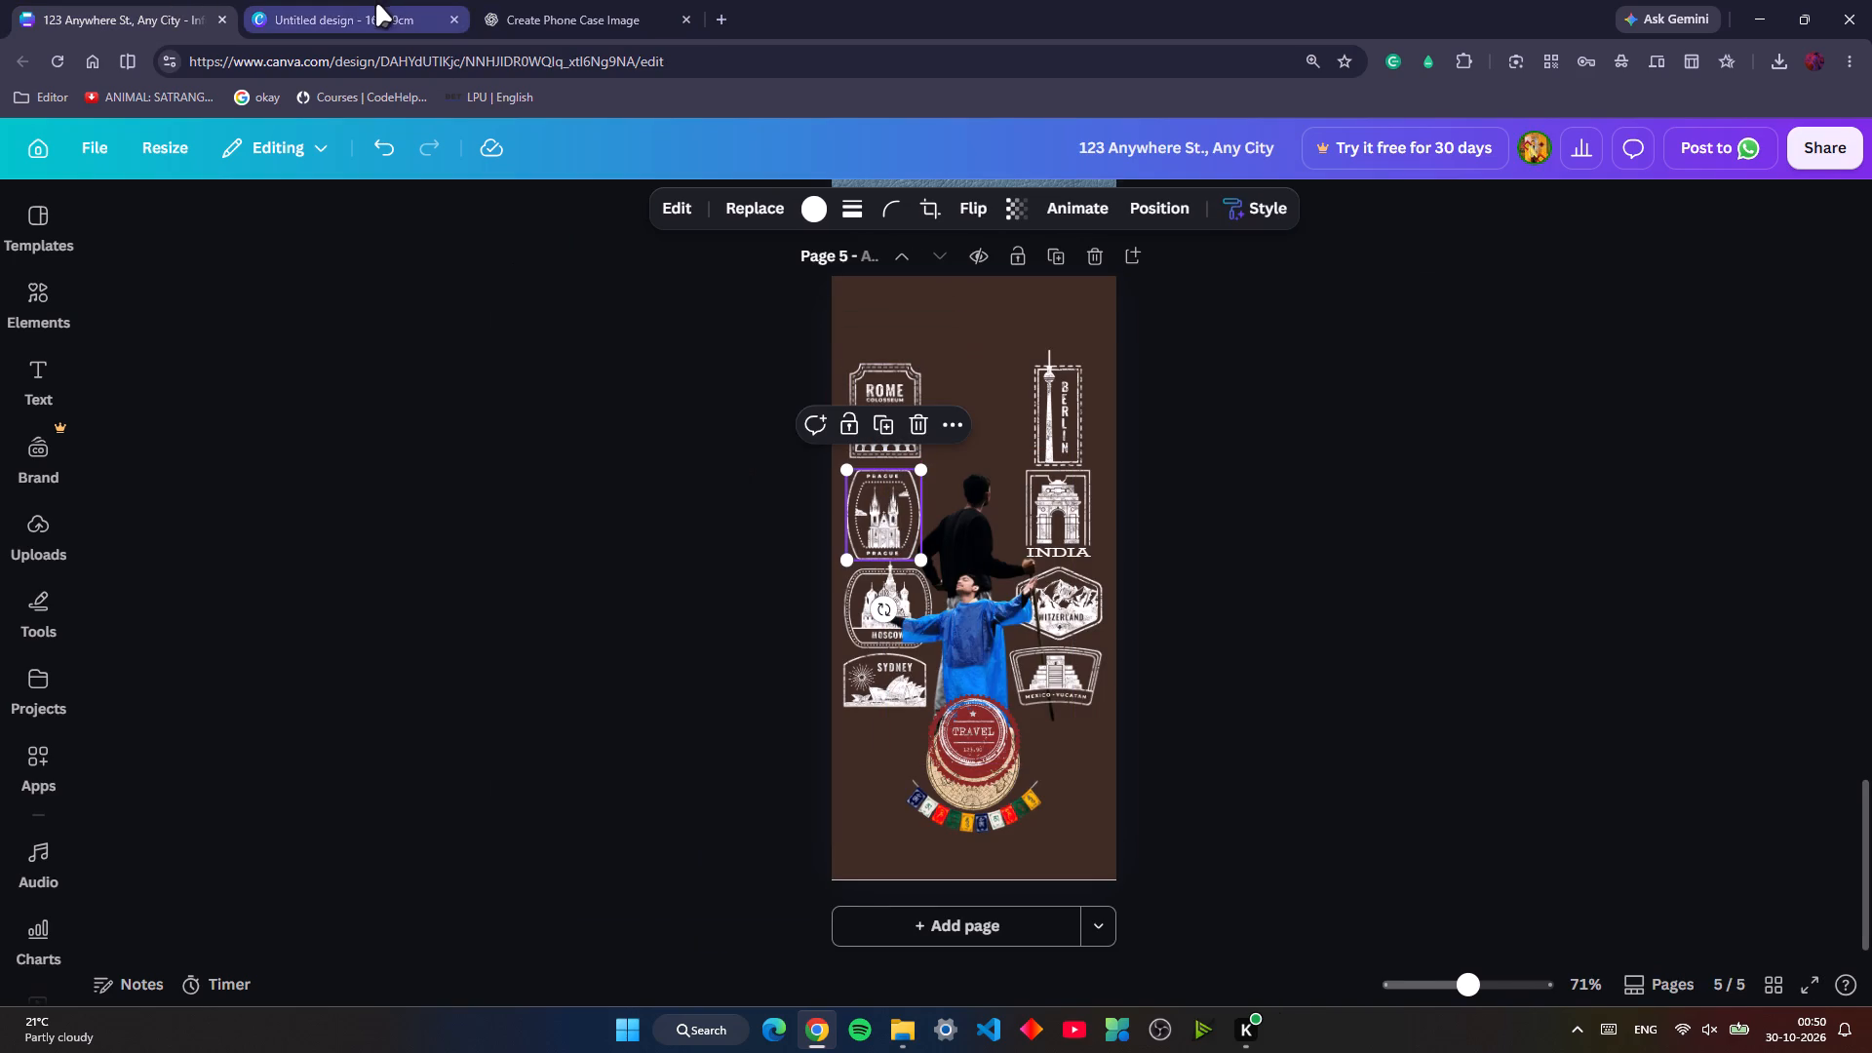
click(378, 4)
key(ctrl+v)
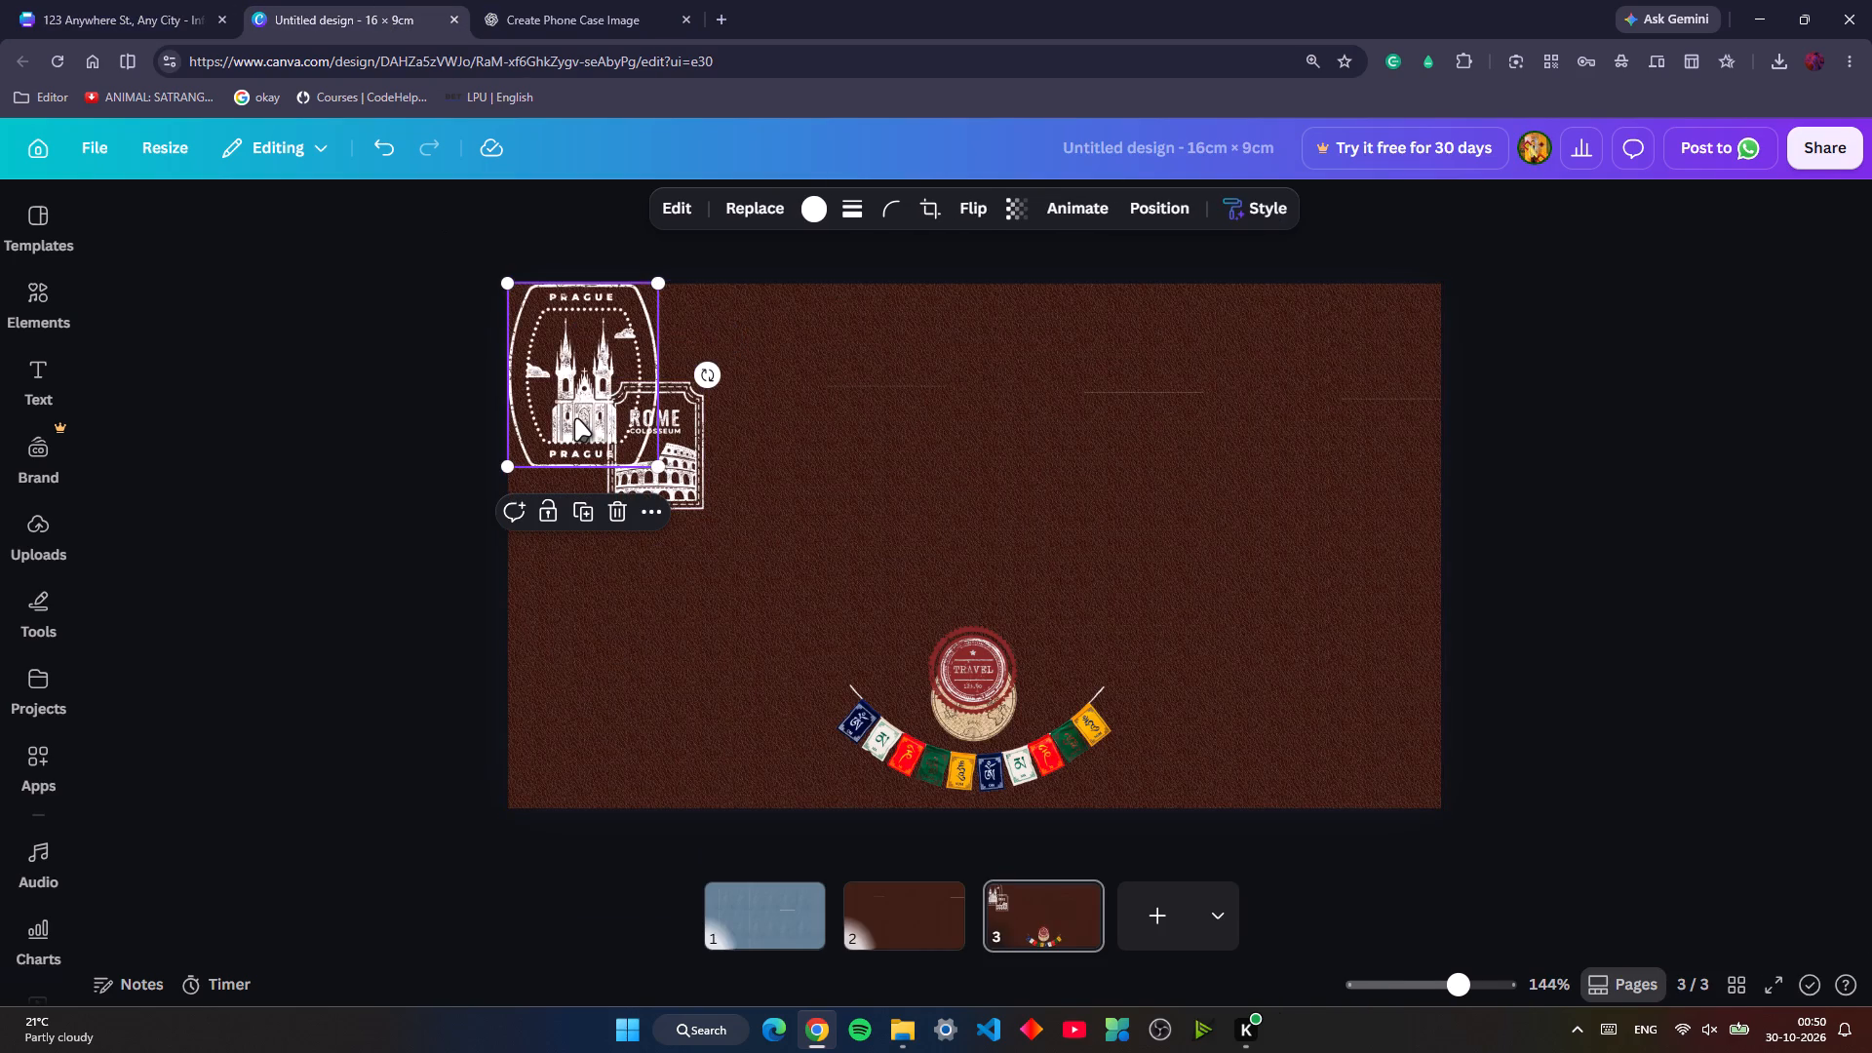
drag(575, 418, 645, 666)
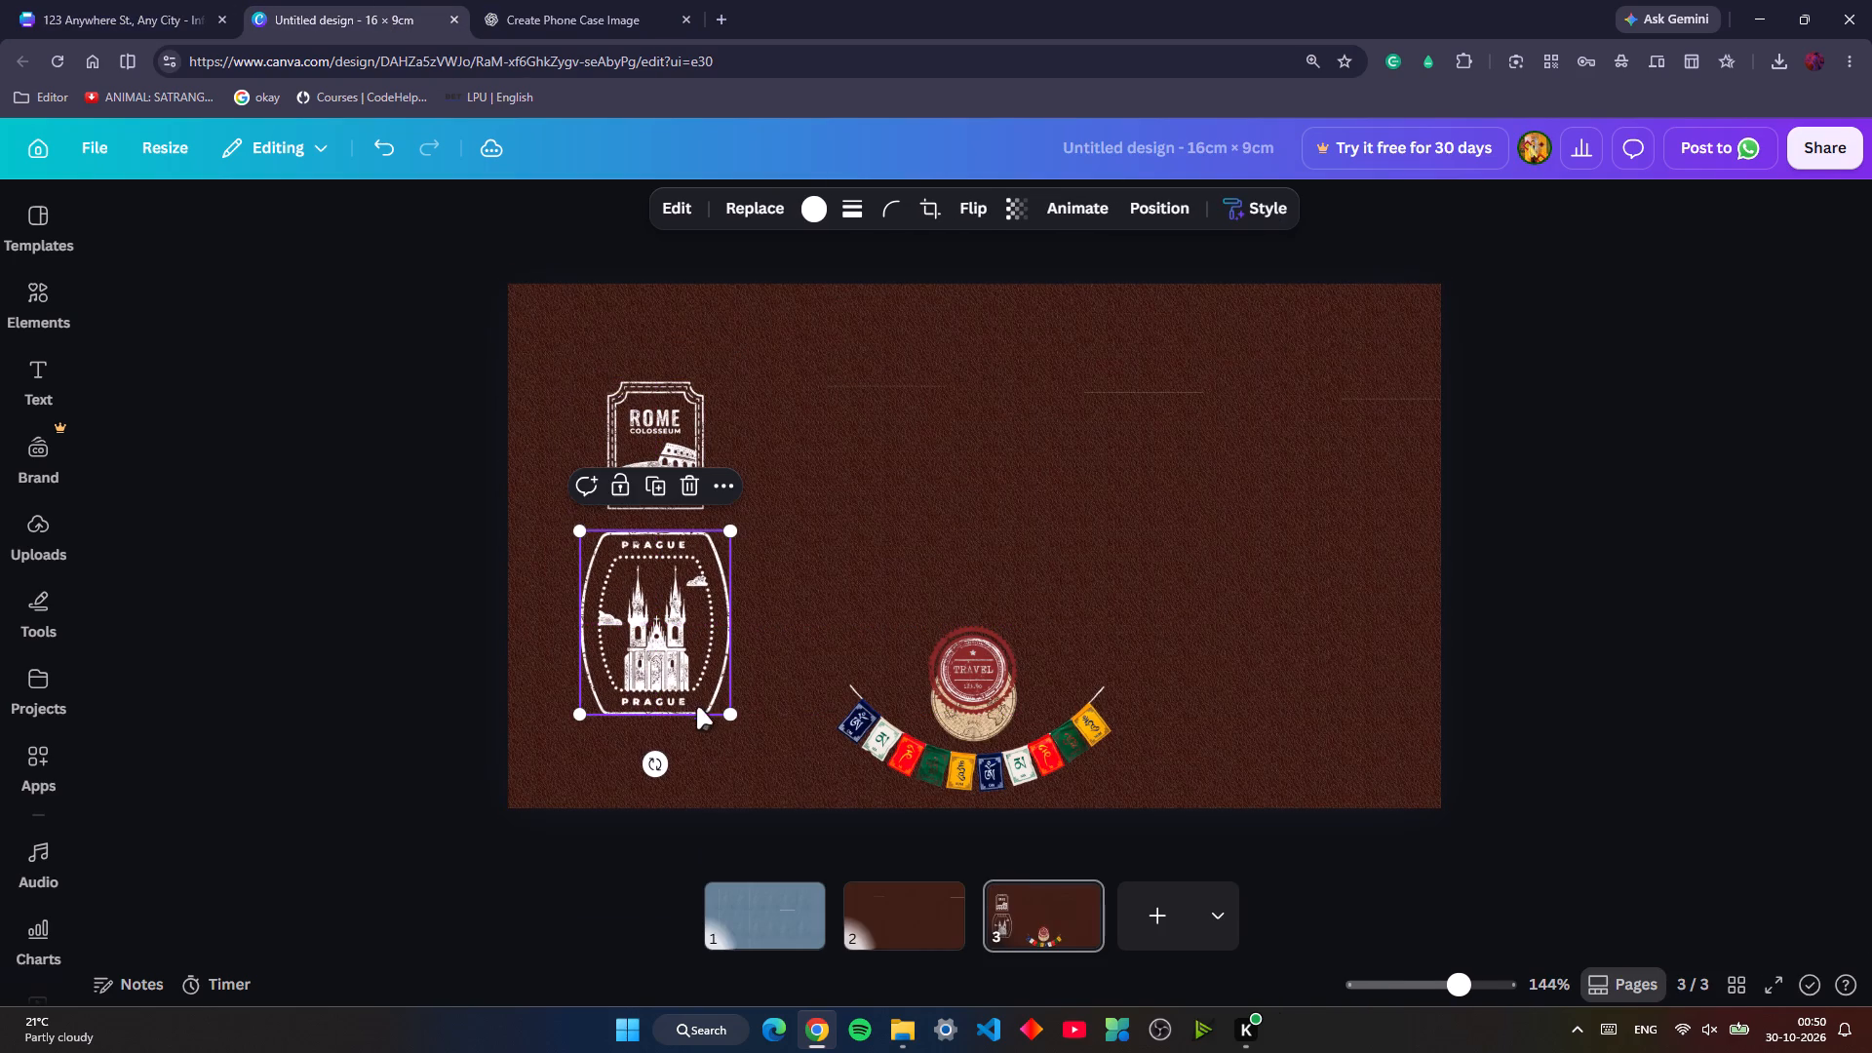
drag(730, 716, 684, 691)
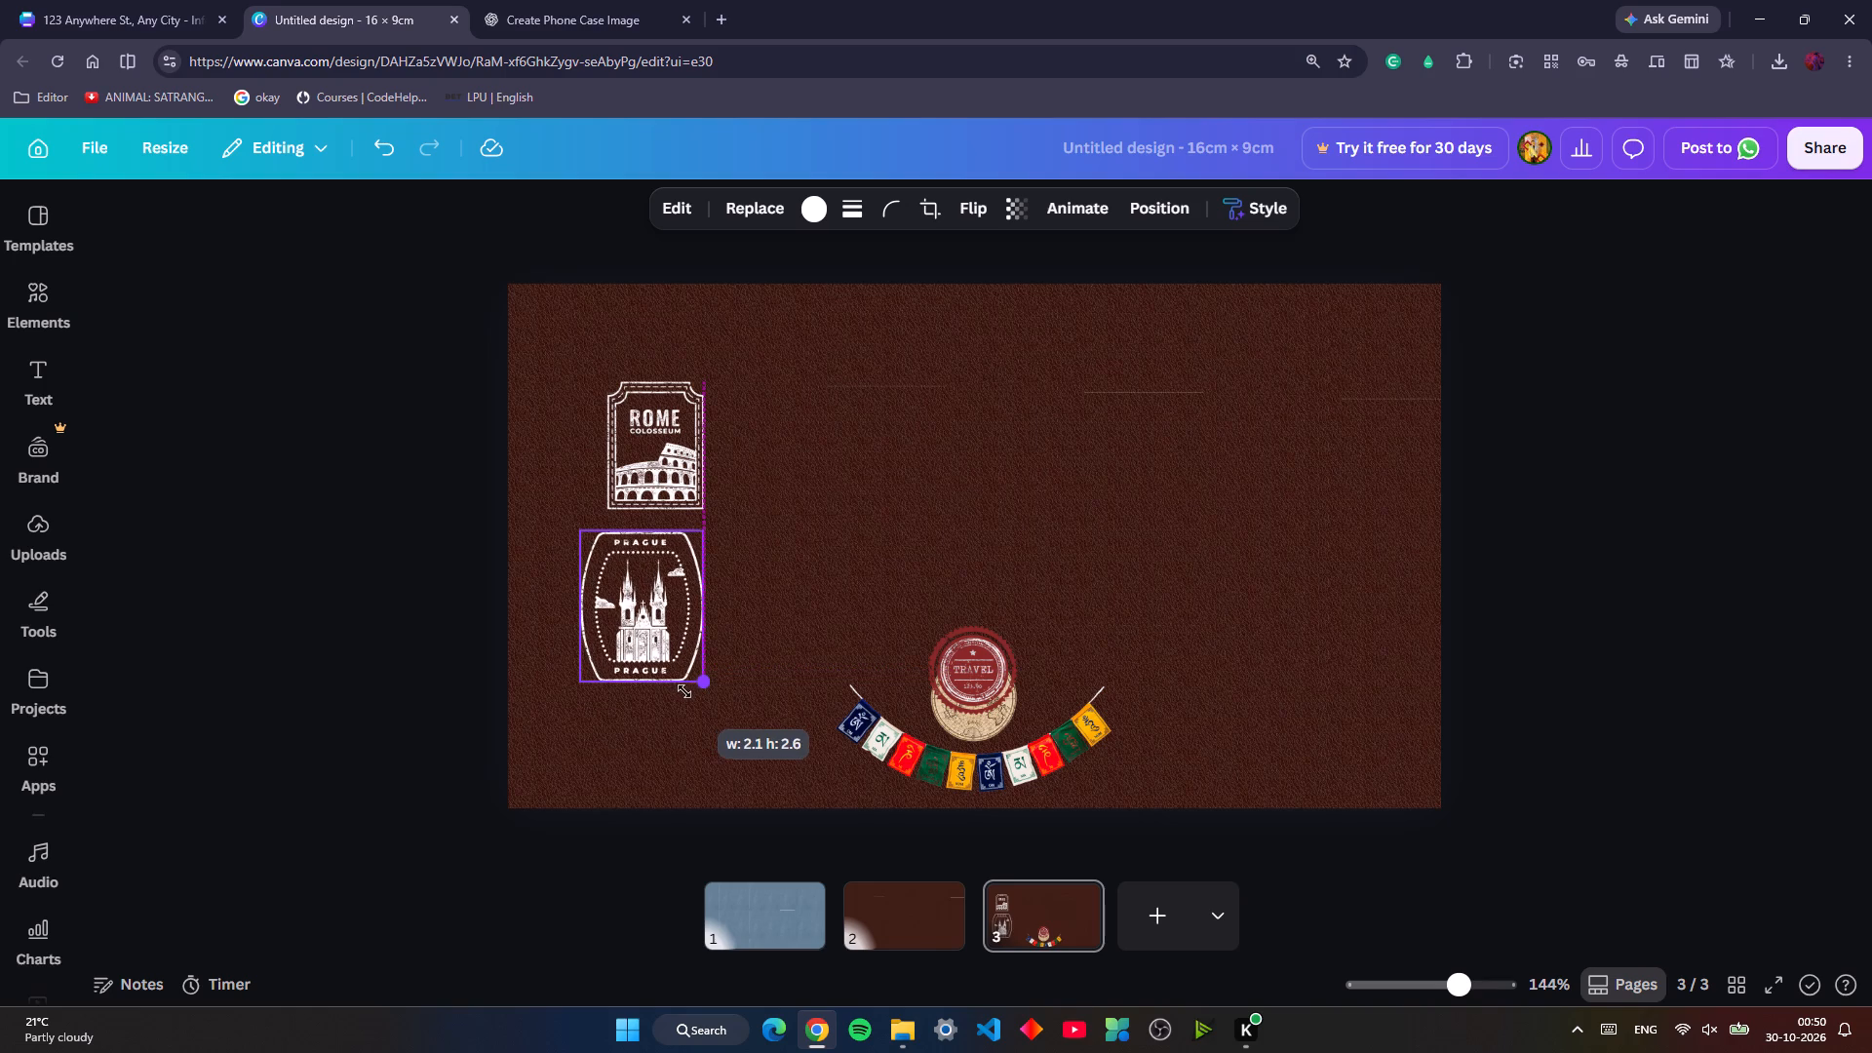
drag(684, 691, 680, 691)
Resize the Rome stamp to about 1.6 × 2.1 cm.
click(672, 437)
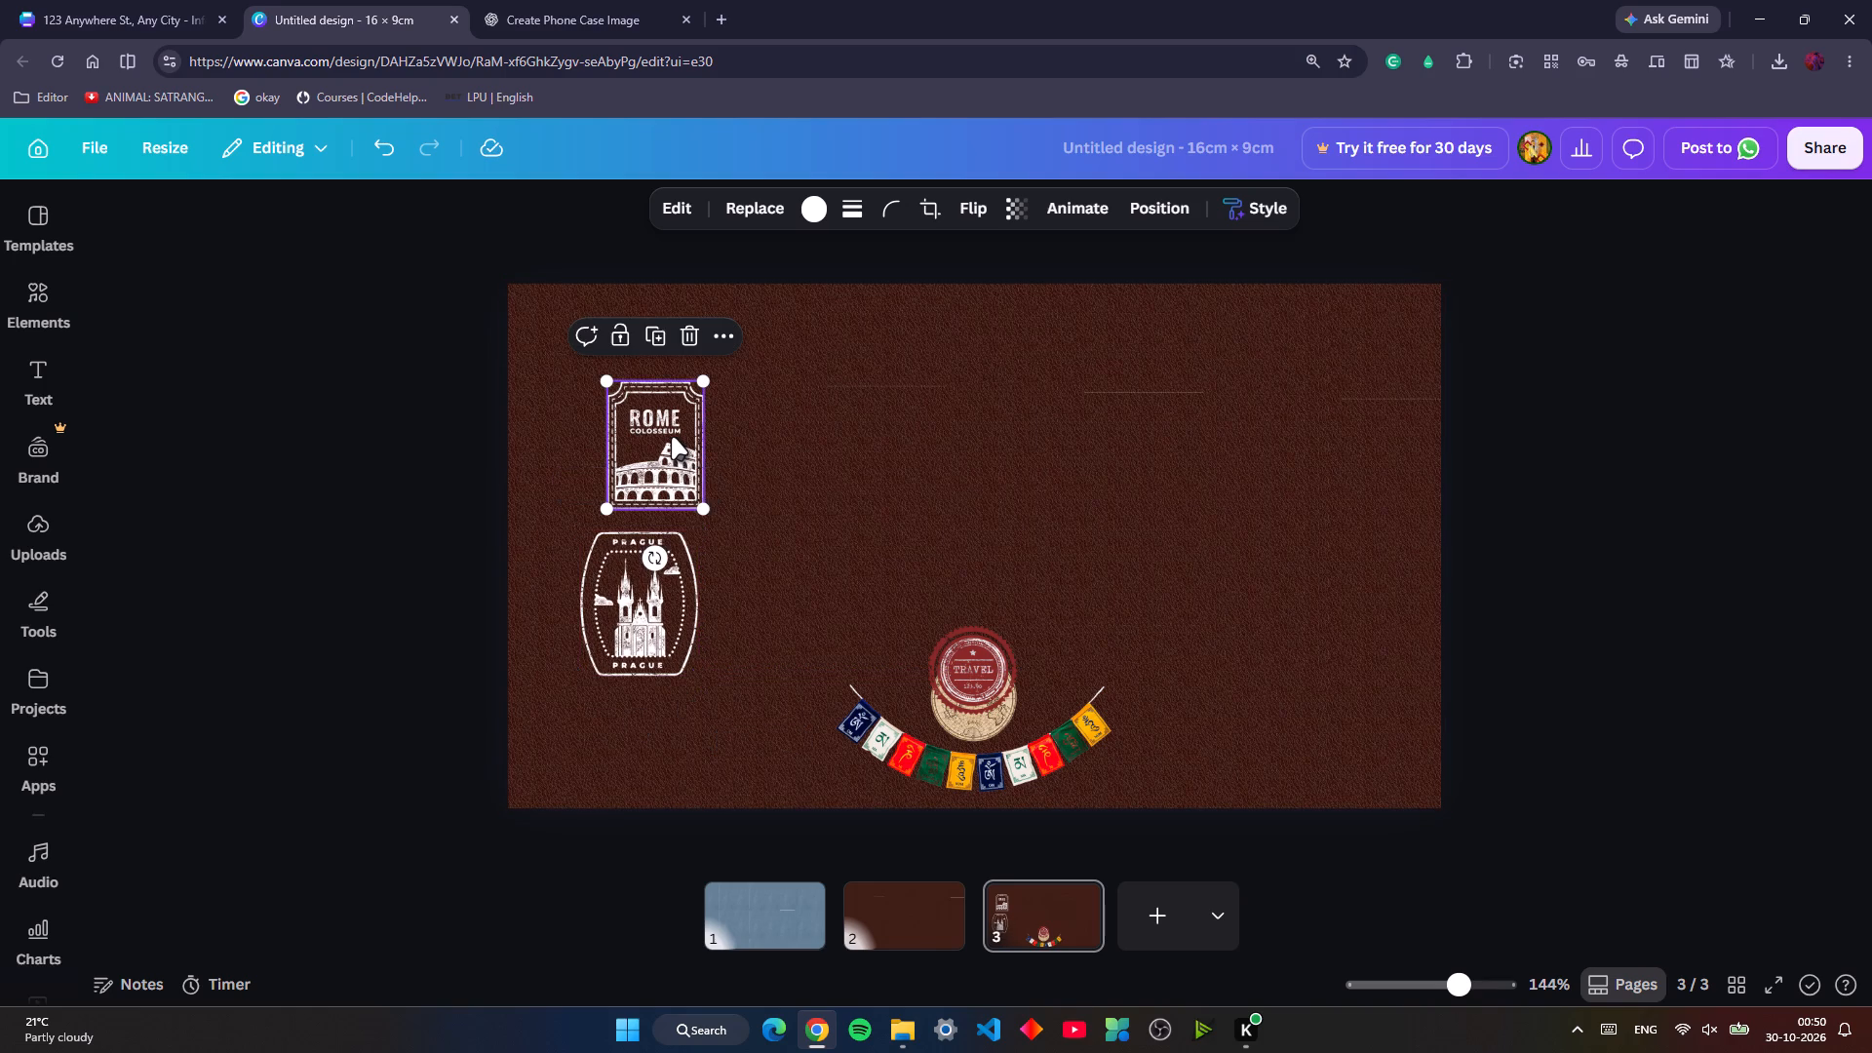
drag(708, 510, 710, 516)
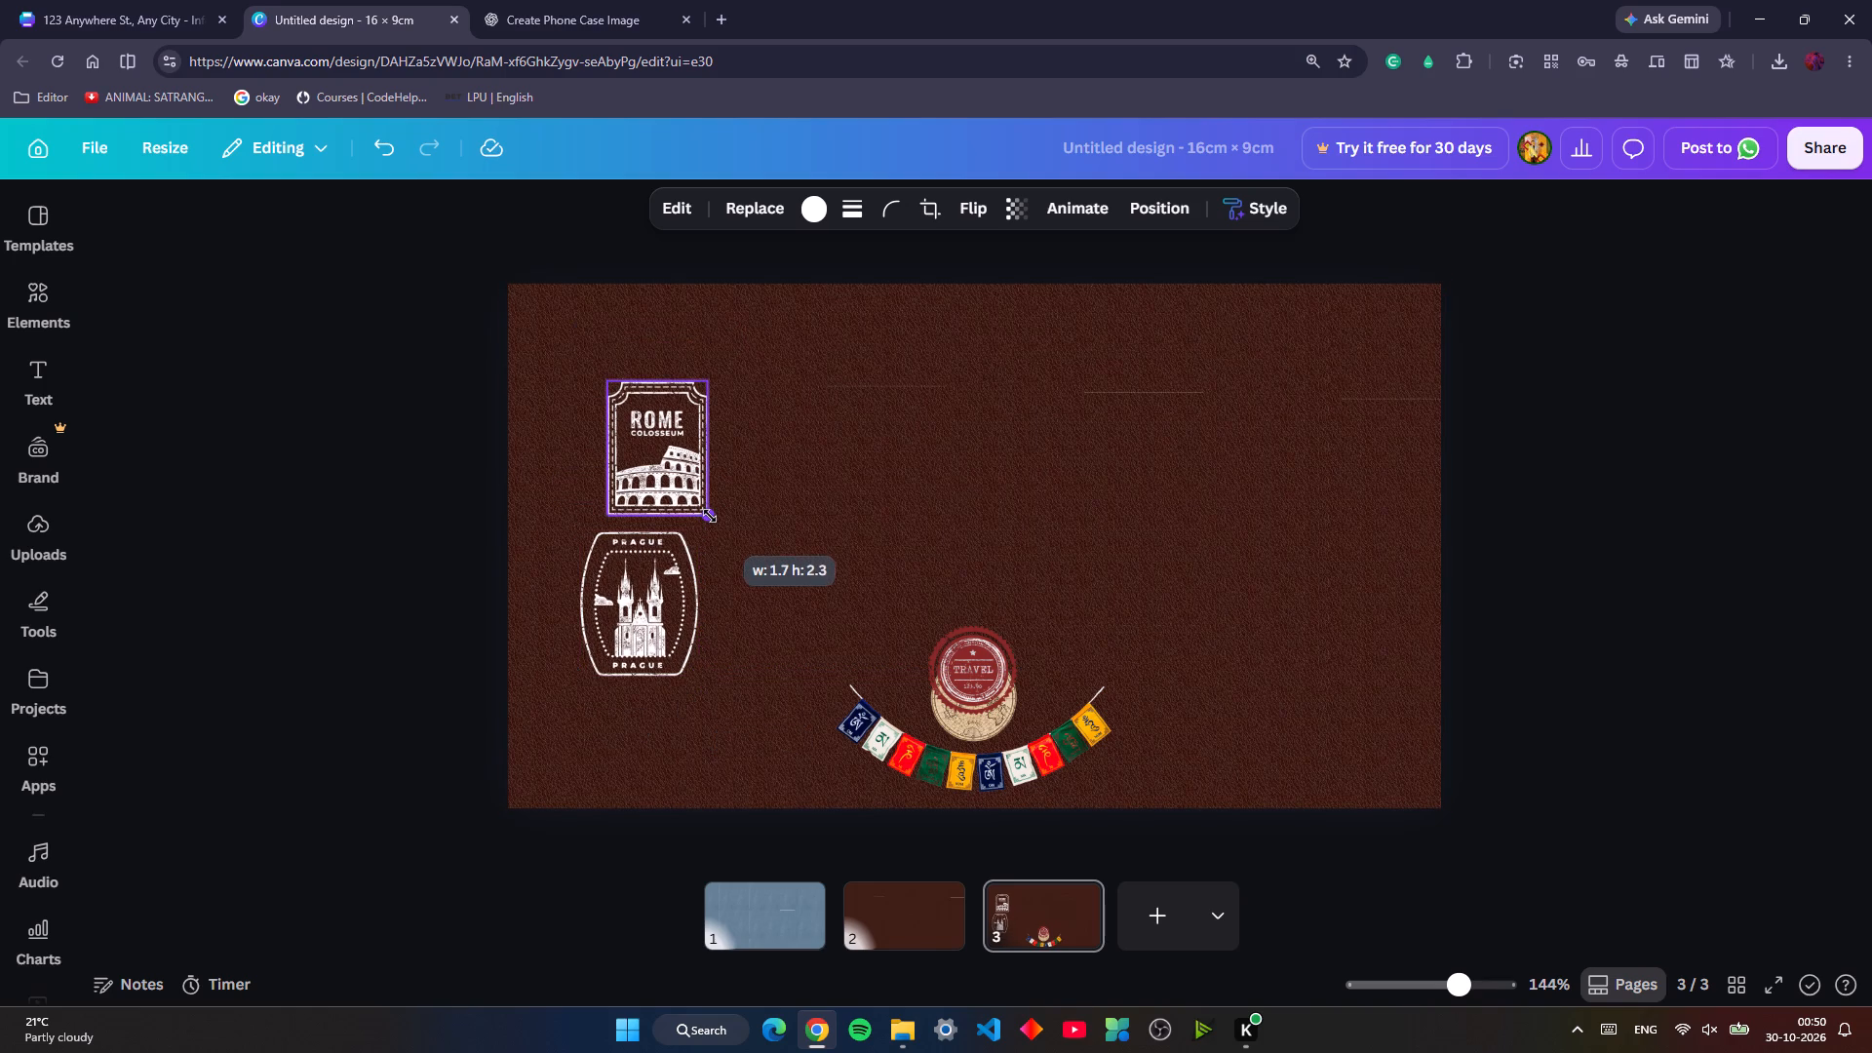
drag(710, 516, 702, 508)
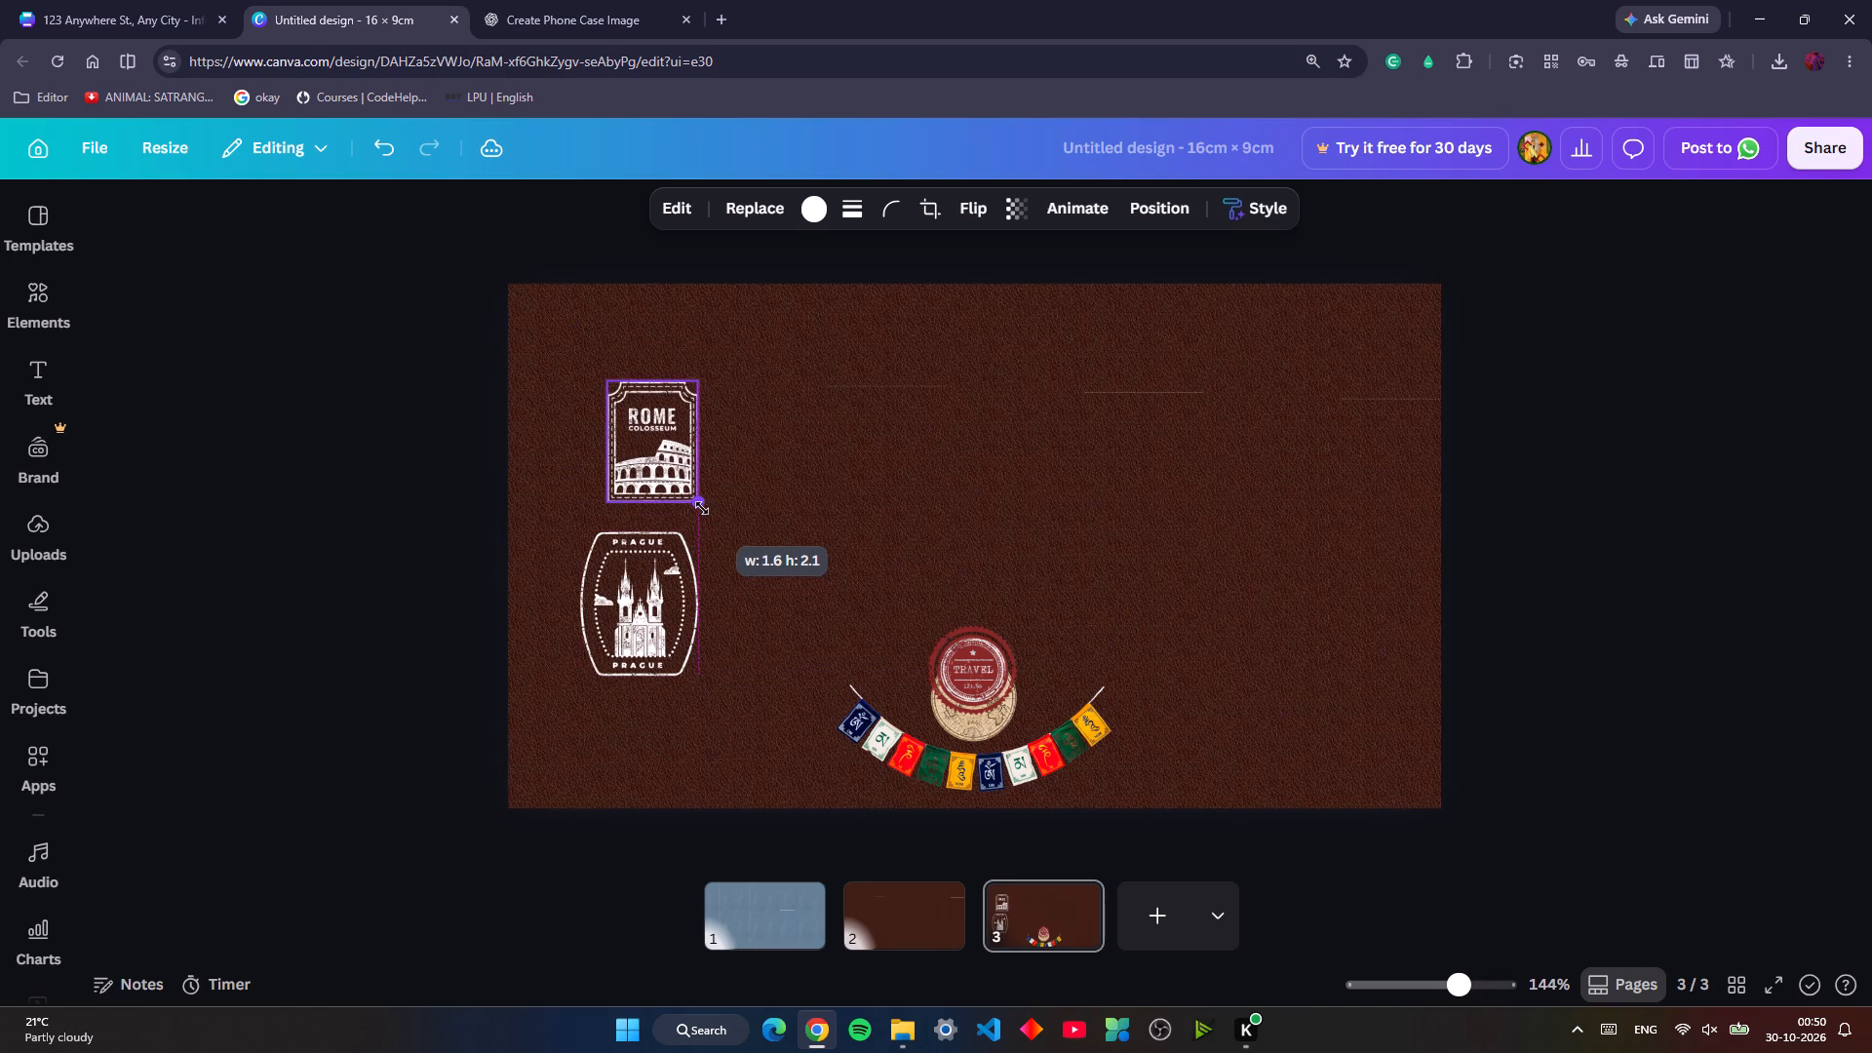
drag(702, 508, 698, 505)
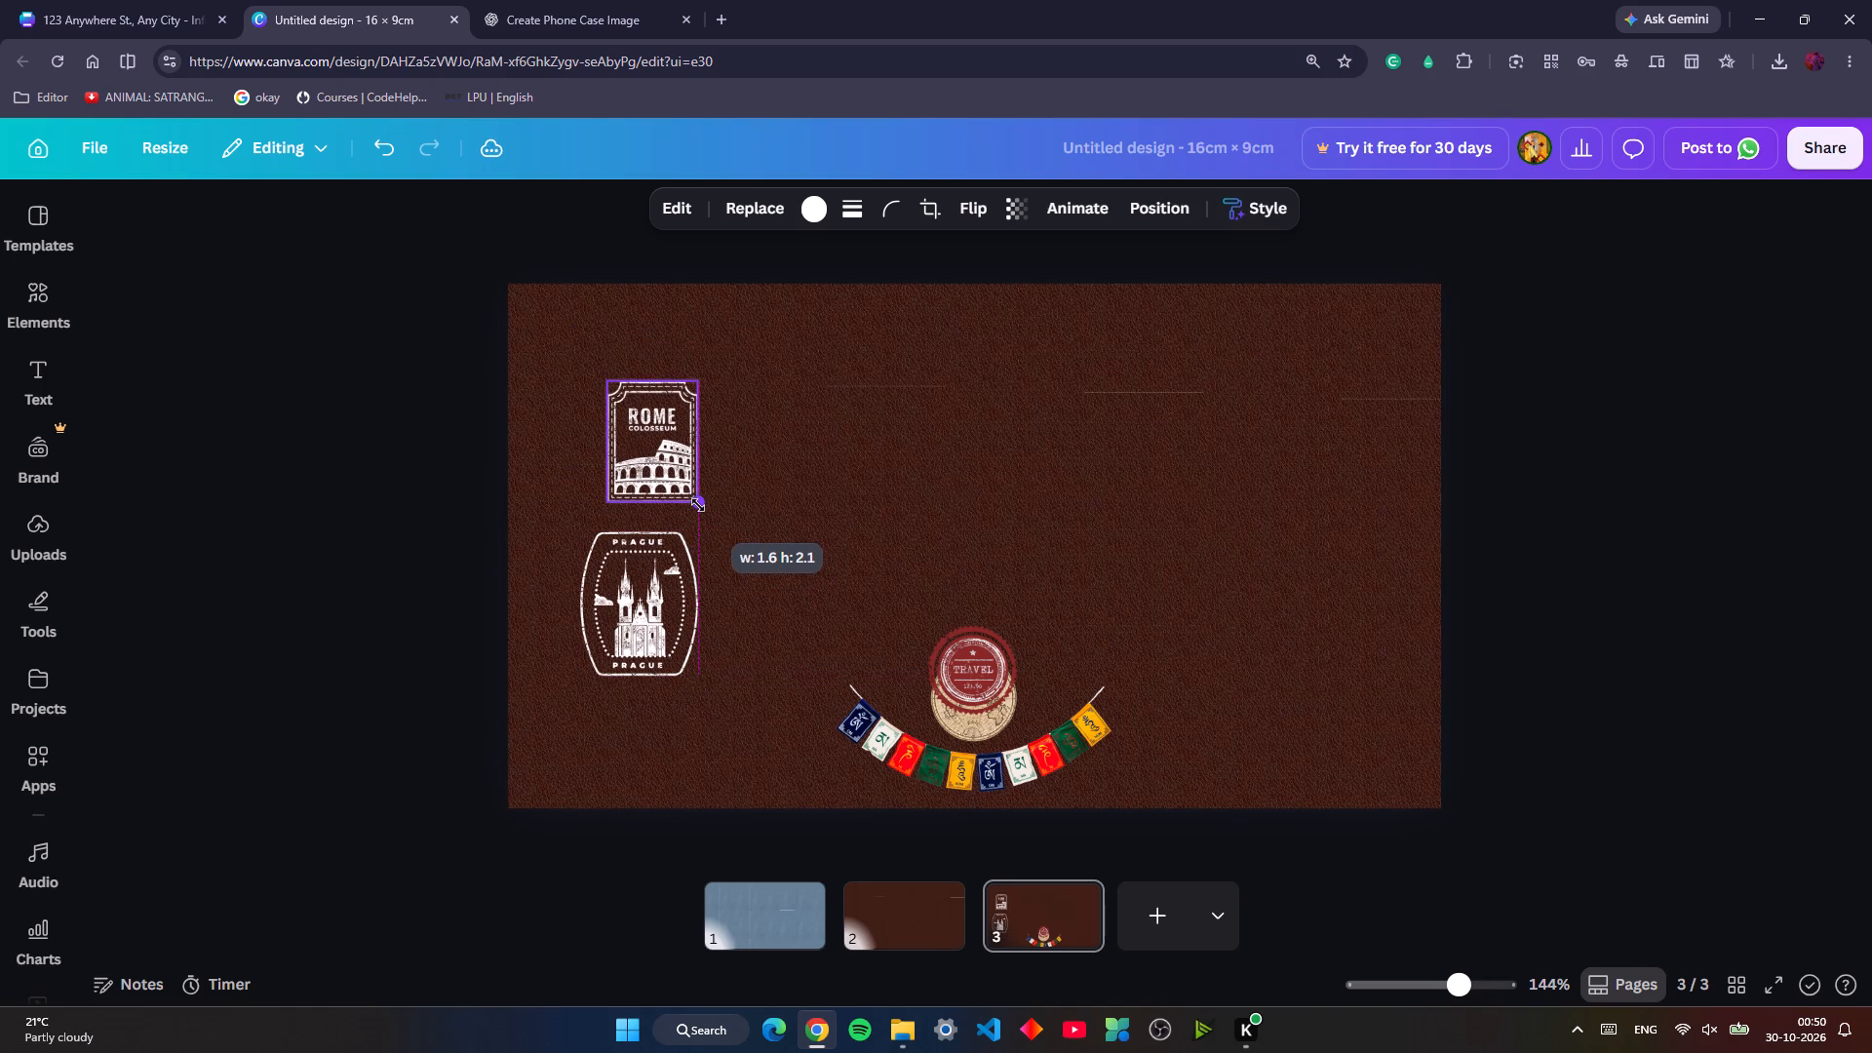
drag(698, 505, 699, 505)
Shrink the Prague stamp to about 1.7 × 2.1 cm.
click(672, 660)
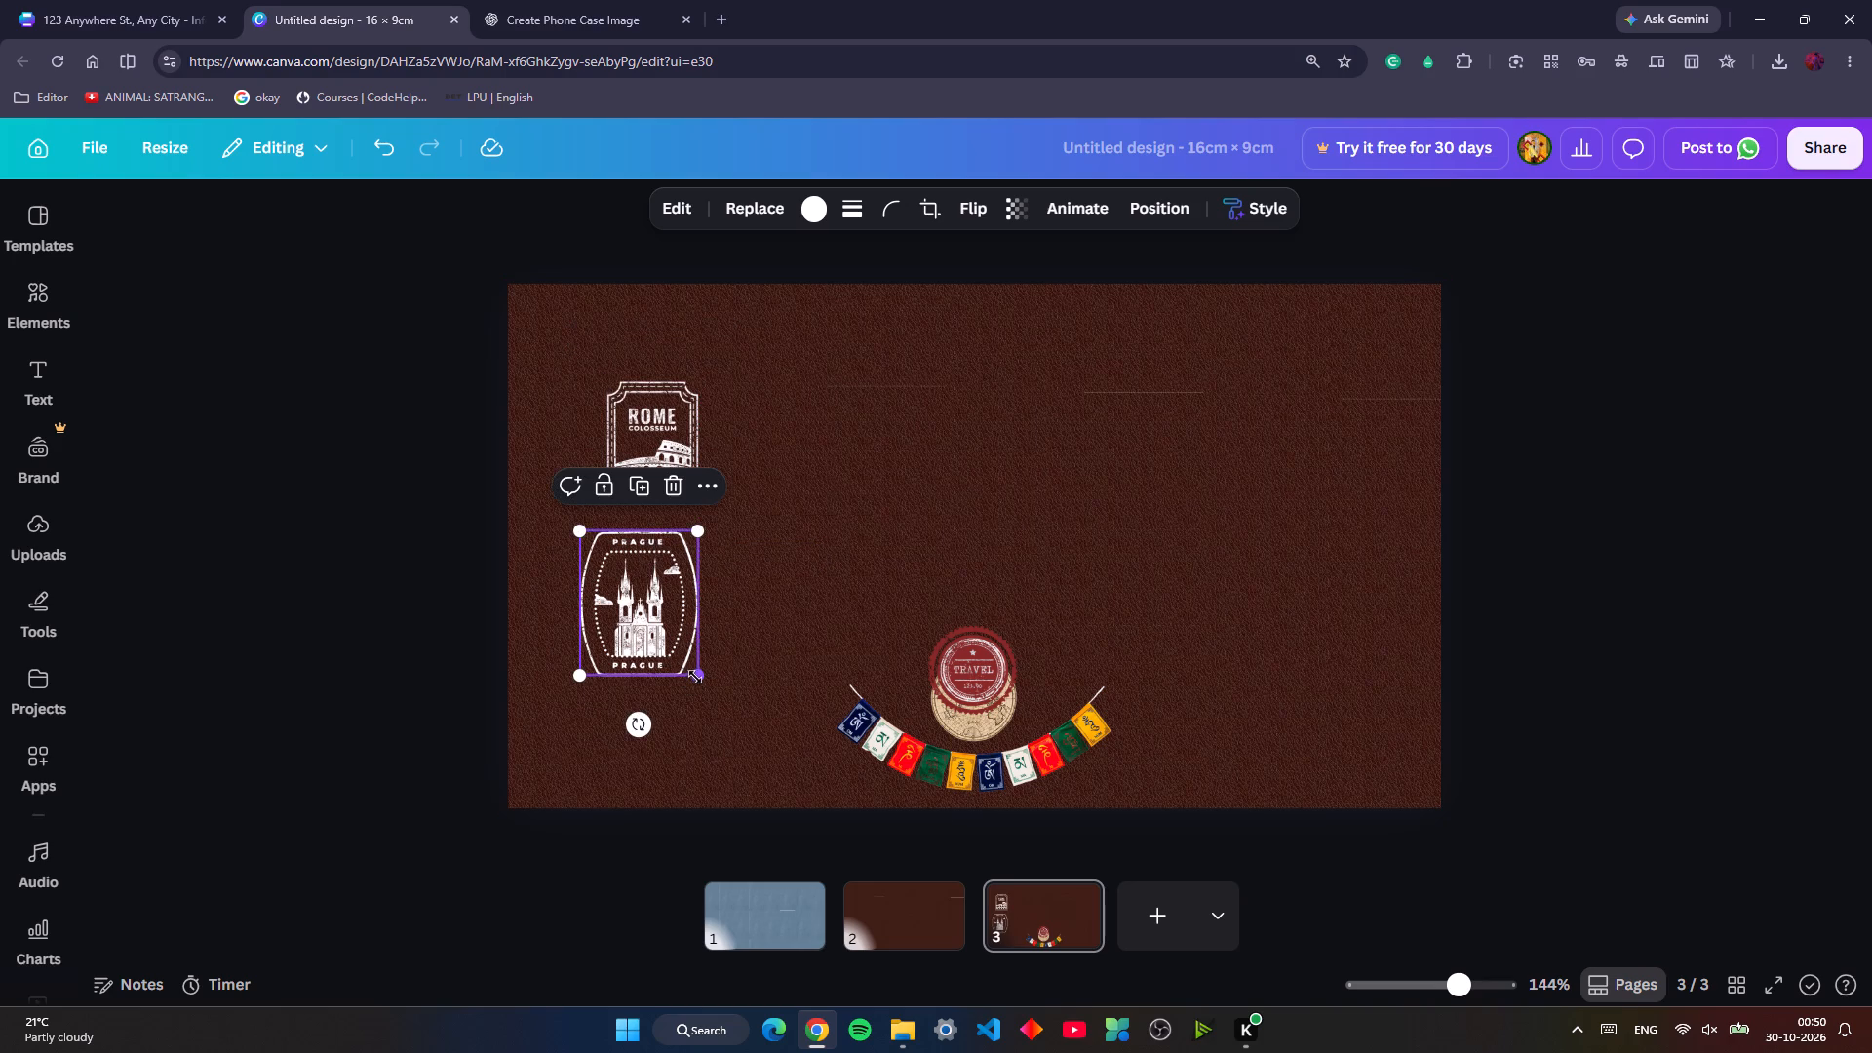
drag(695, 678, 672, 655)
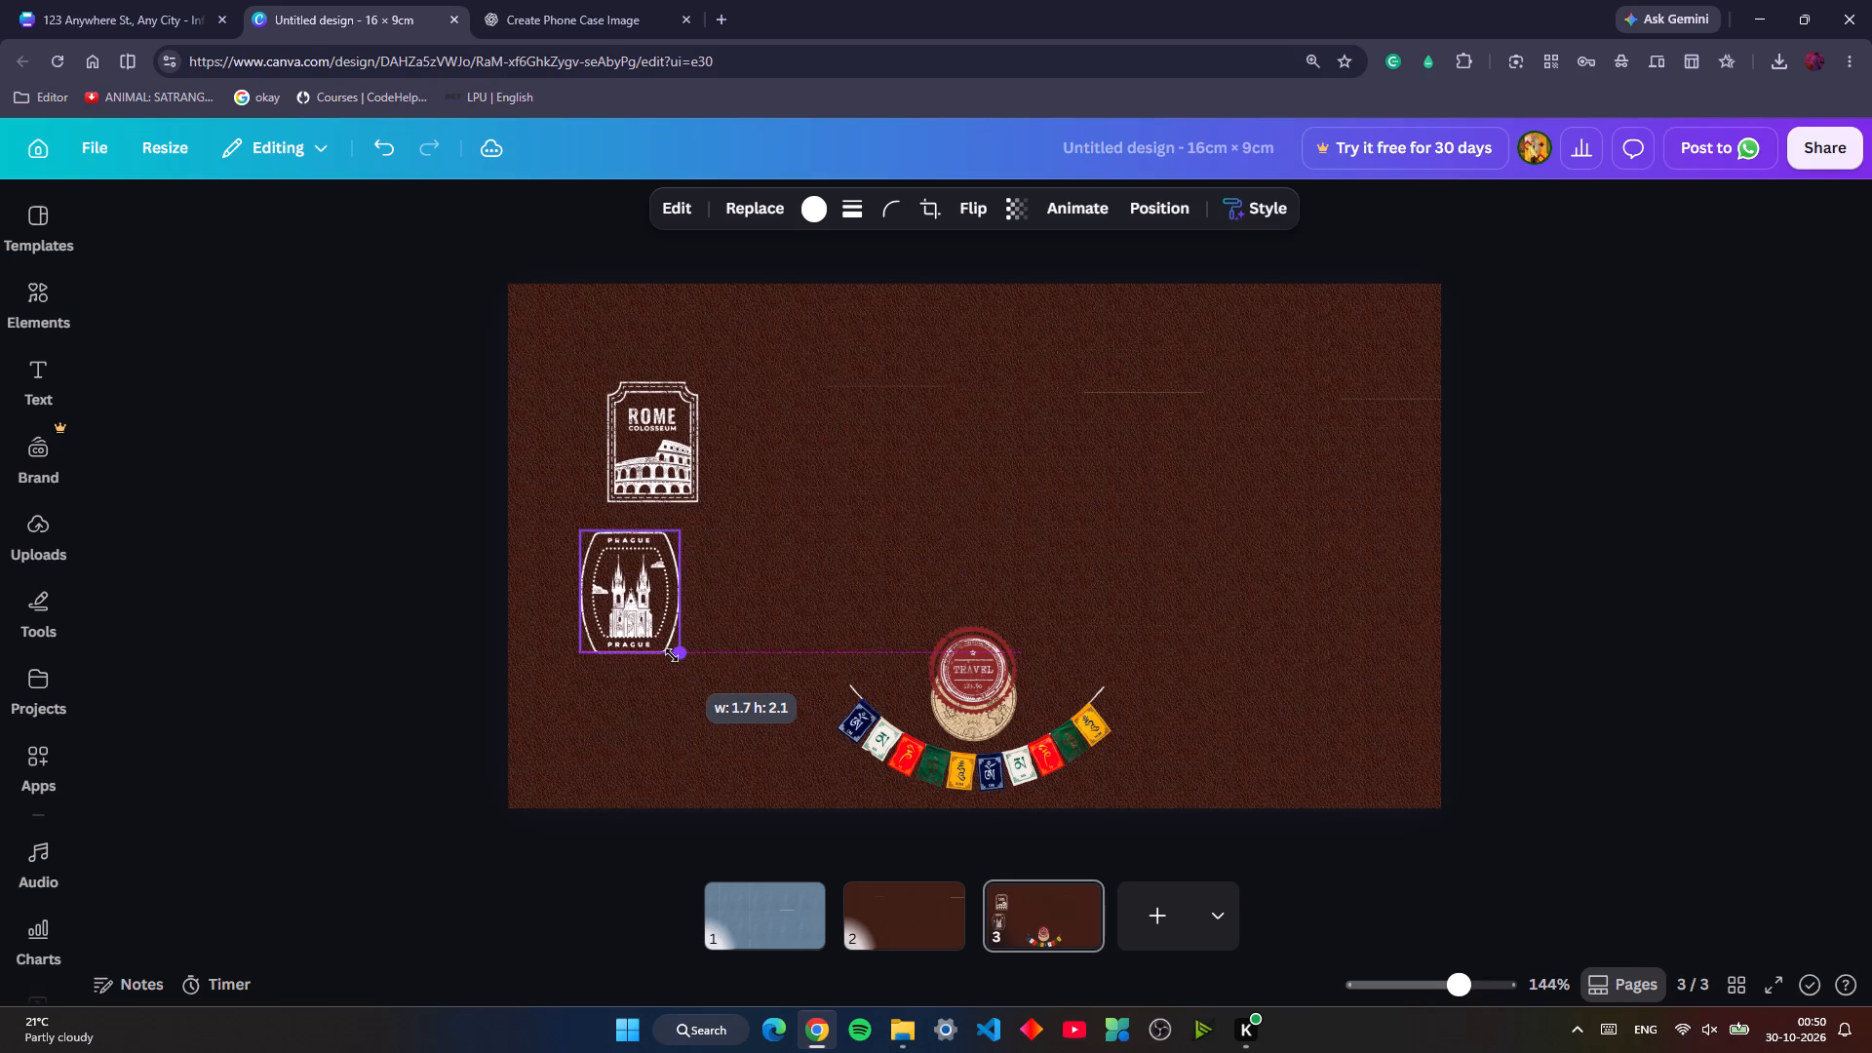
drag(672, 655, 668, 651)
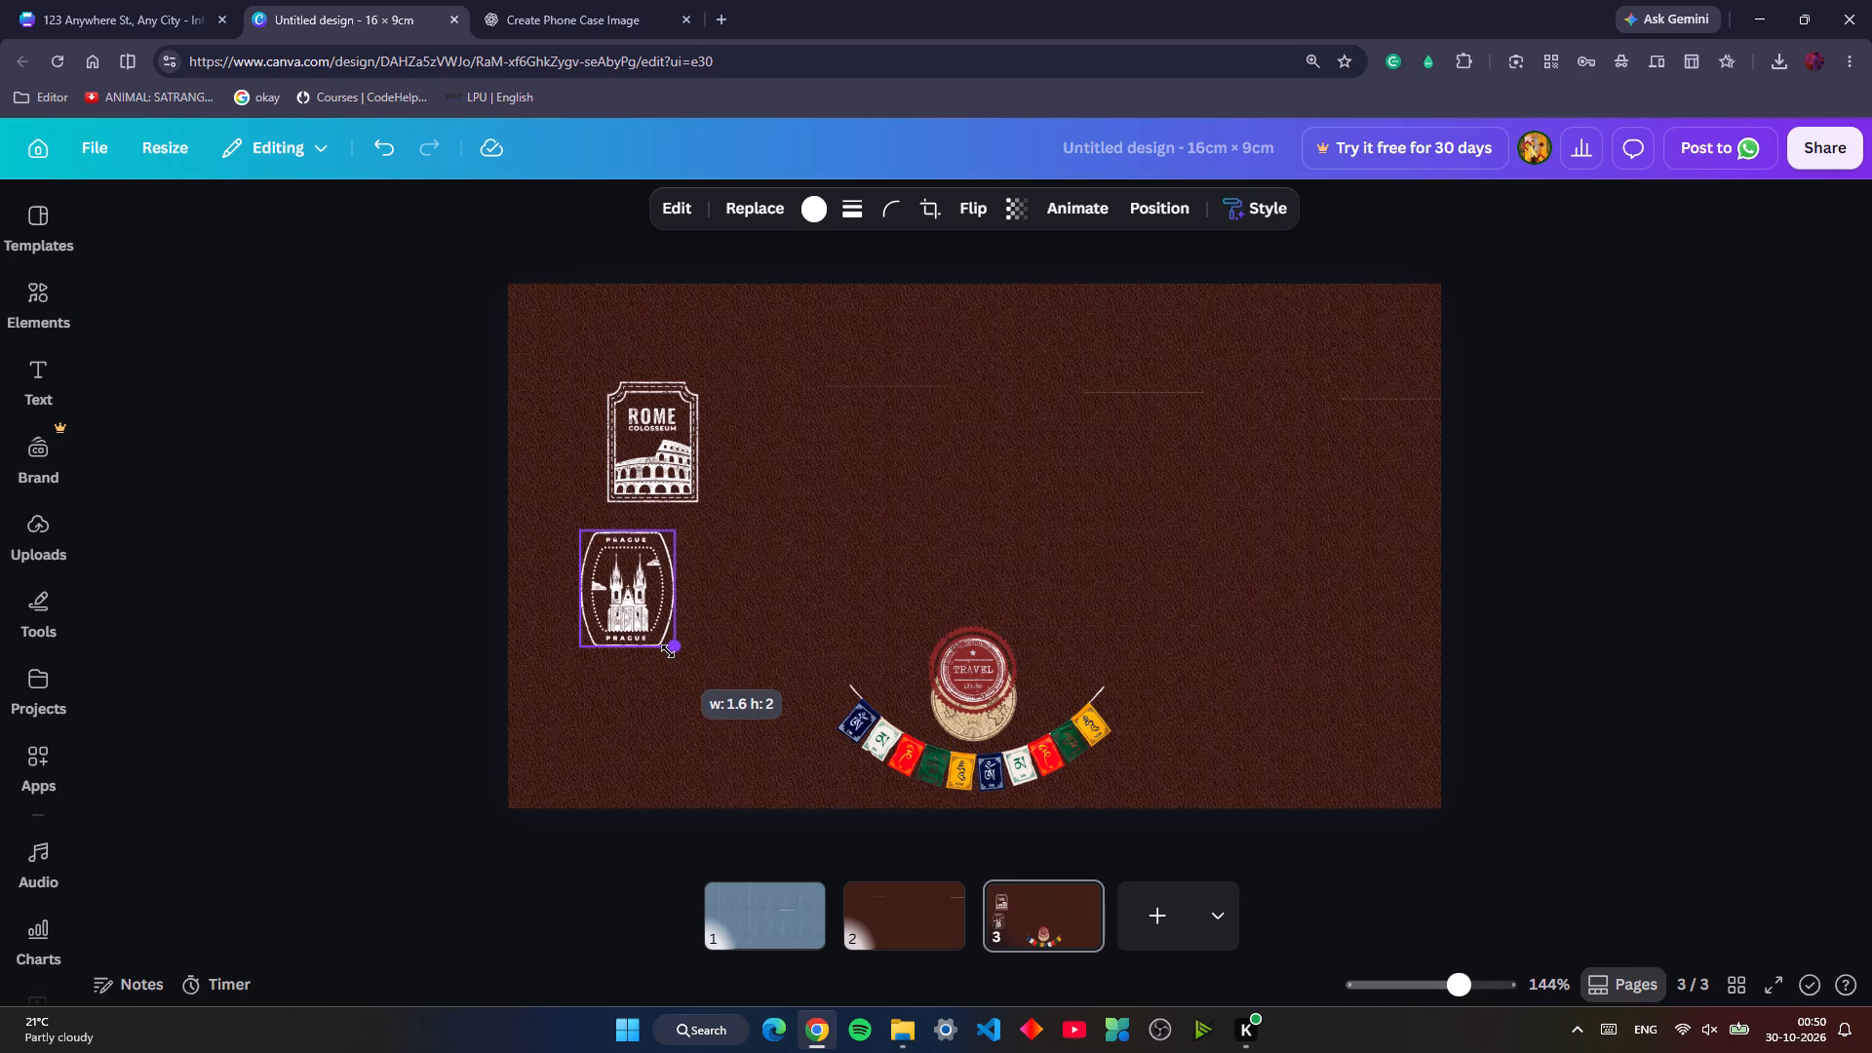
drag(668, 651, 670, 653)
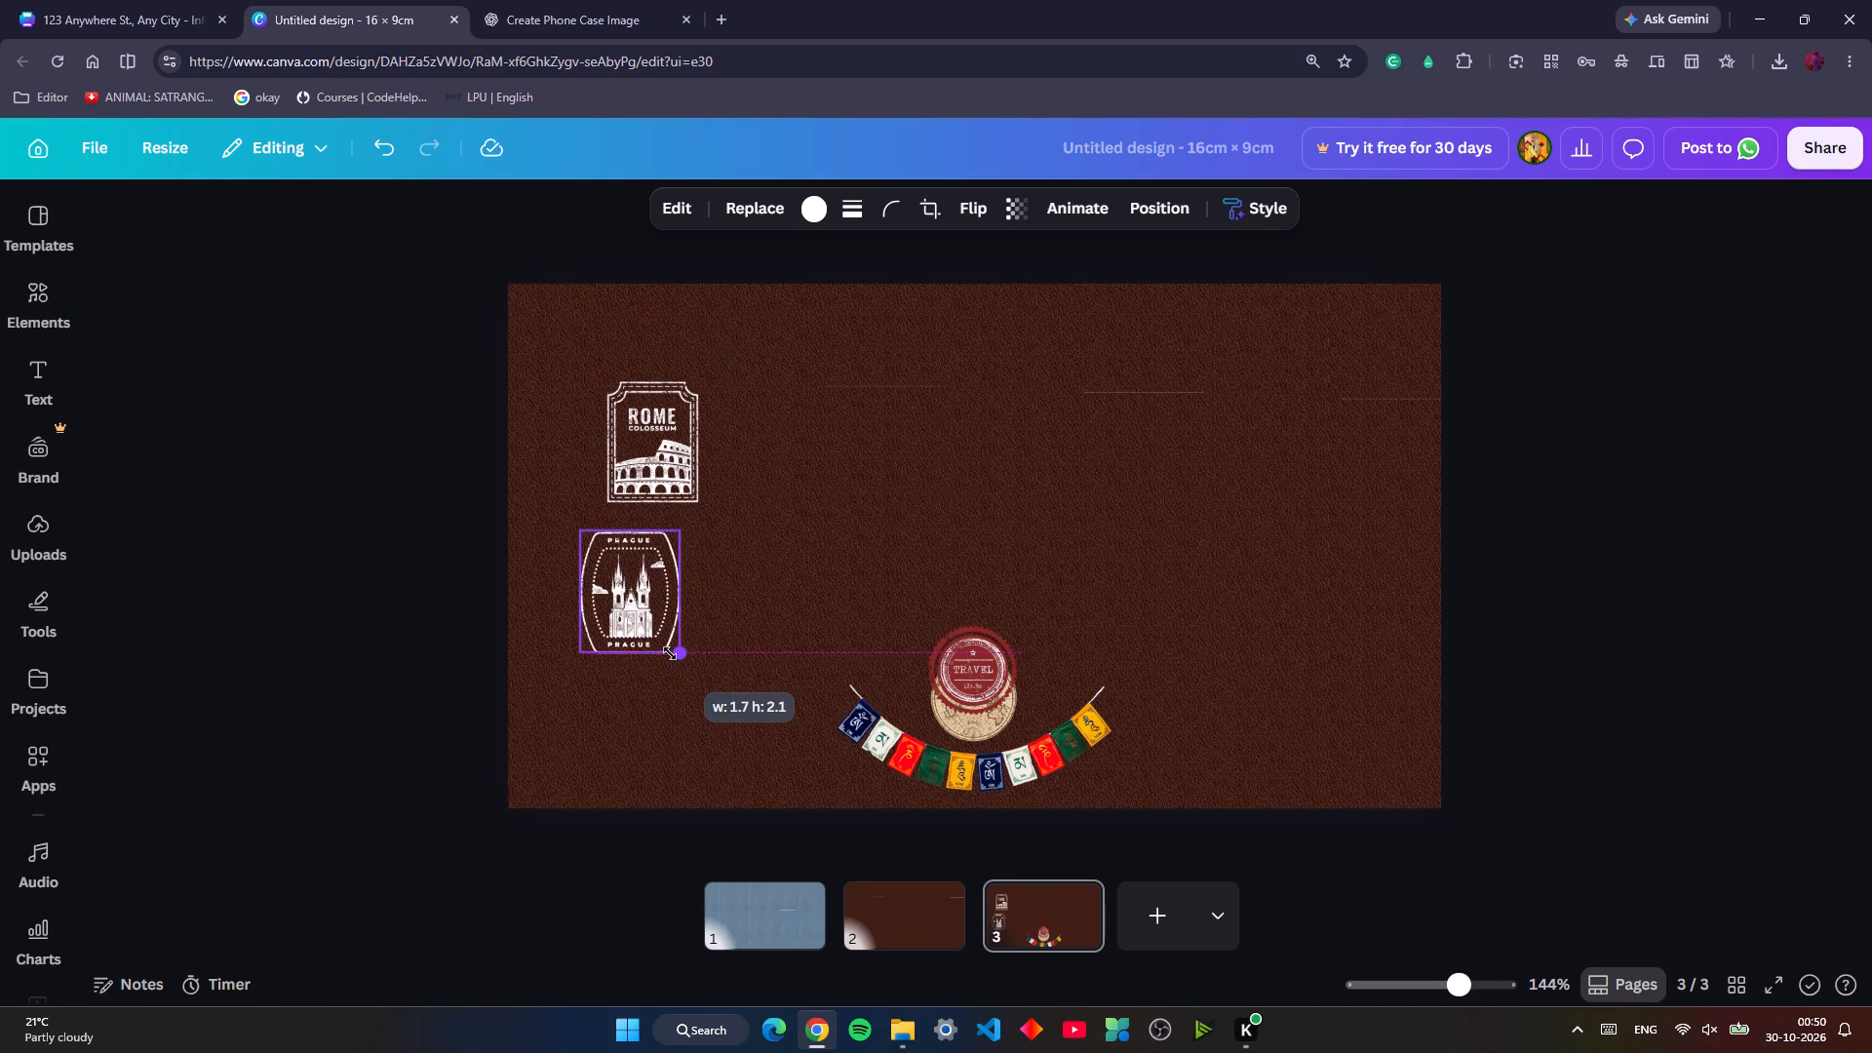
drag(670, 653, 671, 654)
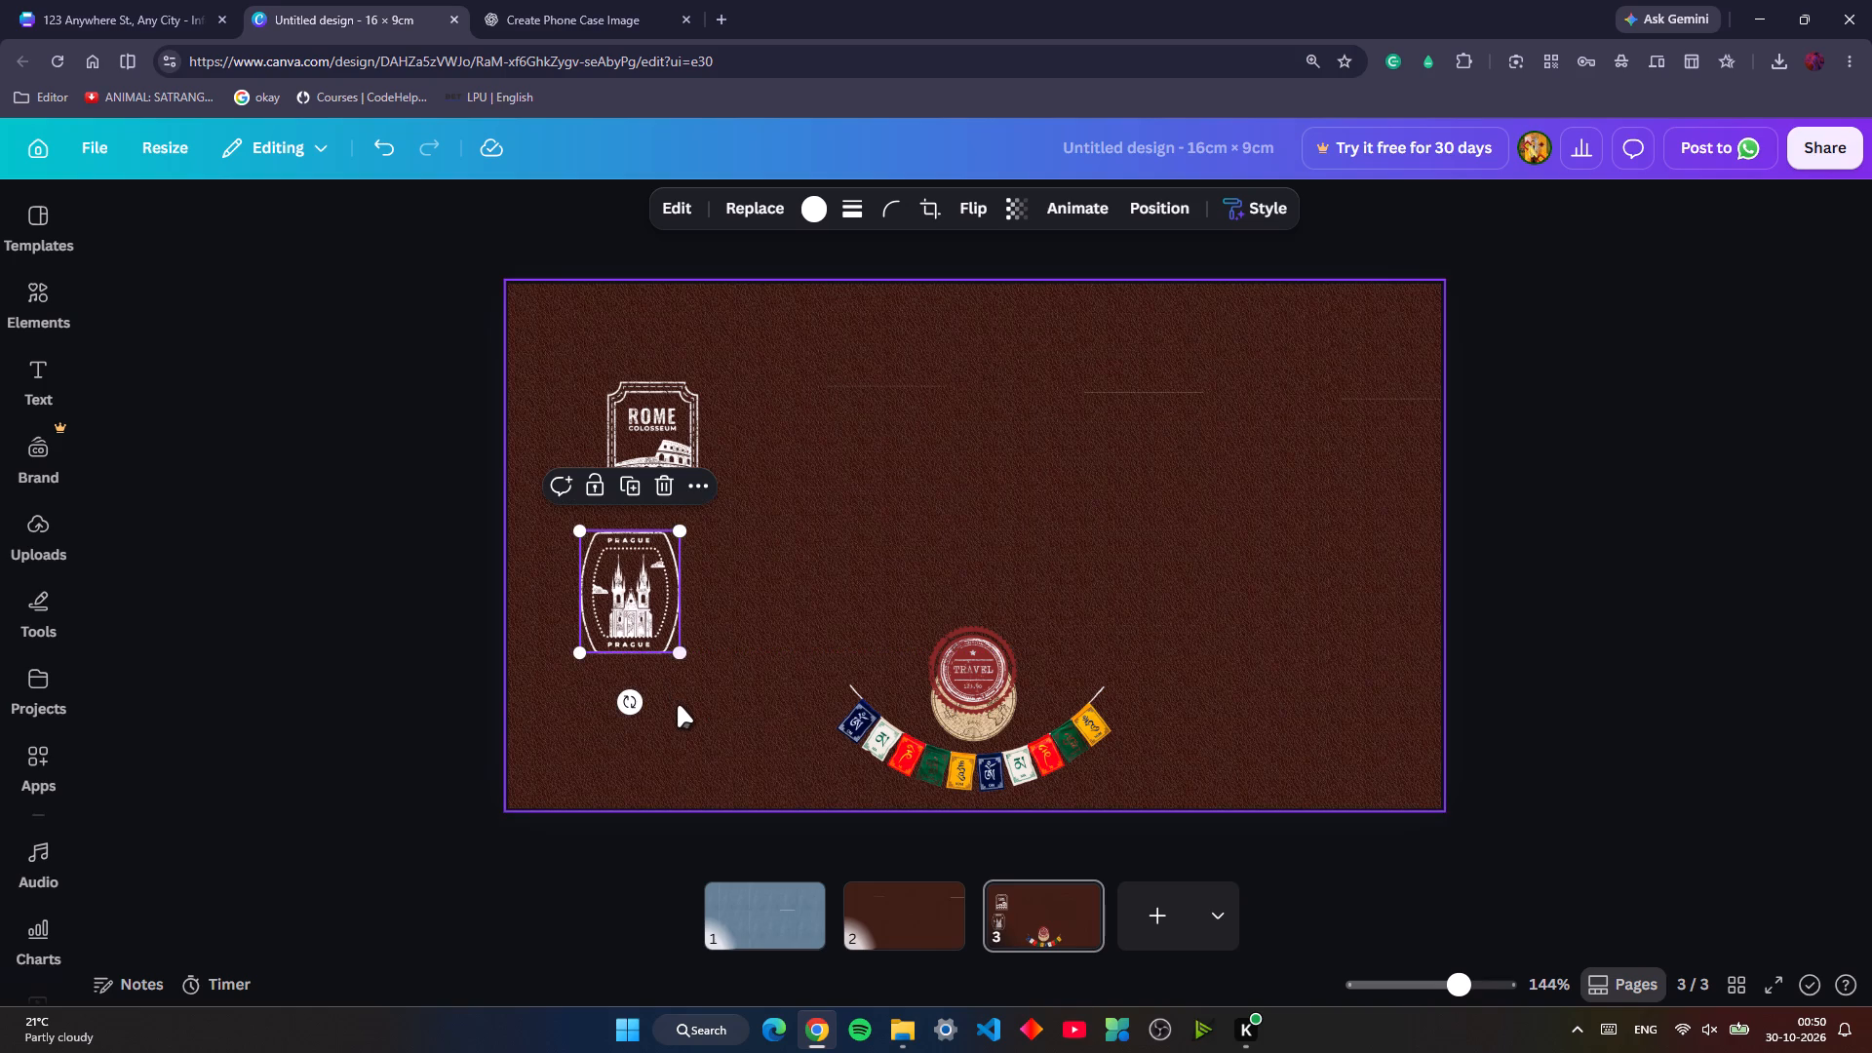
Nudge the Prague stamp right and slightly down so it is centred beneath the Rome stamp.
key(Right)
key(Right)
key(Right)
key(Right)
key(Down)
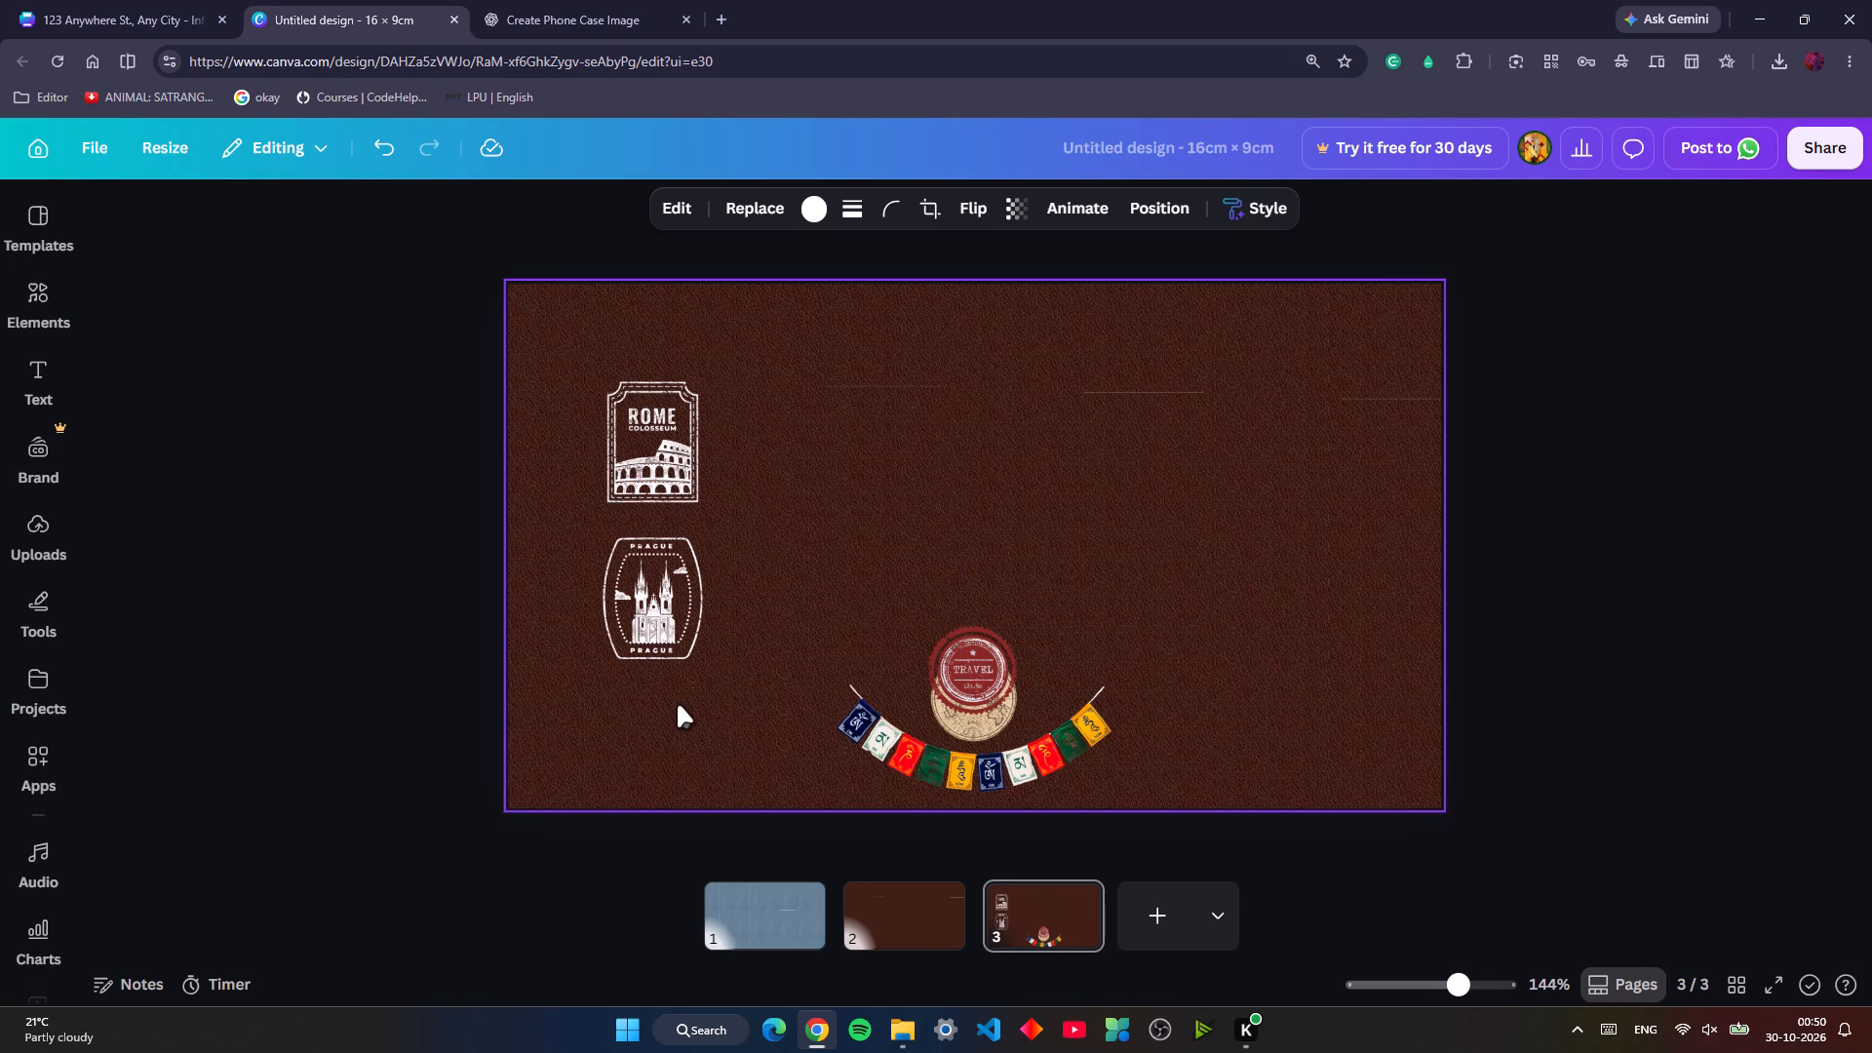
key(Down)
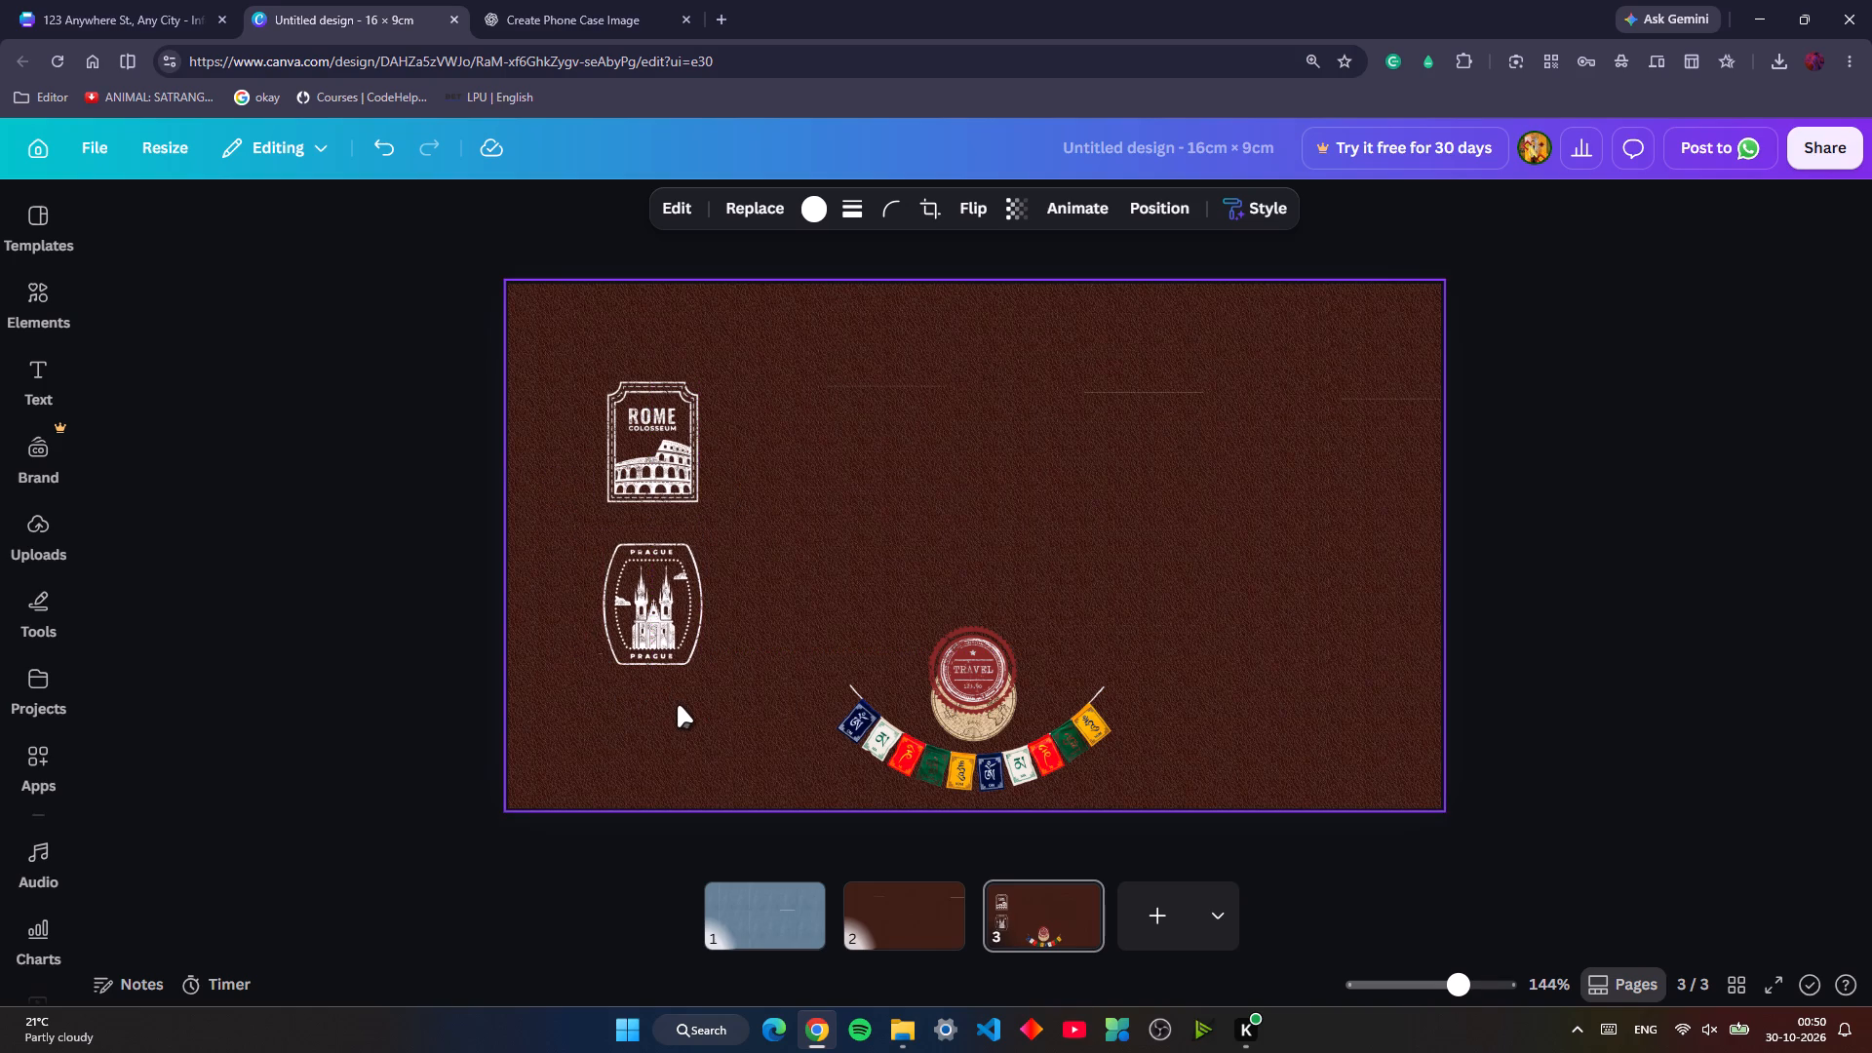
Nudge the Prague stamp vertically until it sits slightly closer beneath the Rome stamp, leaving a small gap between them.
key(Up)
key(Up)
key(Up)
key(Up)
key(Up)
key(Up)
key(Up)
key(Down)
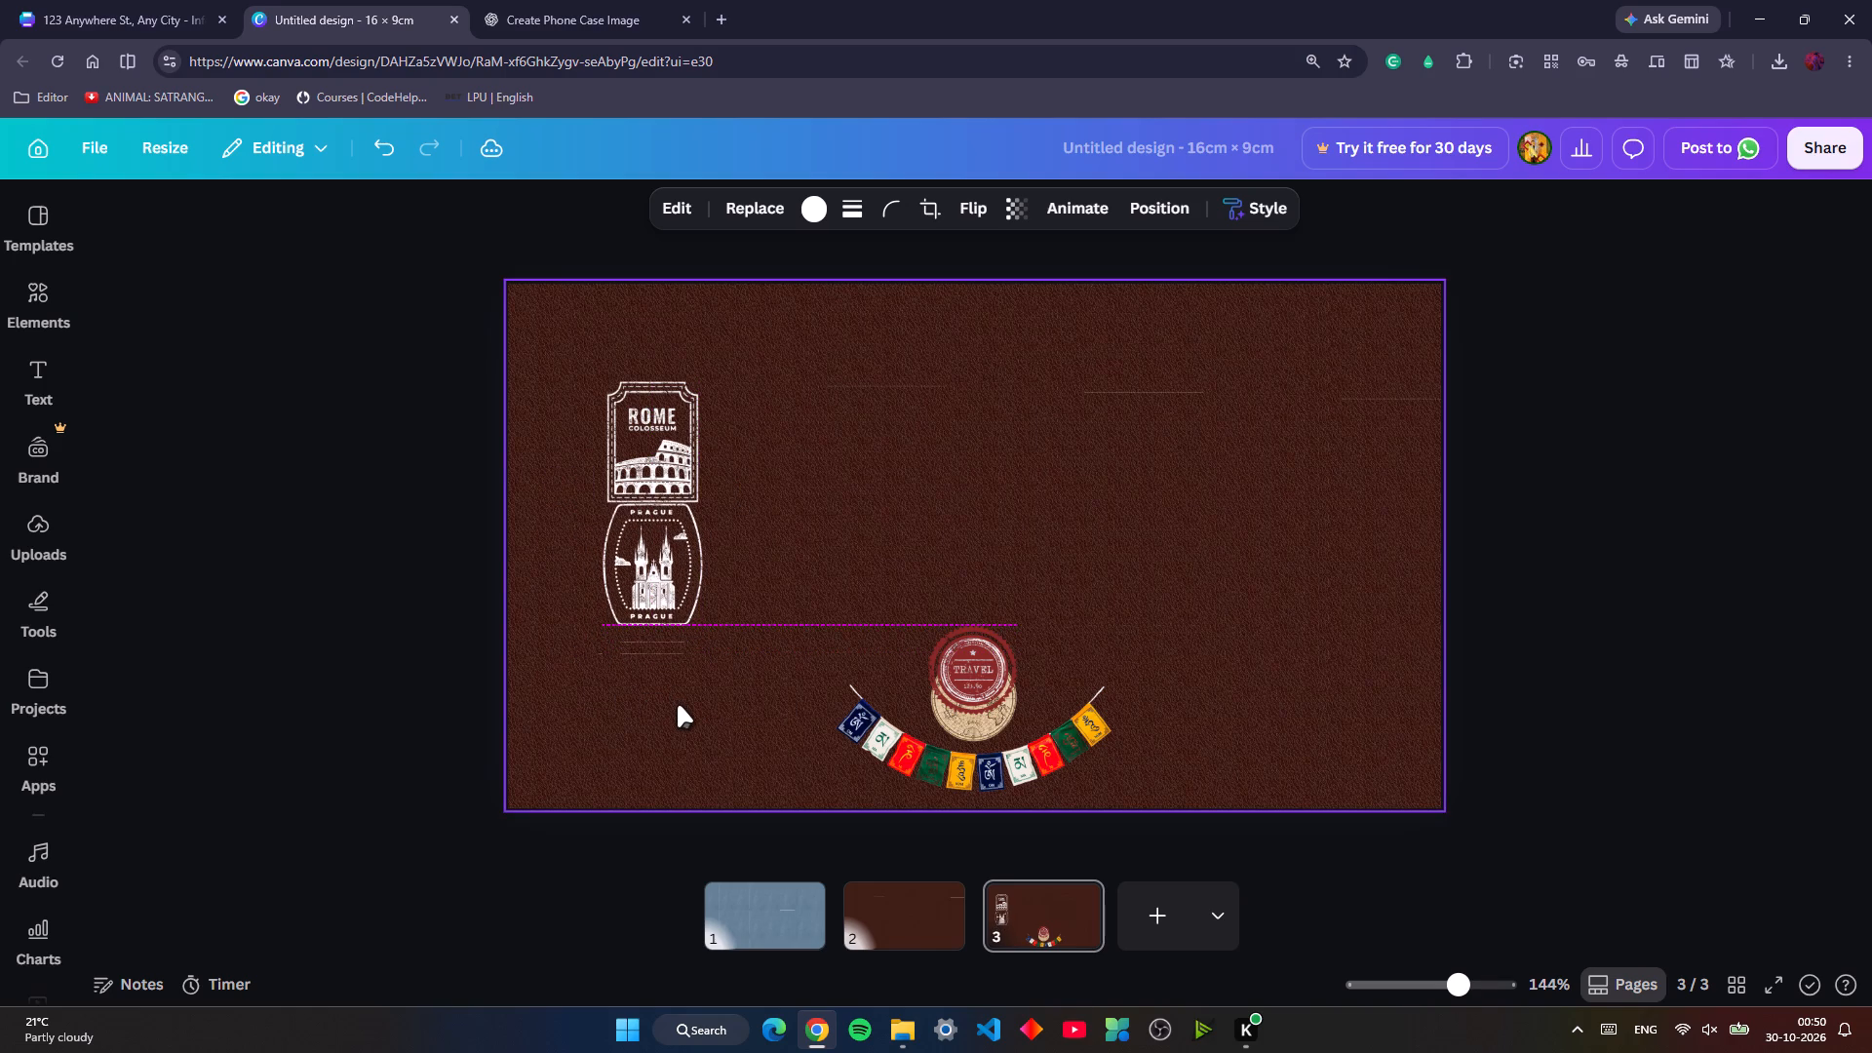
key(Down)
key(Down)
key(Down)
key(Down)
key(Down)
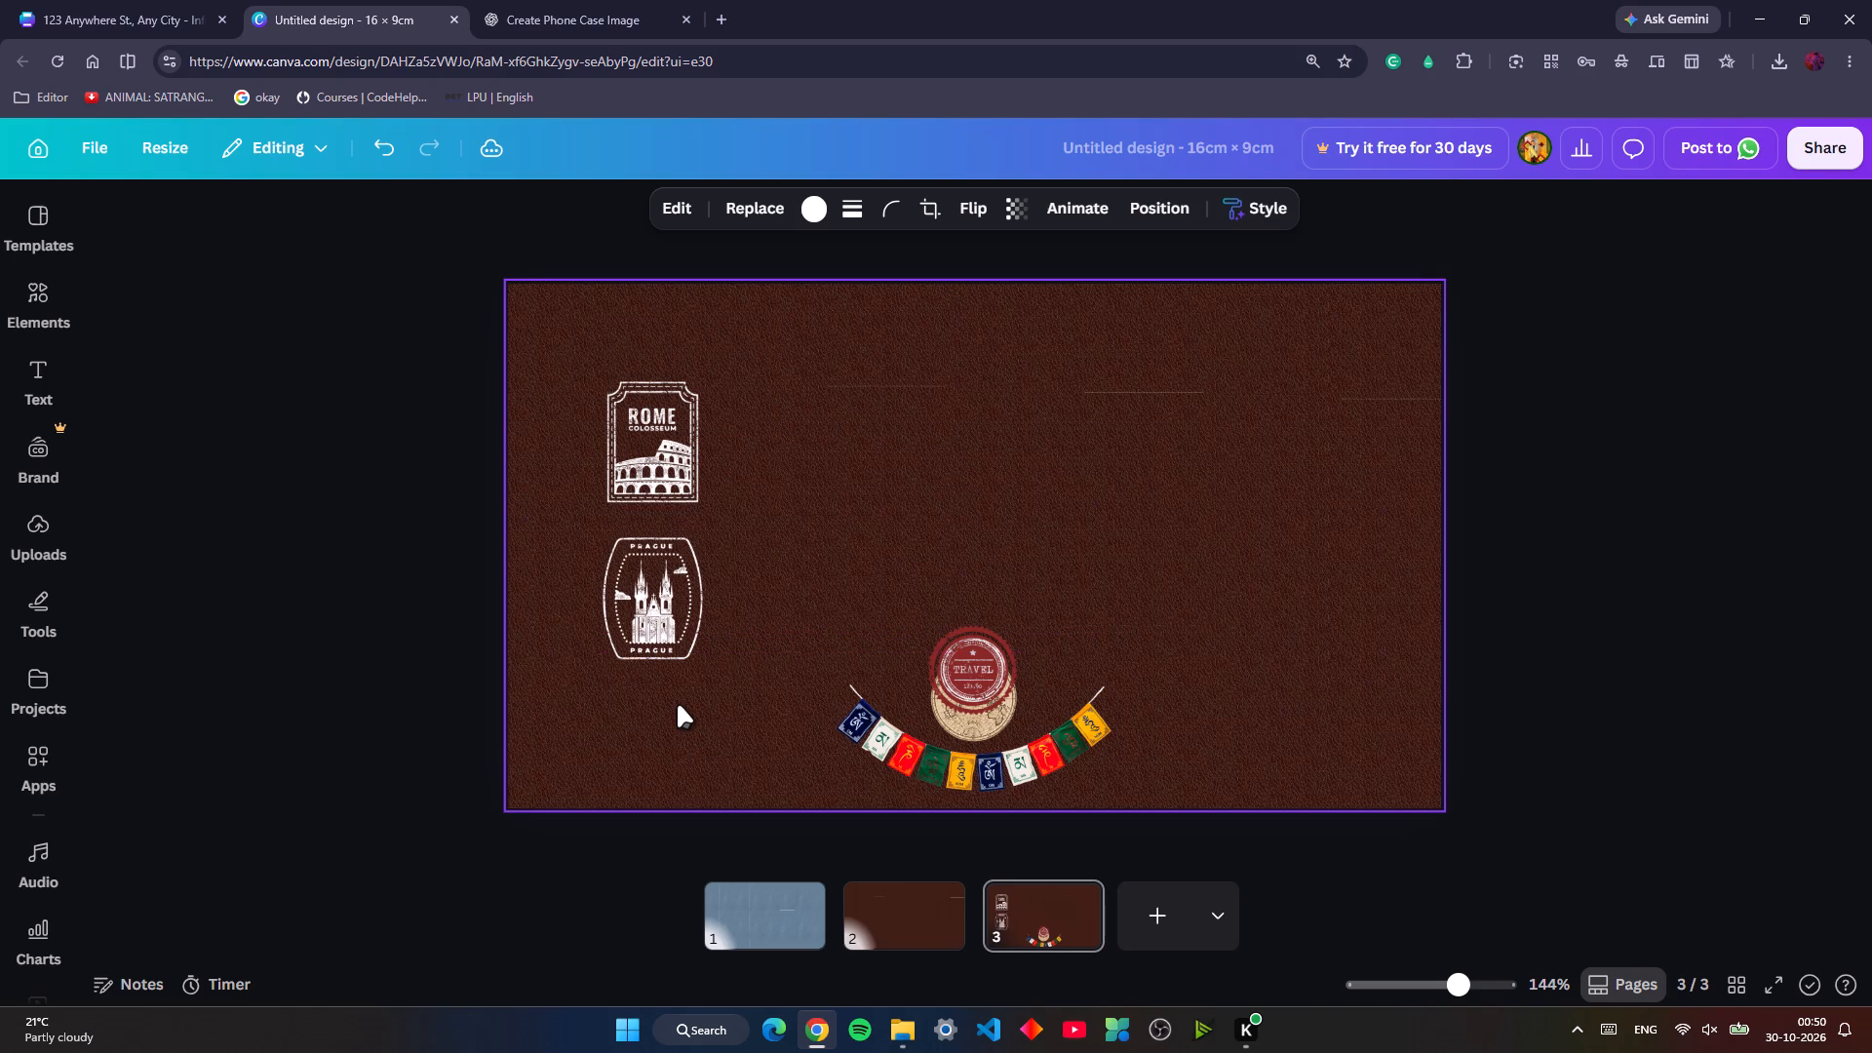
key(Down)
key(Down)
key(Down)
key(Down)
key(Down)
key(Down)
key(Down)
key(Down)
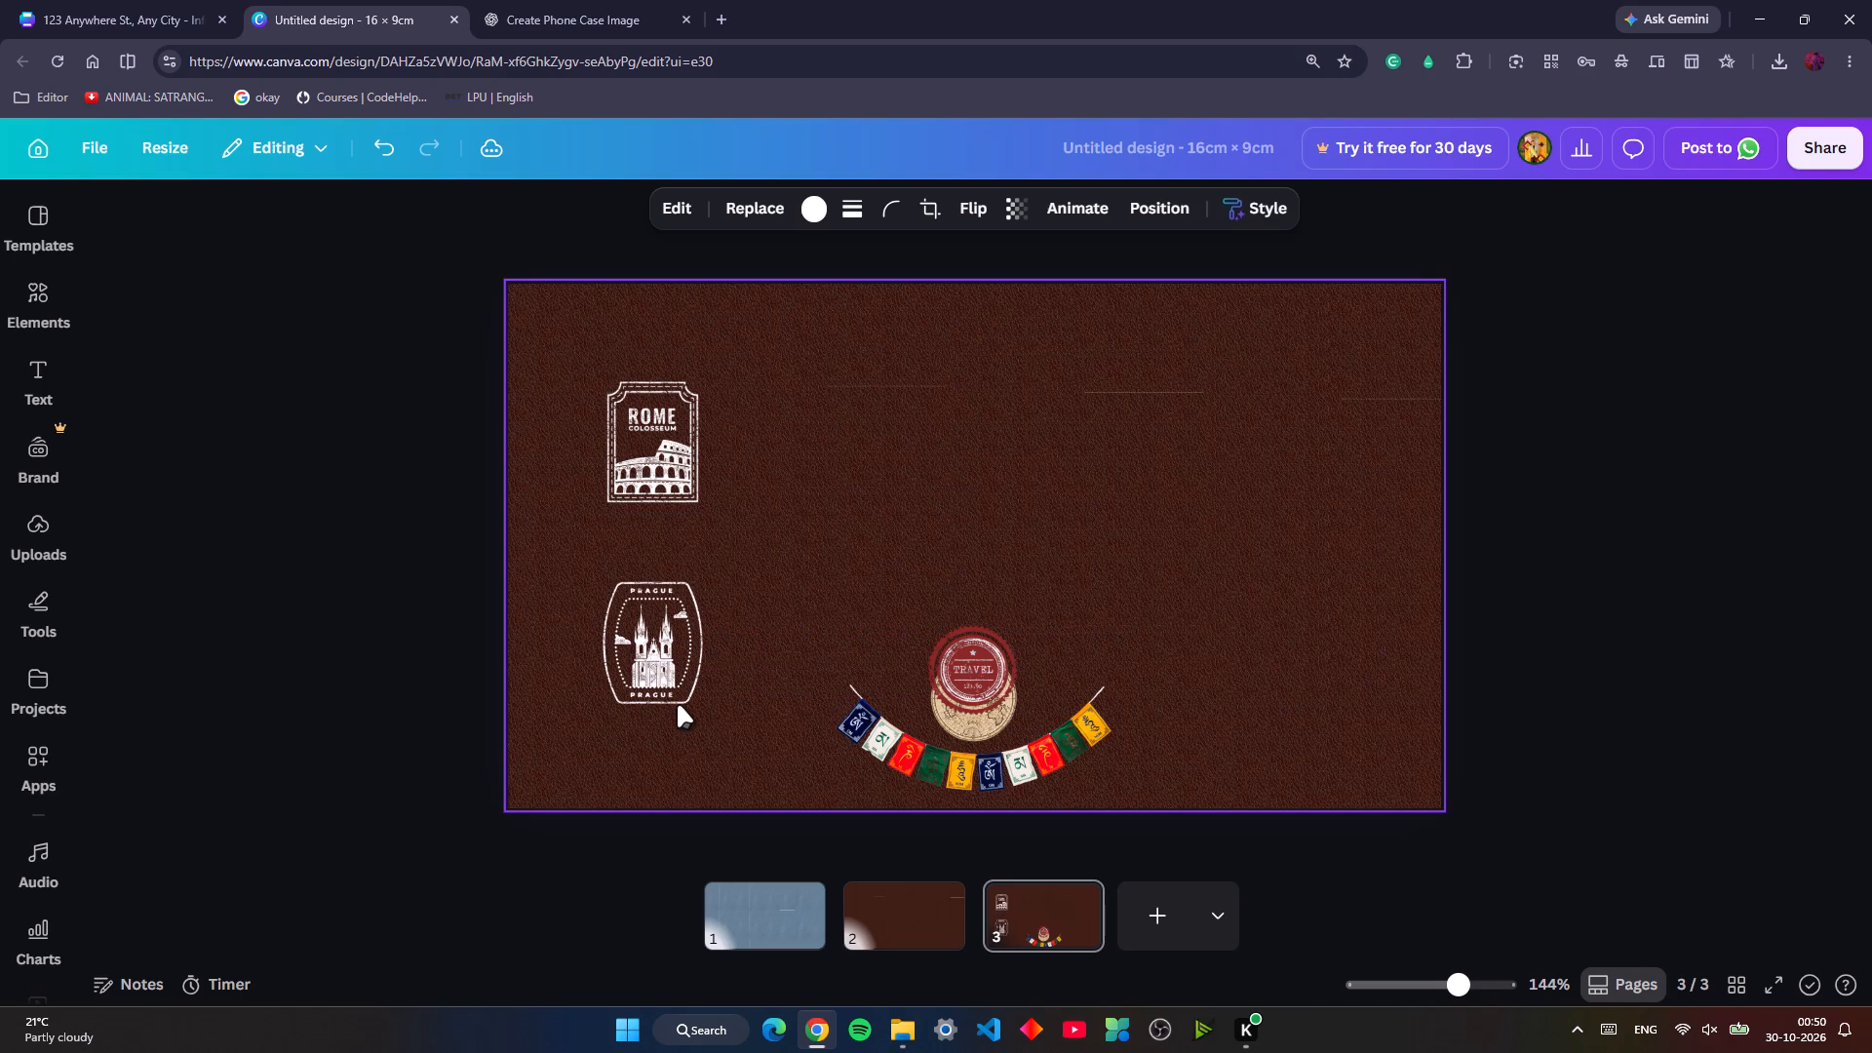
key(Up)
key(Up)
key(Up)
key(Up)
key(Up)
key(Up)
key(Up)
key(Up)
key(Up)
key(Up)
key(Up)
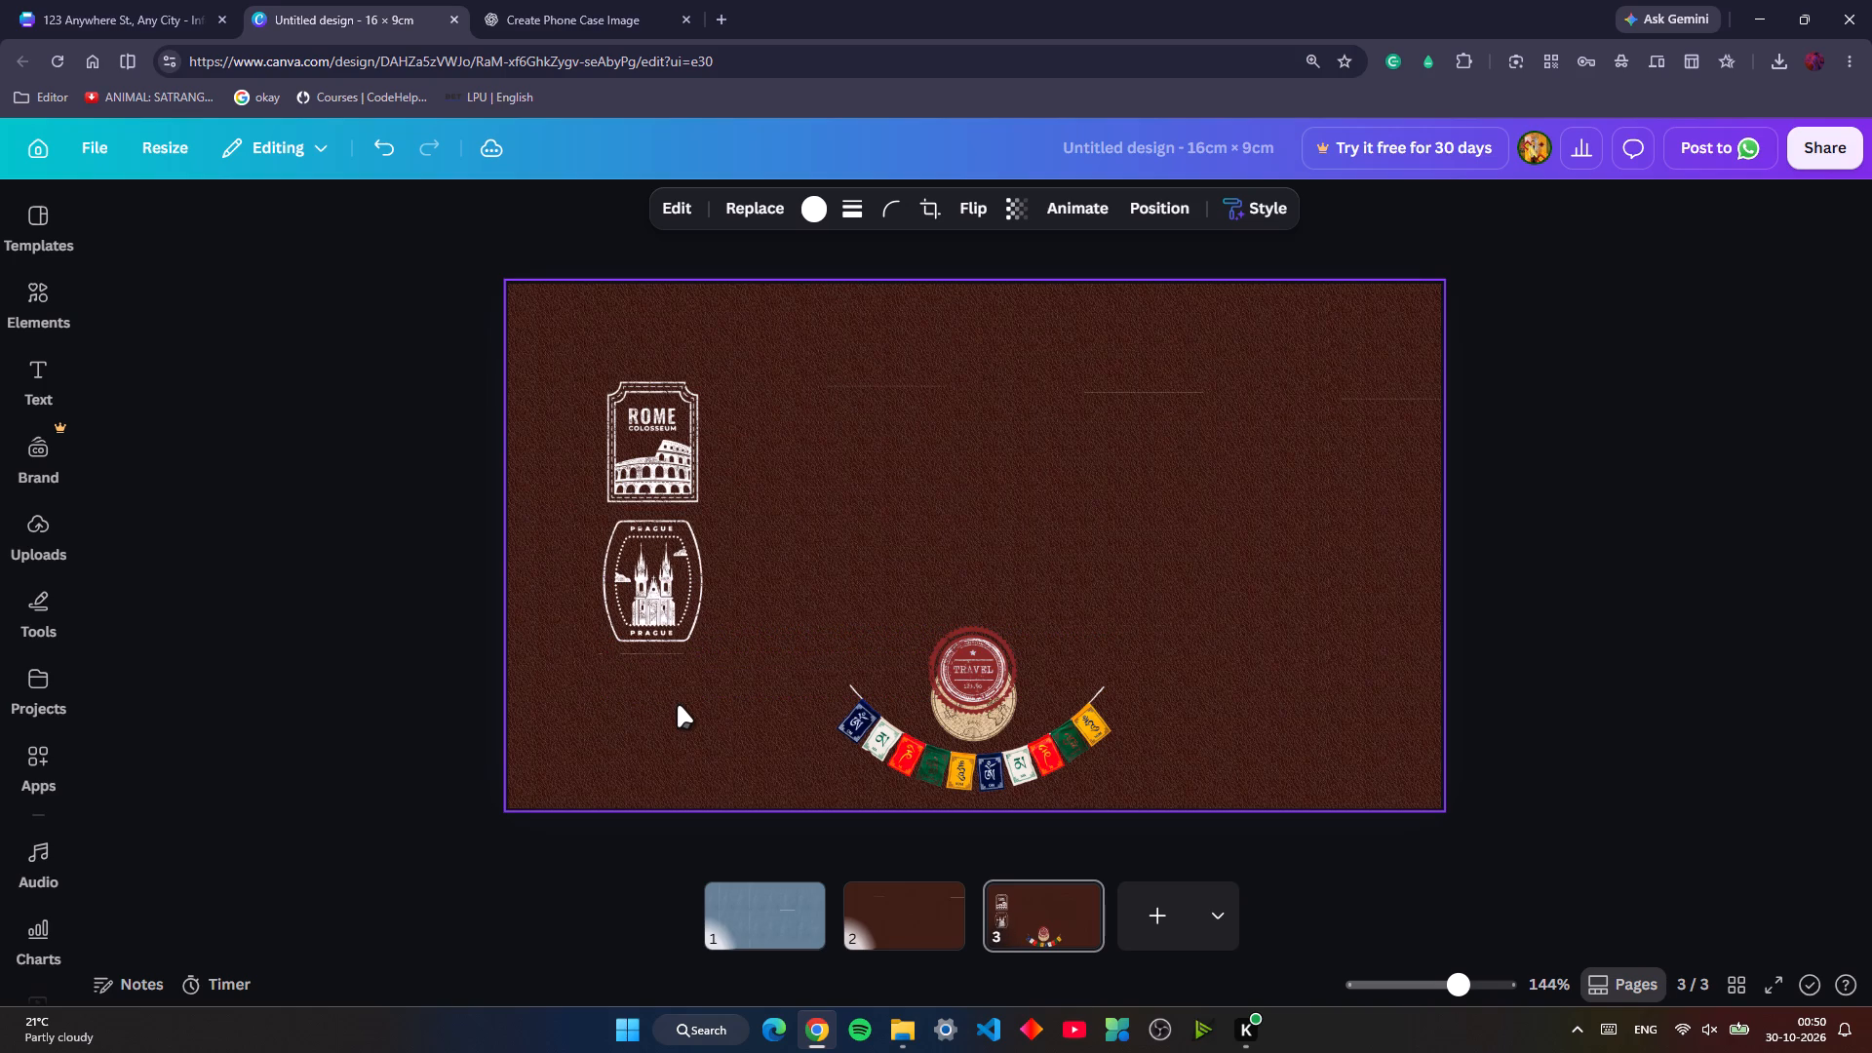
key(Down)
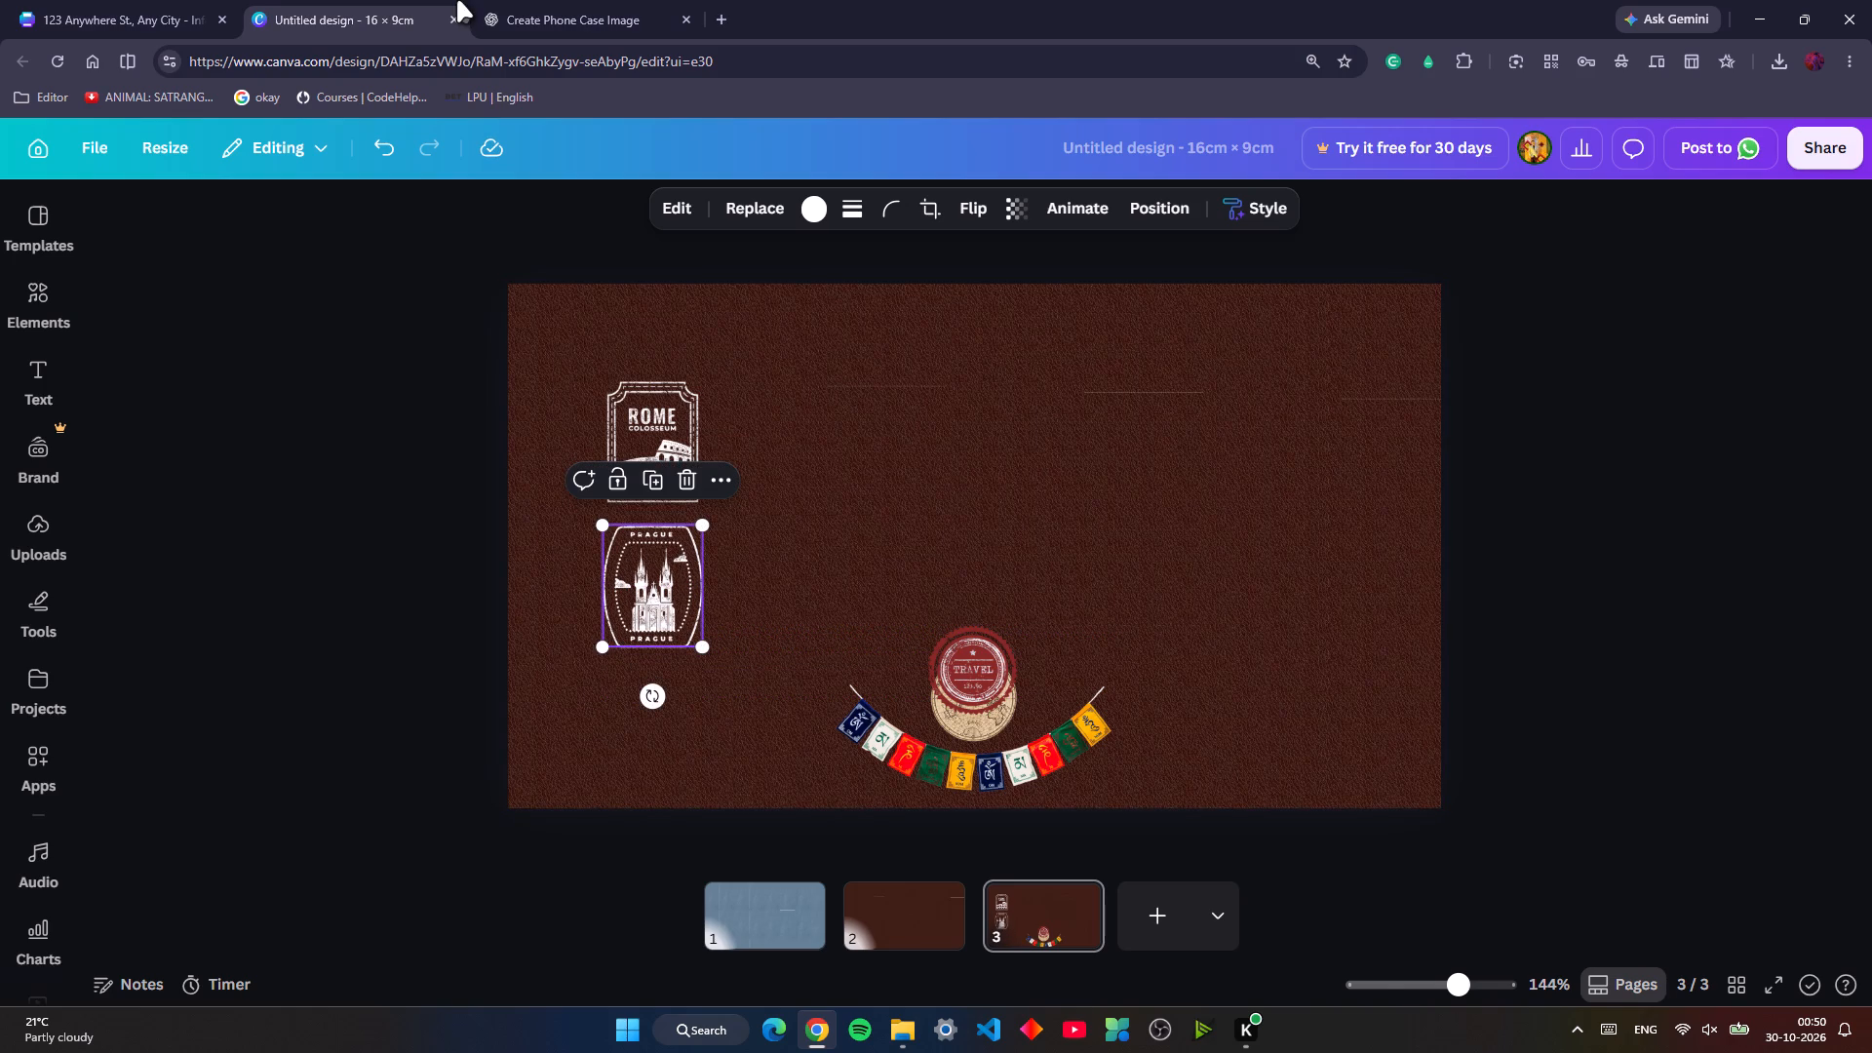
Copy the Moscow stamp from the 123 Anywhere St. design onto page 3 and shrink it to about 2.1 × 2.1 cm.
click(112, 0)
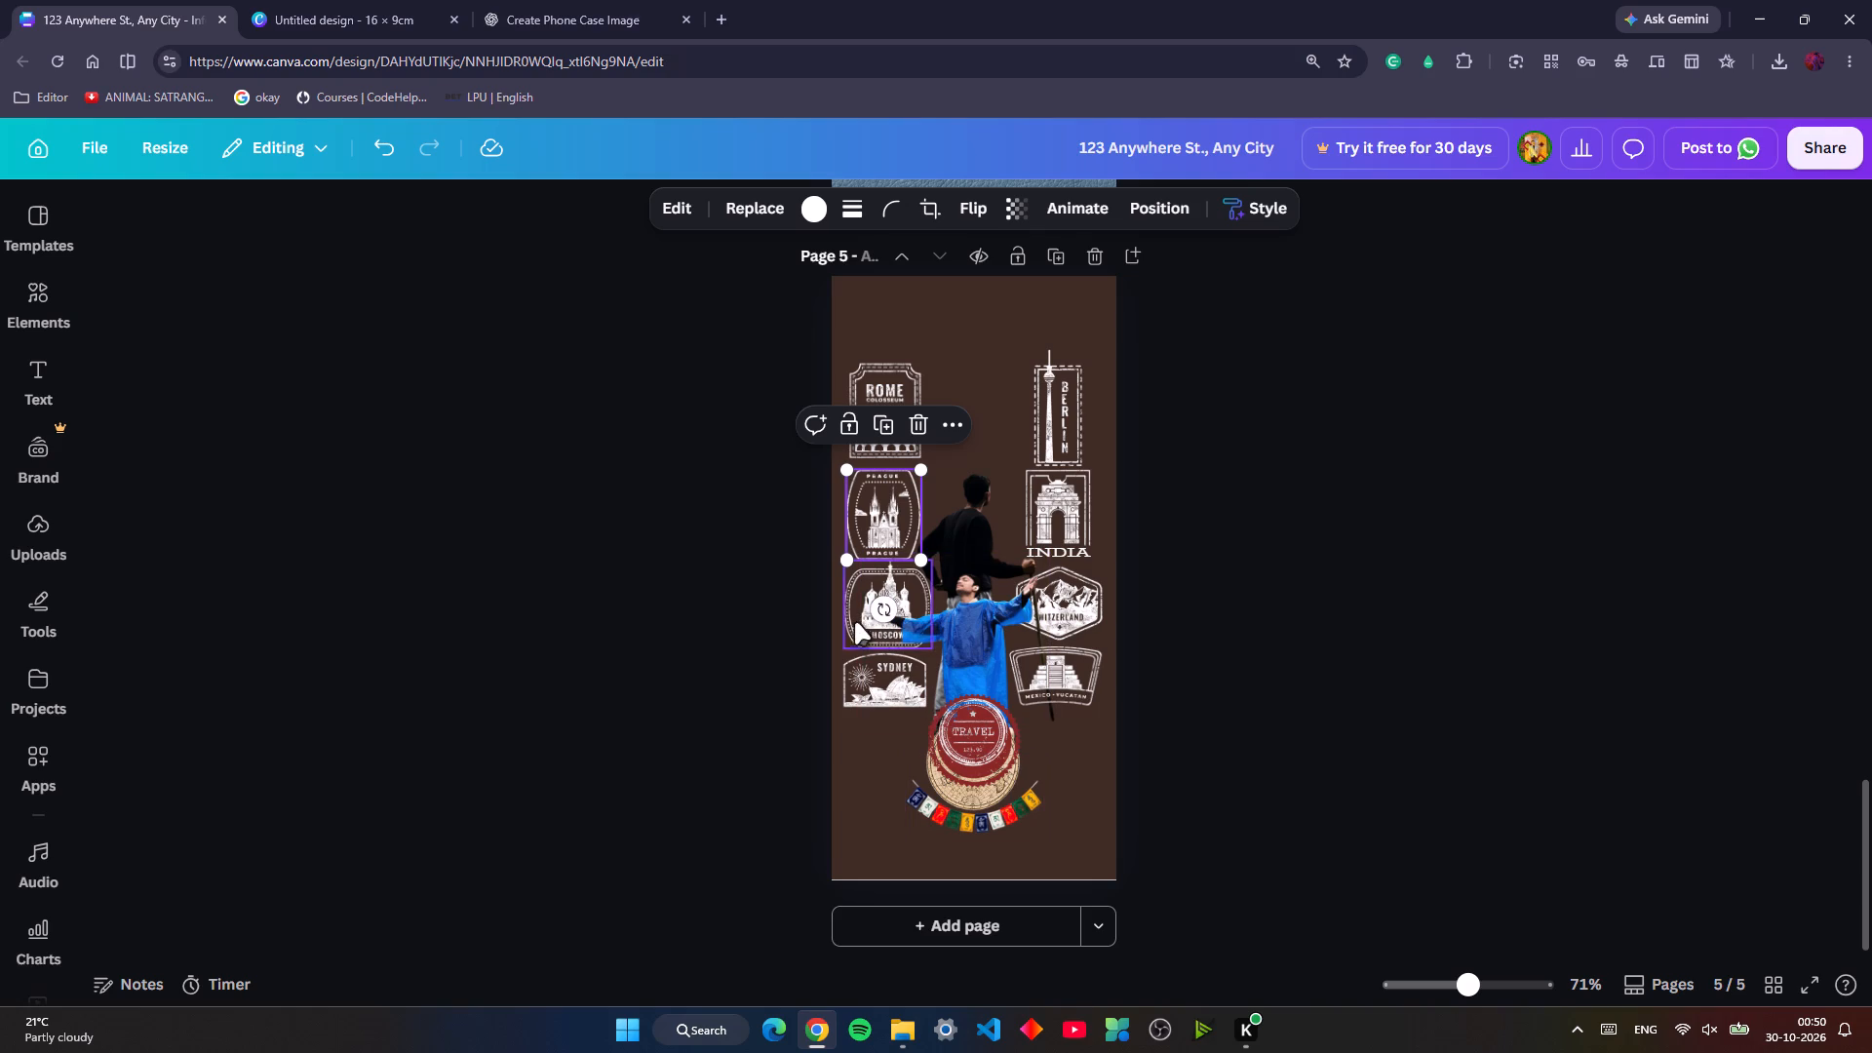
click(858, 620)
key(ctrl+c)
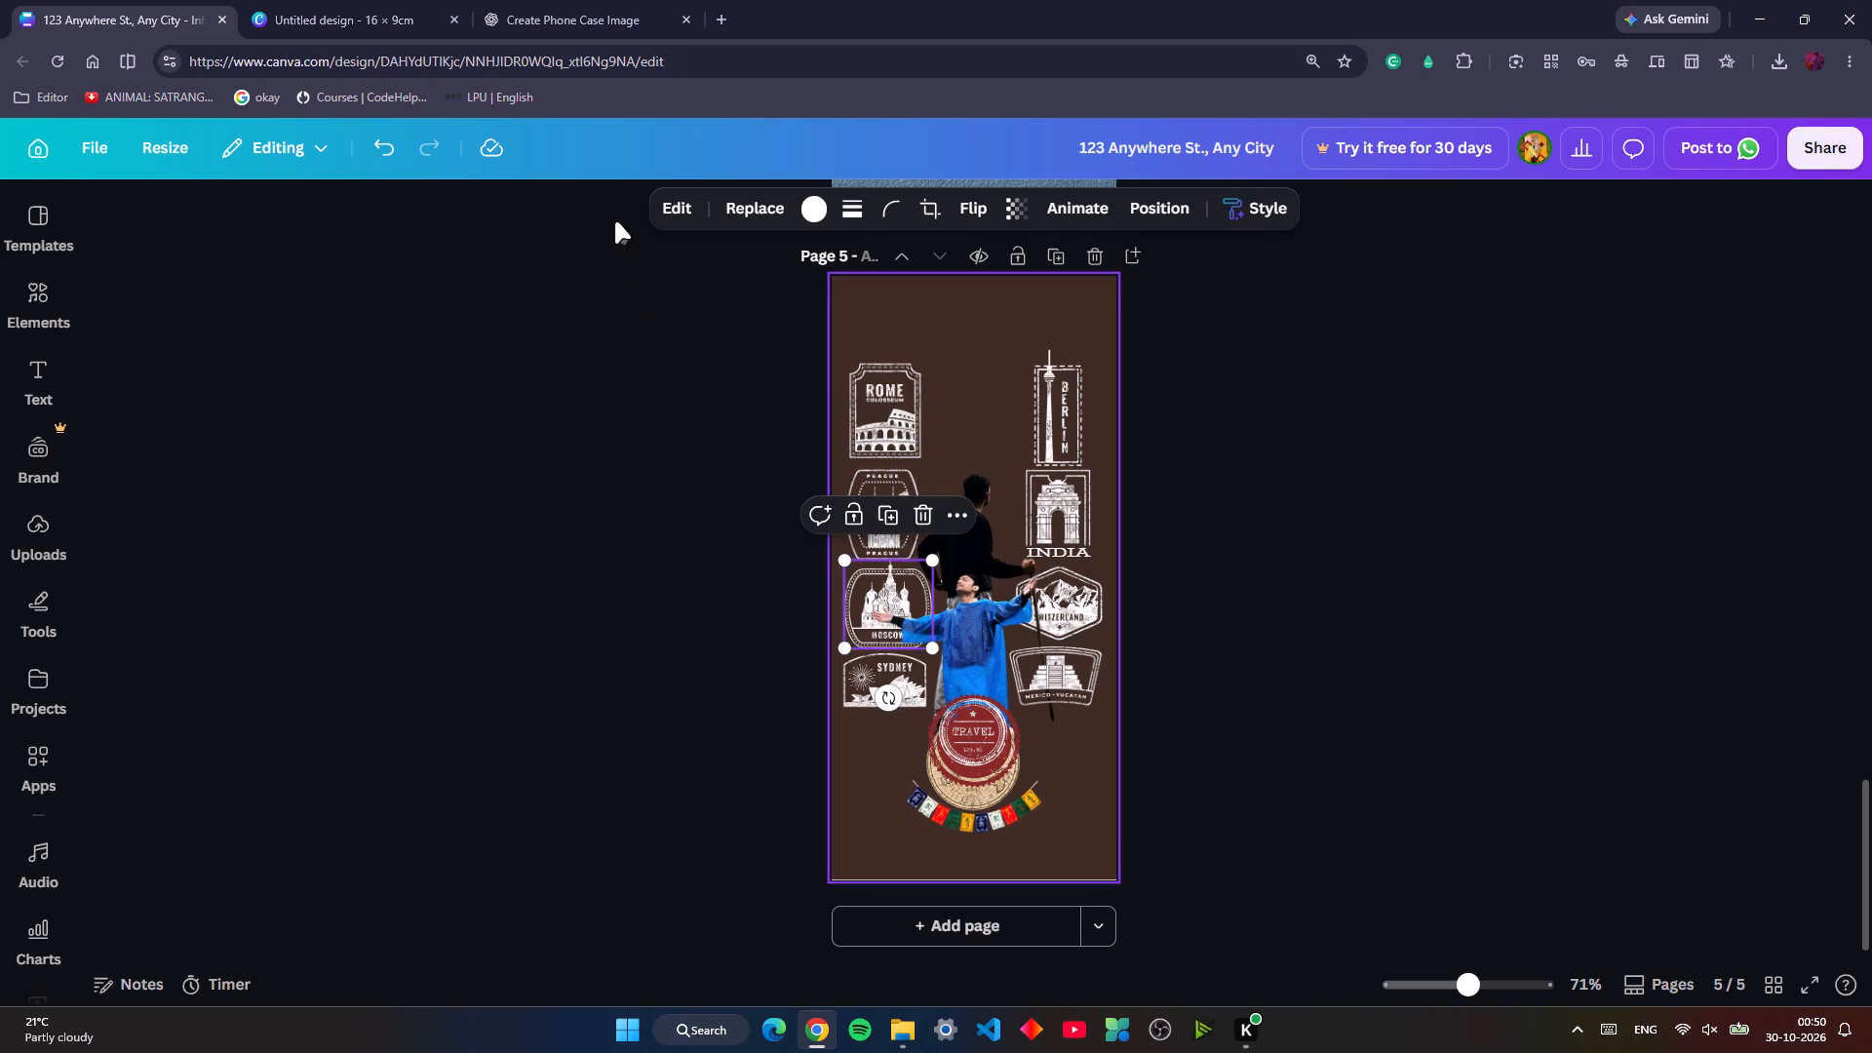
click(413, 0)
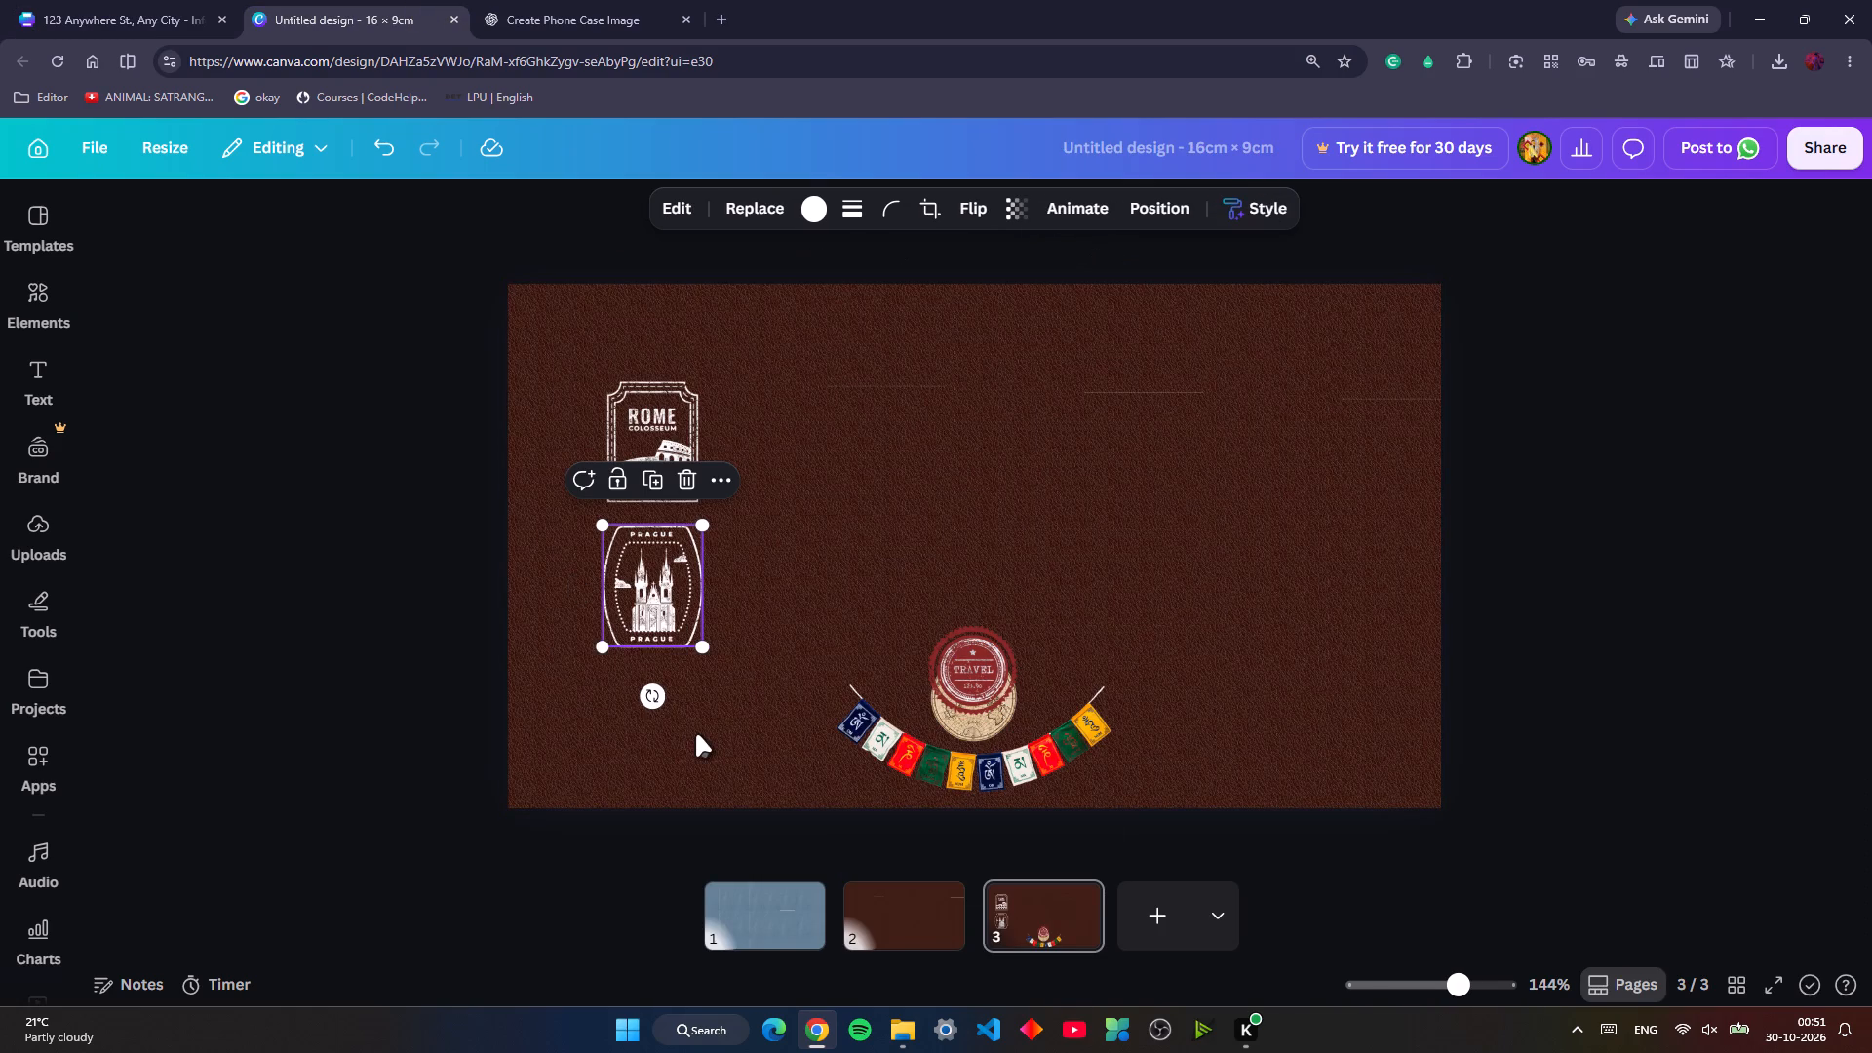
key(ctrl+v)
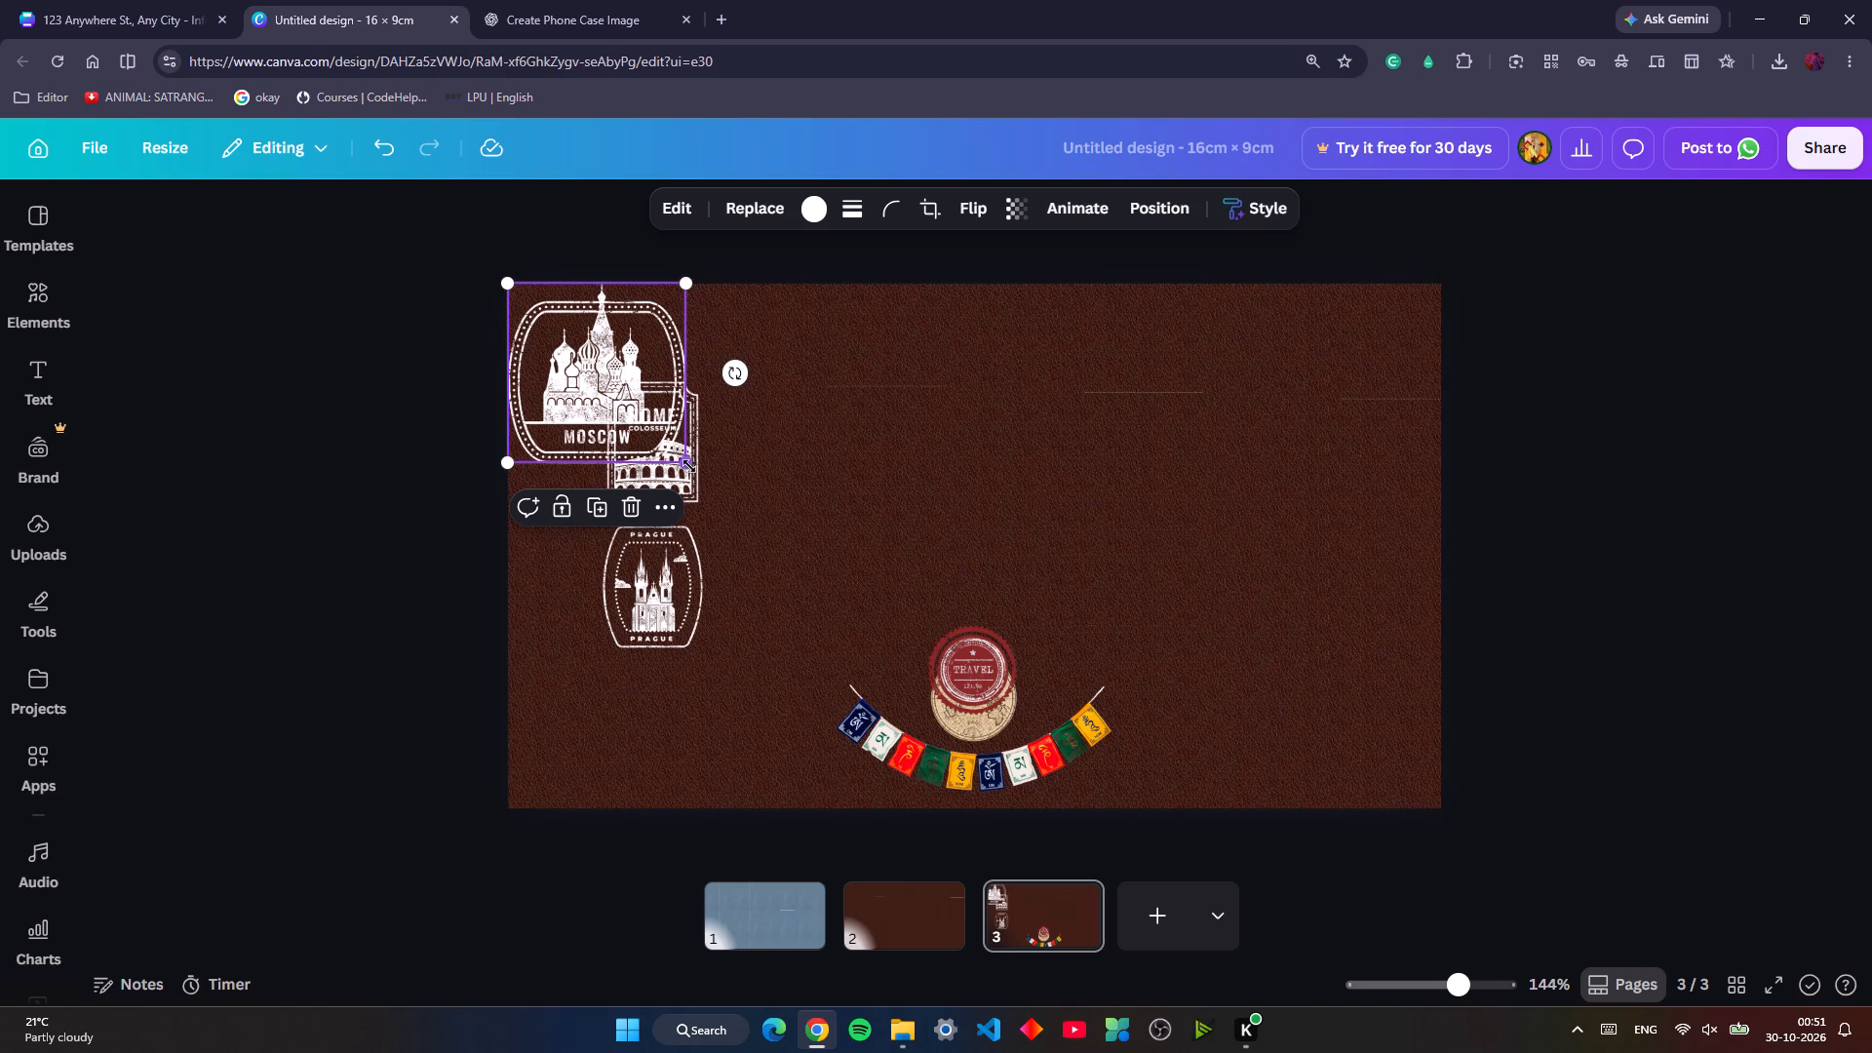
drag(689, 466, 626, 422)
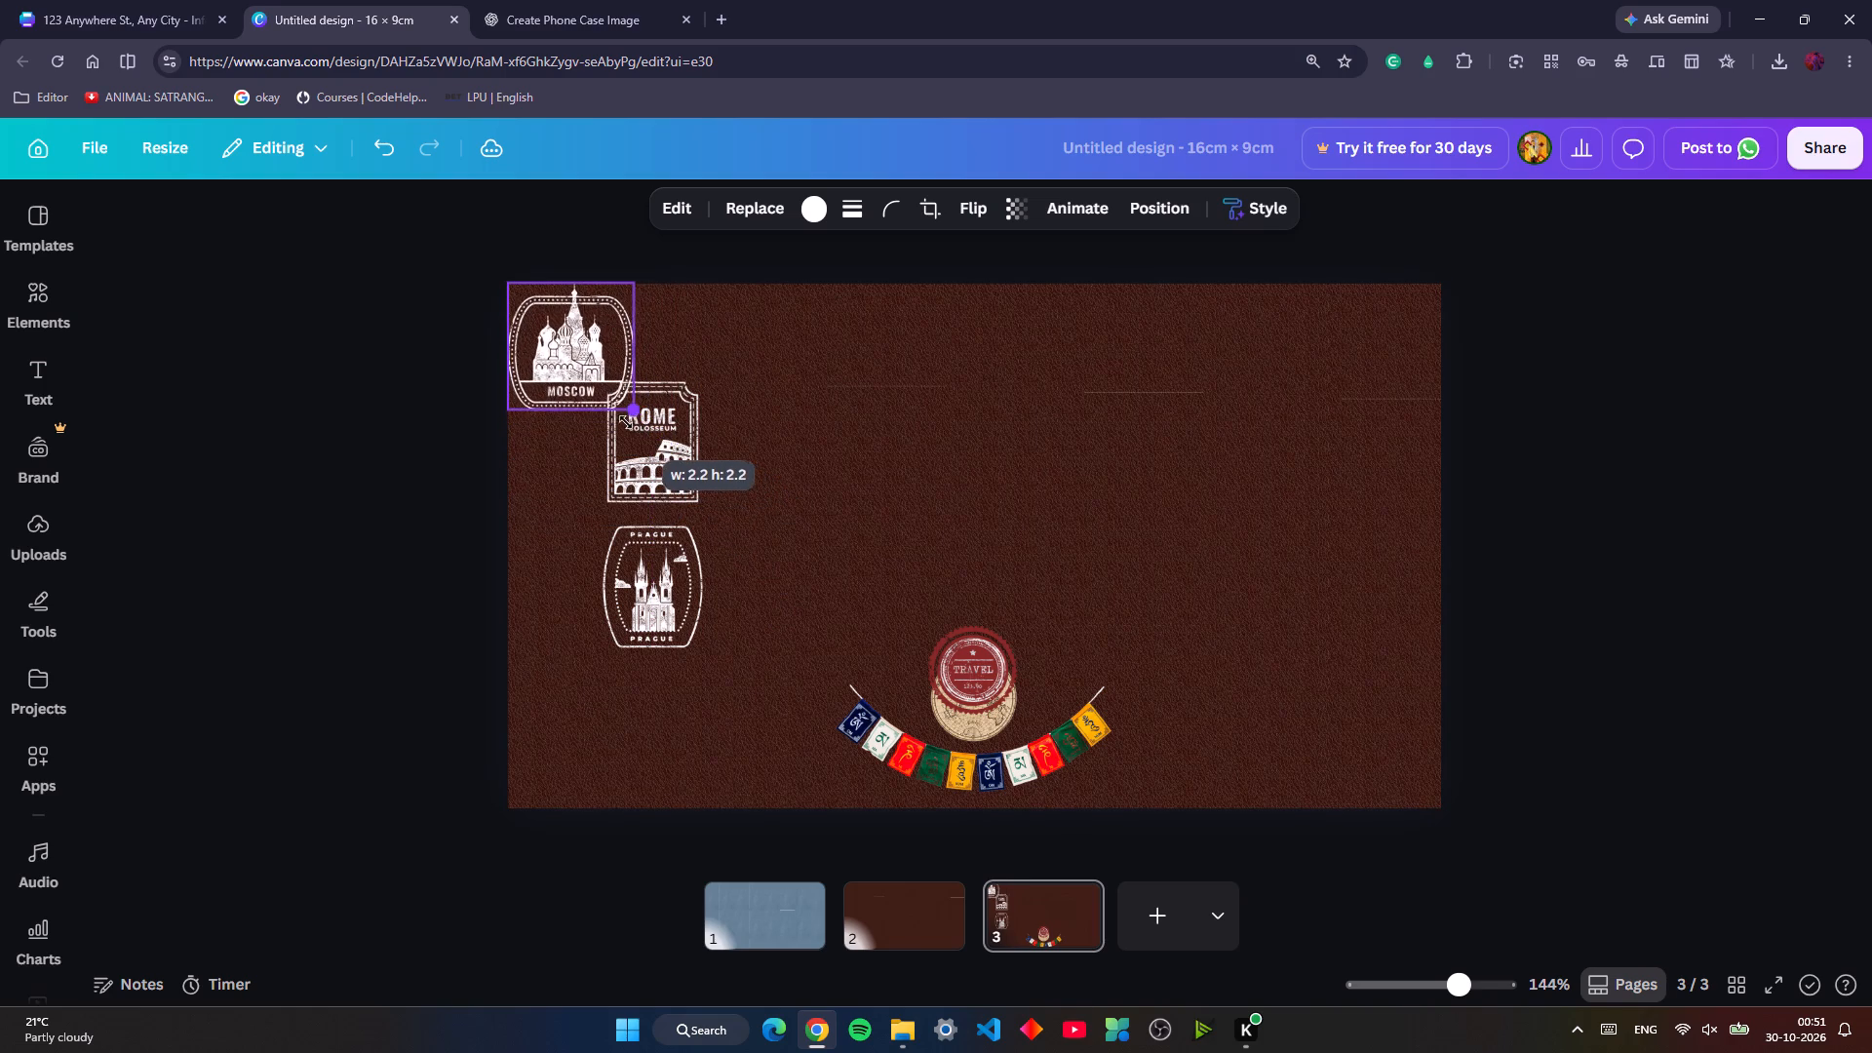
drag(626, 422, 610, 412)
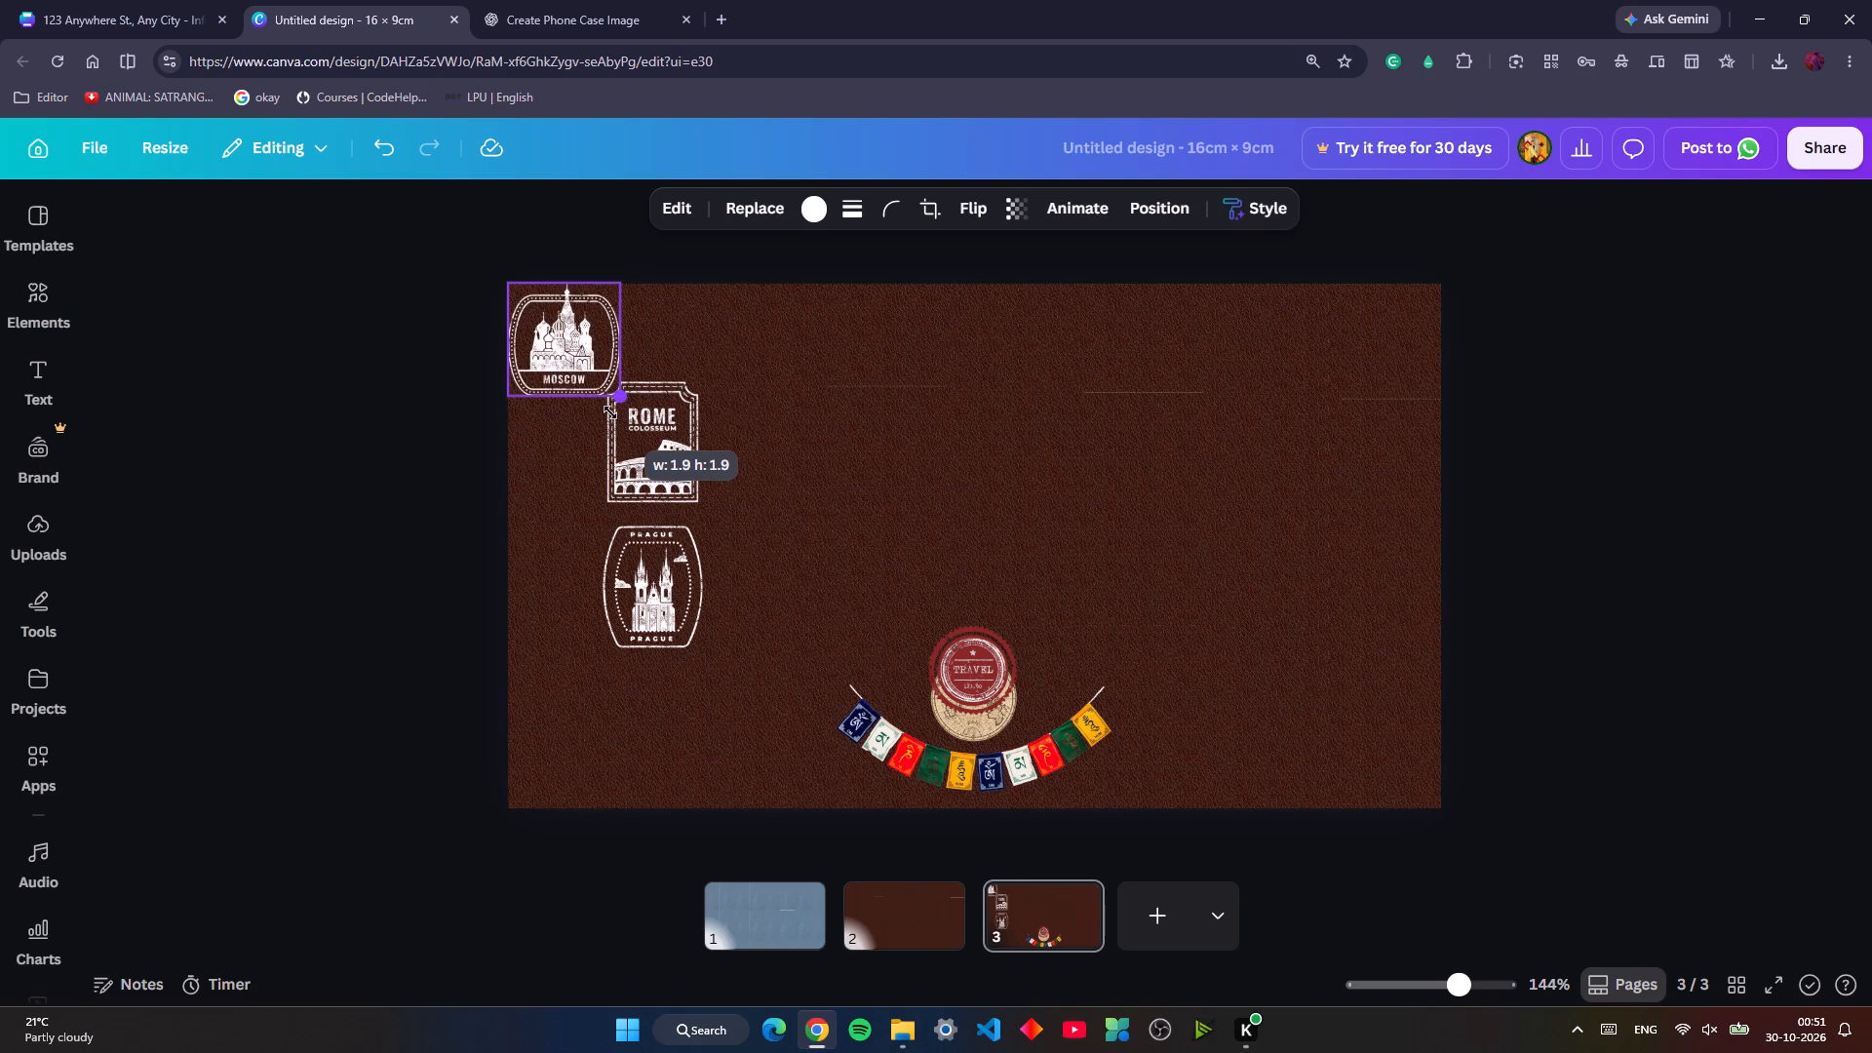
drag(610, 412, 614, 420)
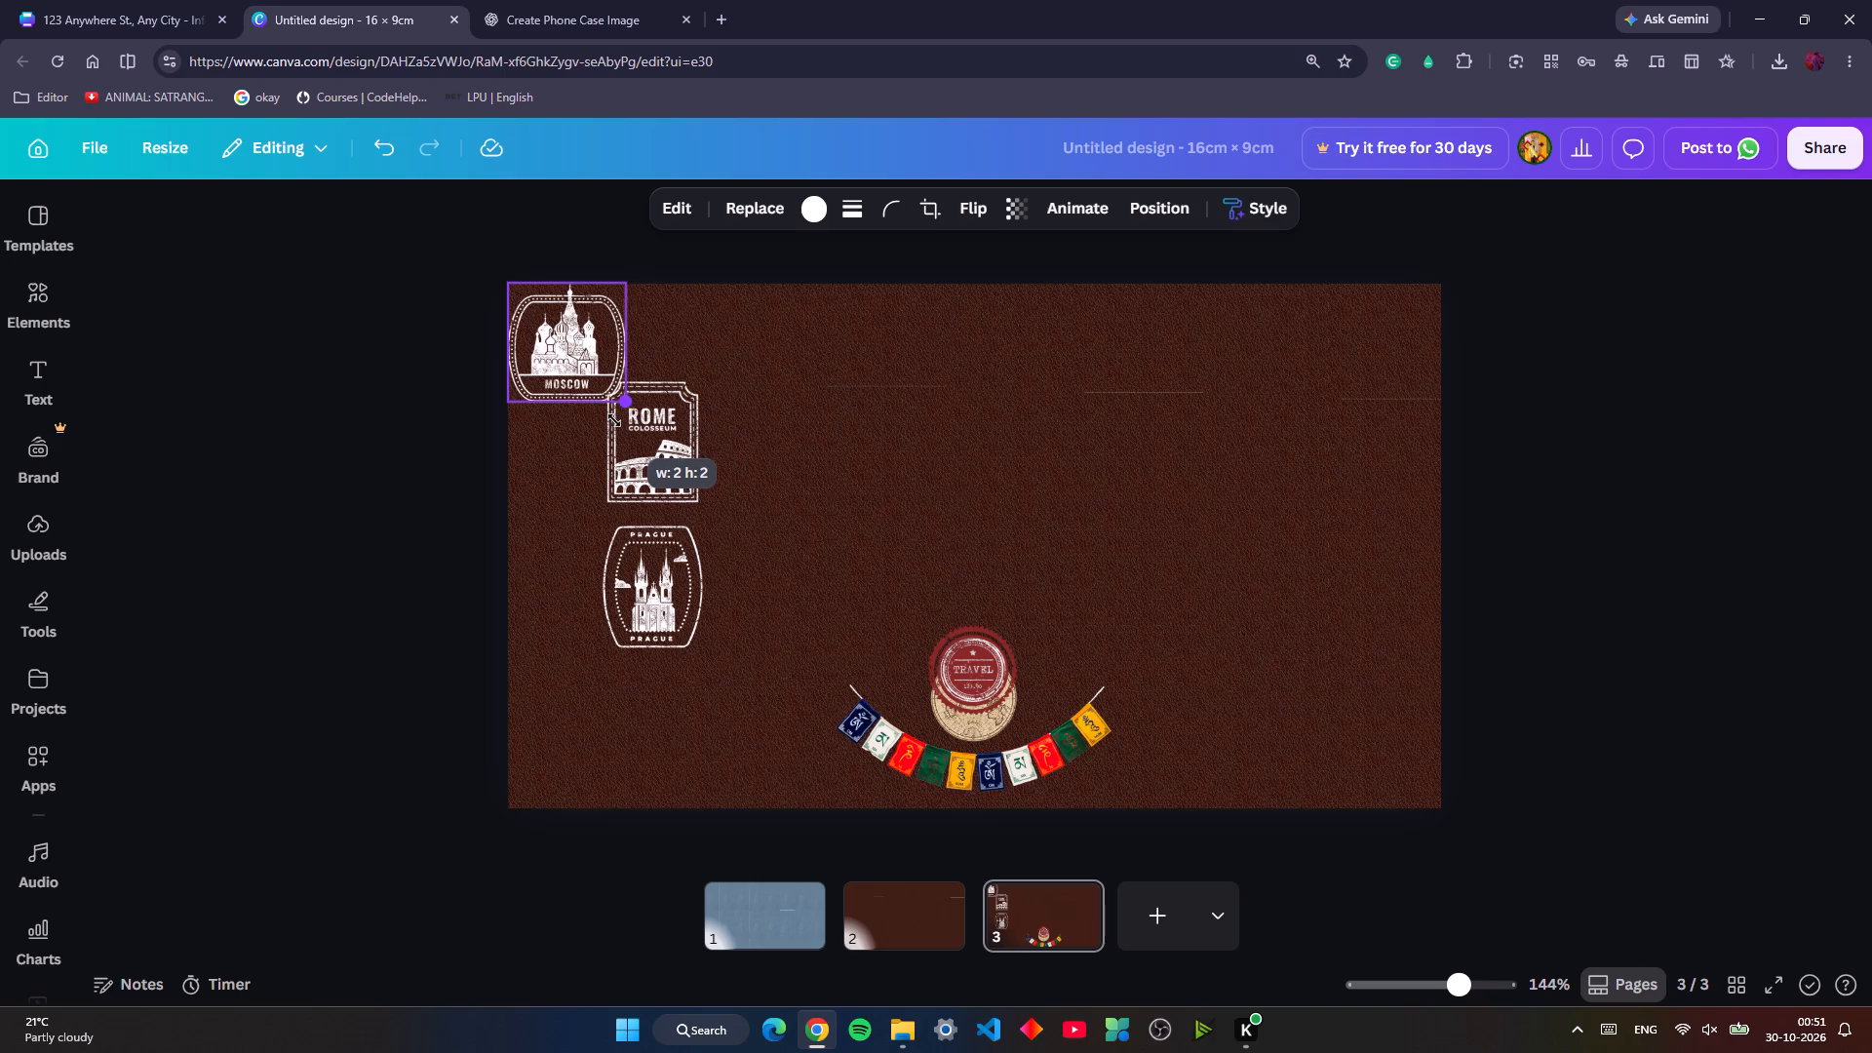
drag(614, 420, 616, 421)
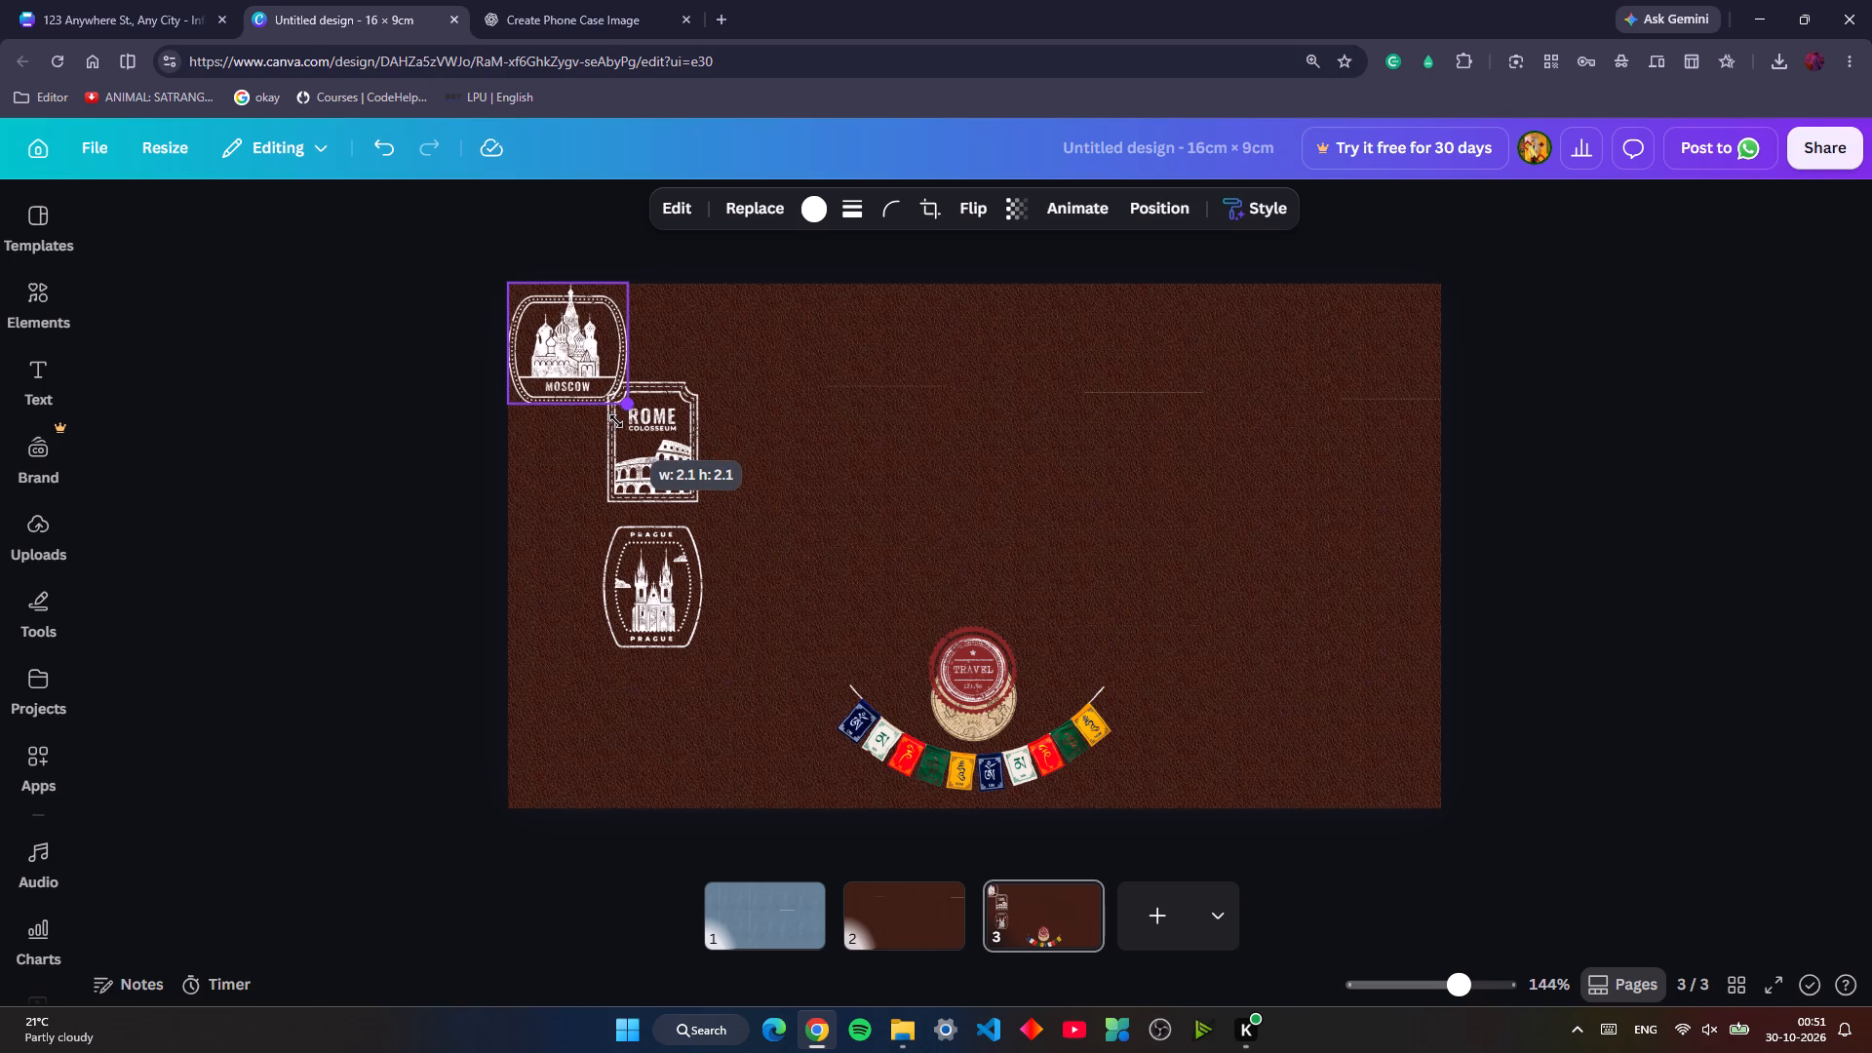
drag(616, 421, 615, 421)
Move the Moscow stamp to the right side of the page, aligned level with the Rome stamp.
key(Down)
key(Down)
key(Down)
key(Down)
key(Down)
key(Down)
key(Down)
key(Down)
key(Down)
key(Down)
key(Down)
key(Down)
key(Down)
key(Down)
key(Down)
key(Down)
key(Down)
key(Down)
key(Down)
key(Down)
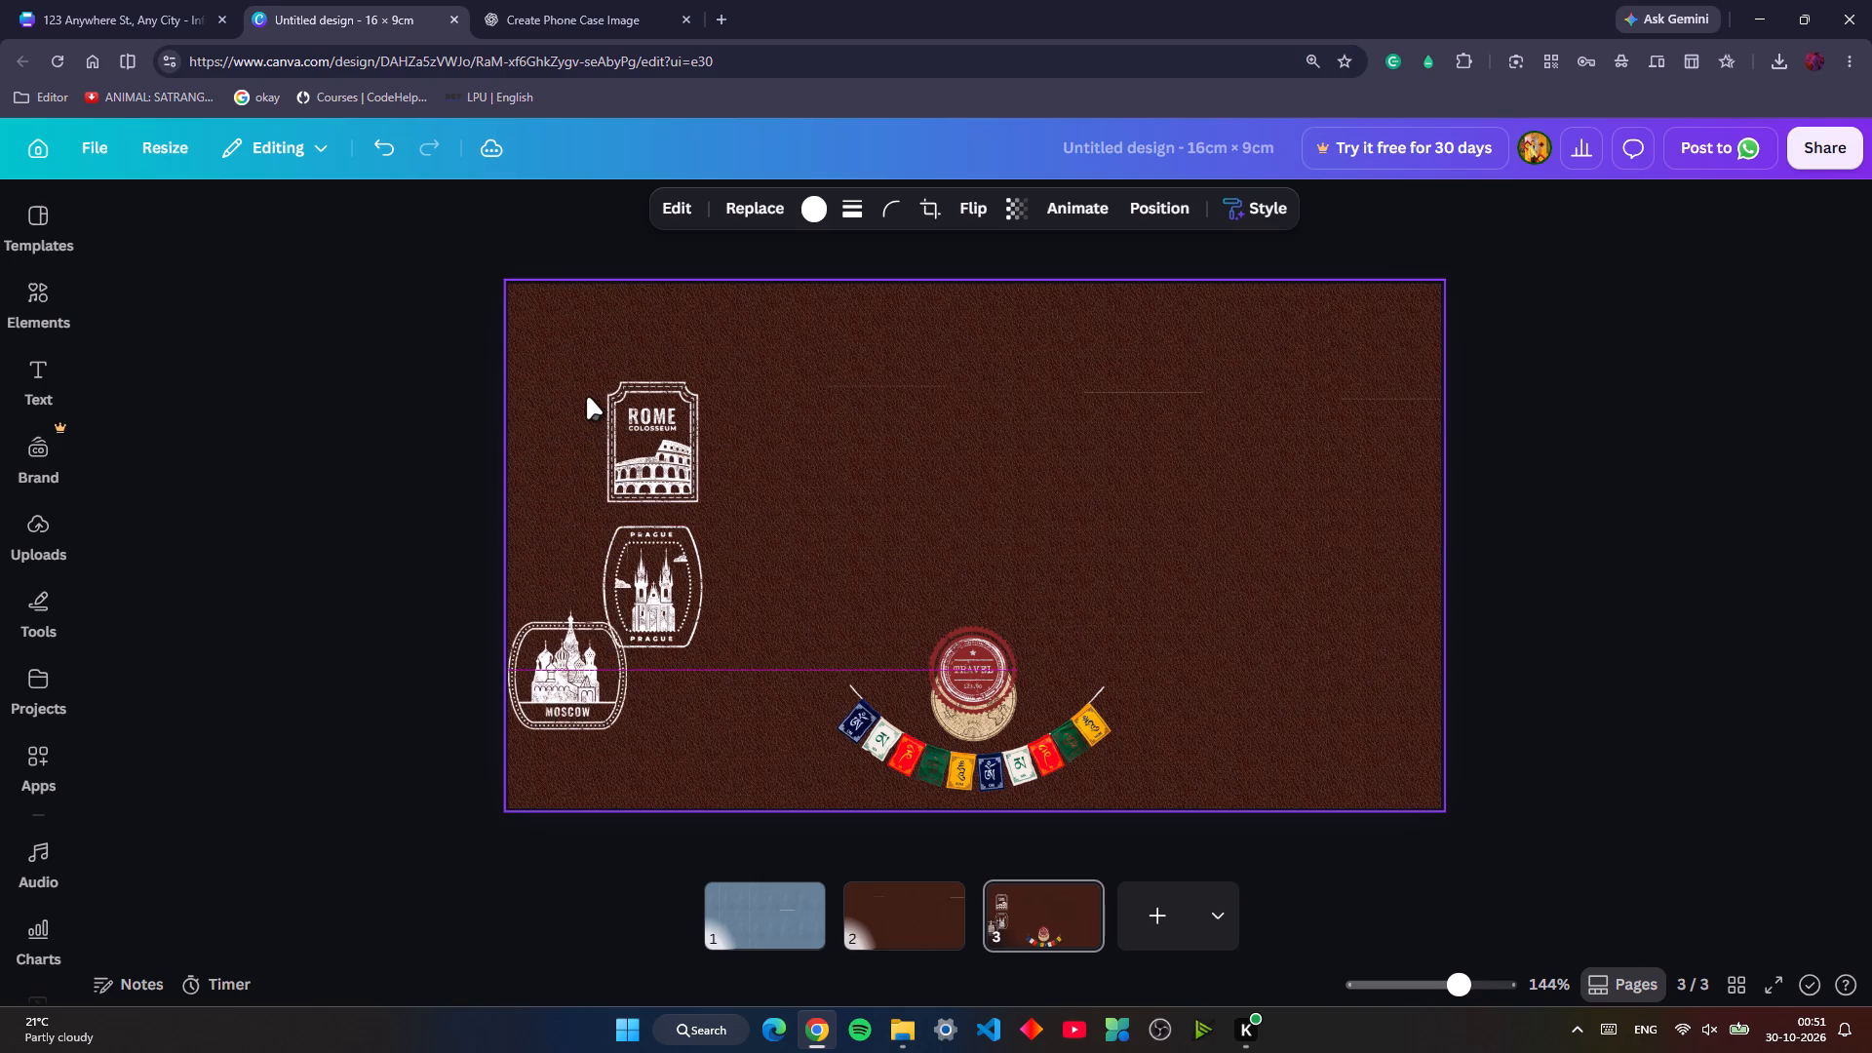
key(Right)
key(Right)
key(Right)
key(Right)
key(Right)
key(Right)
key(Right)
key(Right)
key(Right)
key(Right)
key(Right)
key(Right)
key(Right)
key(Right)
key(Right)
key(Right)
key(Right)
key(Right)
key(Right)
key(Right)
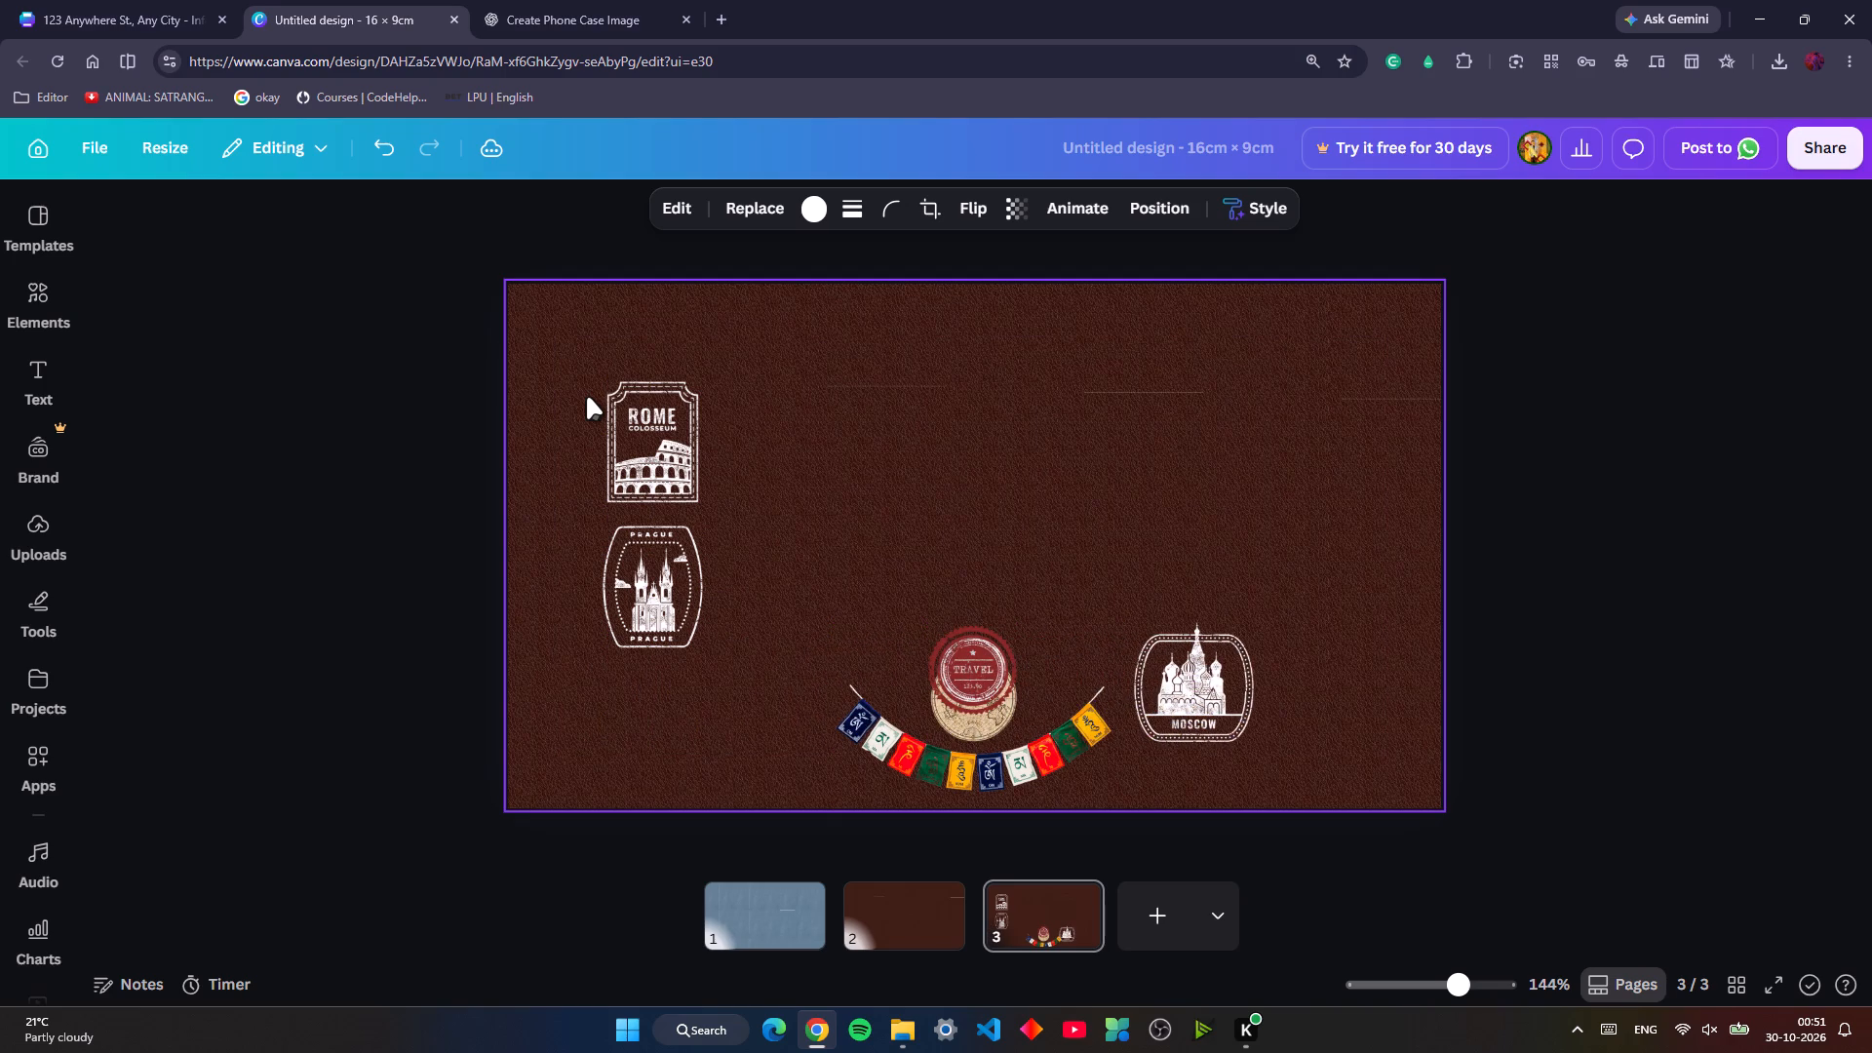
key(Up)
key(Up)
key(Up)
key(Up)
key(Up)
key(Up)
key(Up)
key(Up)
key(Up)
key(Up)
key(Up)
key(Up)
key(Up)
key(Up)
key(Up)
key(Up)
key(Up)
key(Up)
key(Up)
key(Up)
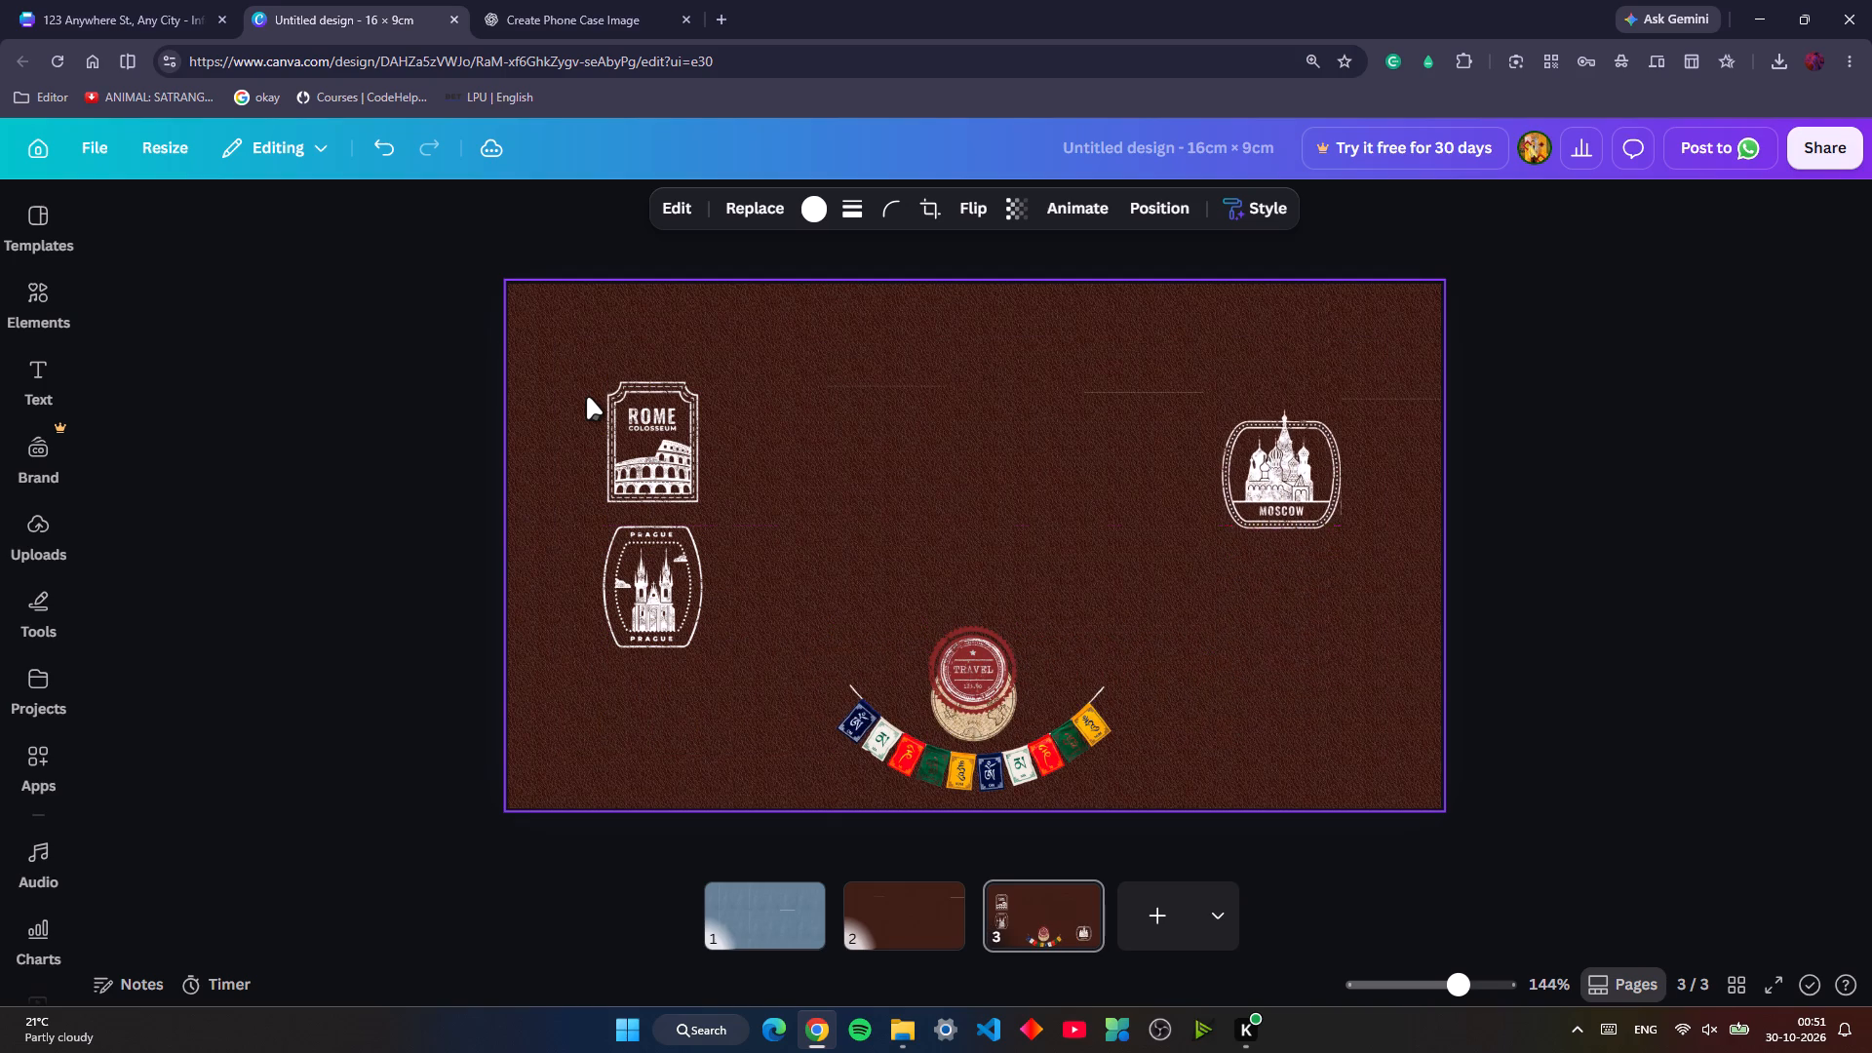
key(Up)
key(Up)
key(Up)
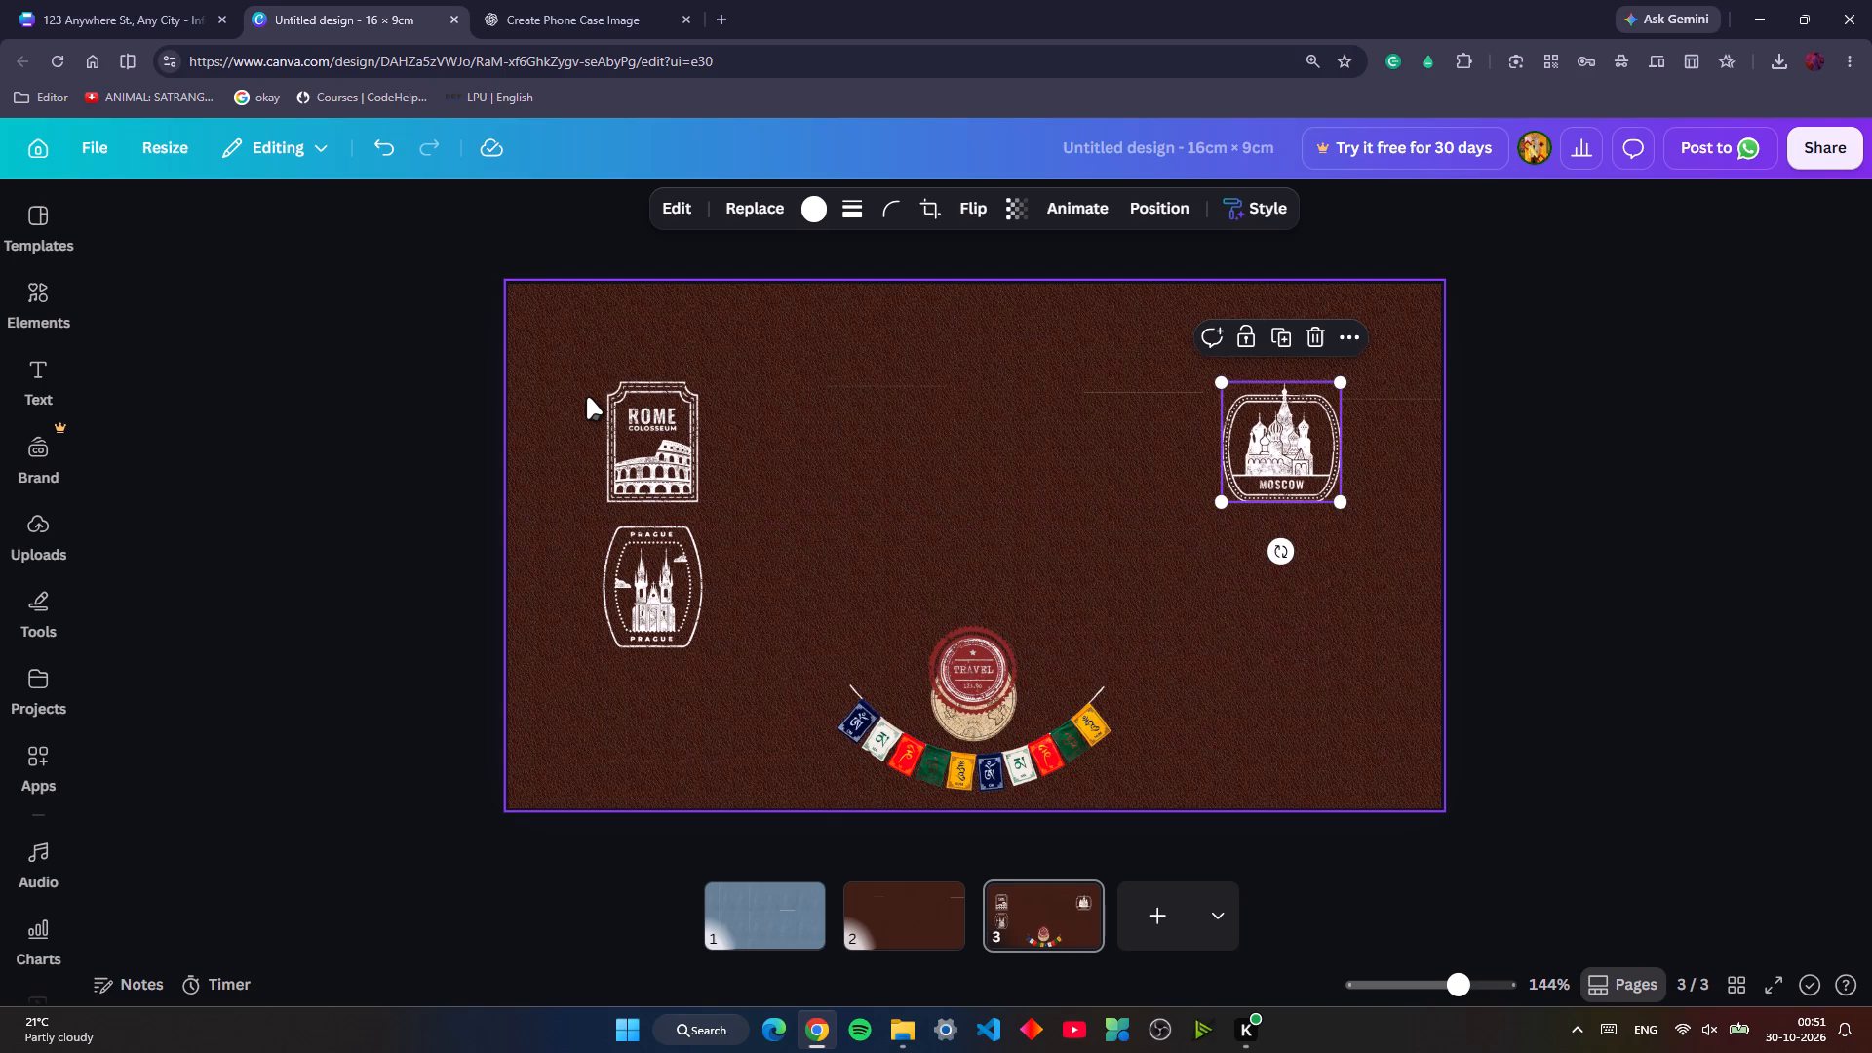
Adjust the Moscow stamp horizontally near the page's right edge so it roughly mirrors the Rome stamp across the page.
key(Left)
key(Left)
key(Left)
key(Left)
key(Left)
key(Left)
key(Left)
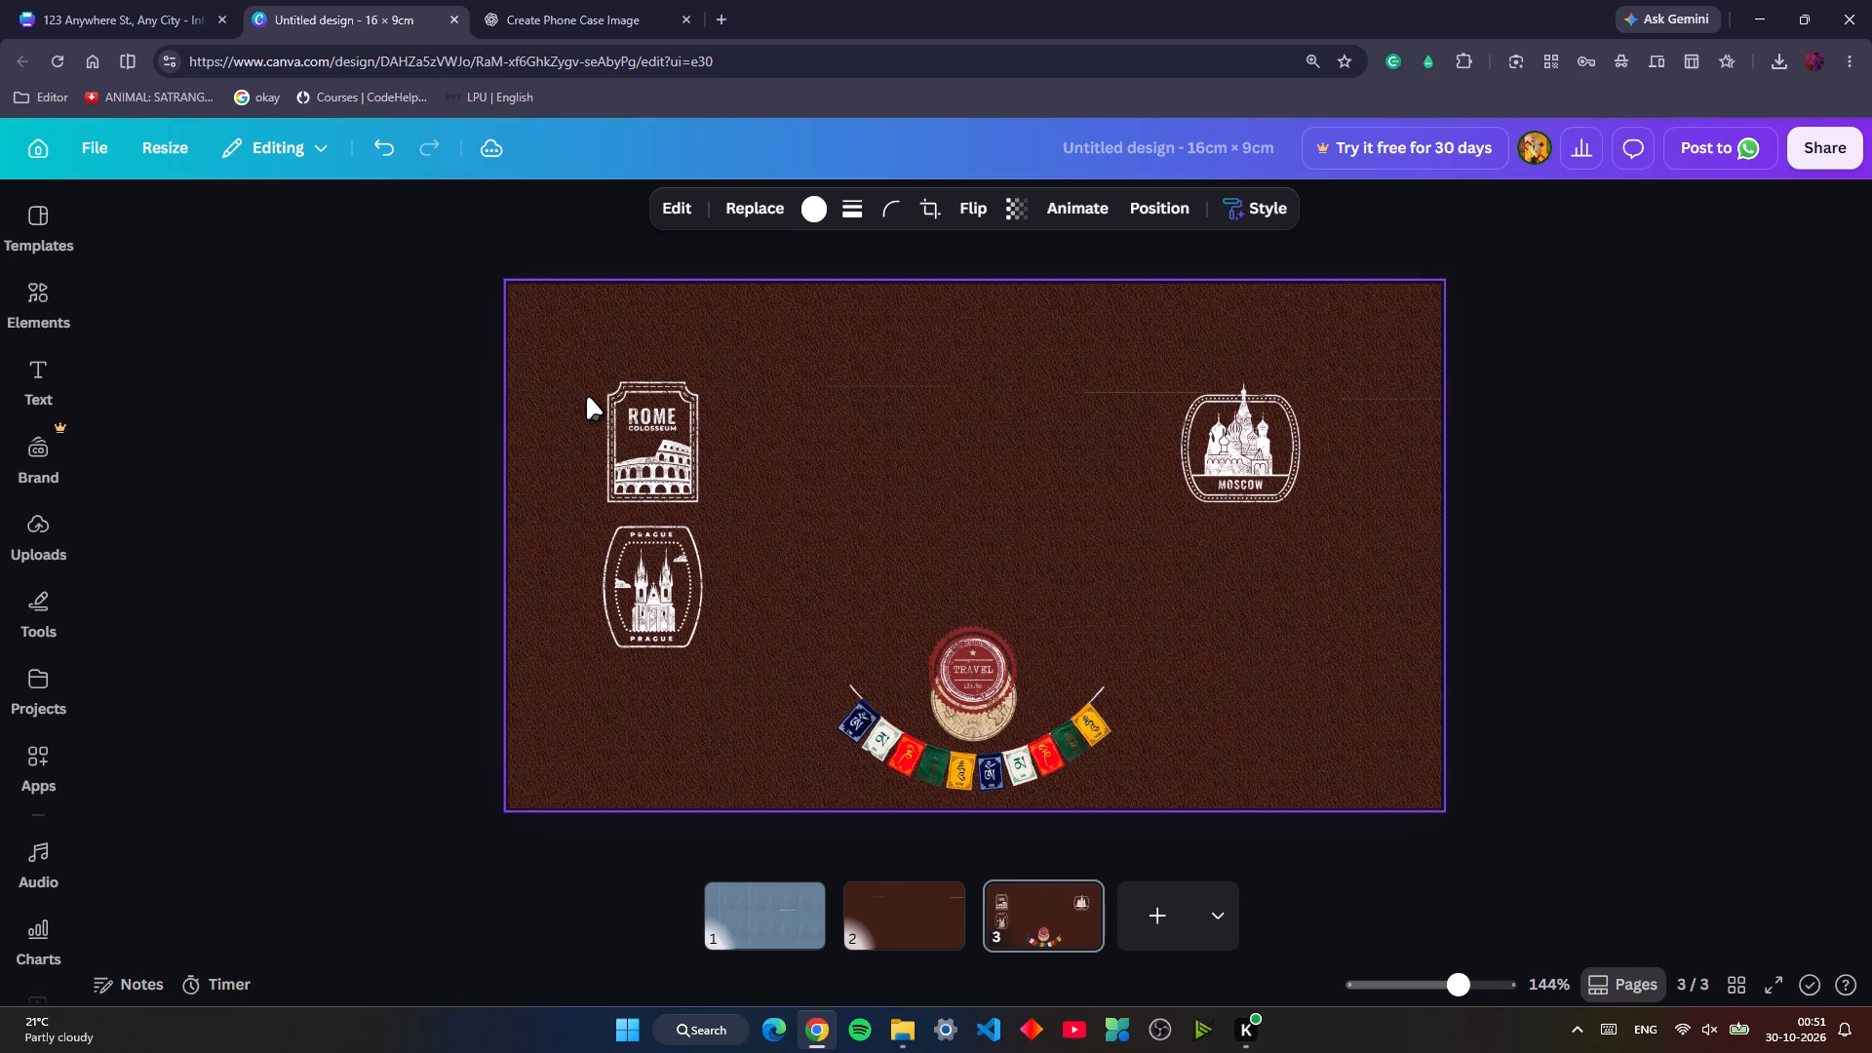
key(Left)
key(Left)
key(Right)
key(Right)
key(Right)
key(Right)
key(Right)
key(Right)
key(Right)
key(Right)
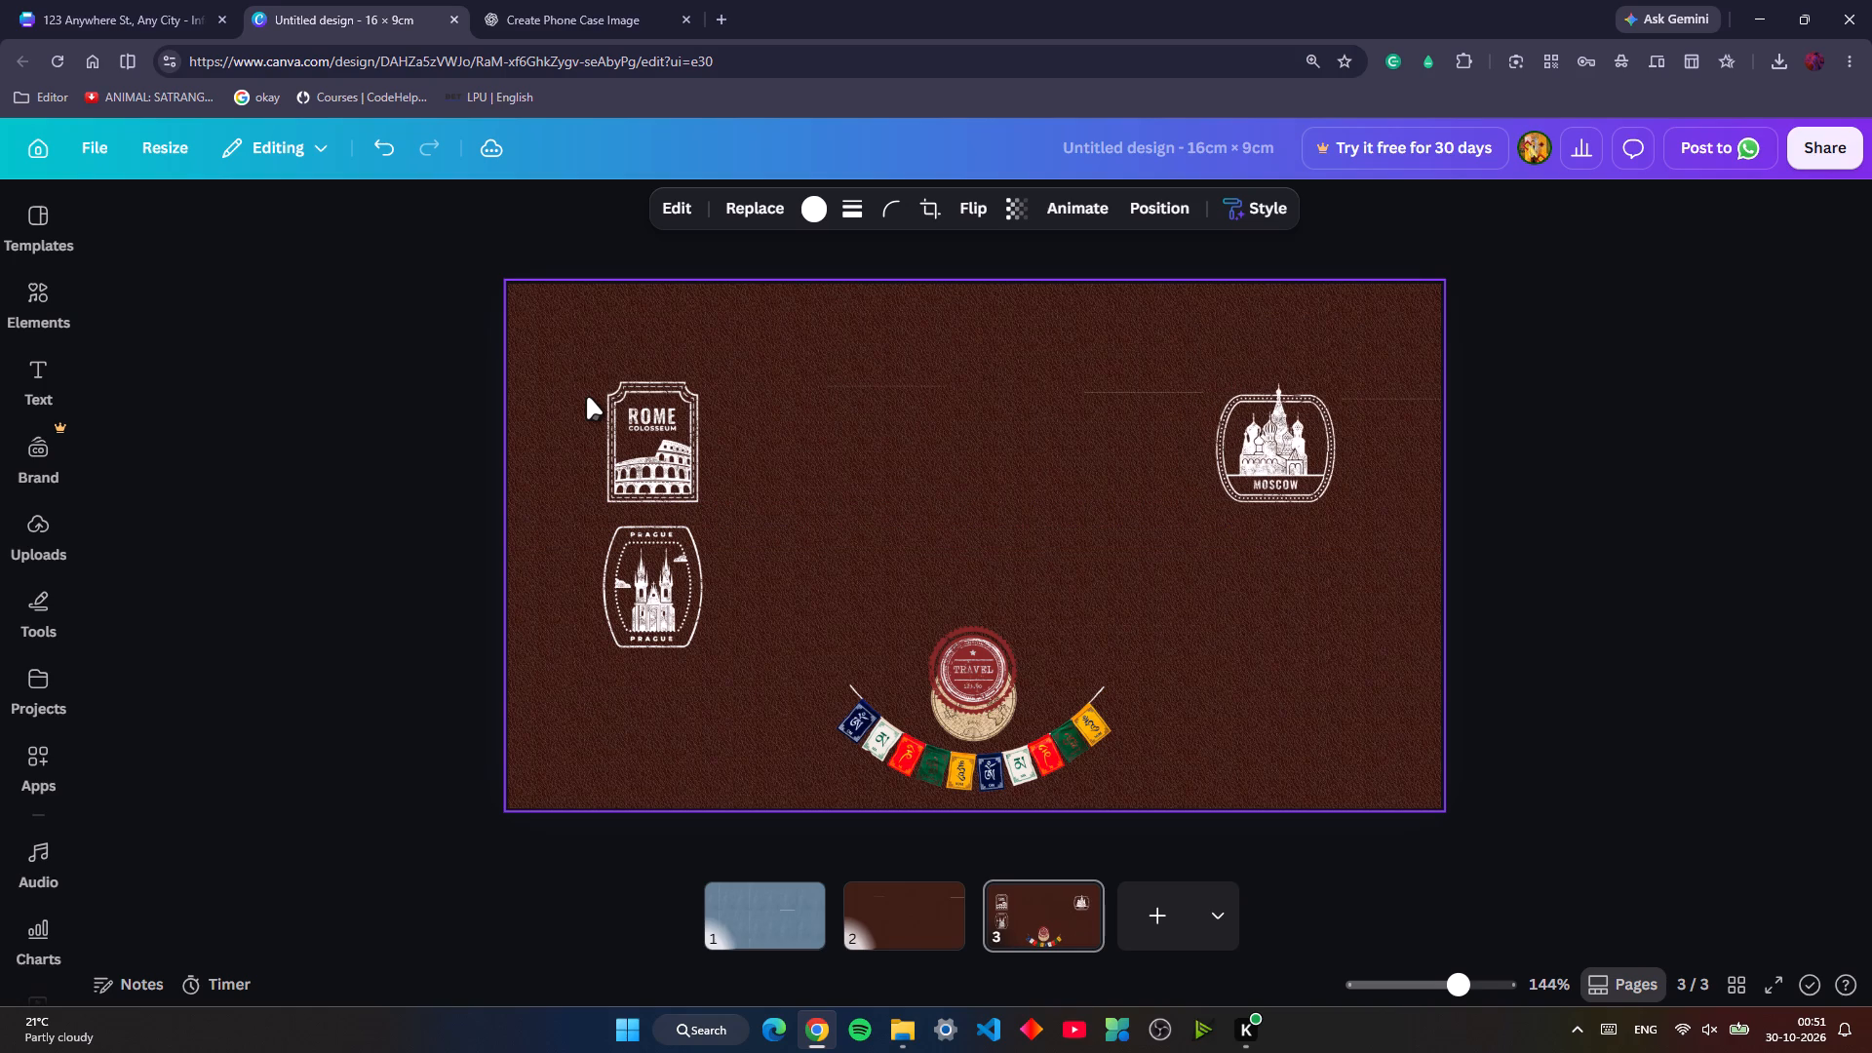
key(Right)
key(Right)
key(Right)
key(Right)
key(Right)
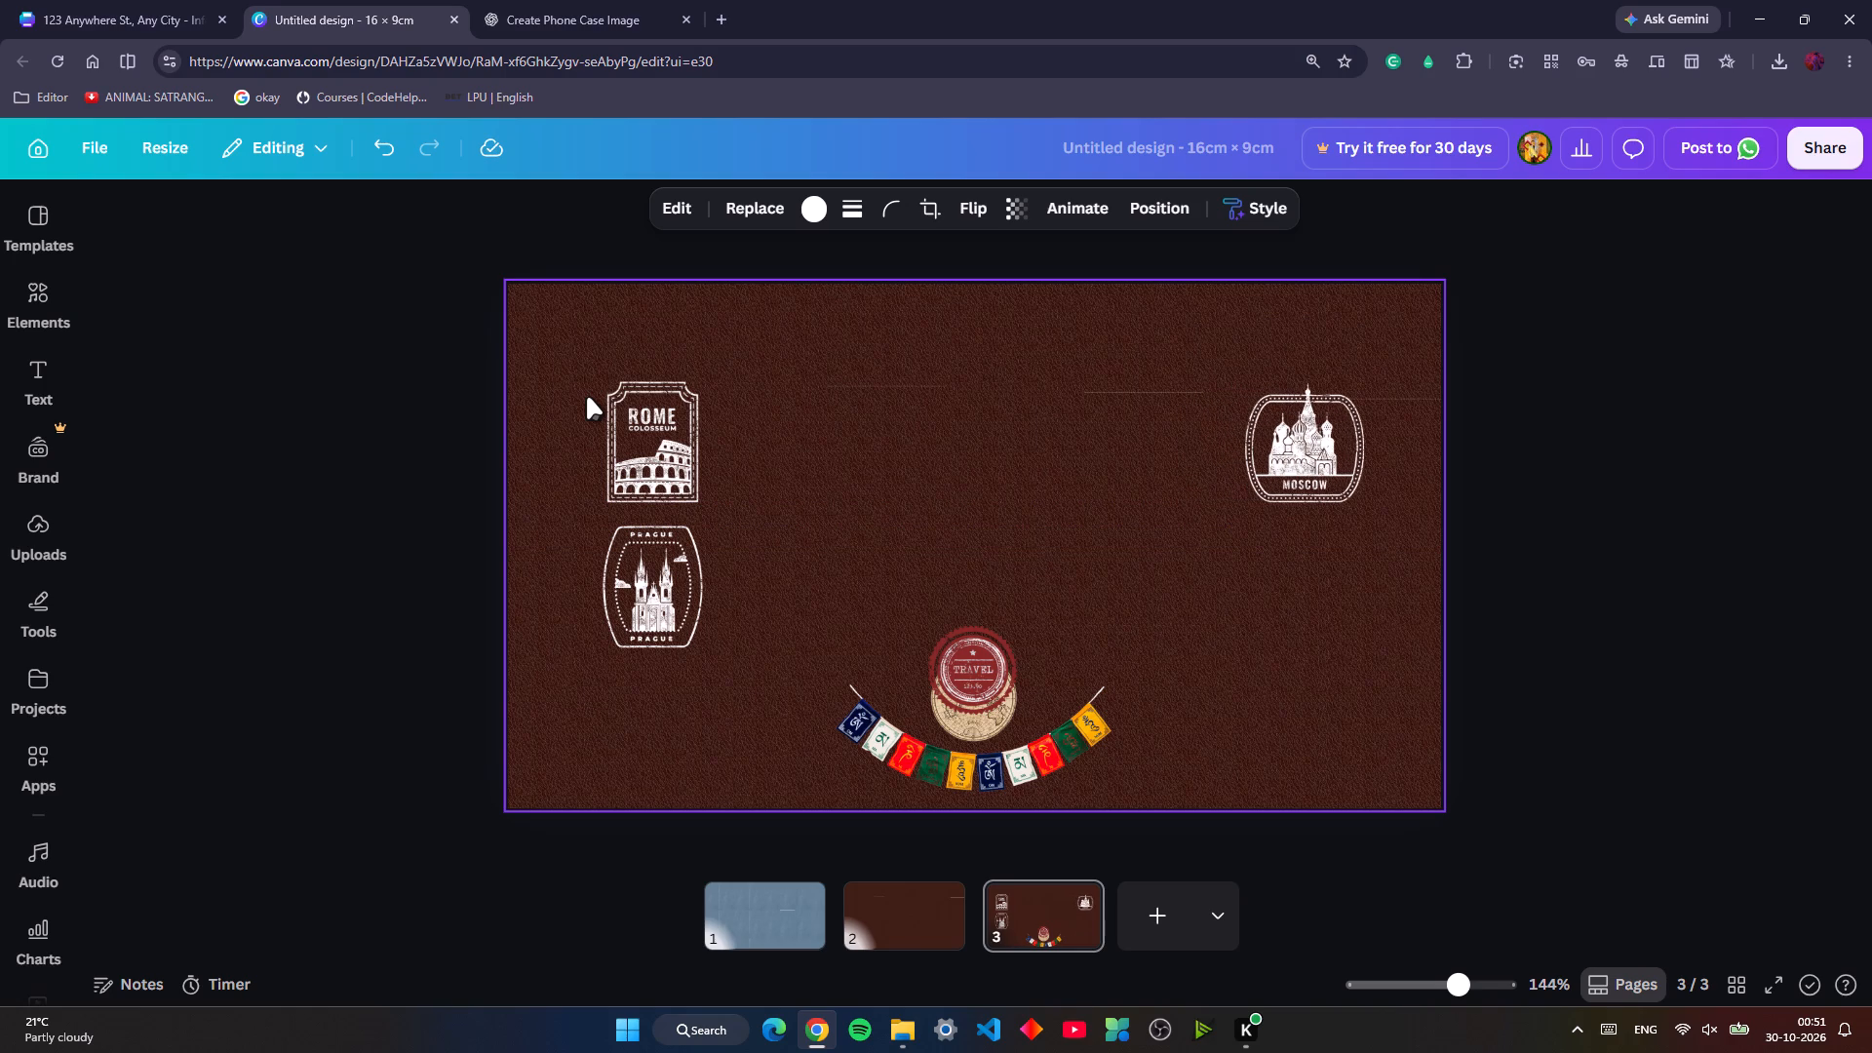
key(Right)
key(Right)
key(Right)
key(Right)
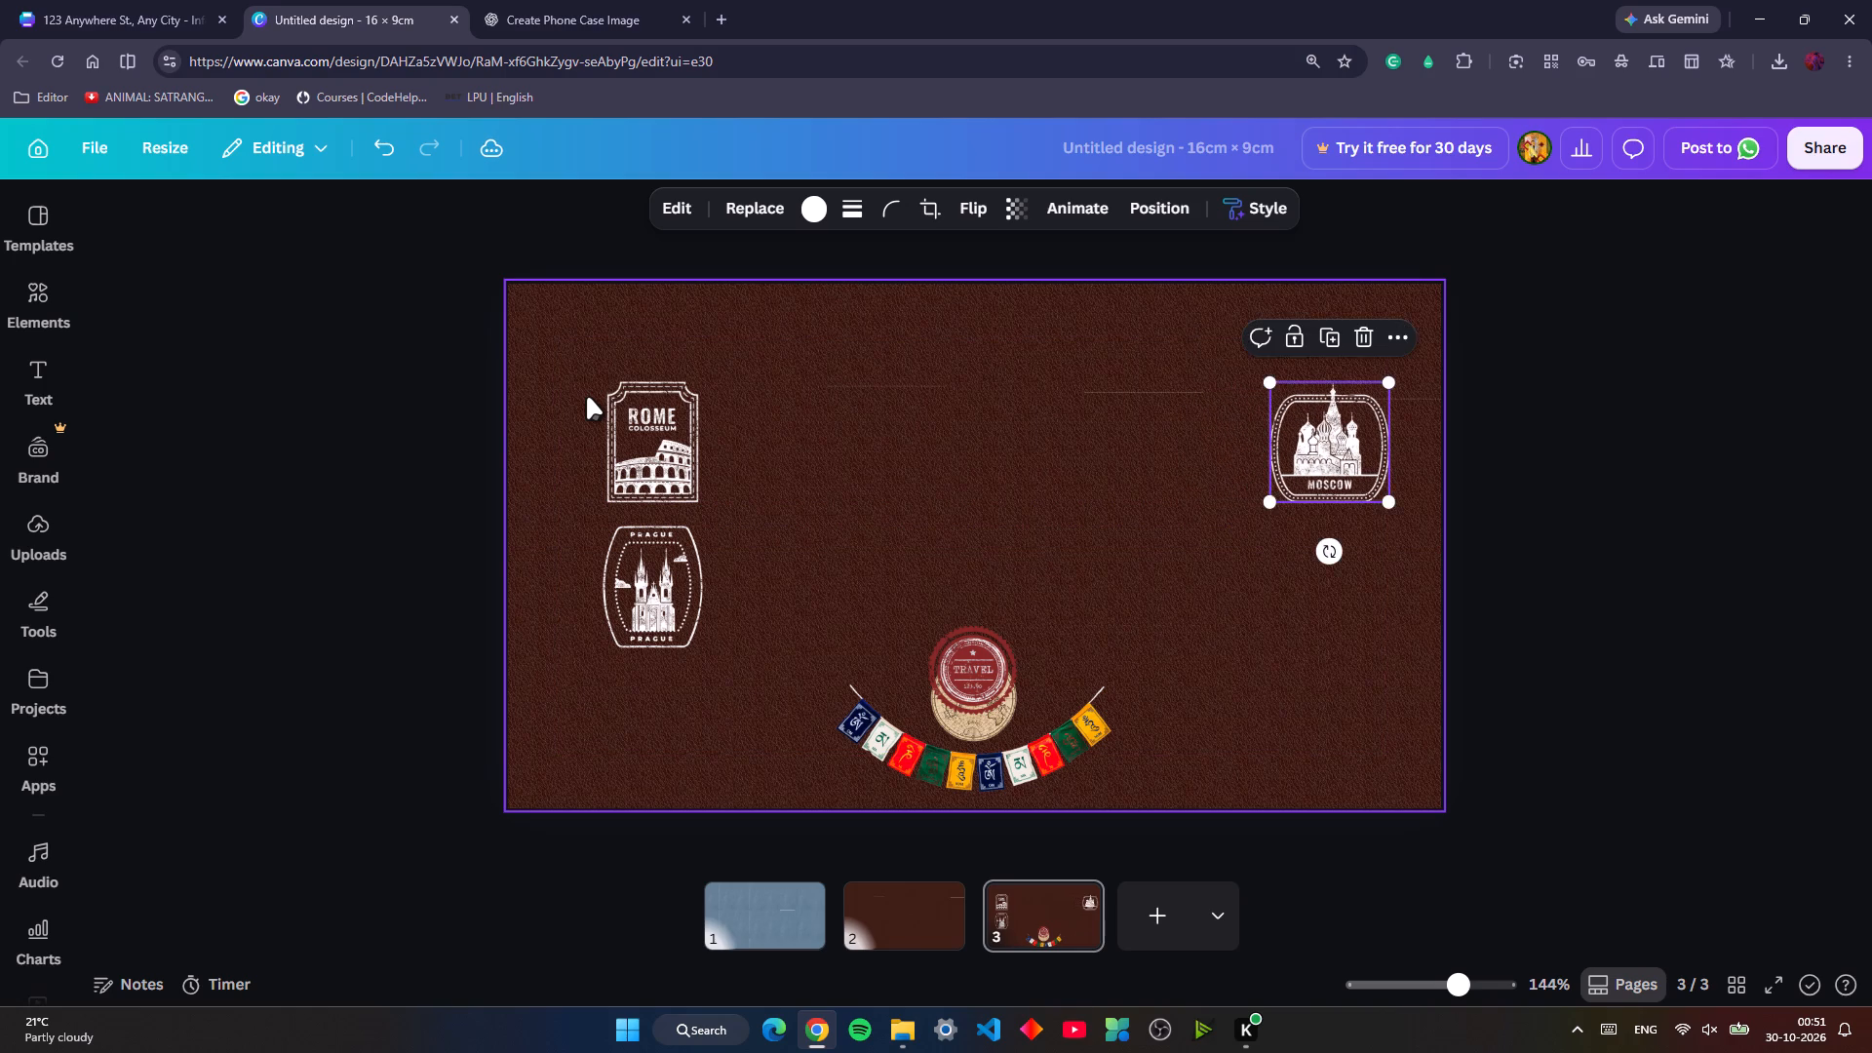
key(Left)
key(Left)
key(Left)
key(Left)
key(Left)
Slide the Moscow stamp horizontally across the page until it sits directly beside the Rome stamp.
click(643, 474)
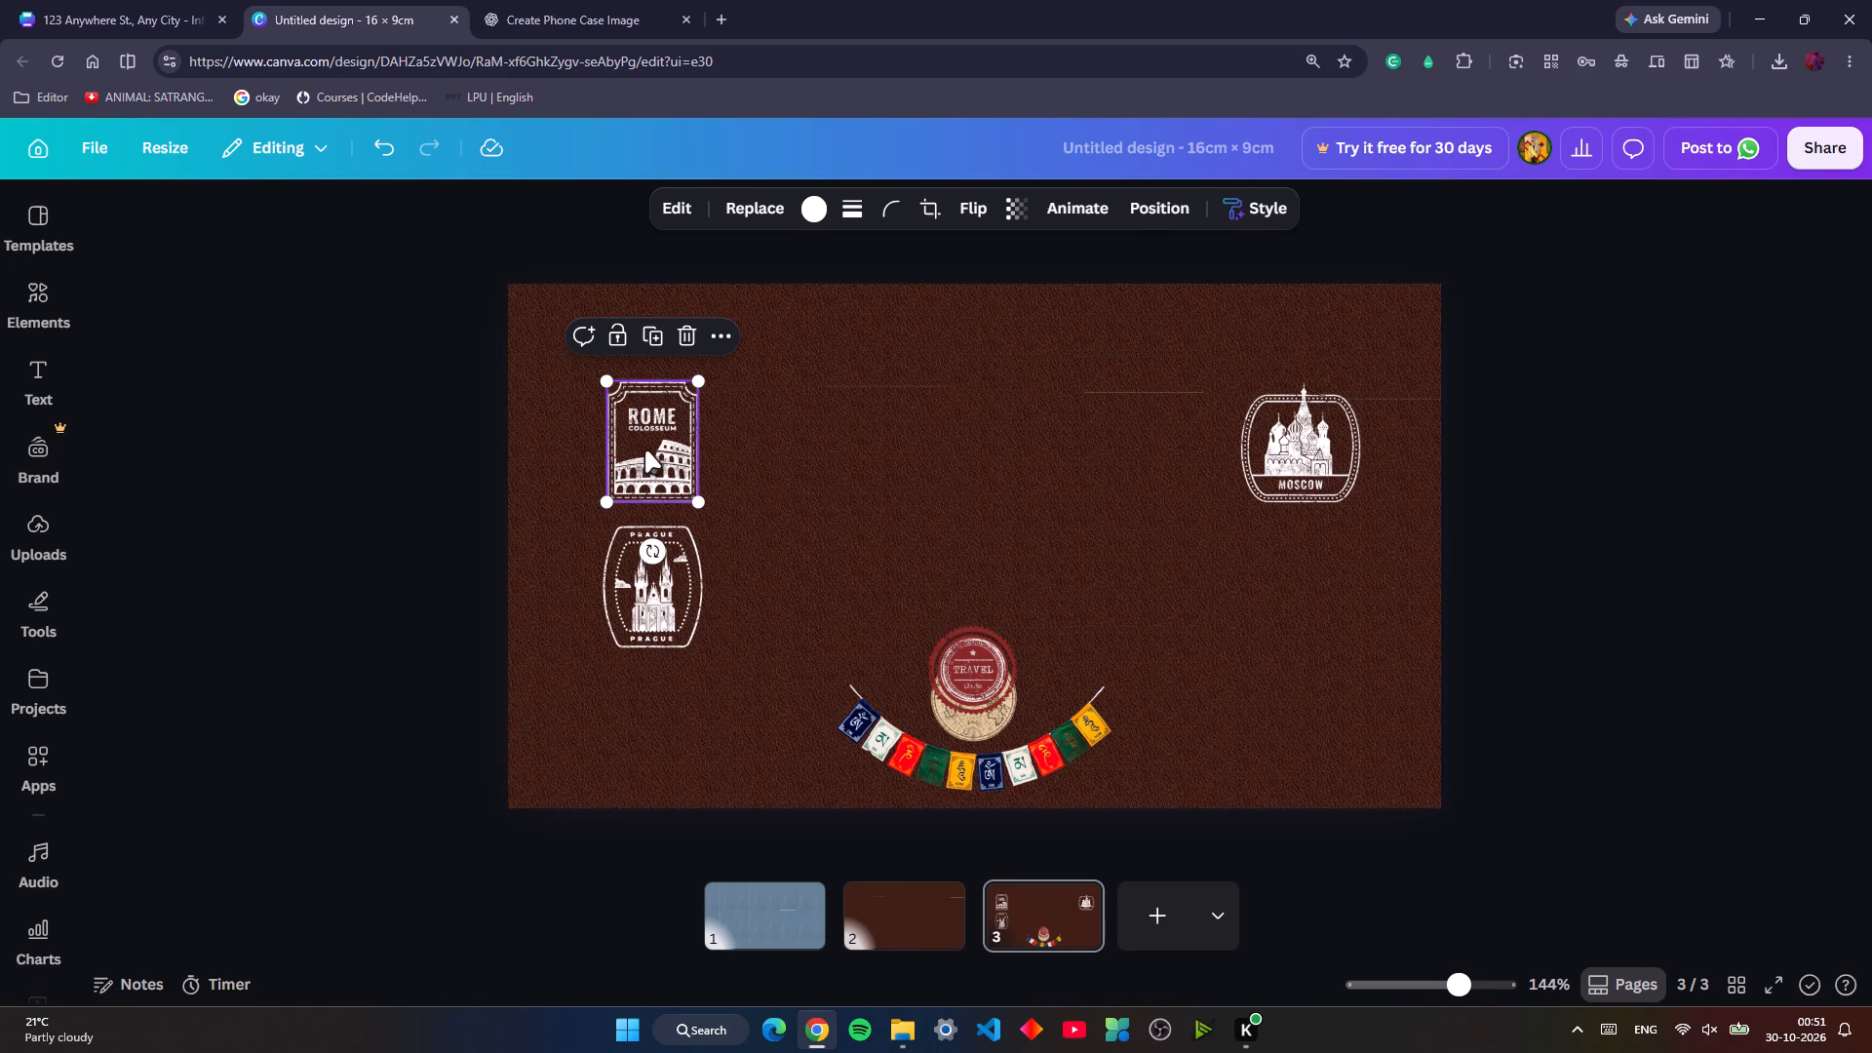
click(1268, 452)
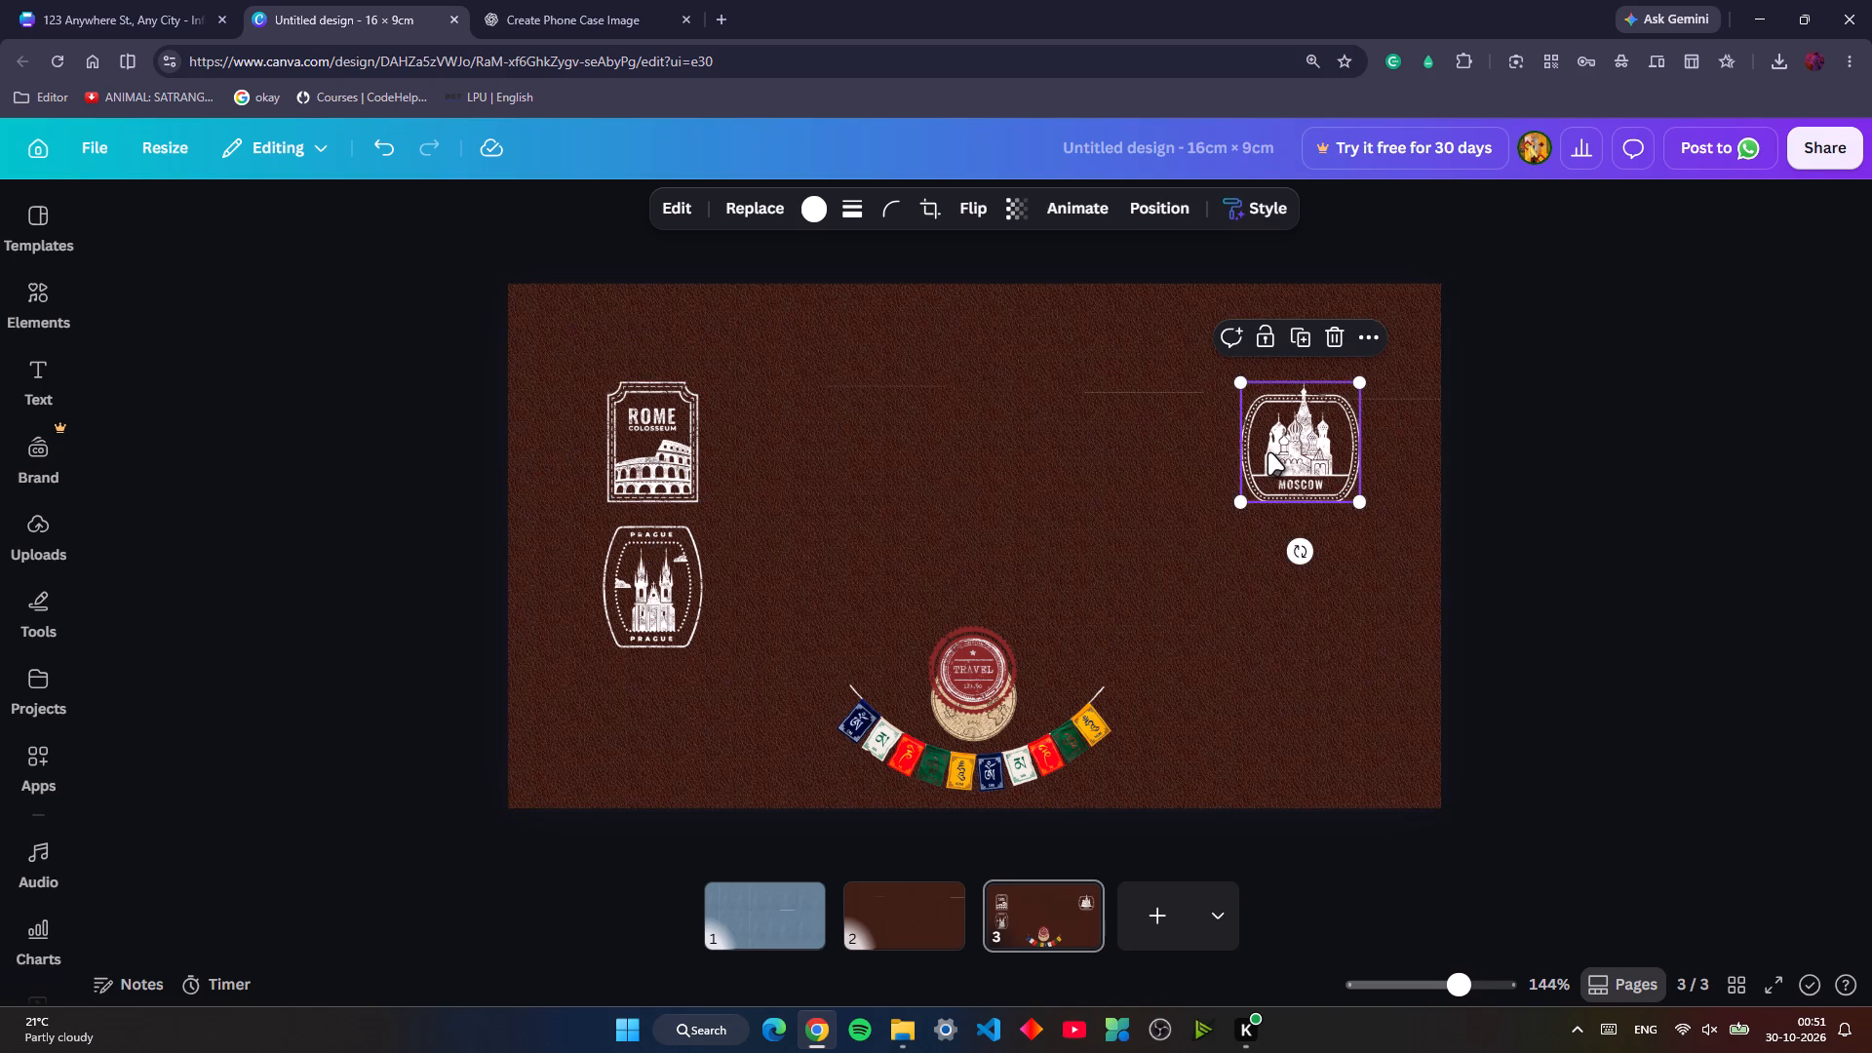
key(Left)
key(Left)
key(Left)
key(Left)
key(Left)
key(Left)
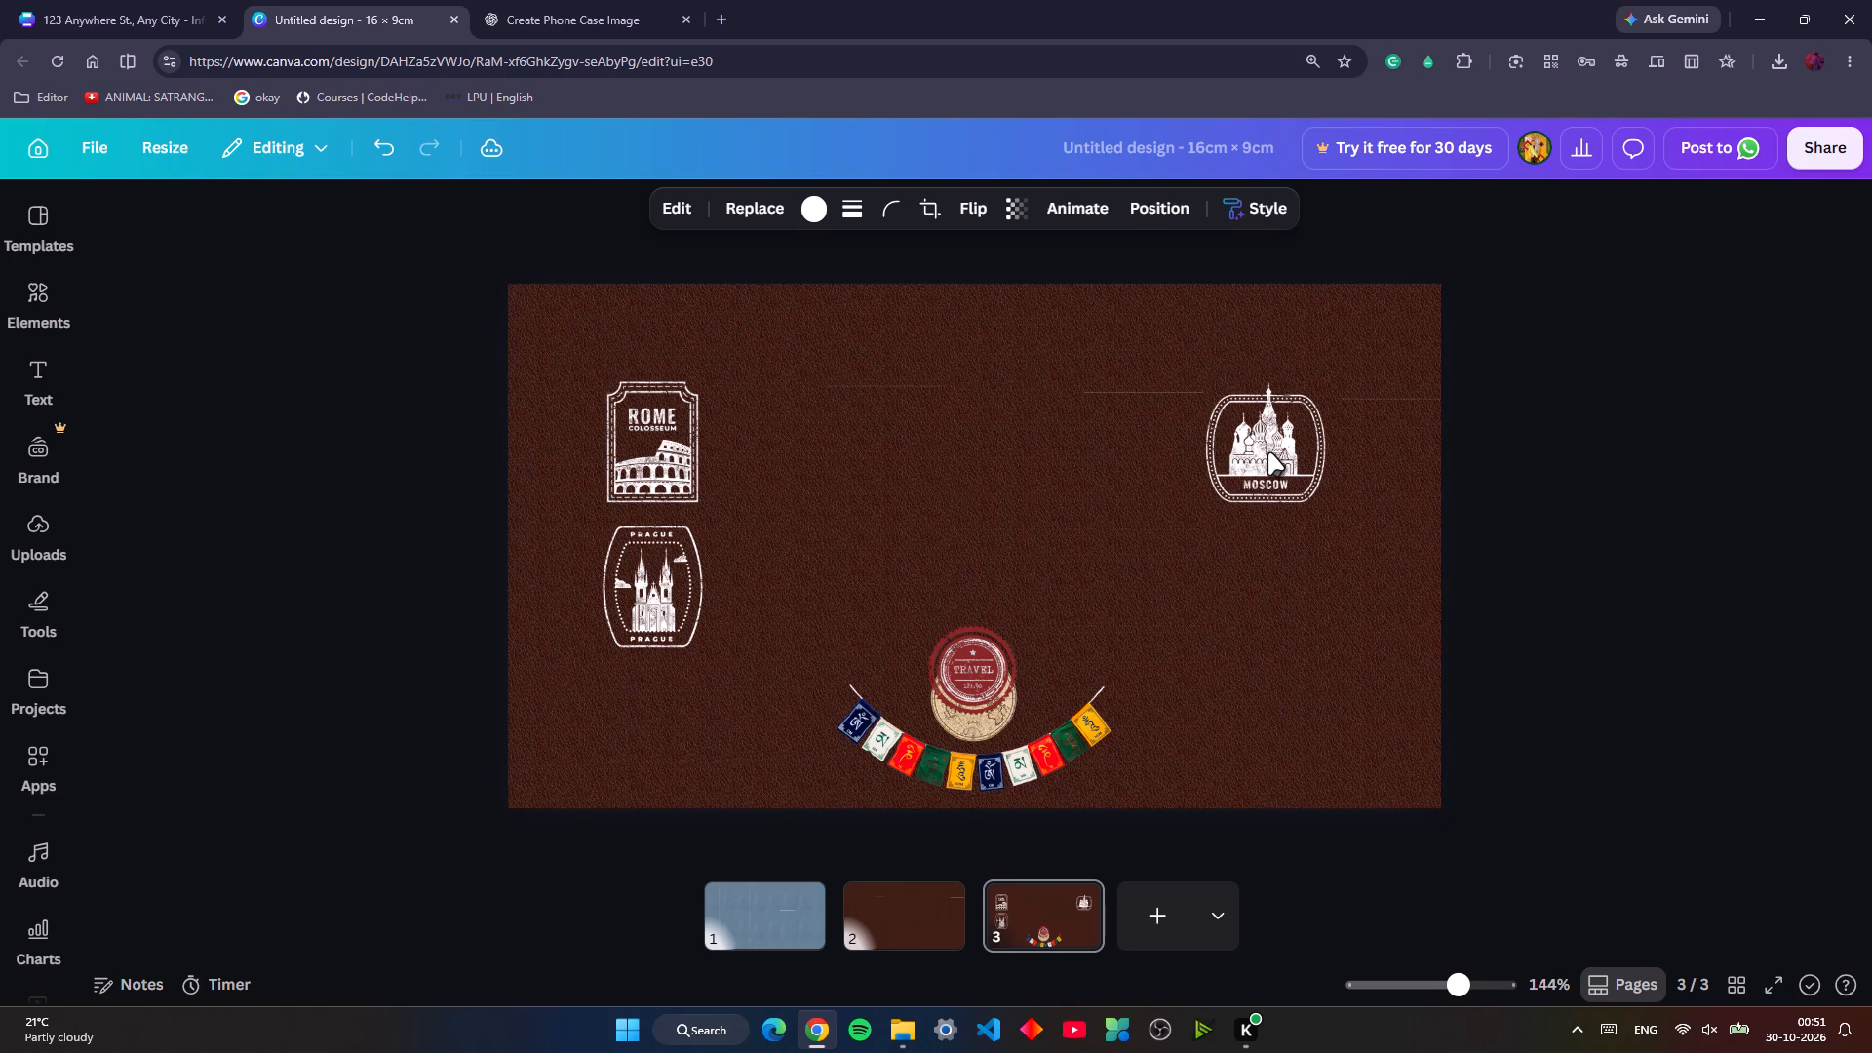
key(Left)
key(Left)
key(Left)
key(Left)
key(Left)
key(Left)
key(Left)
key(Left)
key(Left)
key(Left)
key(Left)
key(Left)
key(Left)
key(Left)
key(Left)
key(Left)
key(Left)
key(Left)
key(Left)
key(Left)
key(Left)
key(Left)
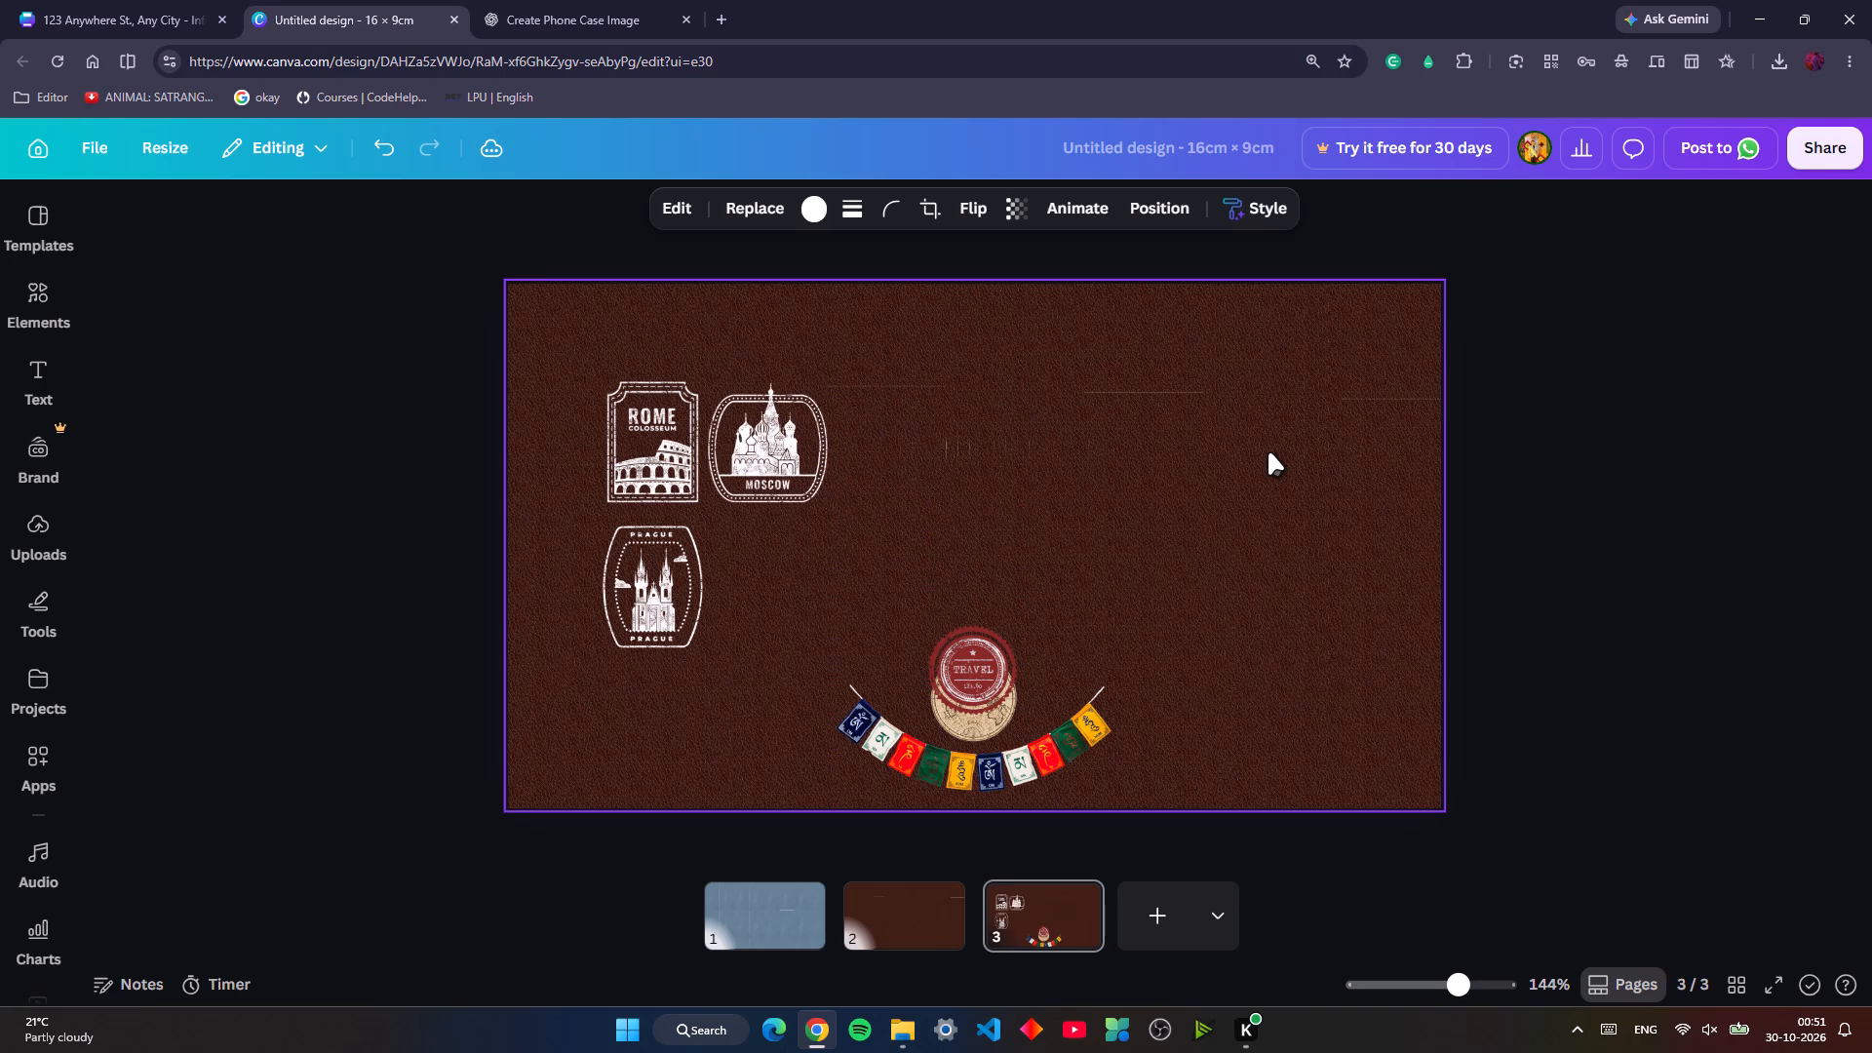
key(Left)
Move the Moscow stamp back across to the page's right side, leaving a small margin to the page edge.
key(Right)
key(Right)
key(Right)
key(Right)
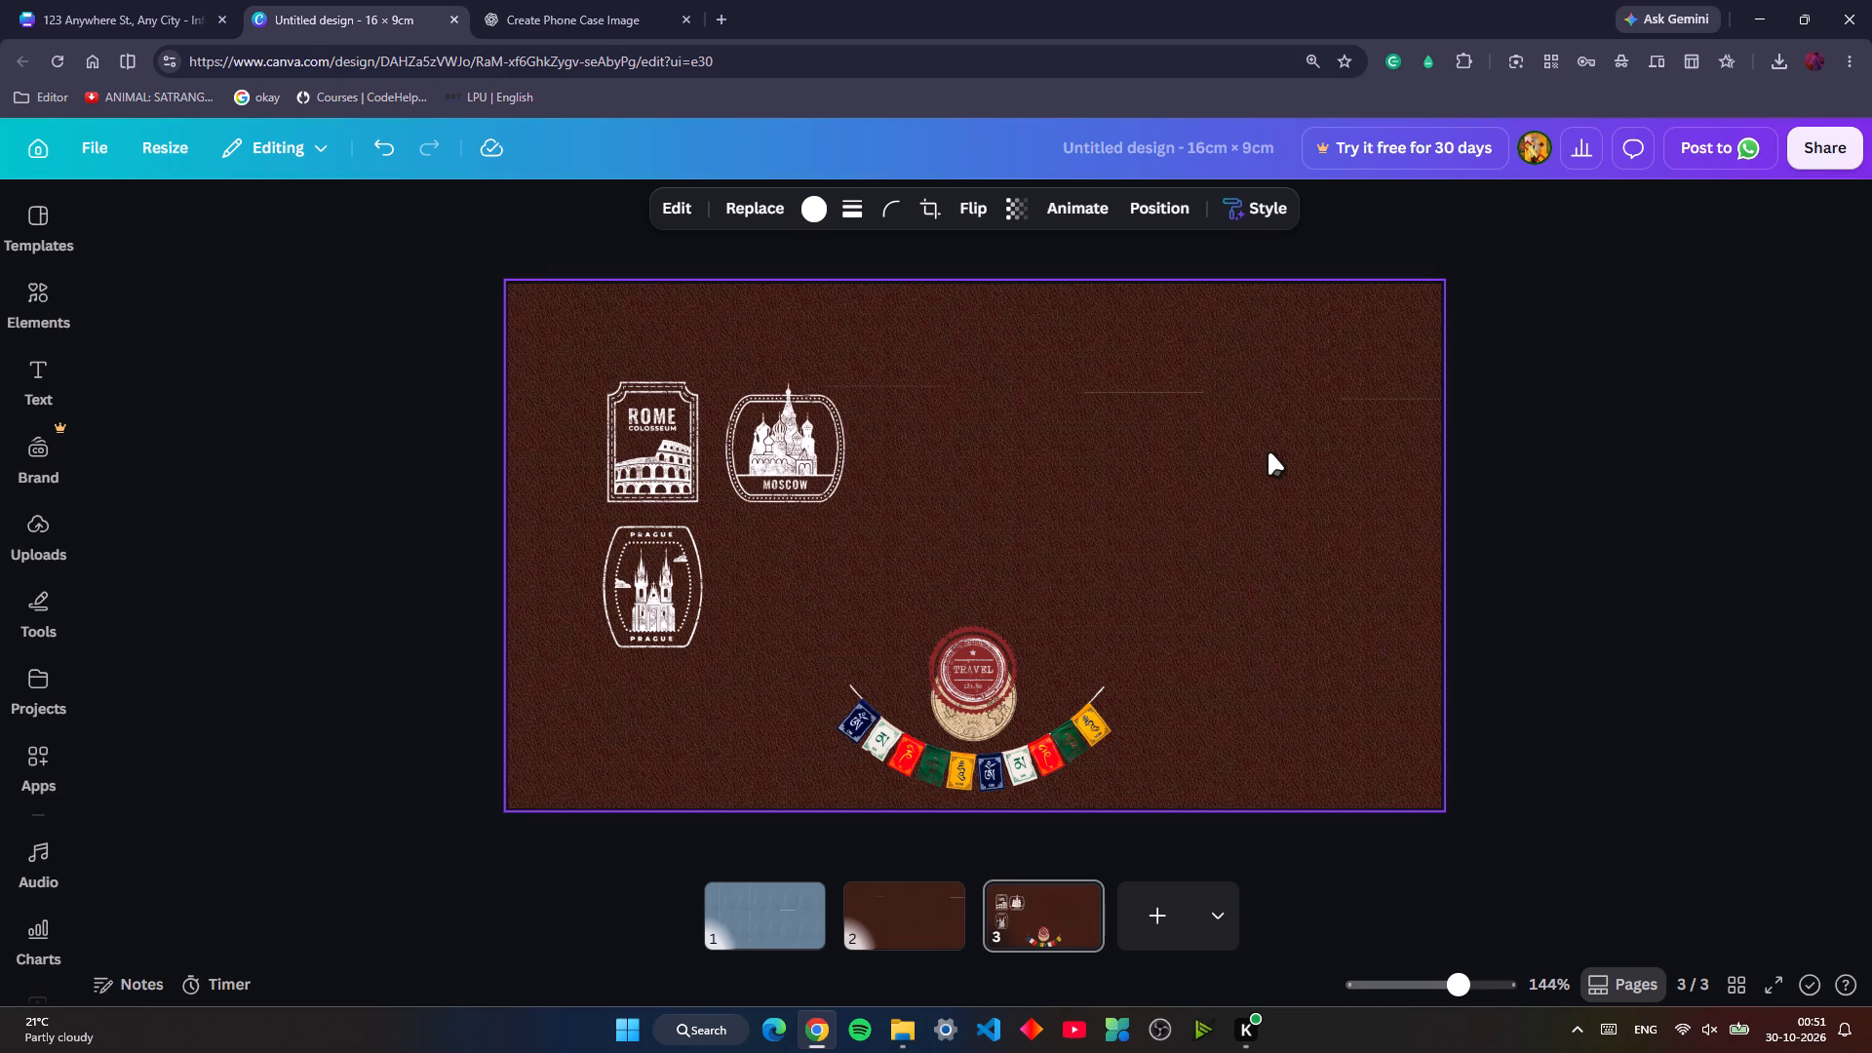
key(Right)
key(Right)
key(Right)
key(Right)
key(Right)
key(Right)
key(Right)
key(Right)
key(Right)
key(Right)
key(Right)
key(Right)
key(Right)
key(Right)
key(Right)
key(Right)
key(Right)
key(Right)
key(Right)
key(Right)
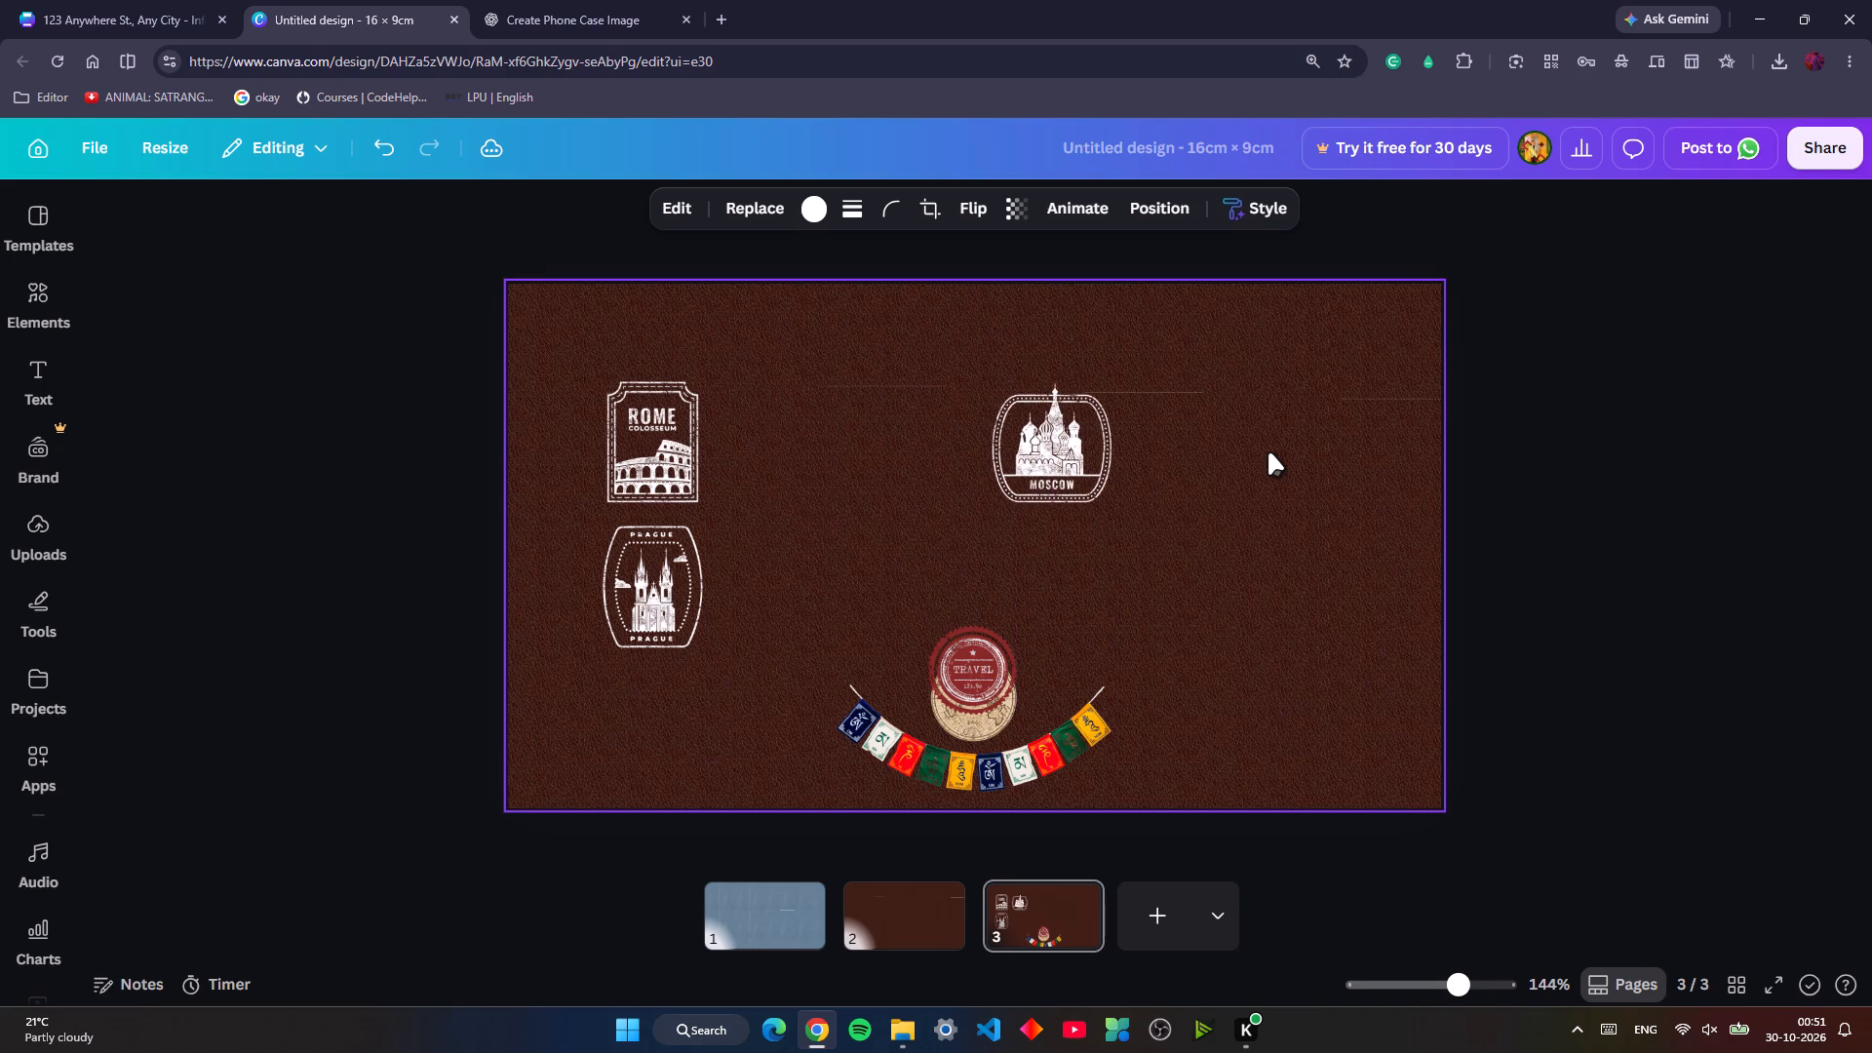
key(Right)
key(Right)
key(Right)
key(Right)
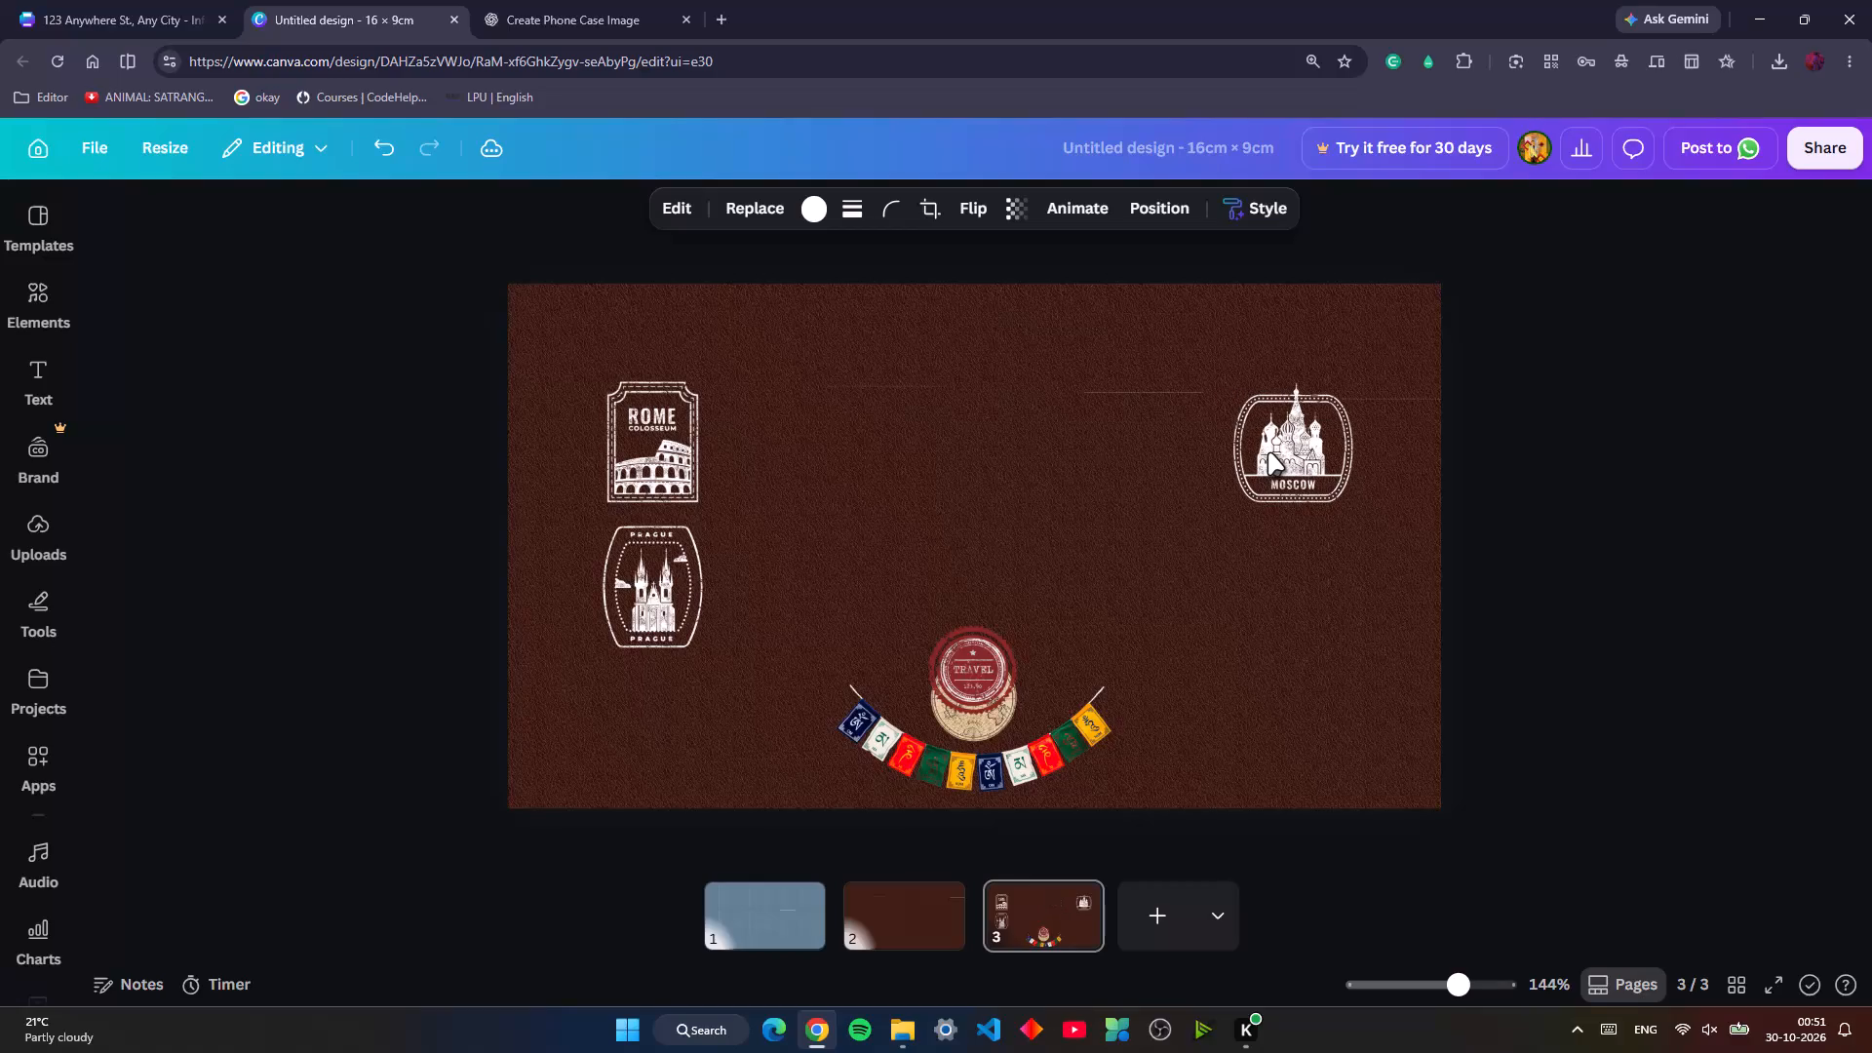
key(Right)
key(Left)
key(Right)
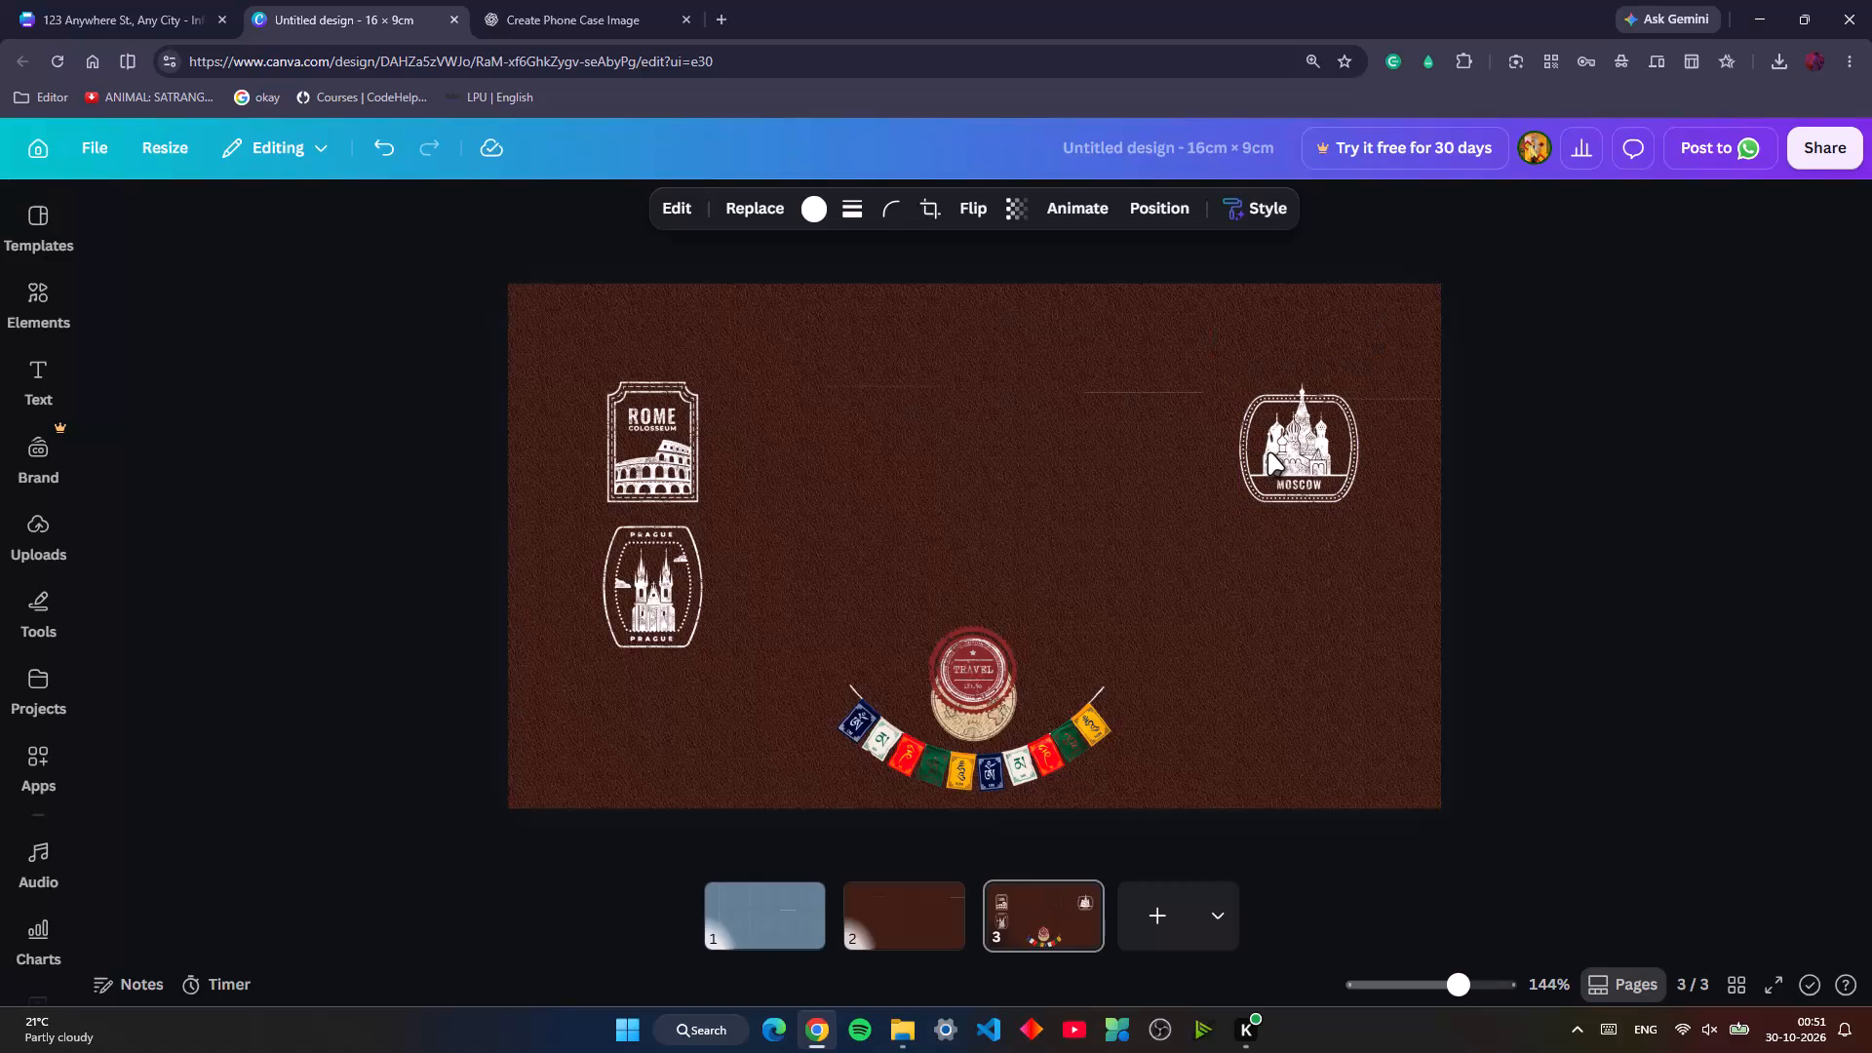
key(Right)
key(Right)
key(Right)
key(Right)
key(Right)
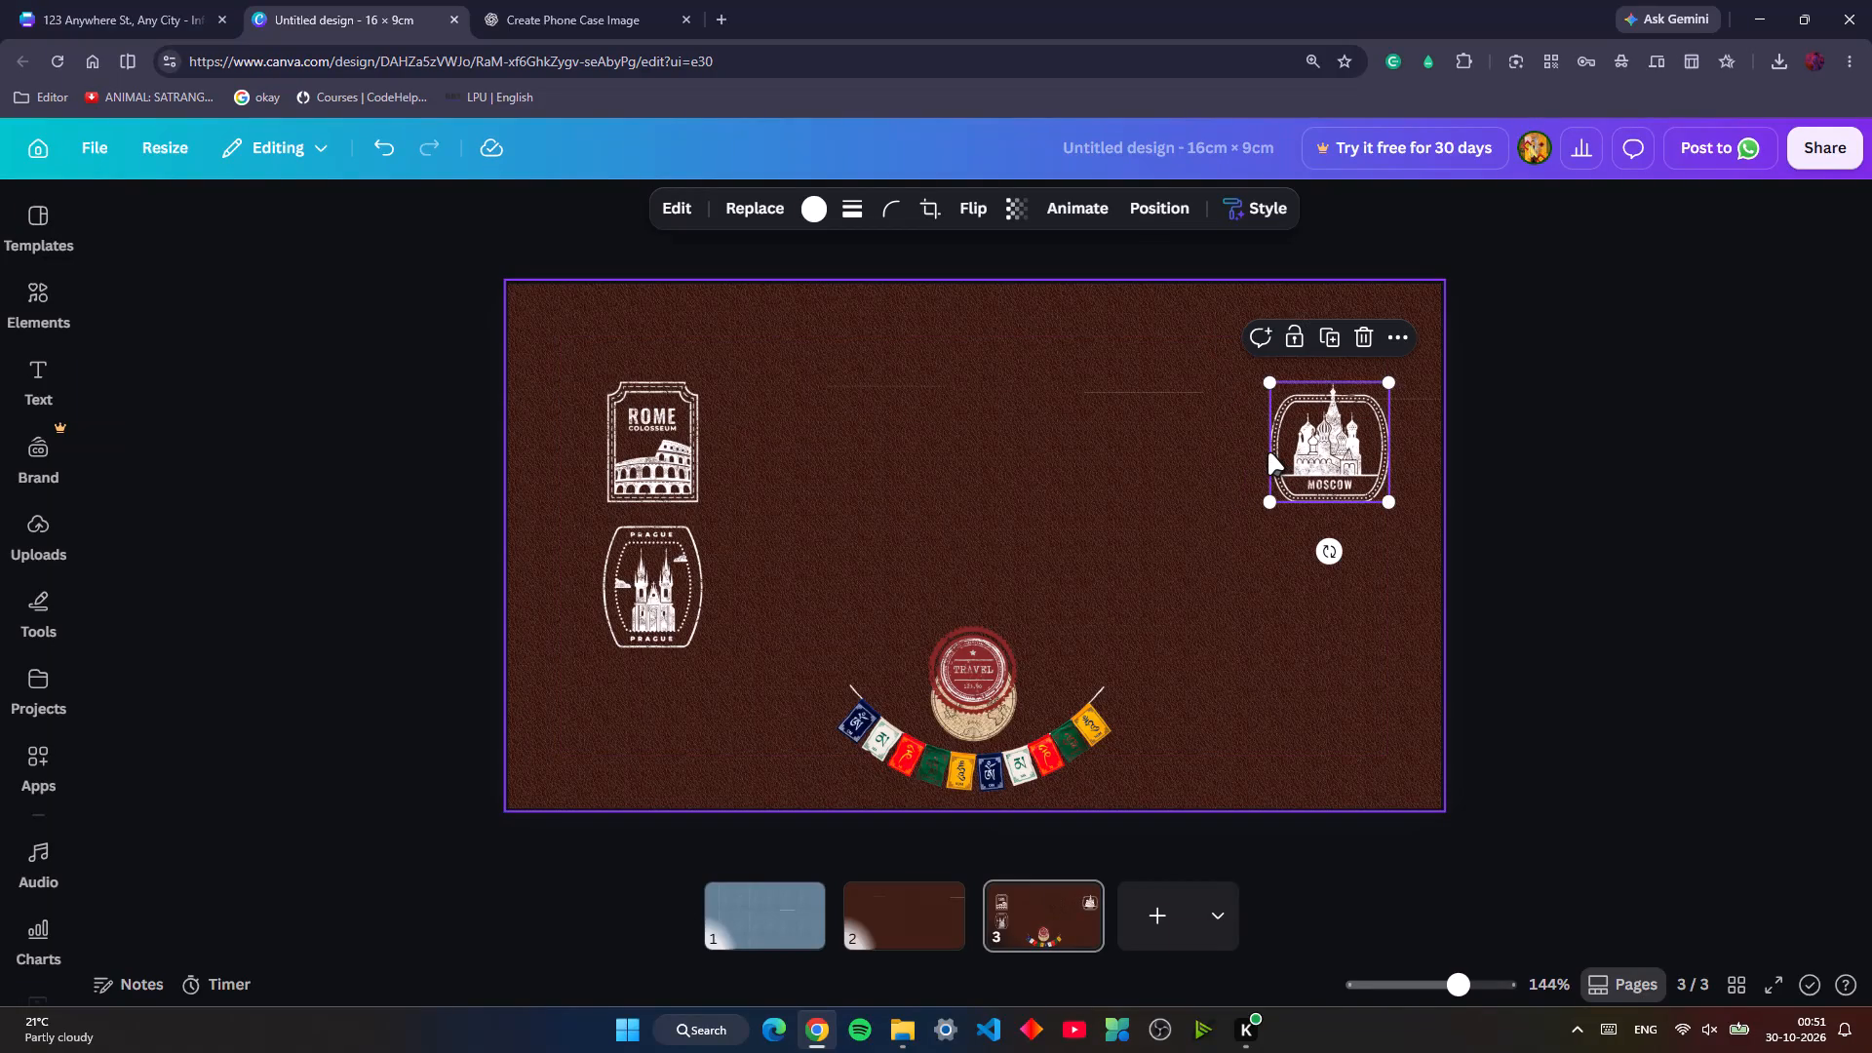
key(Right)
key(Left)
Shift the Rome stamp toward the page's left edge so its side margin matches the Moscow stamp's on the opposite side.
click(661, 457)
key(Left)
key(Left)
key(Left)
key(Left)
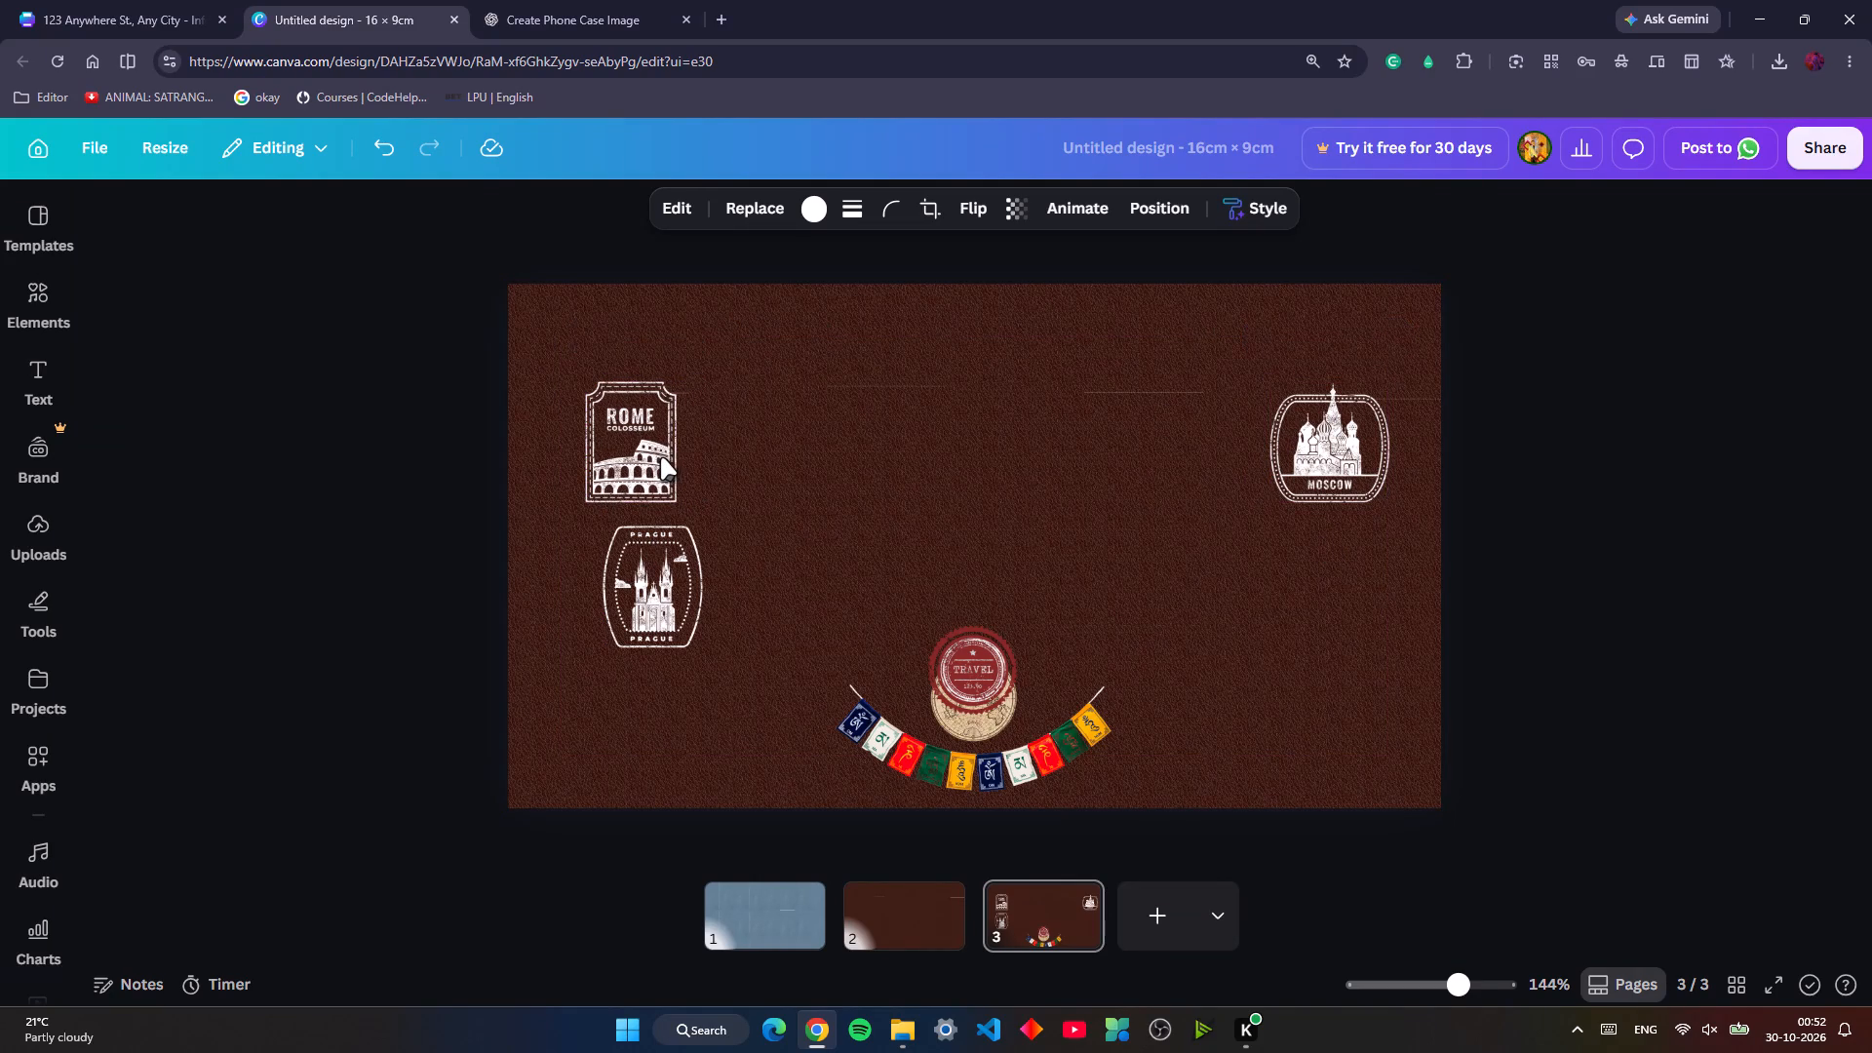
key(Left)
key(Left)
key(Left)
key(Left)
key(Left)
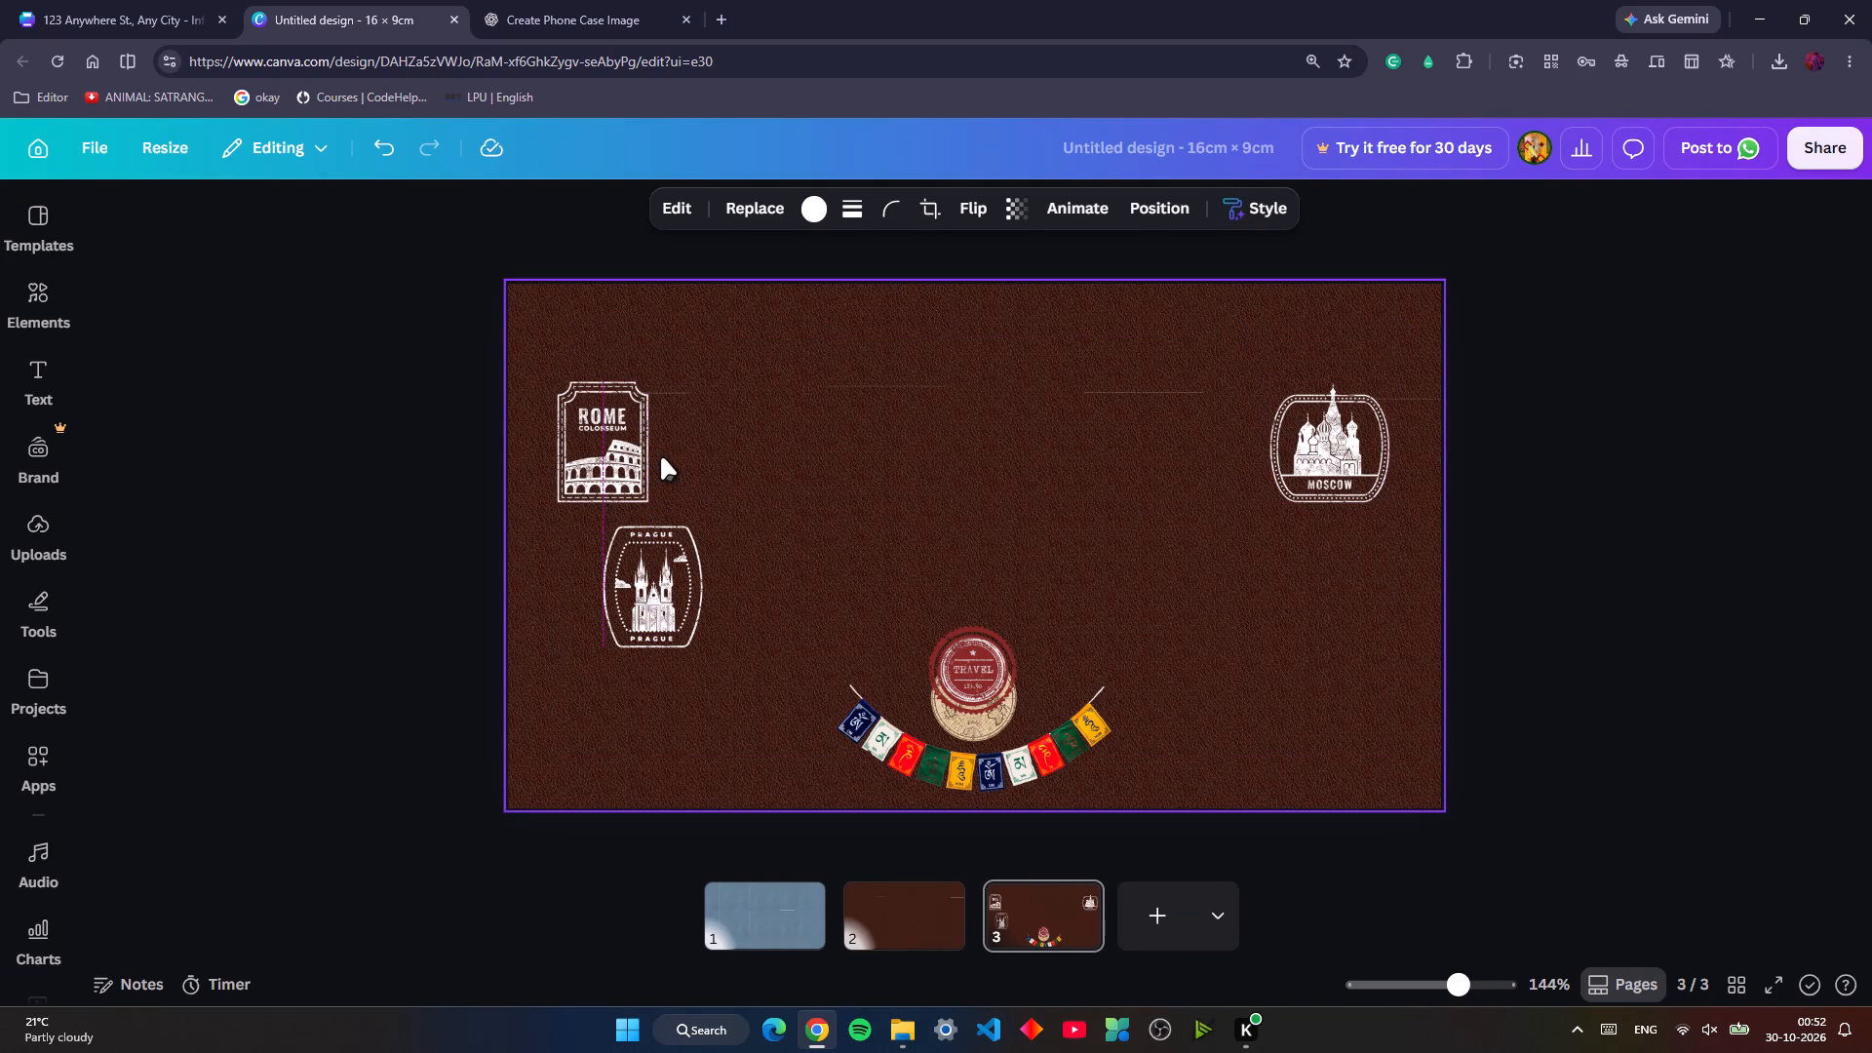
key(Left)
key(Right)
key(Left)
key(Left)
key(Left)
key(Left)
key(Left)
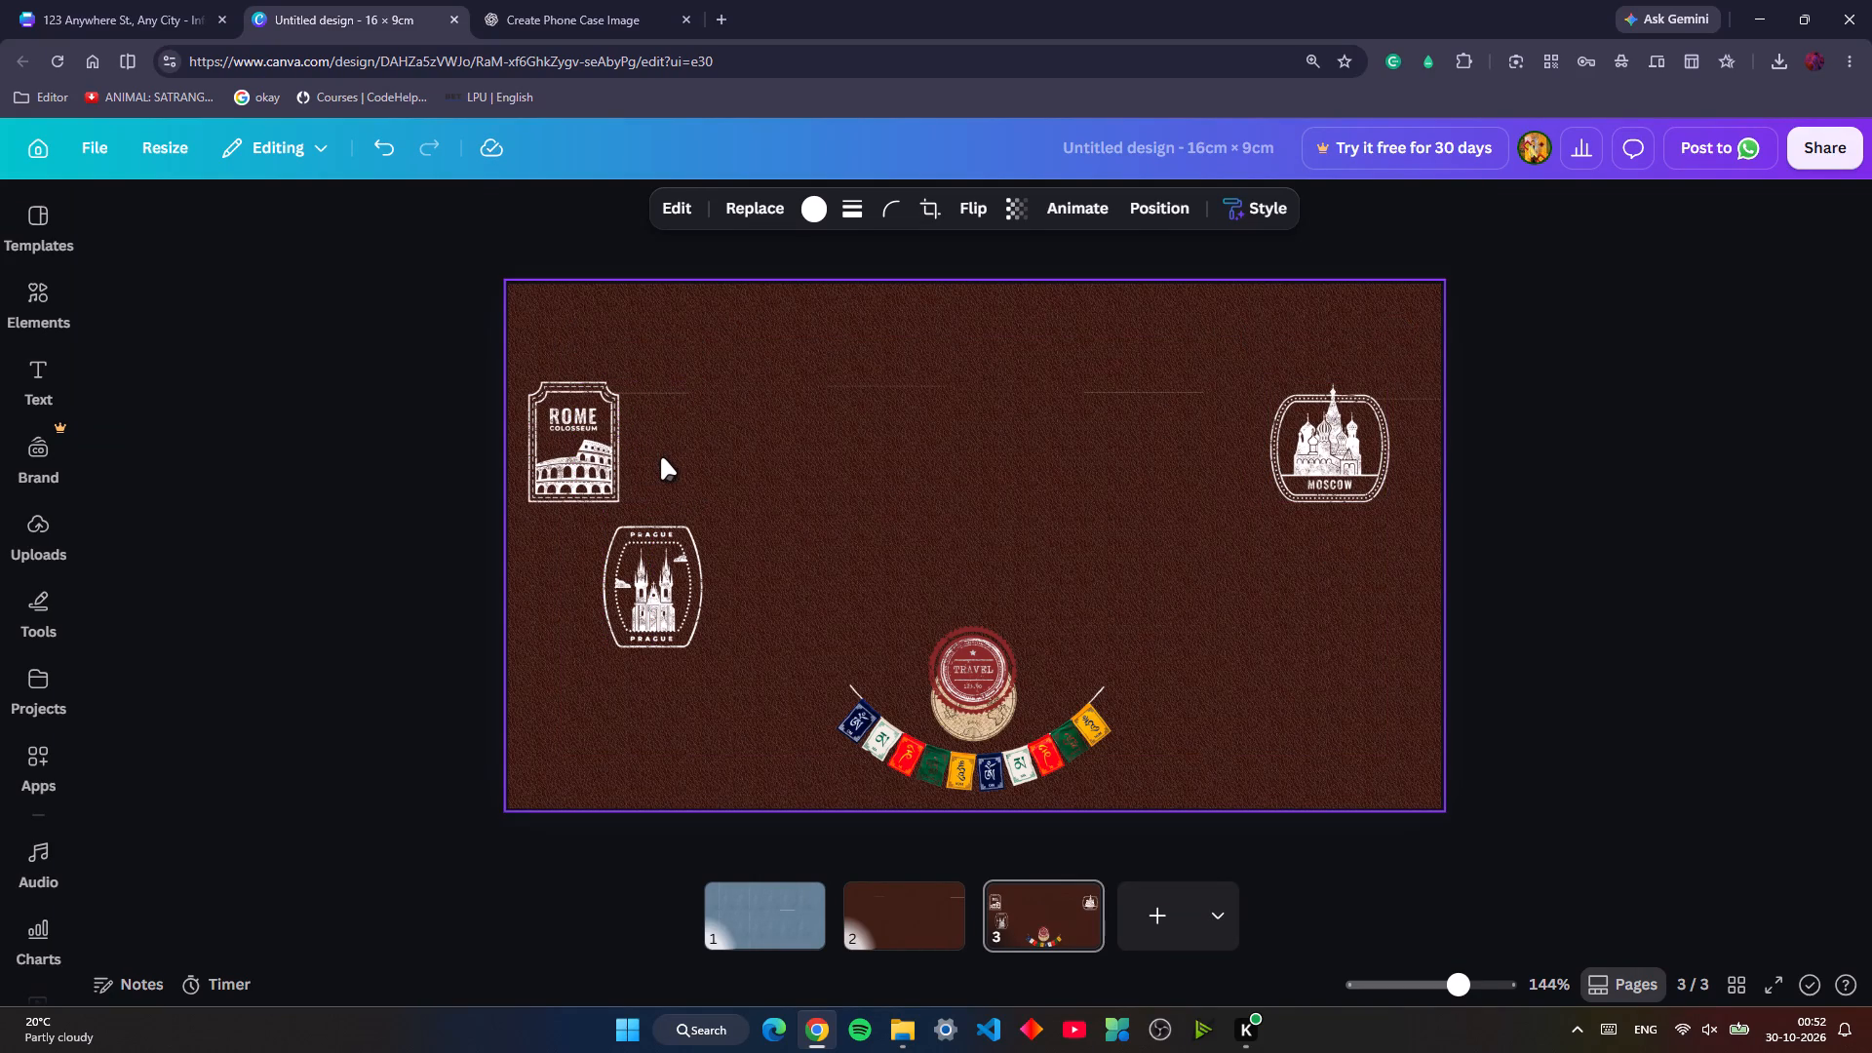
key(Right)
key(Right)
key(Right)
key(Right)
key(Right)
key(Right)
key(Right)
key(Right)
key(Right)
key(Left)
key(Left)
key(Left)
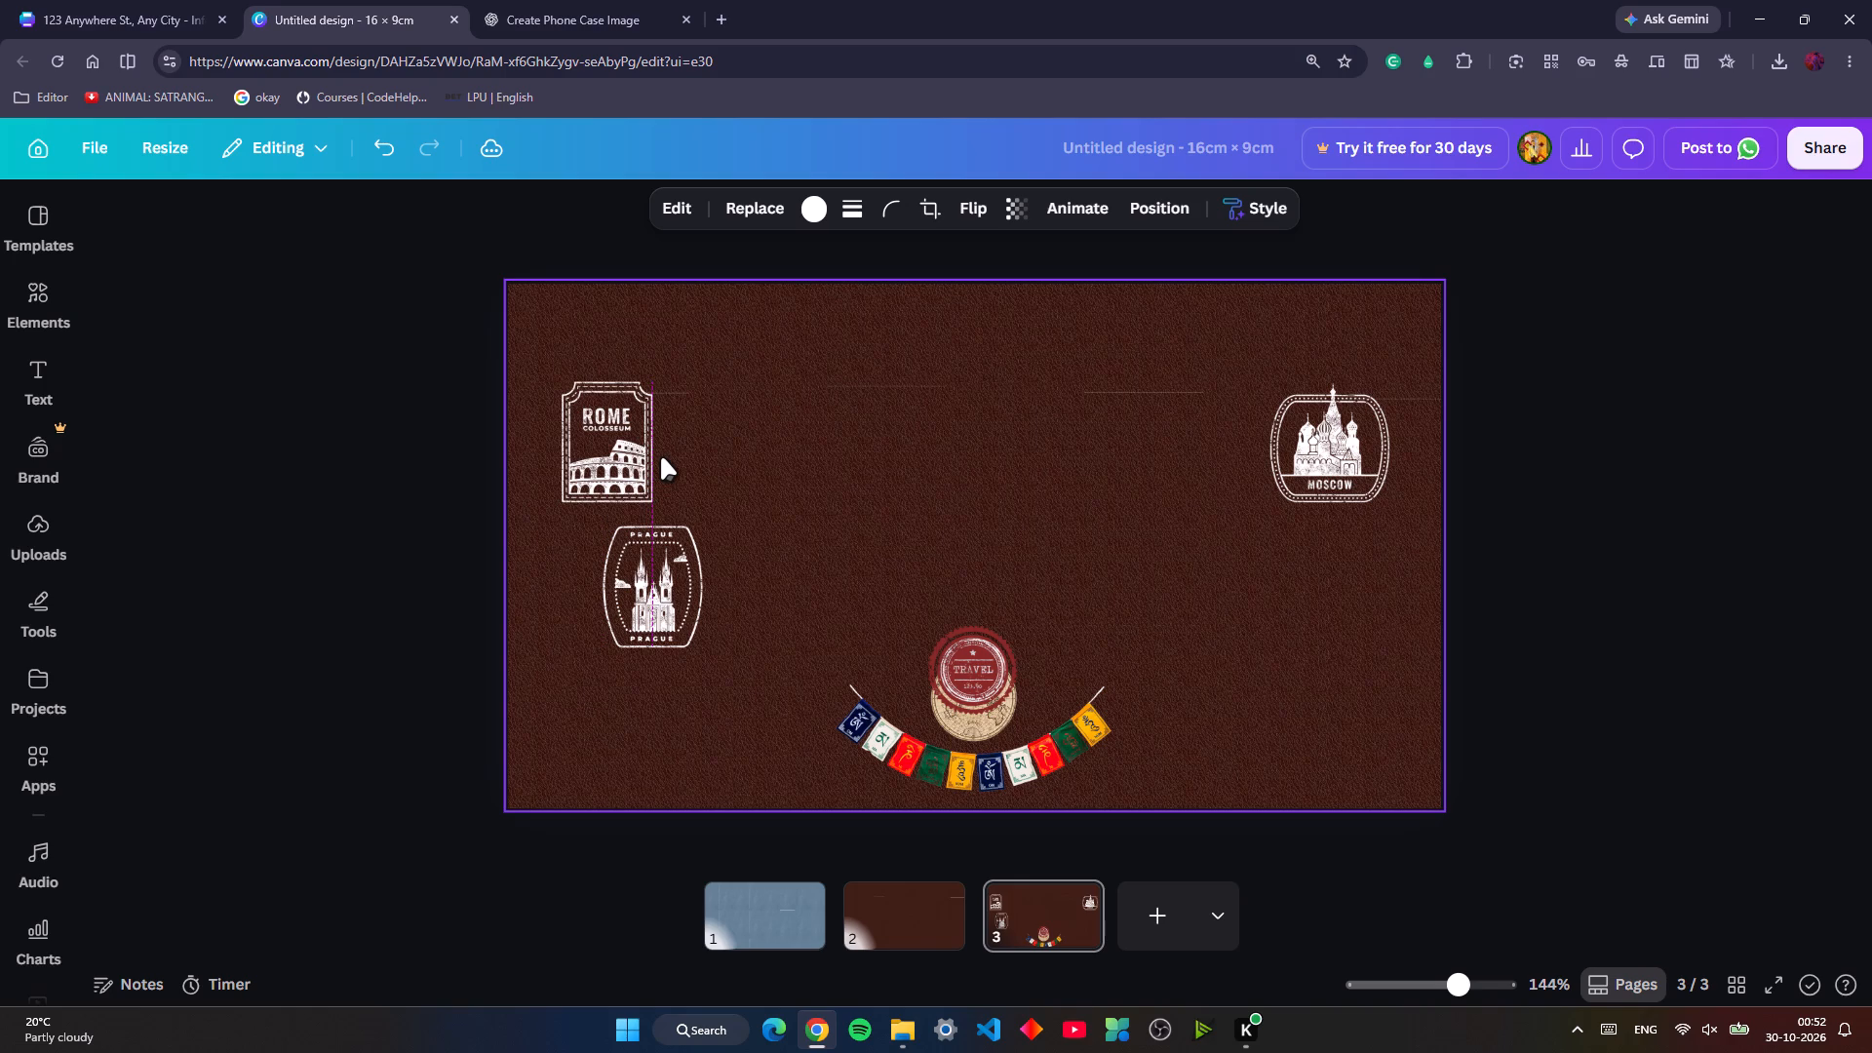
key(Right)
key(Right)
key(Right)
key(Left)
key(Left)
key(Left)
key(Left)
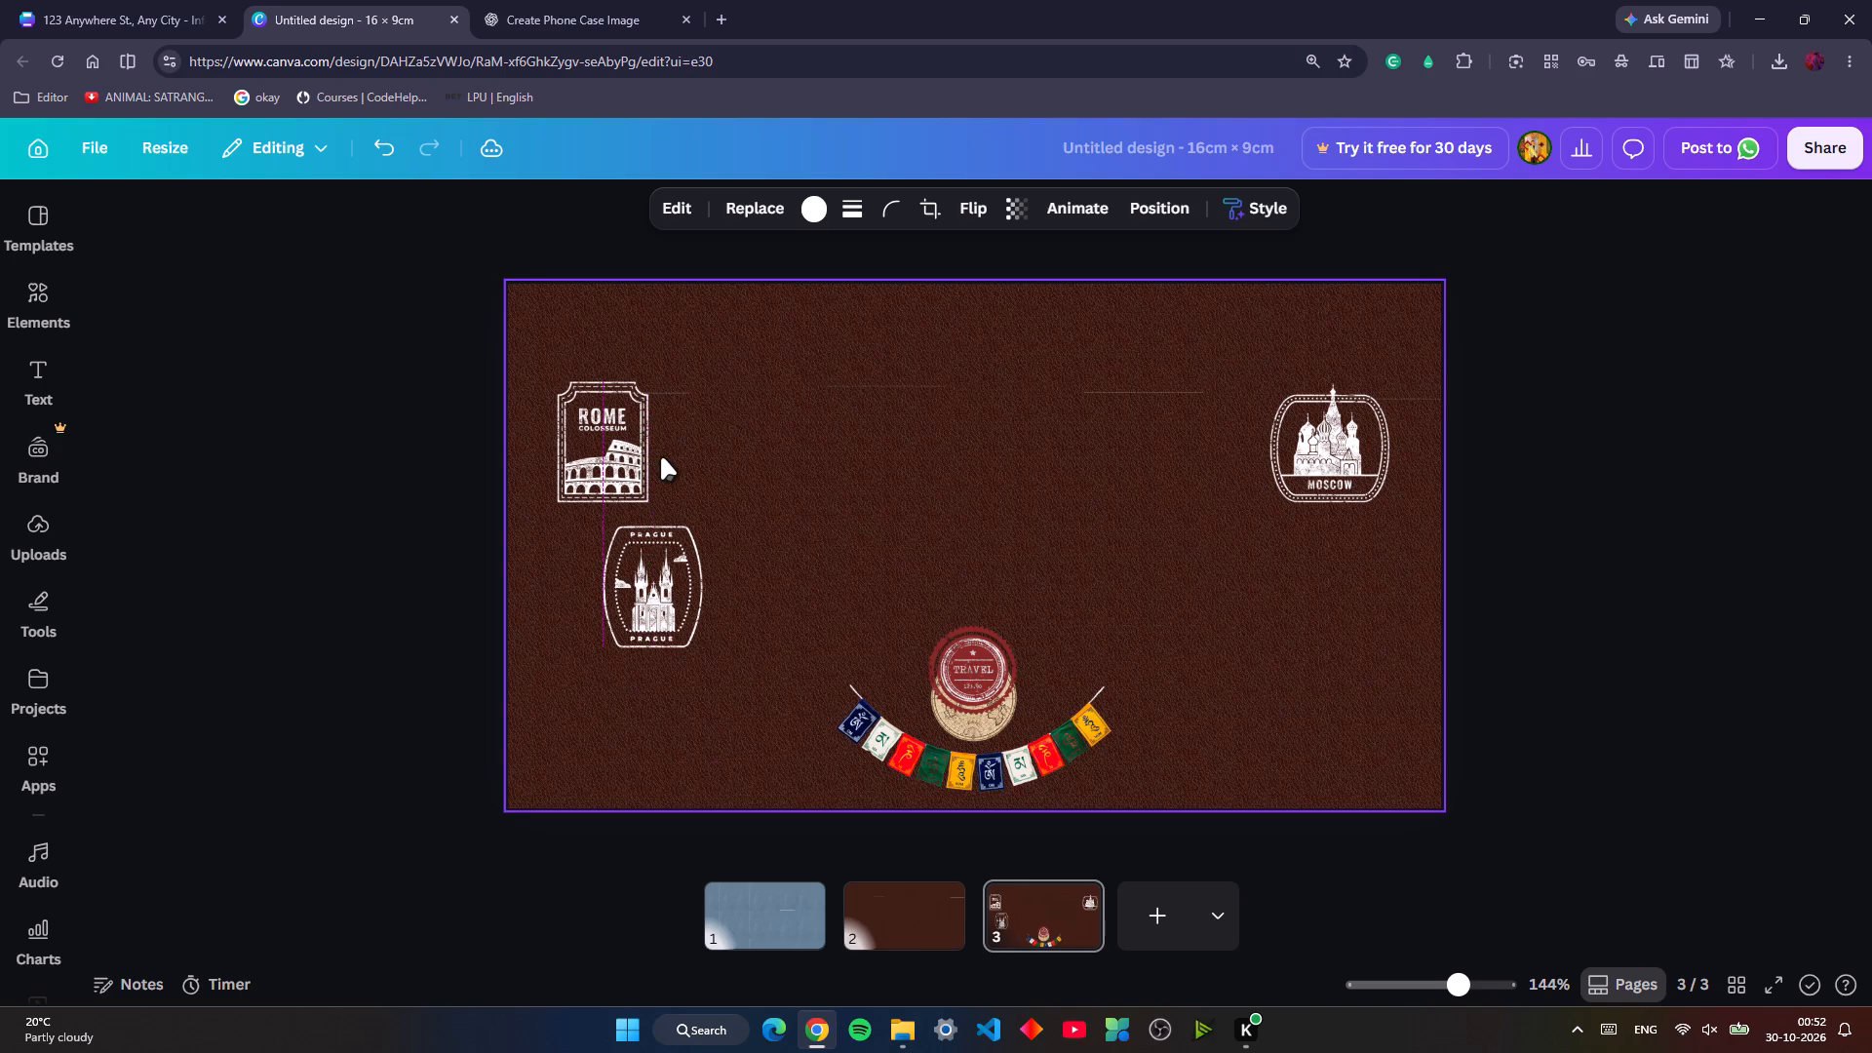
Shift the Prague stamp left until it is centred directly beneath the Rome stamp.
click(673, 579)
key(Left)
key(Left)
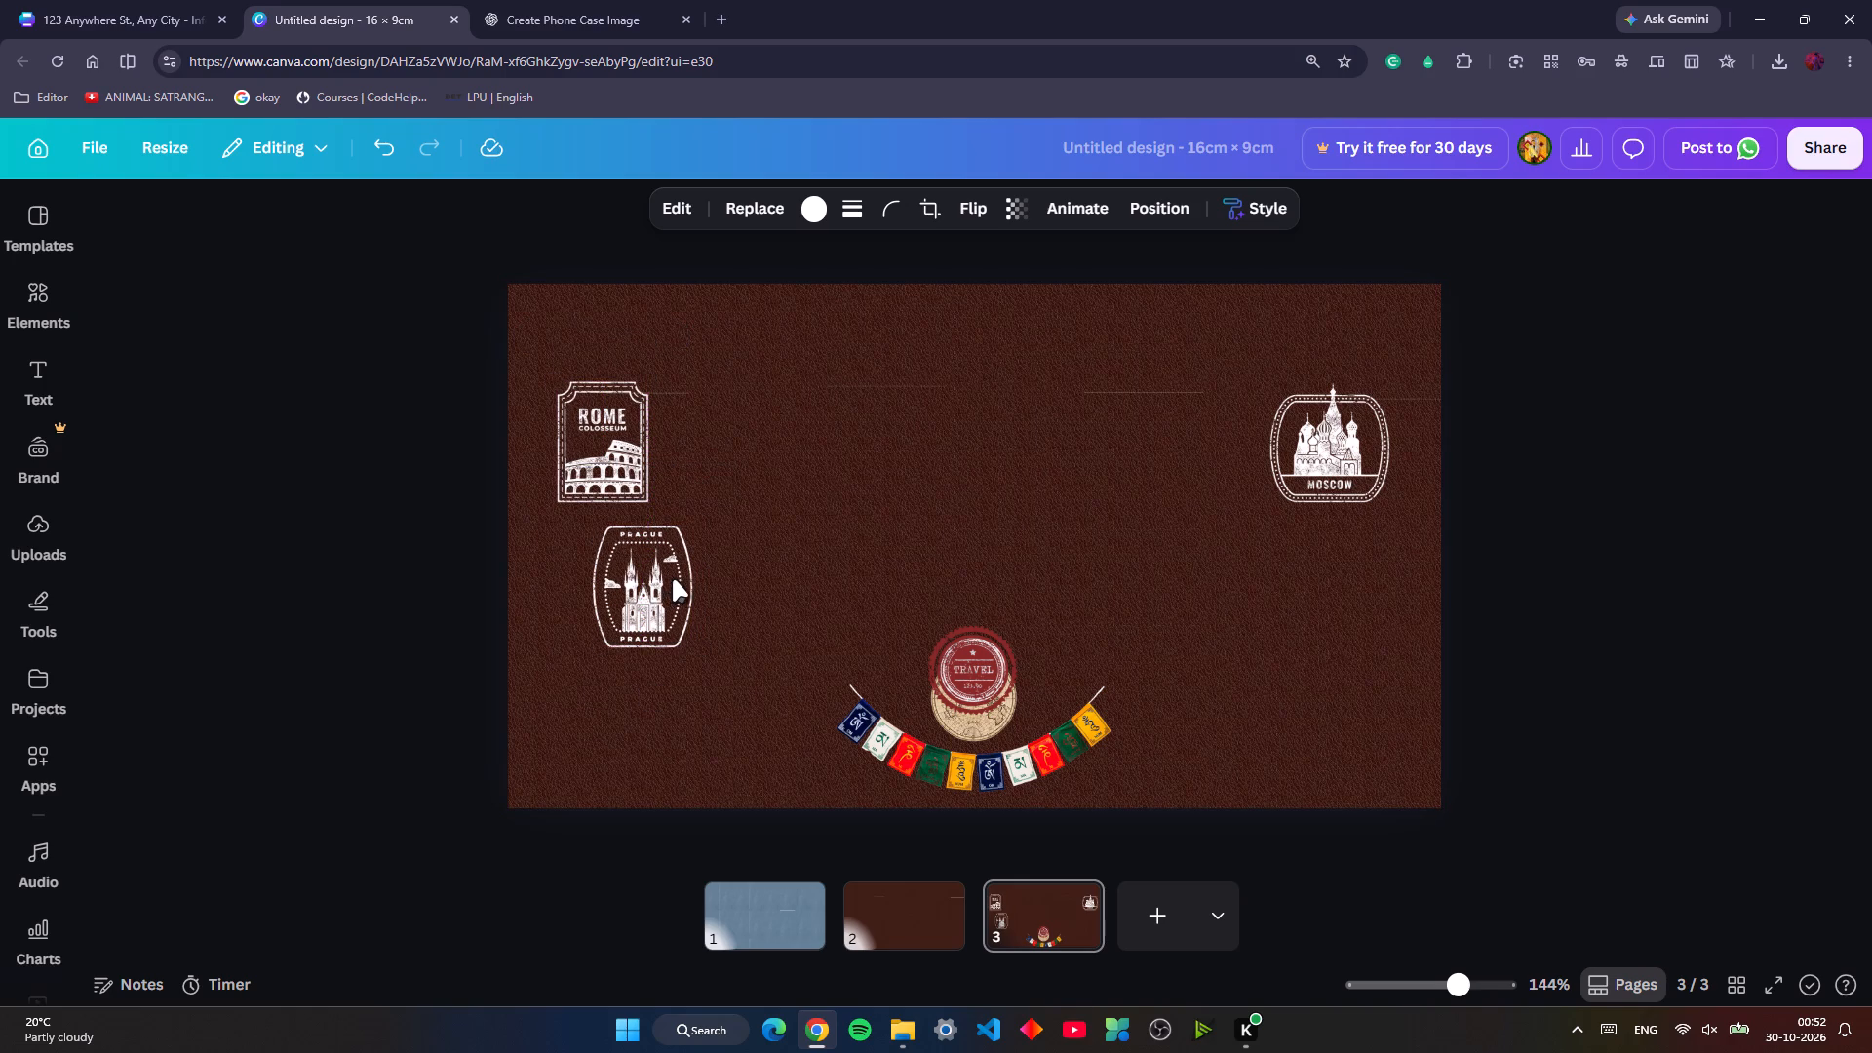
key(Left)
key(Left)
key(Left)
key(Left)
key(Left)
key(Left)
key(Left)
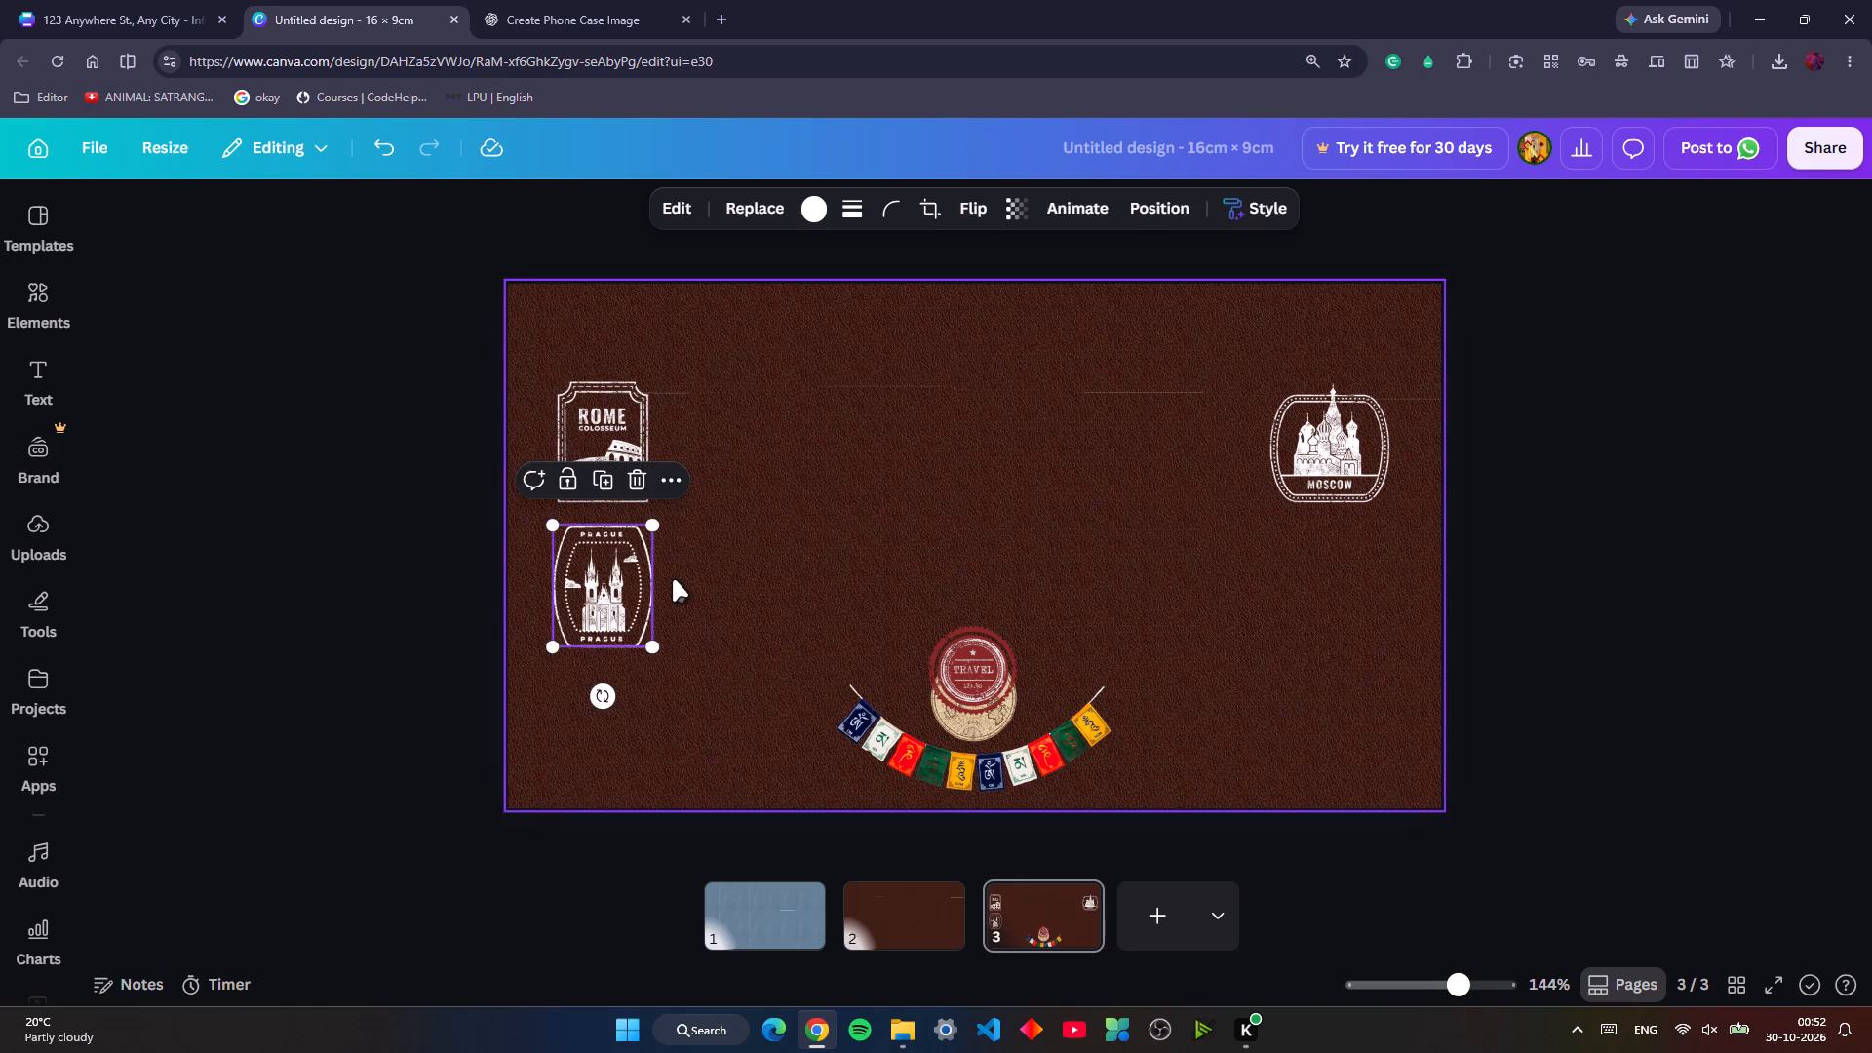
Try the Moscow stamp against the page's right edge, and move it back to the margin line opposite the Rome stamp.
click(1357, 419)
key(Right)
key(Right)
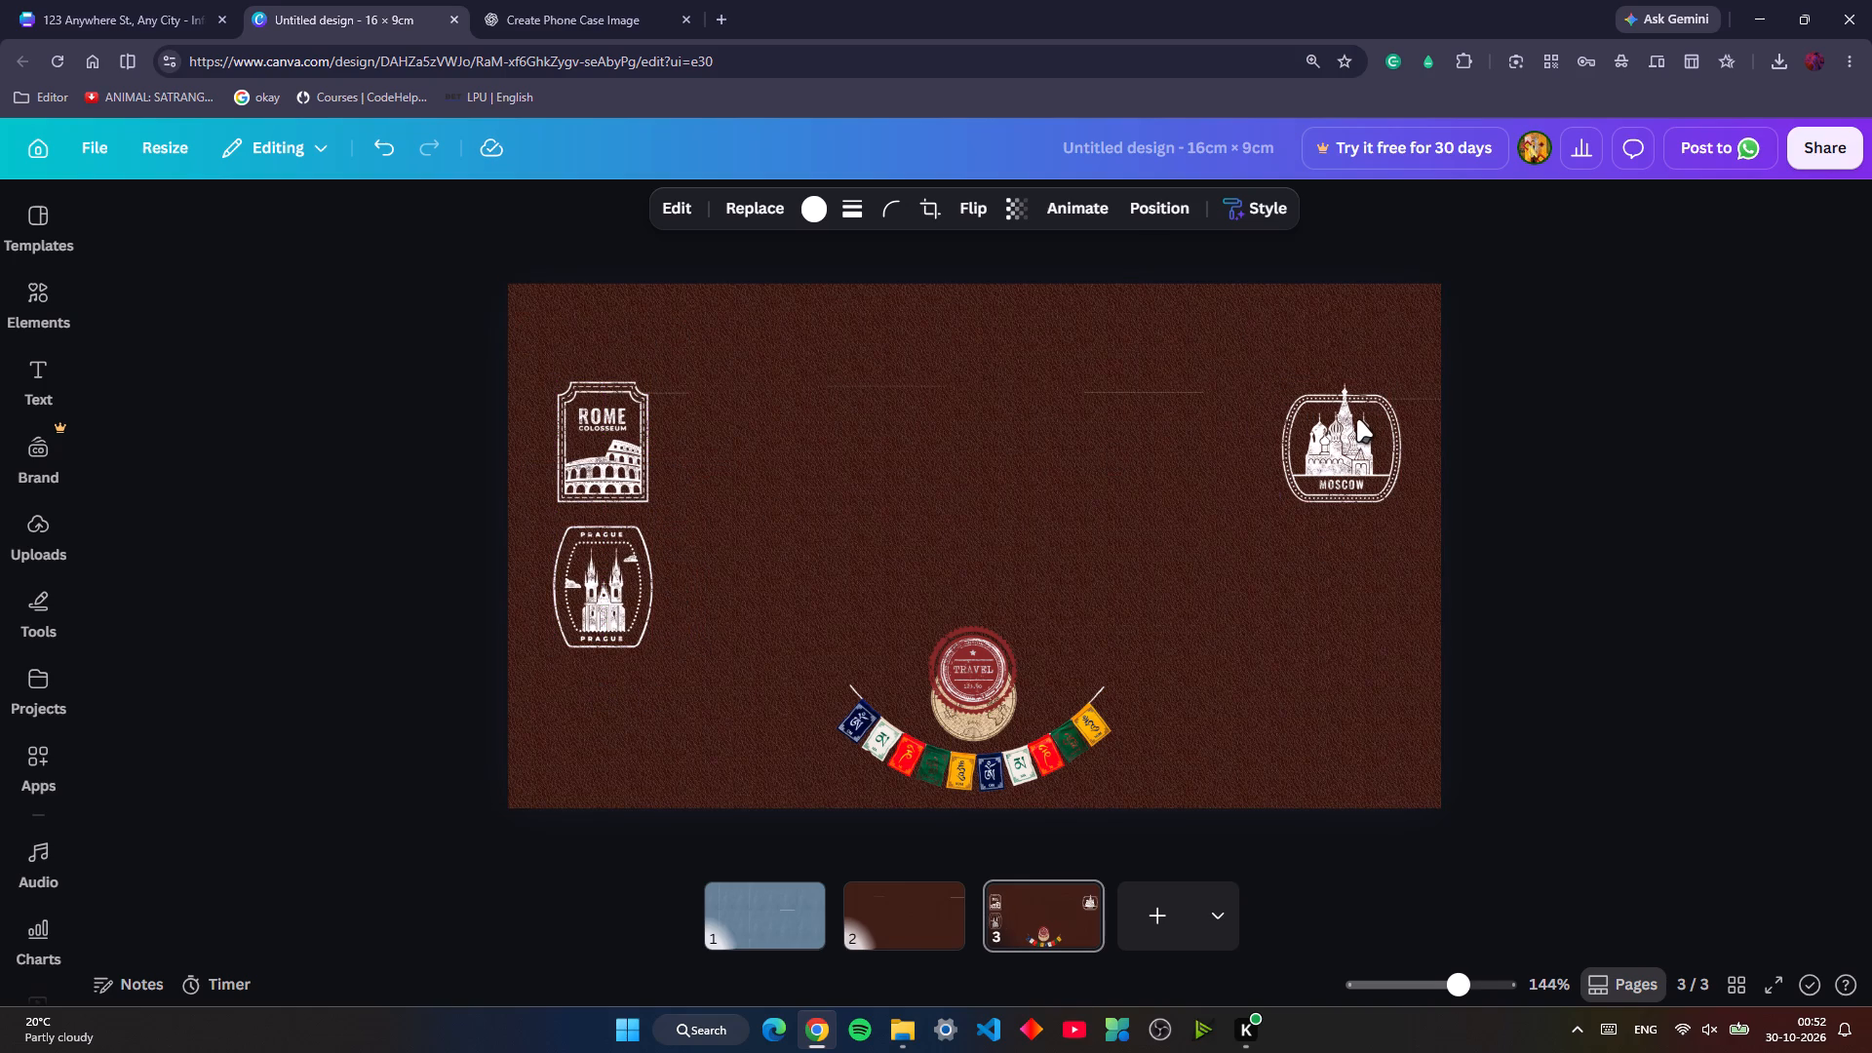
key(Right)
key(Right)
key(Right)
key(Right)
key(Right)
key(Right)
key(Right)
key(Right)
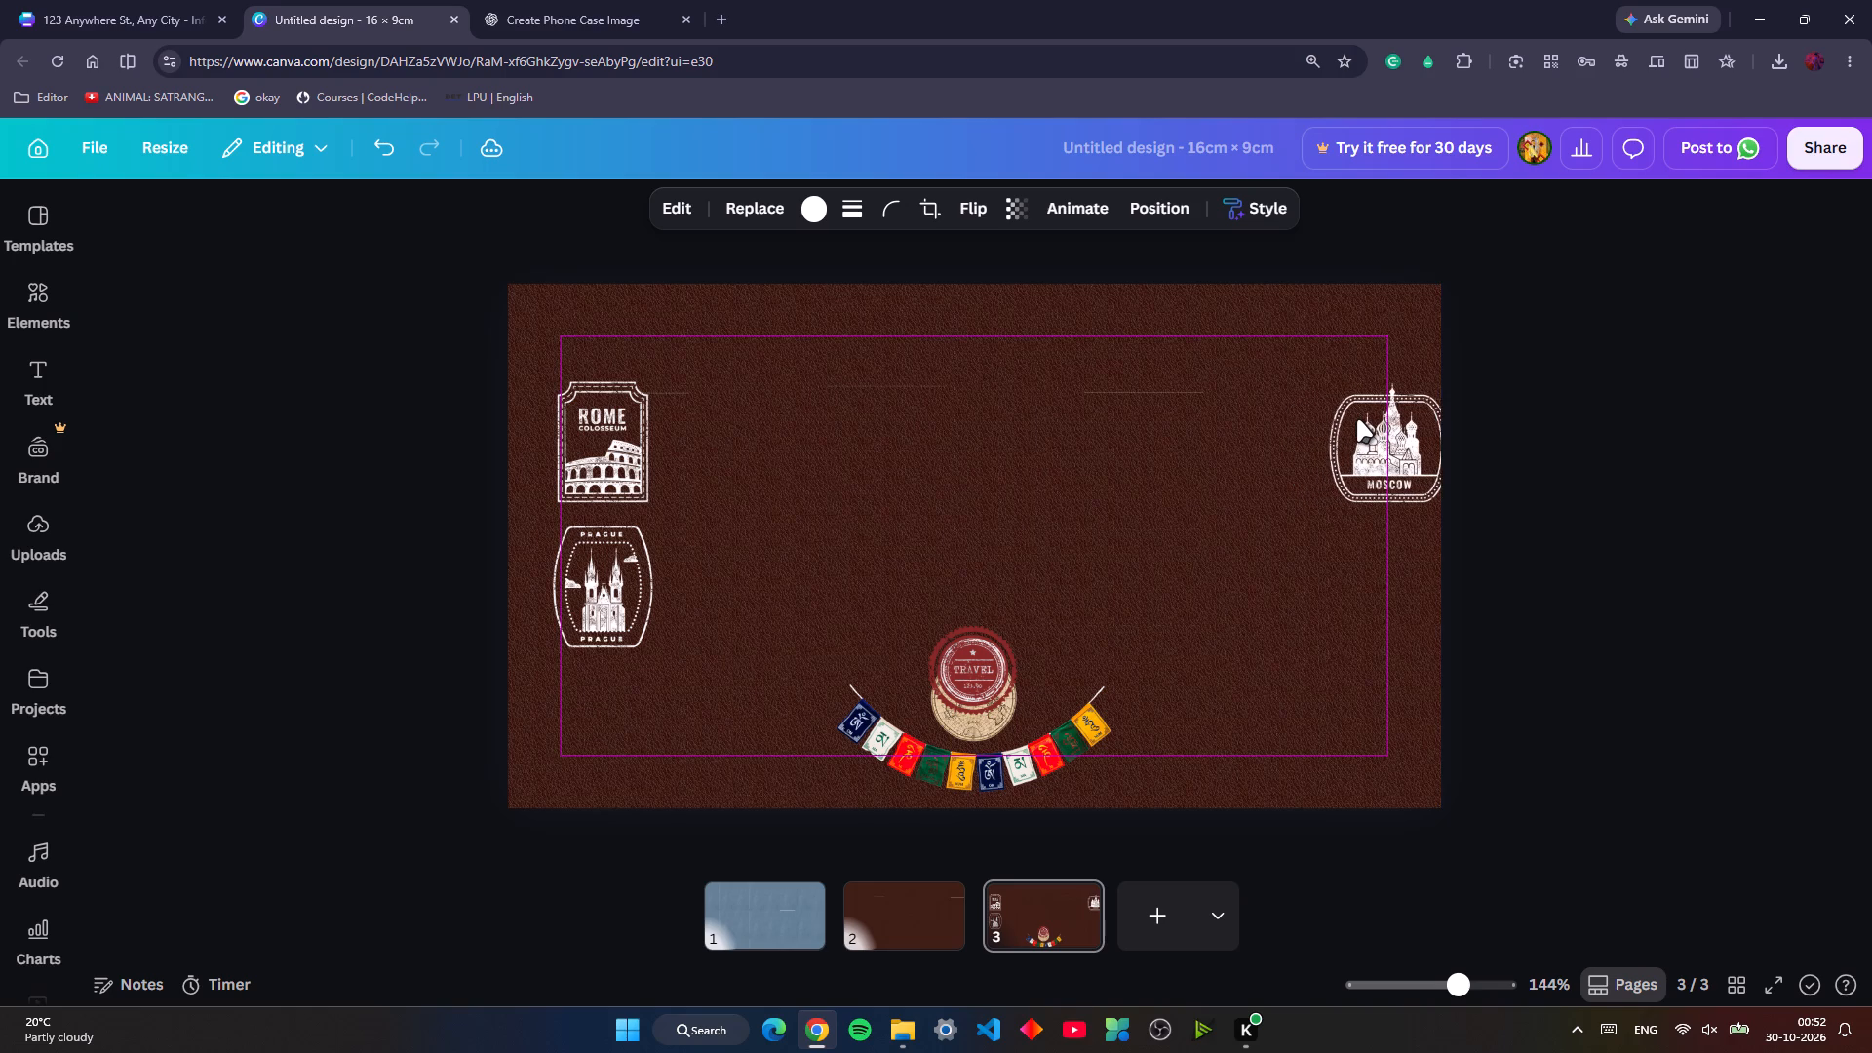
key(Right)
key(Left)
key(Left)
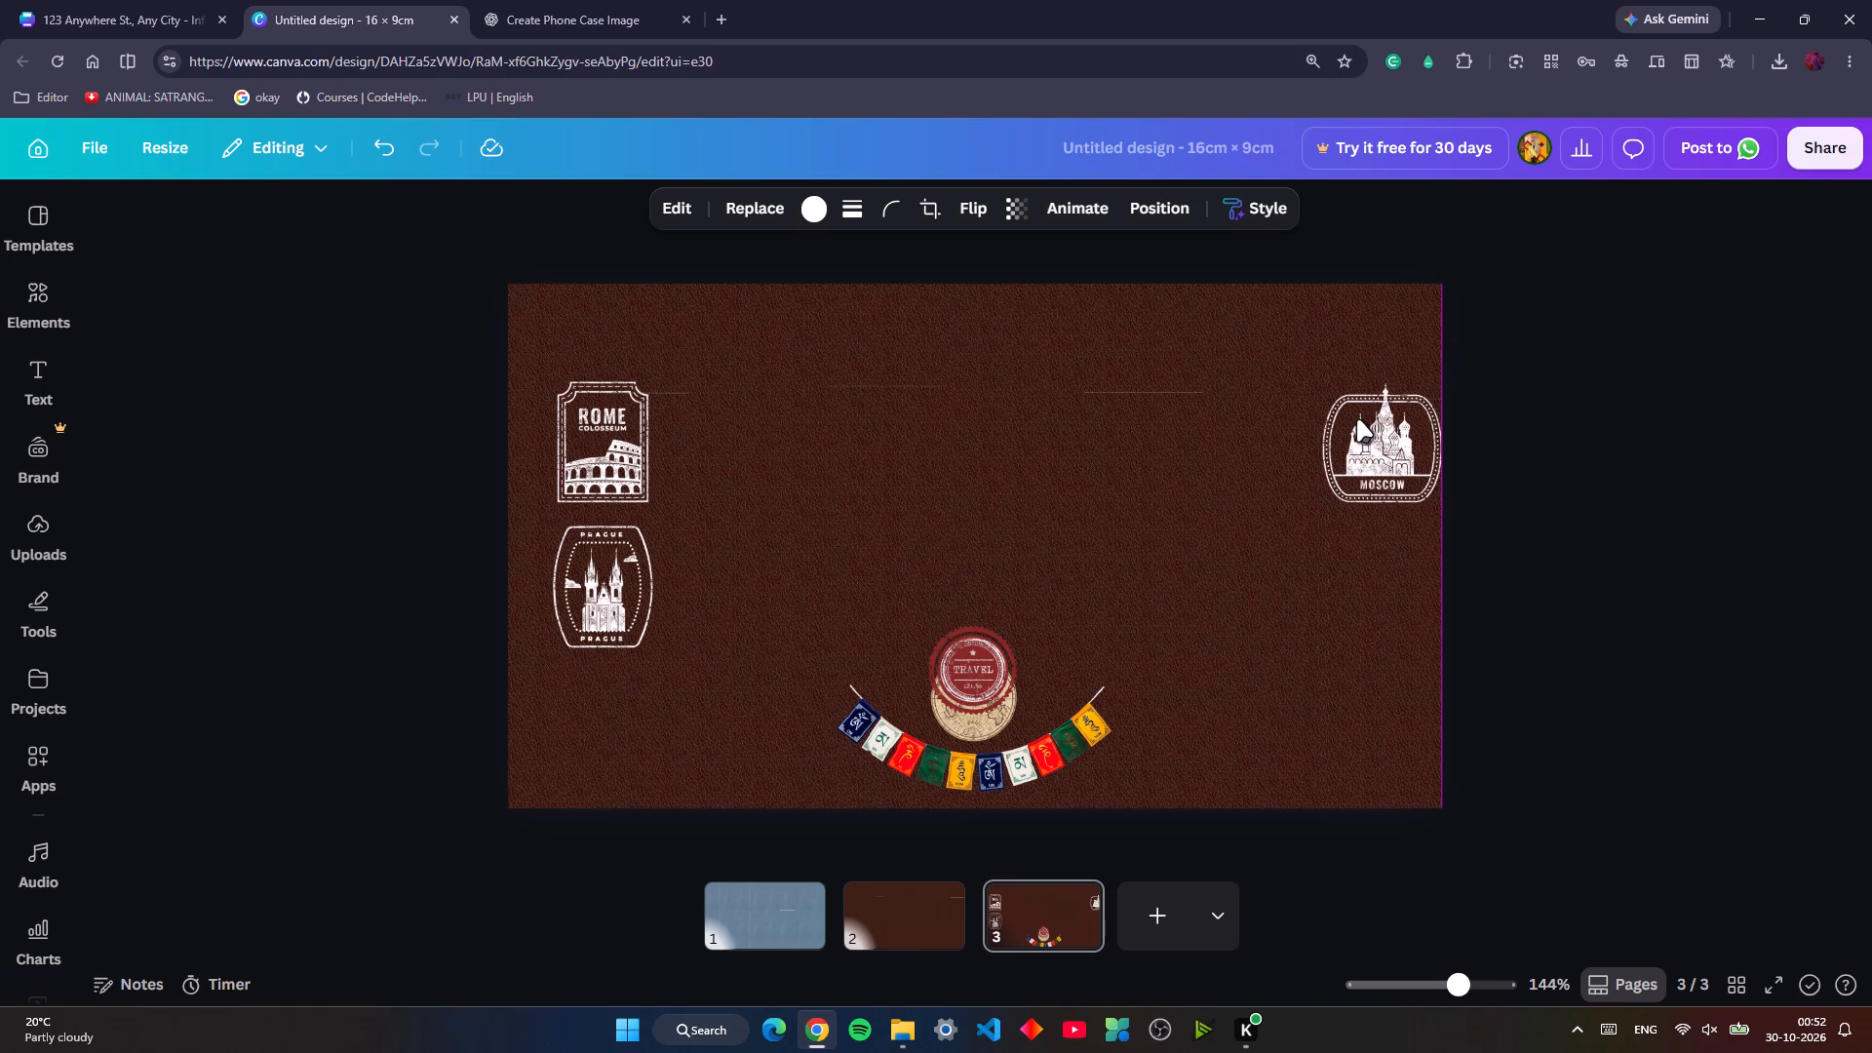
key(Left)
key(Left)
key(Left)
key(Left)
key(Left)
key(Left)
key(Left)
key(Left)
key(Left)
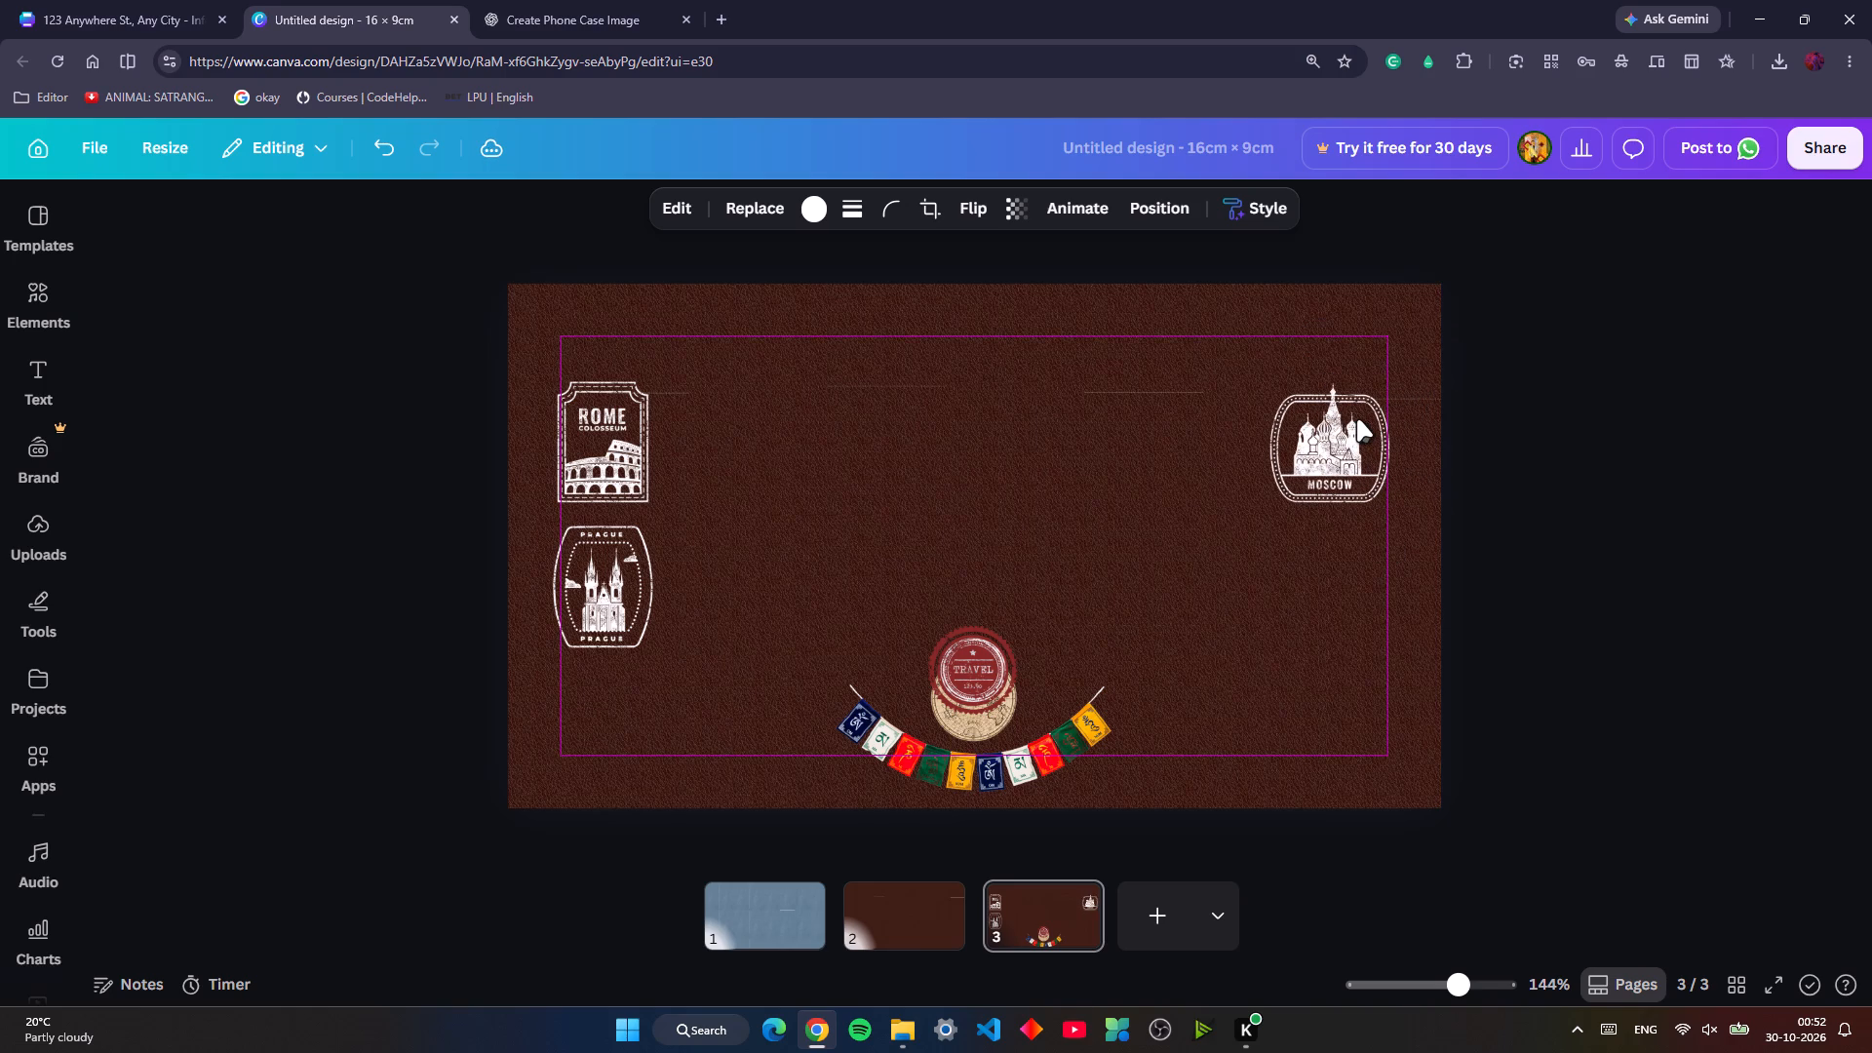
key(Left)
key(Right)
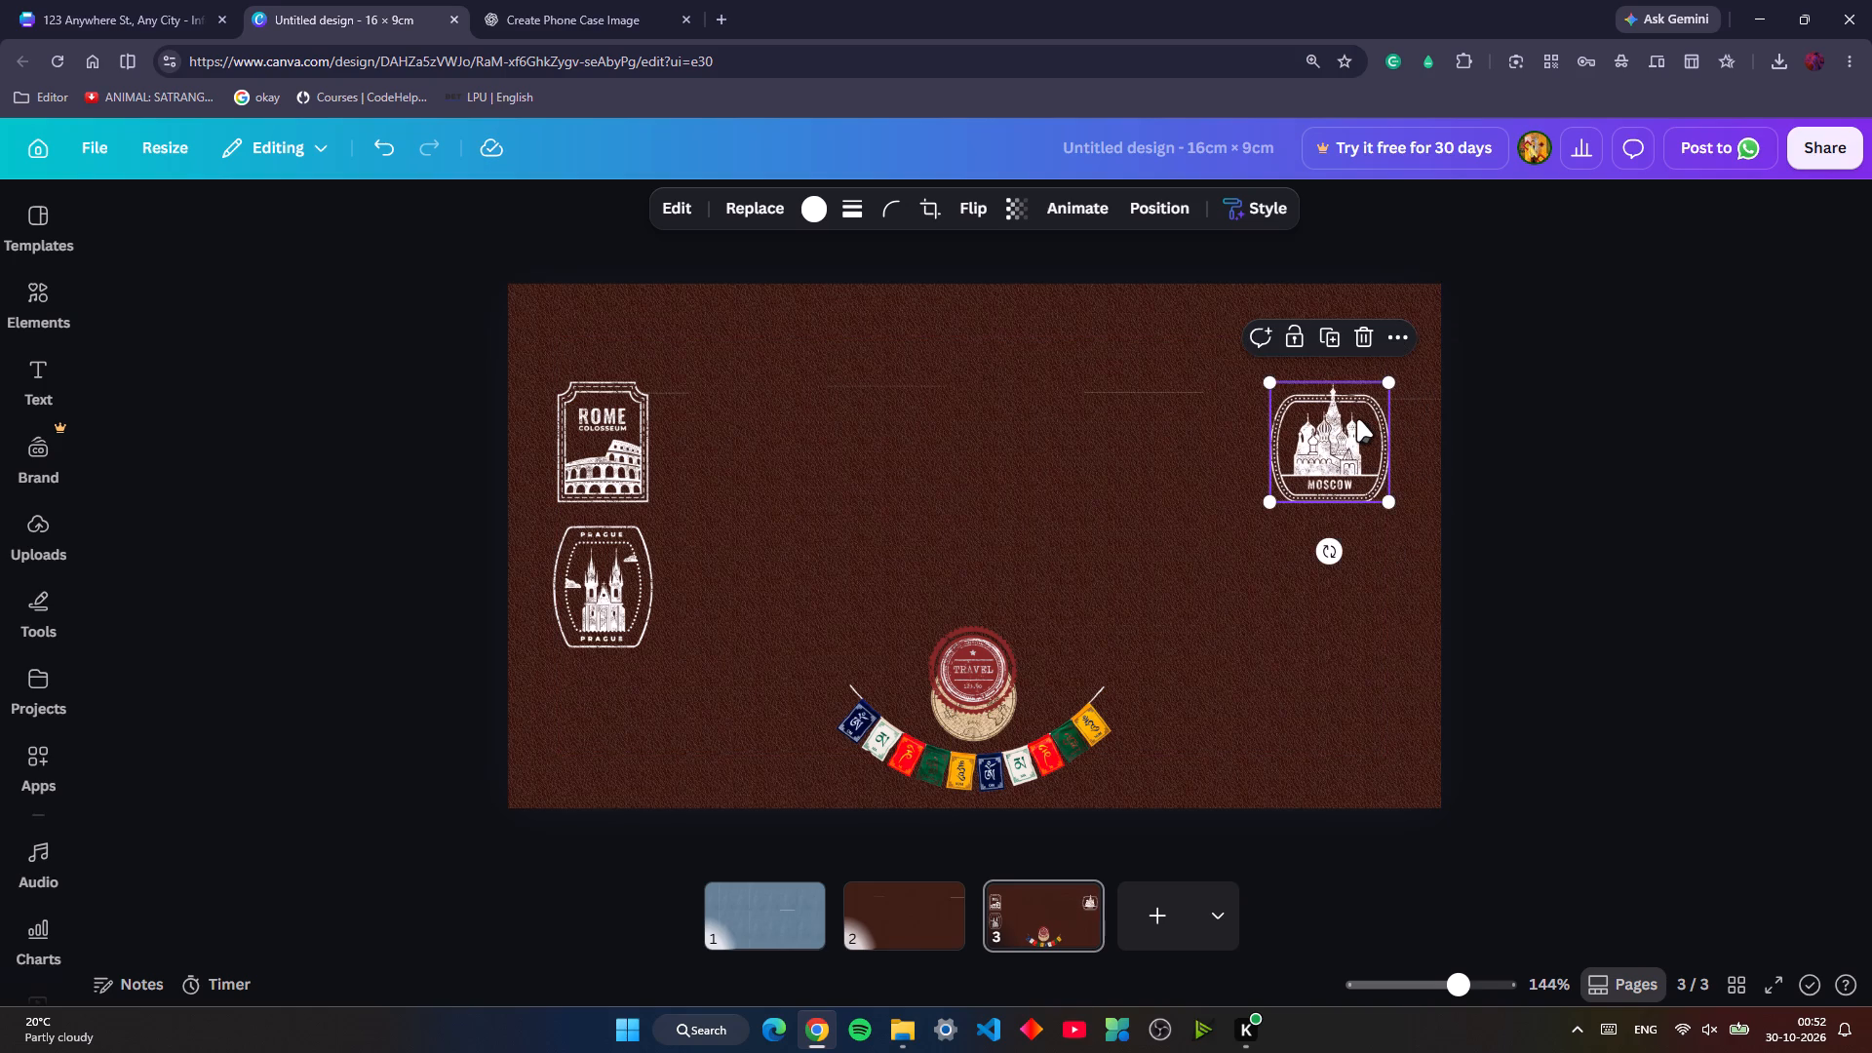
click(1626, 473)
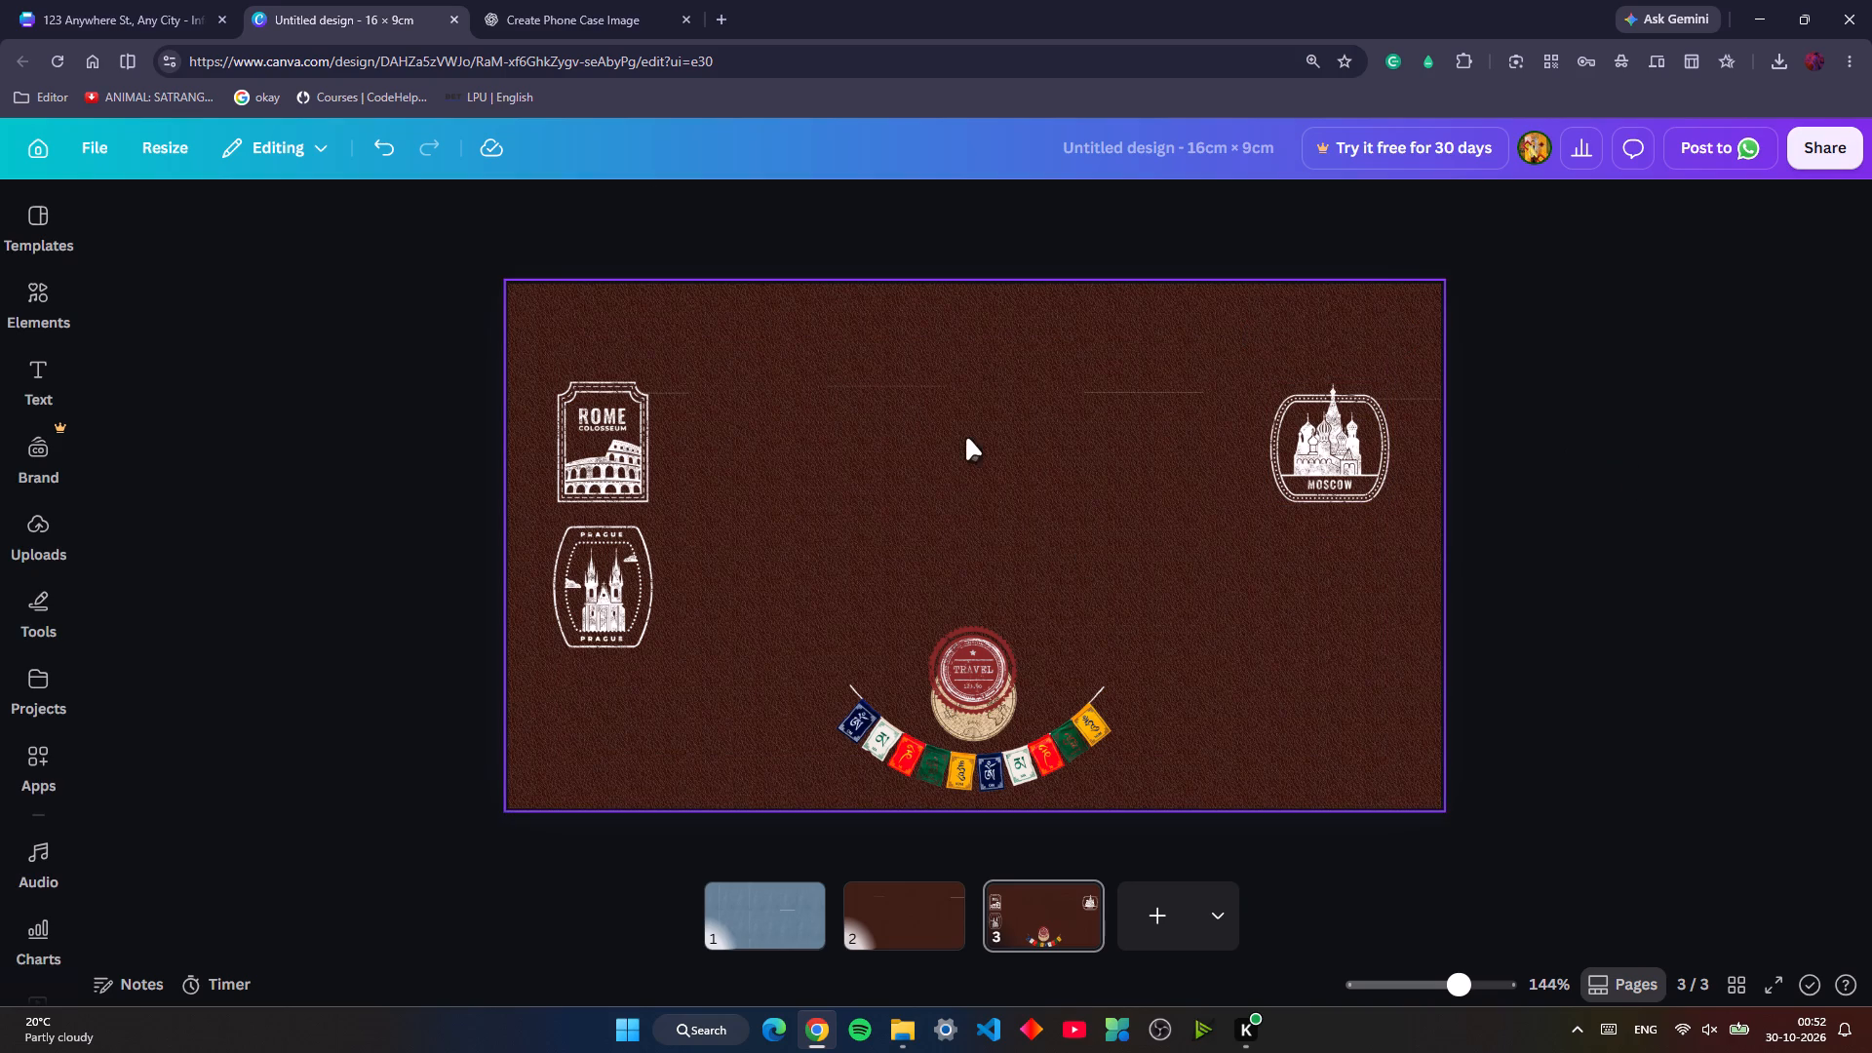
Copy the Sydney stamp from page 5 of the 123 Anywhere St. design onto page 3, placing it just right of the Rome stamp.
click(191, 0)
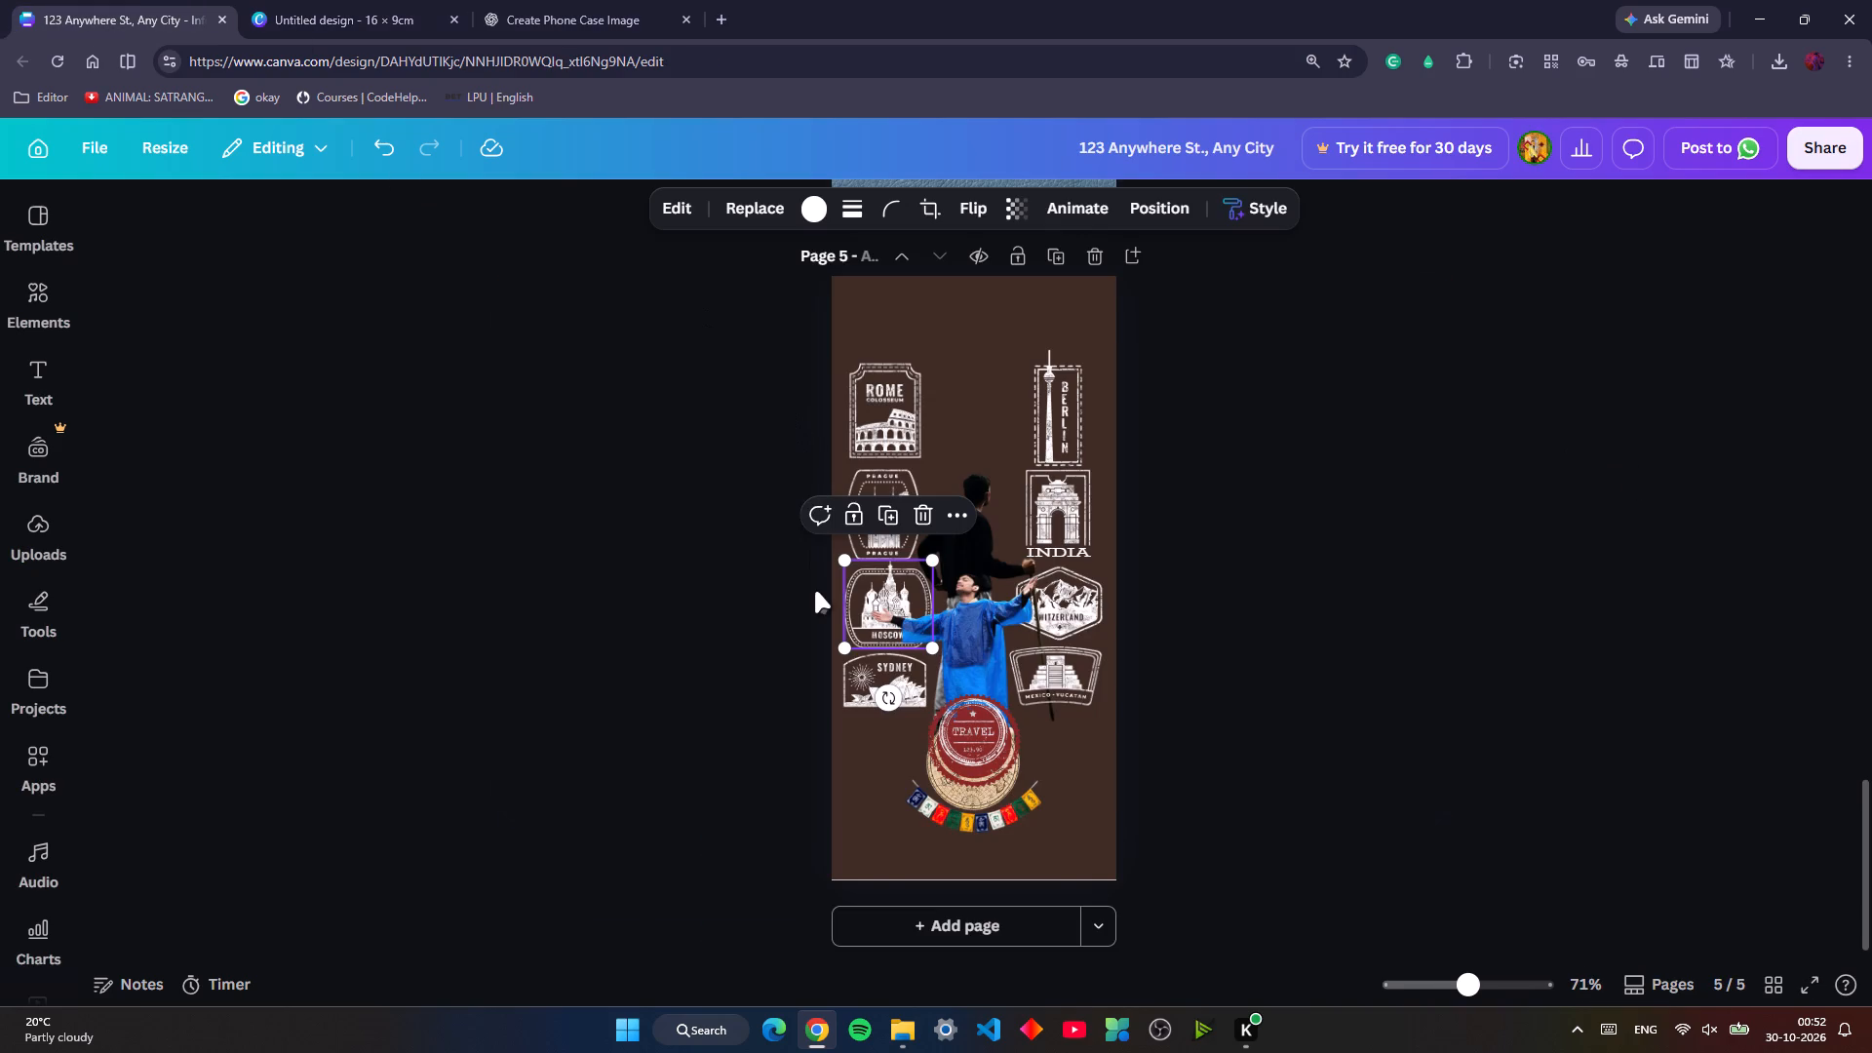
click(880, 674)
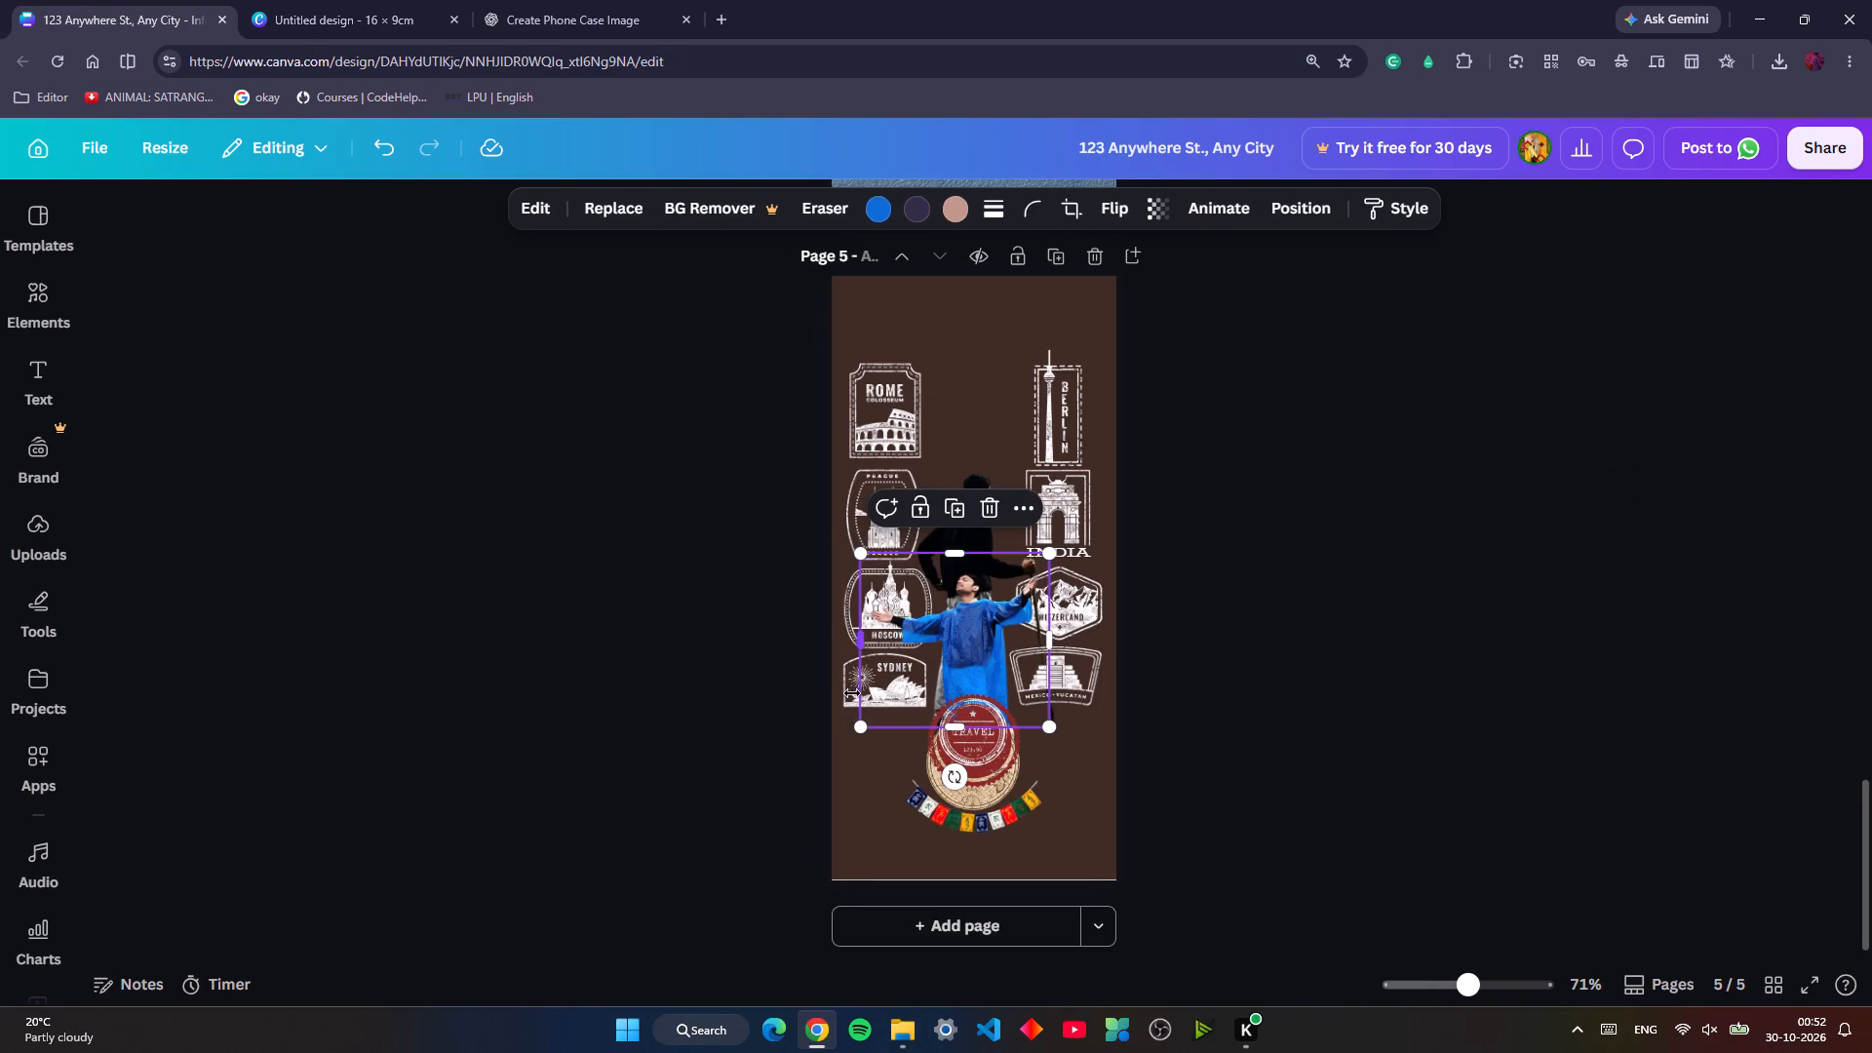
click(846, 696)
key(ctrl+c)
click(393, 0)
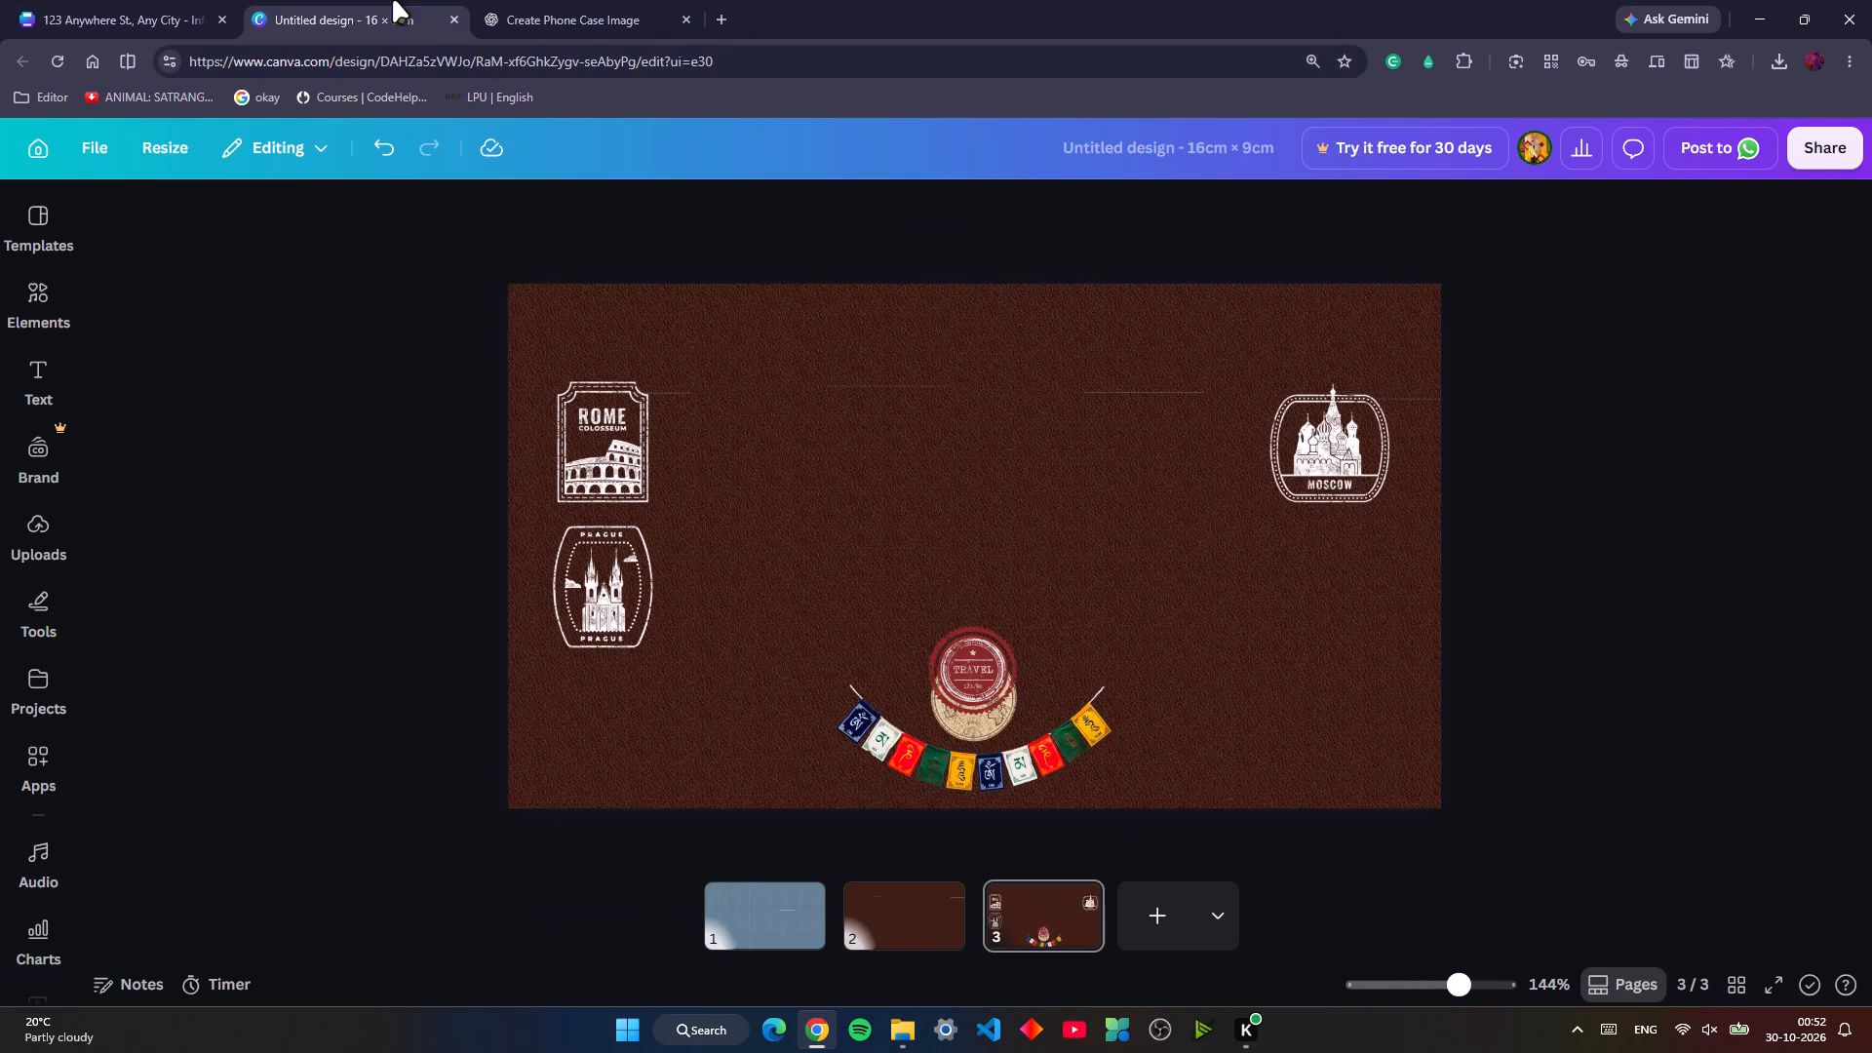
key(ctrl+v)
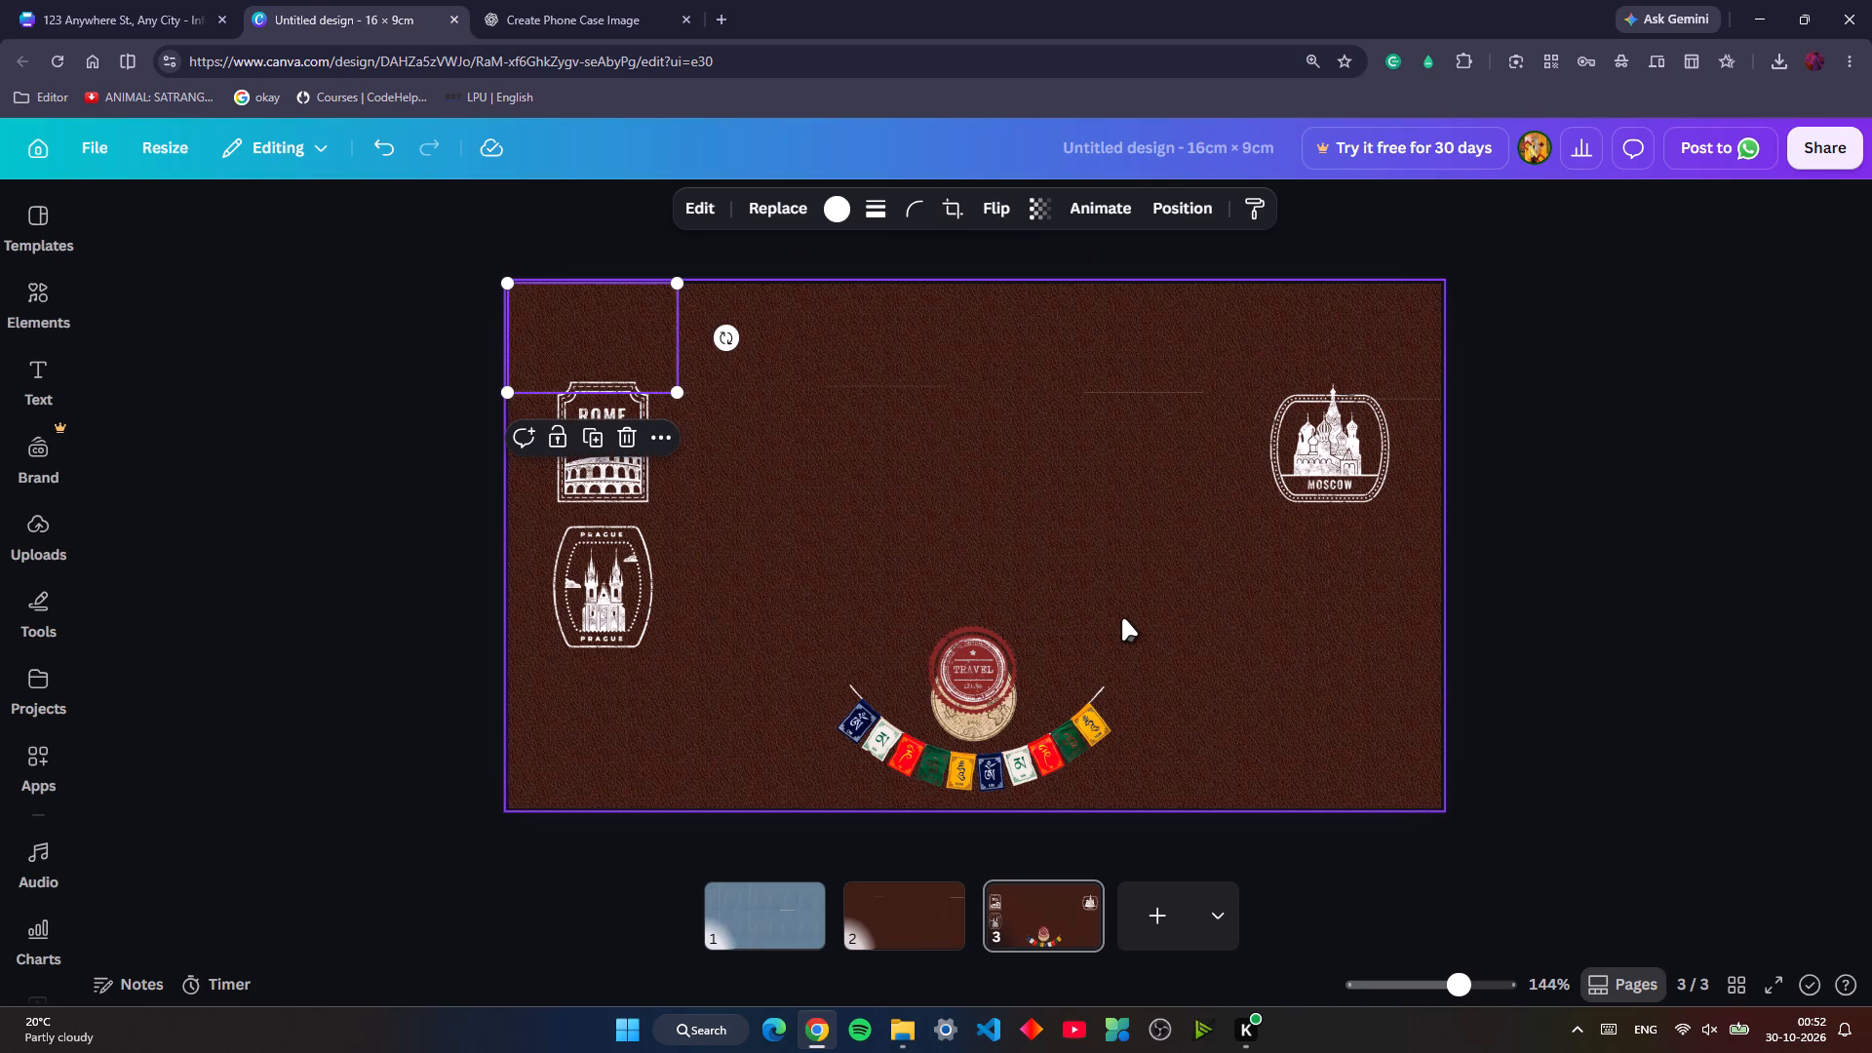
drag(613, 337, 783, 453)
Move the Moscow stamp straight down until it is level with the Prague stamp on the opposite side.
click(1313, 428)
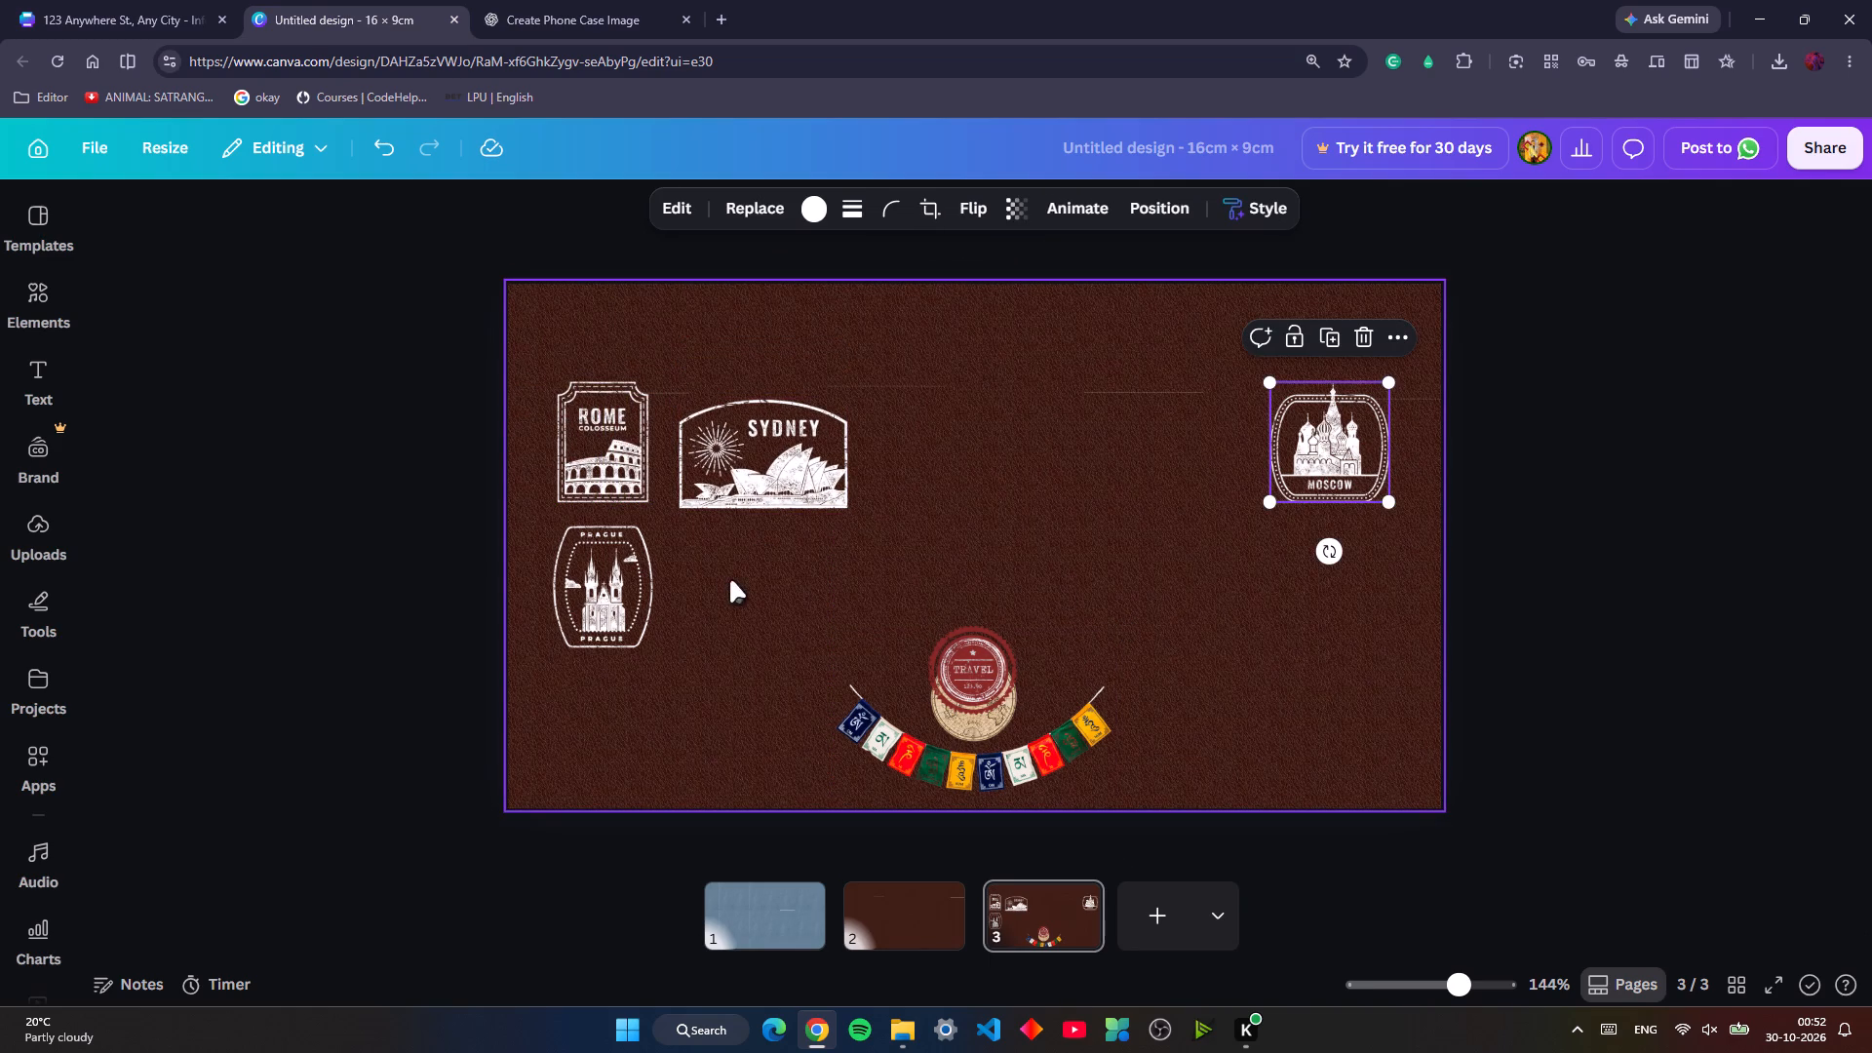
key(Down)
key(Down)
key(Down)
key(Down)
key(Down)
key(Down)
key(Down)
key(Down)
key(Down)
key(Down)
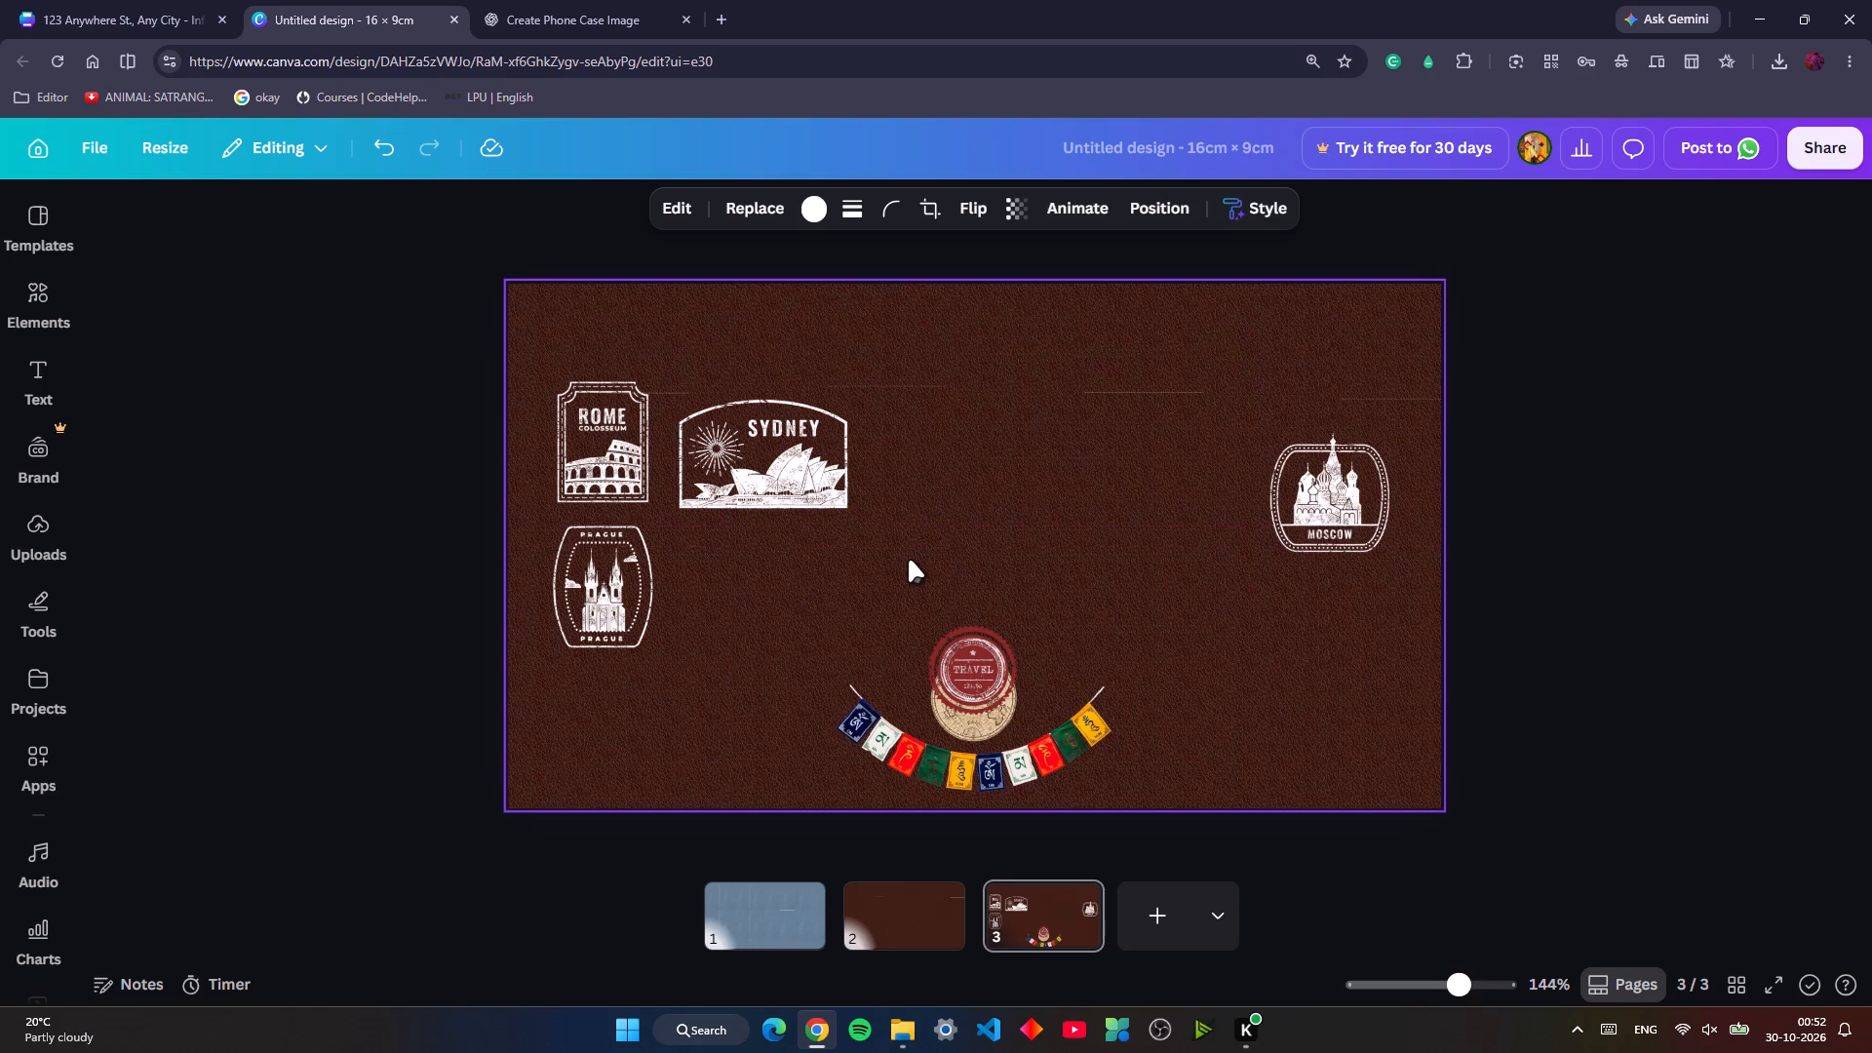
key(Down)
key(Down)
key(Down)
key(Down)
key(Down)
key(Down)
key(Down)
key(Down)
key(Down)
key(Down)
key(Down)
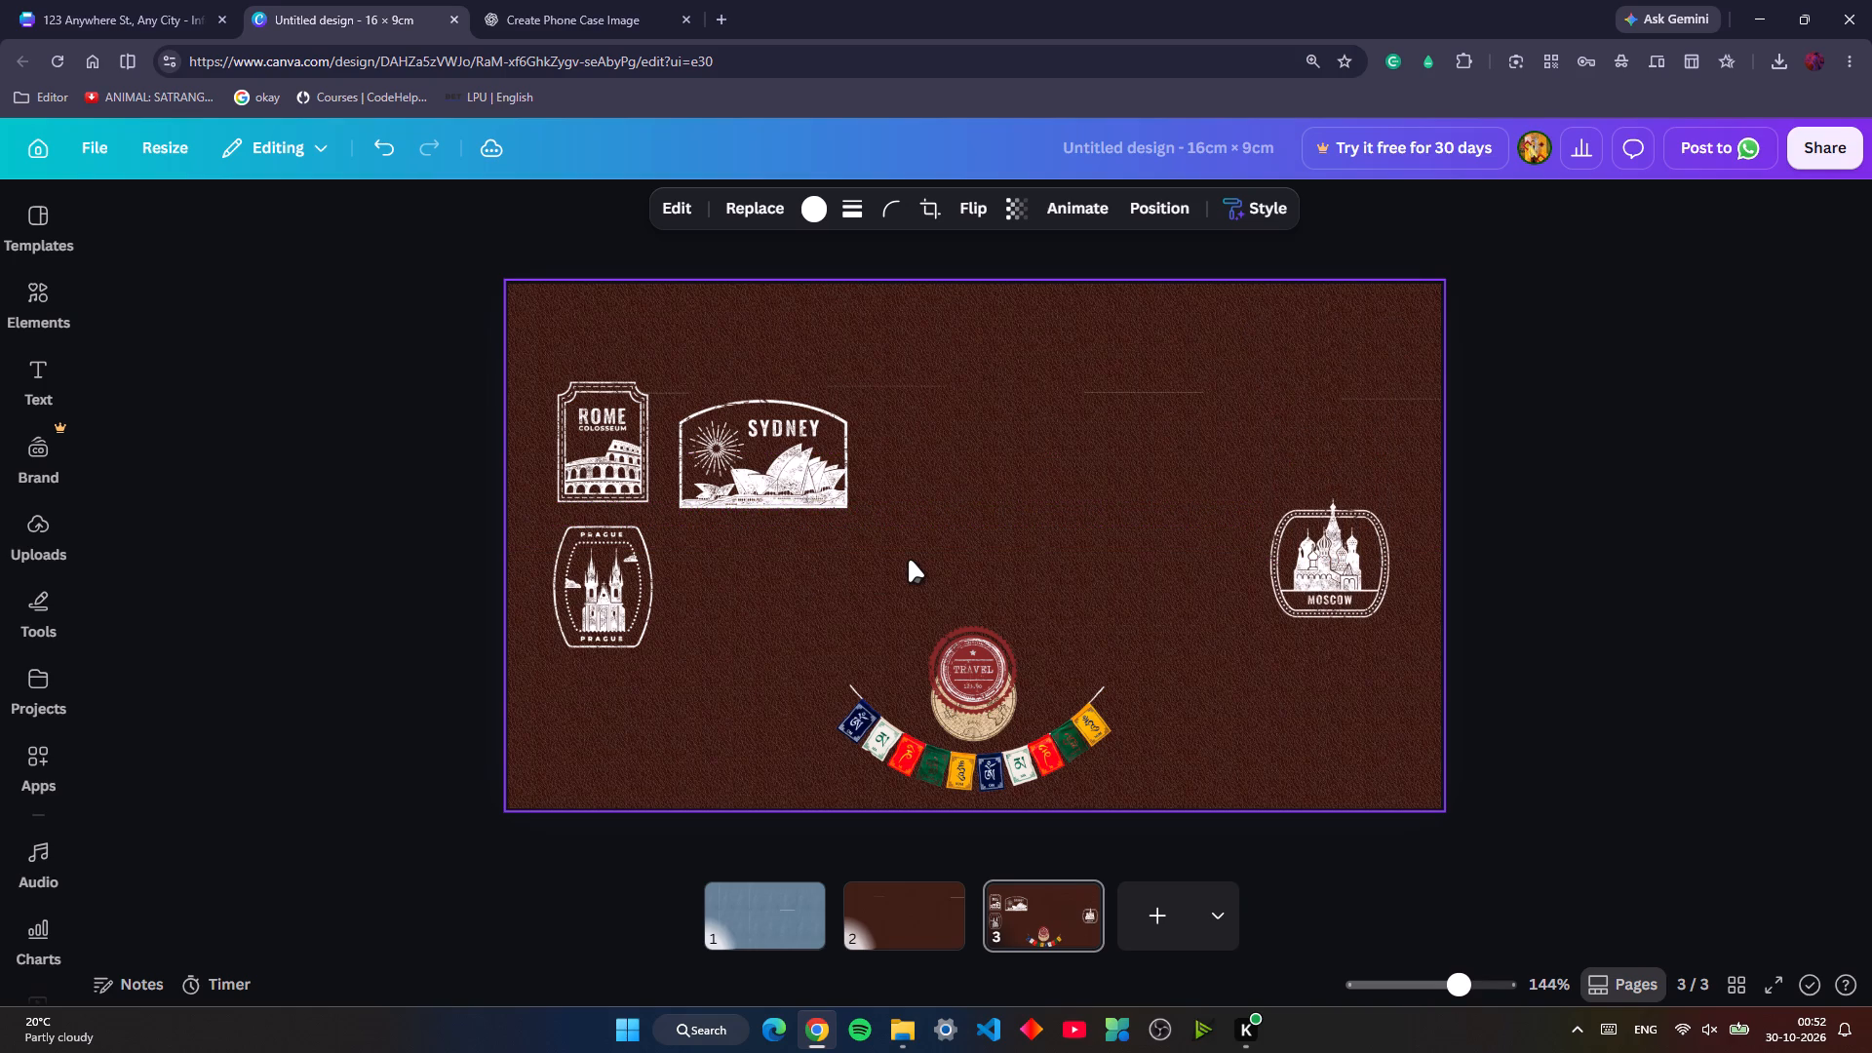
key(Down)
key(Down)
key(Down)
key(Down)
key(Down)
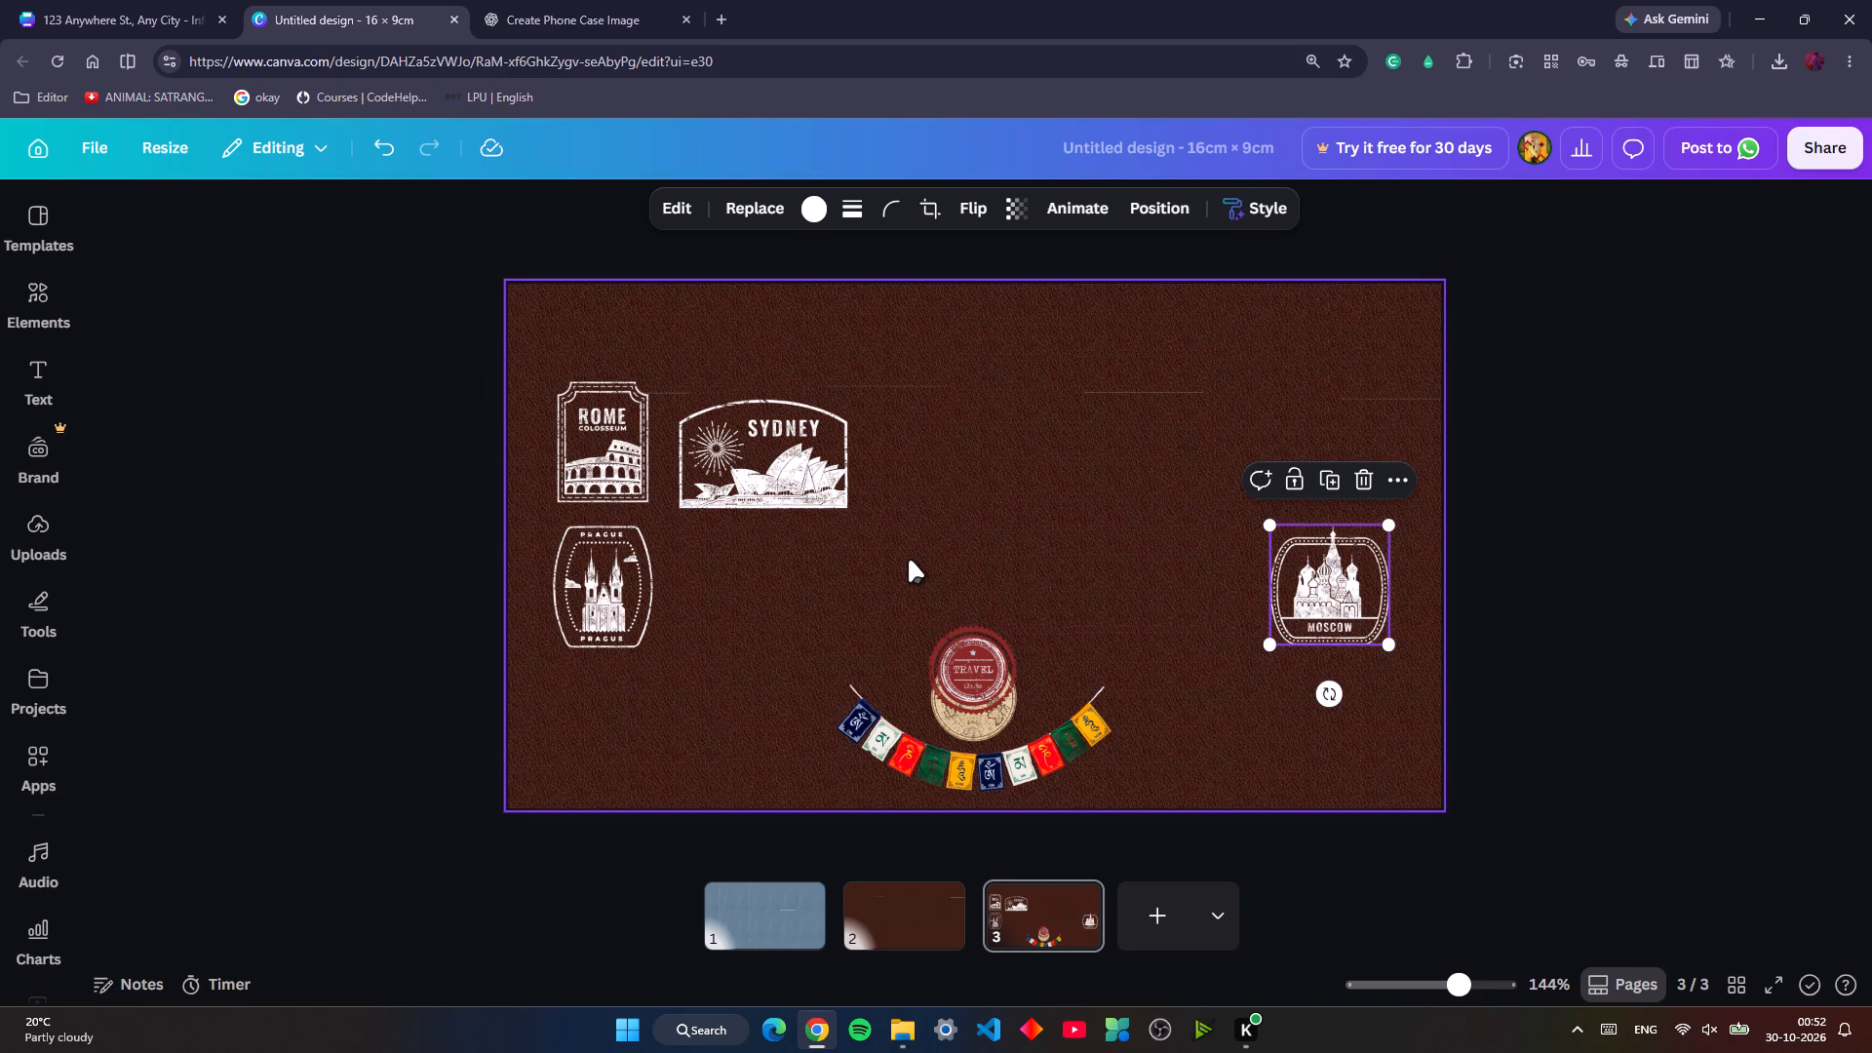
key(Down)
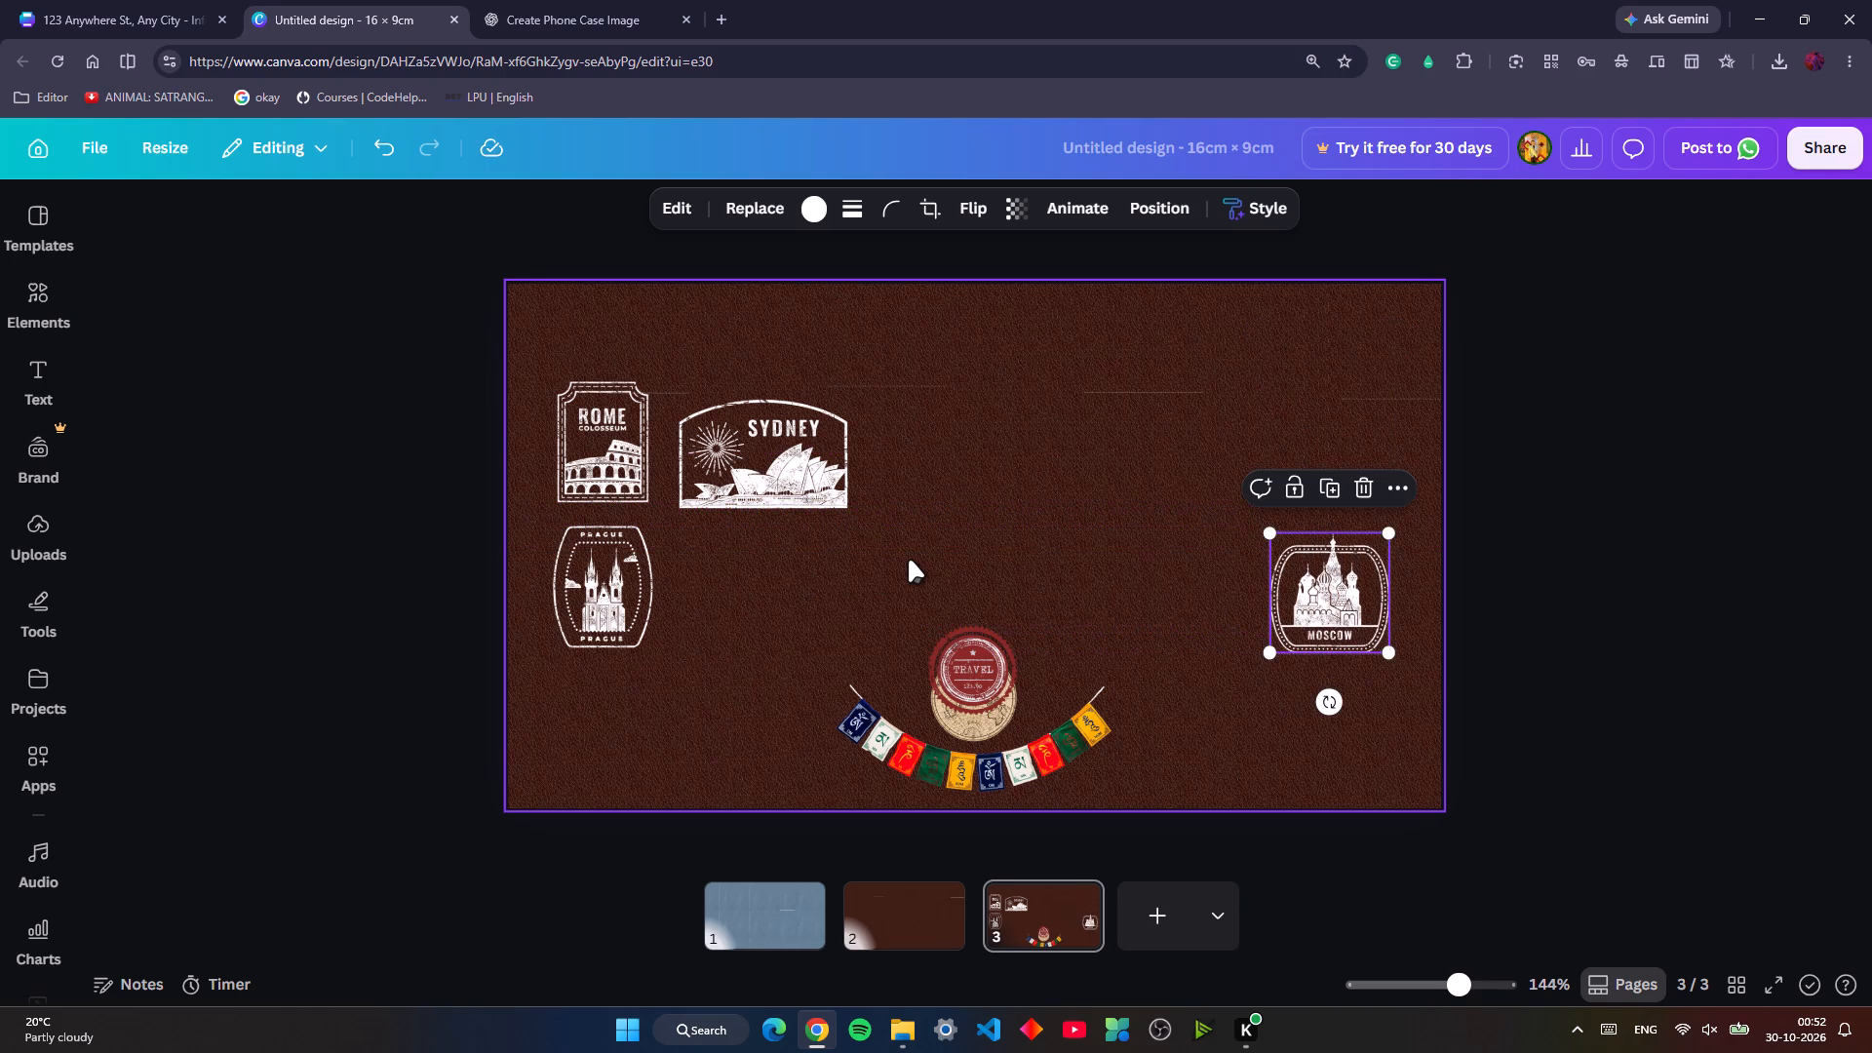
key(Up)
key(Down)
key(Up)
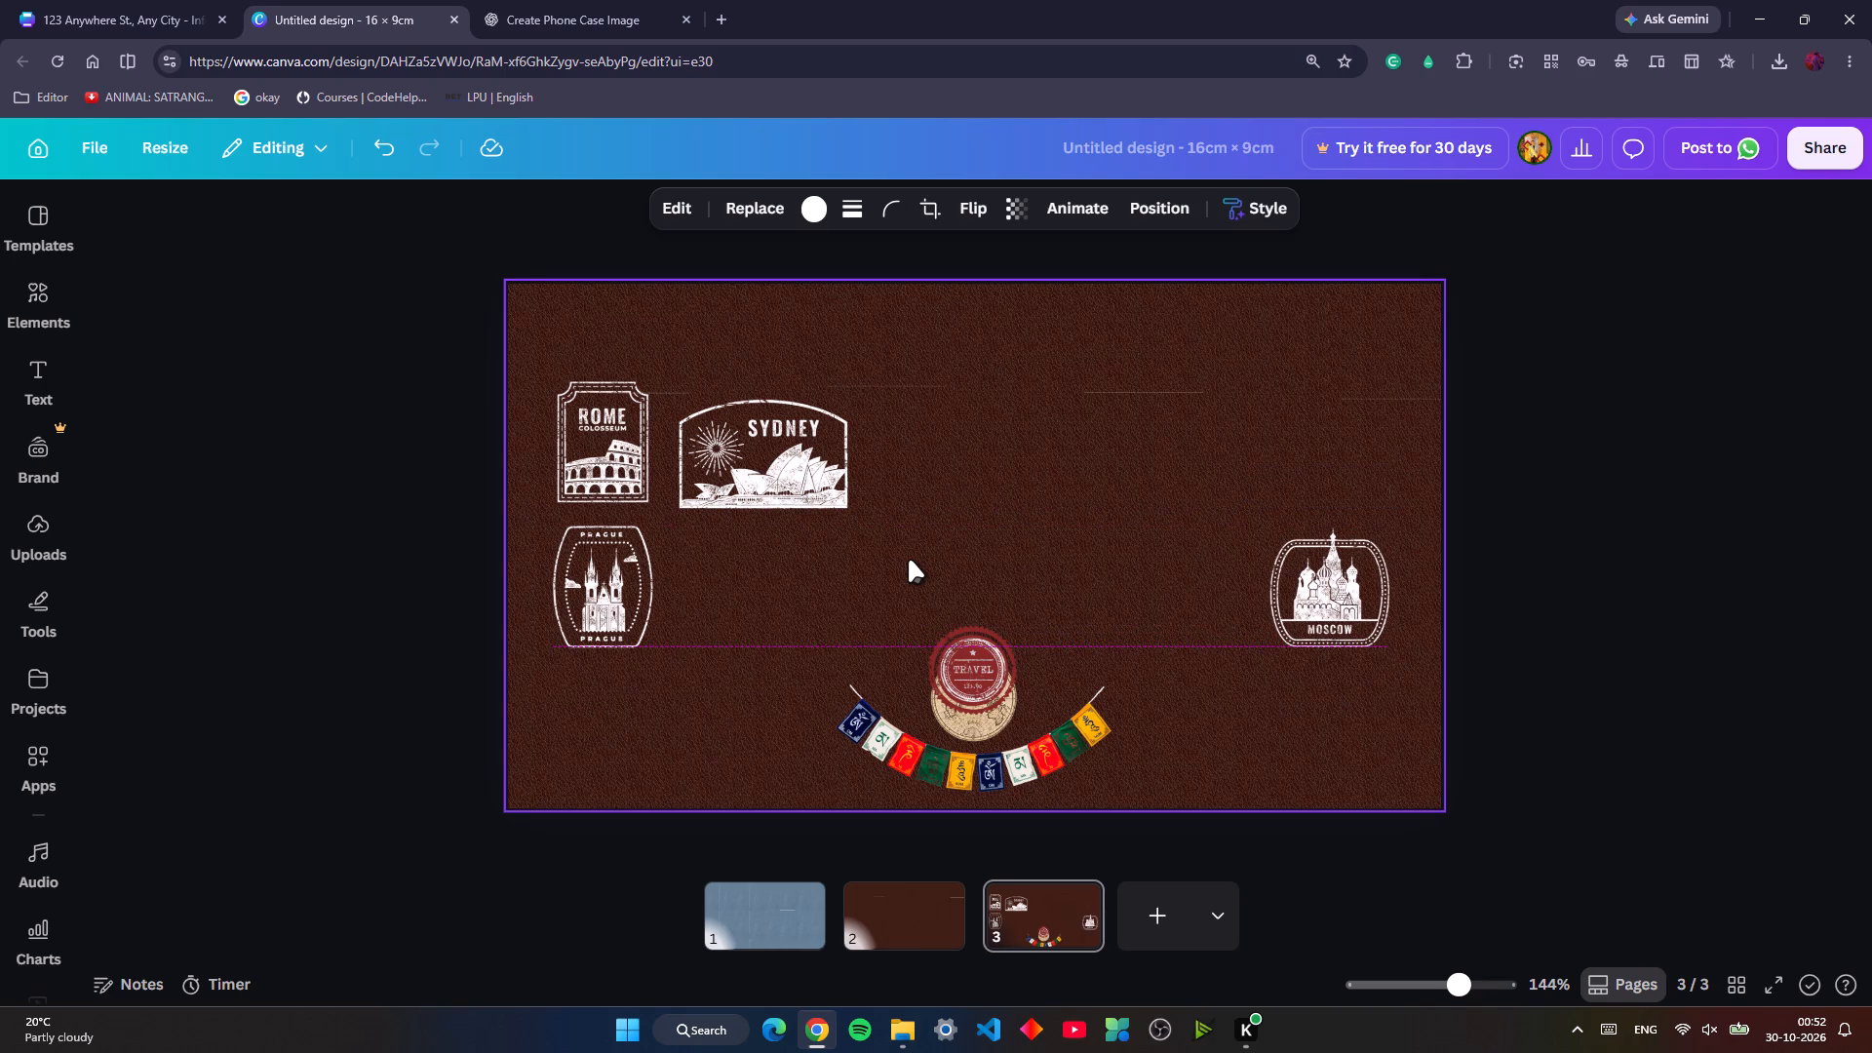
key(Up)
key(Down)
Move the Prague stamp across the page to the Moscow side and raise it above the Moscow stamp, roughly level with Rome.
click(627, 601)
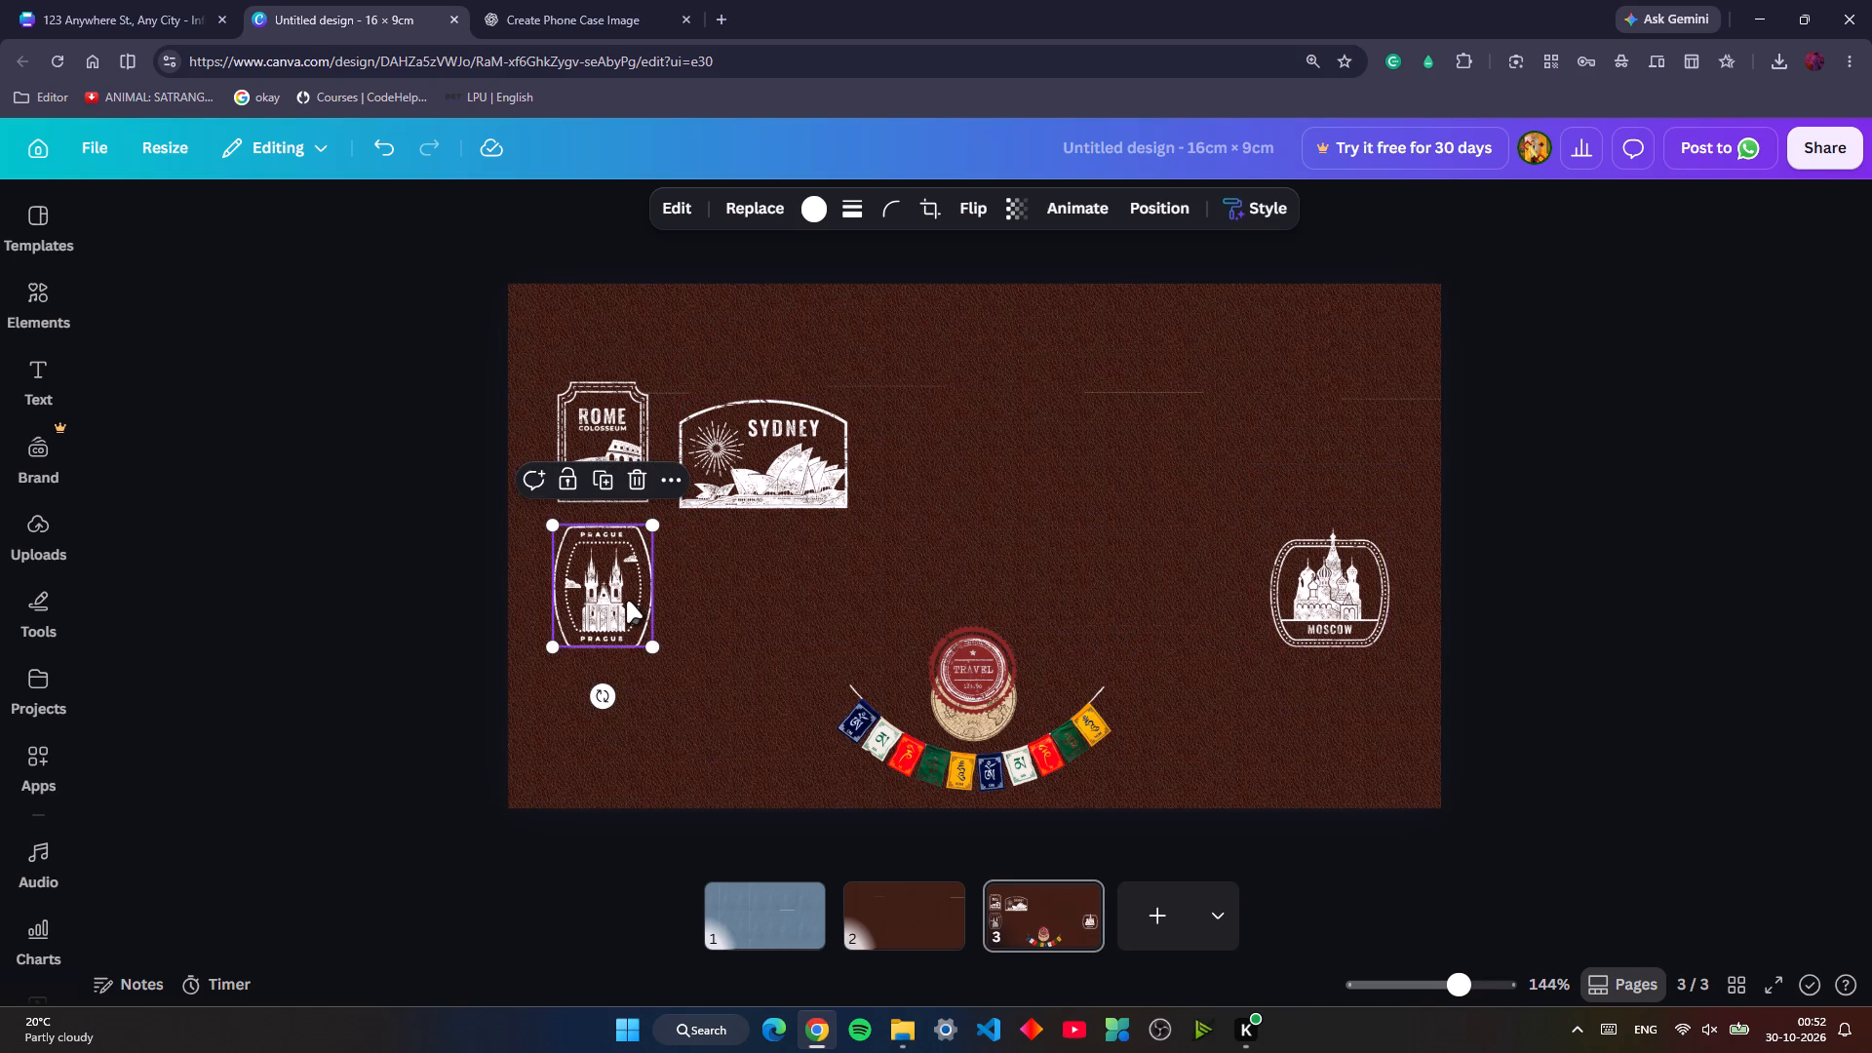
key(Right)
key(Right)
key(Right)
key(Right)
key(Right)
key(Right)
key(Right)
key(Right)
key(Right)
key(Right)
key(Right)
key(Right)
key(Right)
key(Right)
key(Right)
key(Right)
key(Right)
key(Right)
key(Right)
key(Right)
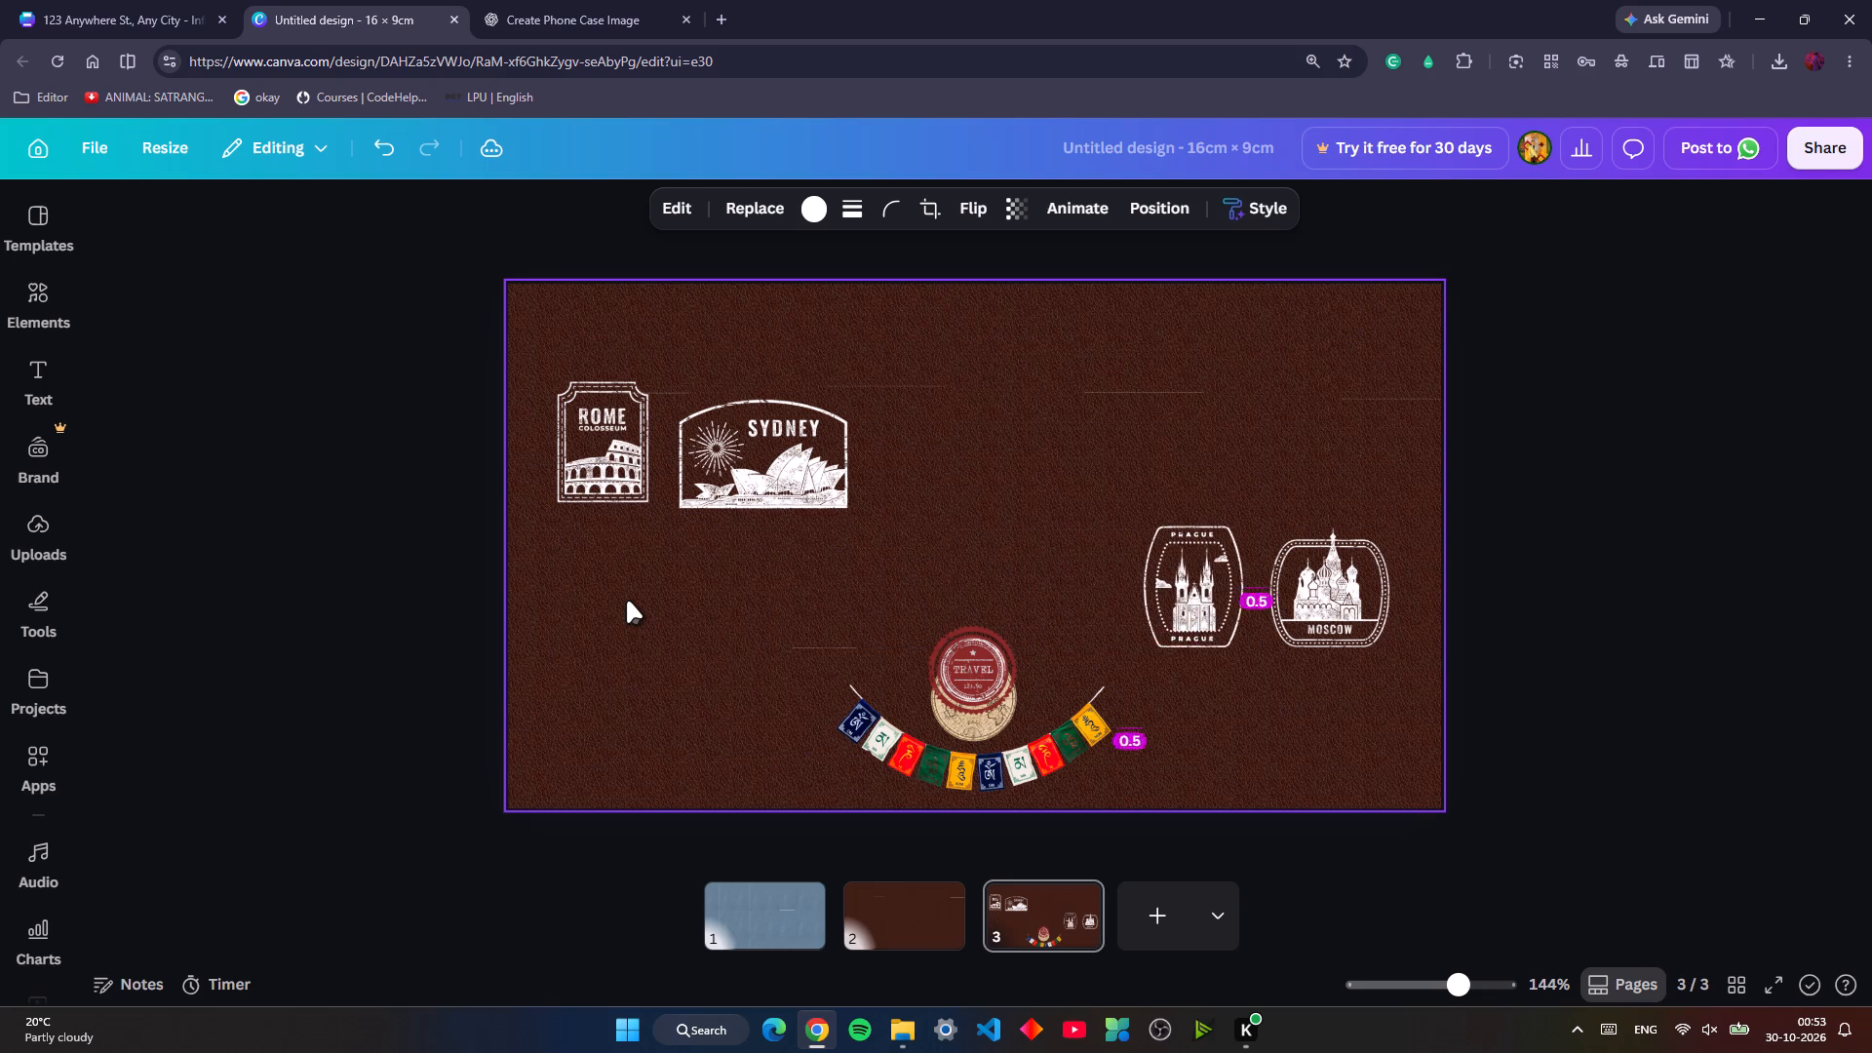
key(Up)
key(Up)
key(Up)
key(Up)
key(Up)
key(Up)
key(Up)
key(Up)
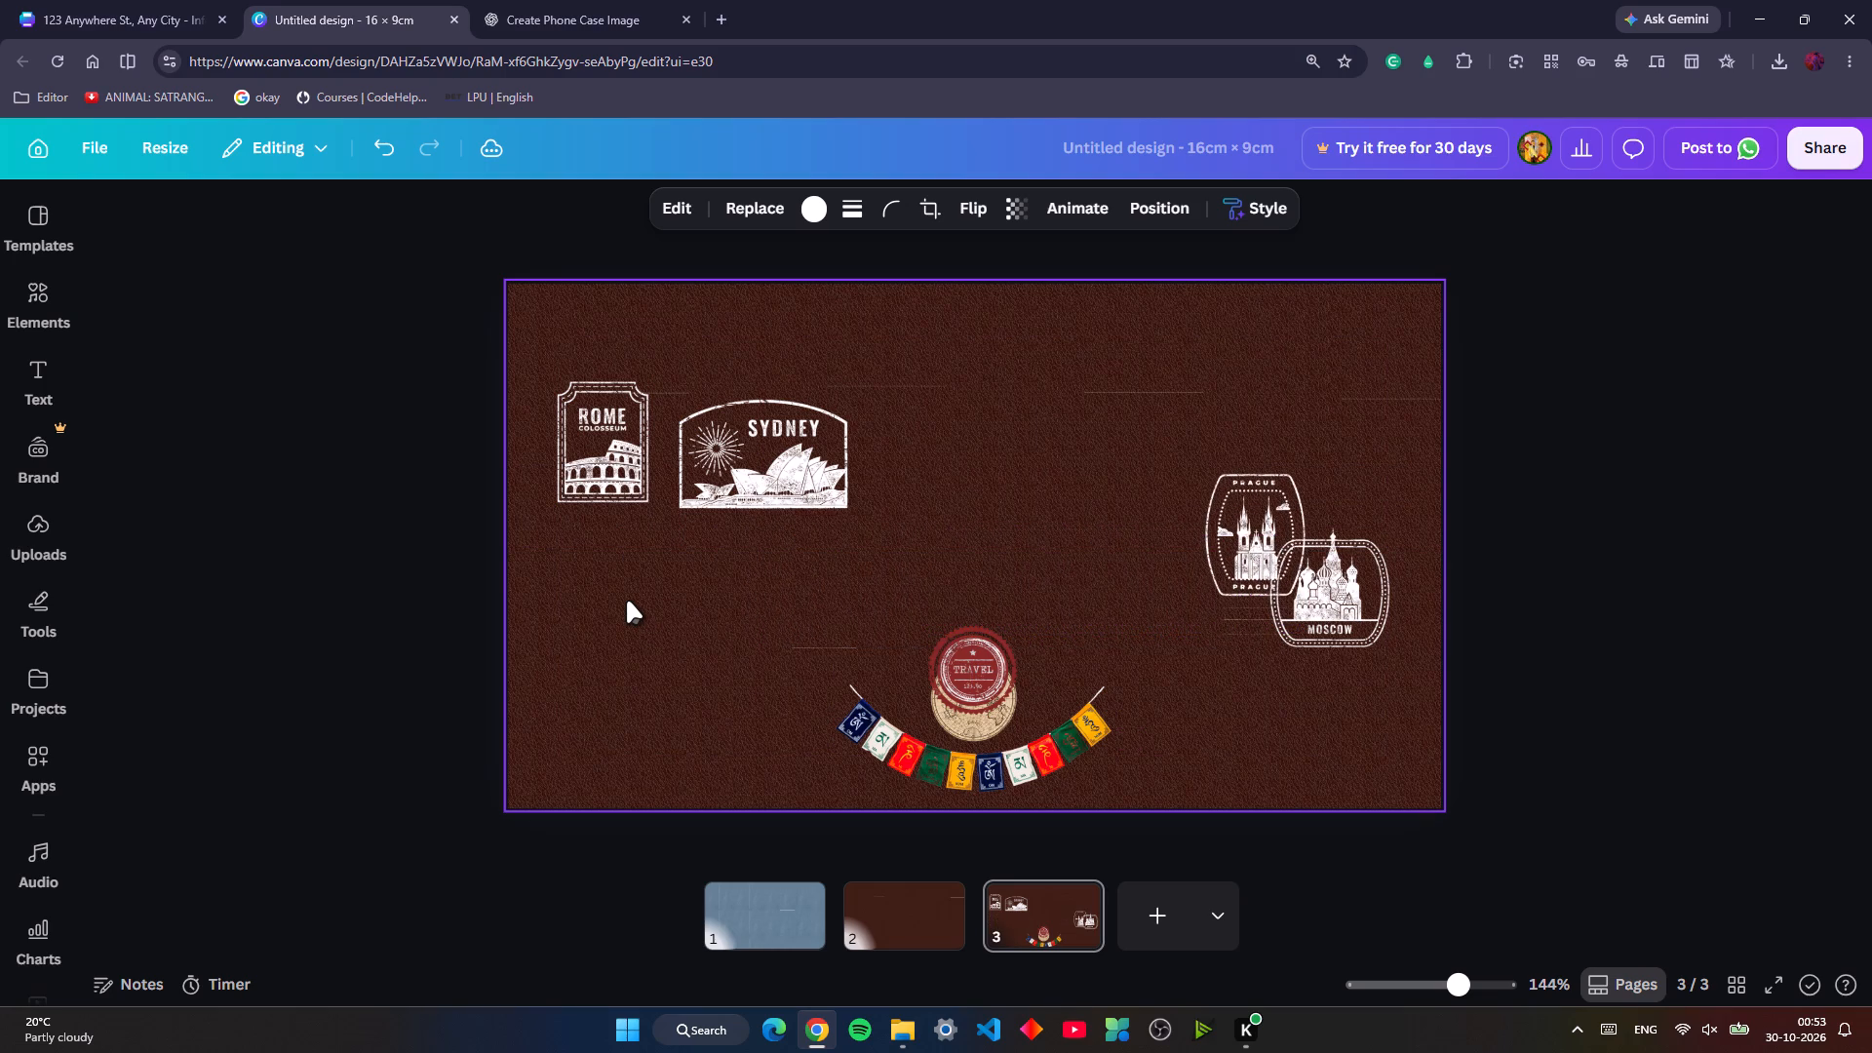
key(Up)
key(Up)
key(Up)
key(Up)
key(Up)
key(Up)
key(Up)
key(Up)
key(Up)
key(Up)
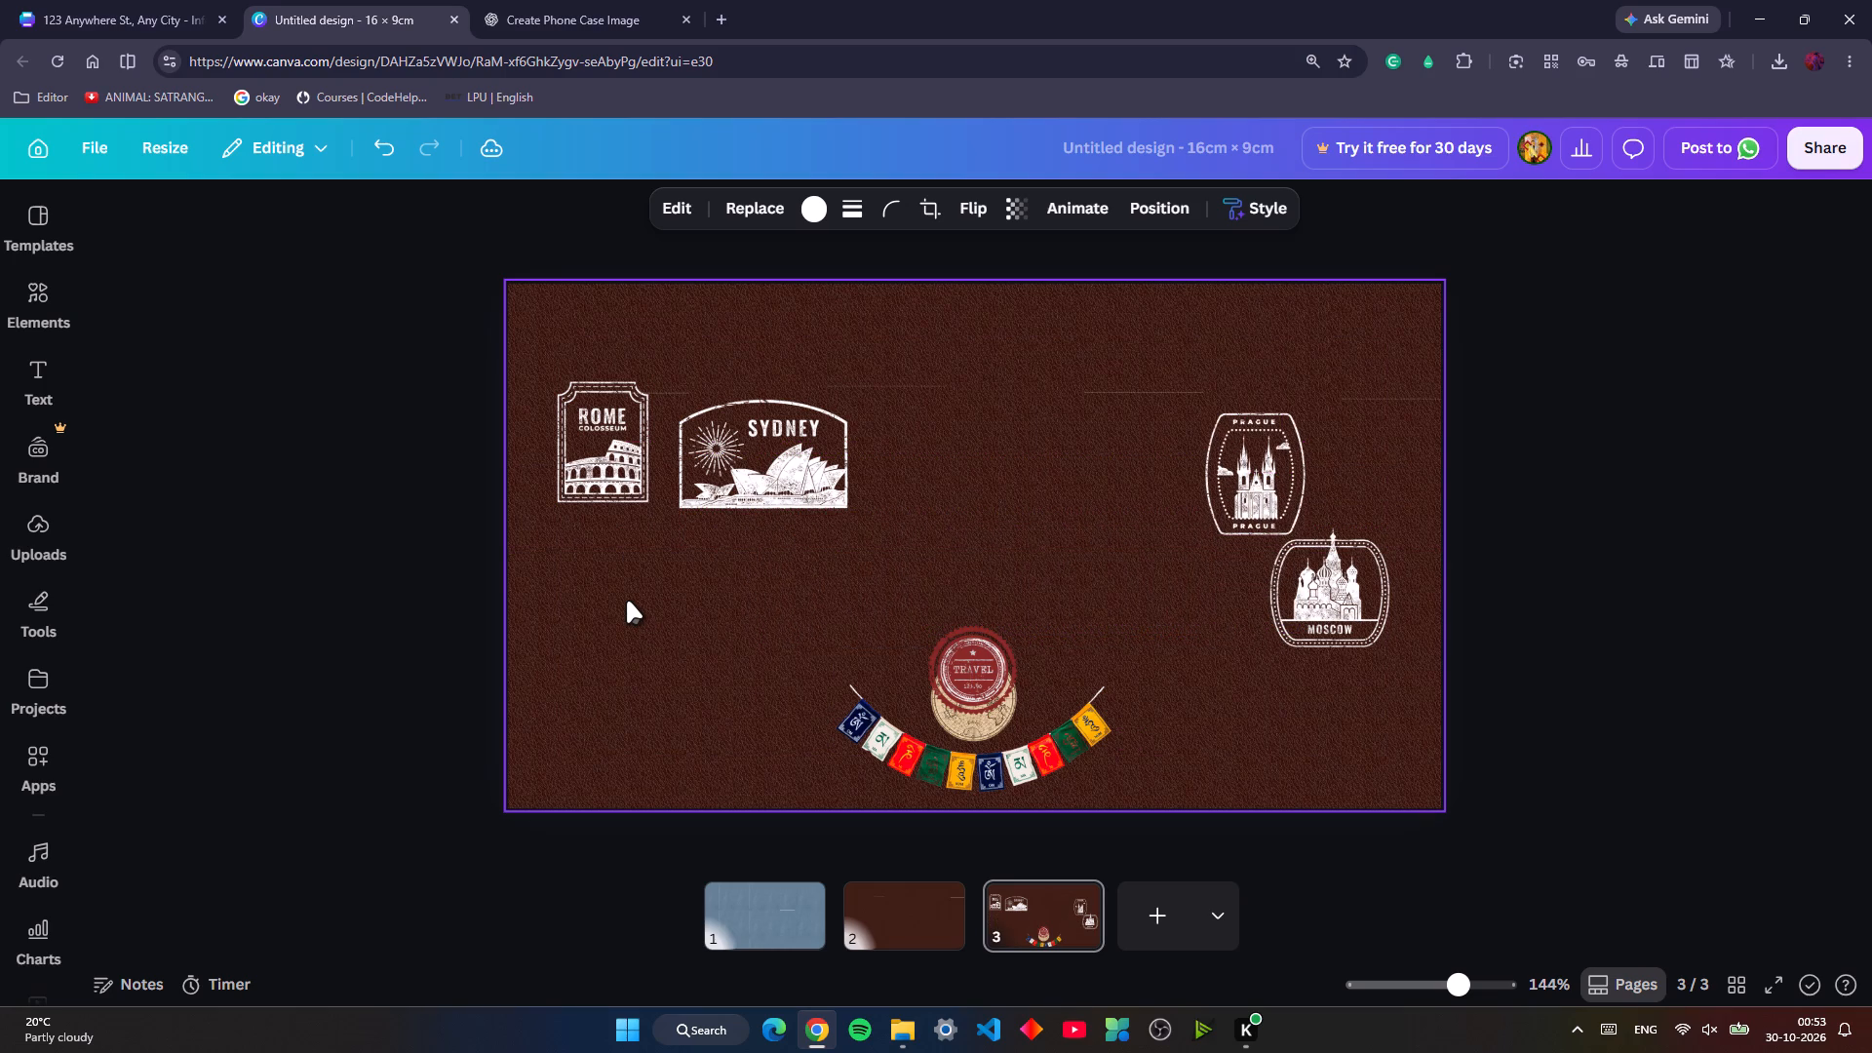
key(Up)
key(Up)
key(Up)
key(Up)
key(Right)
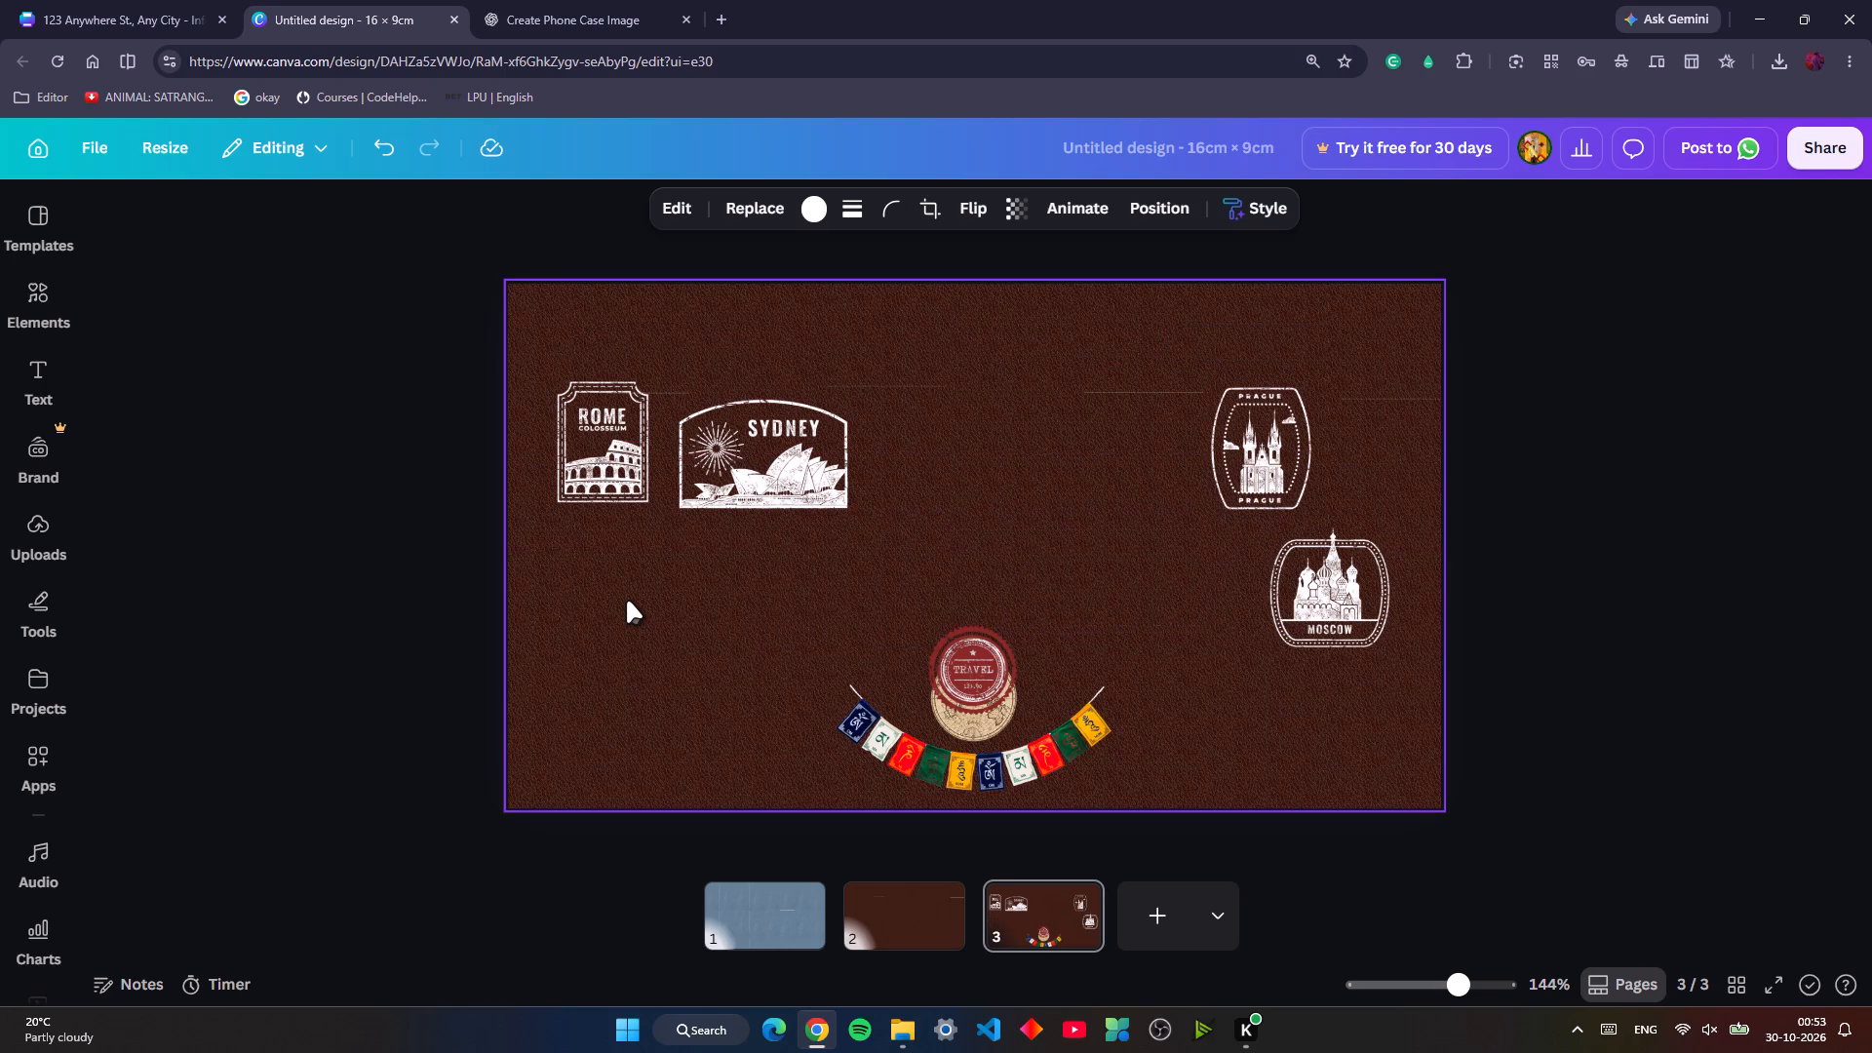
Move the Sydney stamp straight down into the lower row, roughly level with the Moscow stamp.
click(830, 485)
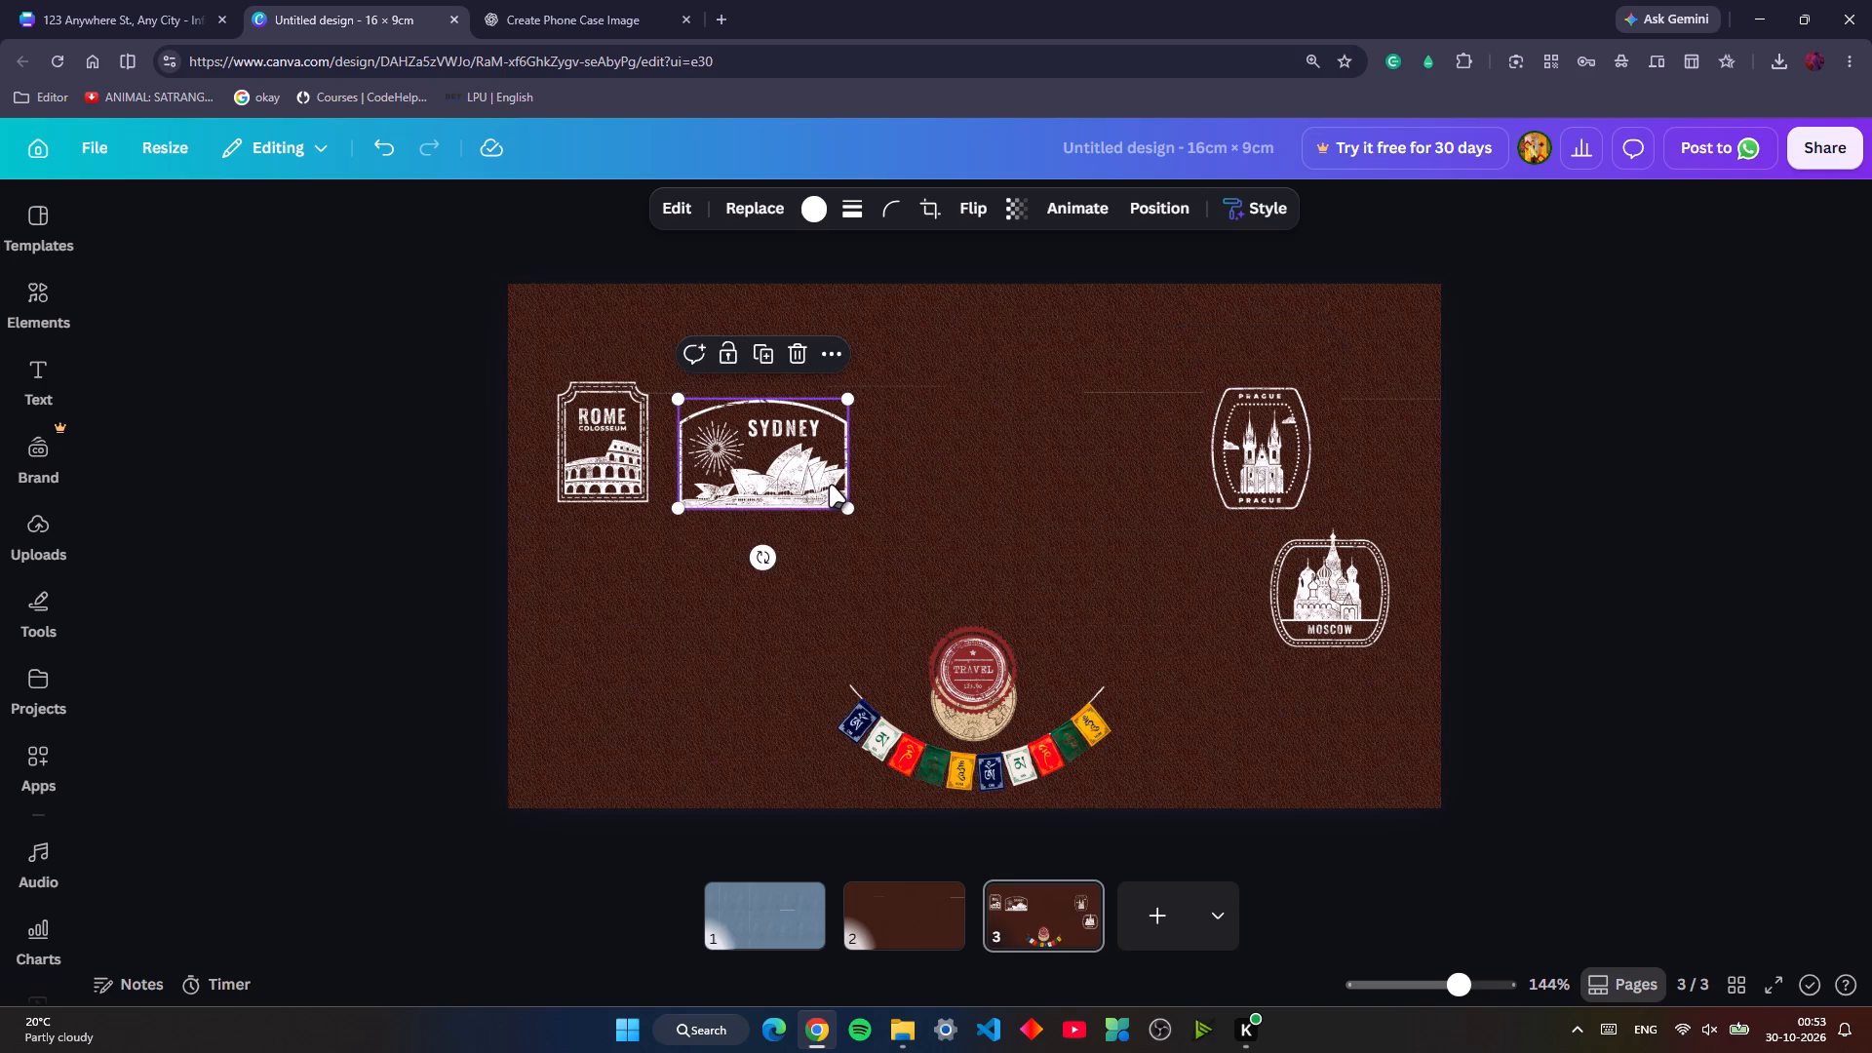
key(Down)
key(Down)
key(Down)
key(Down)
key(Down)
key(Down)
key(Down)
key(Down)
key(Down)
key(Down)
key(Down)
key(Down)
key(Down)
key(Down)
key(Down)
key(Down)
key(Down)
key(Down)
key(Down)
key(Down)
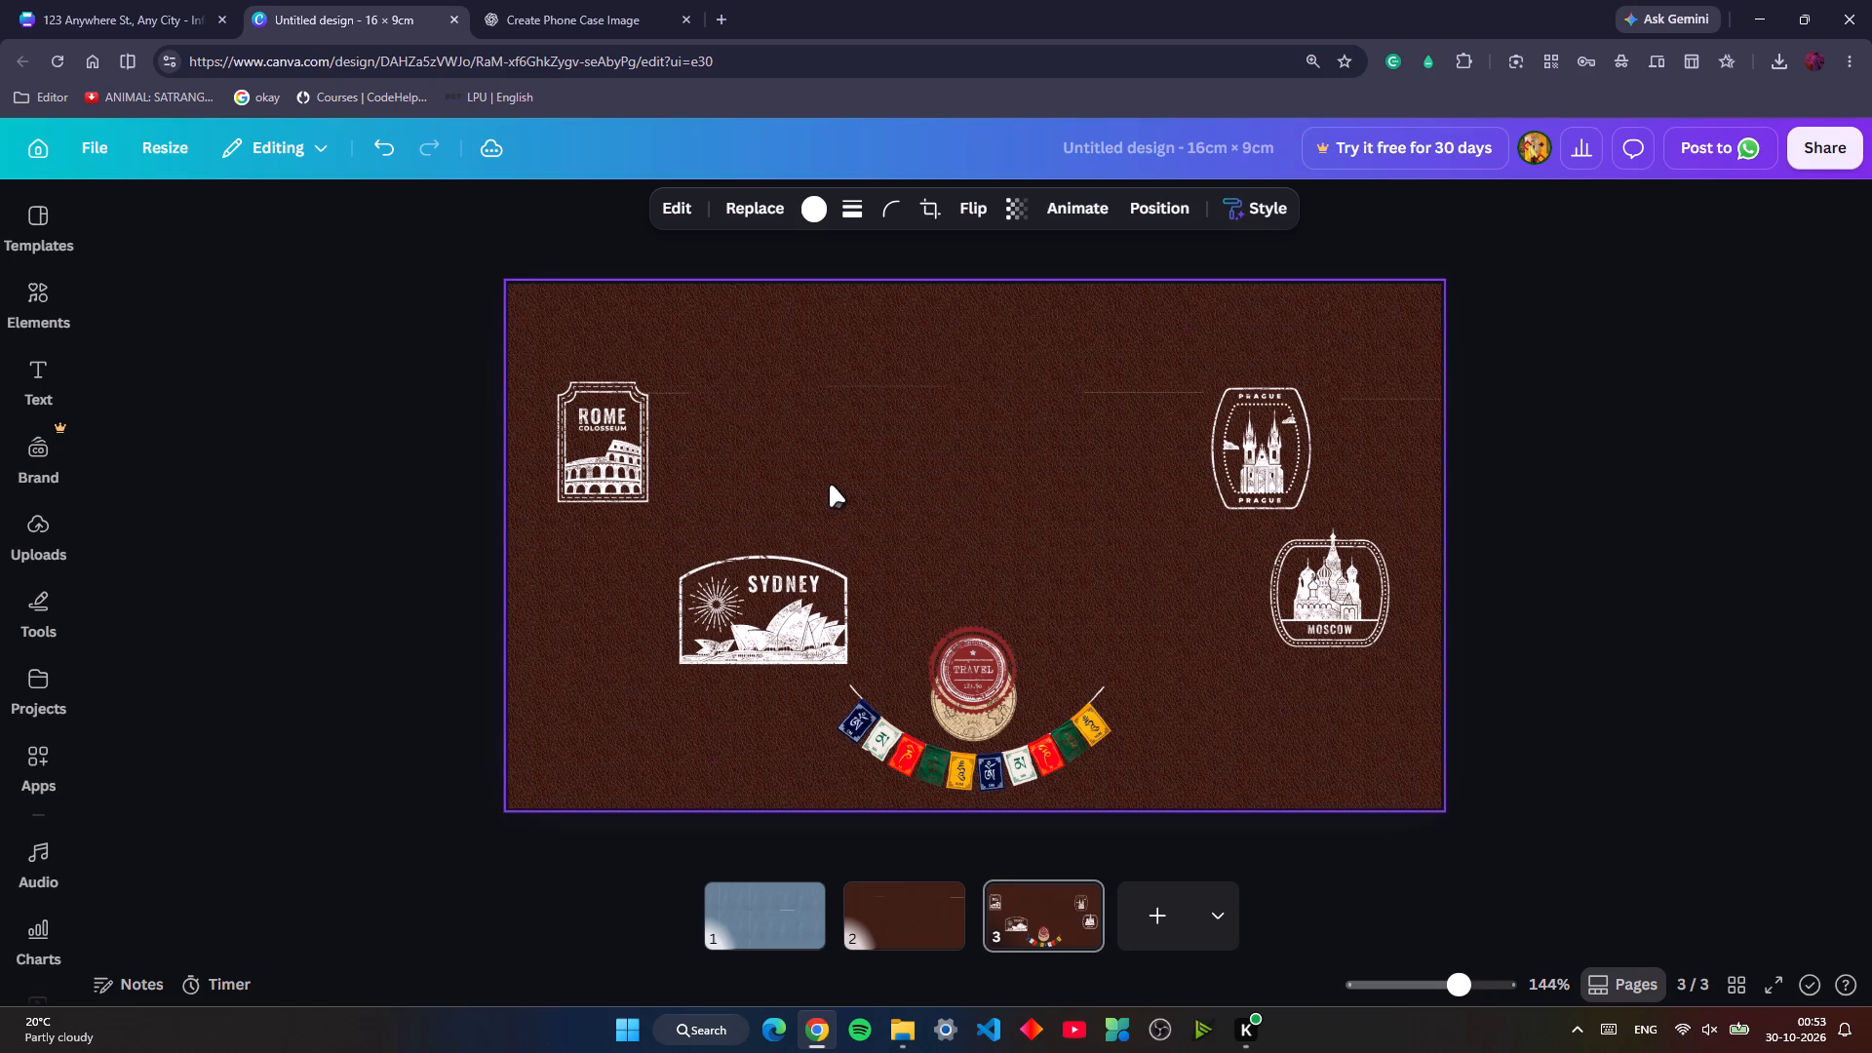
Align the Prague stamp's height with the Rome stamp and centre it directly above the Moscow stamp.
click(1219, 455)
key(Up)
key(Up)
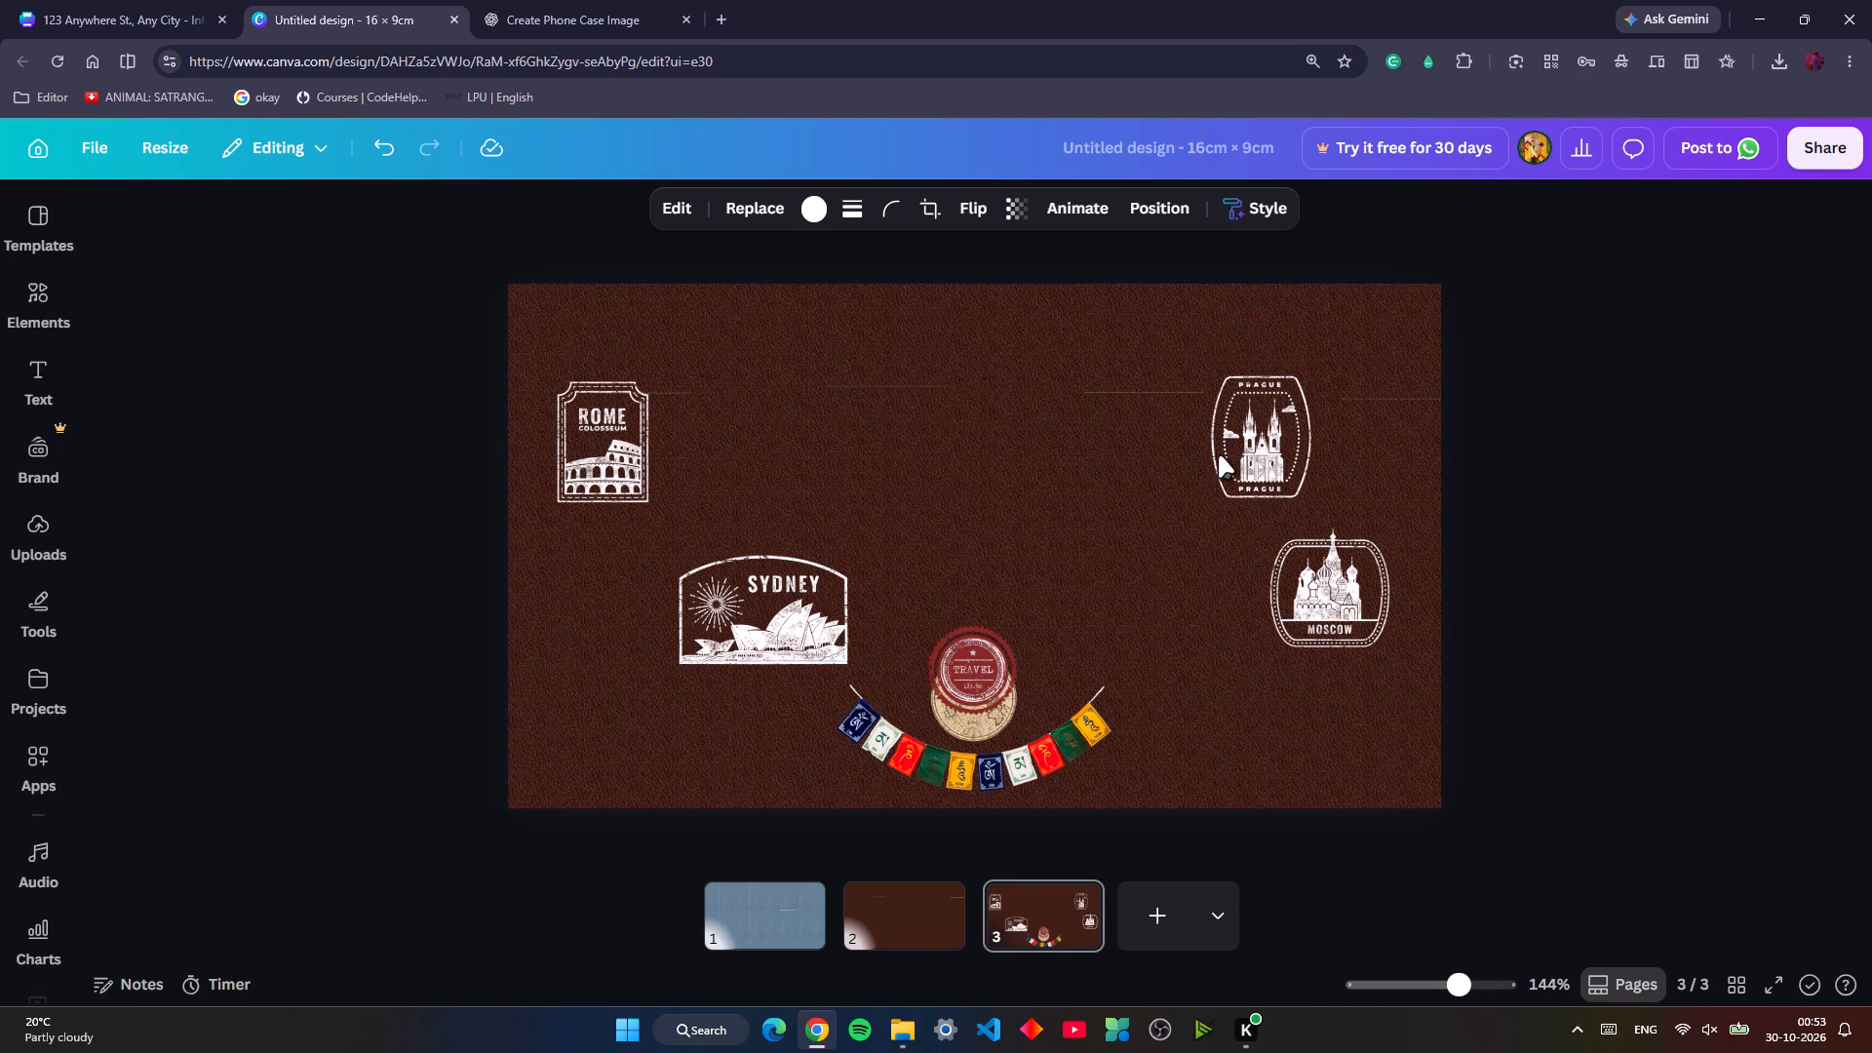
key(Down)
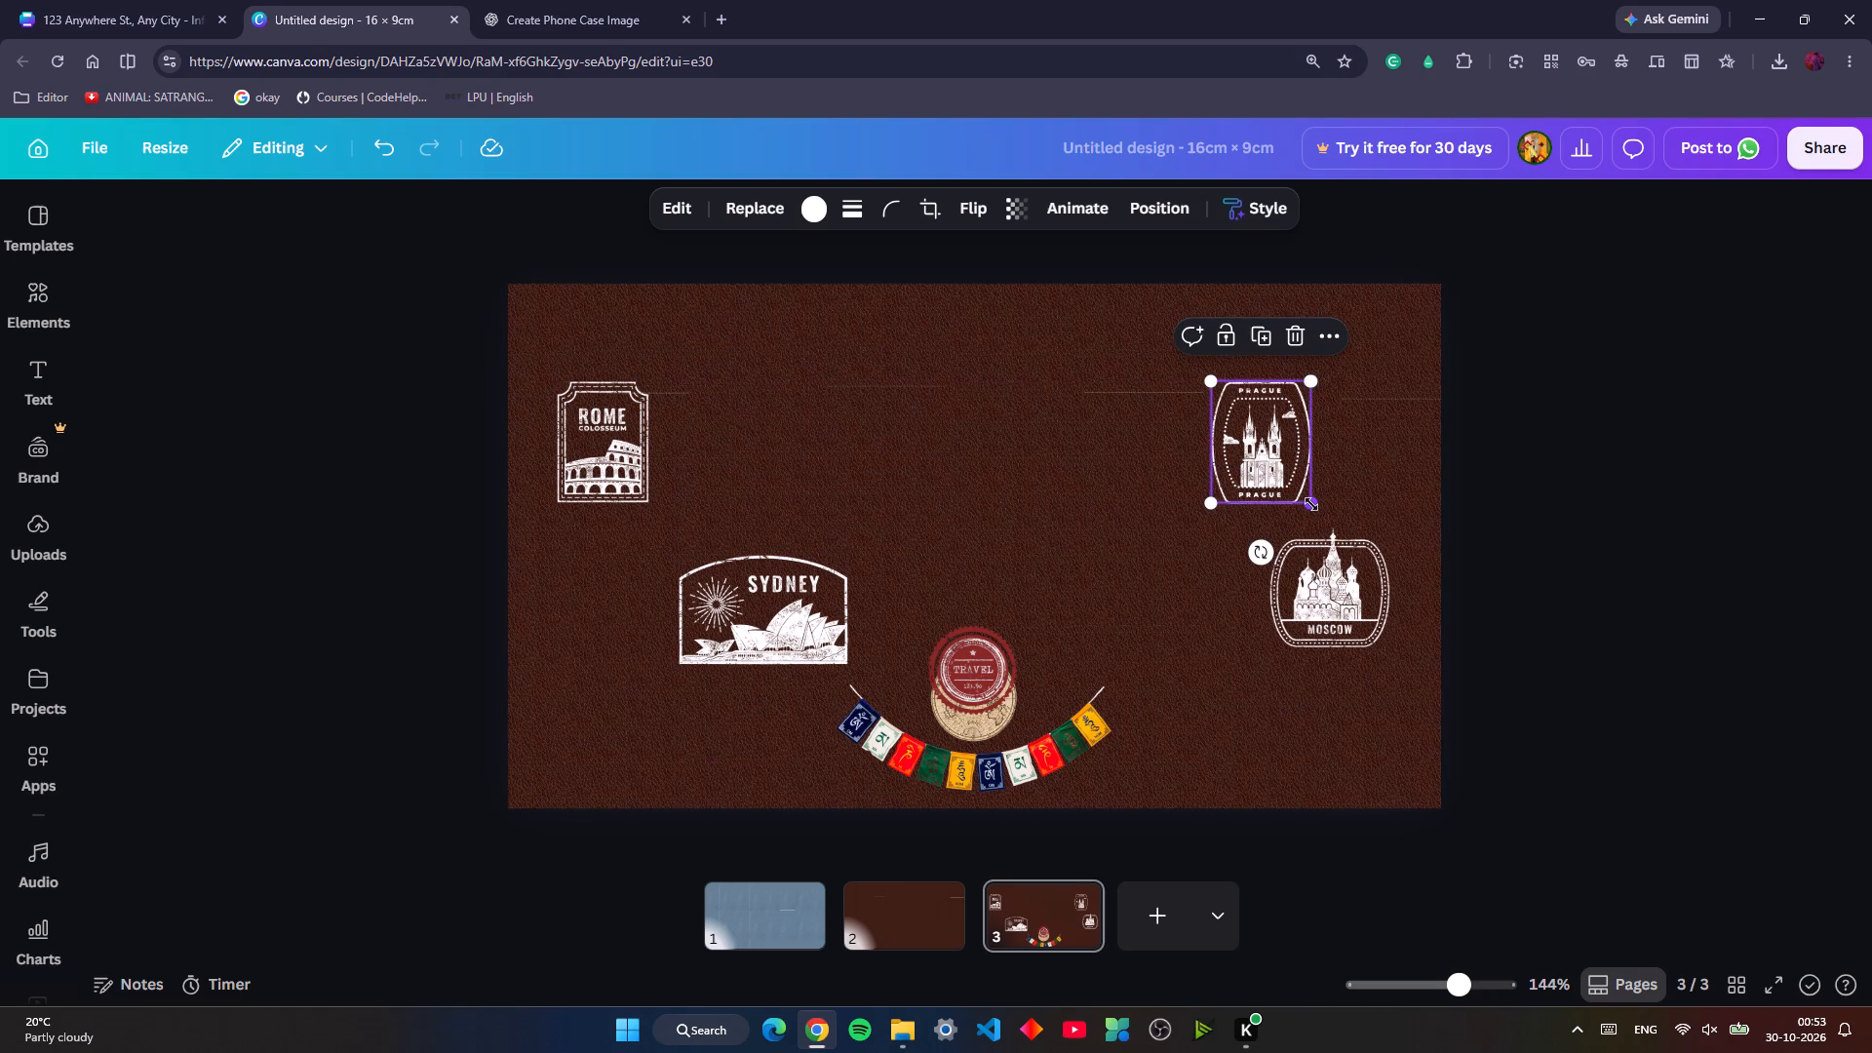
click(1311, 504)
key(Right)
key(Right)
key(Right)
key(Right)
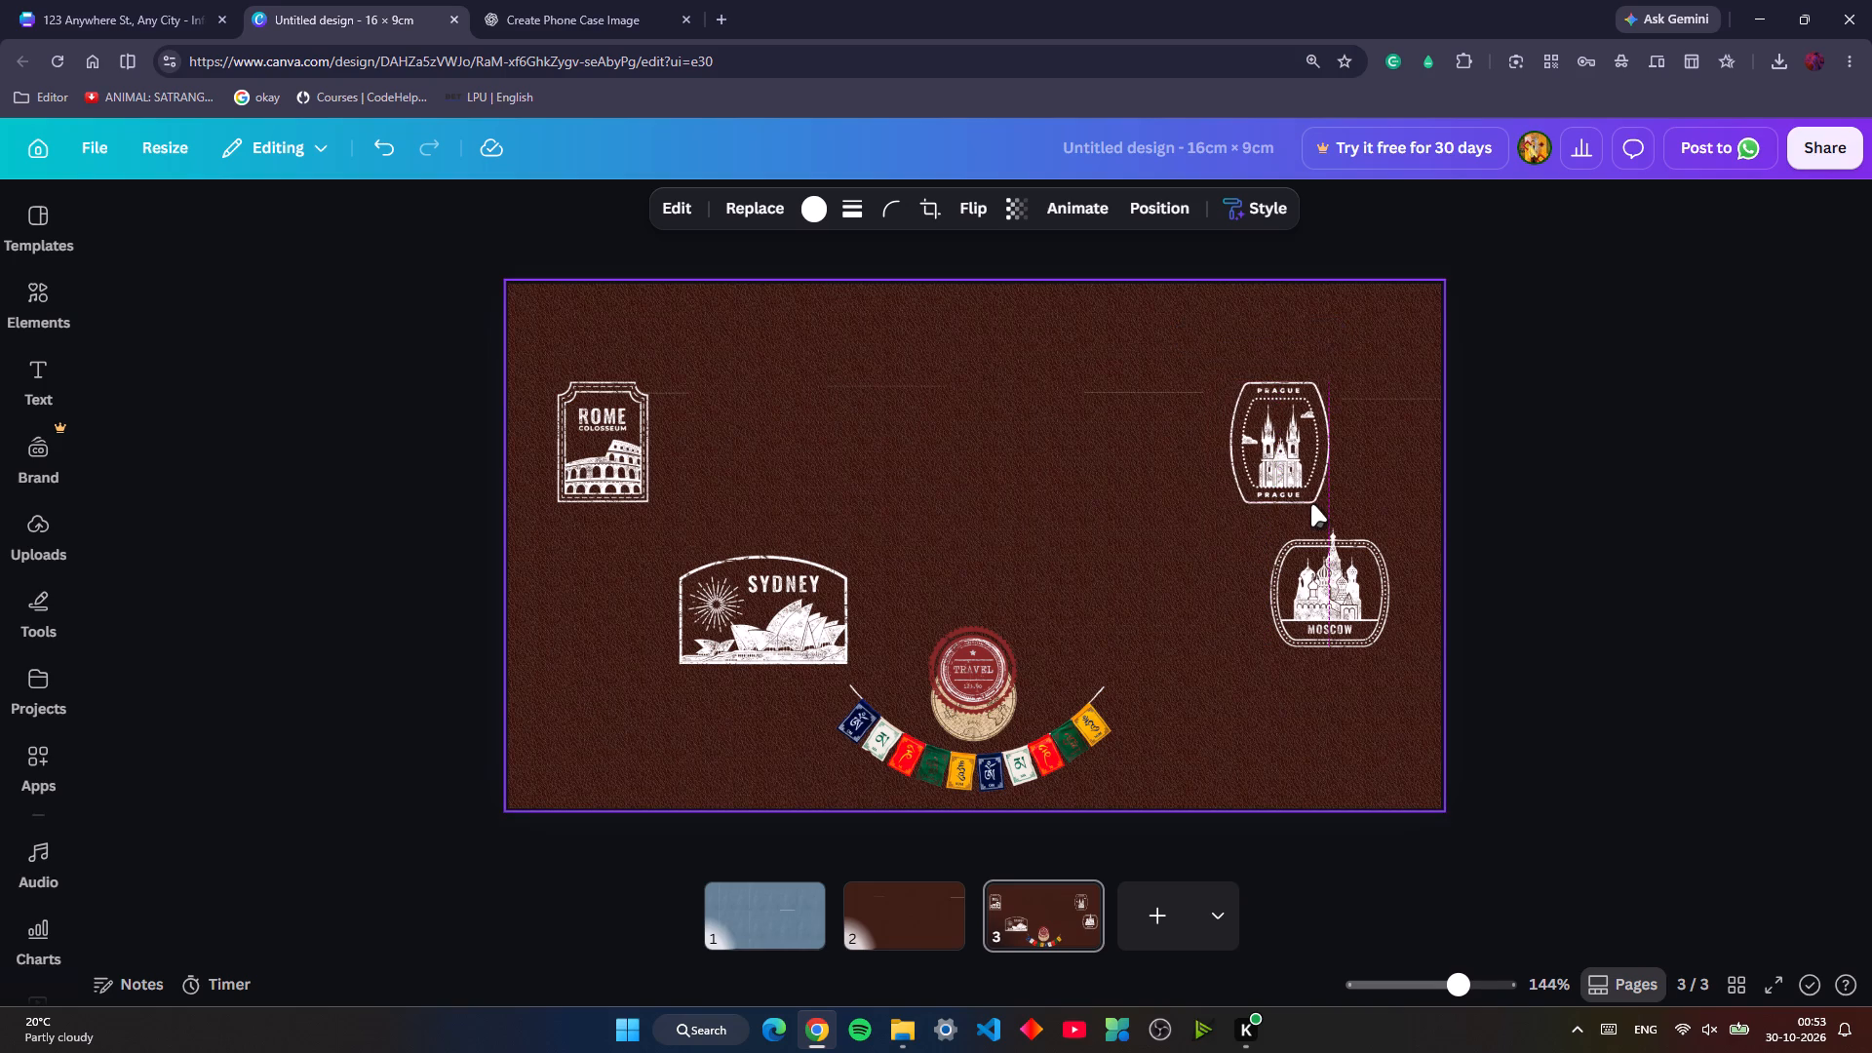
key(Right)
key(Right)
key(Right)
key(Right)
key(Right)
key(Right)
key(Right)
key(Right)
key(Right)
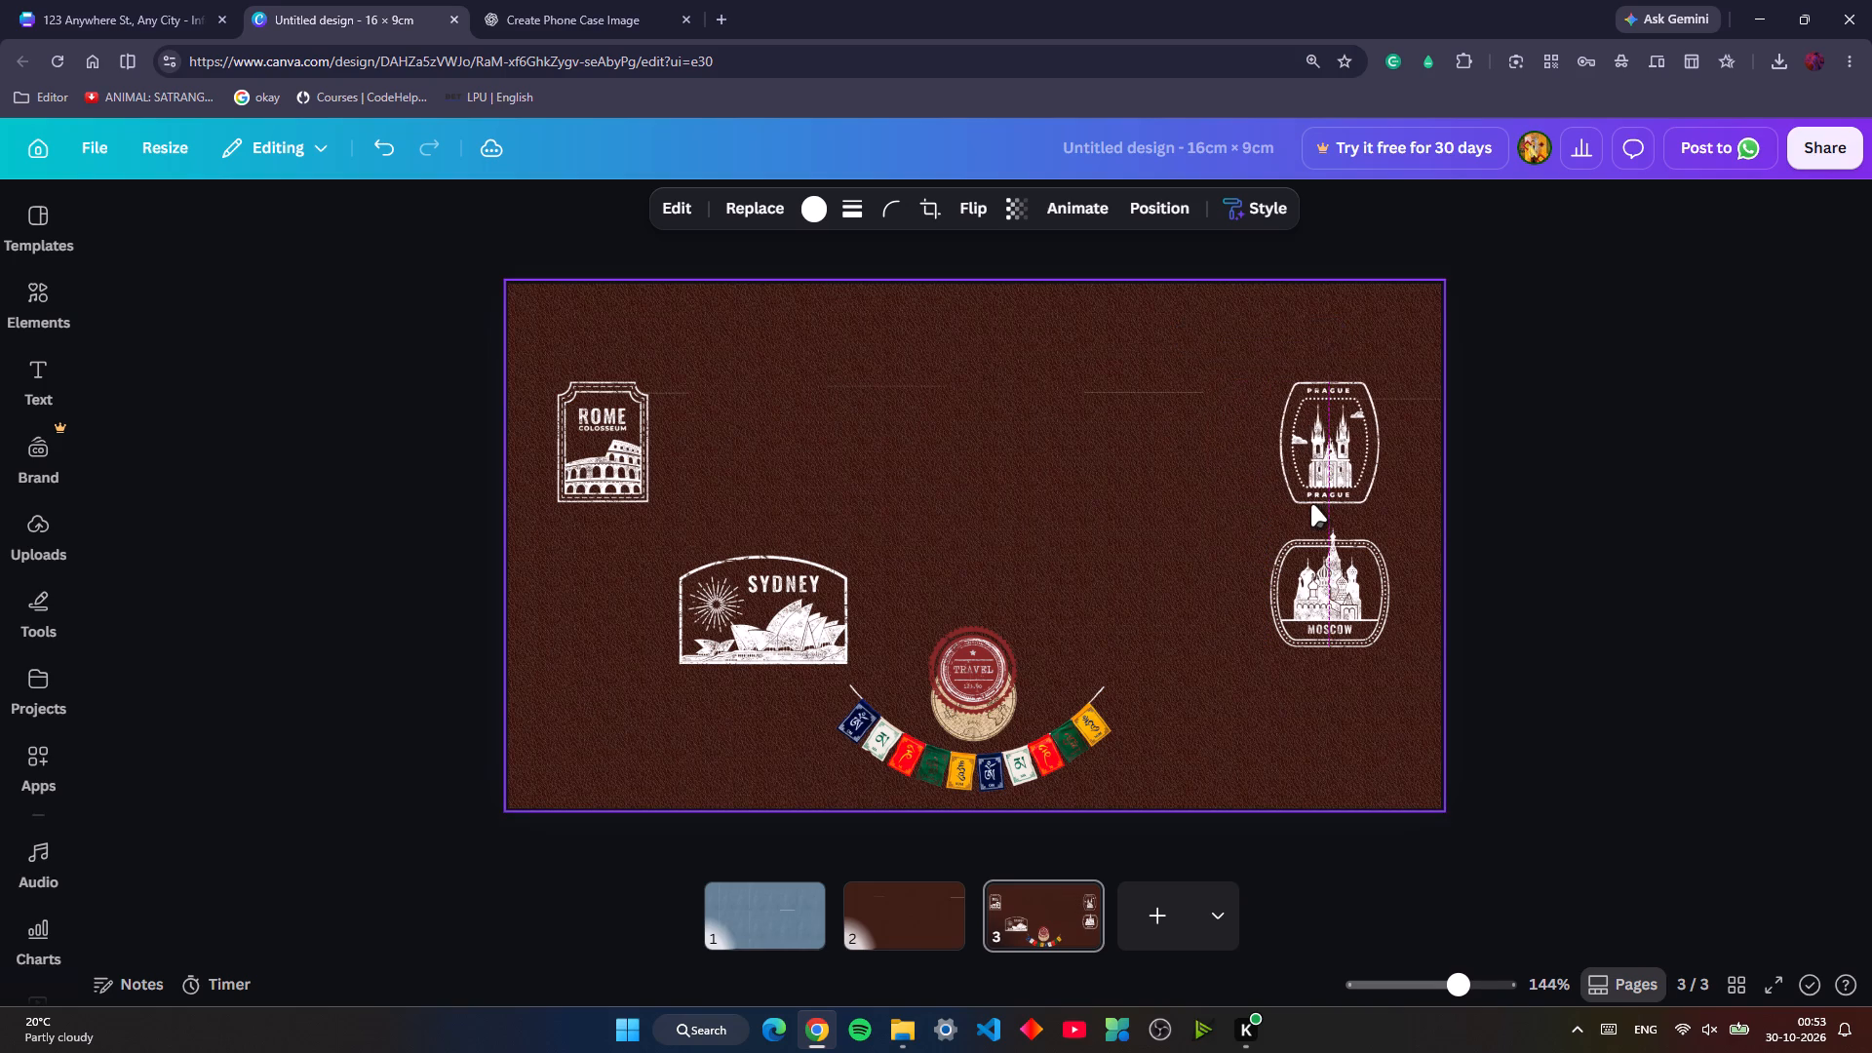
Nudge the Moscow stamp slightly down, keeping it centred beneath the Prague stamp.
click(1313, 613)
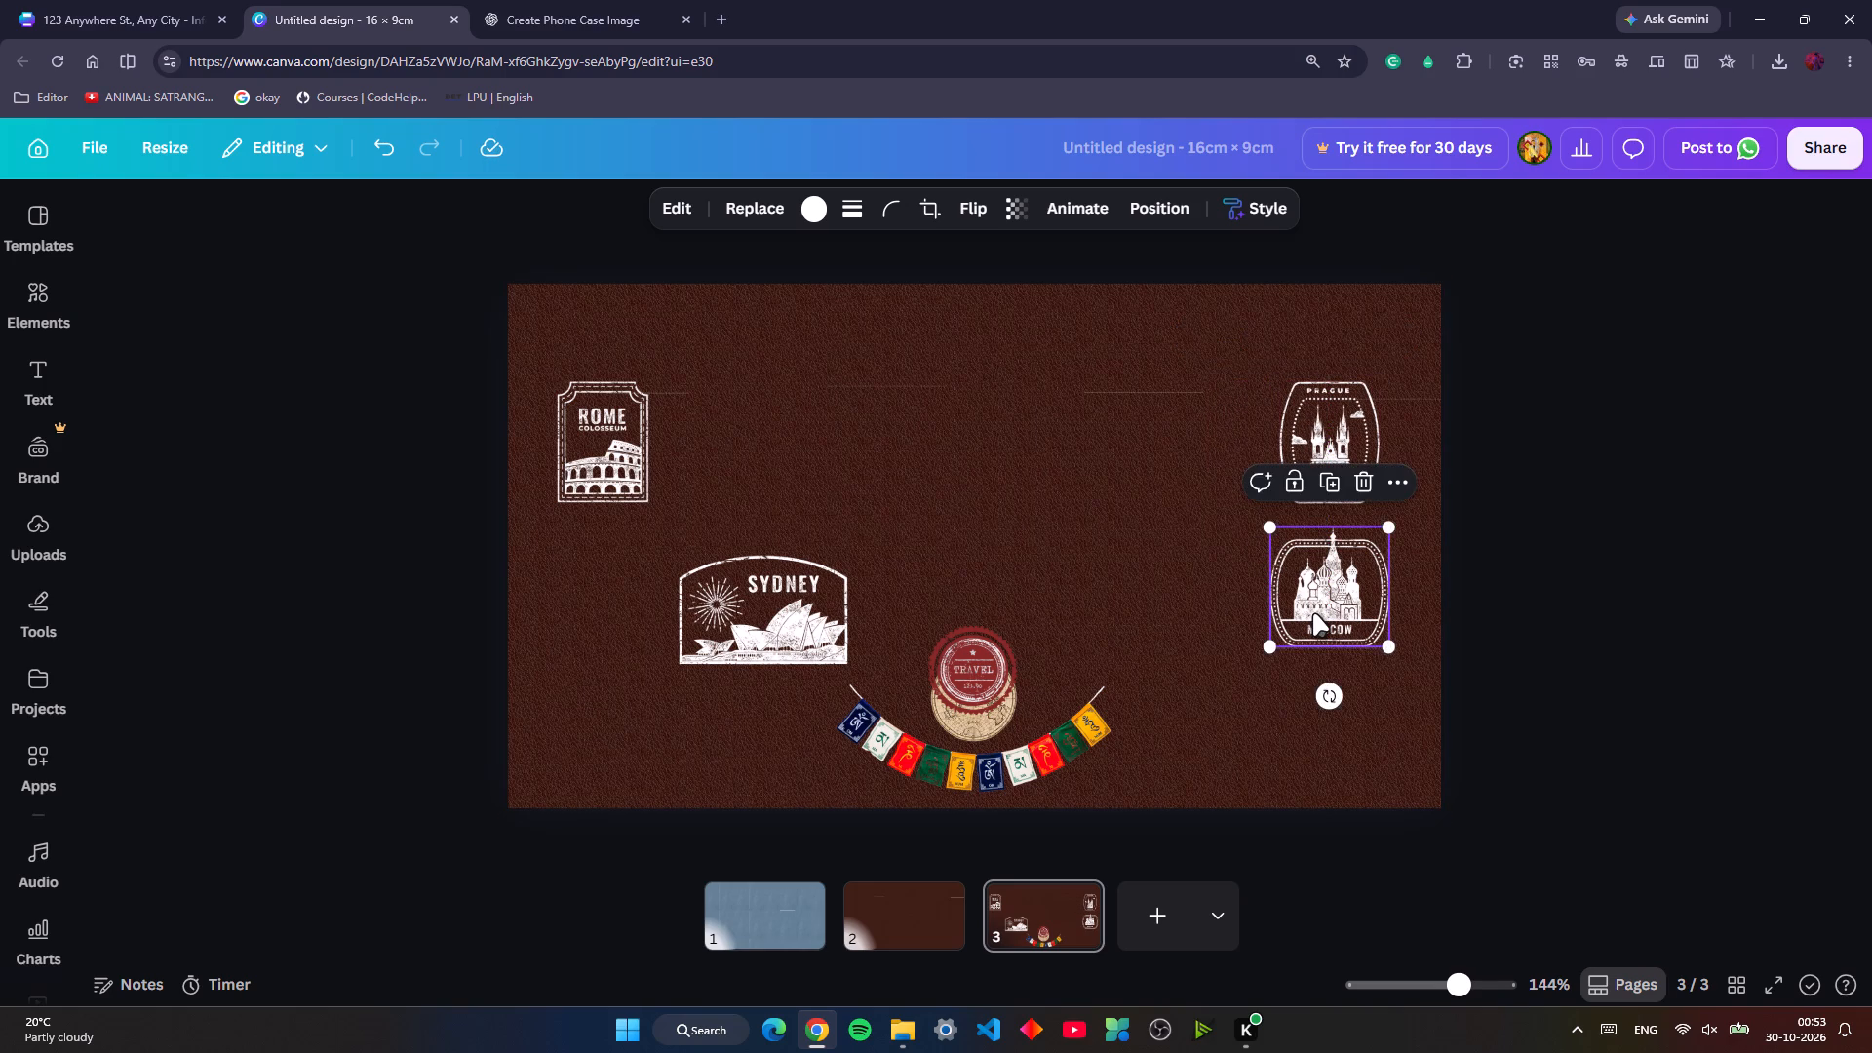
key(Left)
key(Left)
key(Right)
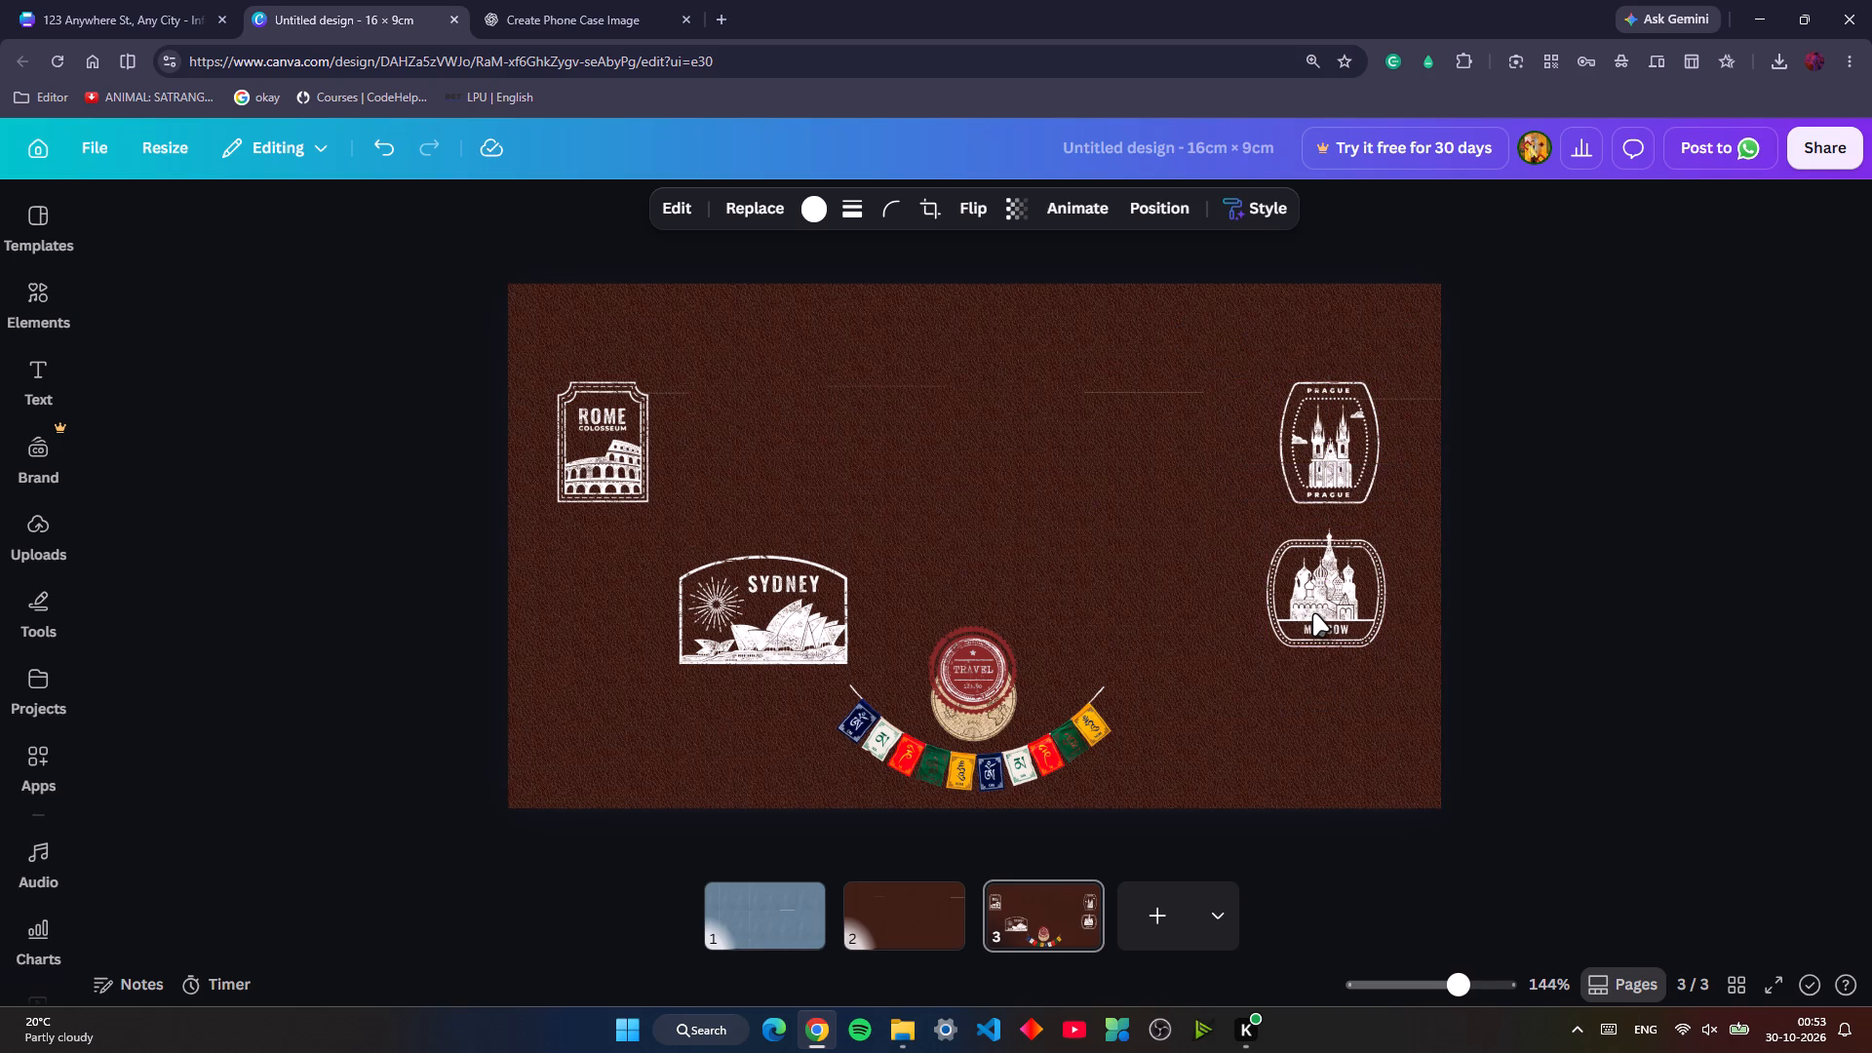
key(Right)
key(Down)
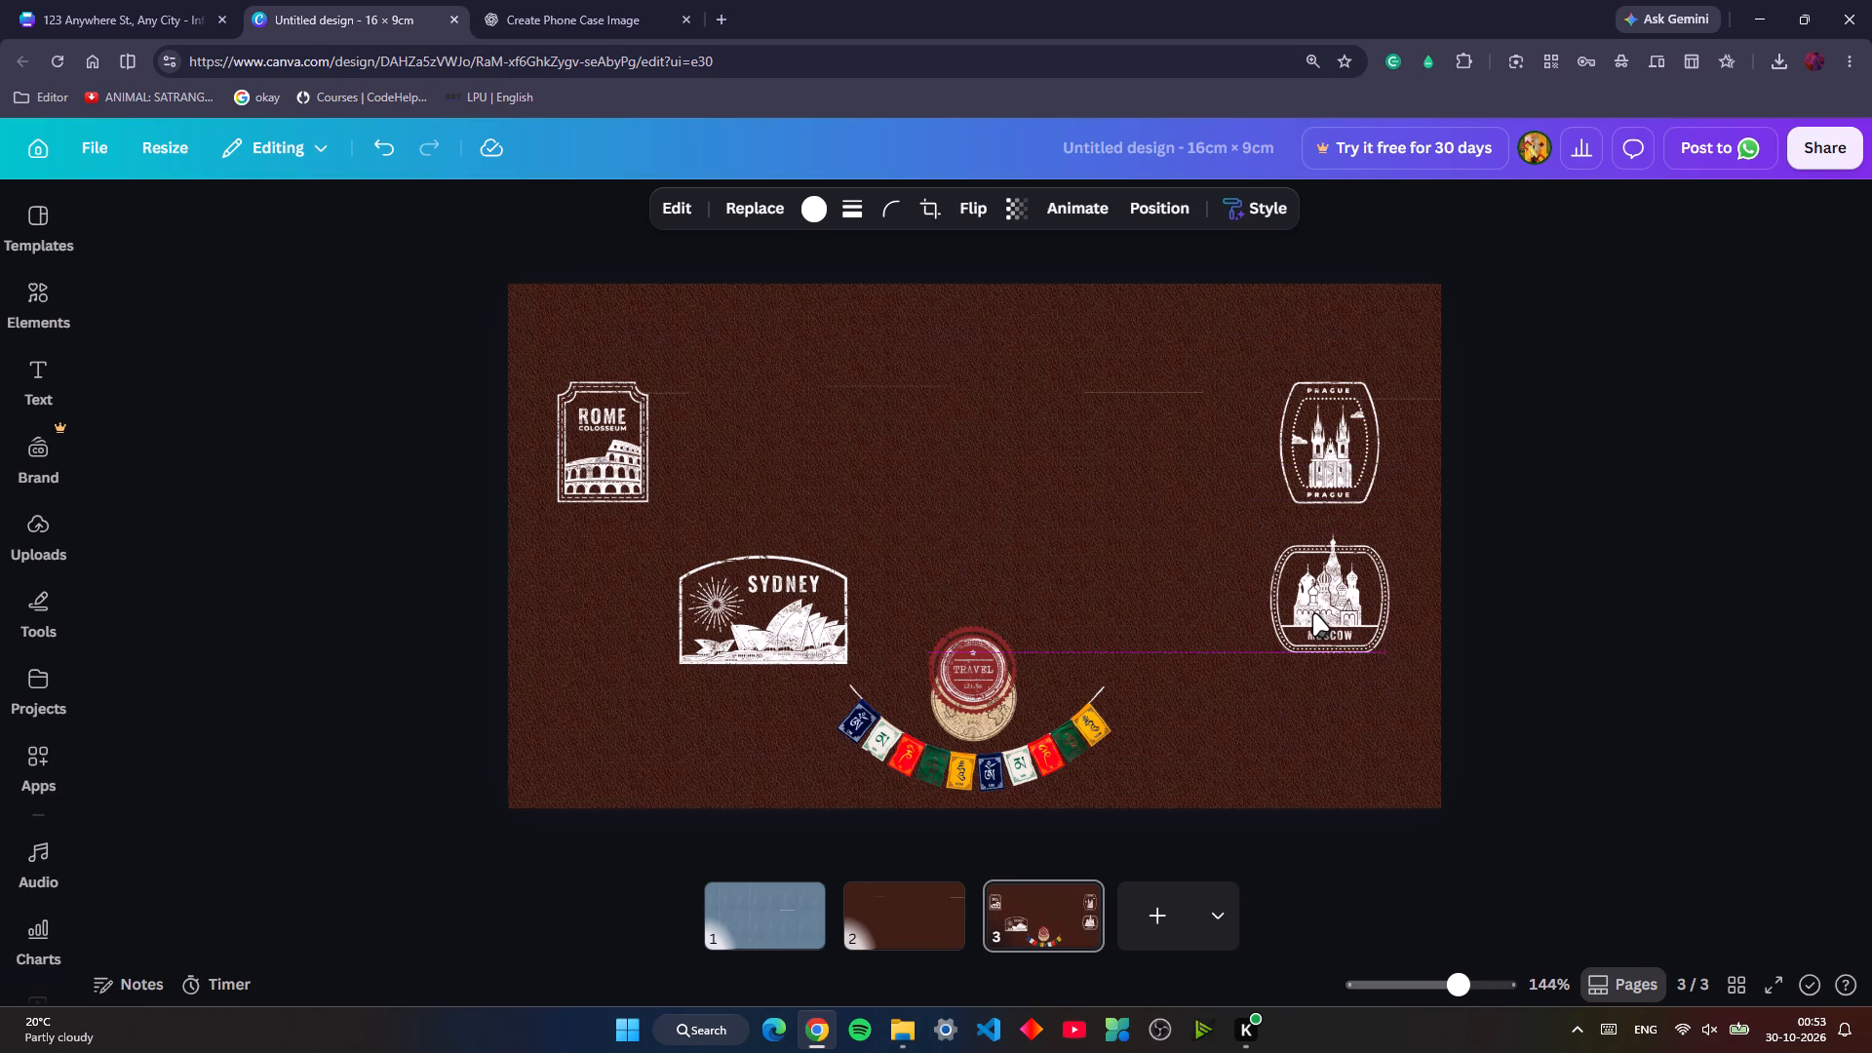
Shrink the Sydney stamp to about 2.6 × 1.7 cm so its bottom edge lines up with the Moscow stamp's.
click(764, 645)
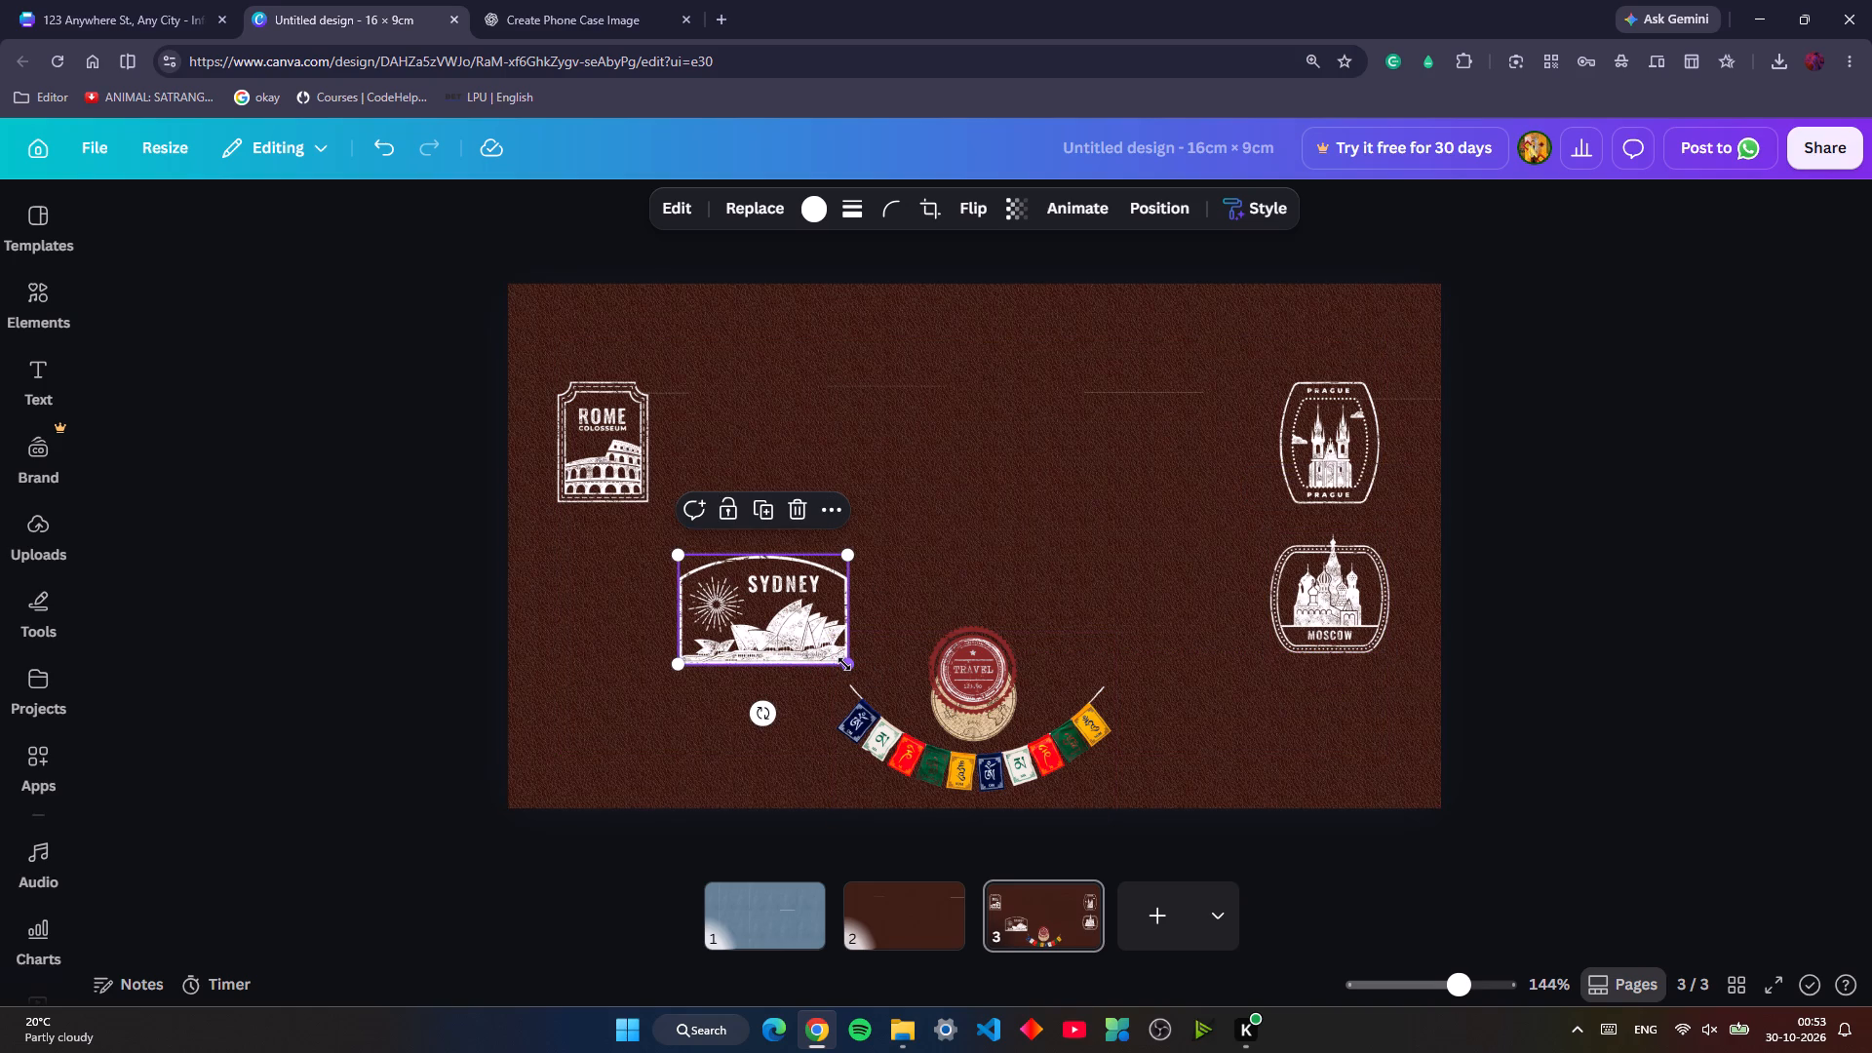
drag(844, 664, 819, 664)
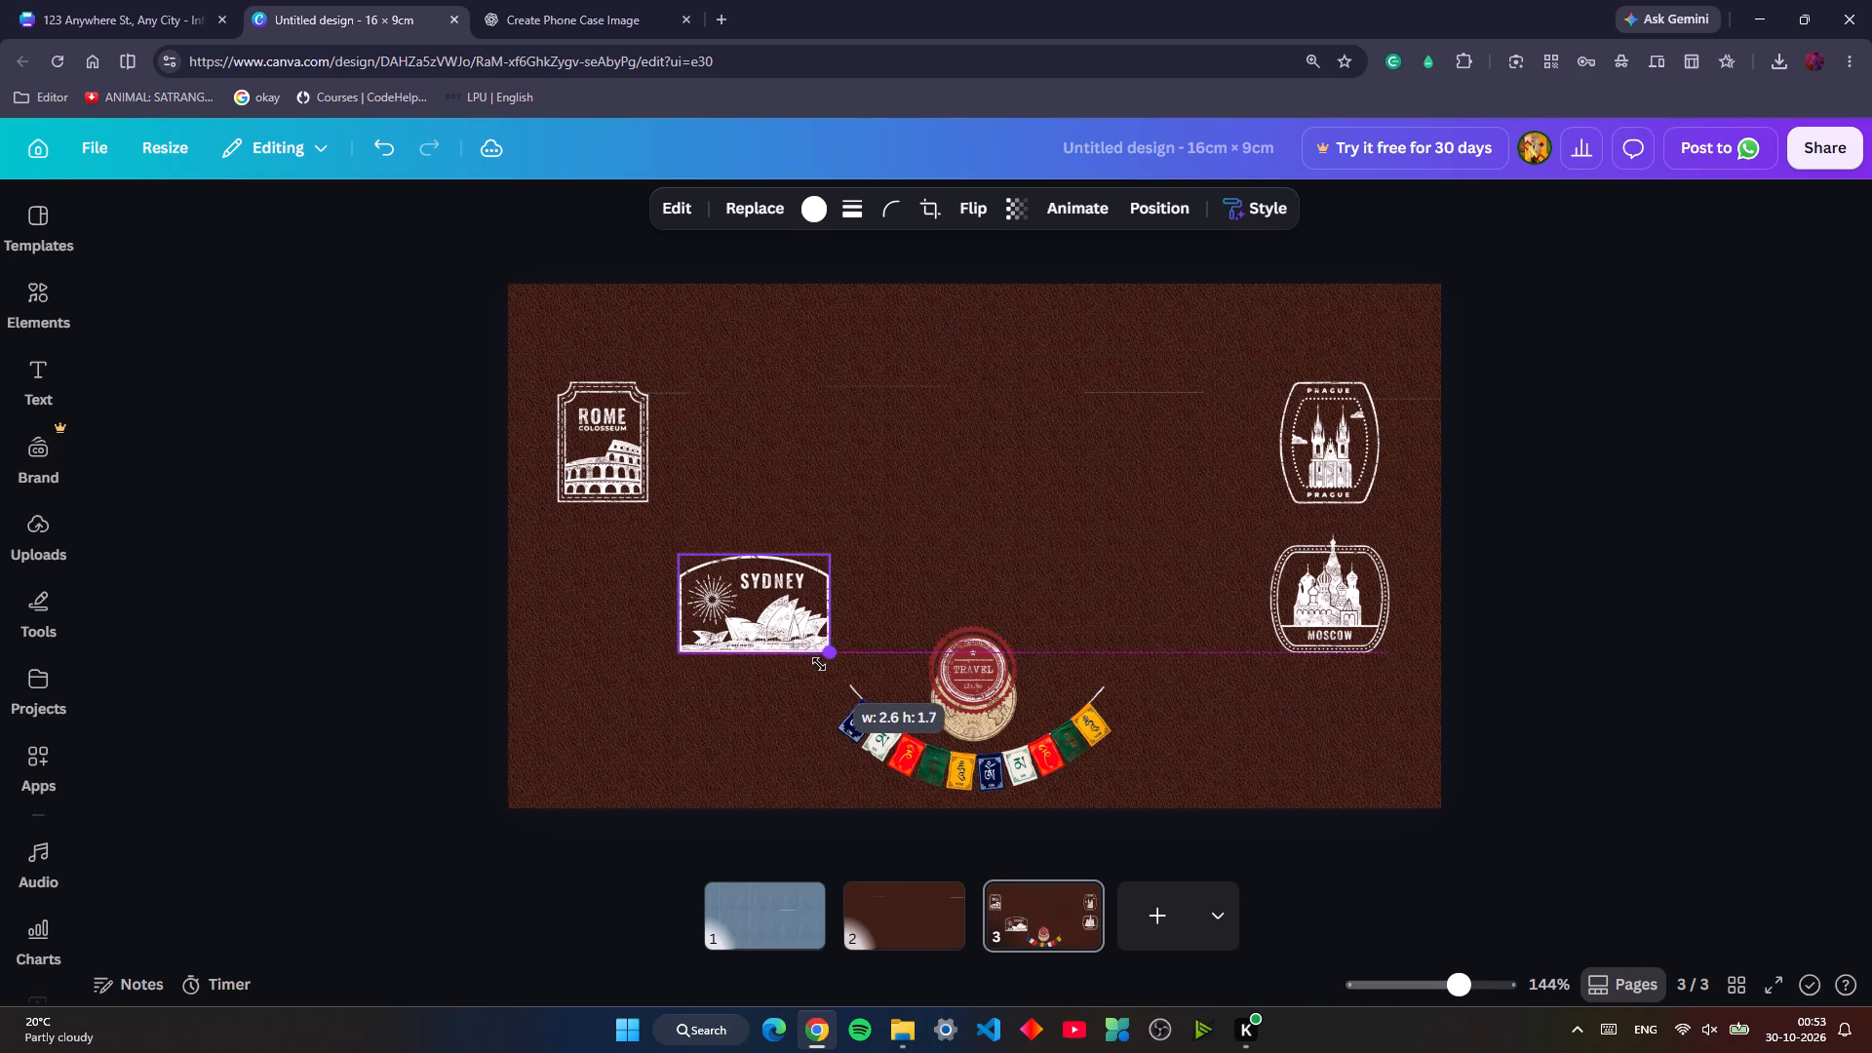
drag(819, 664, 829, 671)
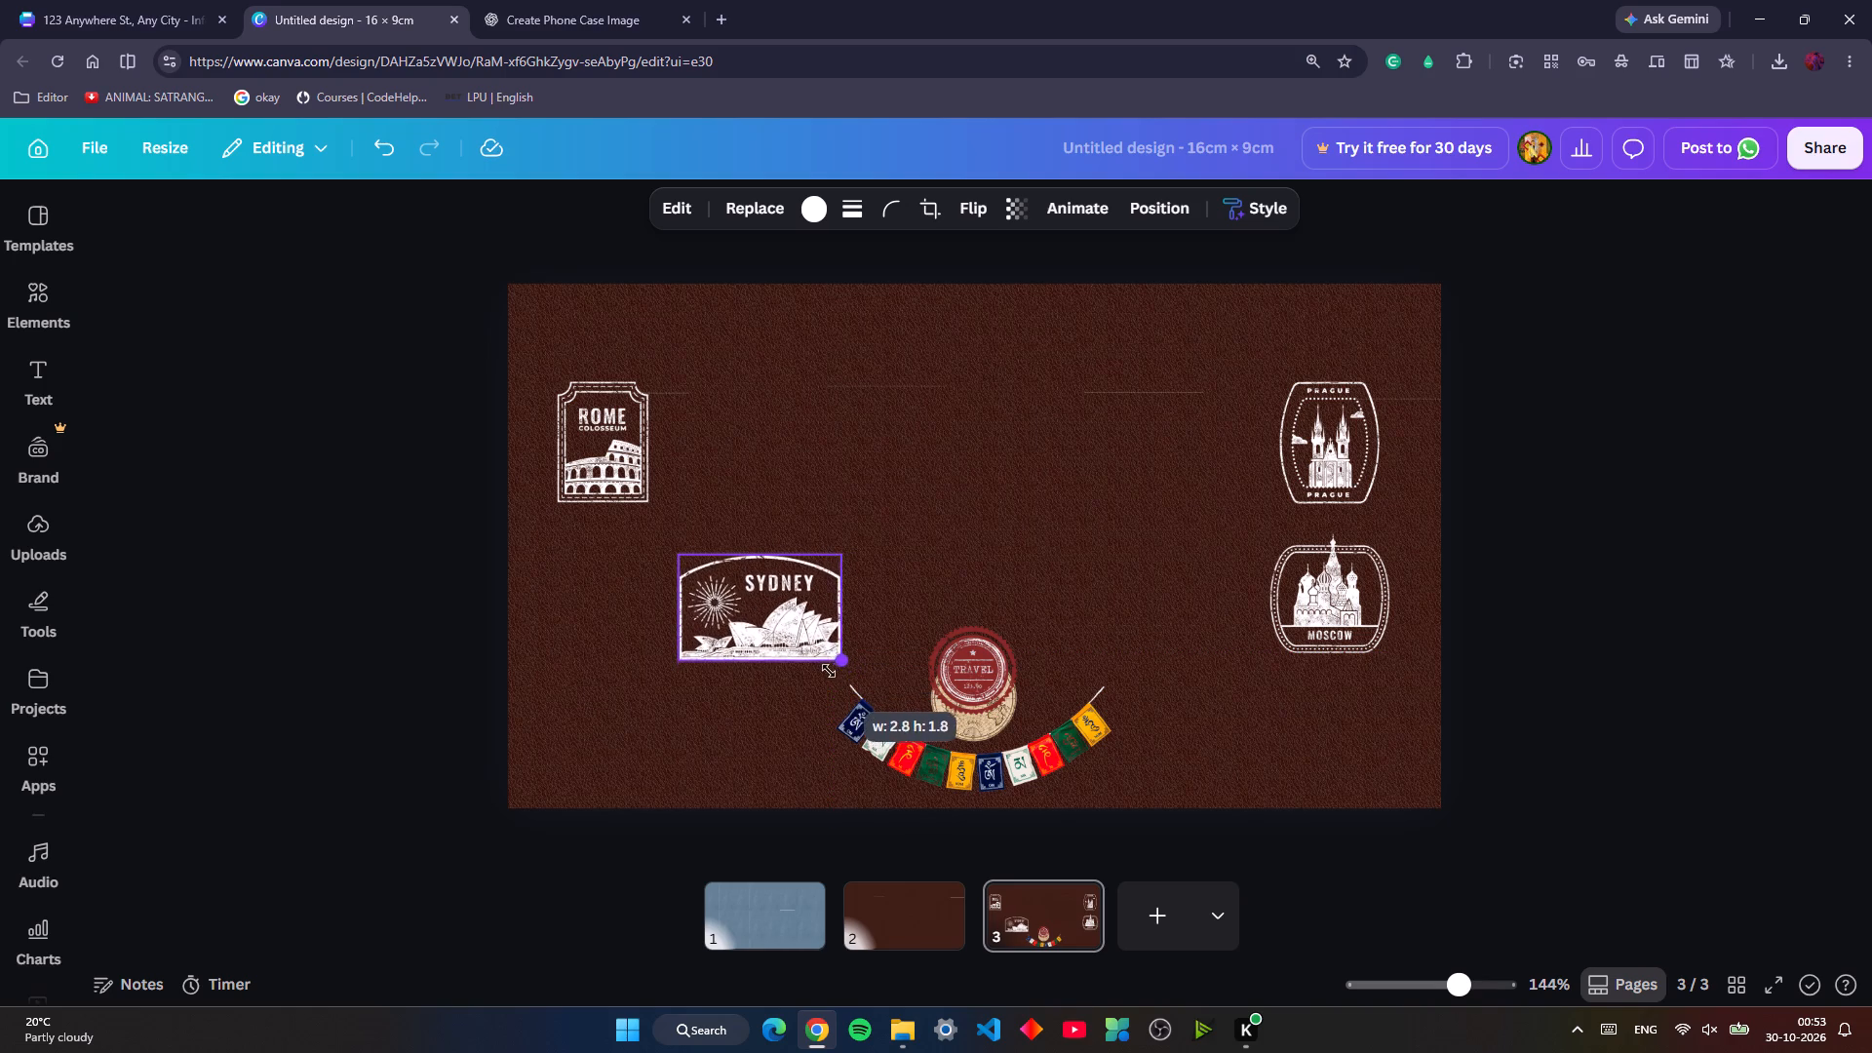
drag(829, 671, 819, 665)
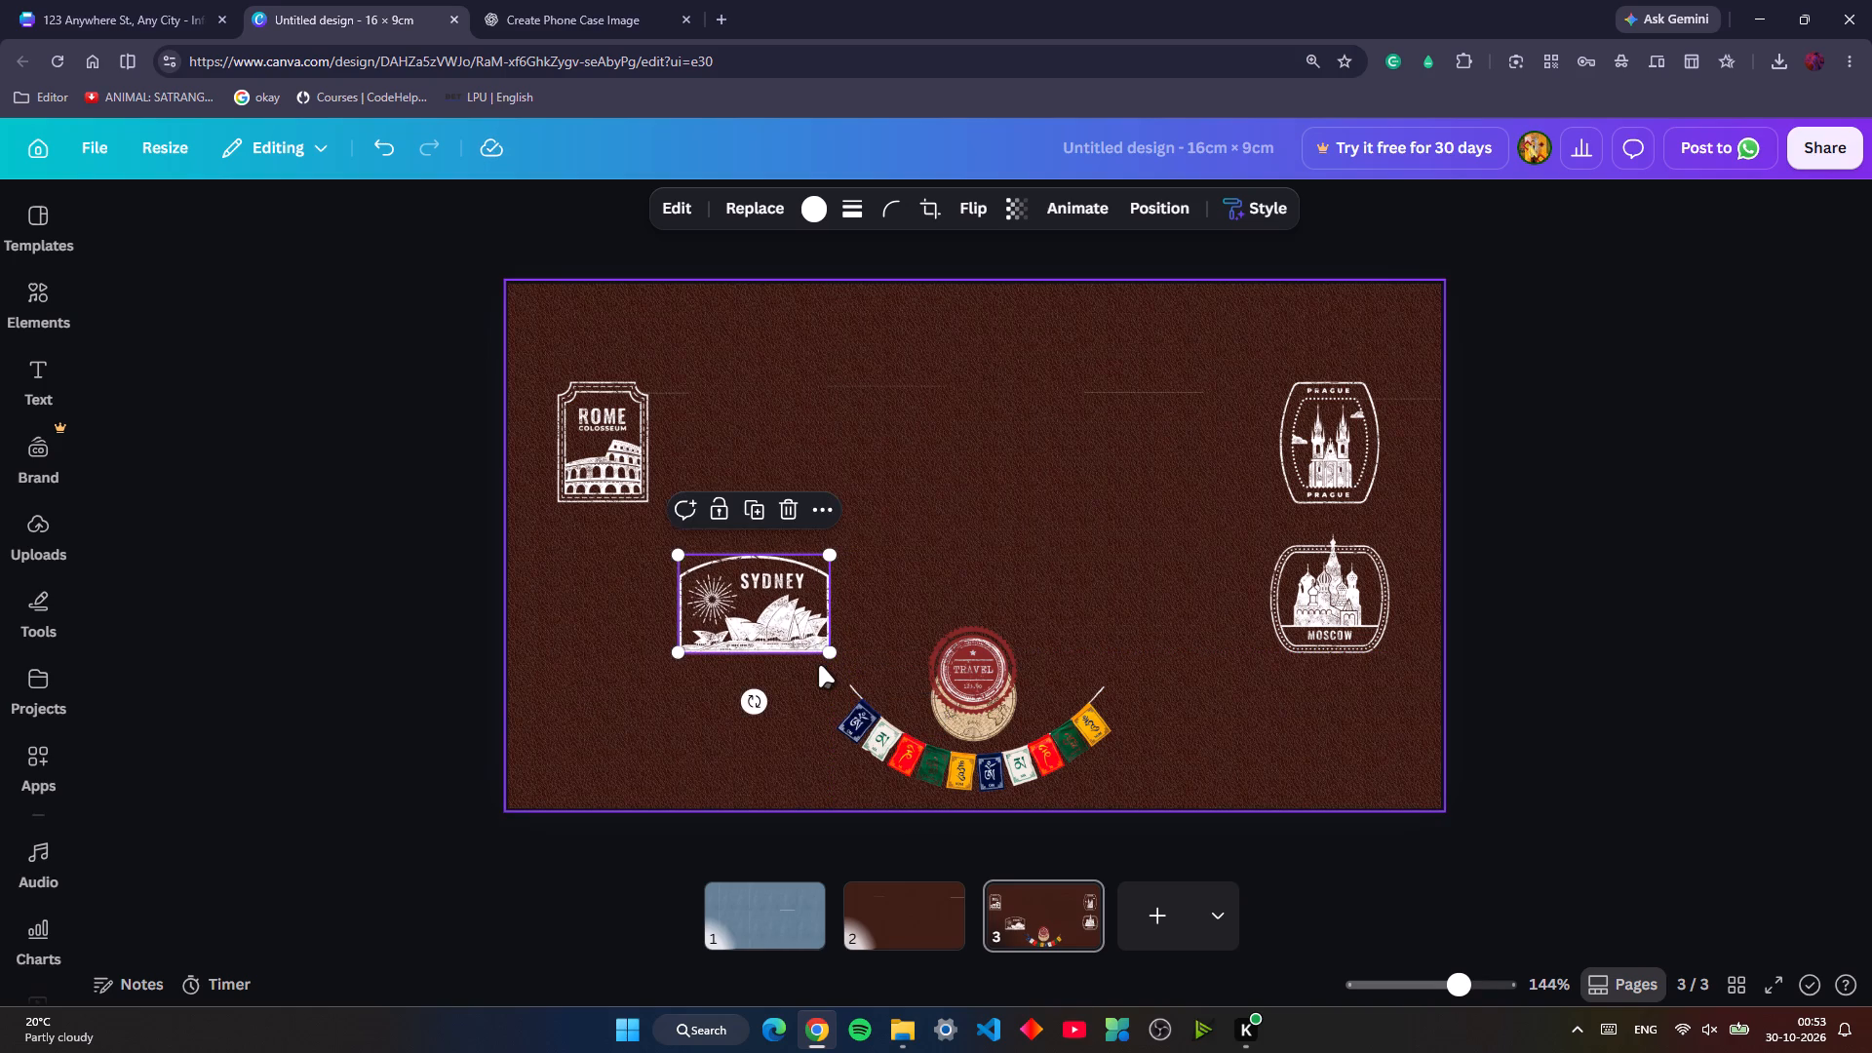
Shift the Sydney stamp toward the page's left edge until it sits beneath the Rome stamp with nearly matching left edges.
key(Left)
key(Left)
key(Left)
key(Left)
key(Left)
key(Left)
key(Left)
key(Left)
key(Left)
key(Left)
key(Left)
key(Left)
key(Left)
key(Left)
key(Left)
key(Left)
key(Left)
key(Left)
key(Left)
key(Left)
key(Left)
key(Left)
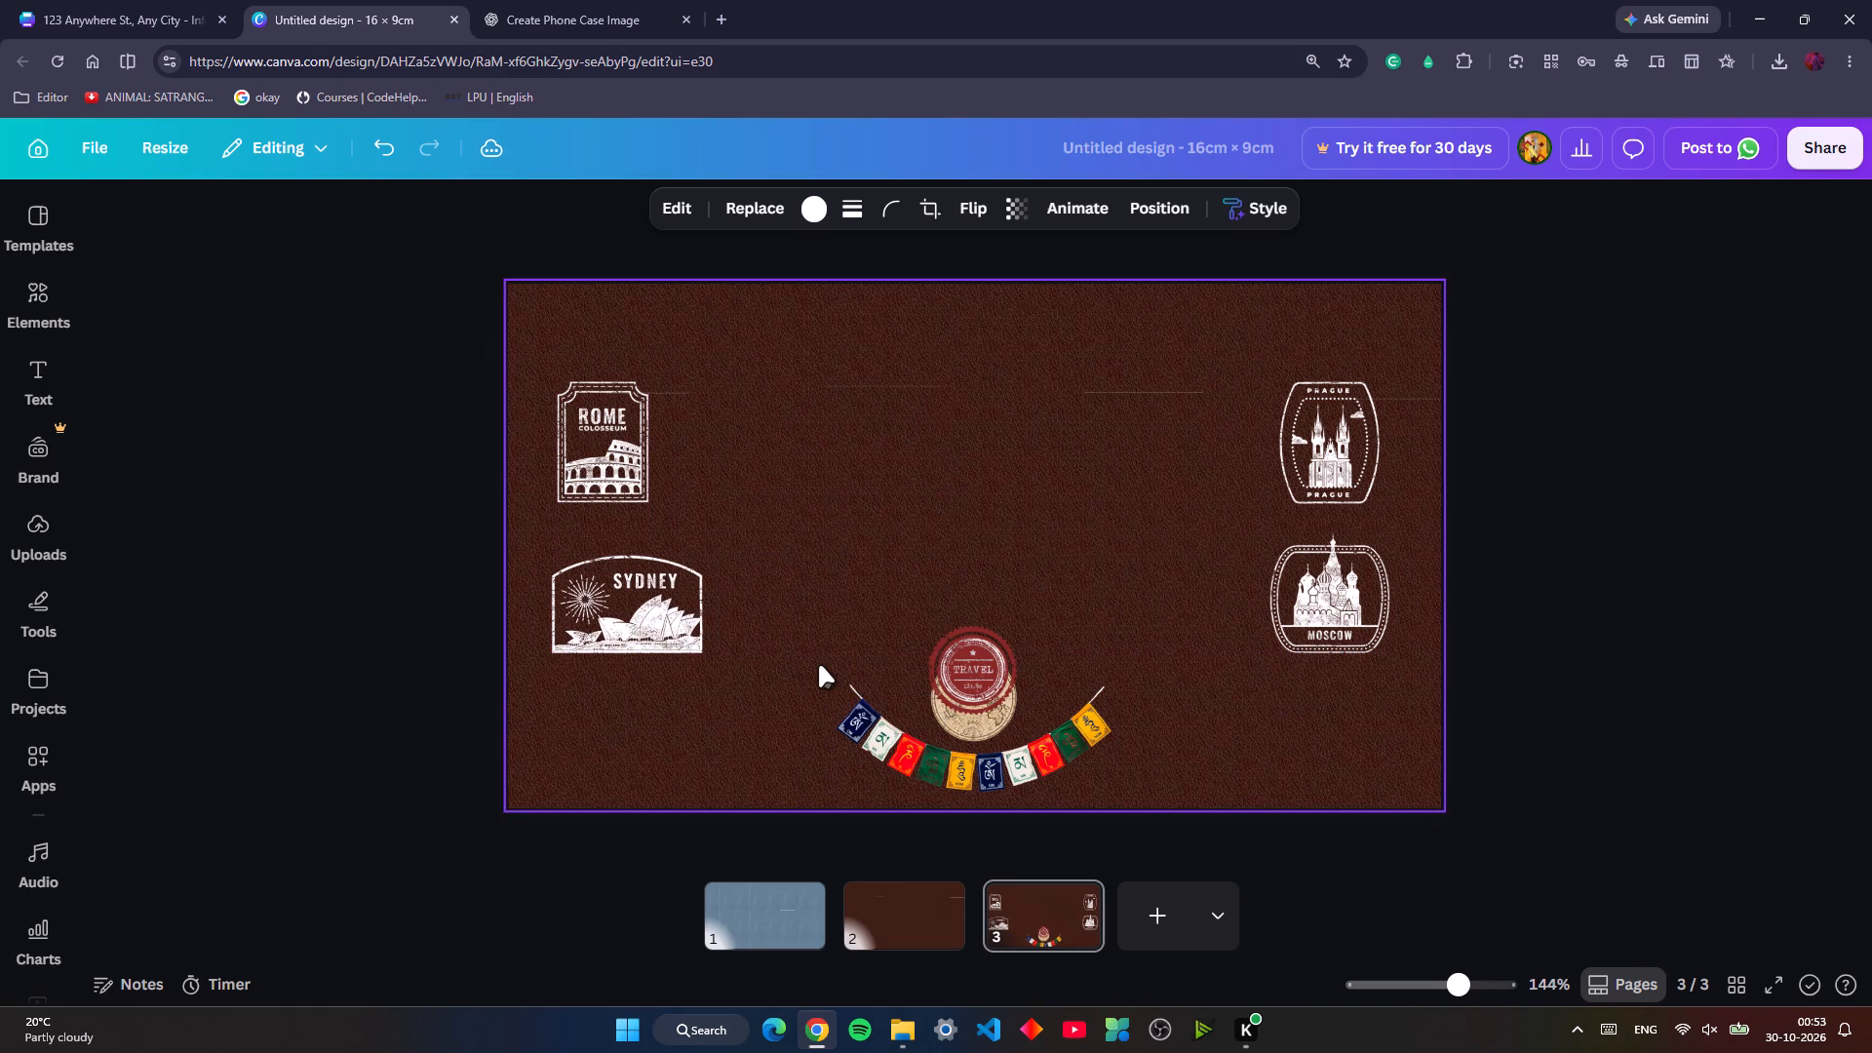
Resize the Rome stamp to about 1.6 × 2.1 cm so its bottom edge lines up with the Prague stamp's.
click(604, 440)
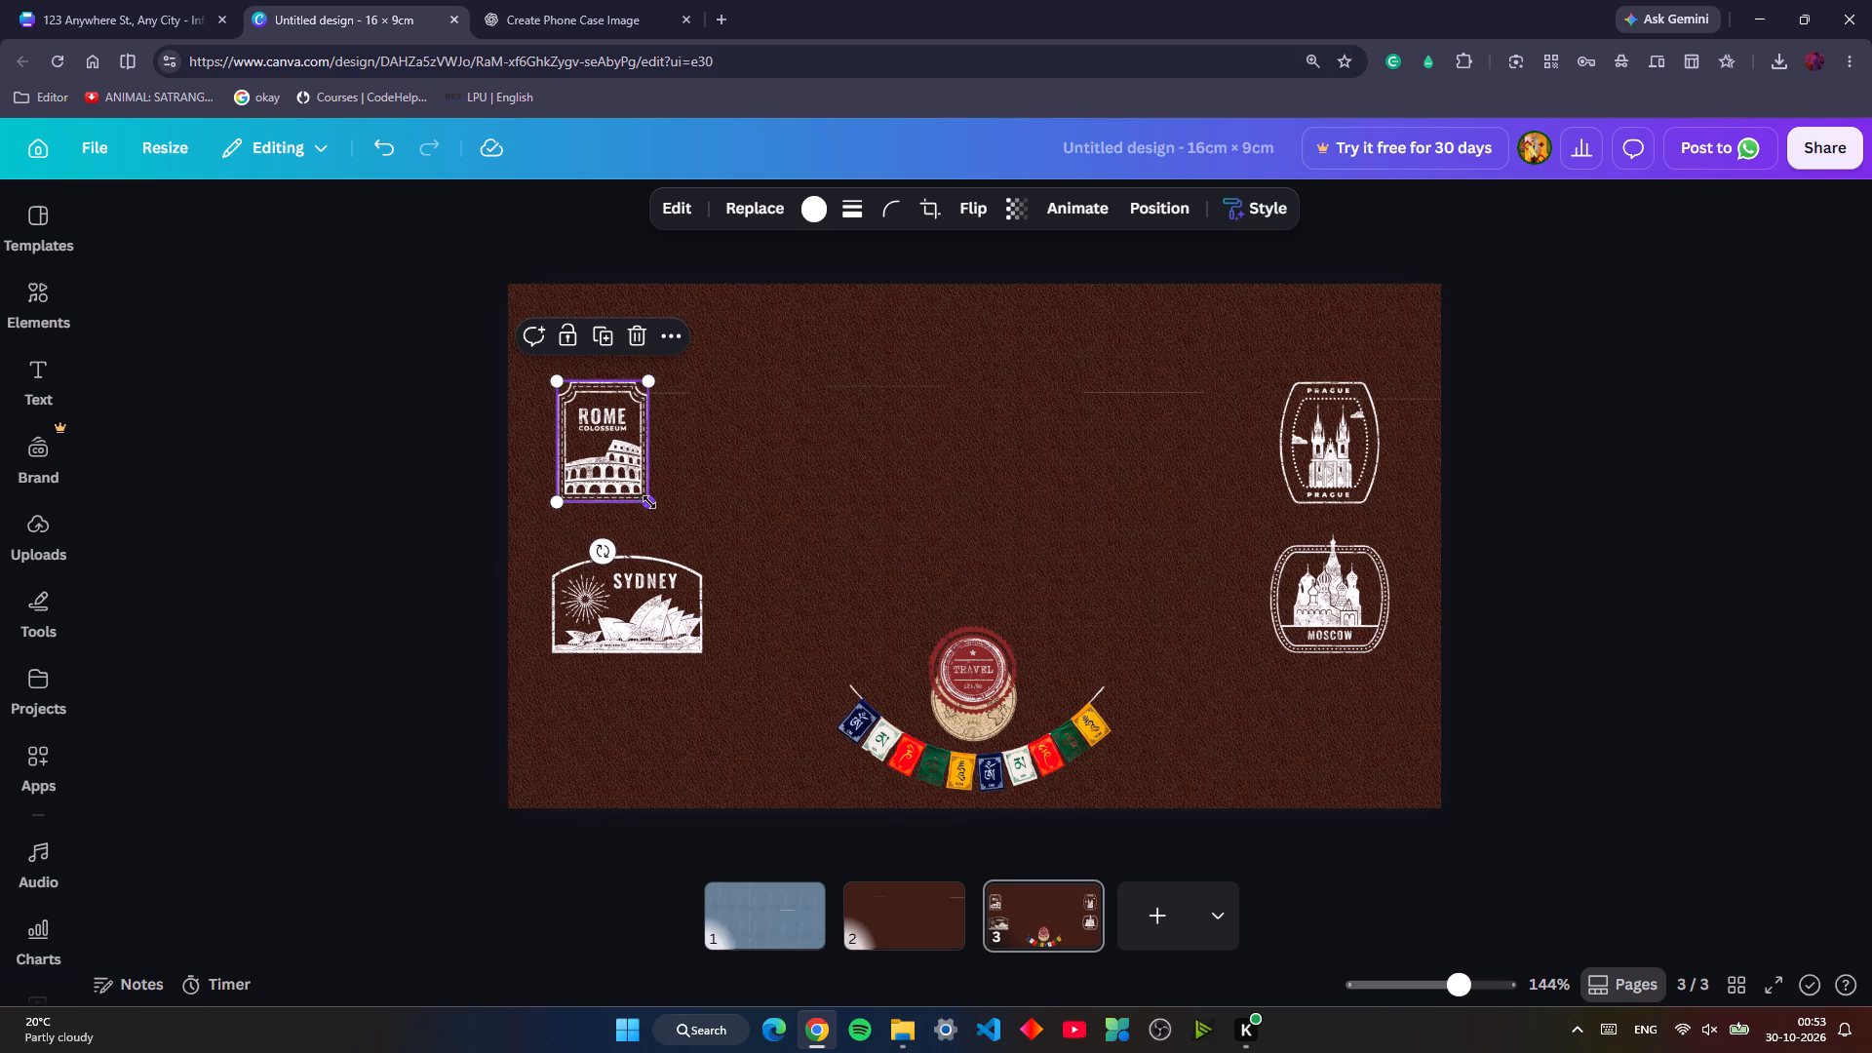
click(649, 502)
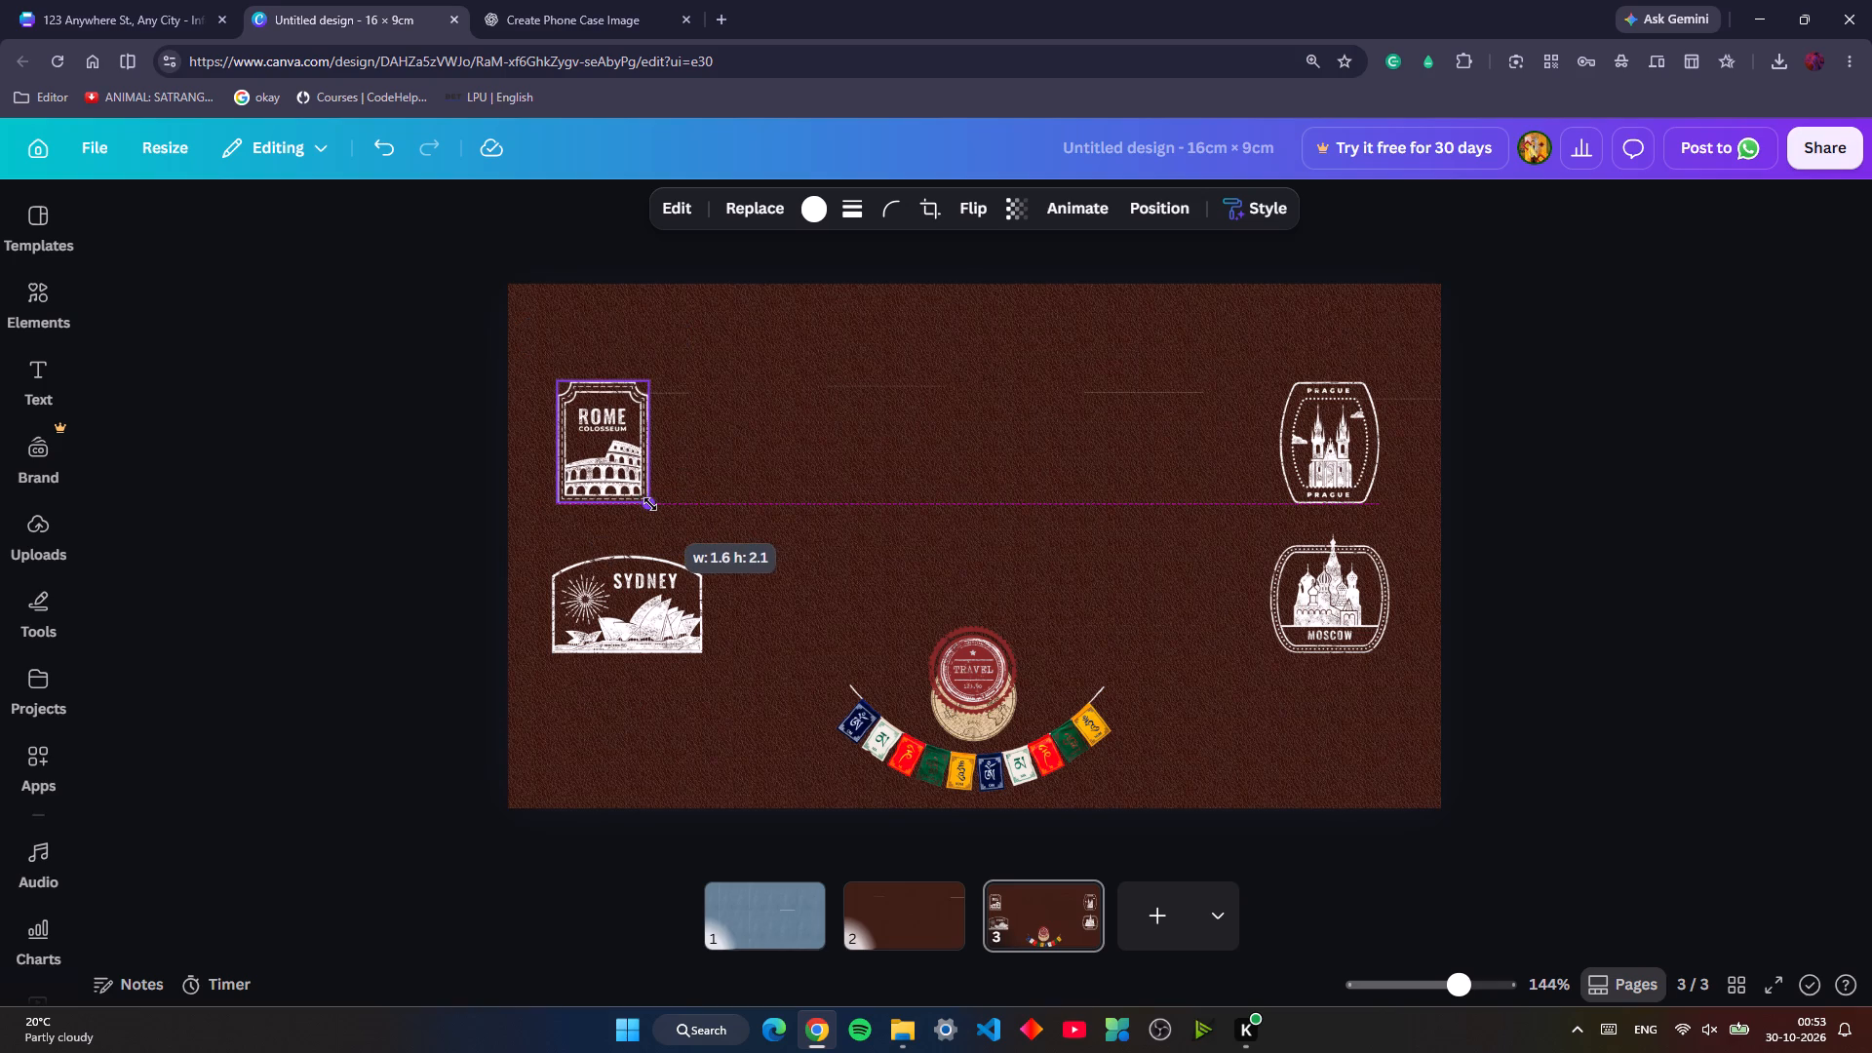
Shrink the Sydney stamp to about 2.1 × 1.3 cm and nudge it down in the lower row opposite the Moscow stamp.
click(656, 633)
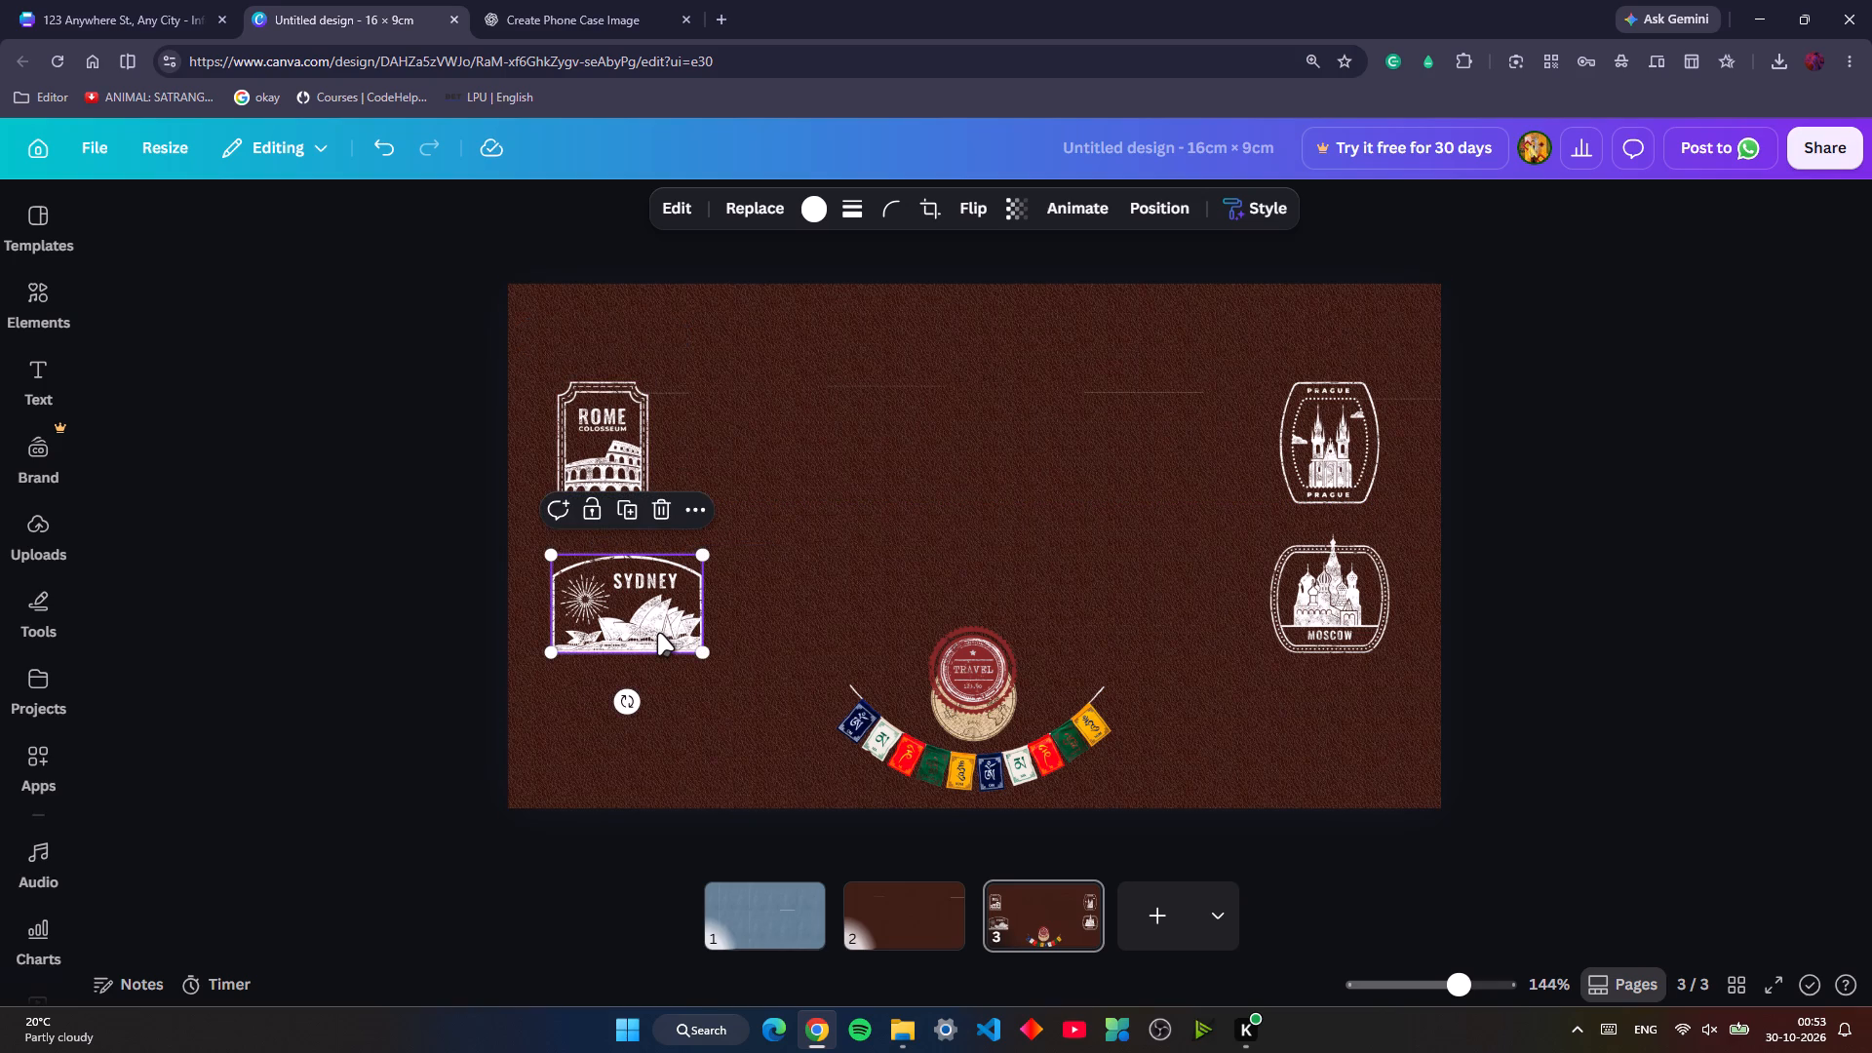
drag(700, 657, 688, 649)
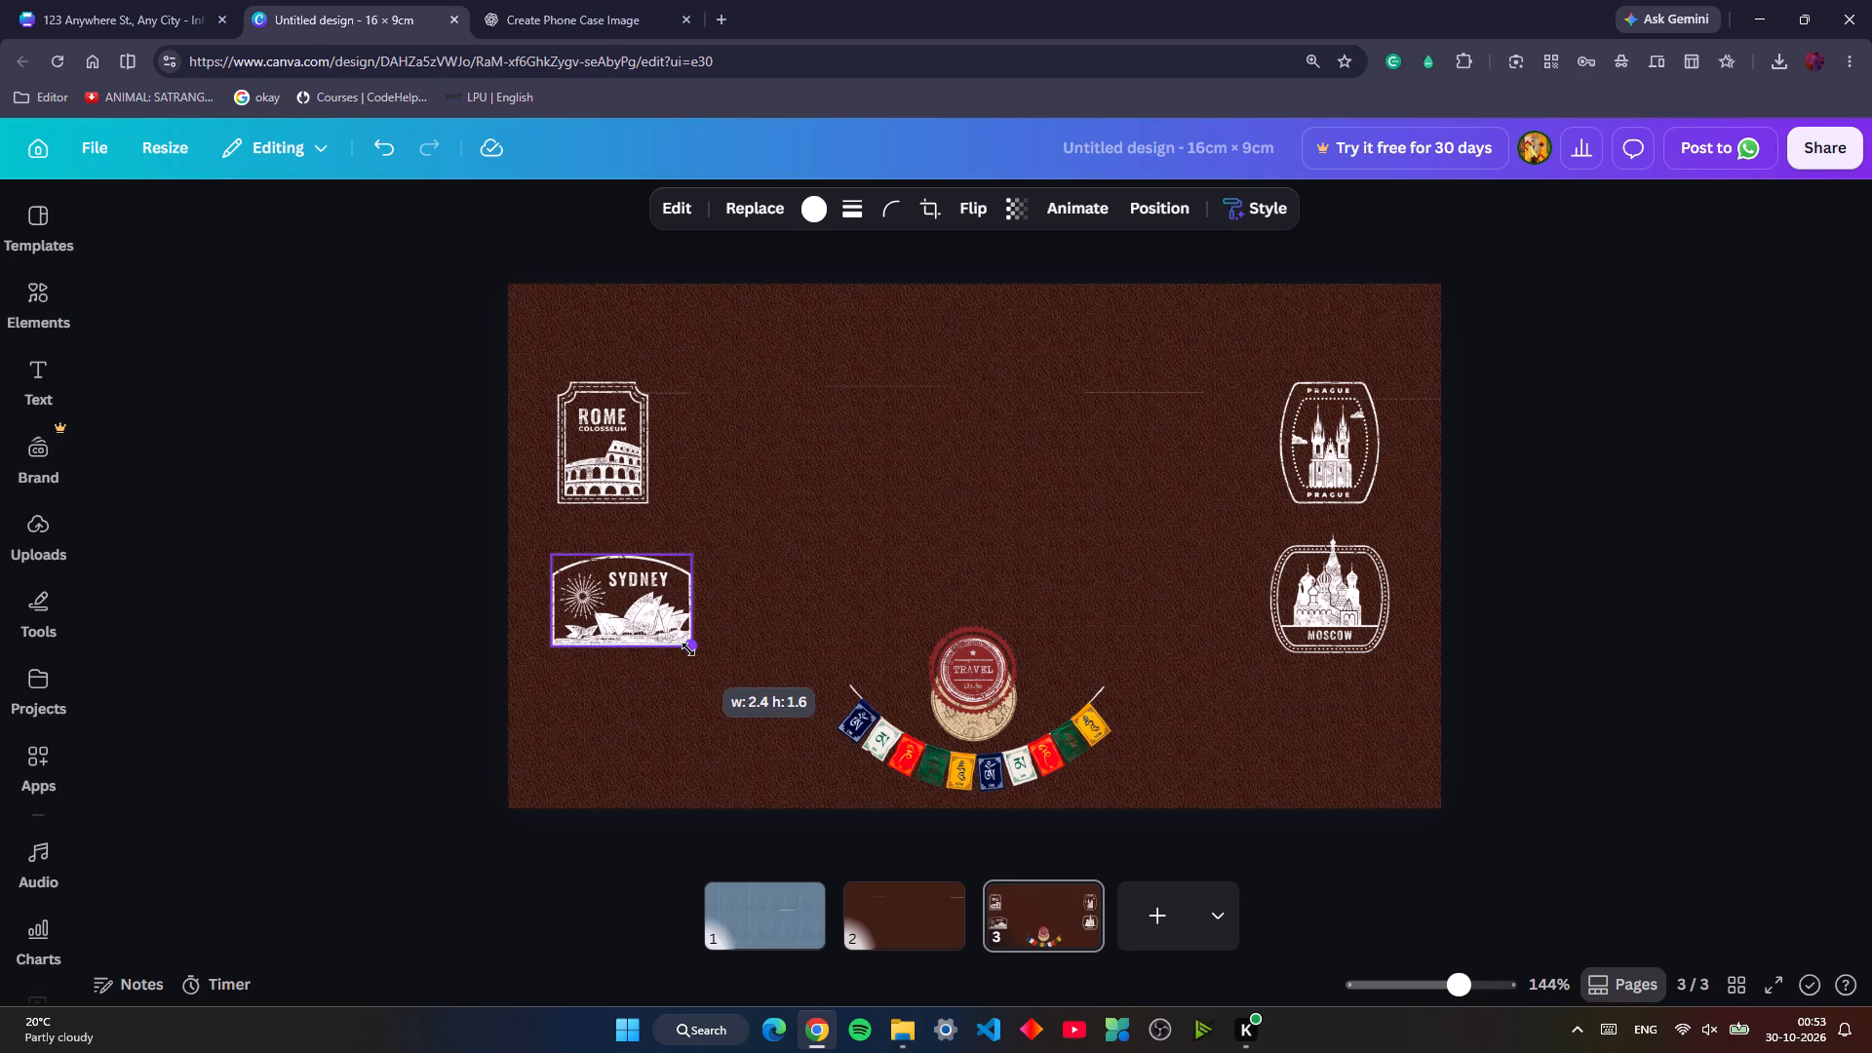
drag(688, 649, 679, 639)
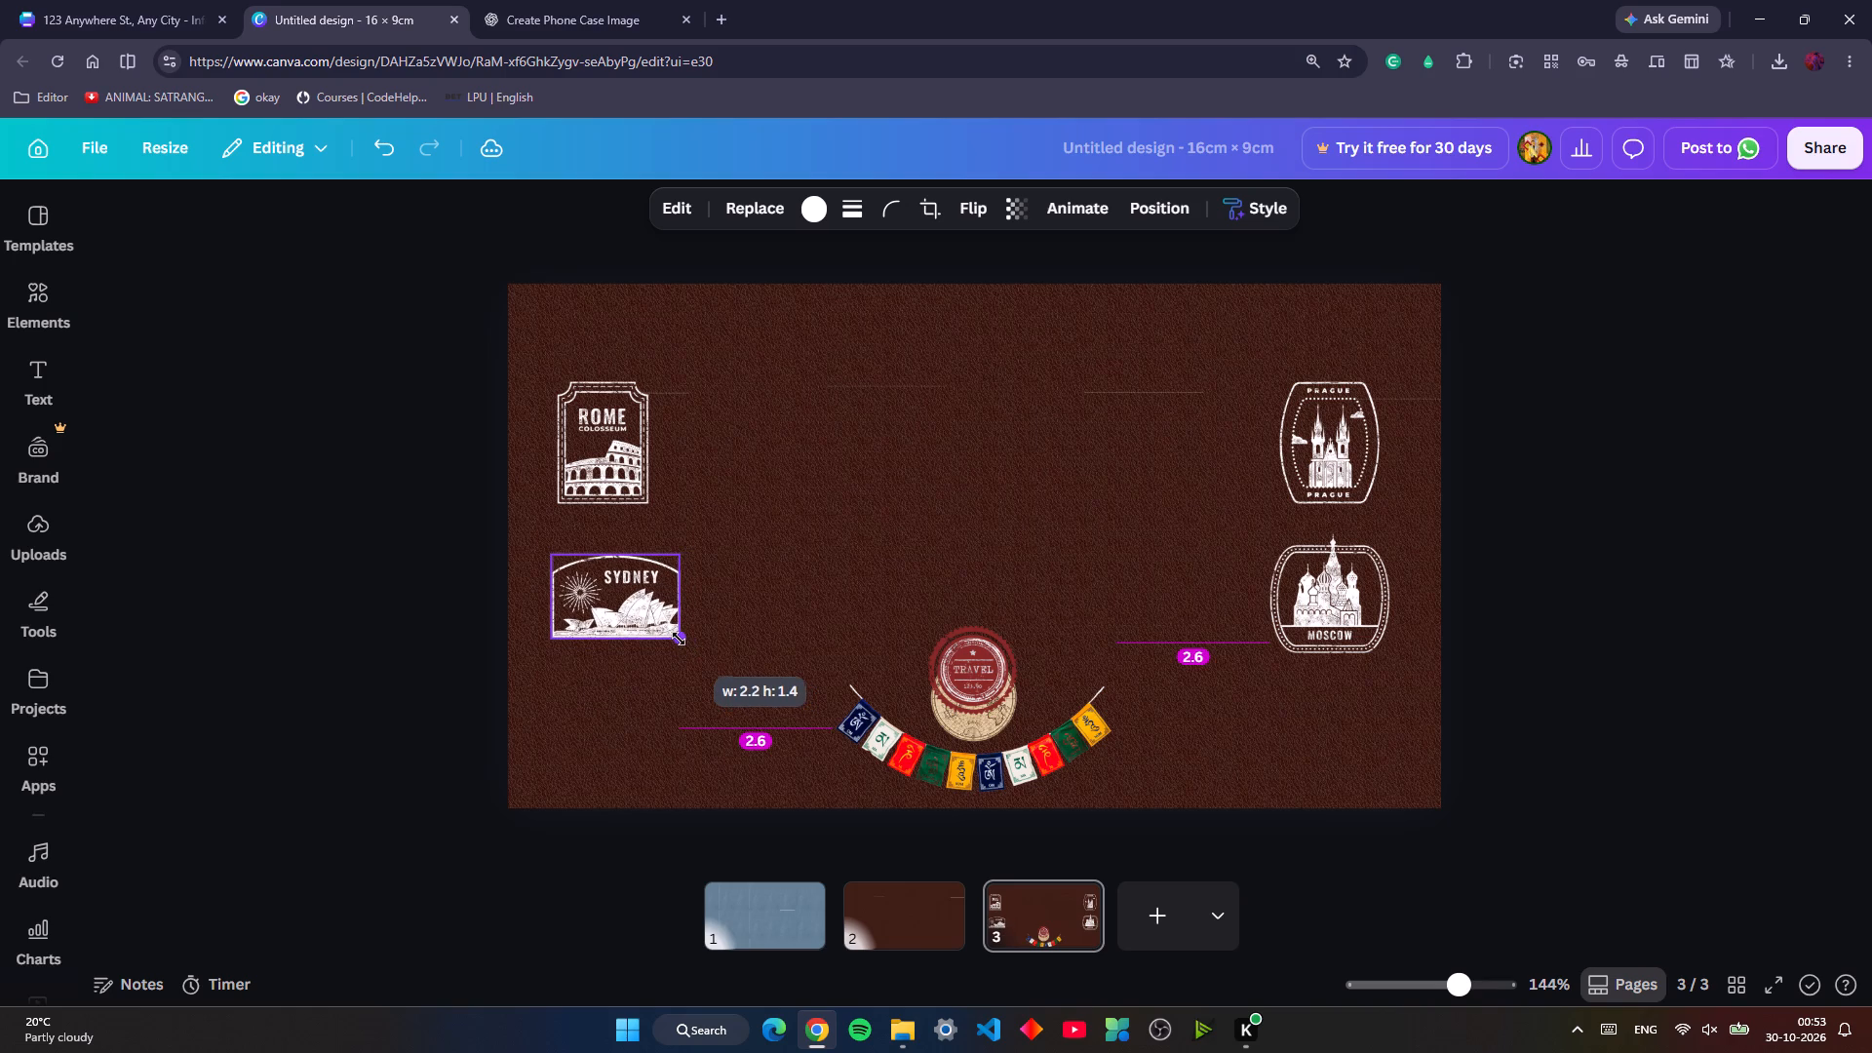
drag(679, 639, 675, 635)
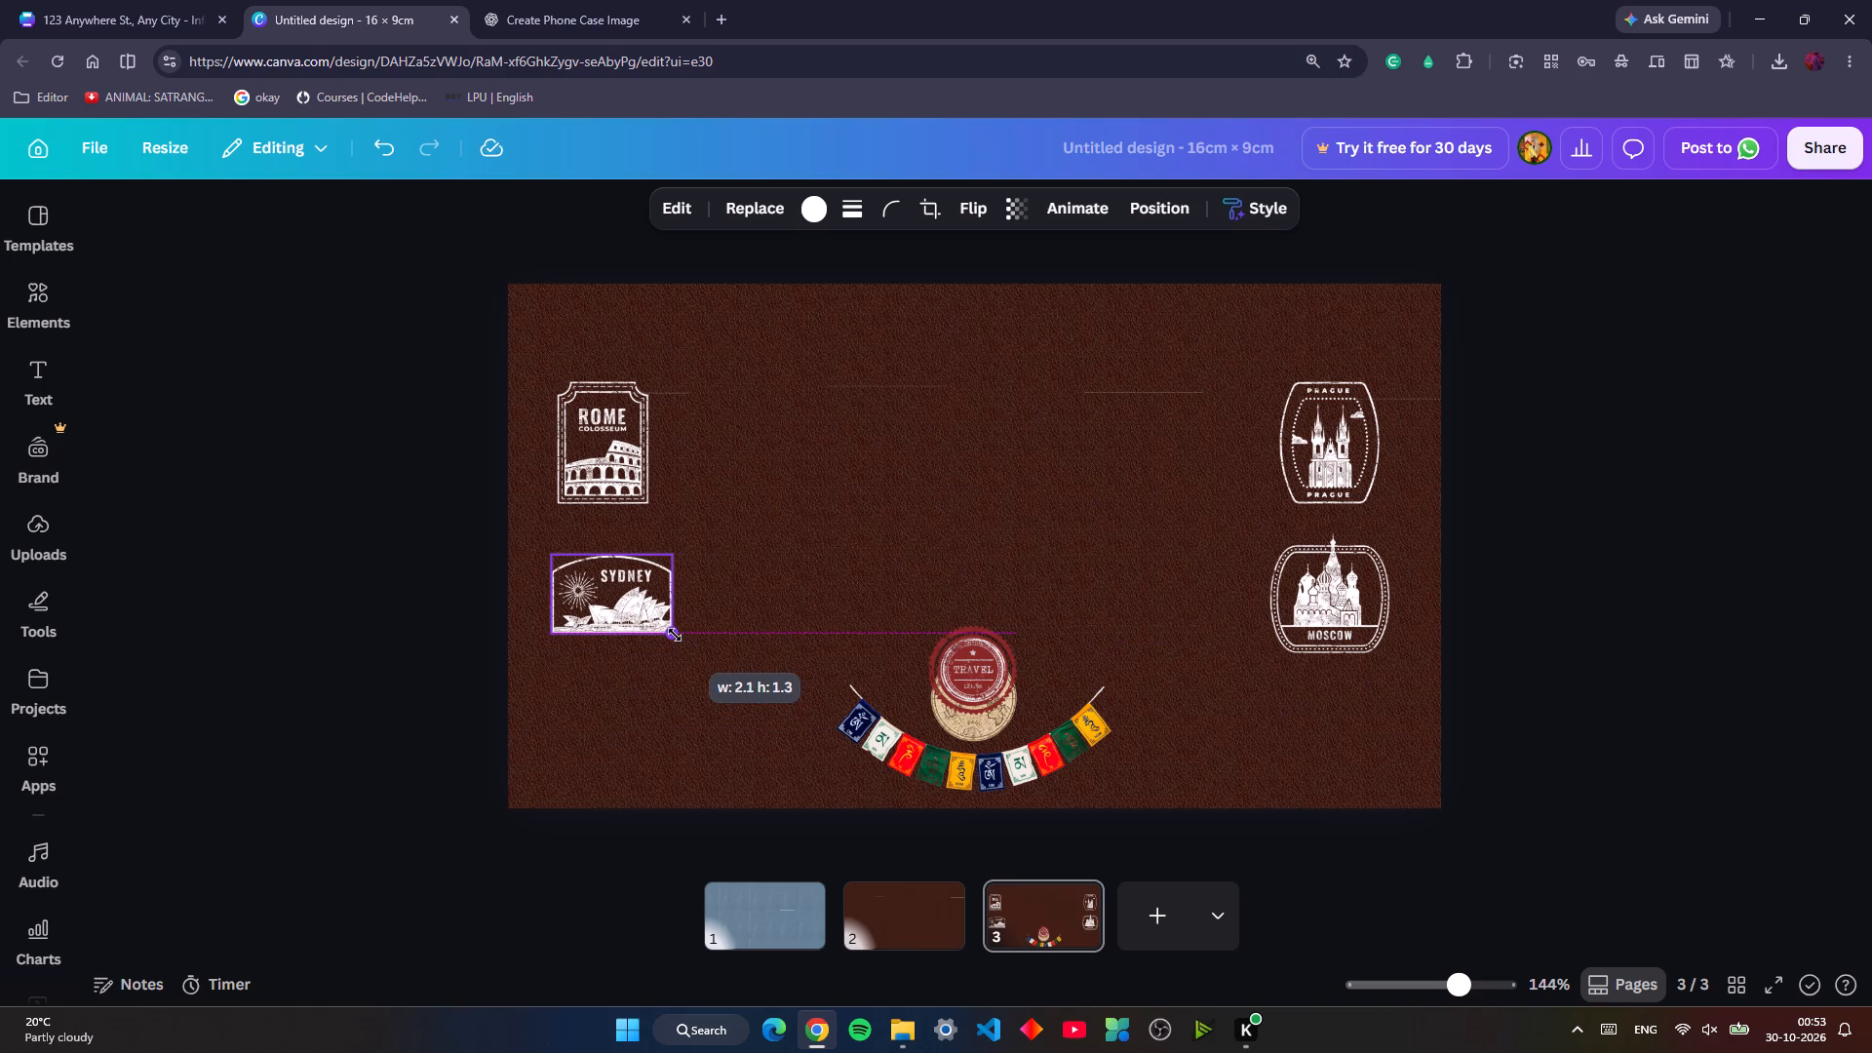
drag(675, 635, 674, 635)
key(Down)
key(Down)
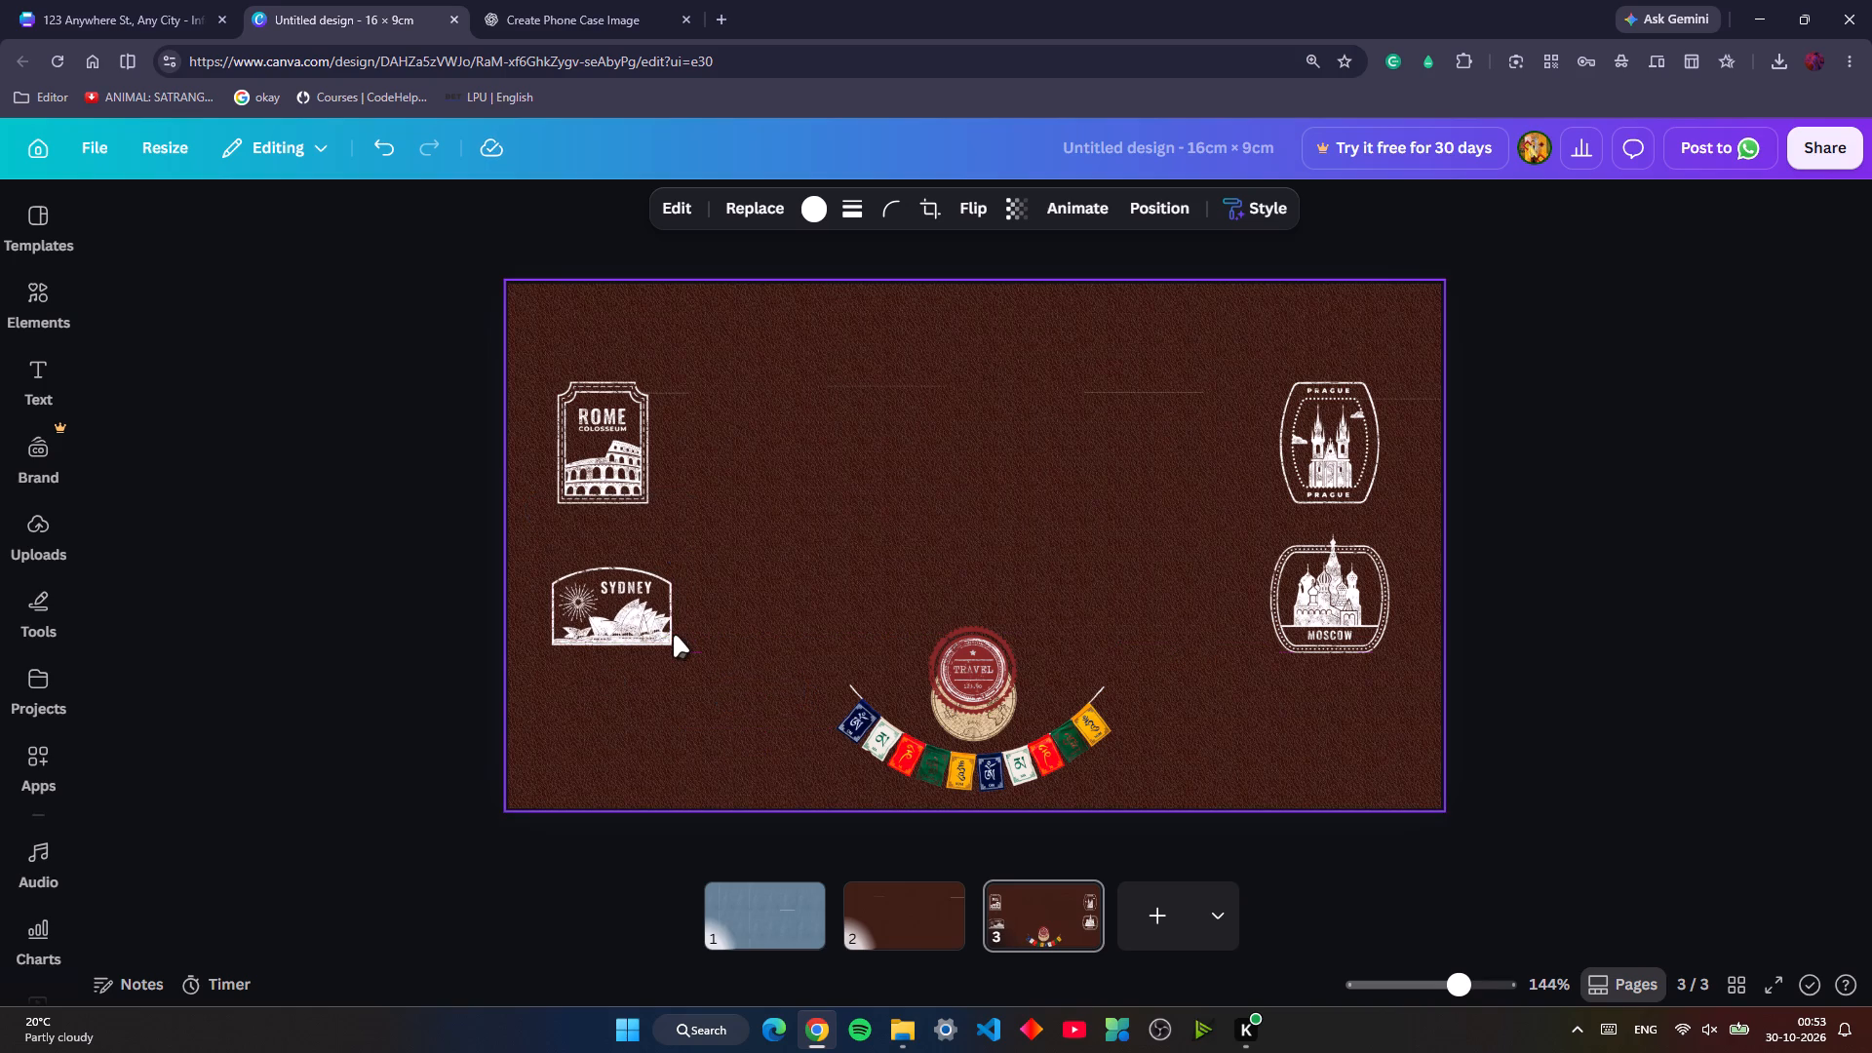
Nudge the Sydney stamp down until its bottom edge lines up with the Moscow stamp's.
key(Down)
key(Left)
key(Right)
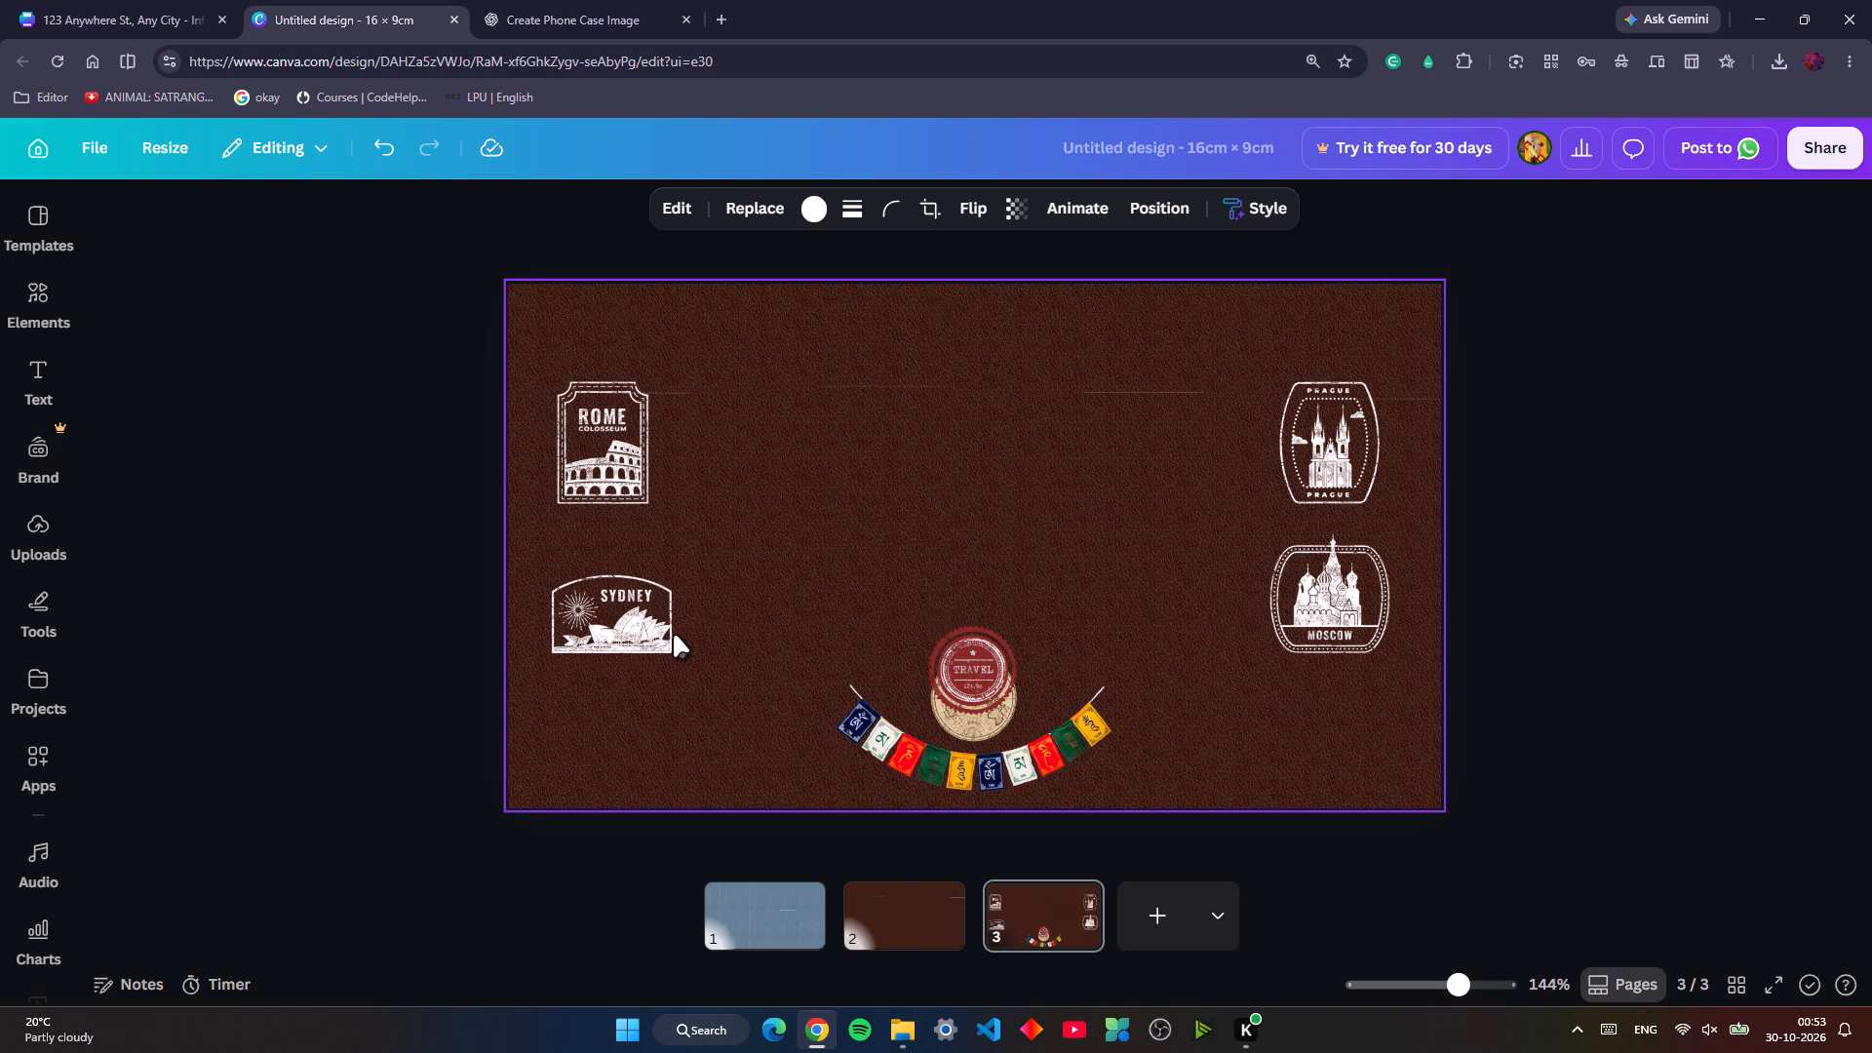
key(Right)
key(Left)
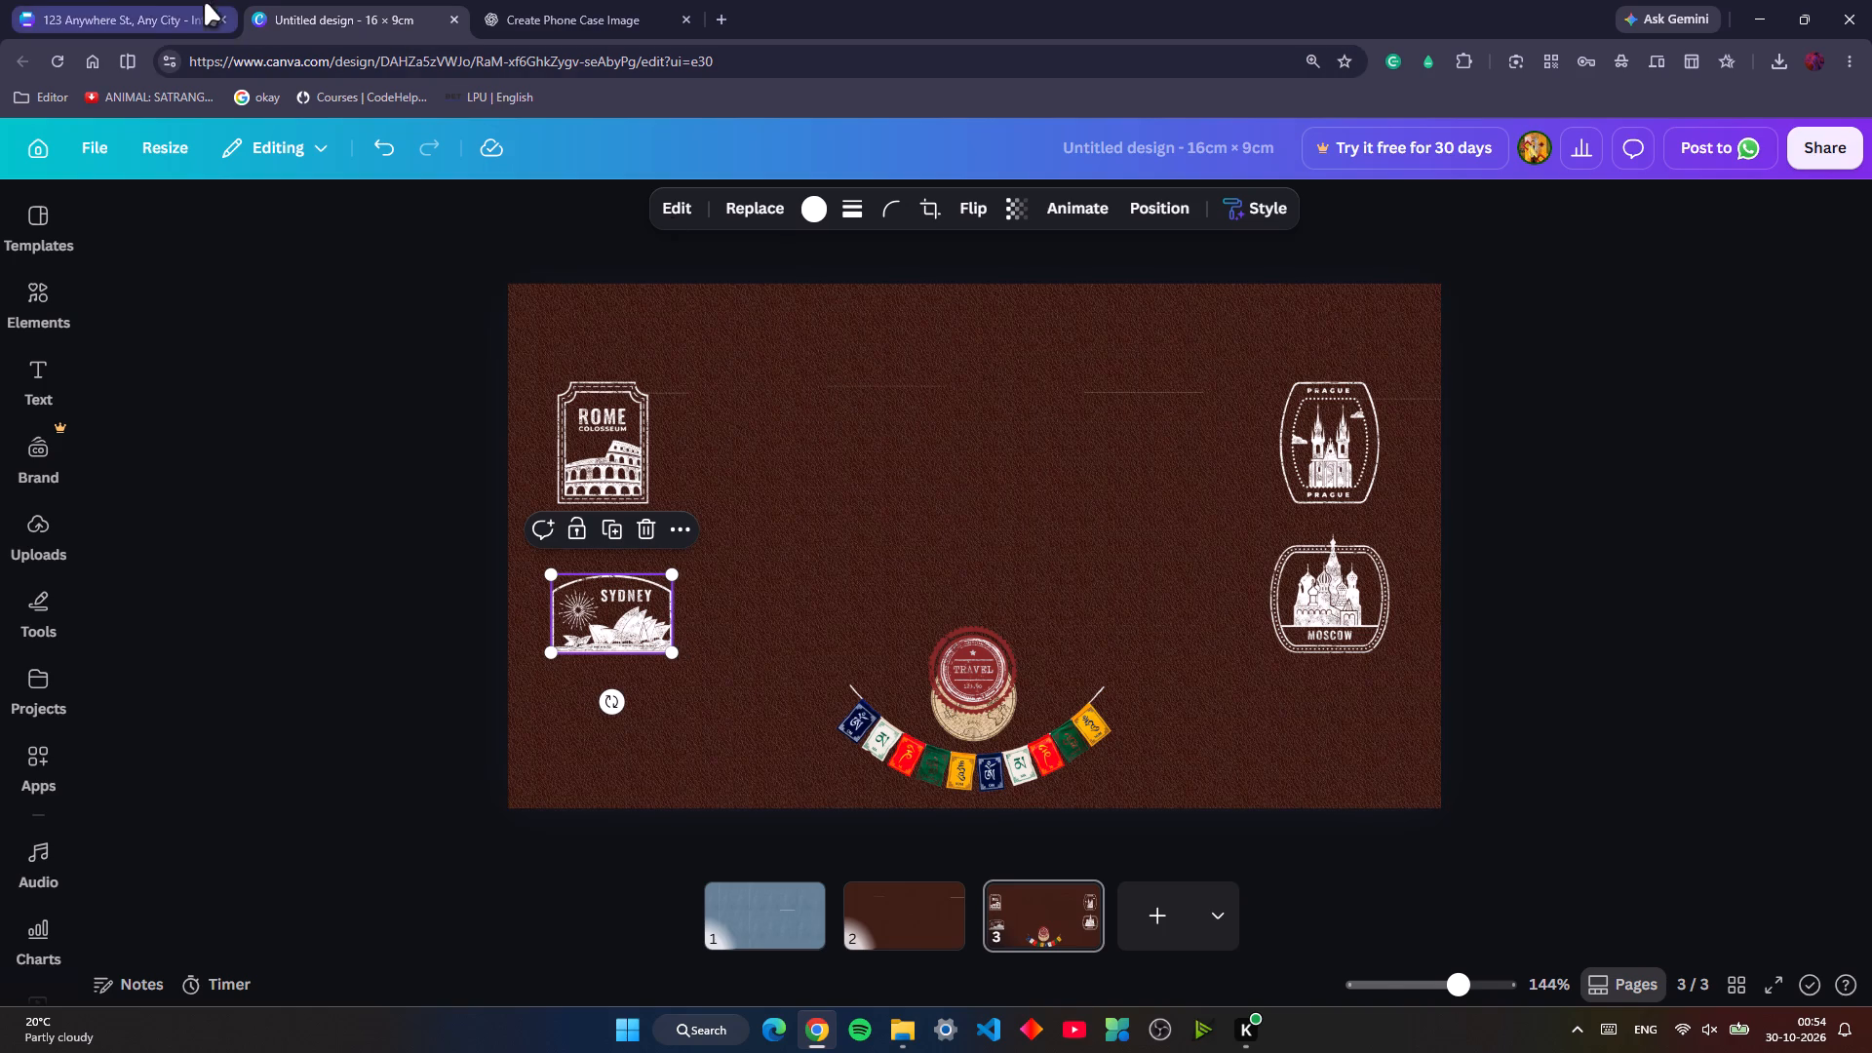
Copy the Berlin stamp from page 5 of the 123 Anywhere St. design onto the 16 × 9 cm leather page.
click(128, 0)
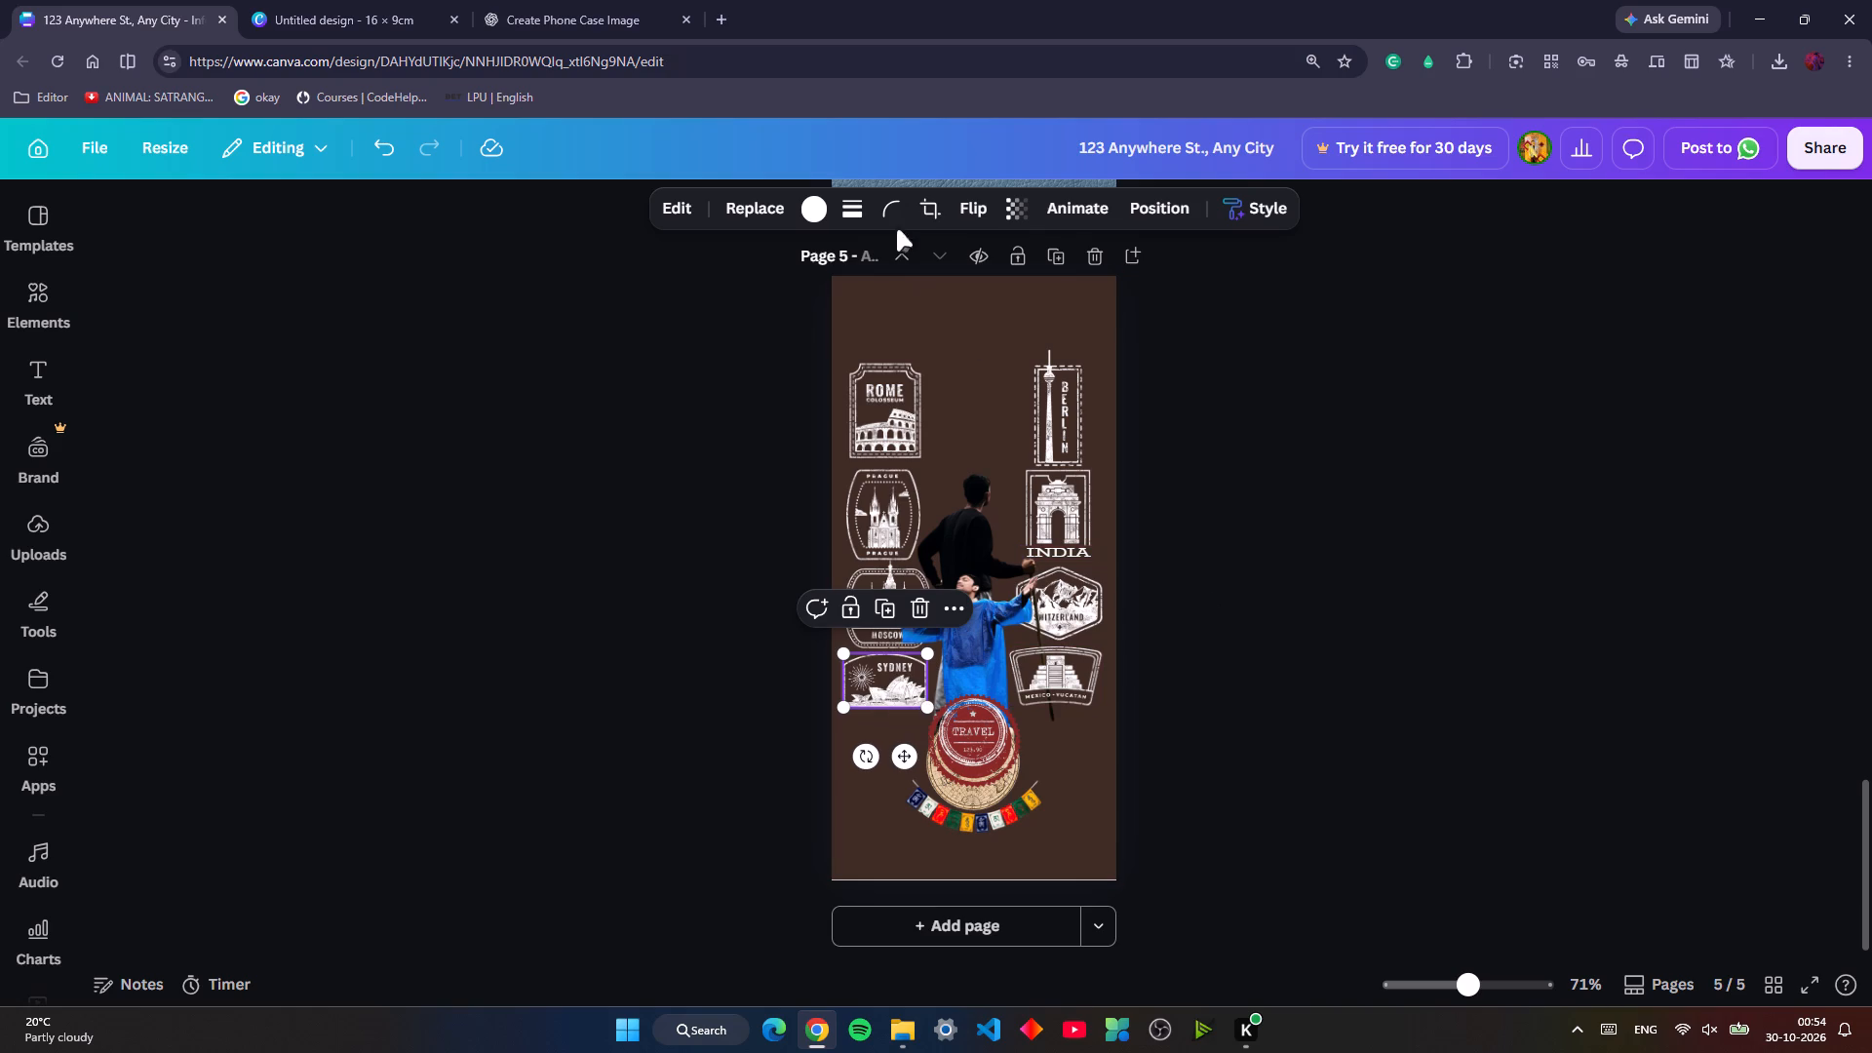
click(1060, 421)
key(ctrl+c)
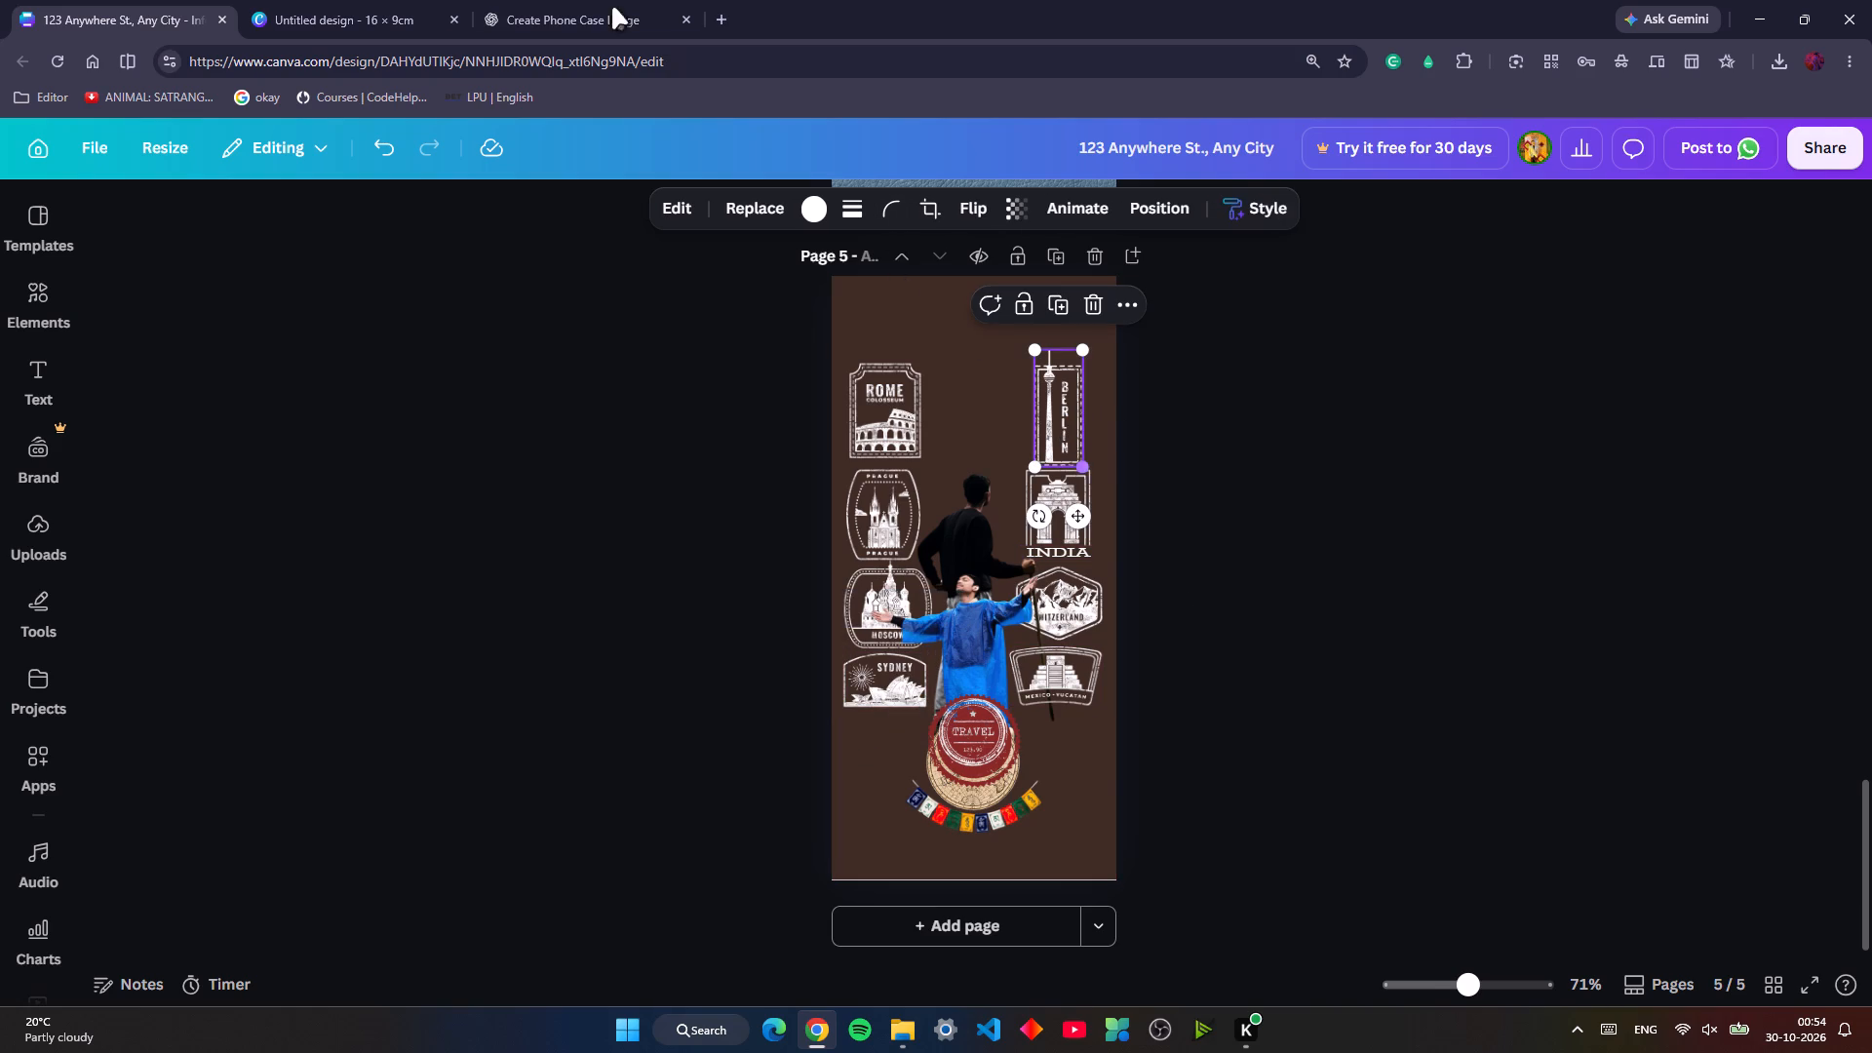
click(353, 0)
key(ctrl+v)
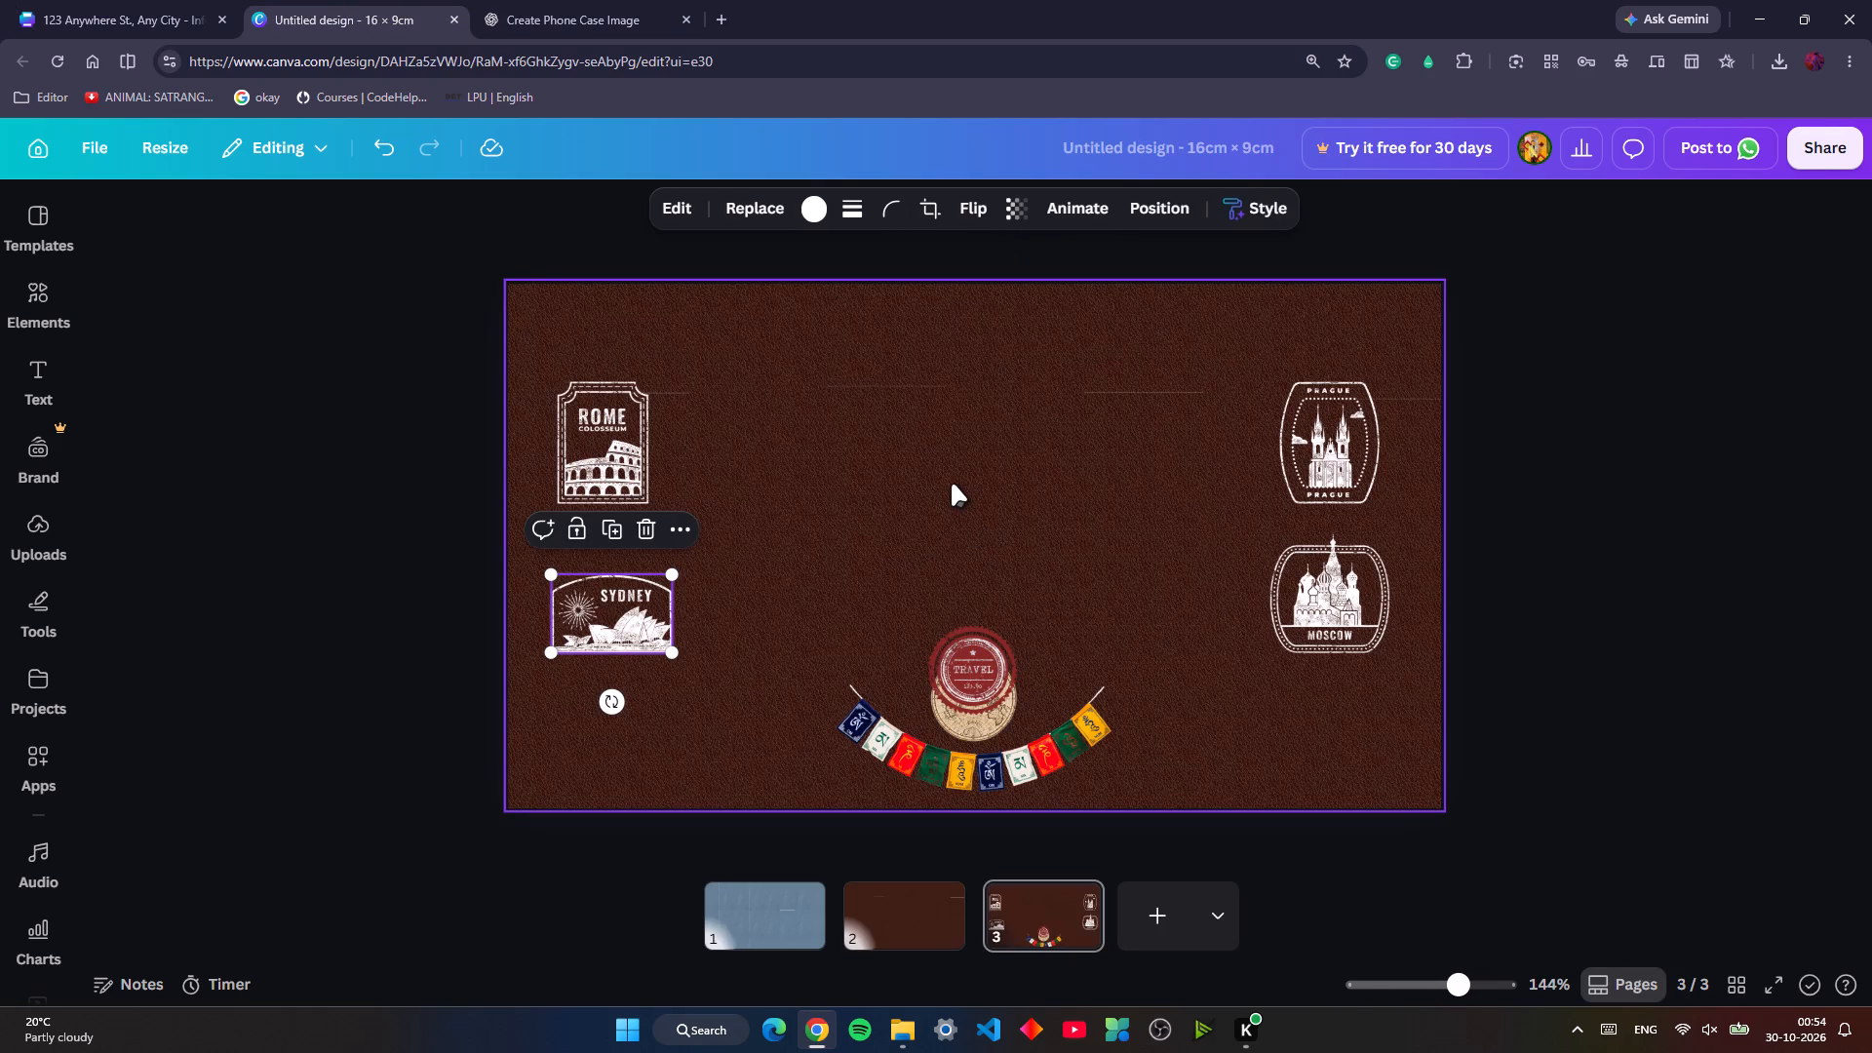
Shrink the Berlin stamp to about 0.9 cm wide and move it from the page's middle toward the Rome stamp.
drag(982, 551, 985, 515)
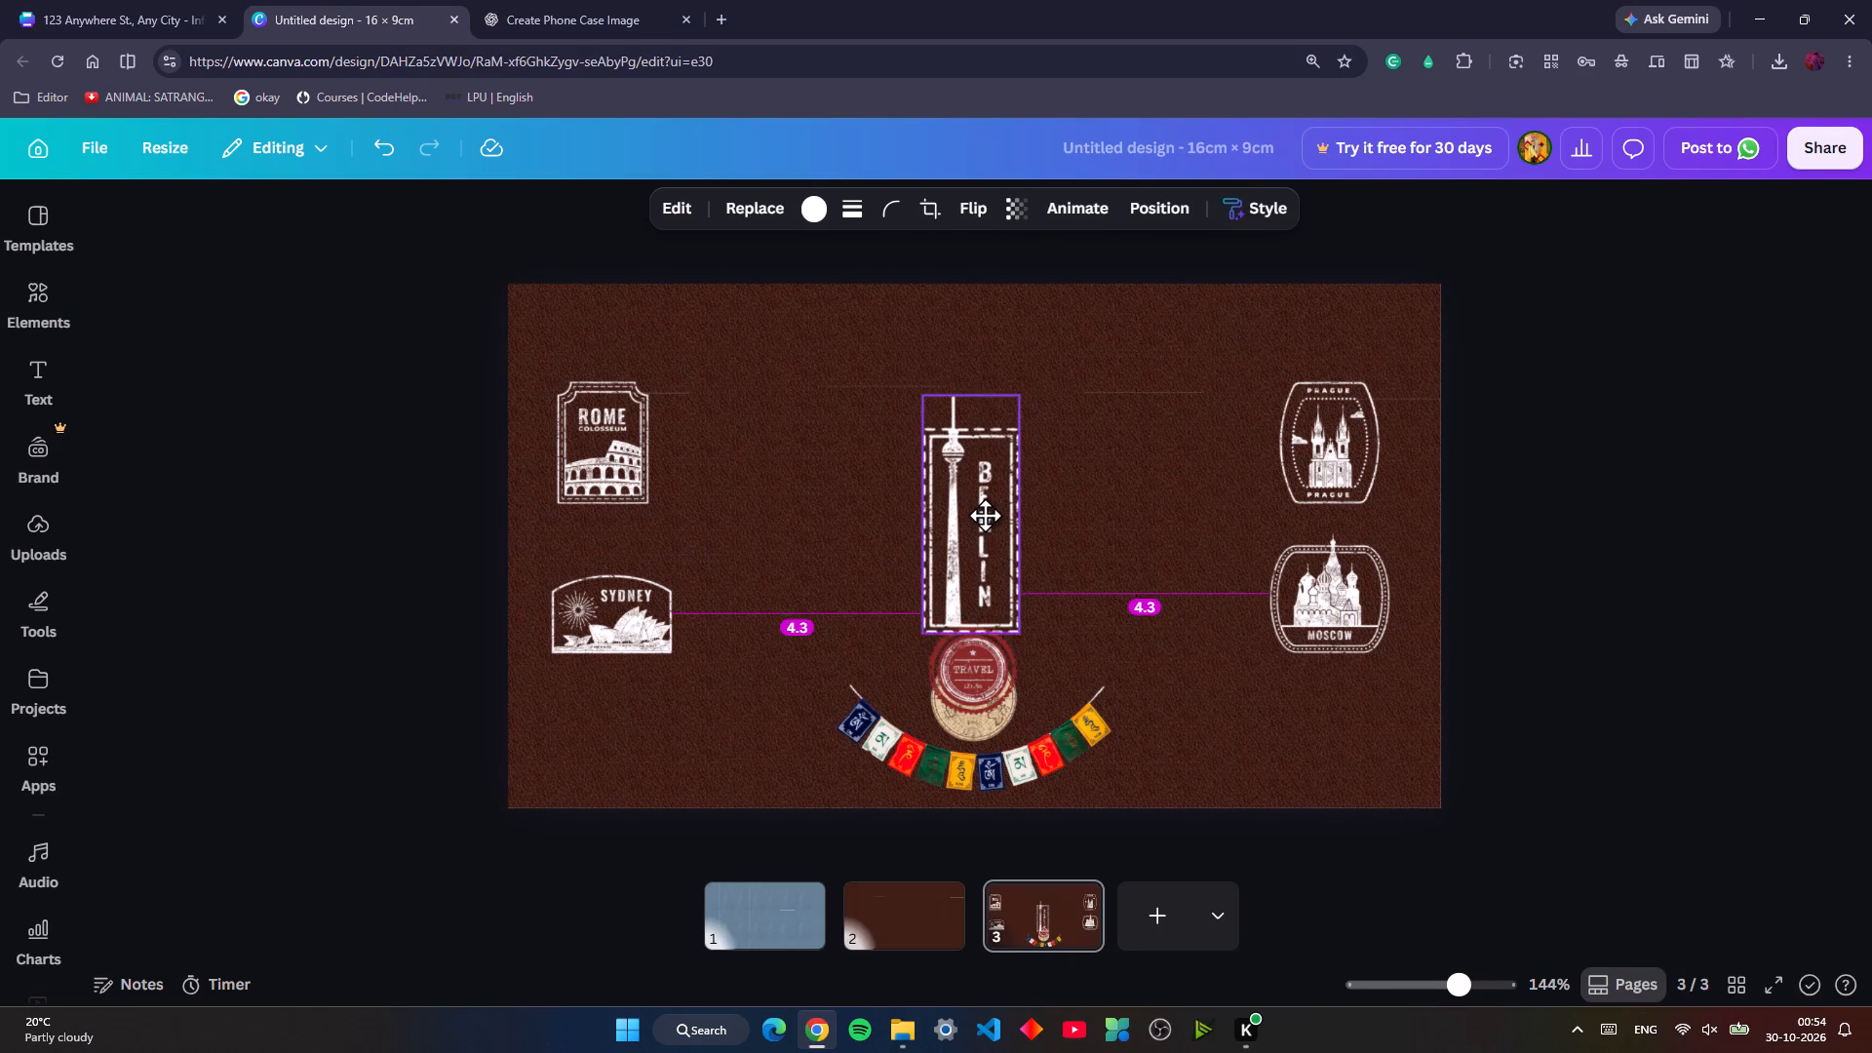
drag(985, 515, 985, 502)
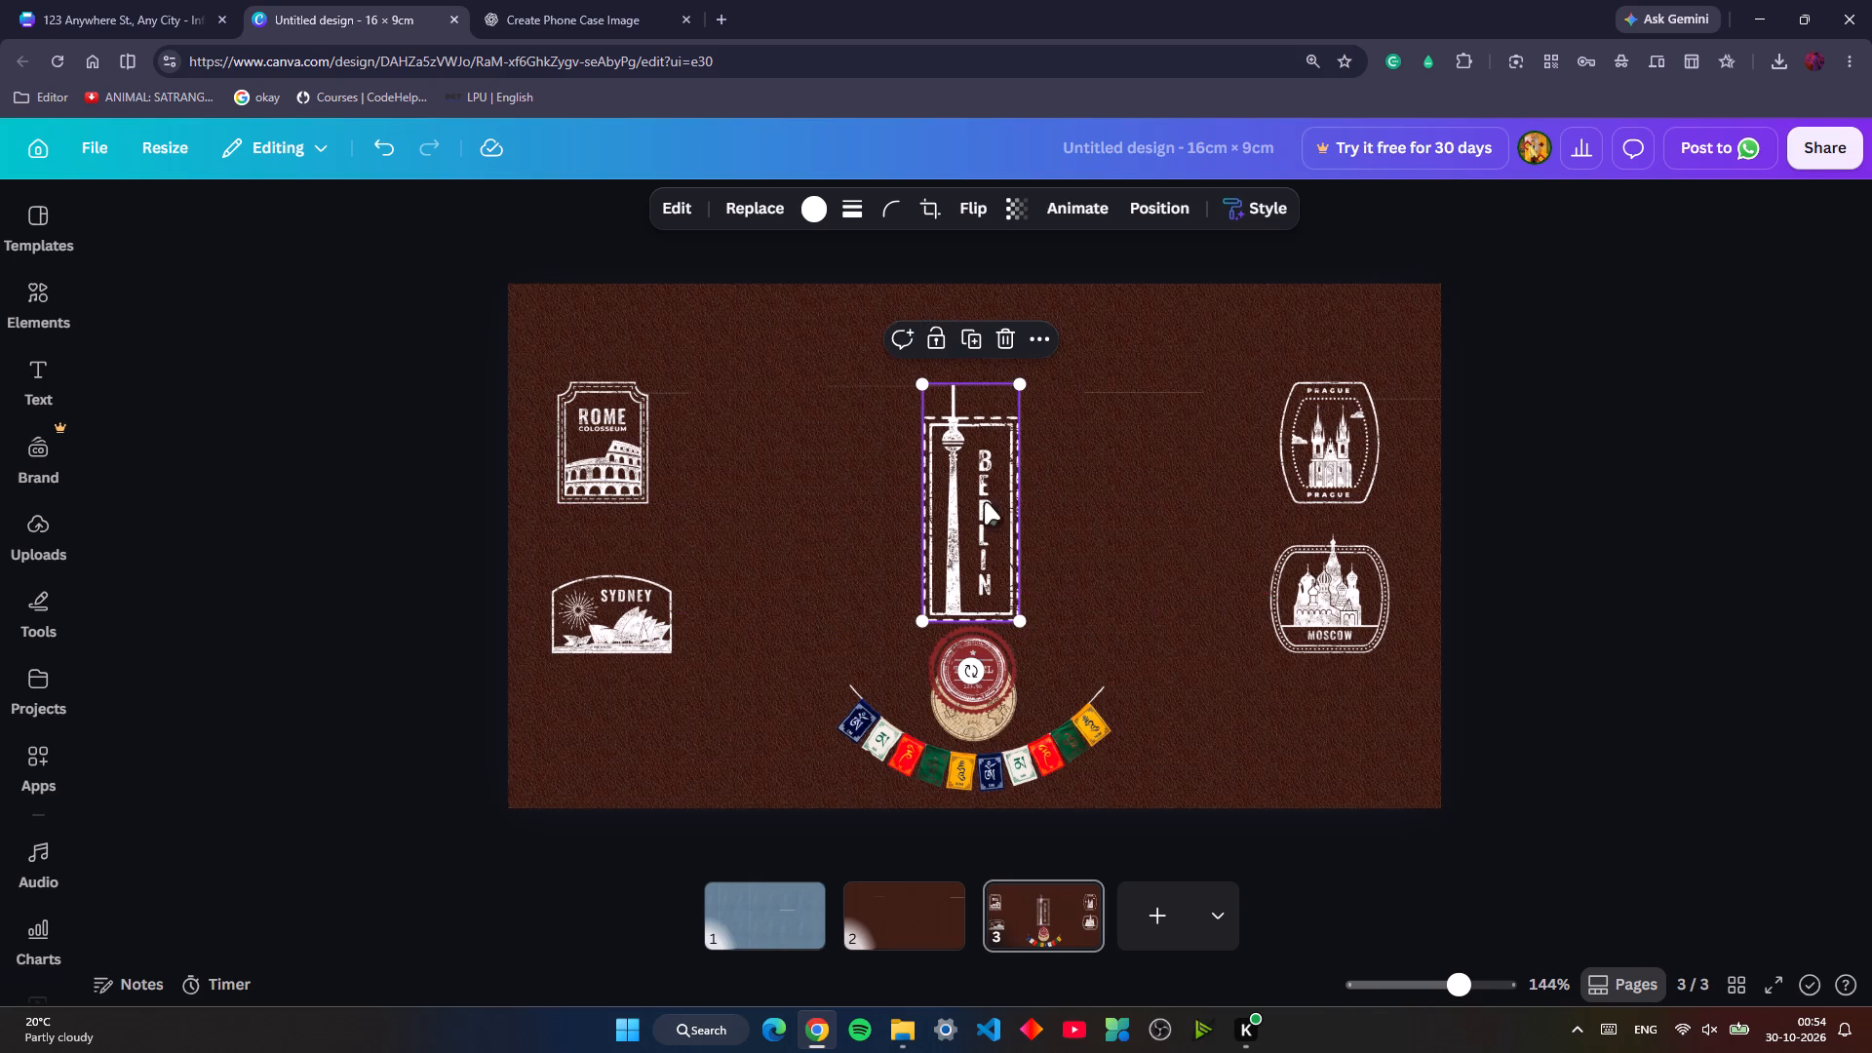
drag(1021, 620, 976, 542)
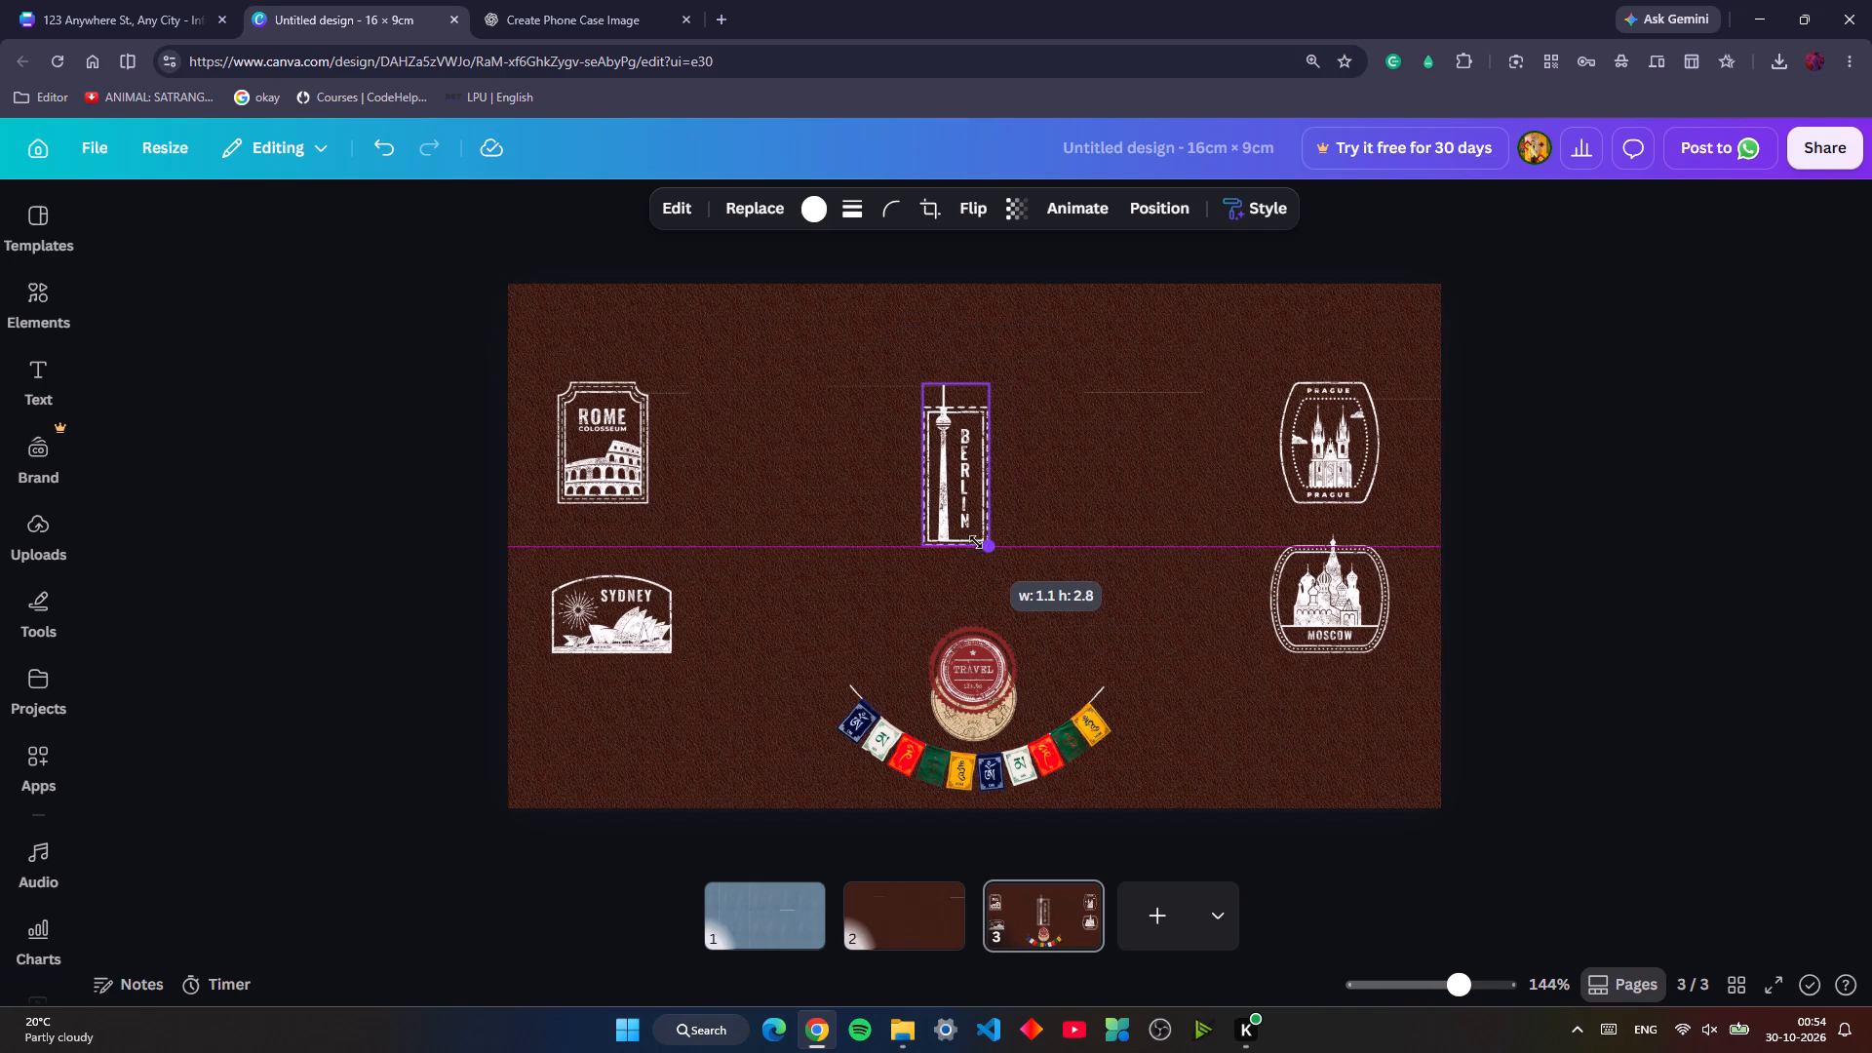
drag(976, 542, 975, 551)
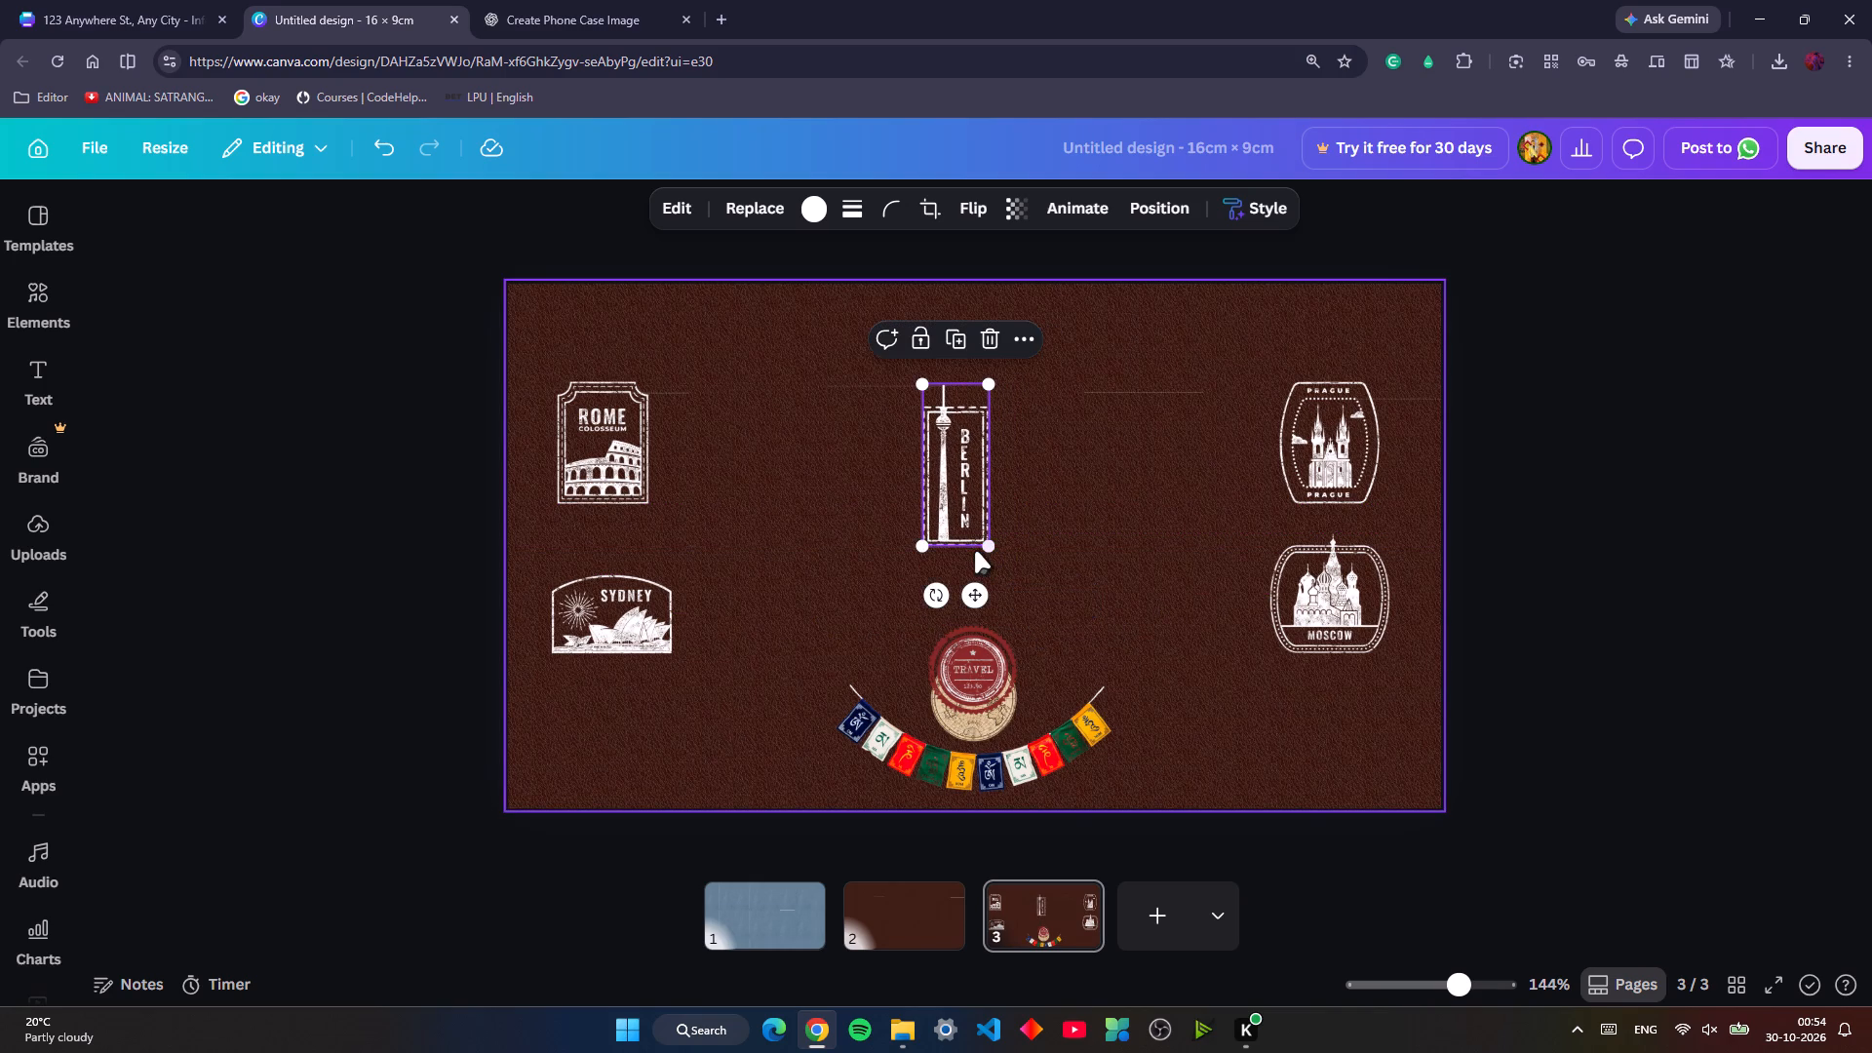
drag(961, 490, 787, 482)
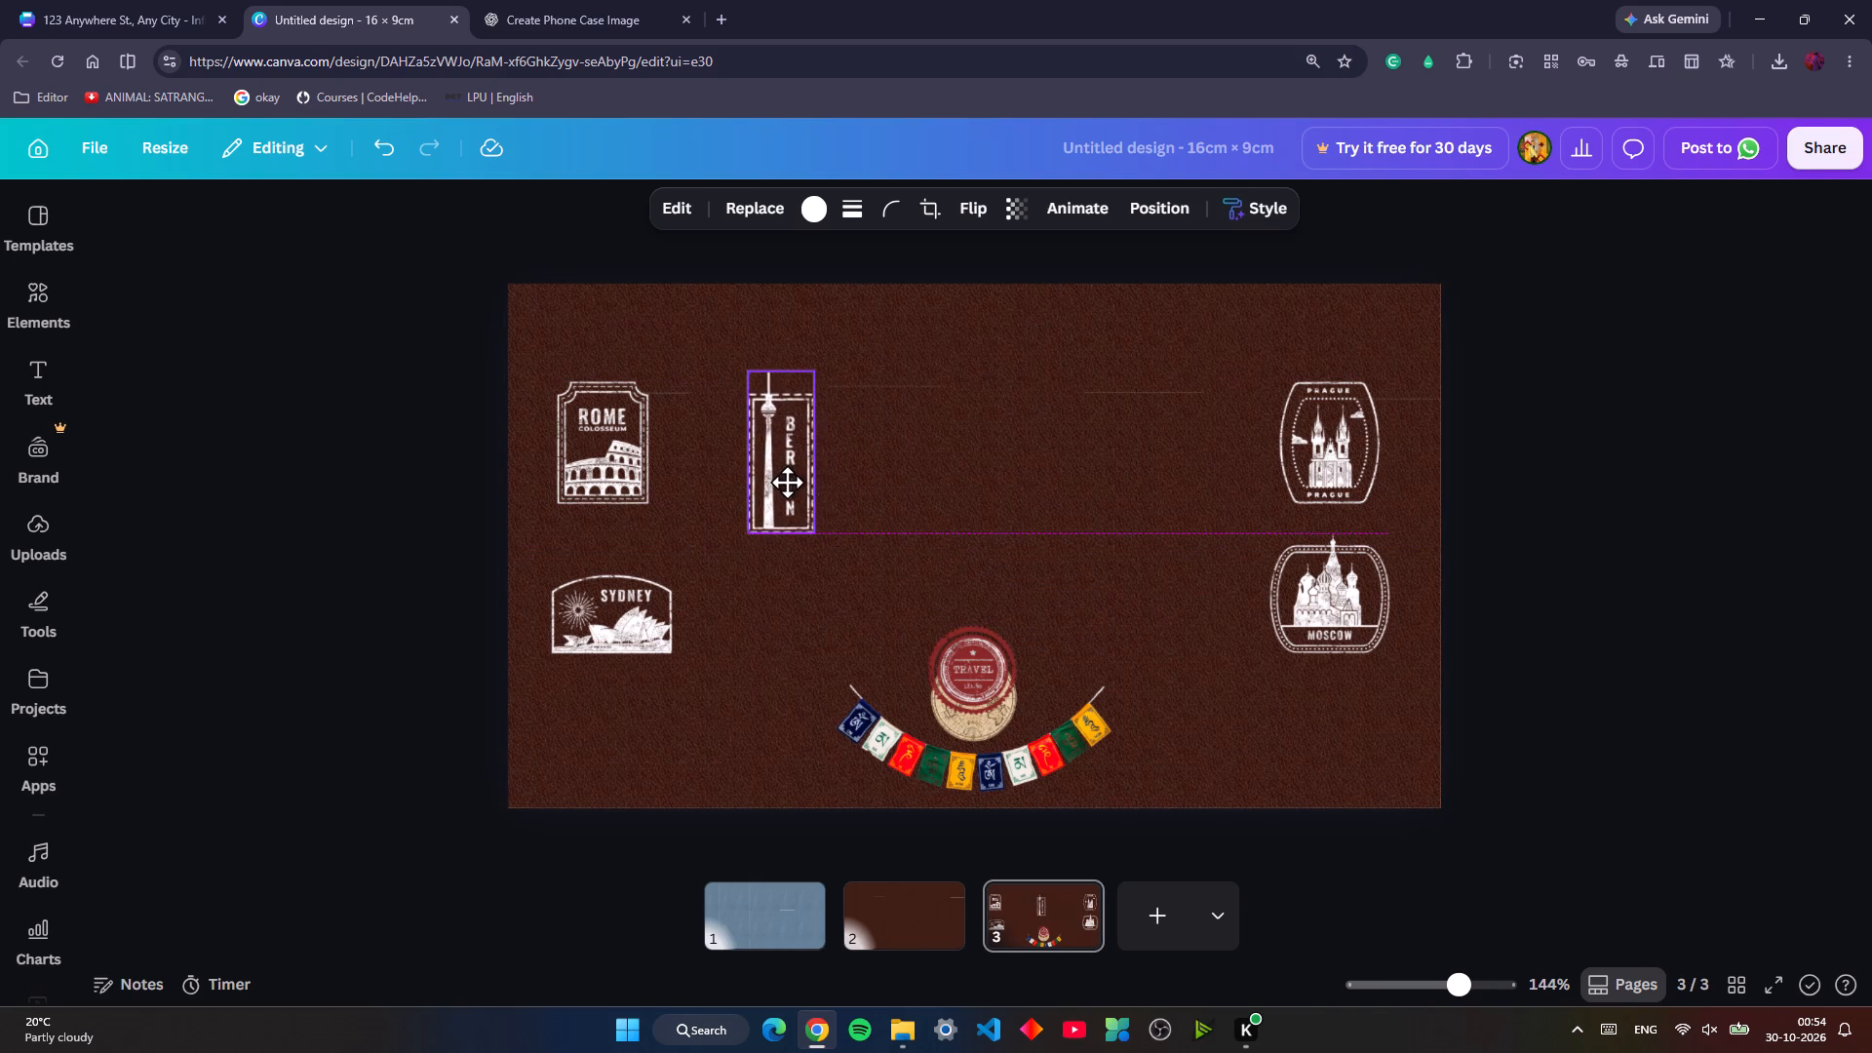
drag(787, 482, 785, 473)
drag(812, 525, 798, 495)
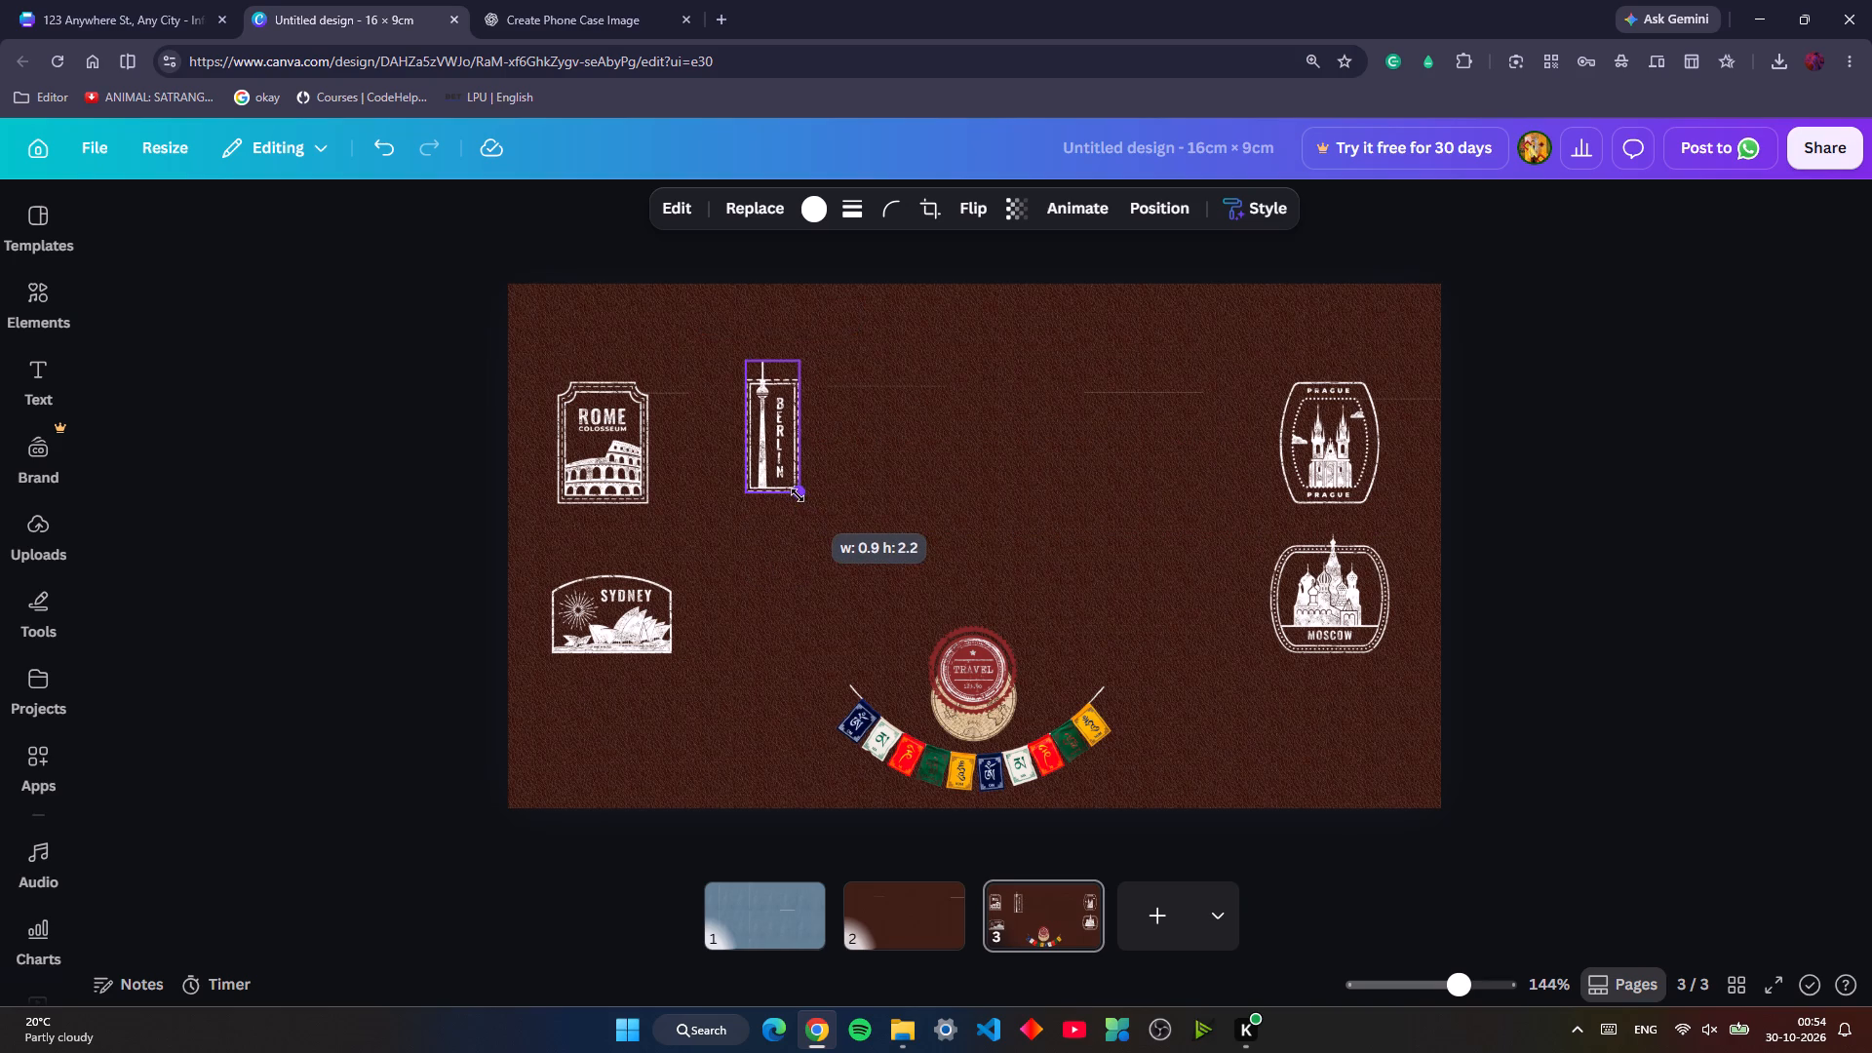
drag(798, 495, 796, 493)
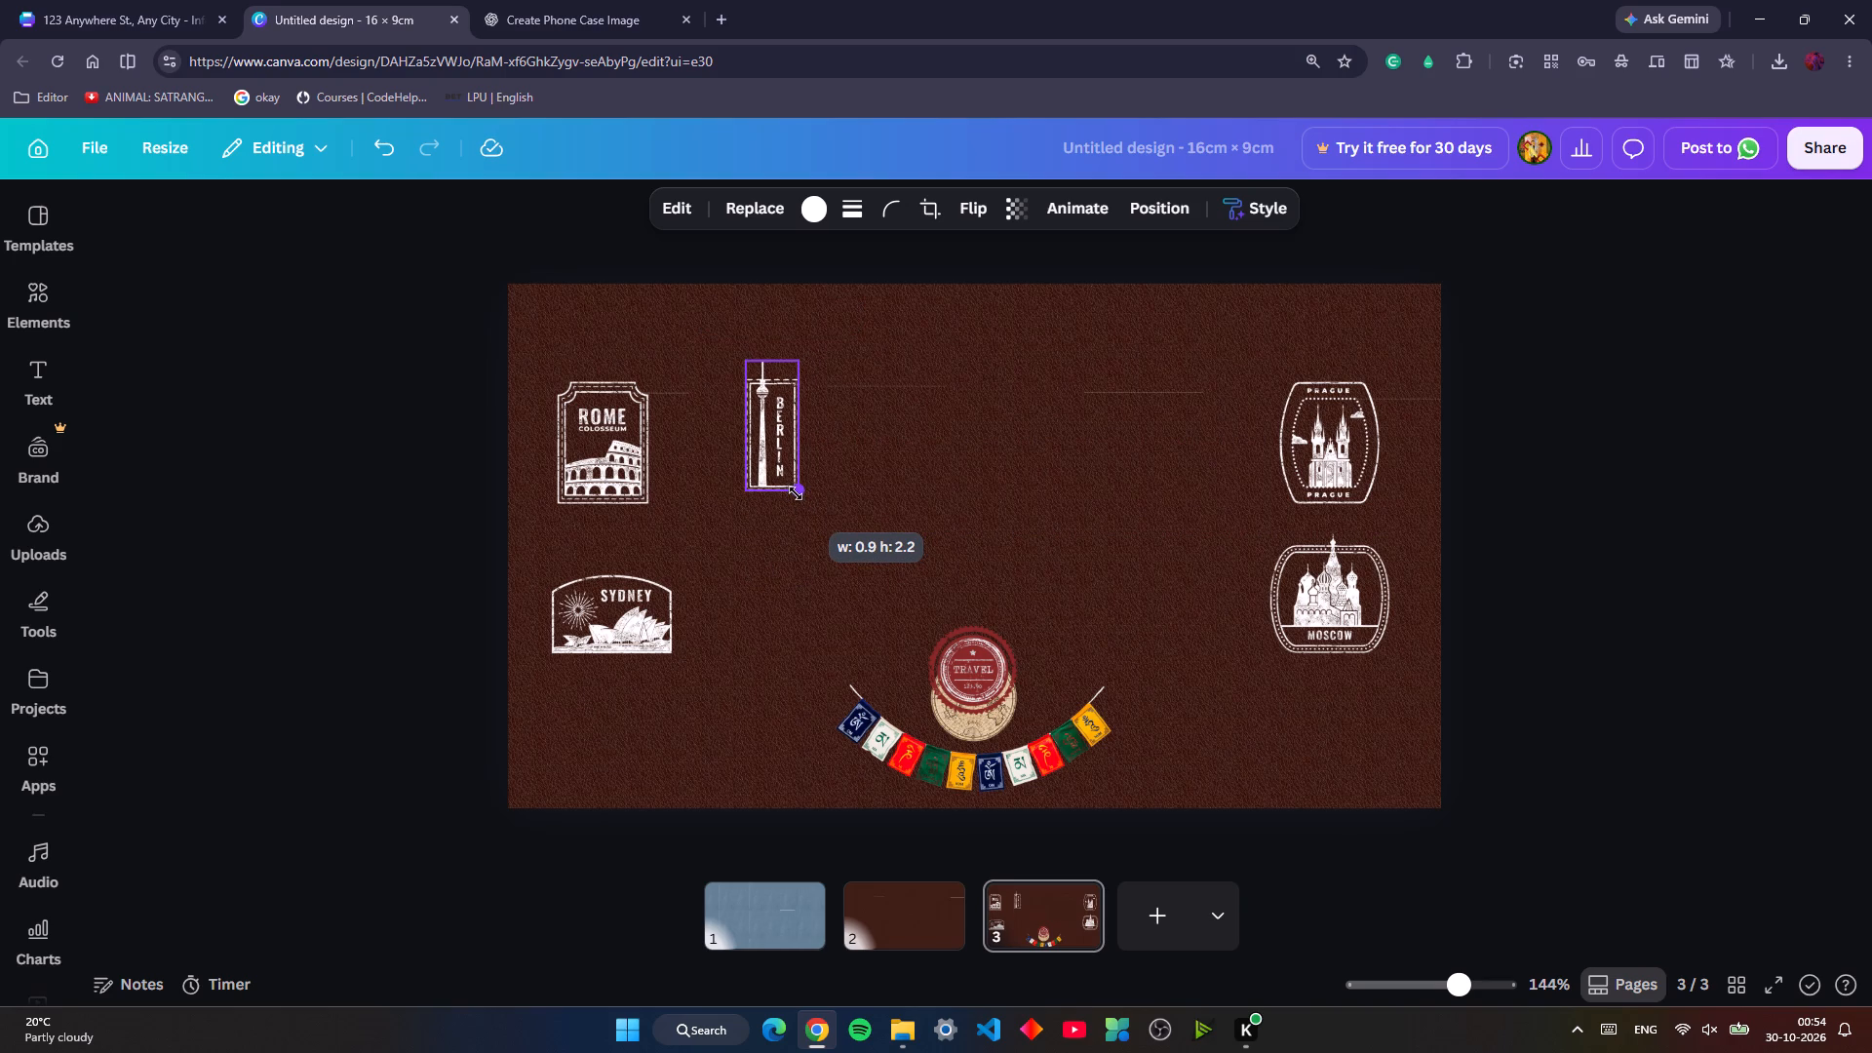
drag(796, 493, 789, 489)
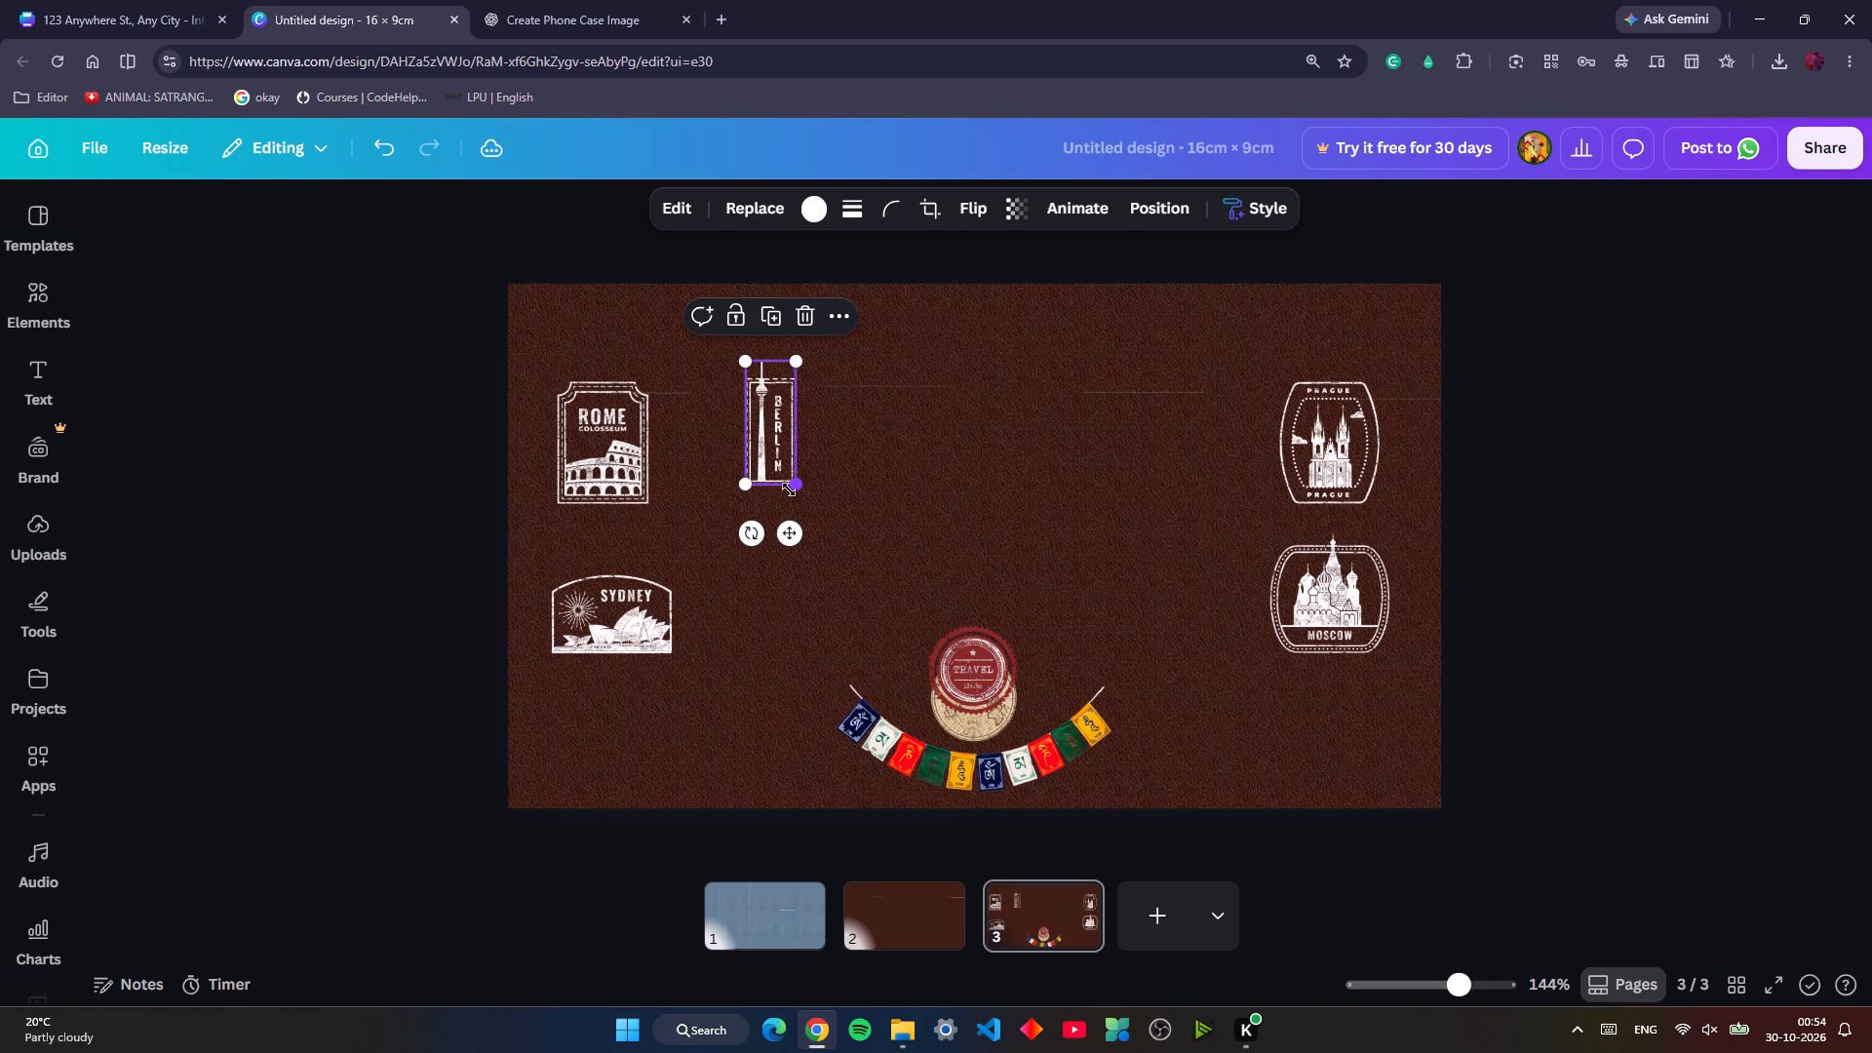
Nudge the Berlin stamp down and closer to the Rome stamp, lining up their bottom edges.
key(Down)
key(Down)
key(Down)
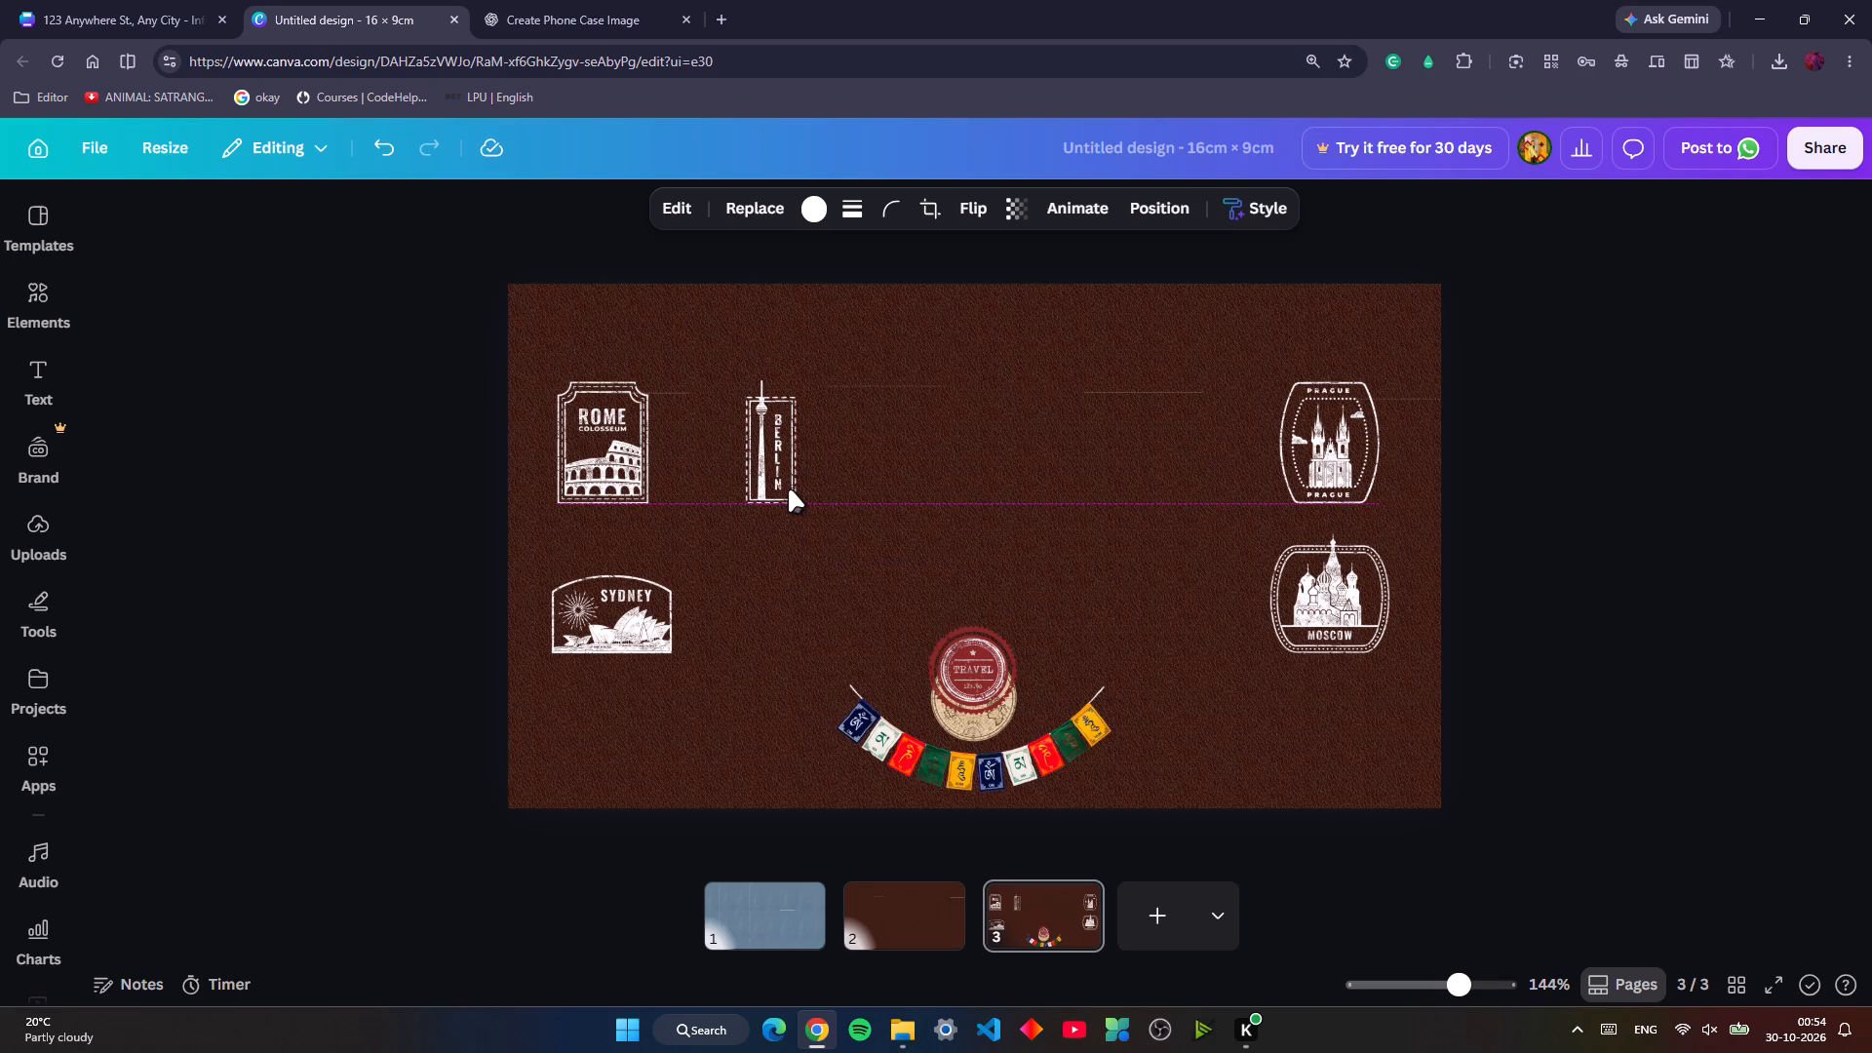
key(Left)
key(Left)
key(Left)
key(Left)
key(Left)
key(Left)
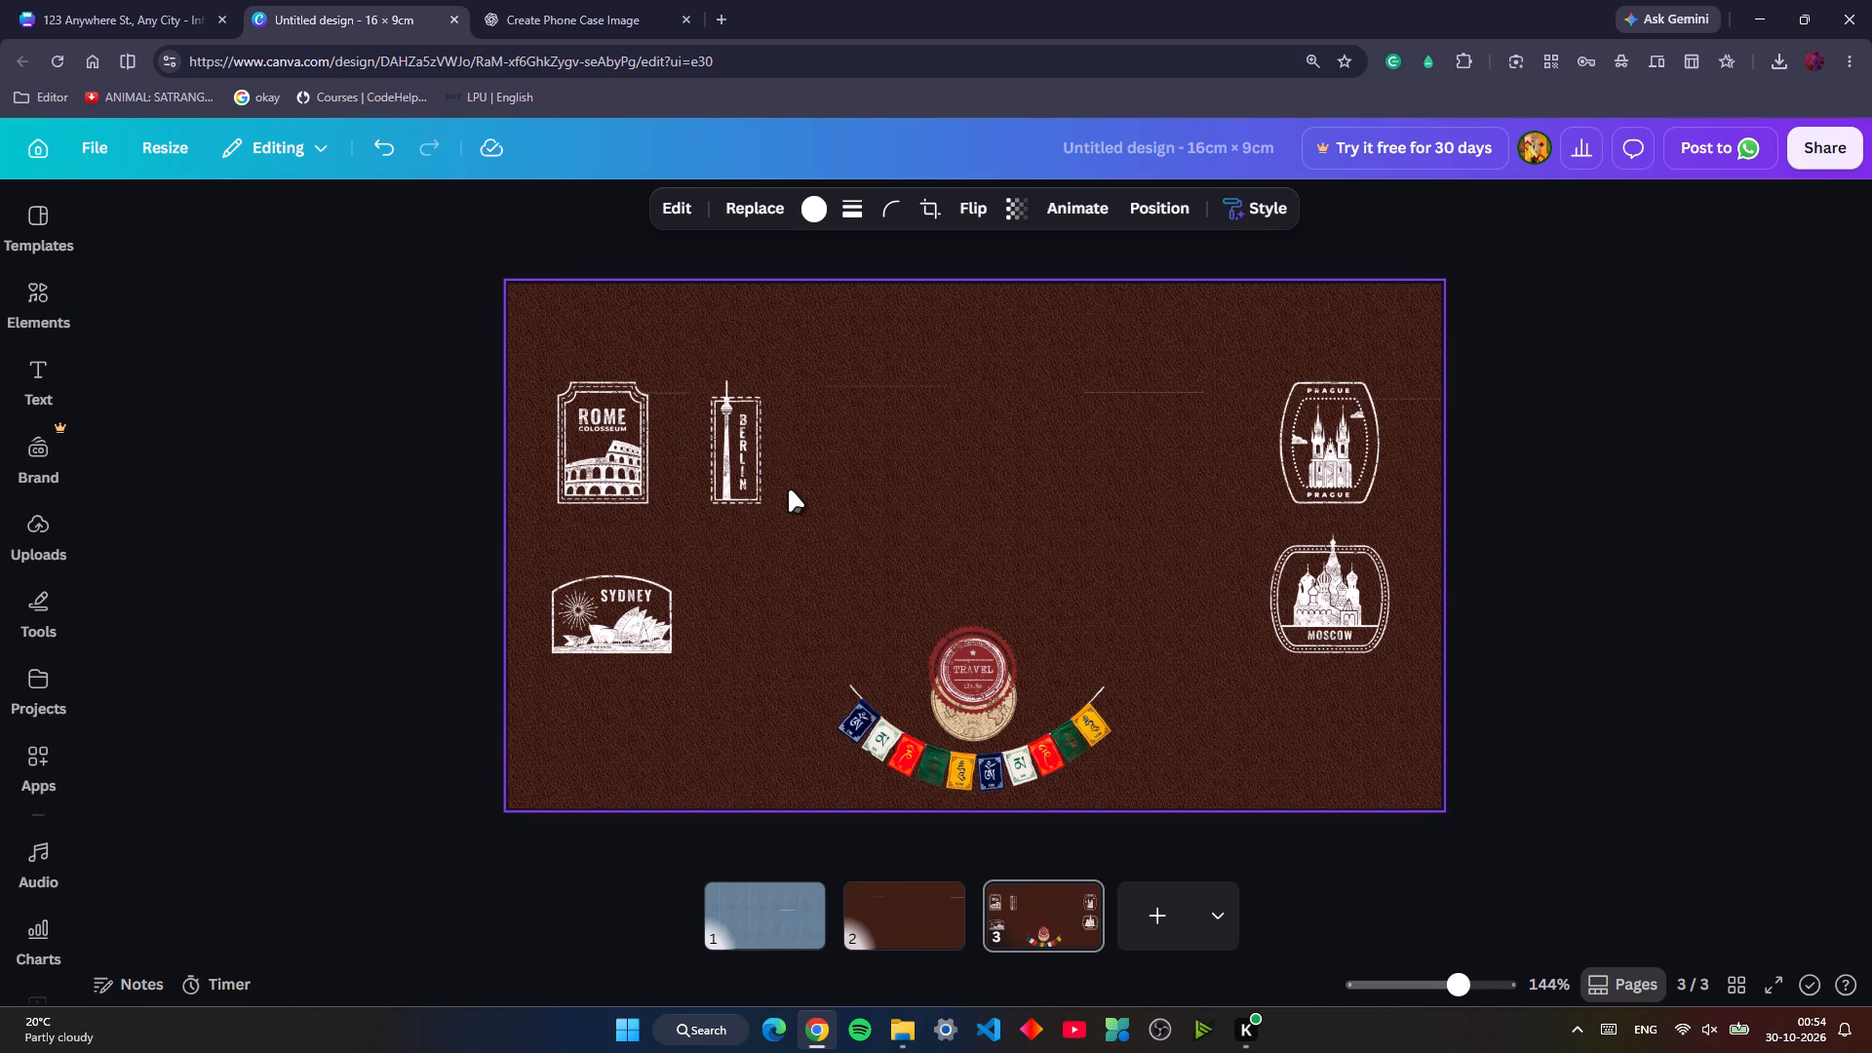
key(Left)
key(Left)
Lower the Berlin stamp into the bottom row just beside the Sydney stamp, level with the Moscow stamp.
key(Down)
key(Right)
key(Down)
key(Down)
key(Down)
key(Down)
key(Down)
key(Down)
key(Down)
key(Down)
key(Down)
key(Down)
key(Down)
key(Down)
key(Down)
key(Down)
key(Down)
key(Down)
key(Down)
key(Down)
key(Down)
key(Down)
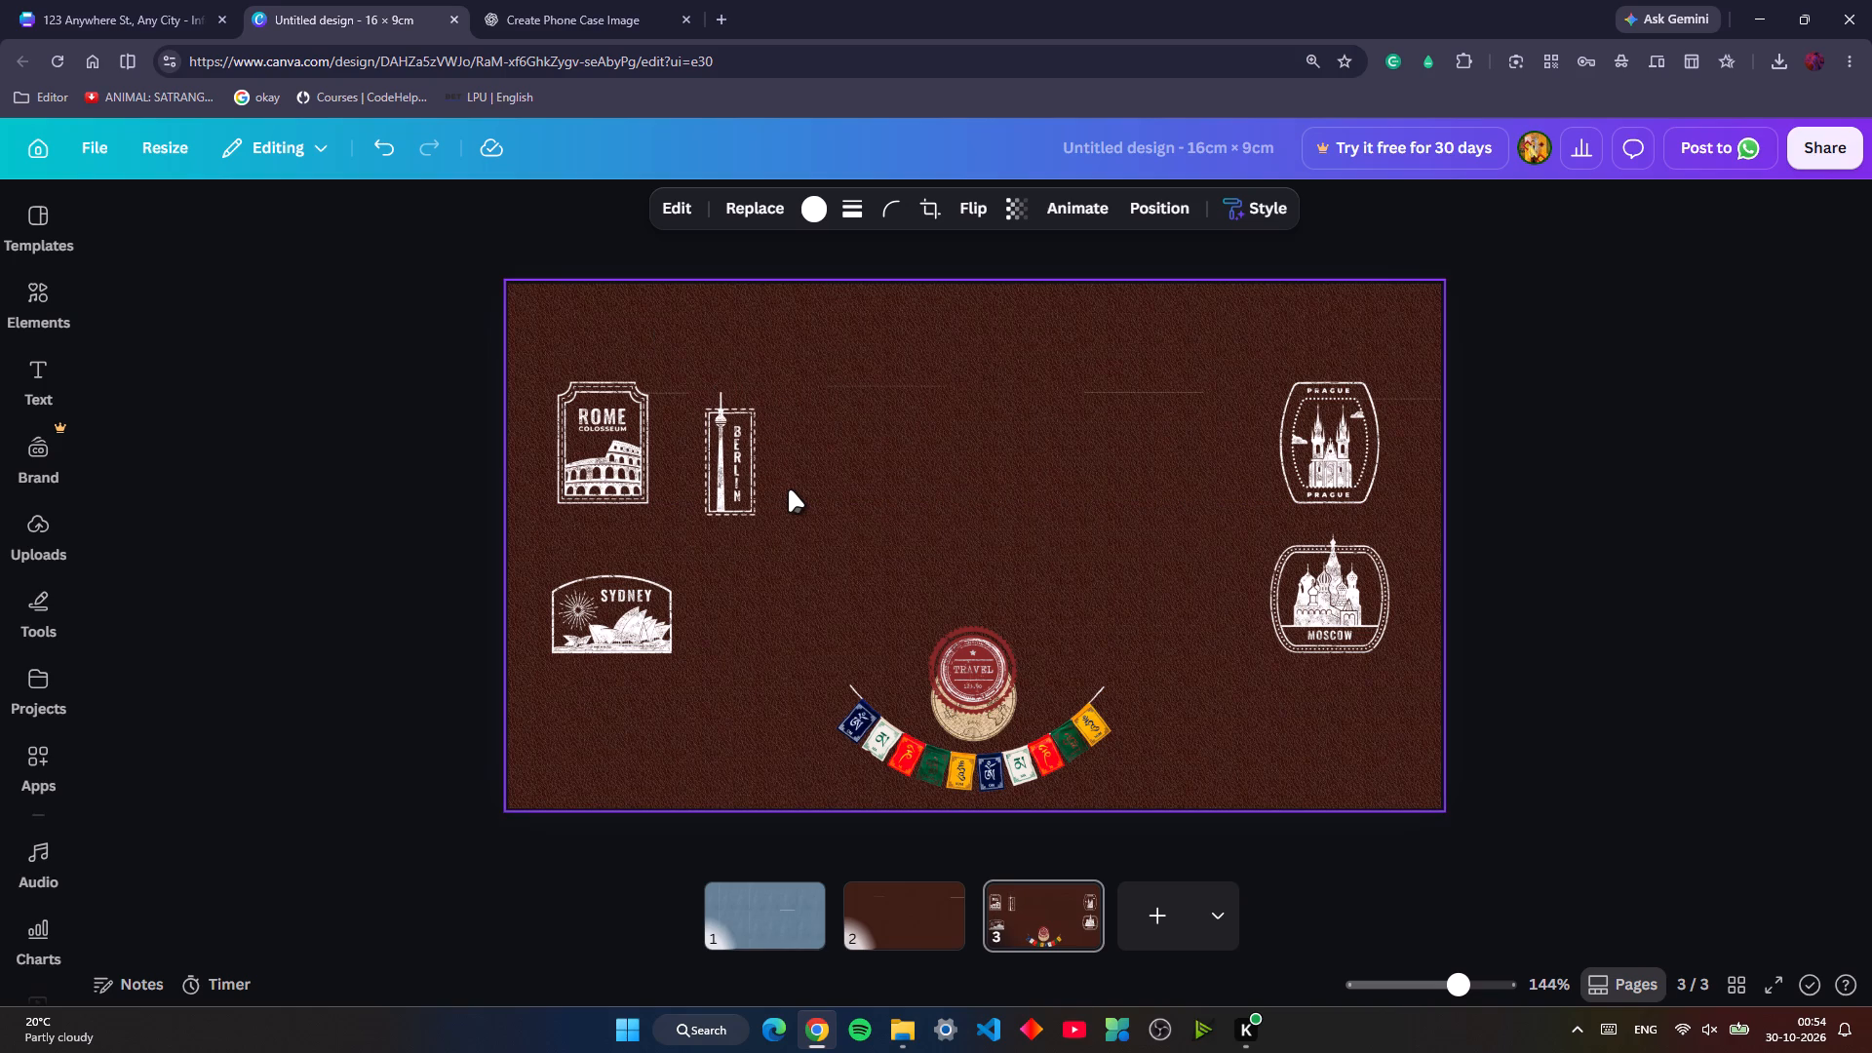
key(Left)
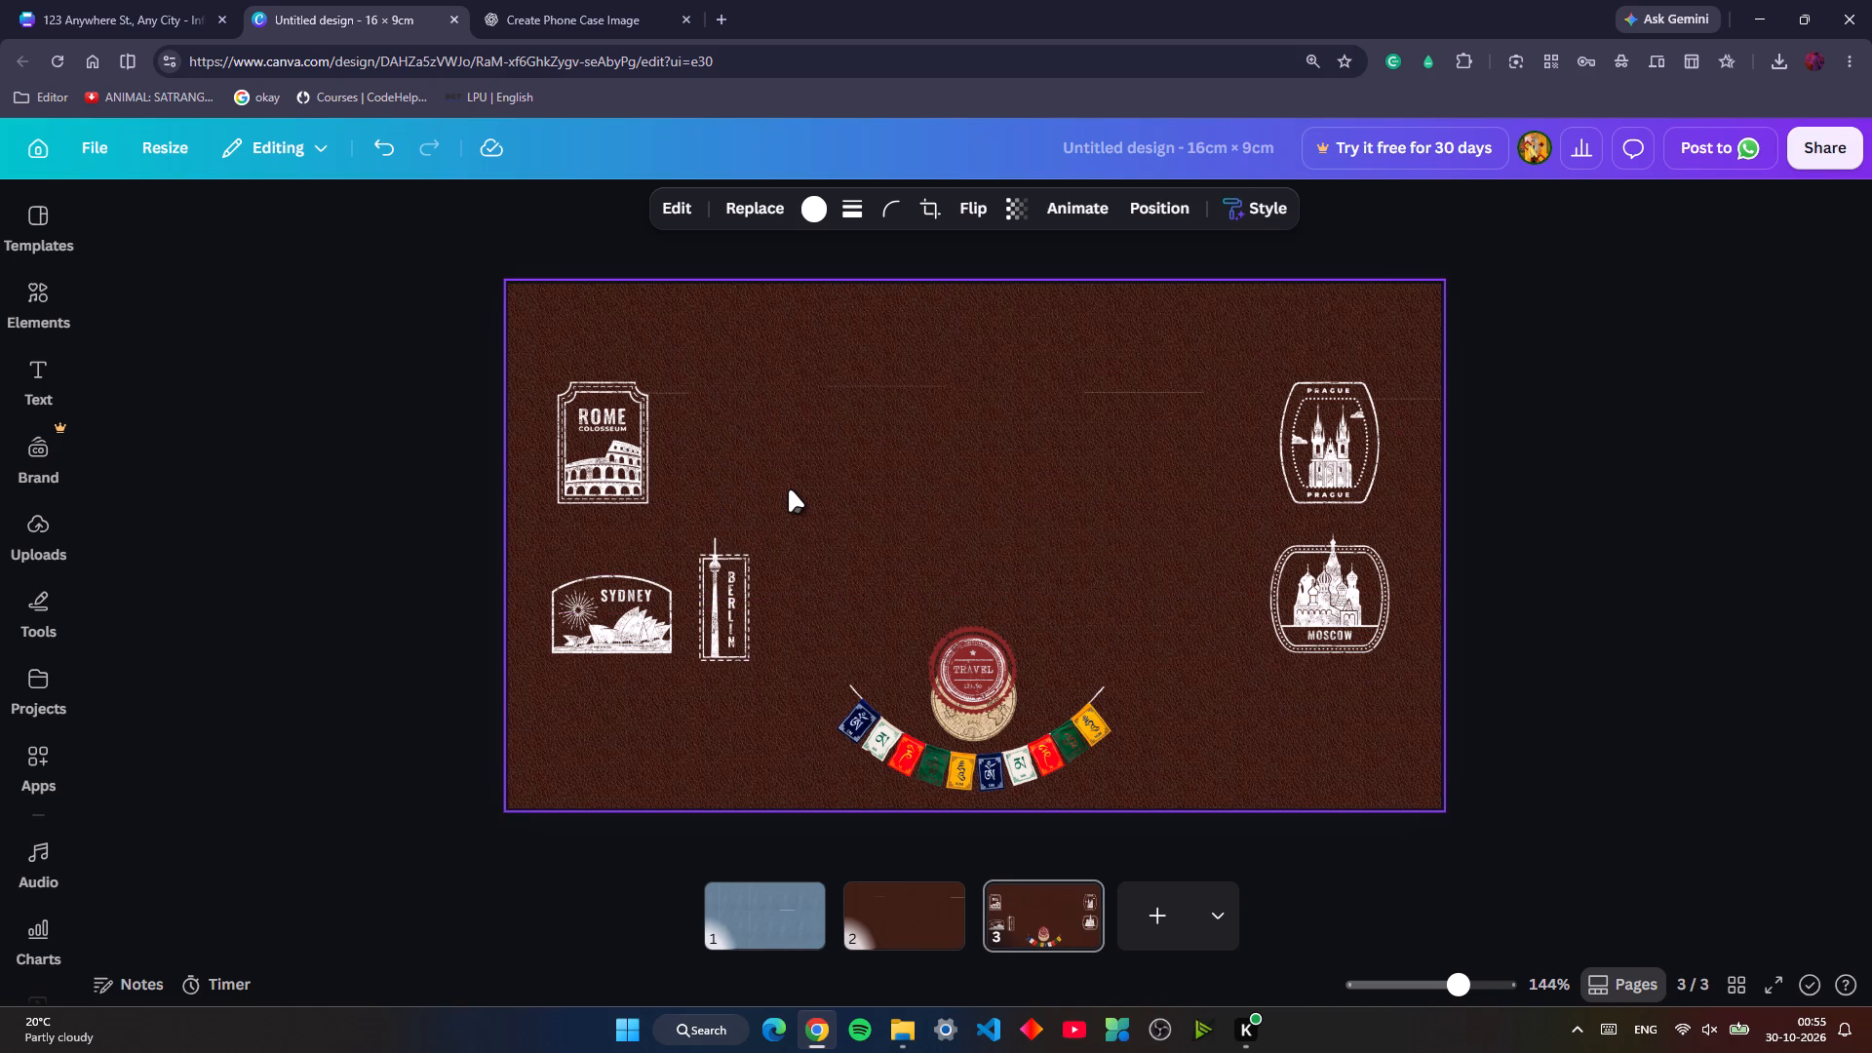
key(Up)
key(Right)
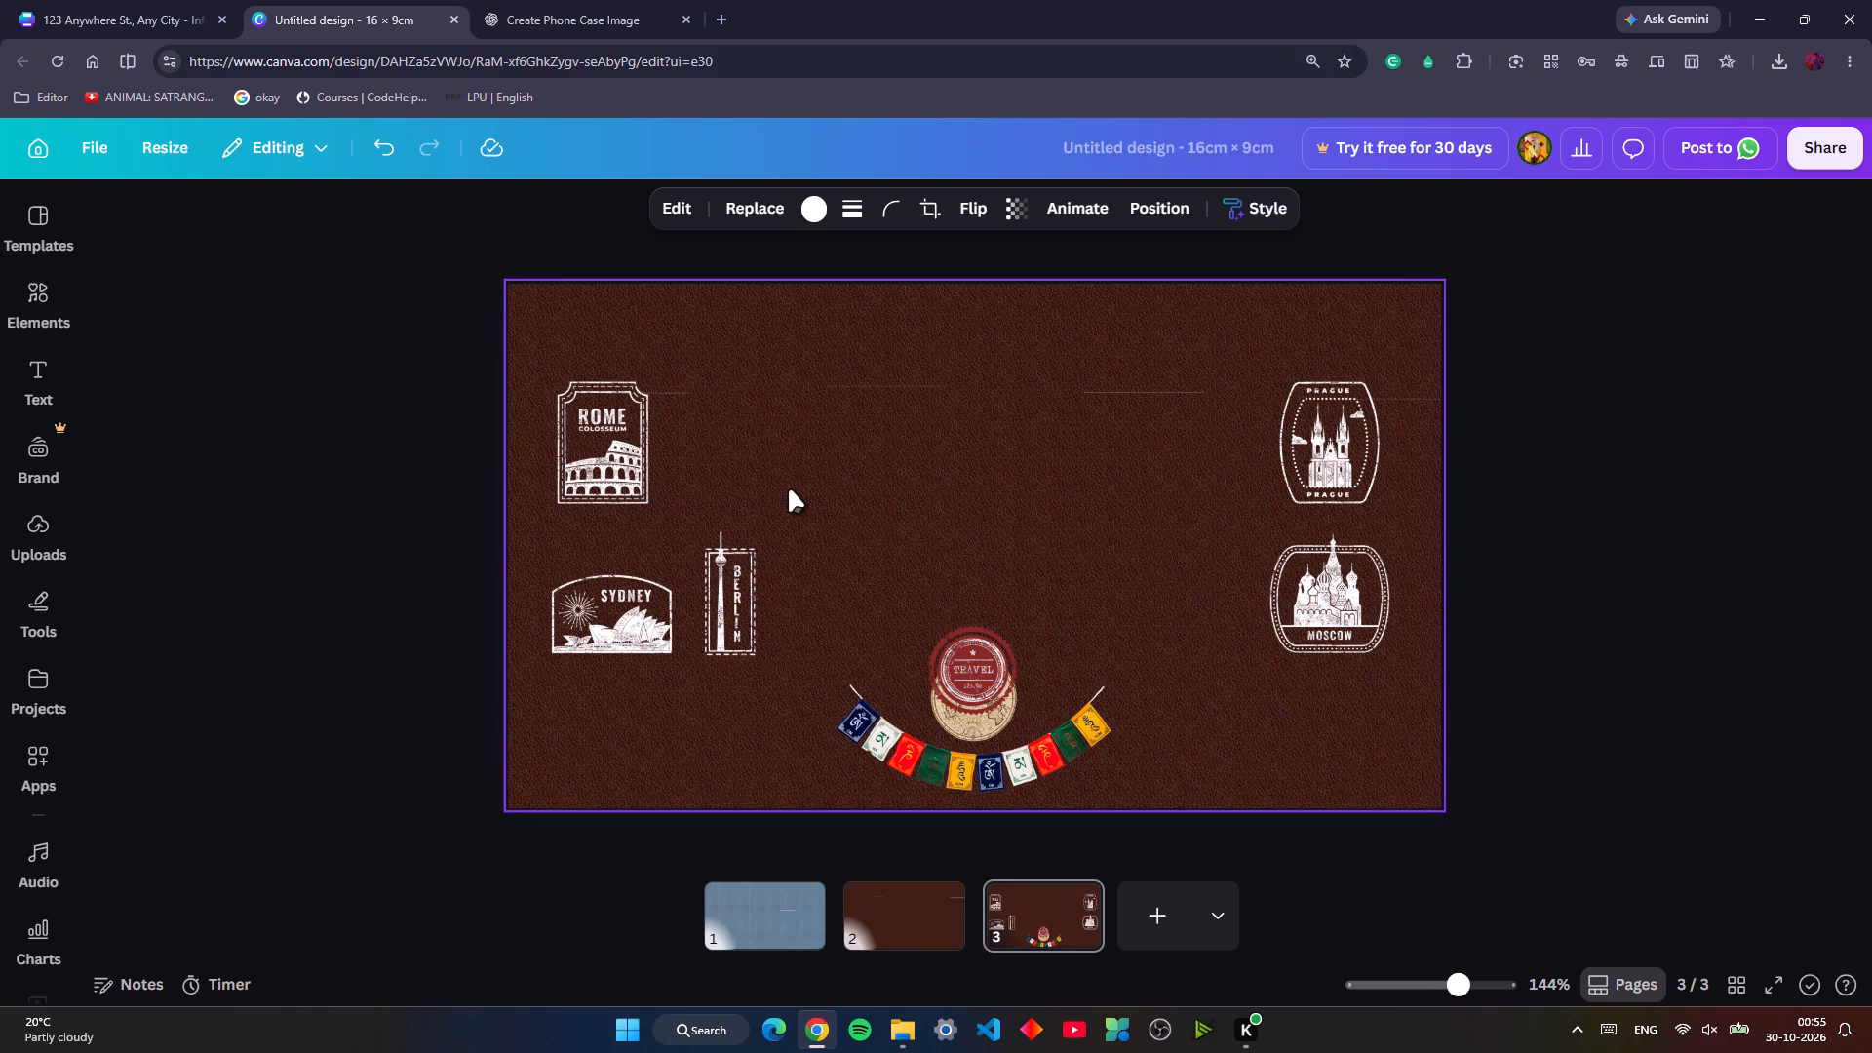
key(Left)
key(Down)
key(Up)
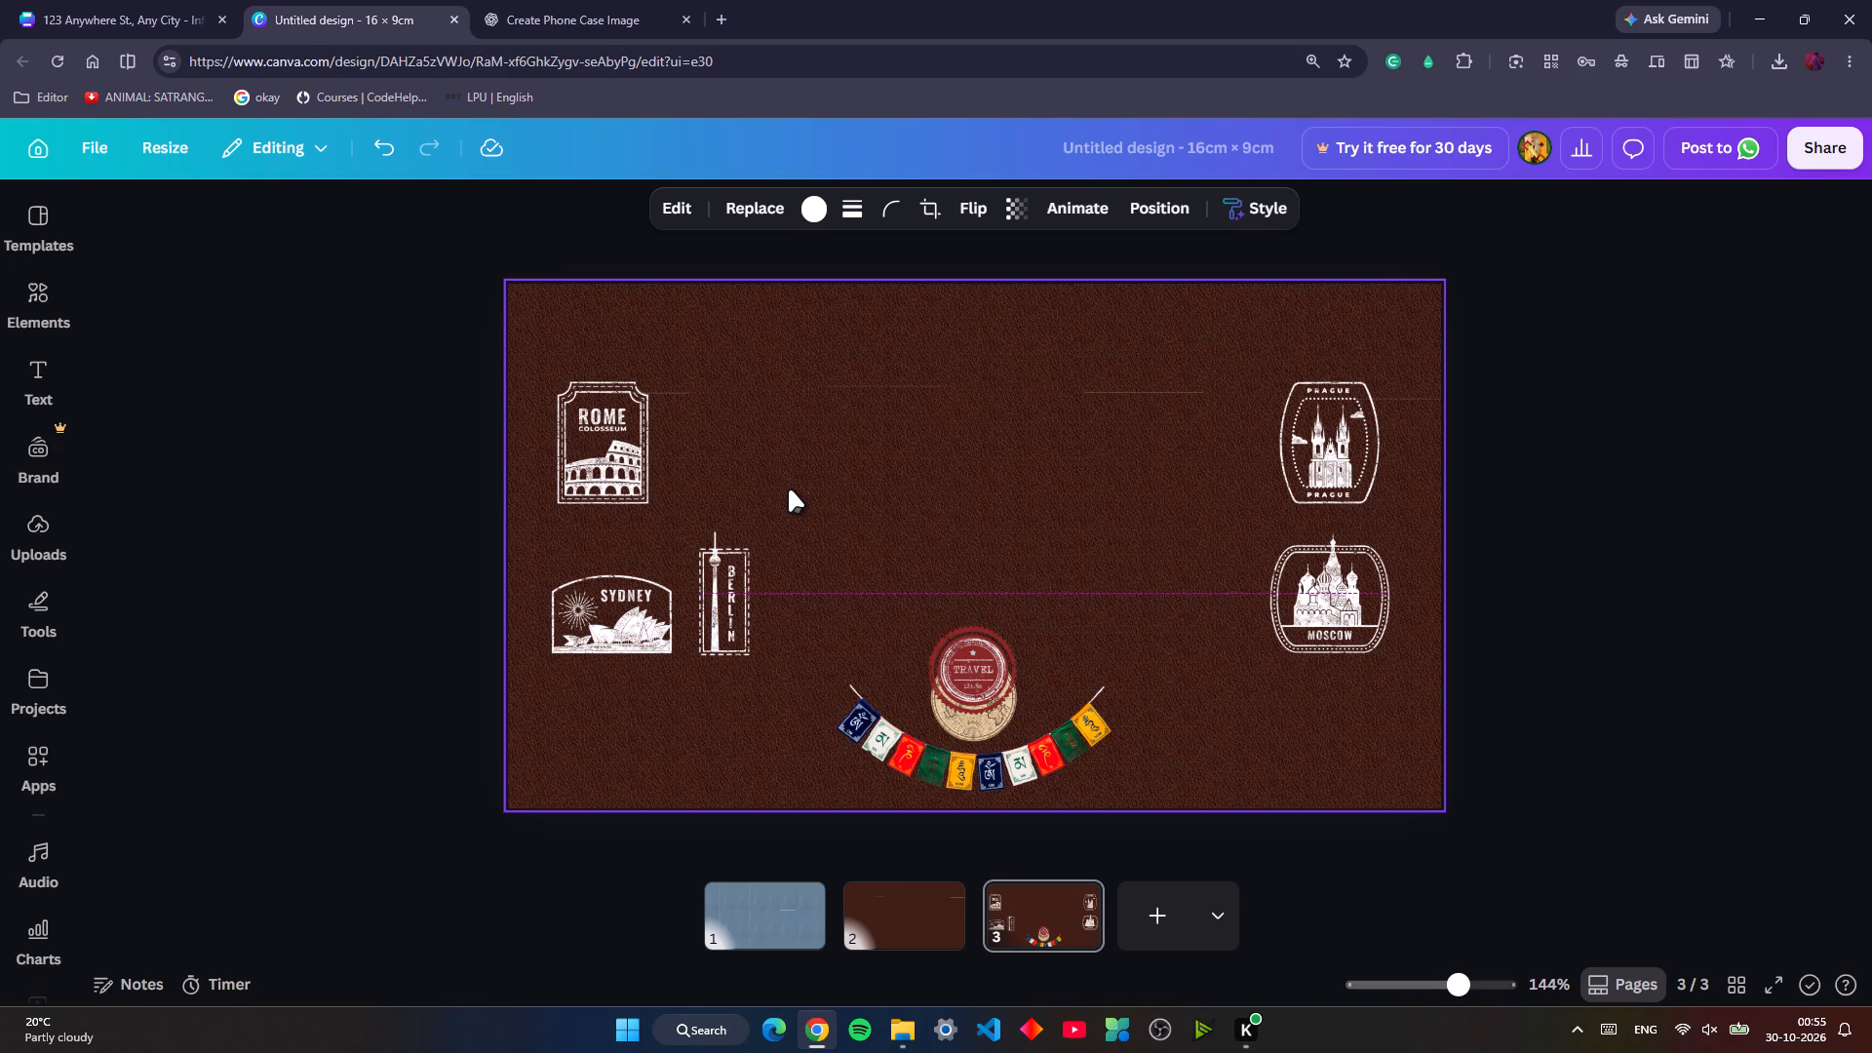
Copy the India Gate stamp together with its INDIA text from the 123 Anywhere St. design onto the 16 × 9 cm leather page.
click(116, 0)
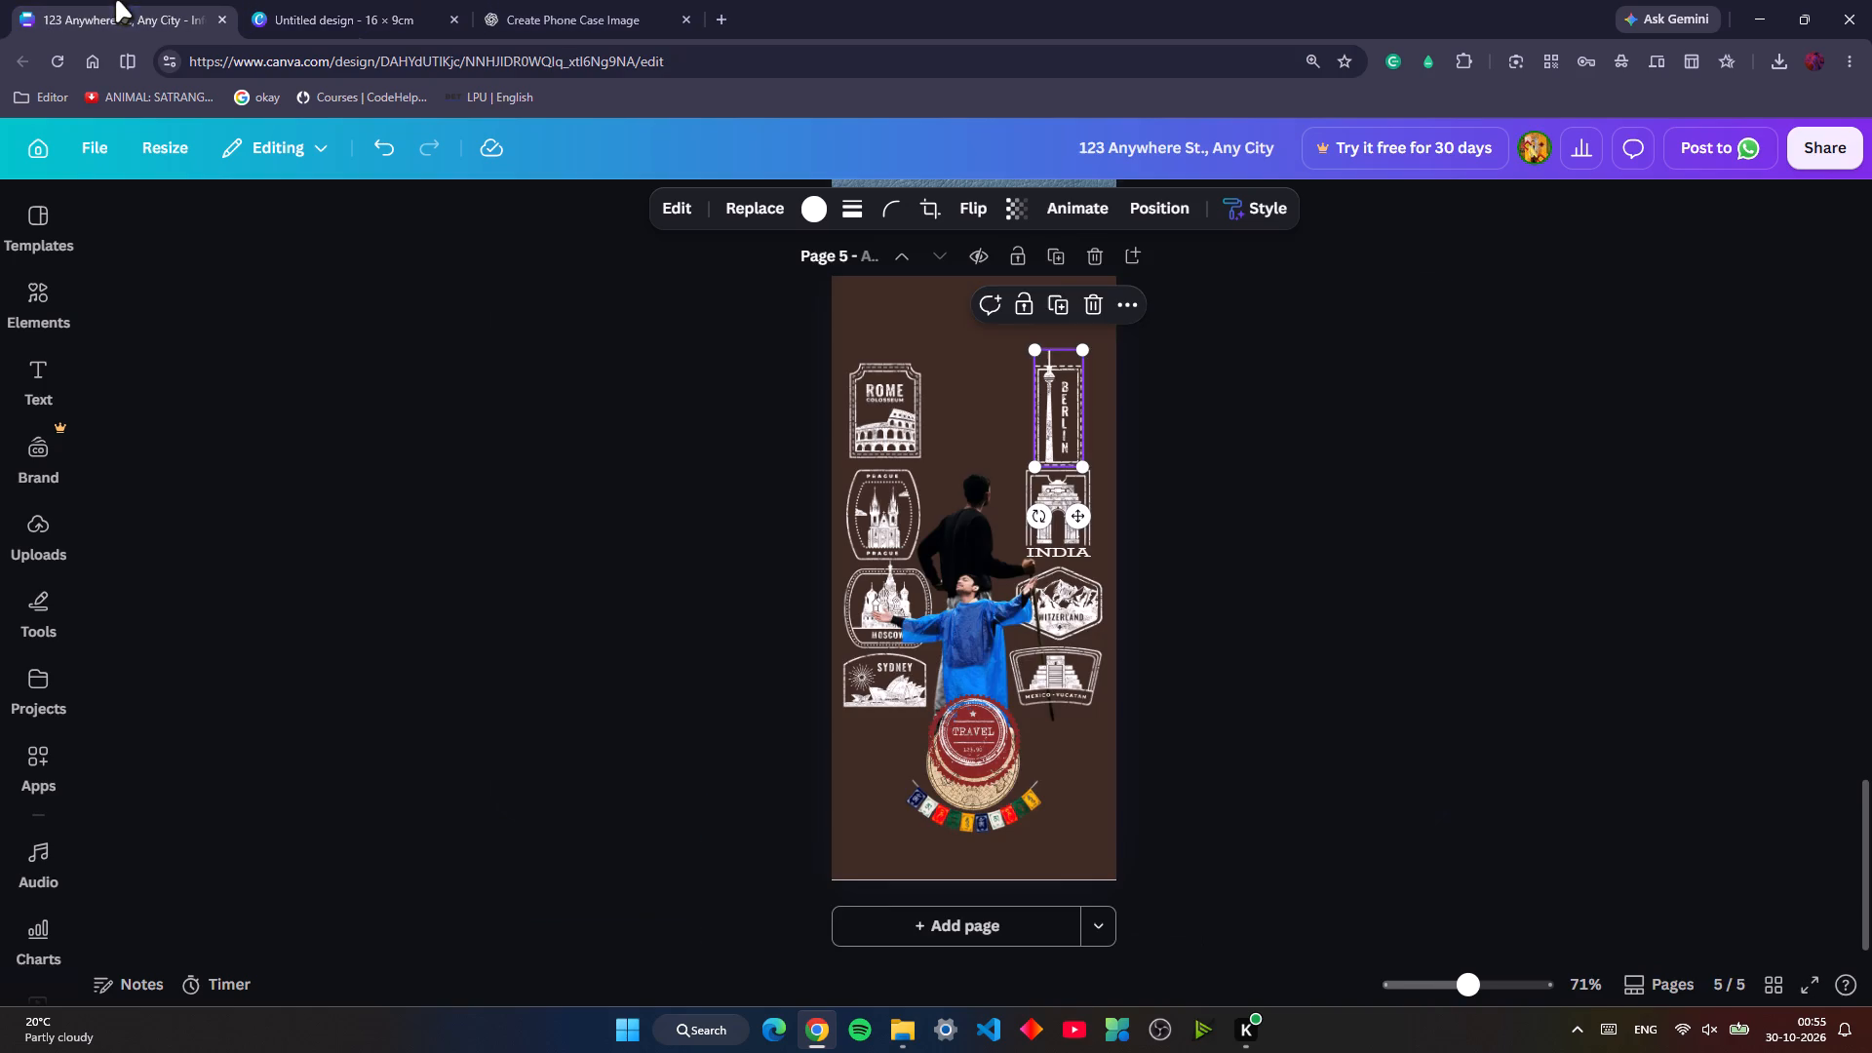
click(1158, 524)
drag(1105, 495, 1071, 545)
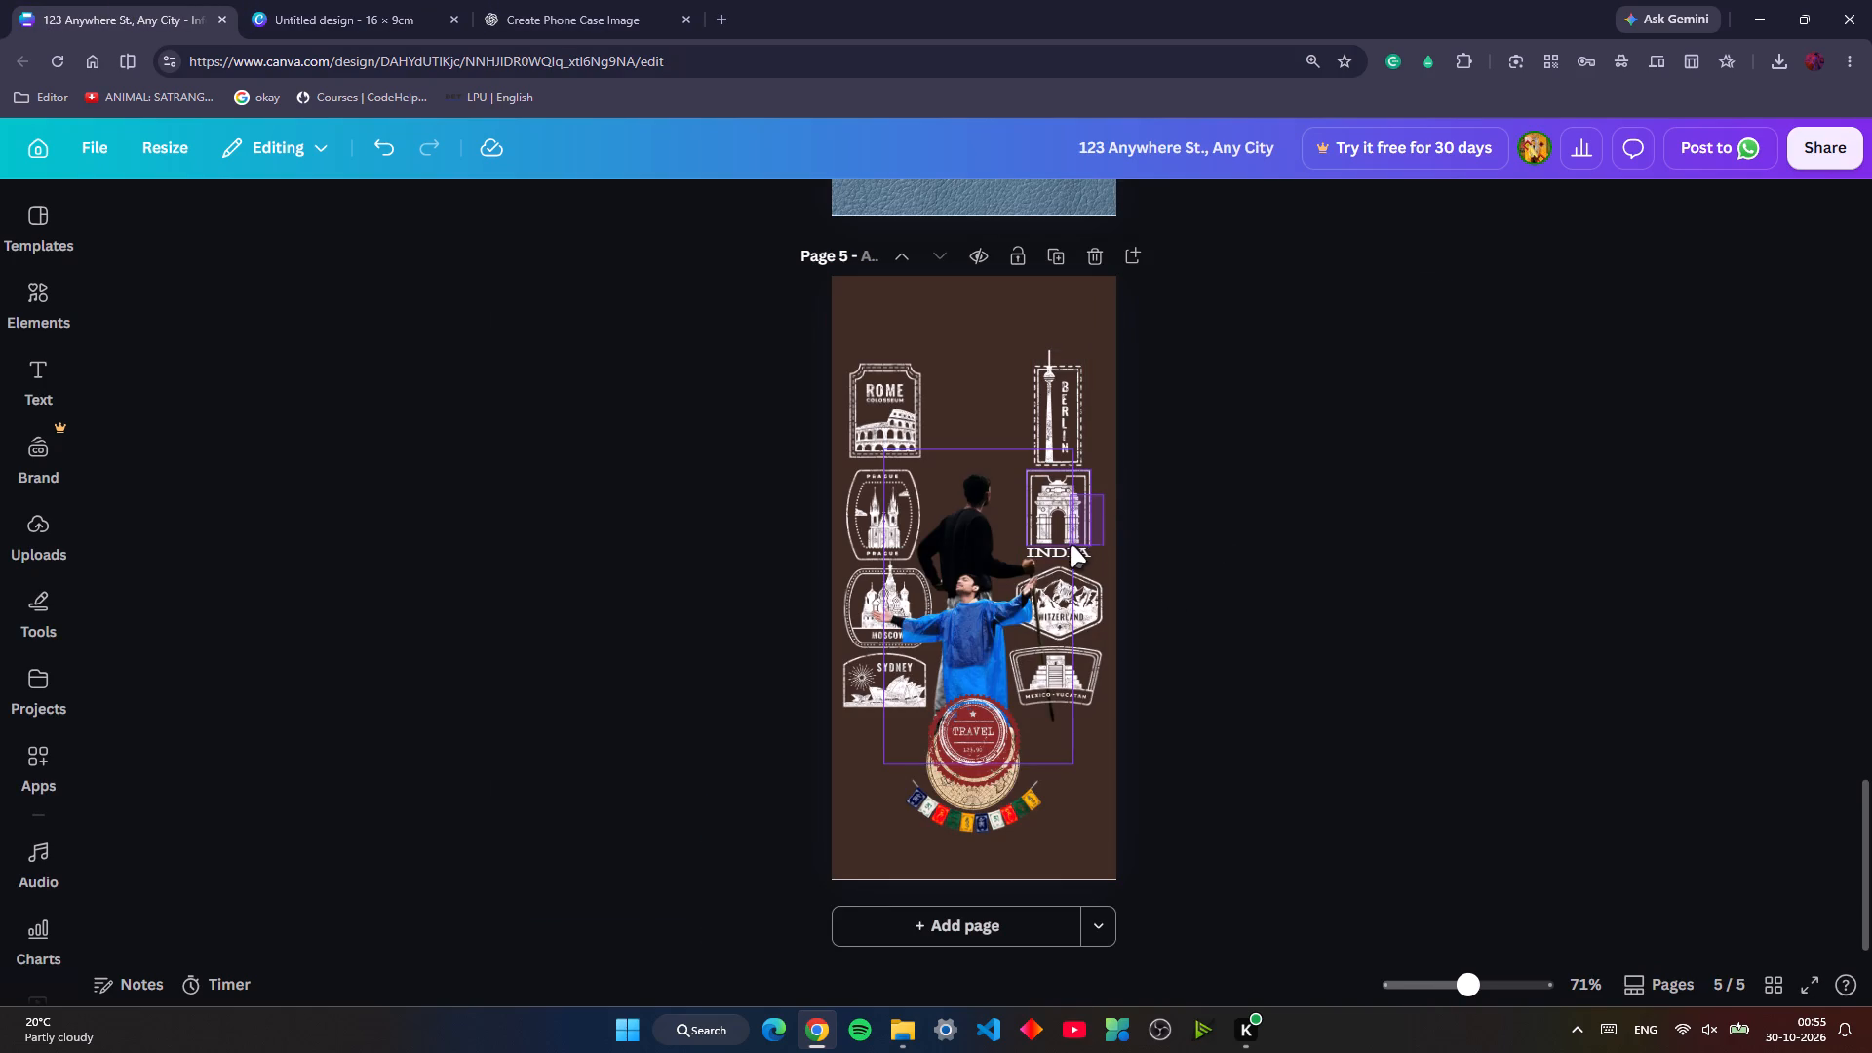
drag(1071, 545, 1082, 554)
key(ctrl+c)
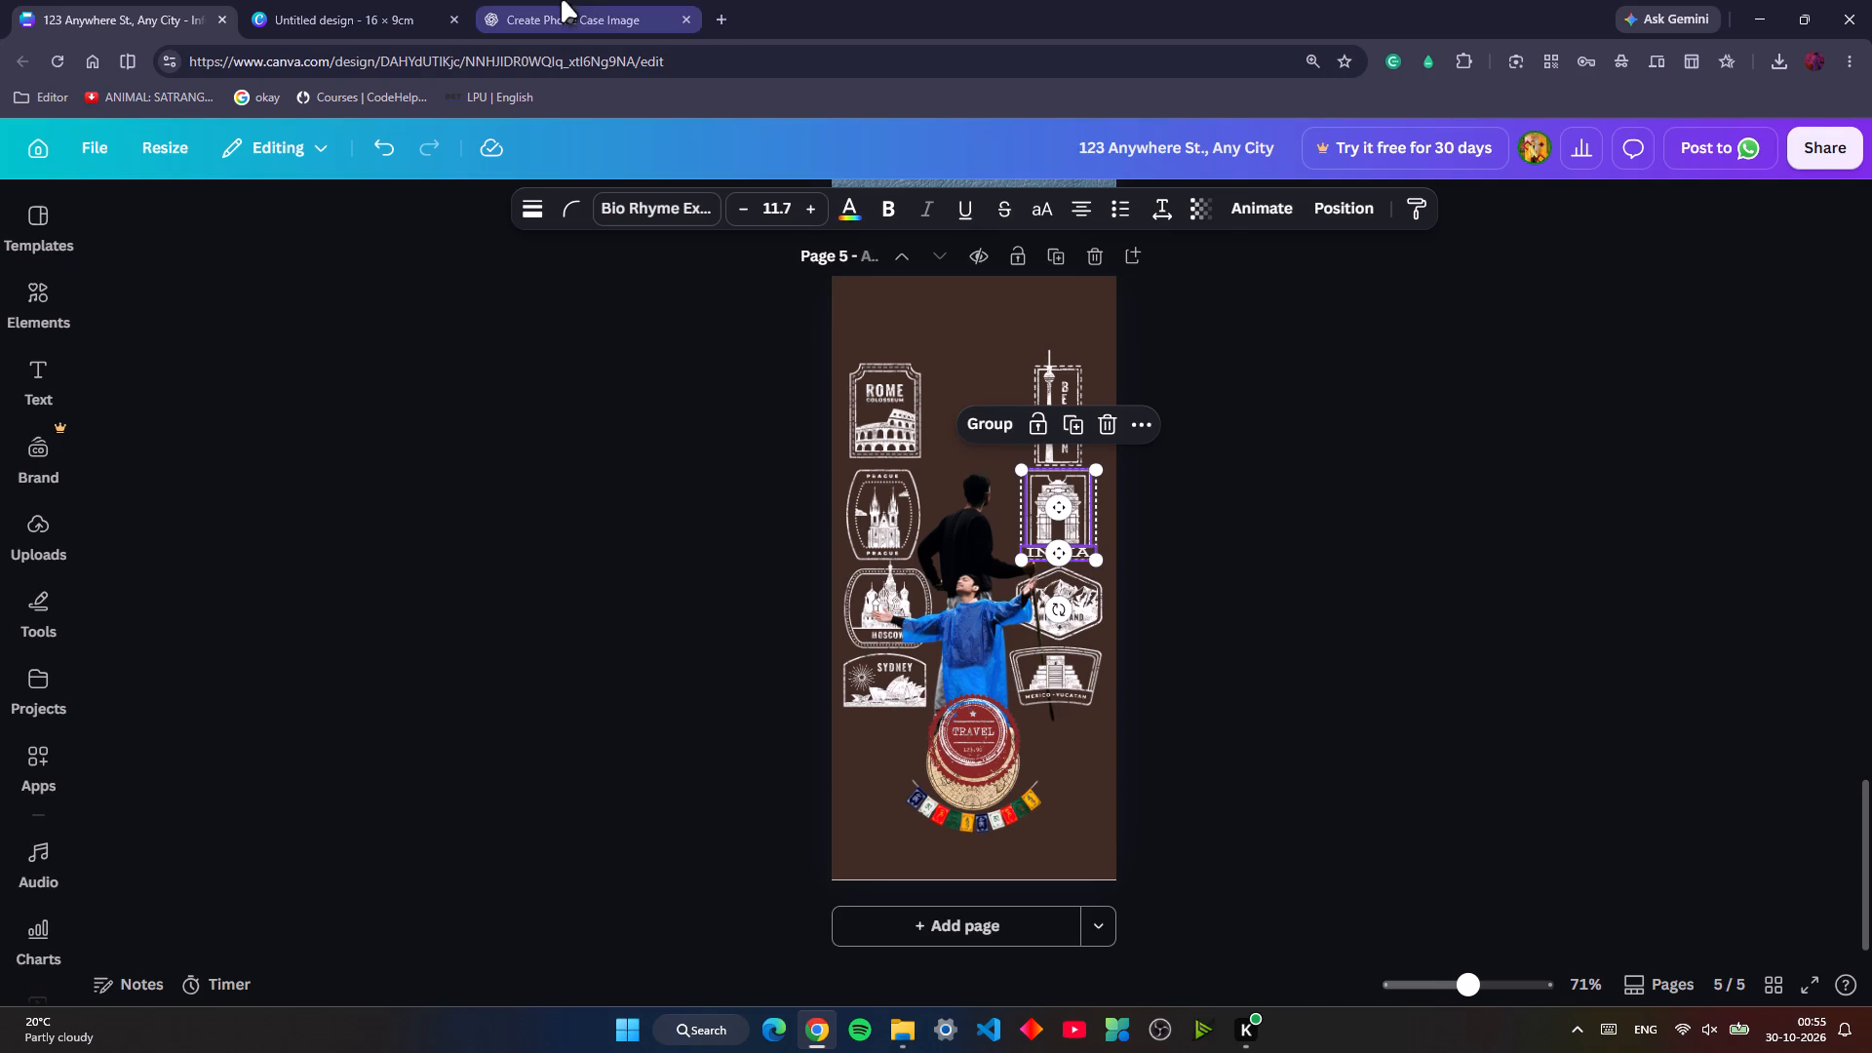
click(383, 0)
key(ctrl+v)
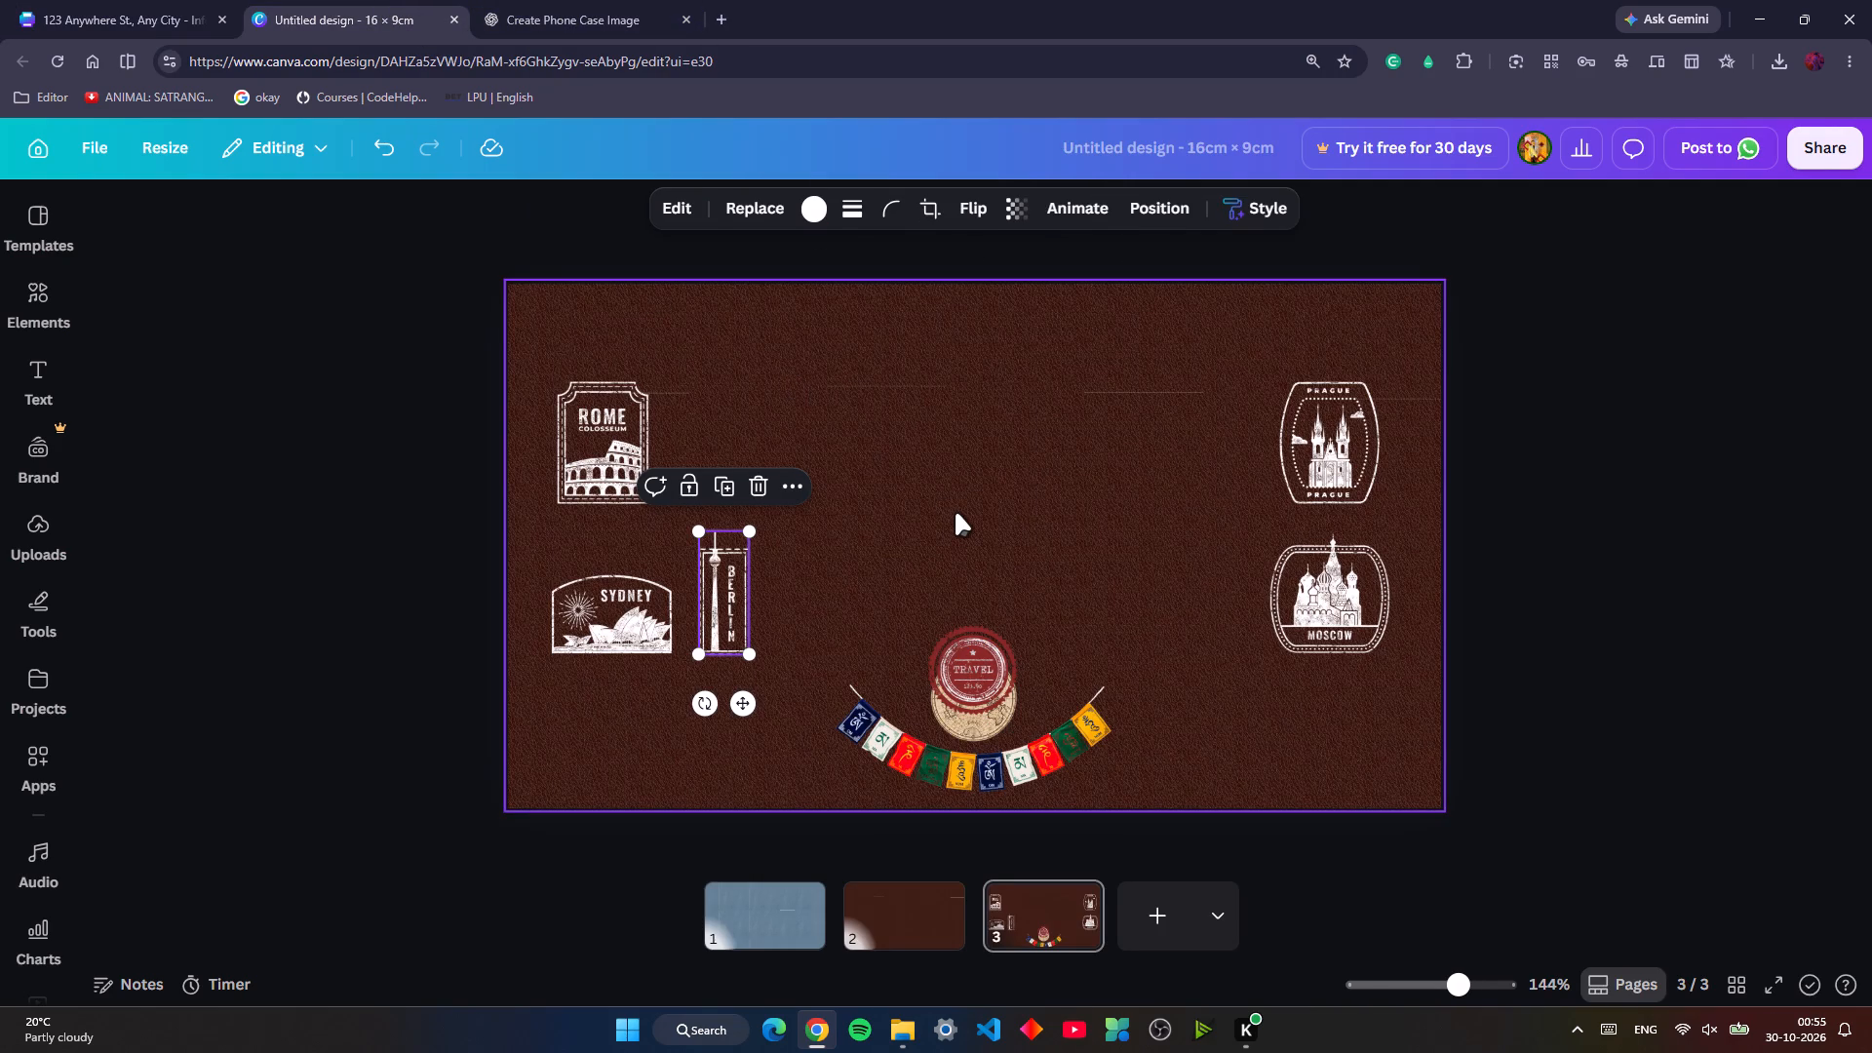
Move the India stamp and its text from the page's top edge down to the page's middle.
key(Right)
key(Right)
key(Right)
key(Right)
key(Right)
key(Right)
key(Right)
key(Right)
key(Right)
key(Right)
key(Right)
key(Right)
key(Right)
key(Right)
key(Right)
key(Right)
key(Right)
key(Right)
key(Right)
key(Right)
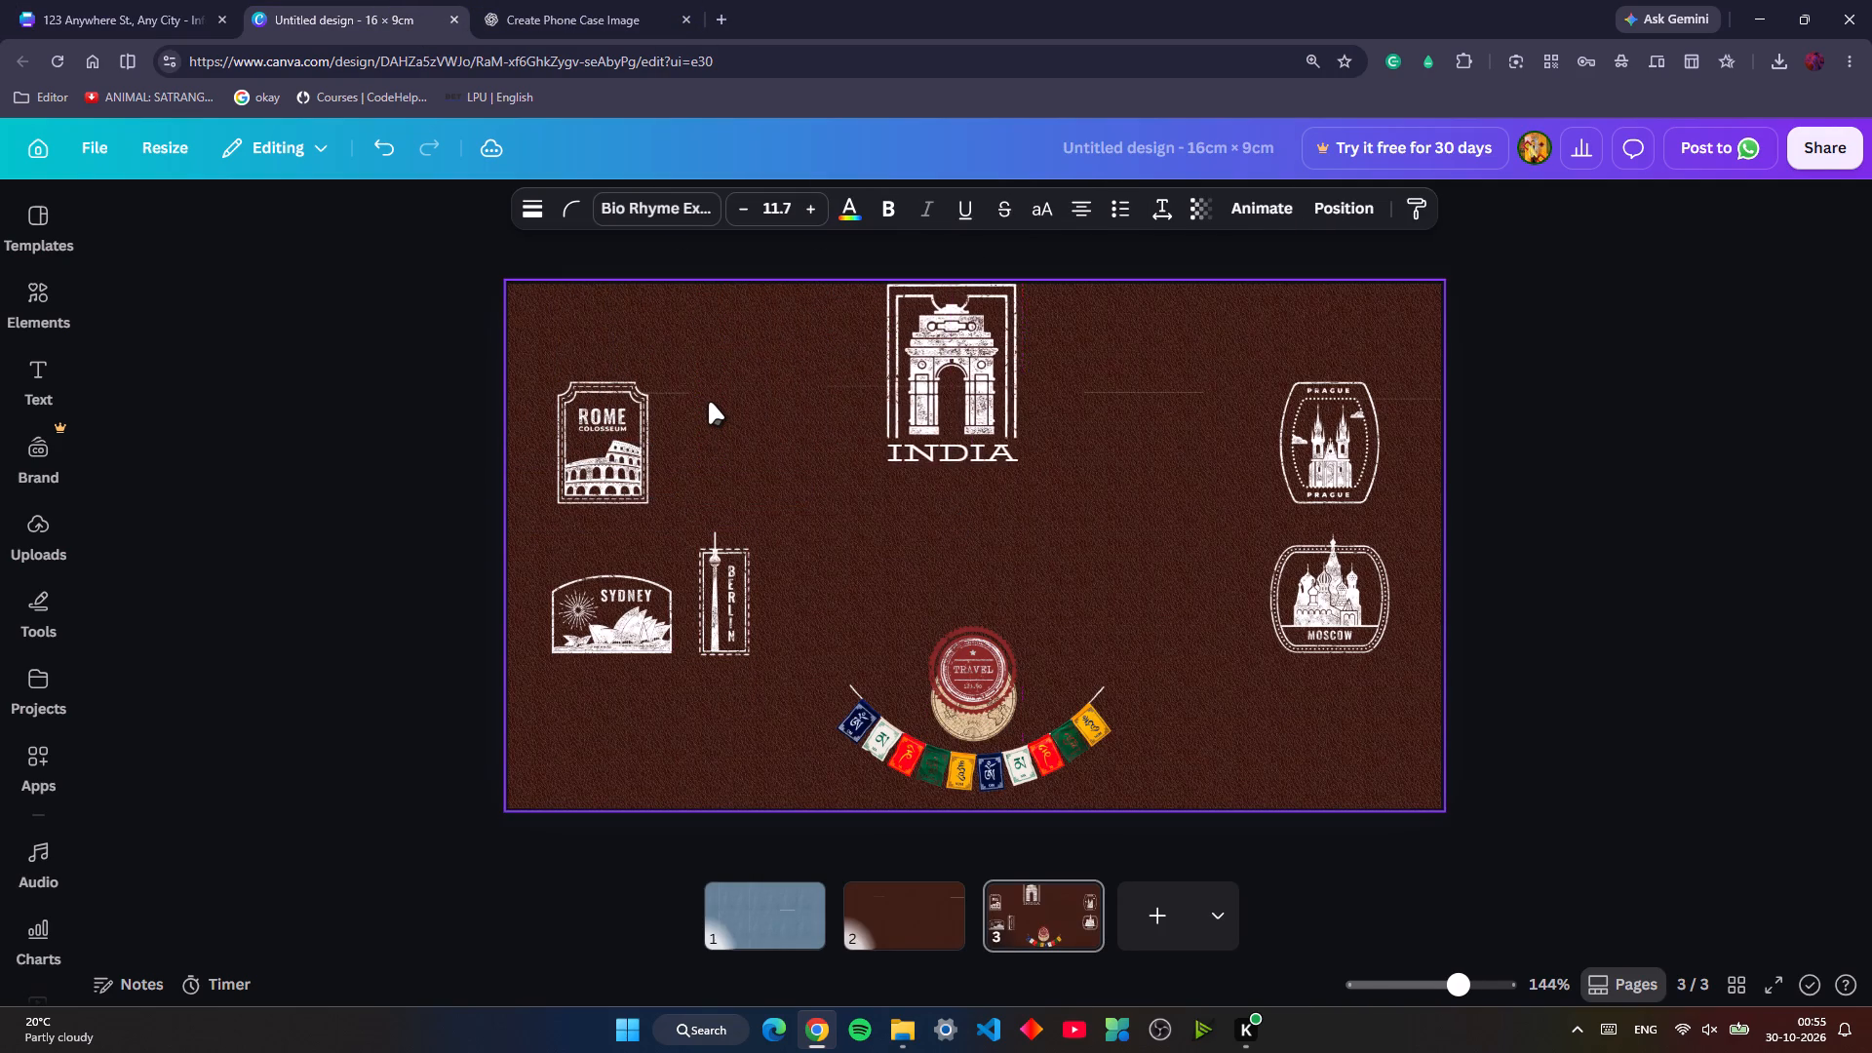
key(Down)
key(Down)
key(Down)
key(Down)
key(Down)
key(Down)
key(Down)
key(Down)
key(Down)
key(Down)
key(Down)
key(Down)
key(Down)
key(Down)
key(Down)
key(Down)
key(Down)
key(Down)
key(Down)
key(Down)
key(Left)
key(Left)
key(Left)
key(Left)
key(Left)
key(Left)
key(Left)
key(Left)
key(Left)
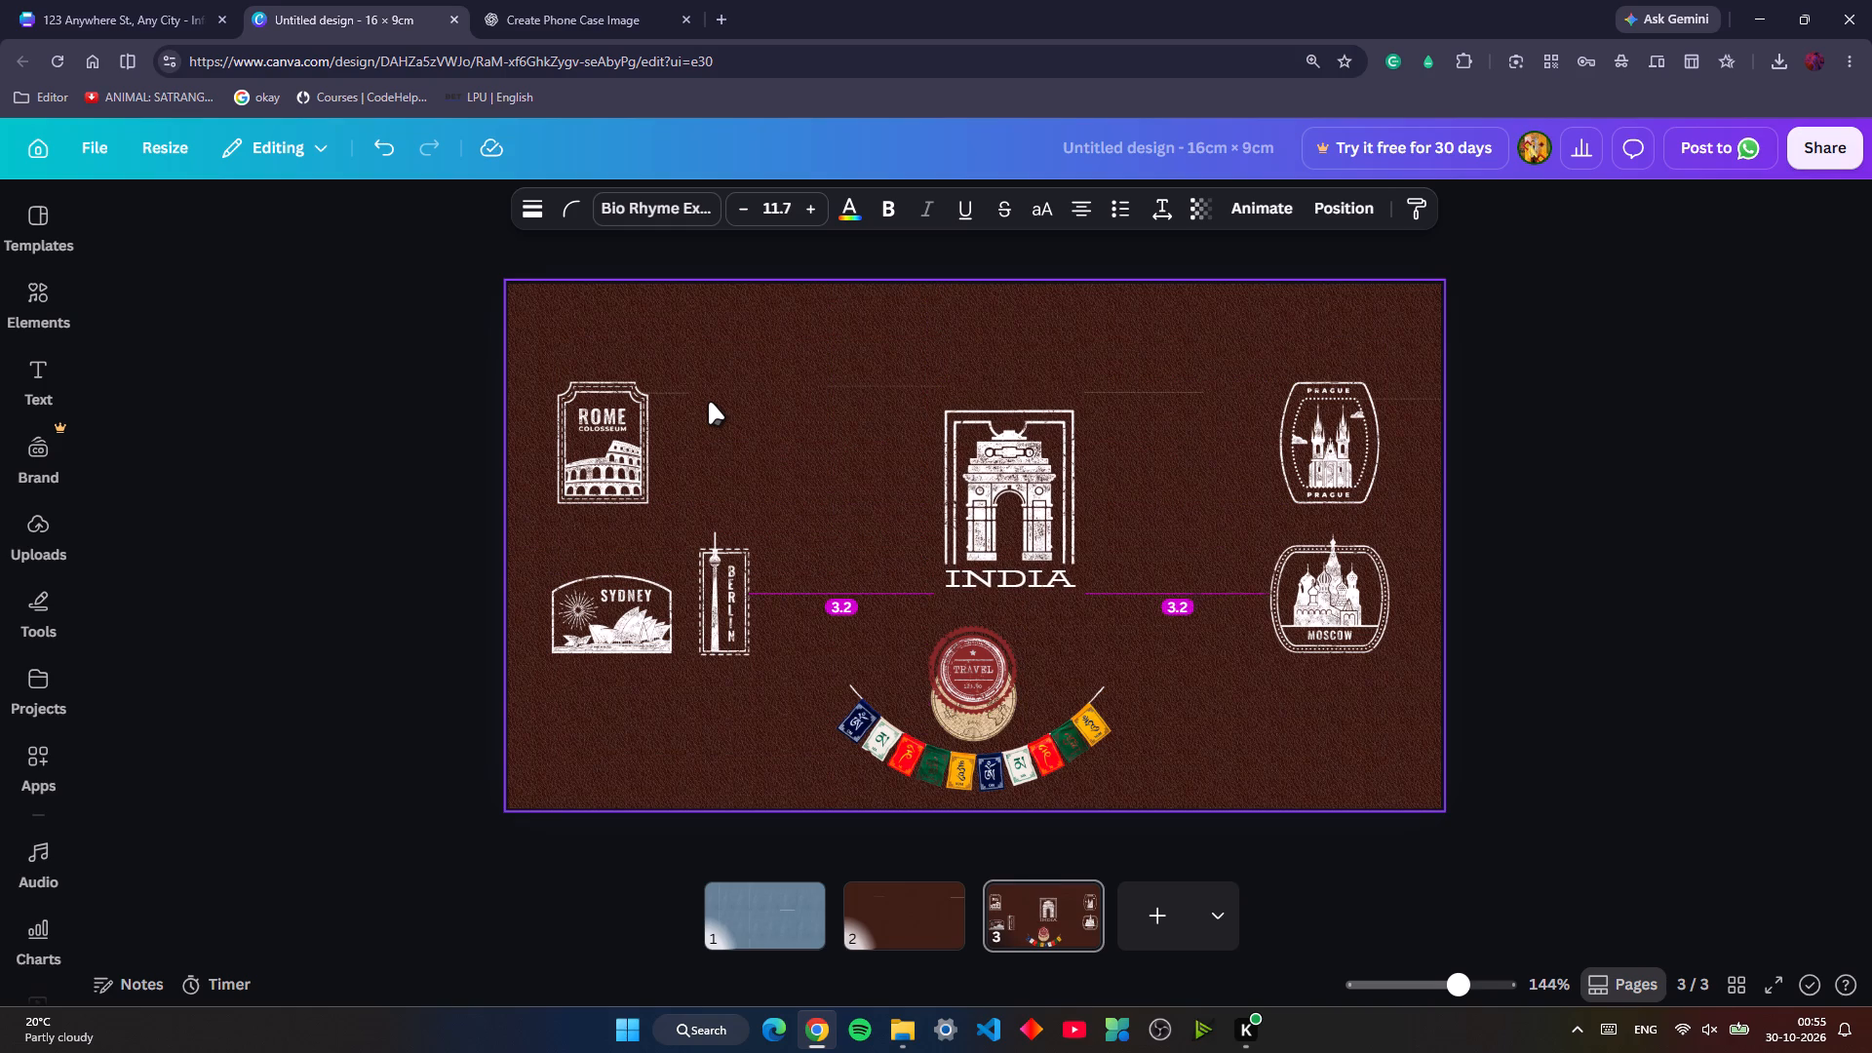
key(Left)
key(Right)
key(Right)
key(Down)
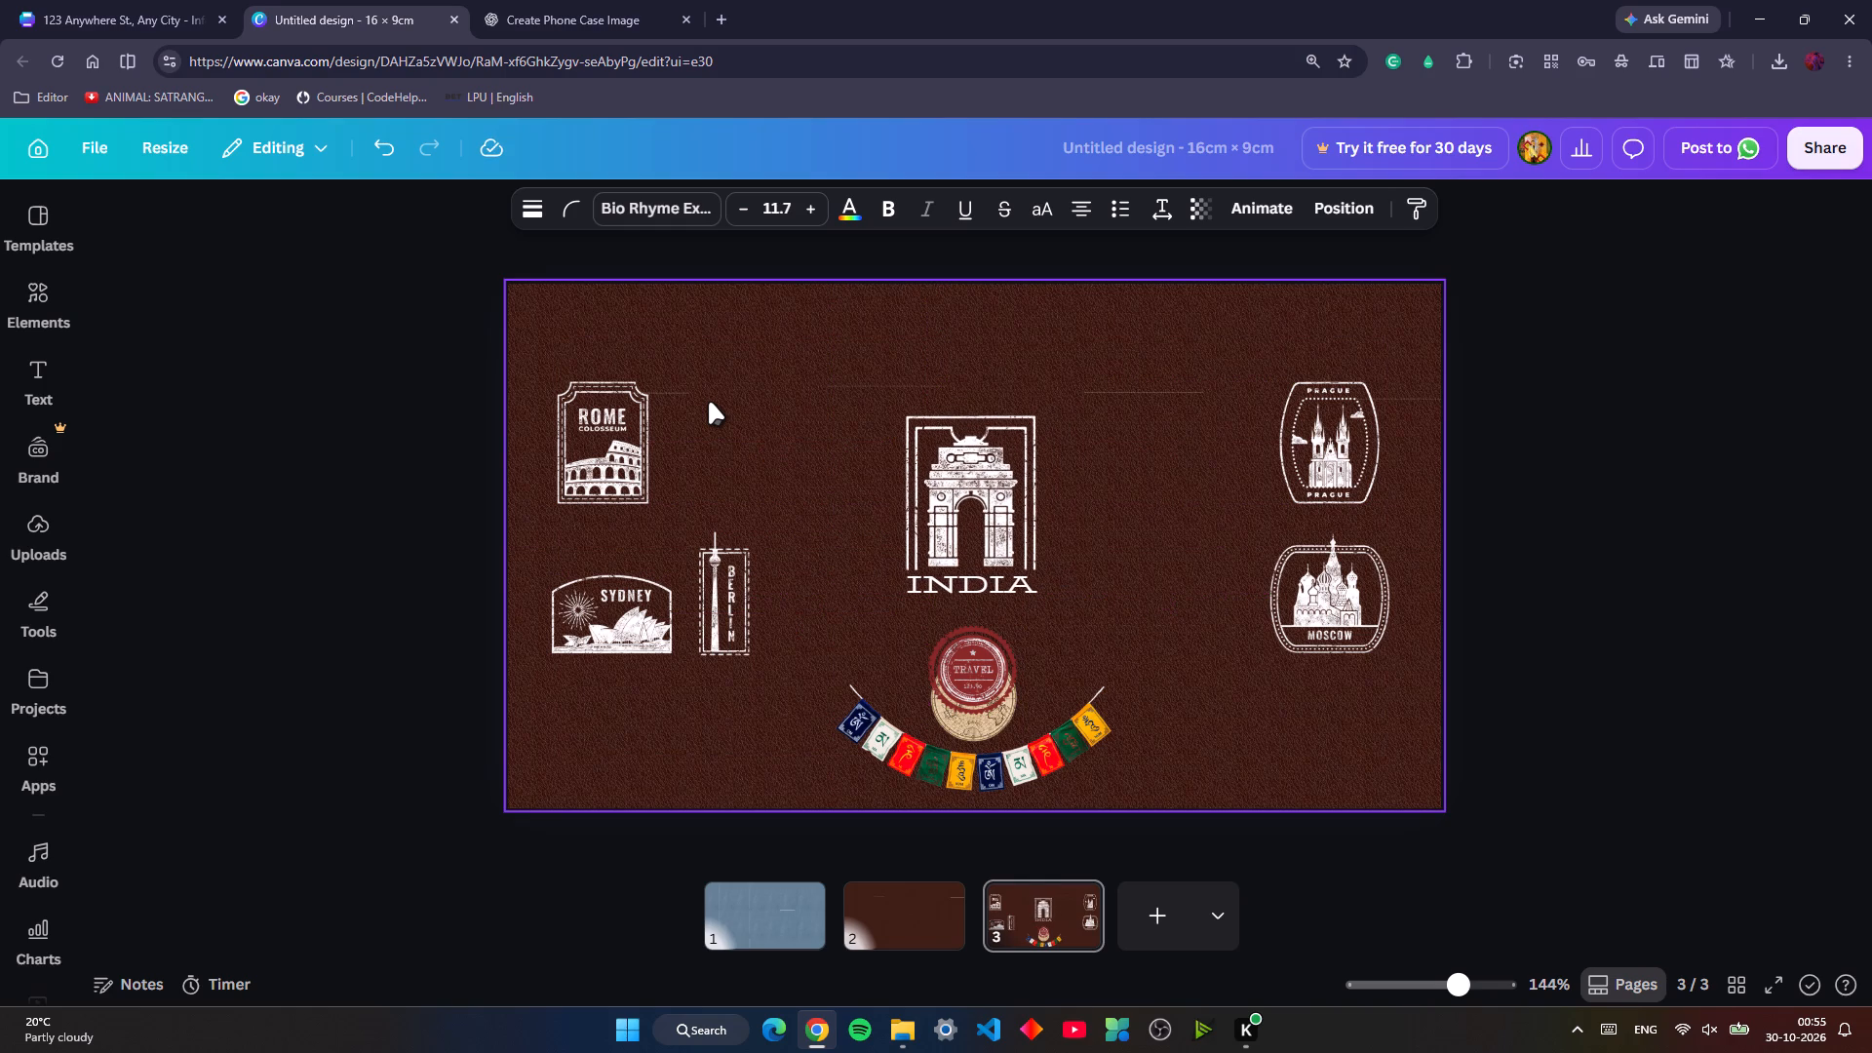
Centre the India stamp horizontally and lower it until it meets the red TRAVEL seal.
key(Right)
key(Down)
key(Down)
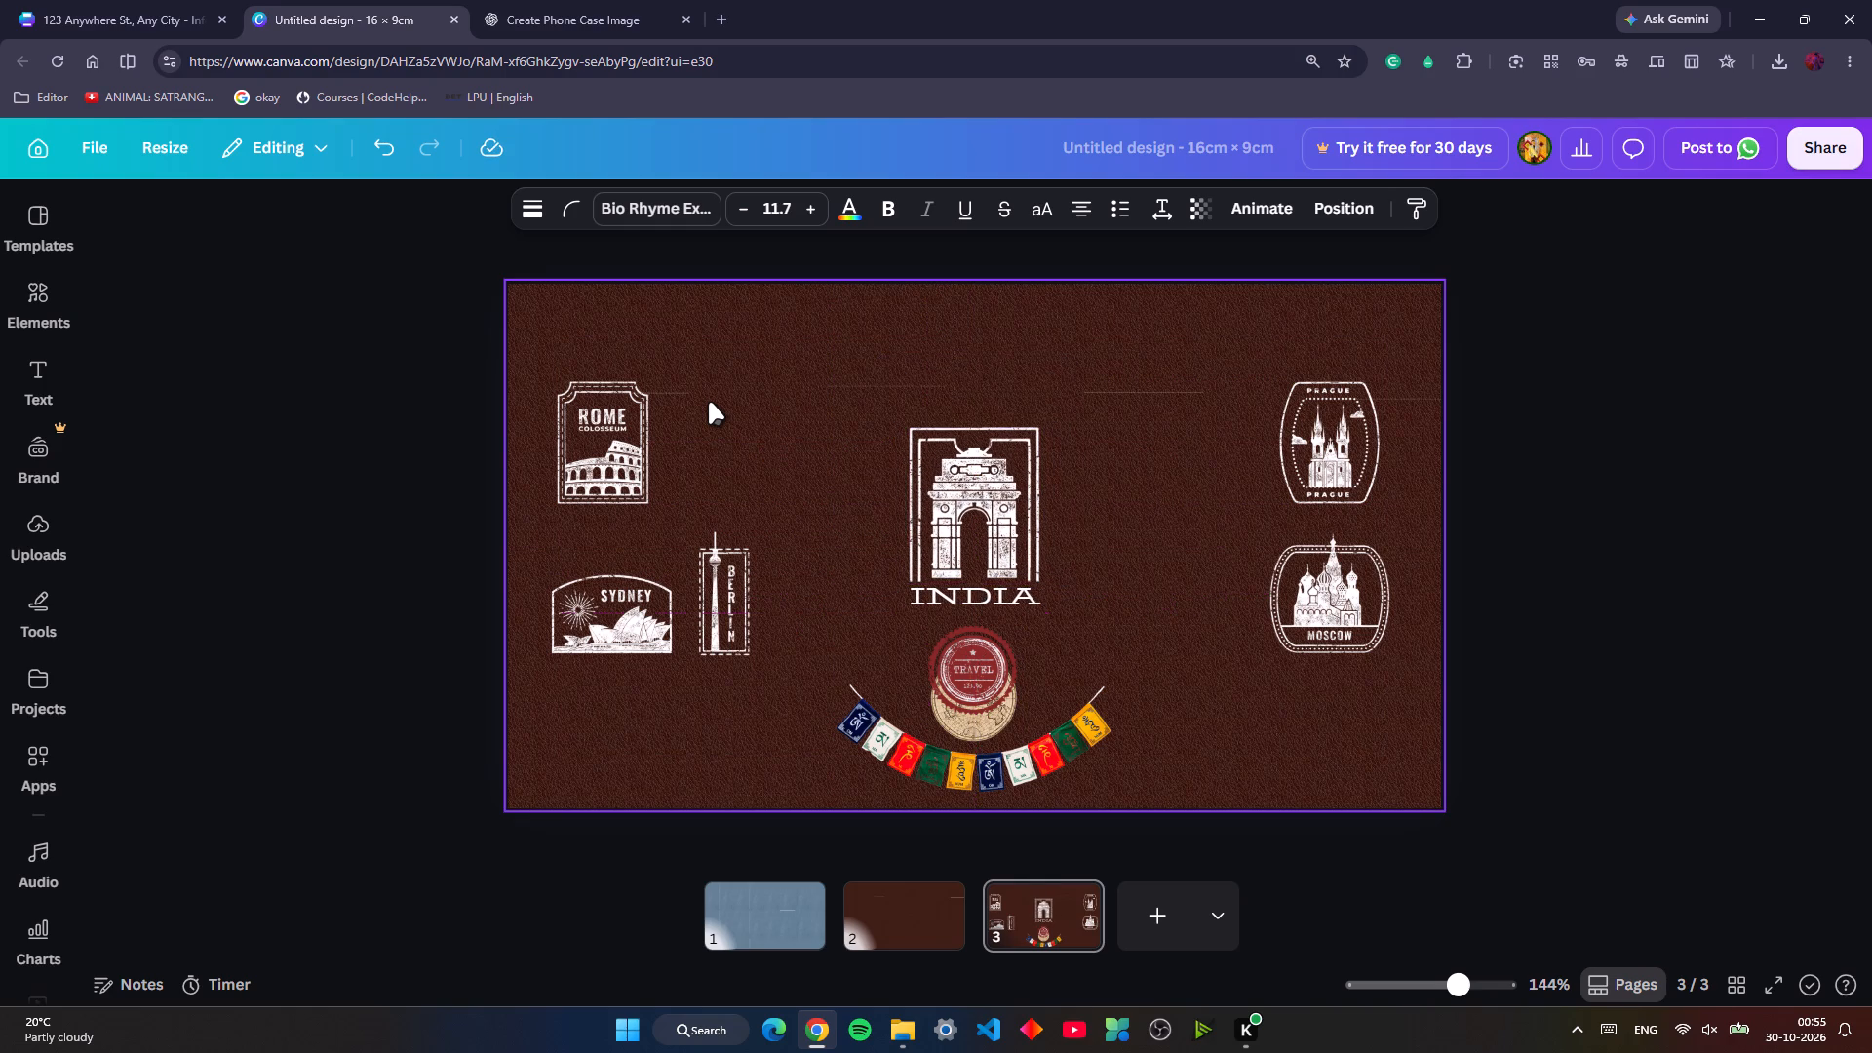
key(Down)
key(Down)
key(Down)
key(Down)
key(Up)
key(Down)
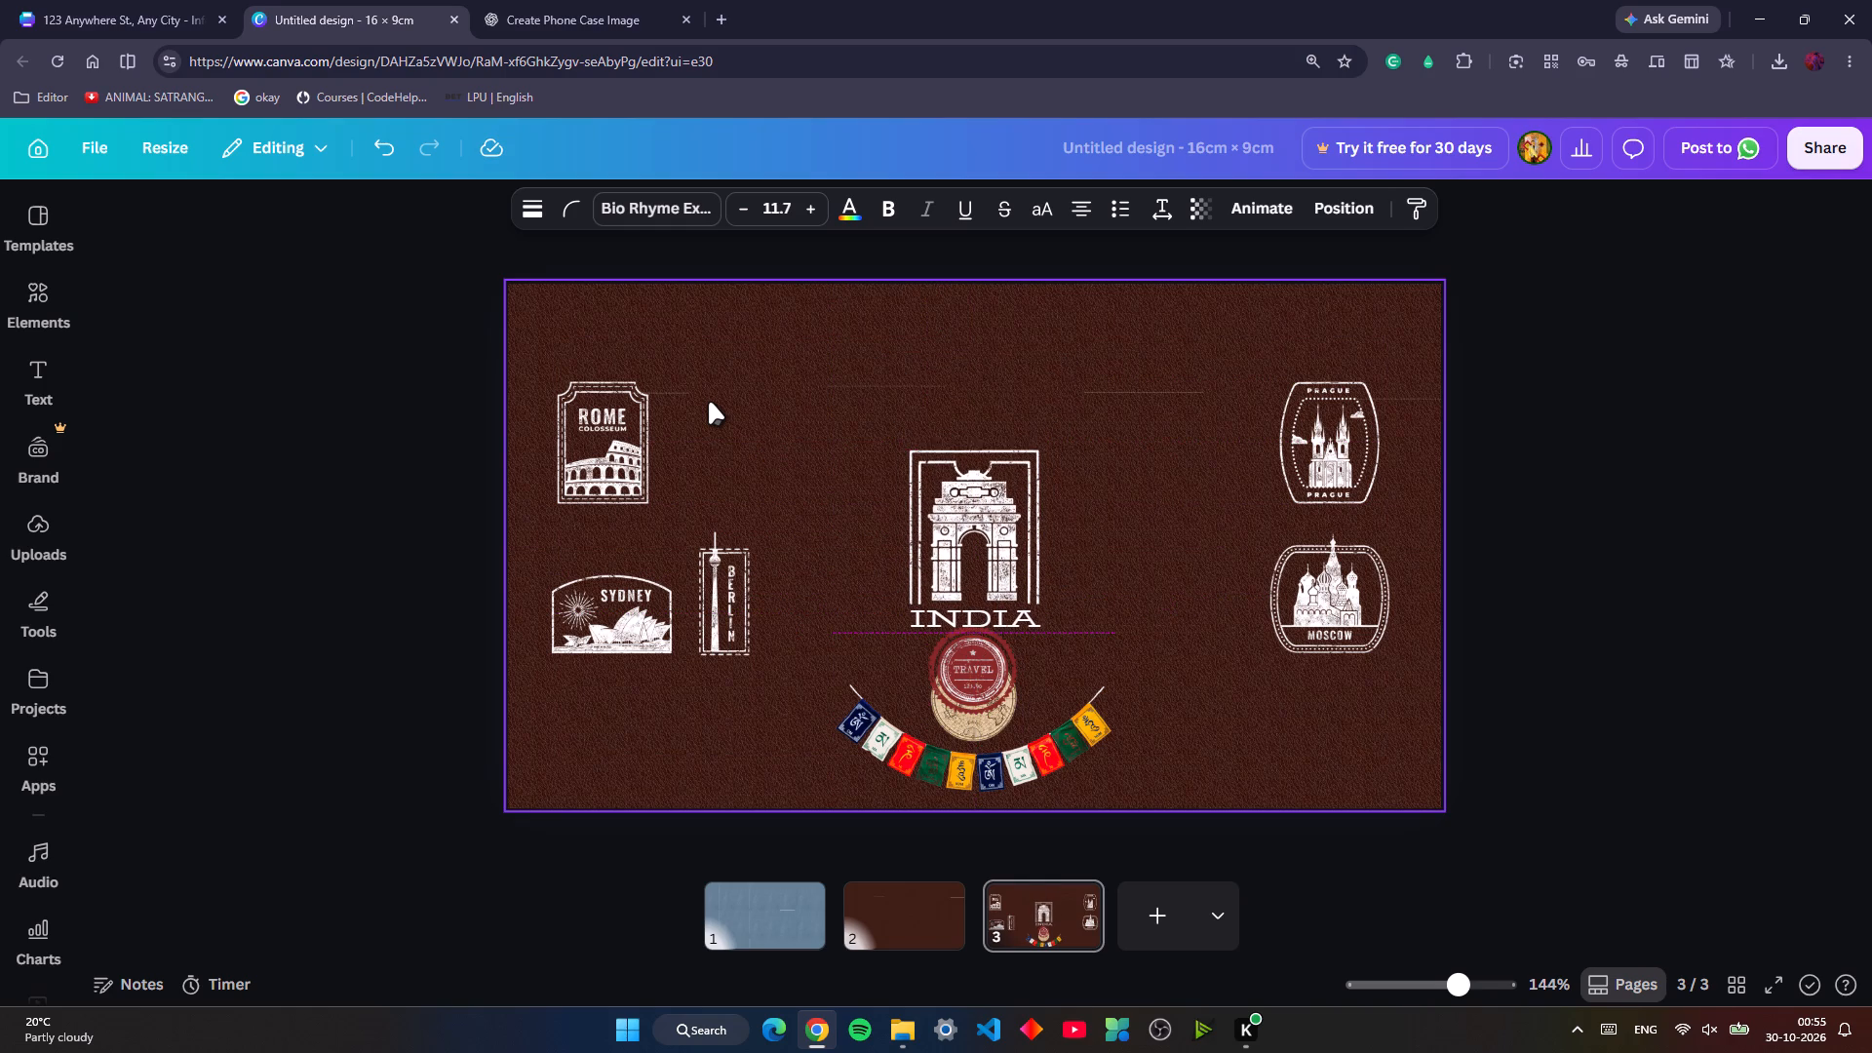
key(Down)
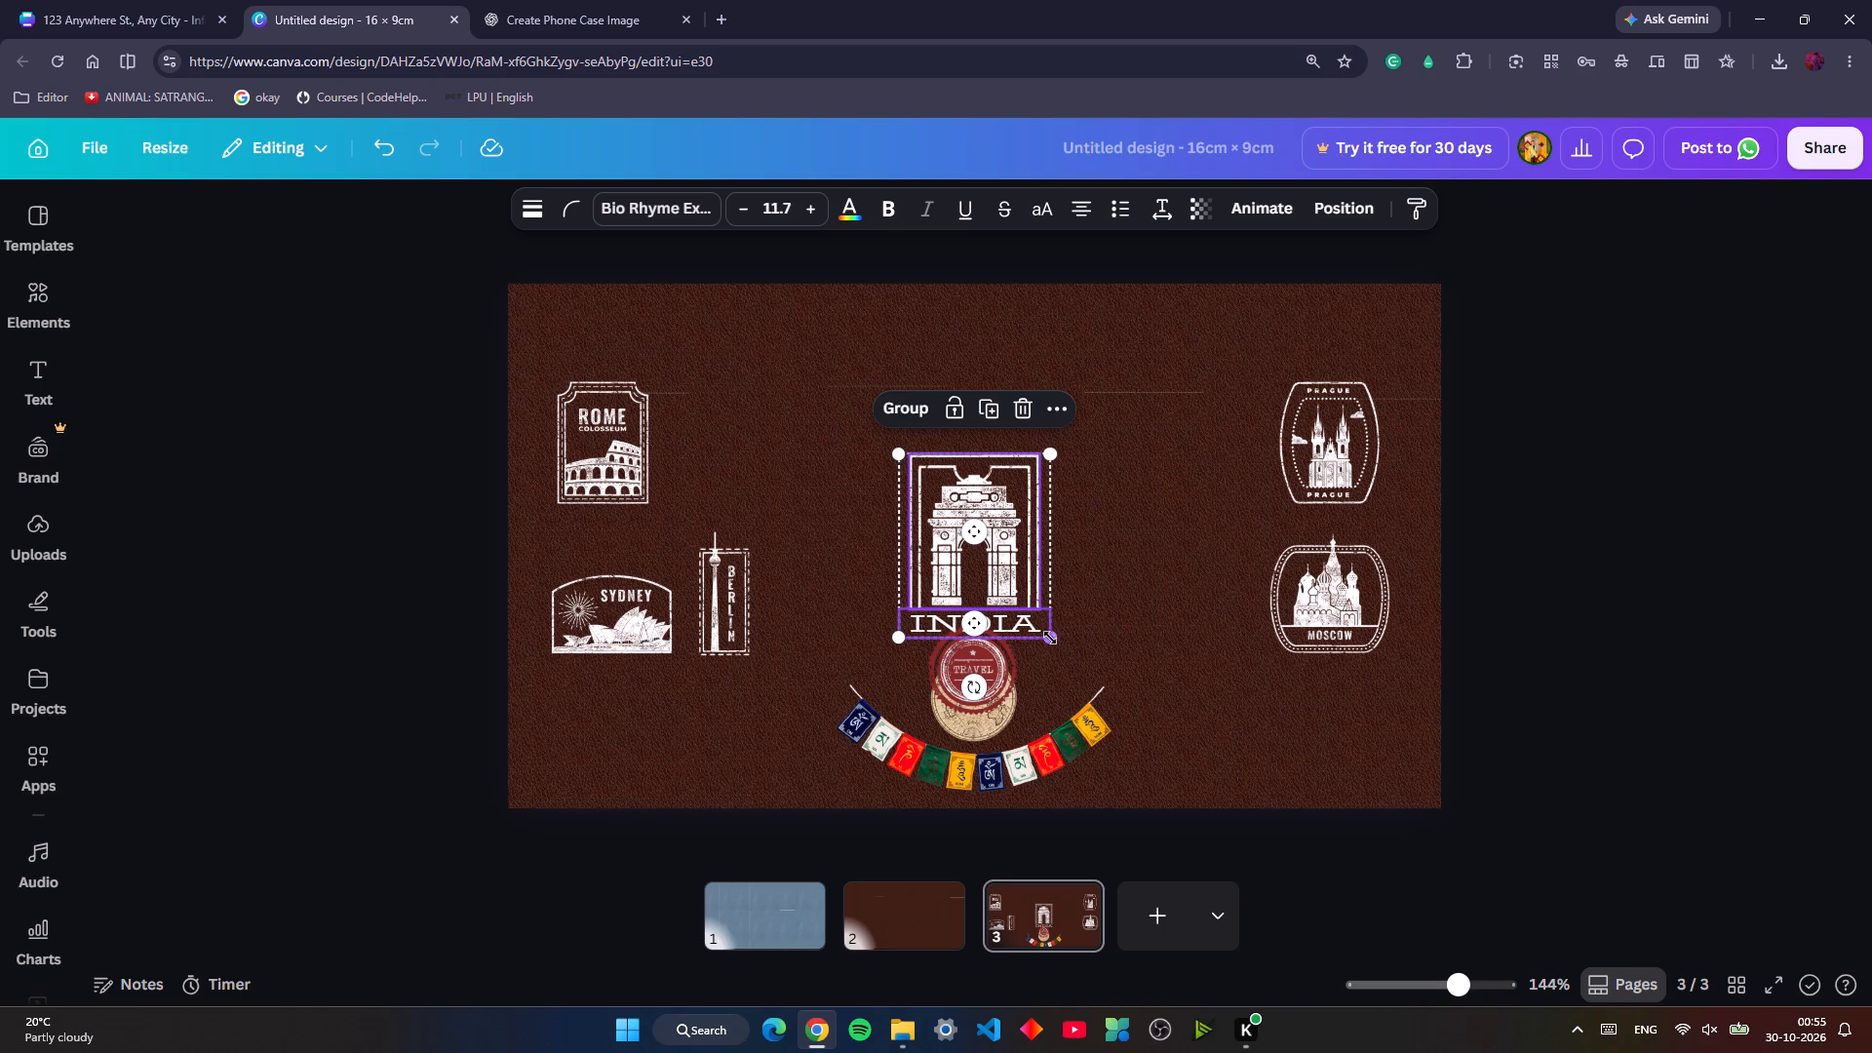
Shrink the India stamp until its text size is 9.2, and re-centre it just above the TRAVEL seal.
drag(1050, 637, 1021, 610)
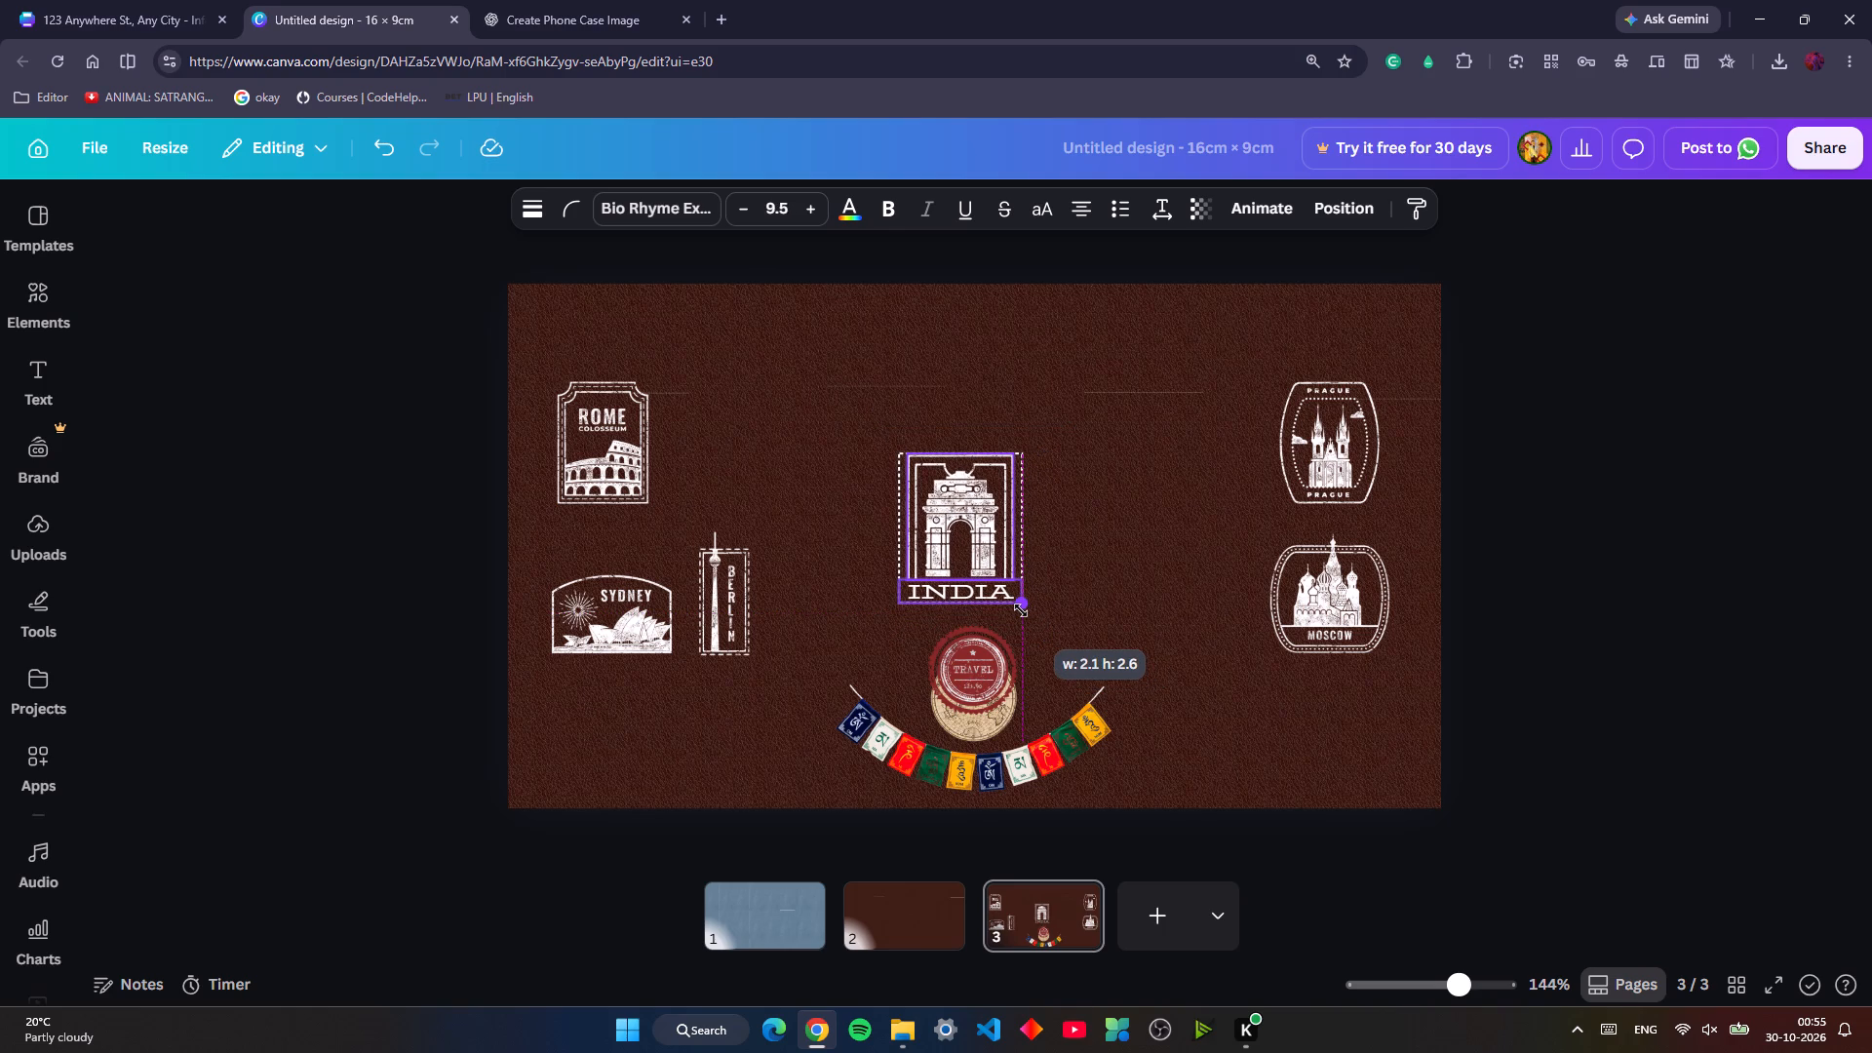
drag(1021, 610, 1014, 603)
key(Right)
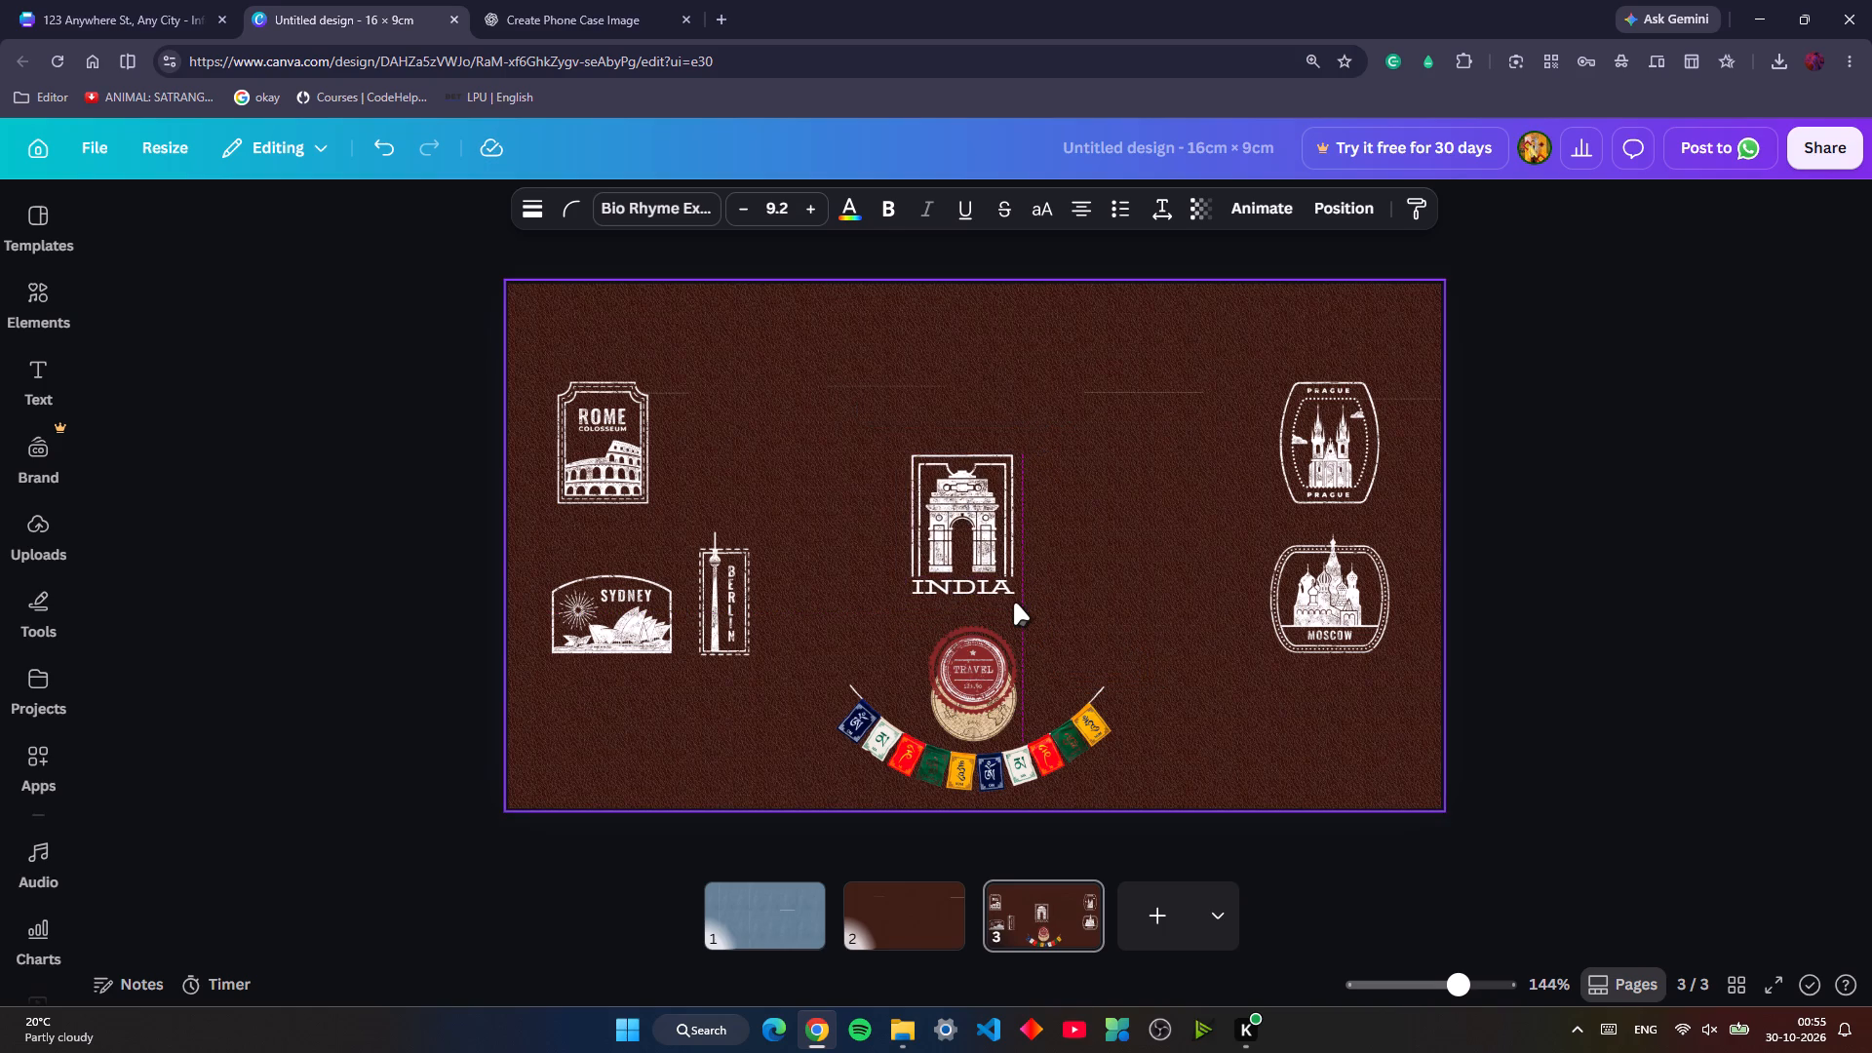
key(Right)
key(Right)
key(Down)
key(Down)
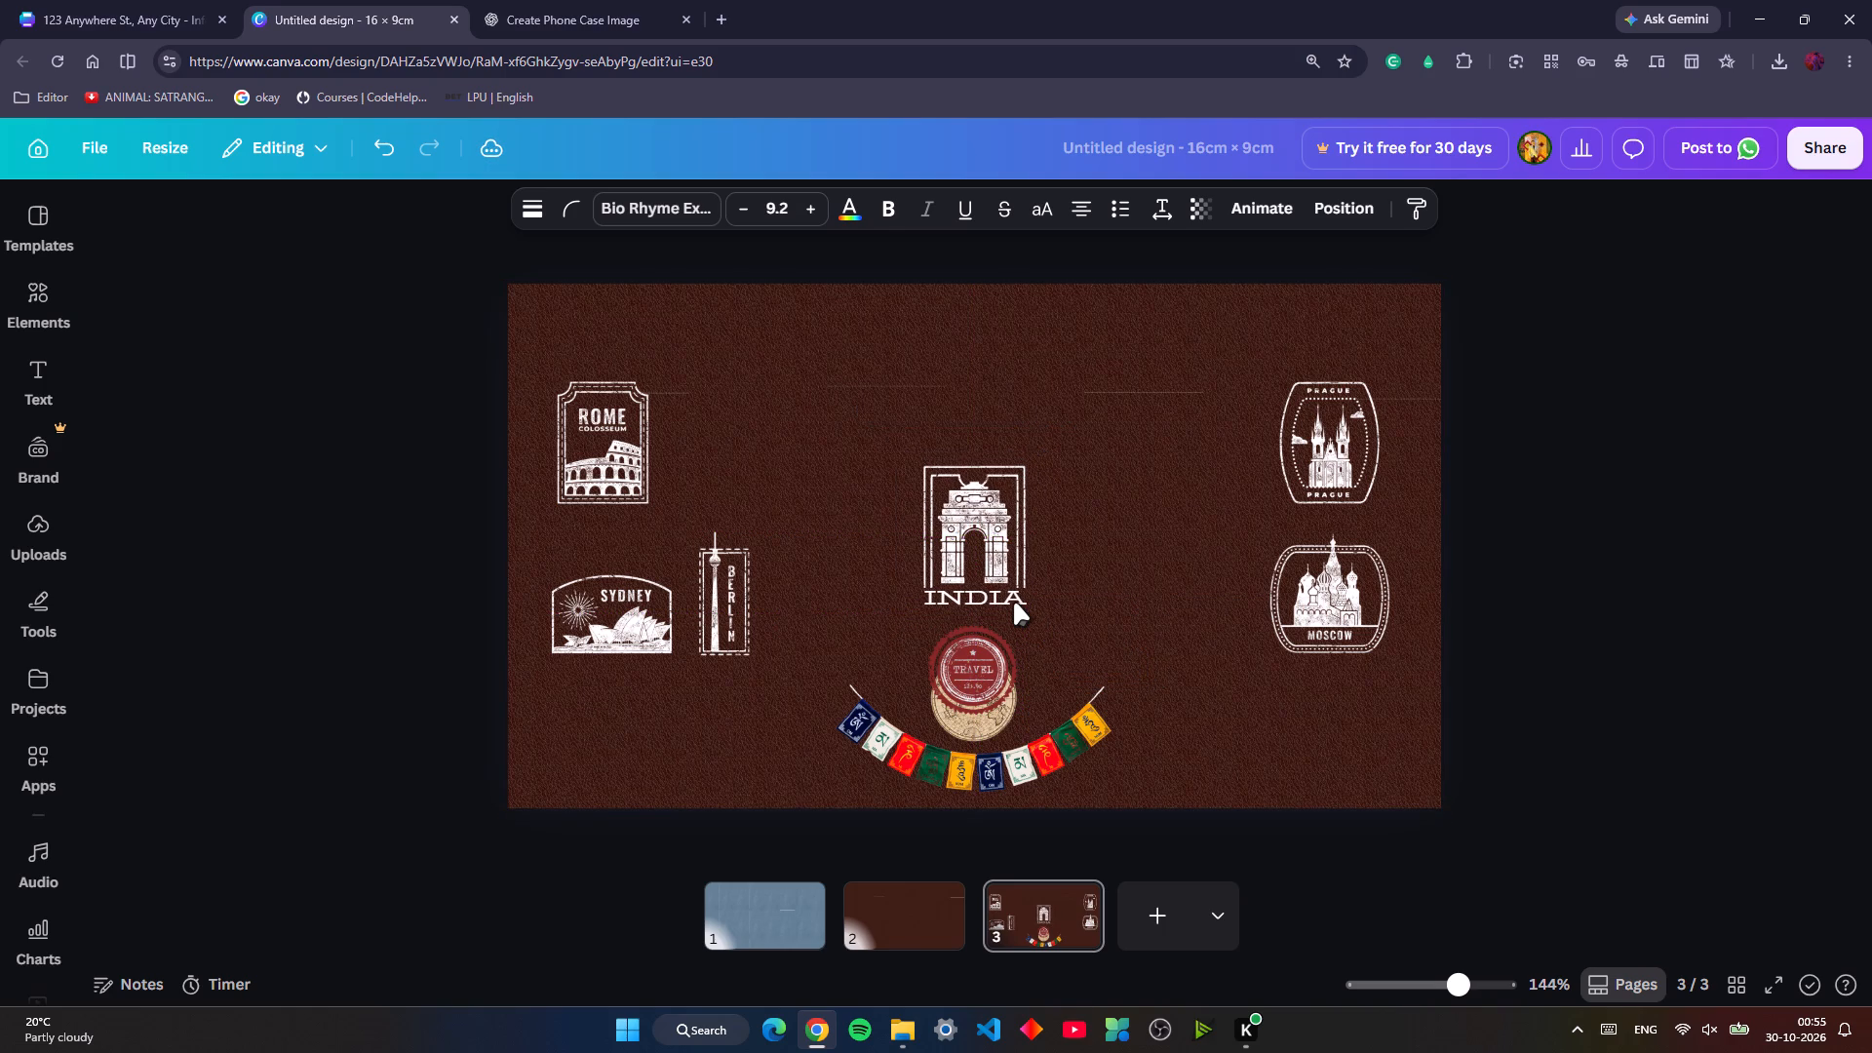
key(Down)
key(Down)
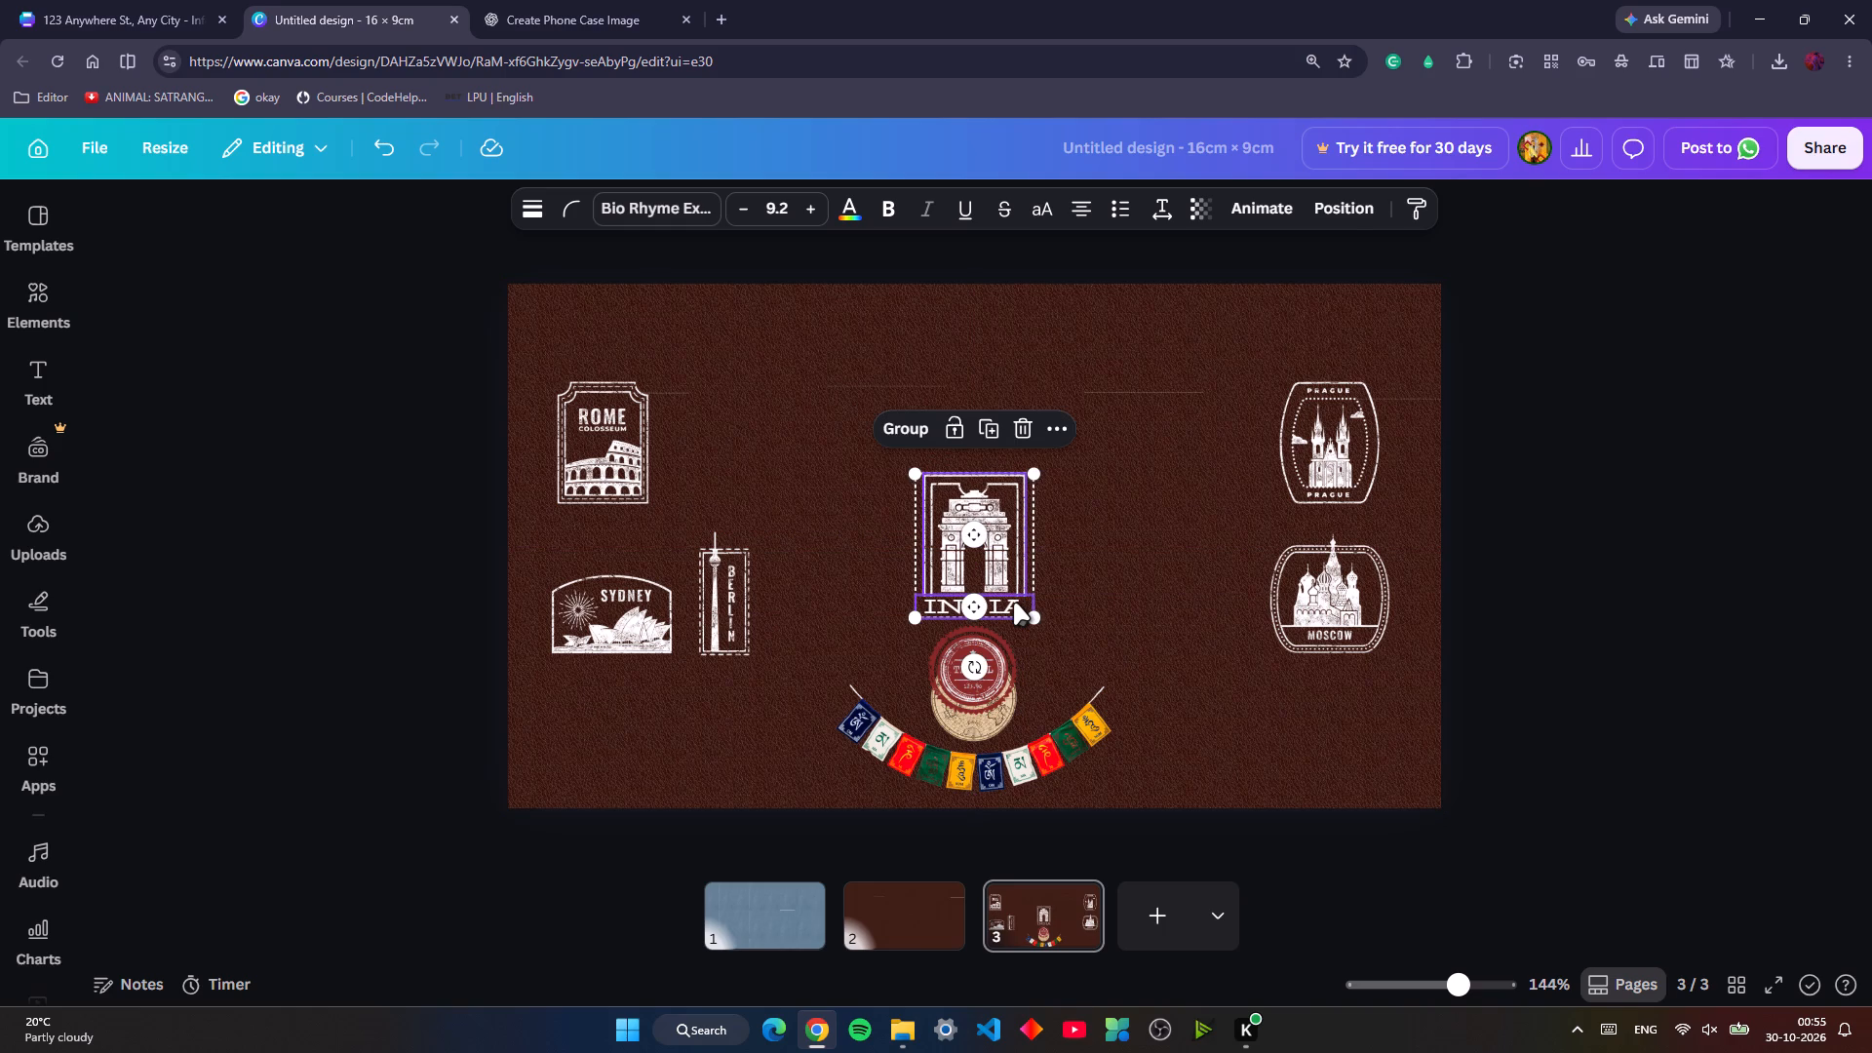
click(1525, 761)
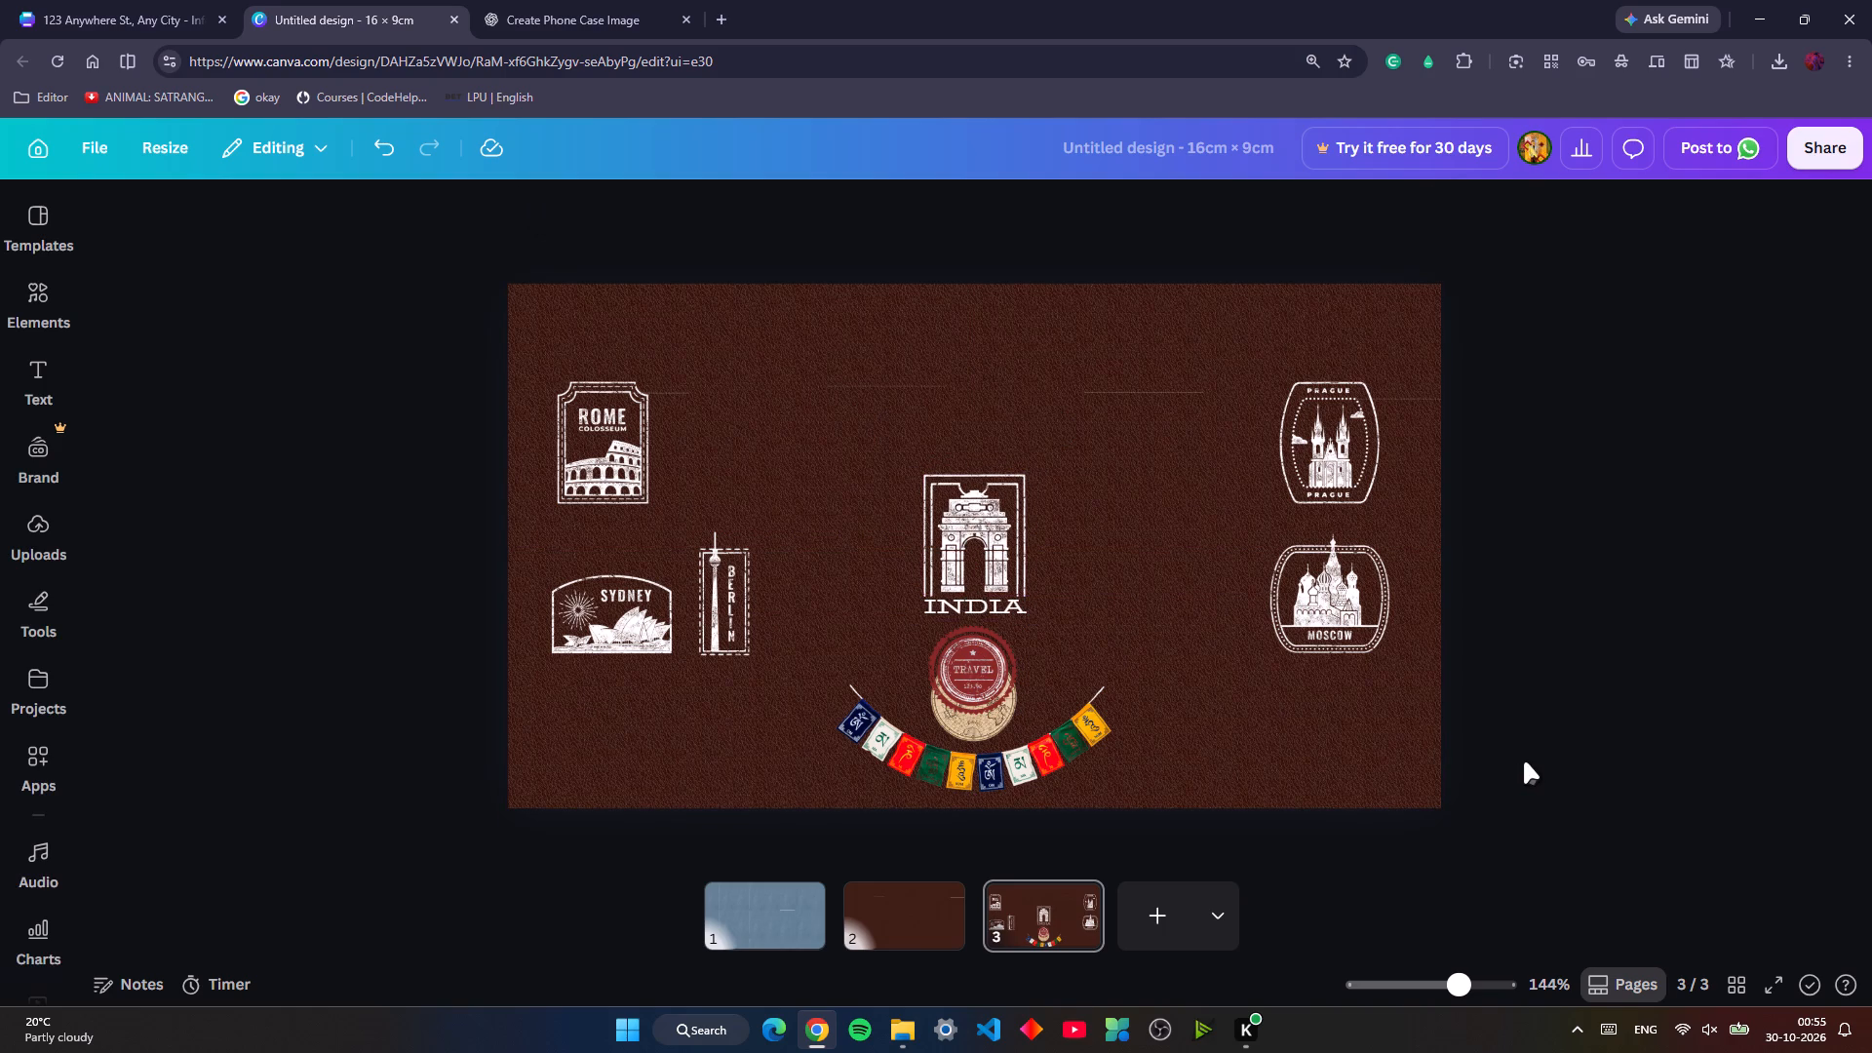
Nudge the Berlin stamp inward and up so it sits between the Rome and Sydney stamps and the India stamp.
click(727, 619)
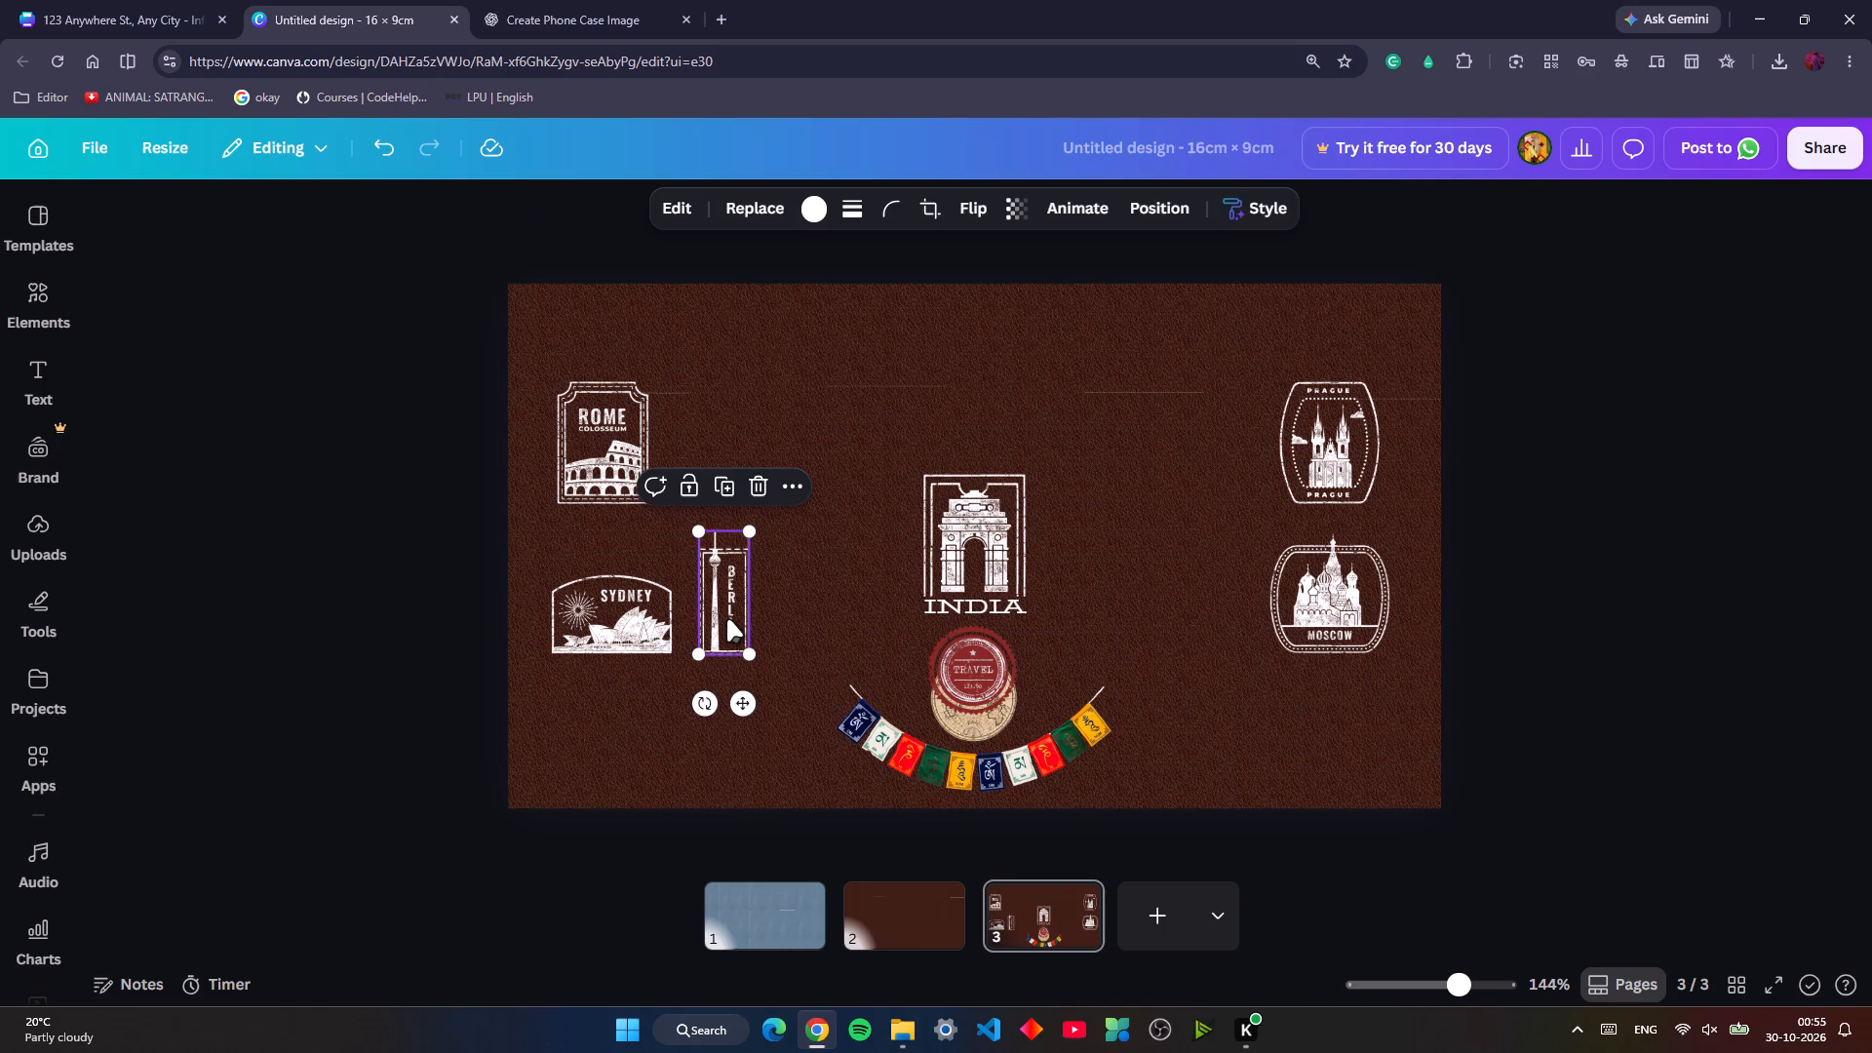
key(Right)
key(Right)
key(Up)
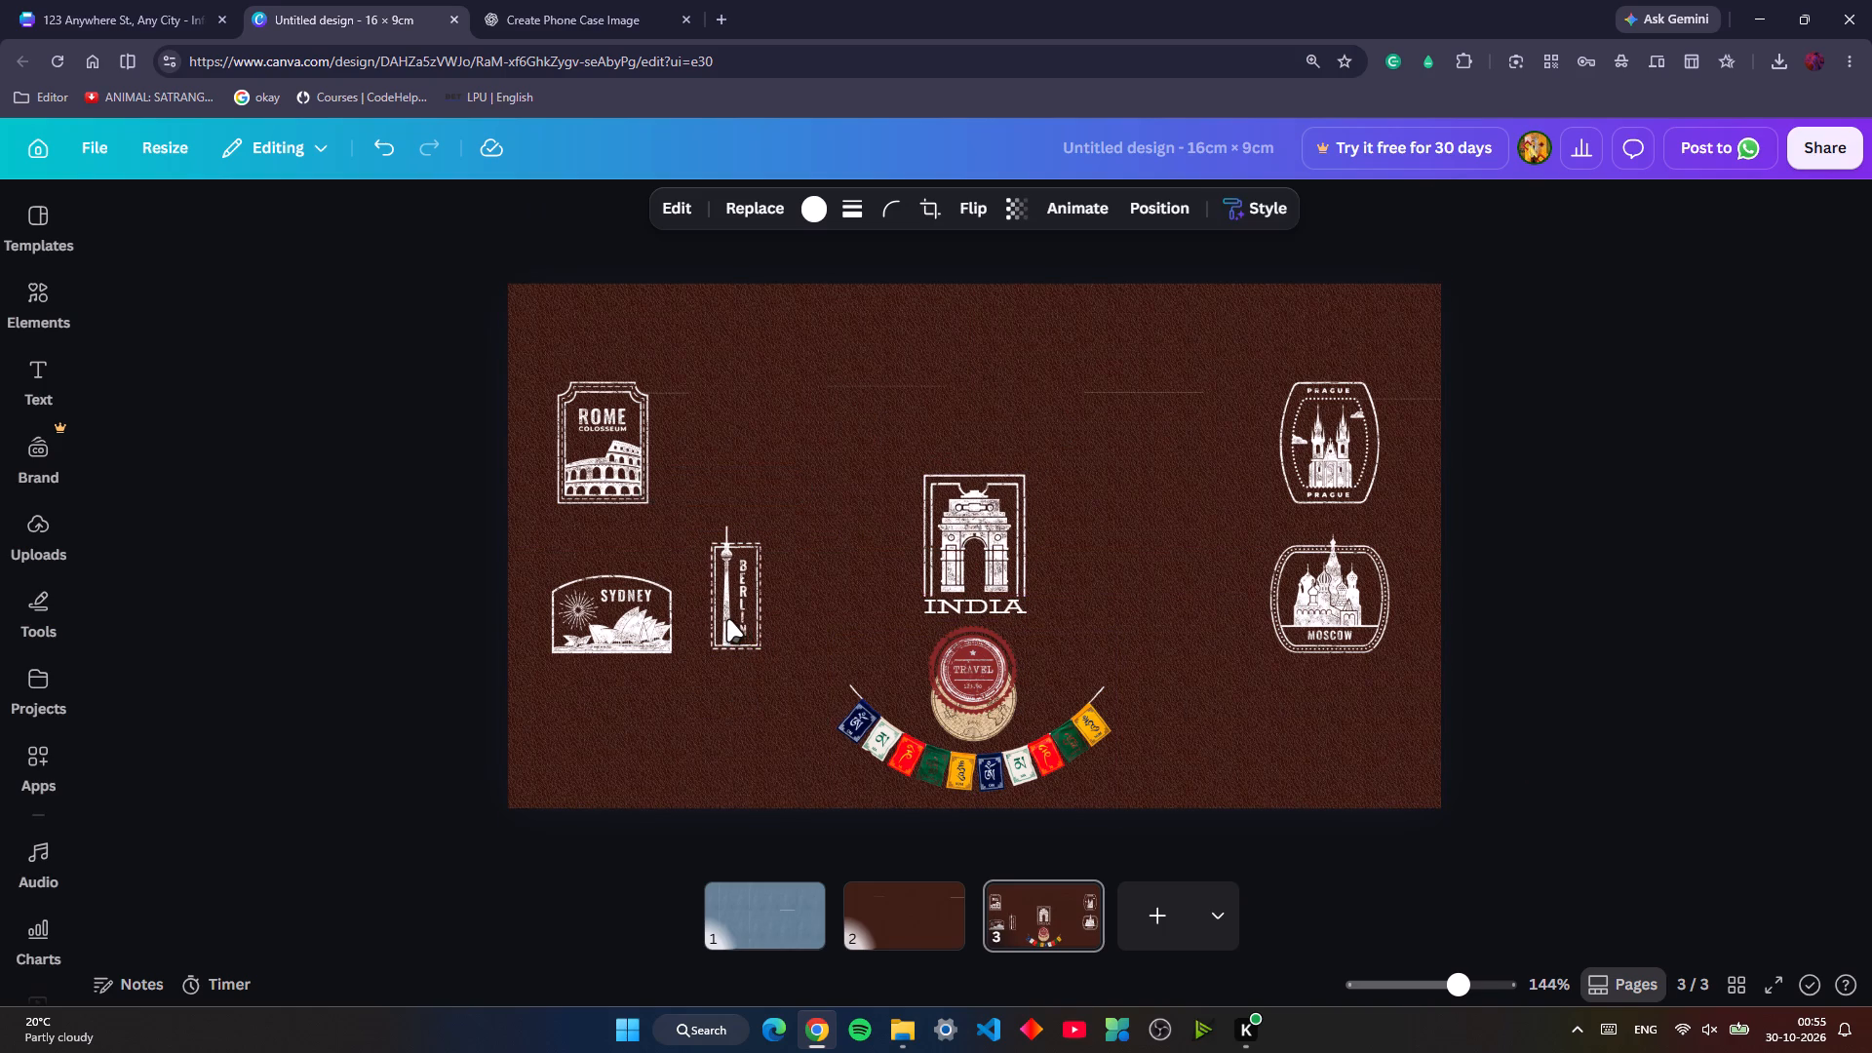
key(Up)
key(Up)
key(Up)
key(Up)
key(Up)
key(Up)
key(Up)
key(Up)
key(Up)
key(Up)
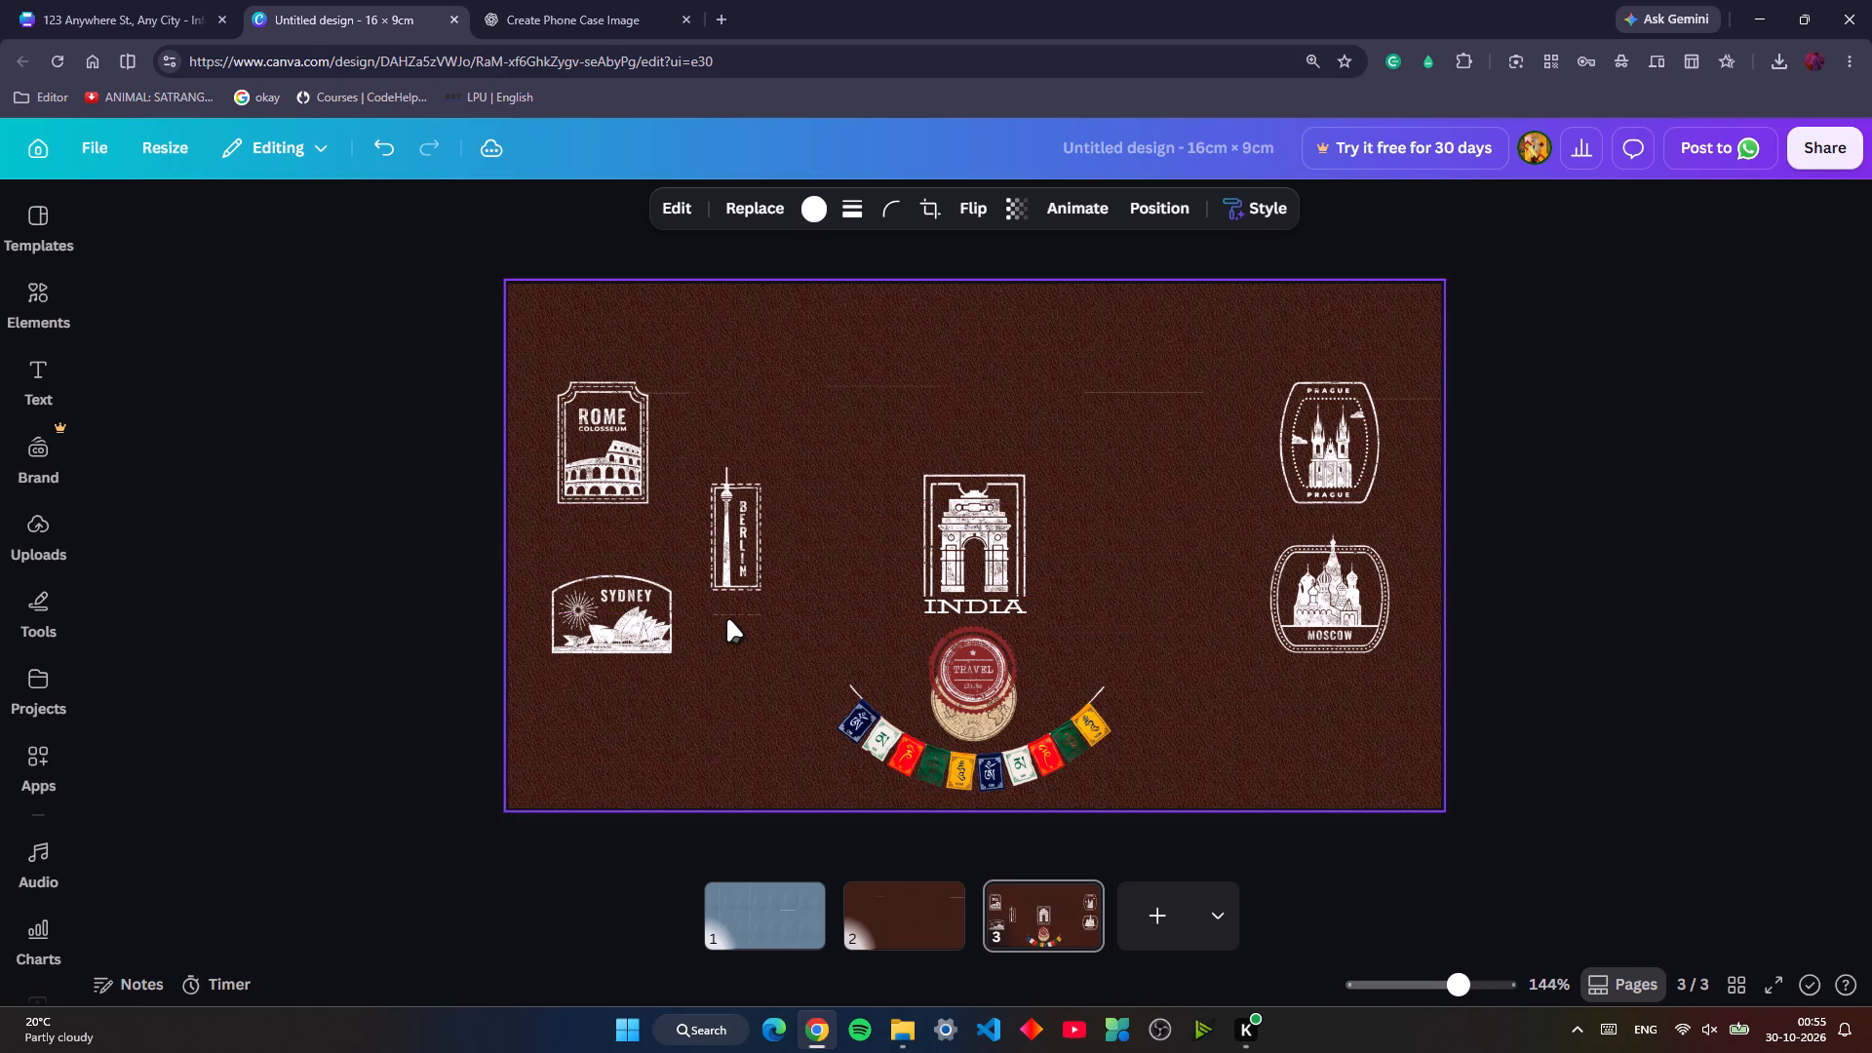
key(Right)
key(Right)
key(Down)
key(Down)
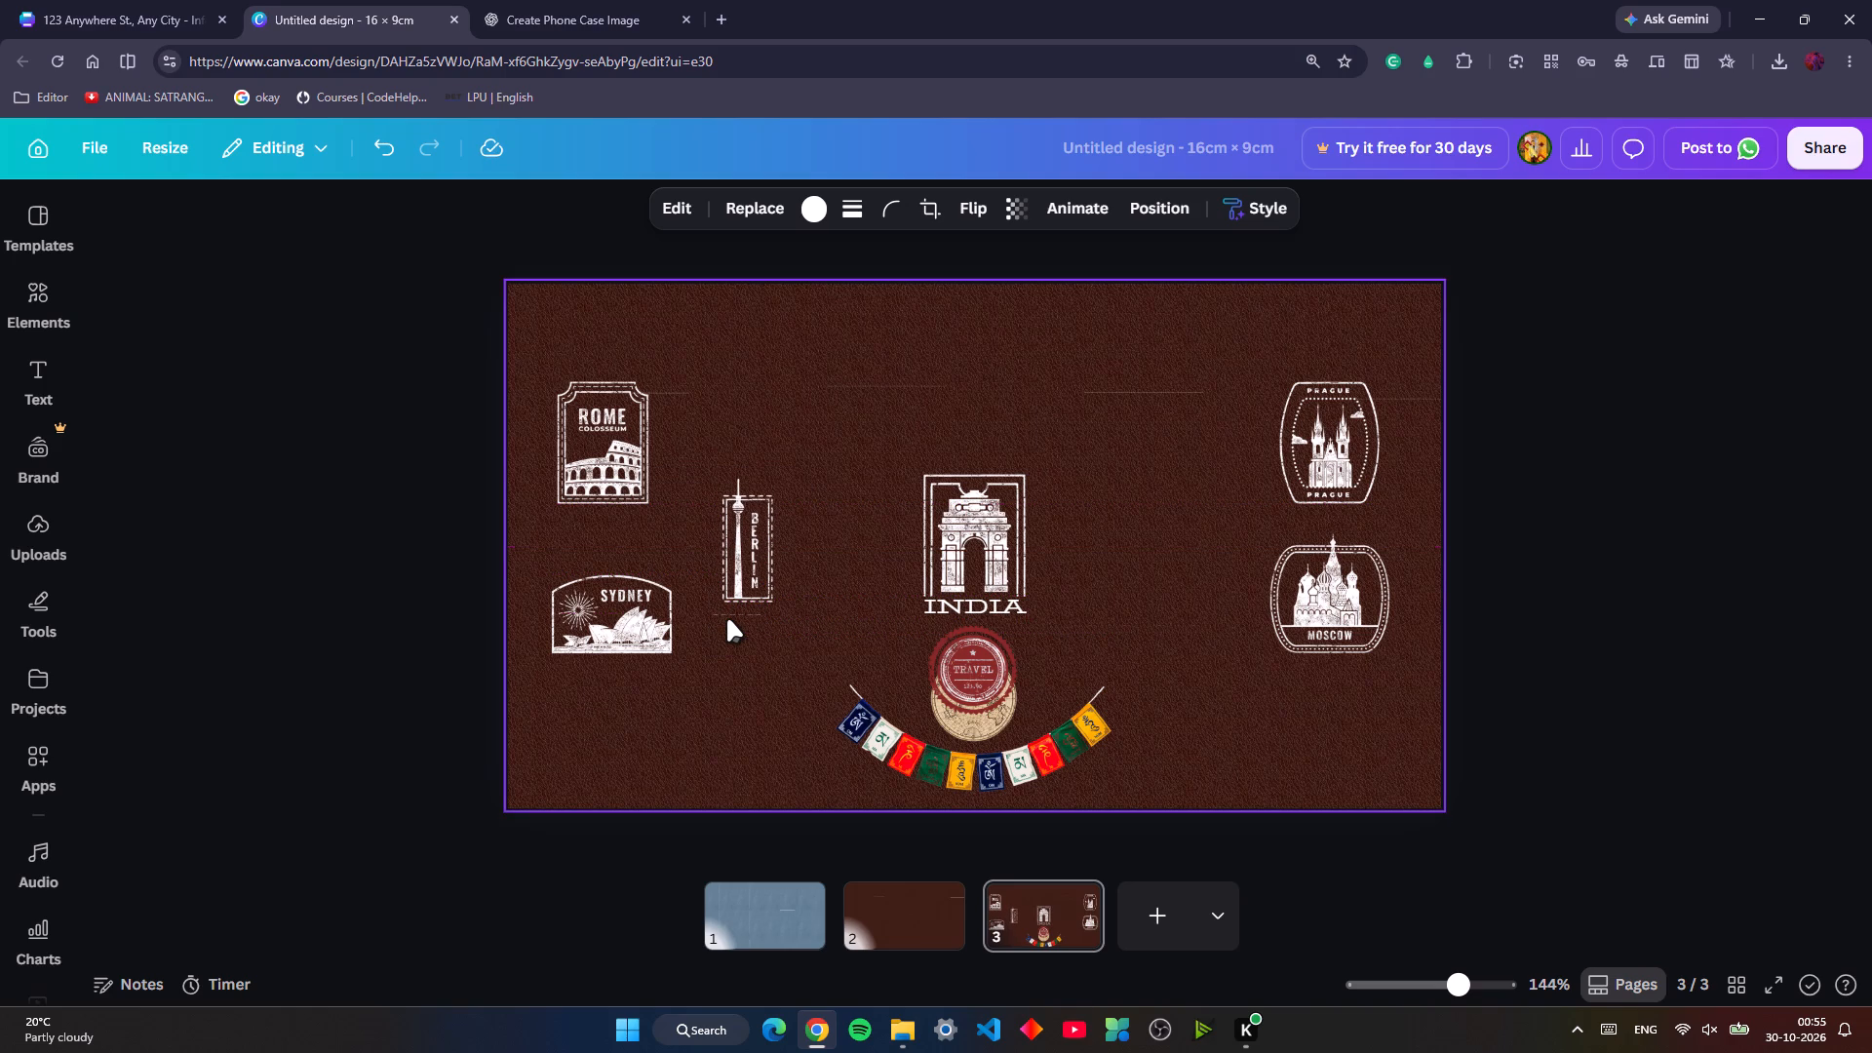
key(Down)
key(Right)
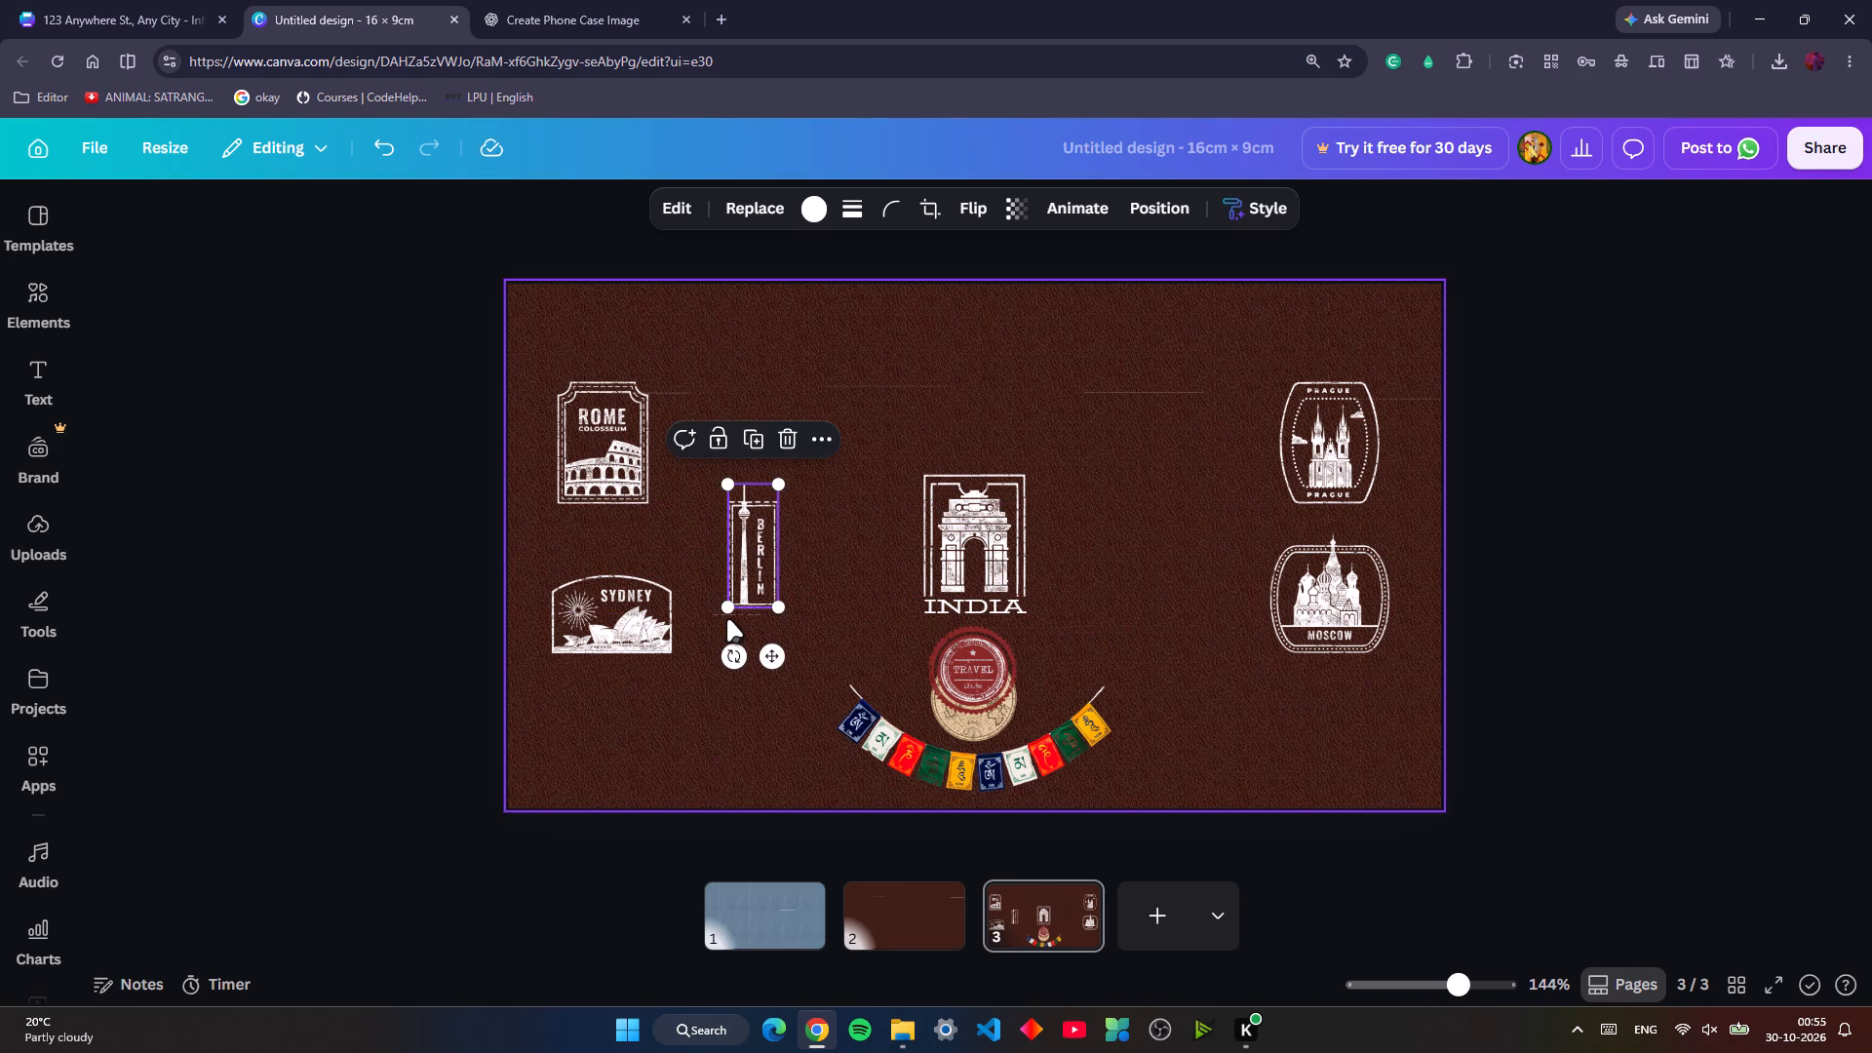
Copy the Switzerland stamp from the 123 Anywhere St. design onto the 16 × 9 cm leather page.
click(139, 0)
click(1087, 601)
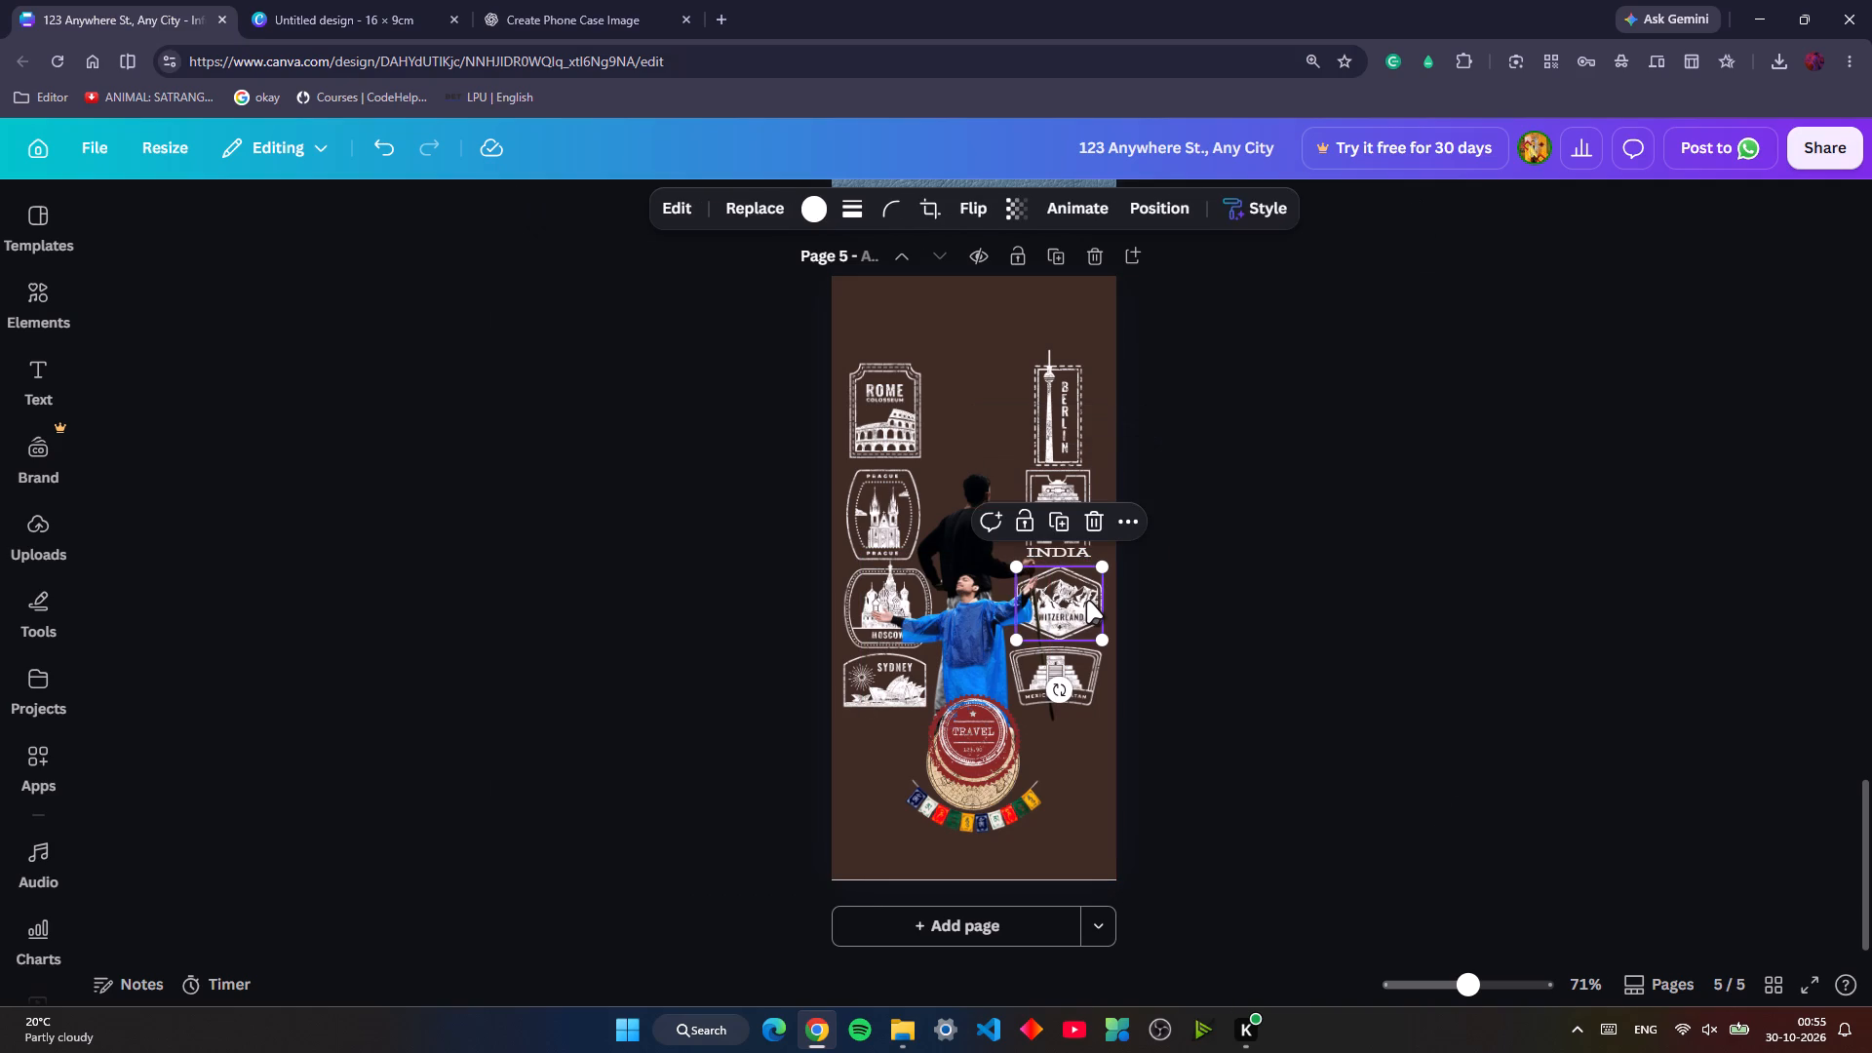
key(ctrl+c)
click(321, 0)
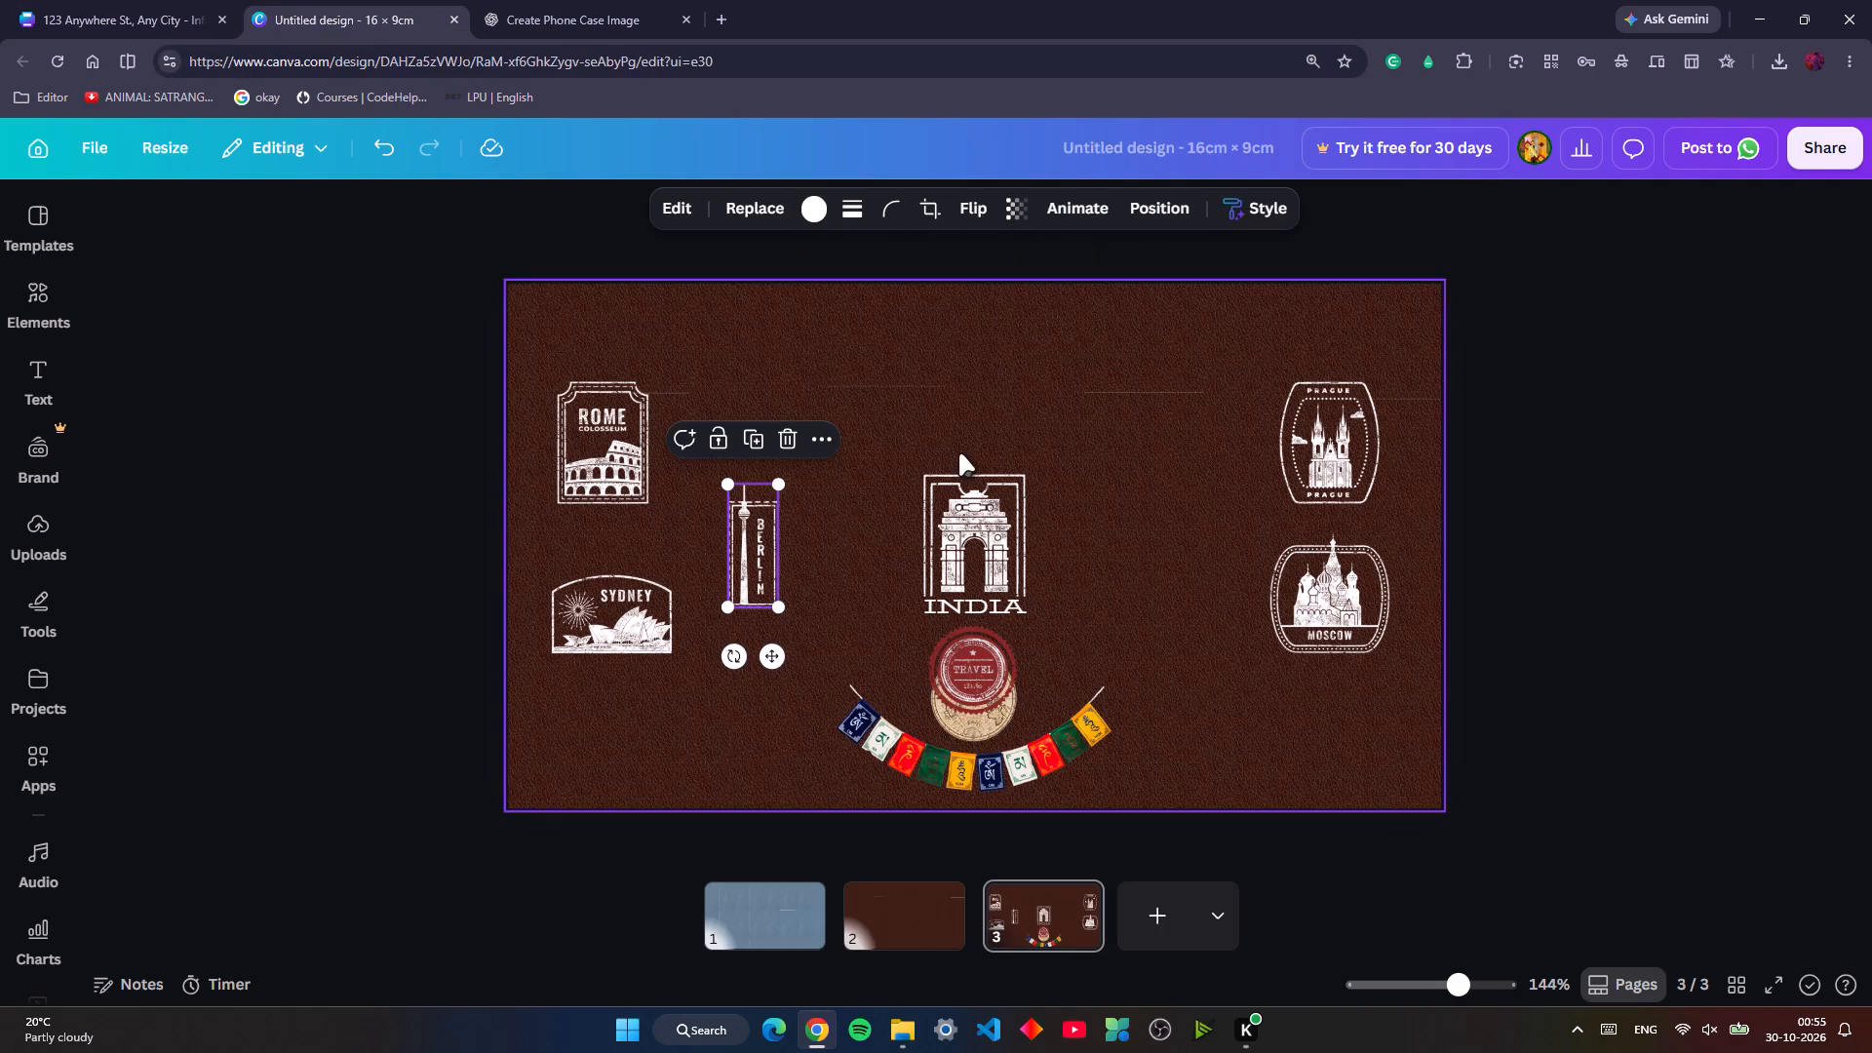
key(ctrl+v)
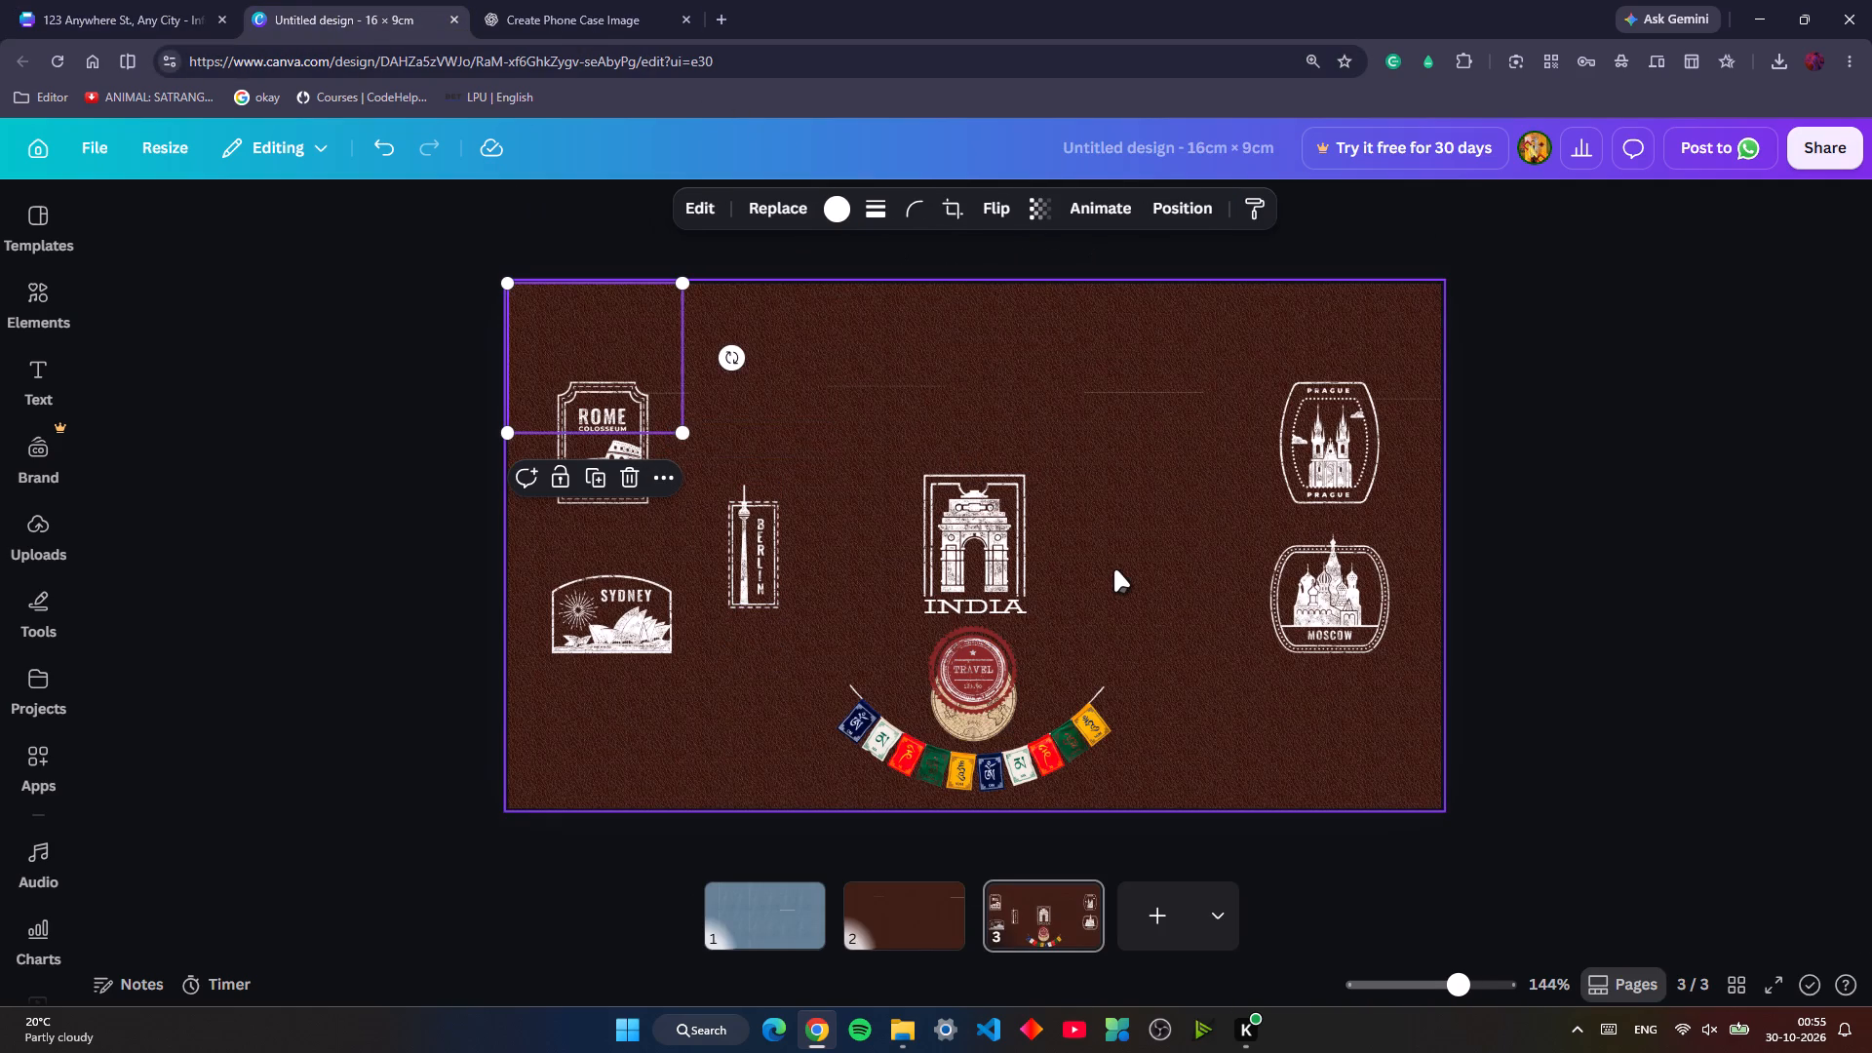
Move the Switzerland stamp from the page's top-left corner to the bottom-right corner, directly below the Moscow stamp.
key(Down)
key(Down)
key(Down)
key(Down)
key(Down)
key(Down)
key(Down)
key(Down)
key(Down)
key(Down)
key(Down)
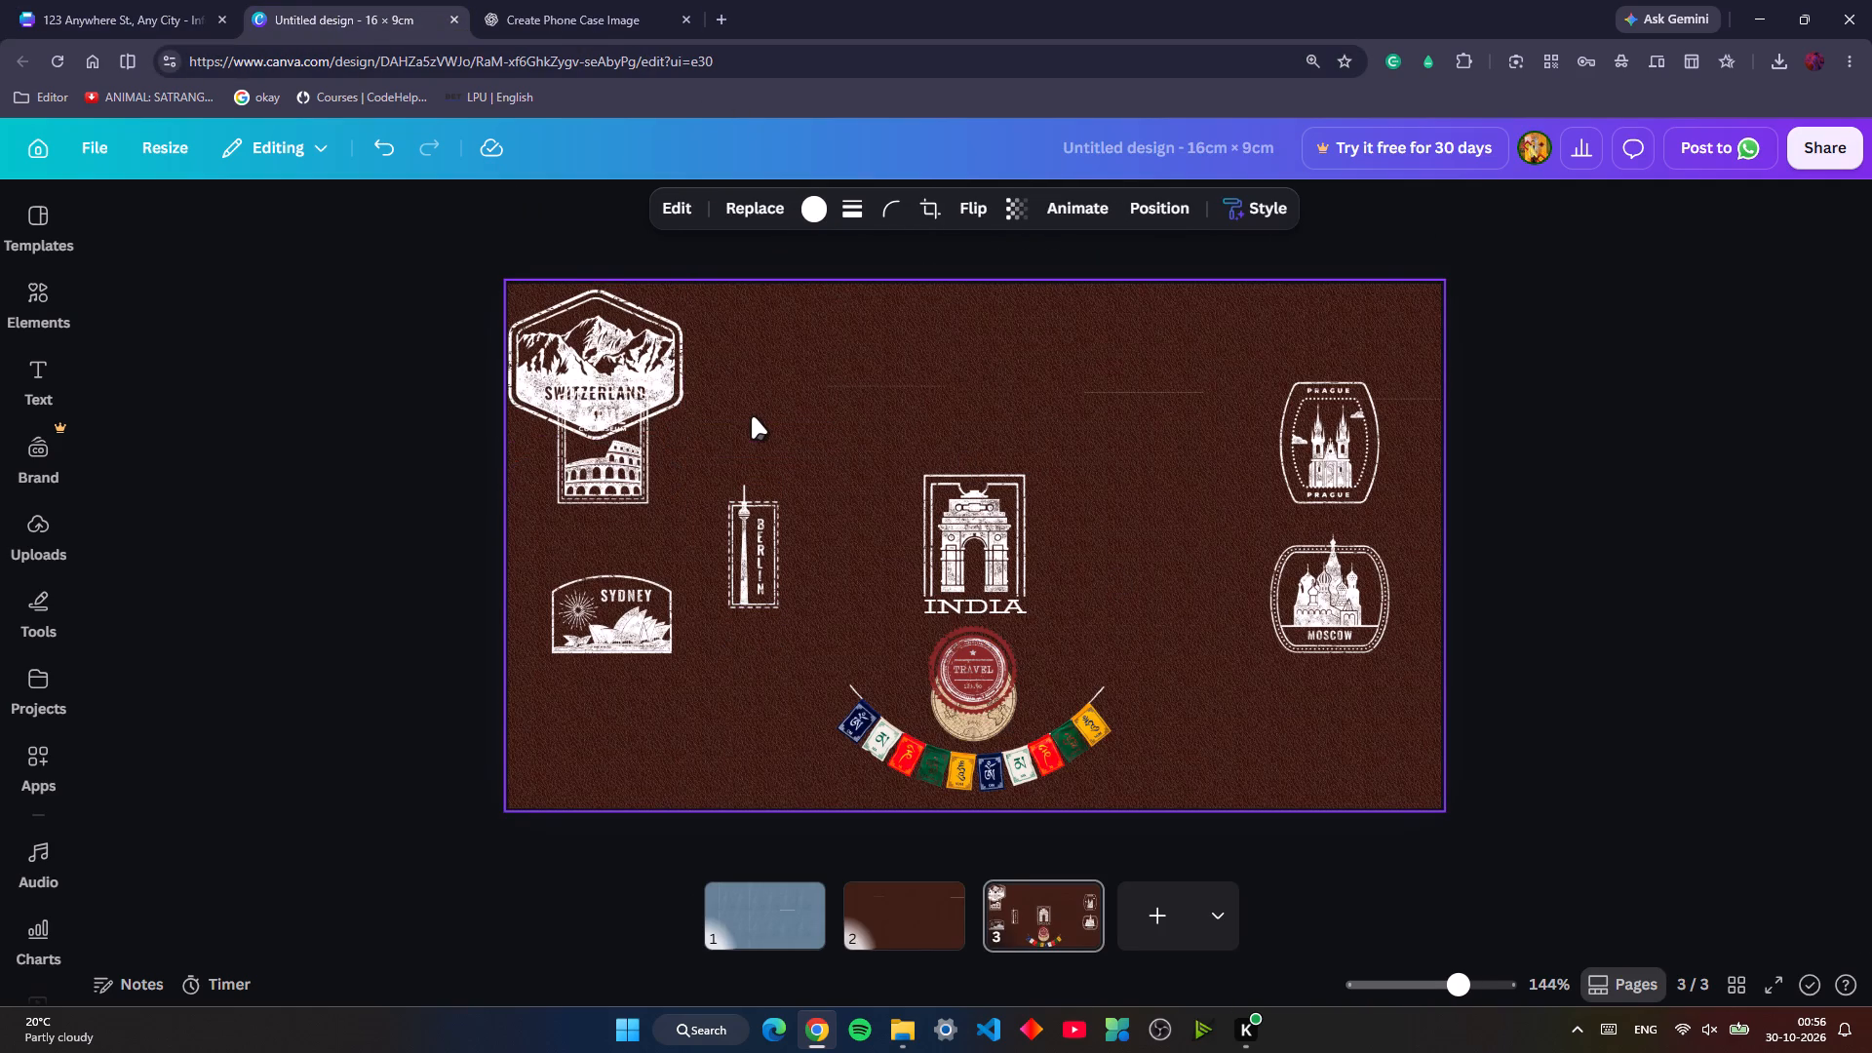
key(Right)
key(Right)
key(Right)
key(Right)
key(Right)
key(Right)
key(Right)
key(Right)
key(Right)
key(Right)
key(Right)
key(Right)
key(Right)
key(Right)
key(Right)
key(Right)
key(Right)
key(Right)
key(Right)
key(Right)
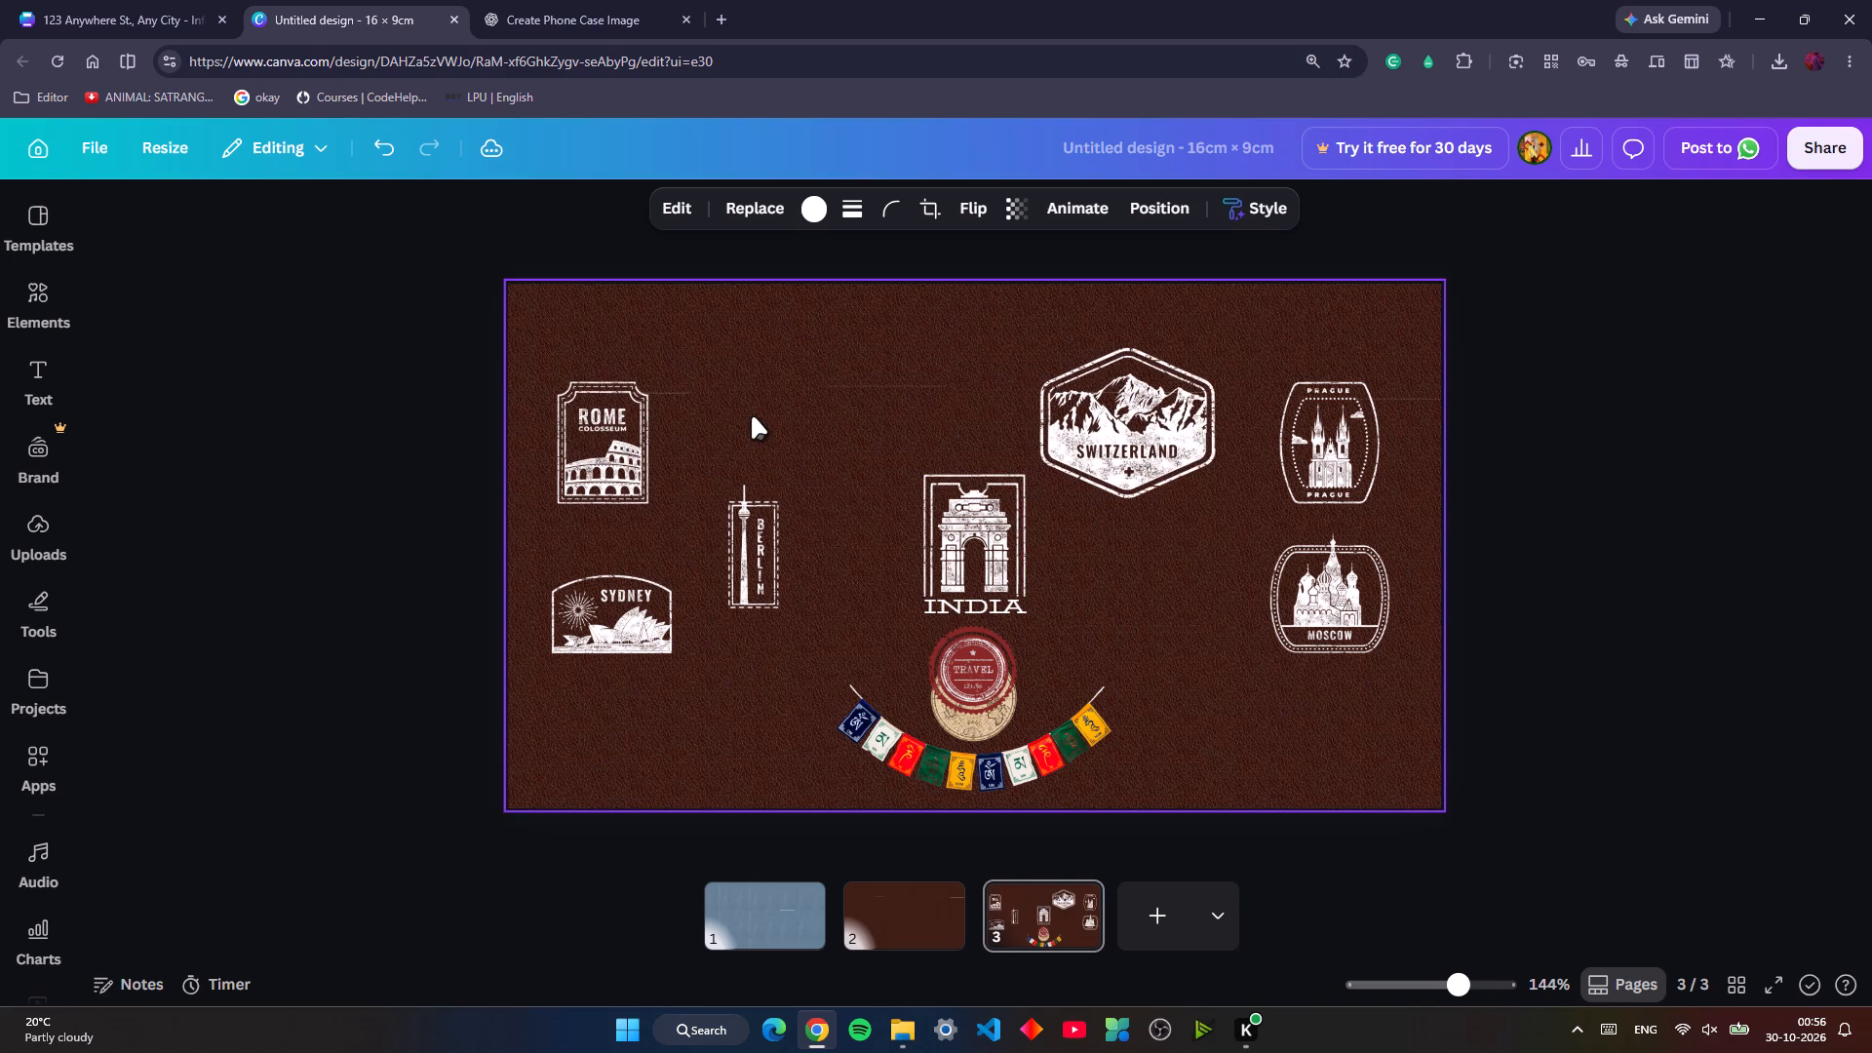
key(Down)
key(Right)
key(Right)
key(Right)
key(Right)
key(Right)
key(Down)
key(Down)
key(Down)
key(Down)
key(Down)
key(Down)
key(Down)
key(Down)
key(Down)
key(Down)
key(Down)
key(Down)
key(Down)
key(Down)
key(Down)
key(Down)
key(Down)
key(Down)
key(Down)
key(Down)
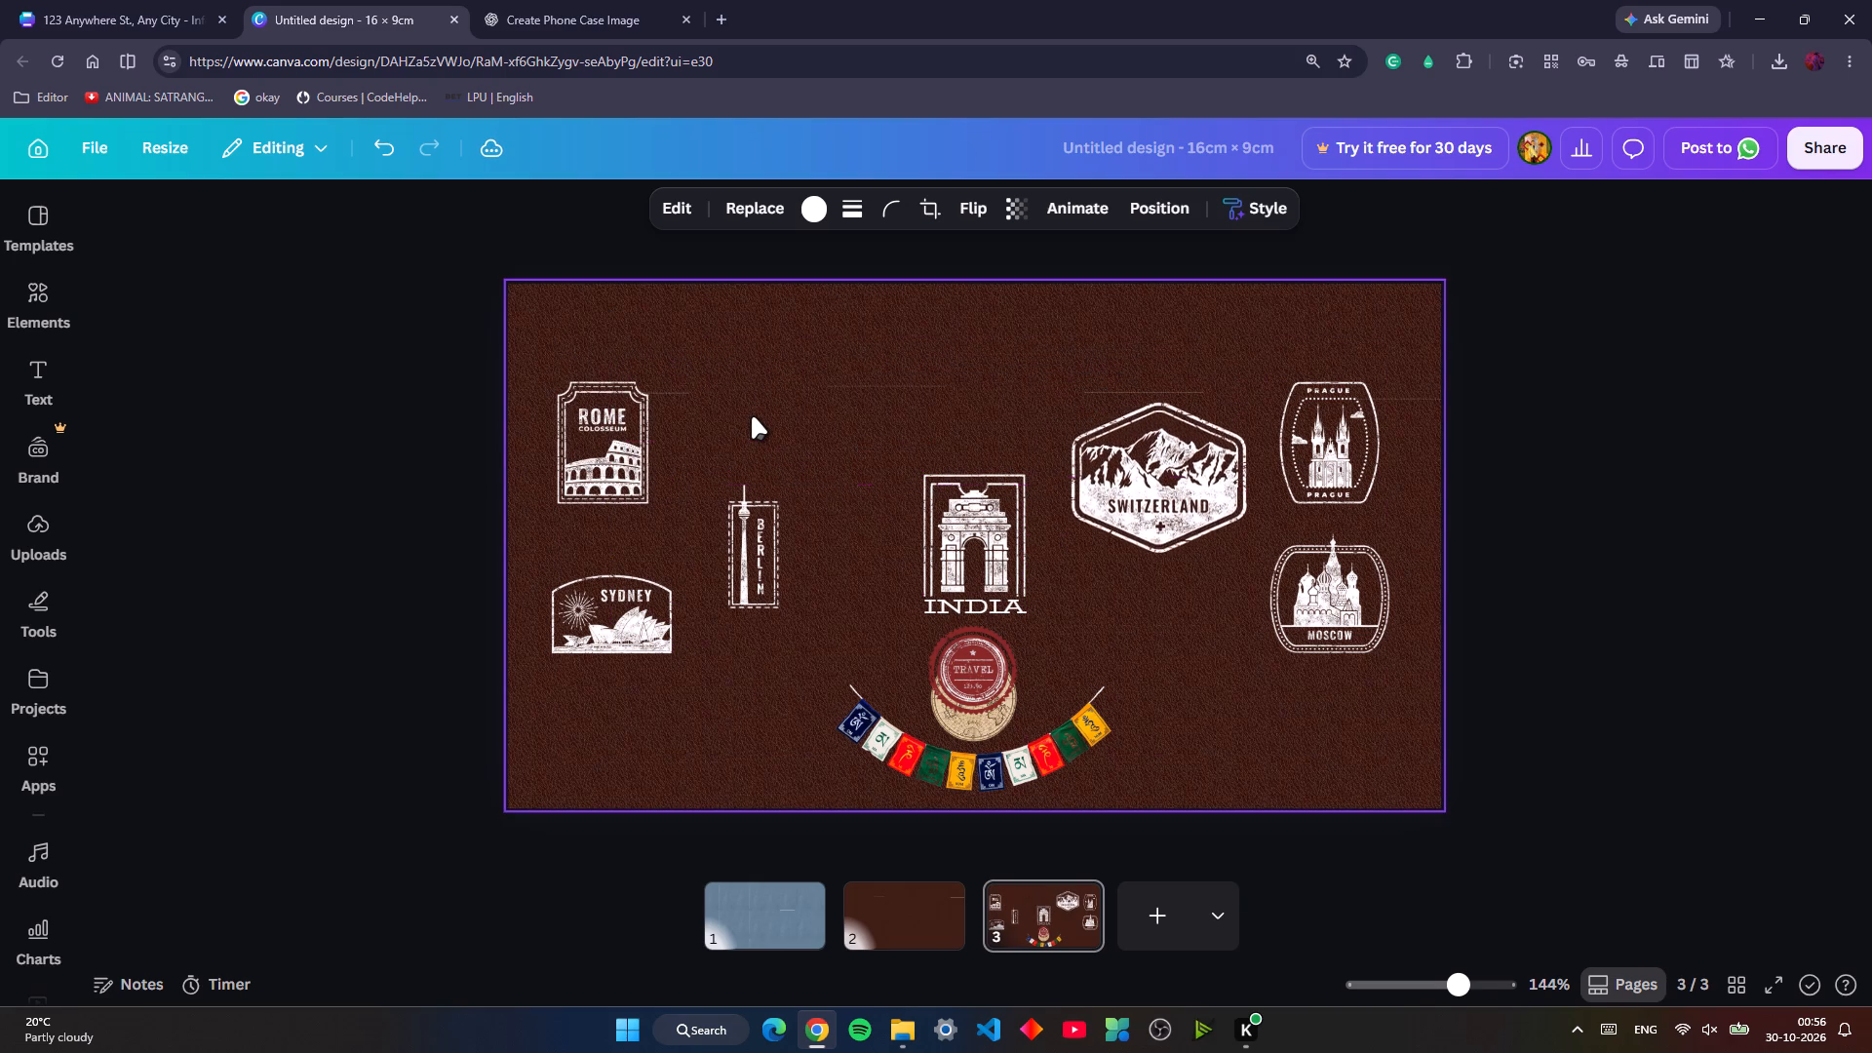
key(Right)
key(Right)
key(Right)
key(Right)
key(Right)
key(Right)
key(Right)
key(Right)
key(Right)
key(Right)
key(Right)
key(Right)
key(Right)
key(Down)
key(Down)
key(Down)
key(Down)
key(Down)
key(Down)
key(Down)
key(Down)
key(Down)
key(Down)
key(Down)
key(Down)
key(Down)
key(Down)
key(Down)
key(Down)
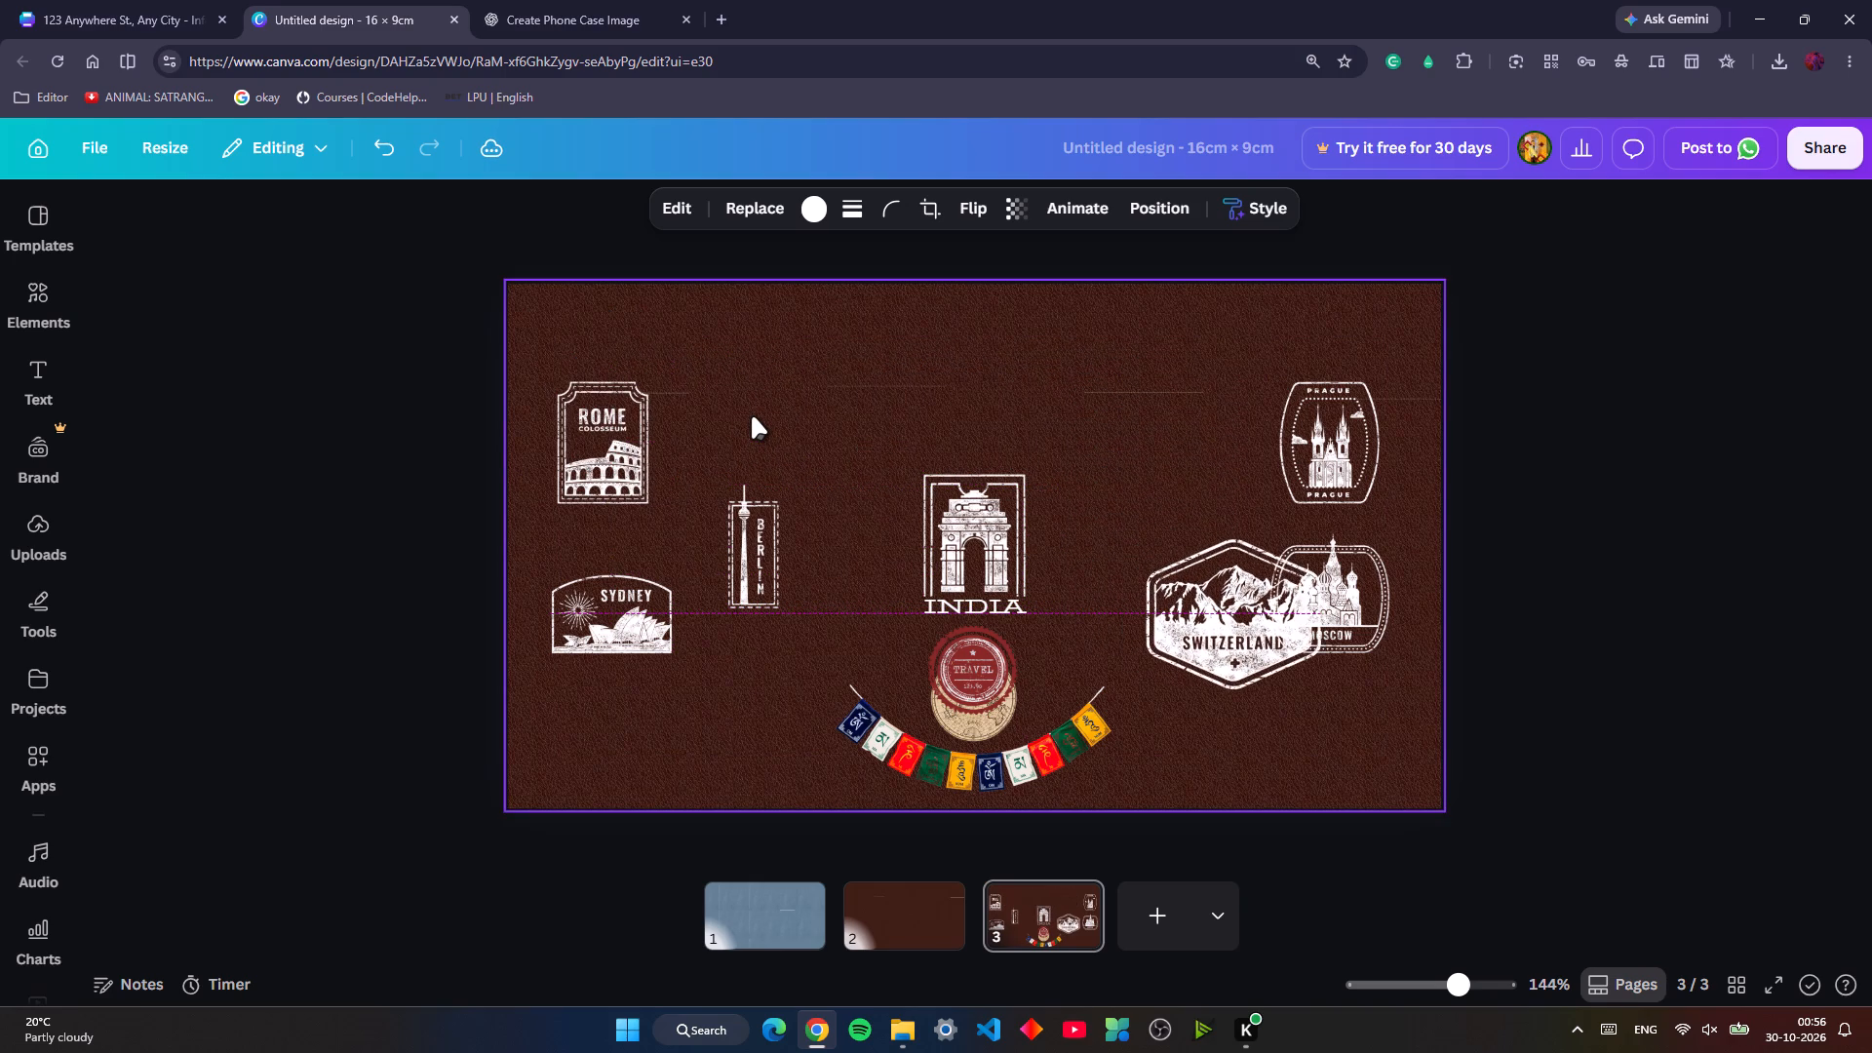
key(Right)
key(Right)
key(Right)
key(Right)
key(Right)
key(Right)
key(Right)
key(Right)
key(Right)
key(Right)
key(Right)
key(Right)
key(Right)
key(Right)
key(Right)
key(Right)
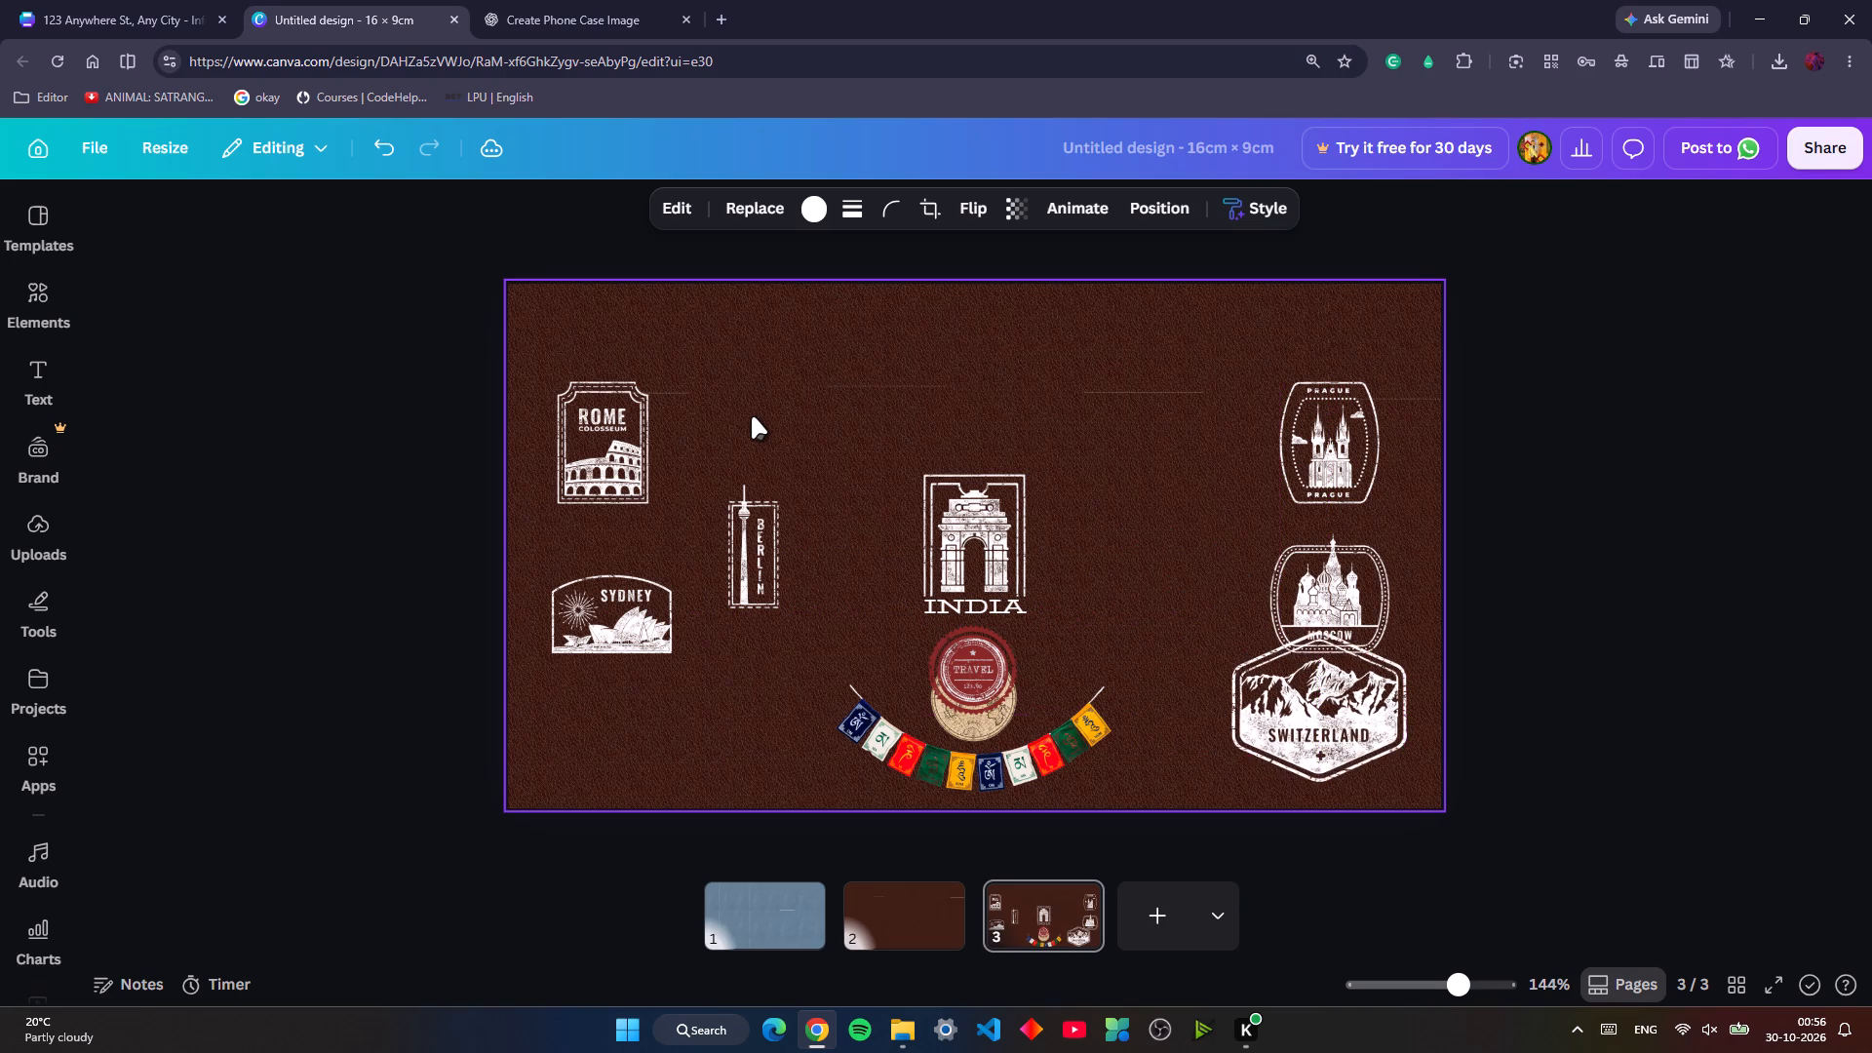
key(Down)
key(Down)
Raise the Prague stamp toward the page's top edge, with its base about level with the middle of the Rome stamp.
click(1295, 462)
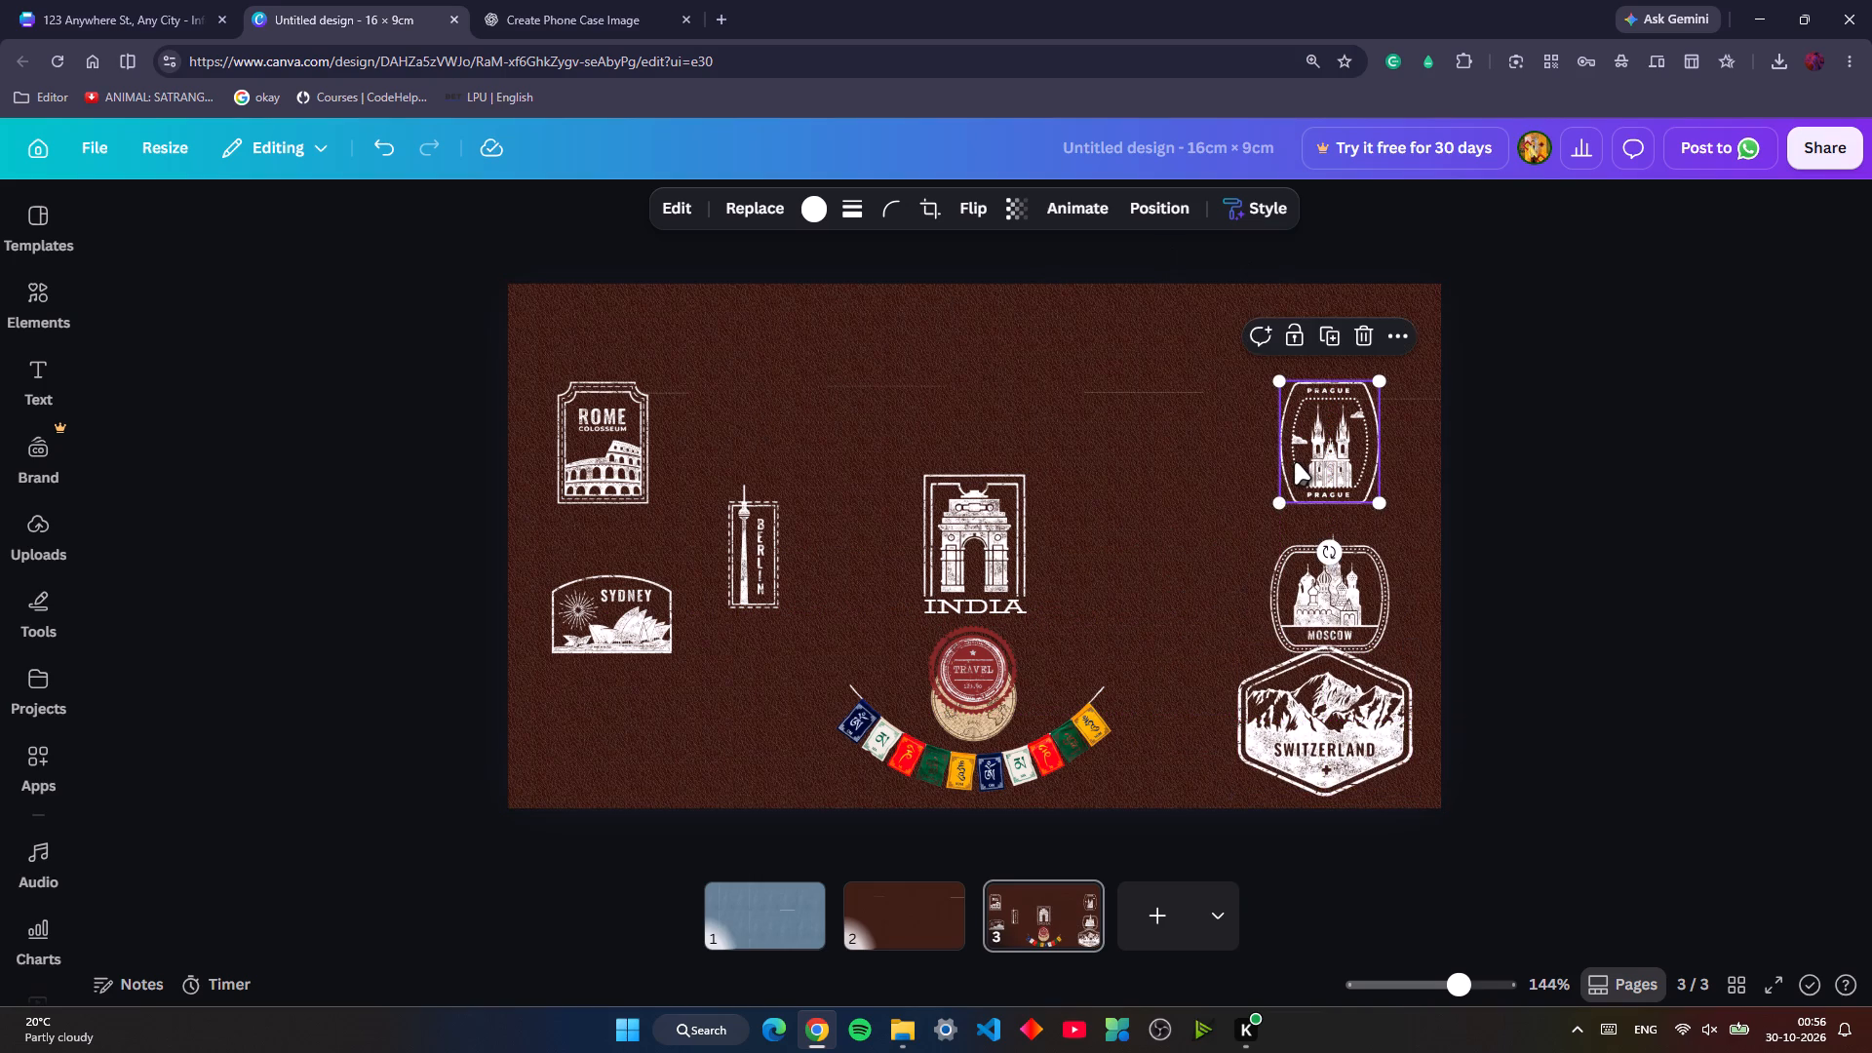
key(Up)
key(Up)
key(Up)
key(Up)
key(Up)
key(Up)
key(Up)
key(Up)
key(Up)
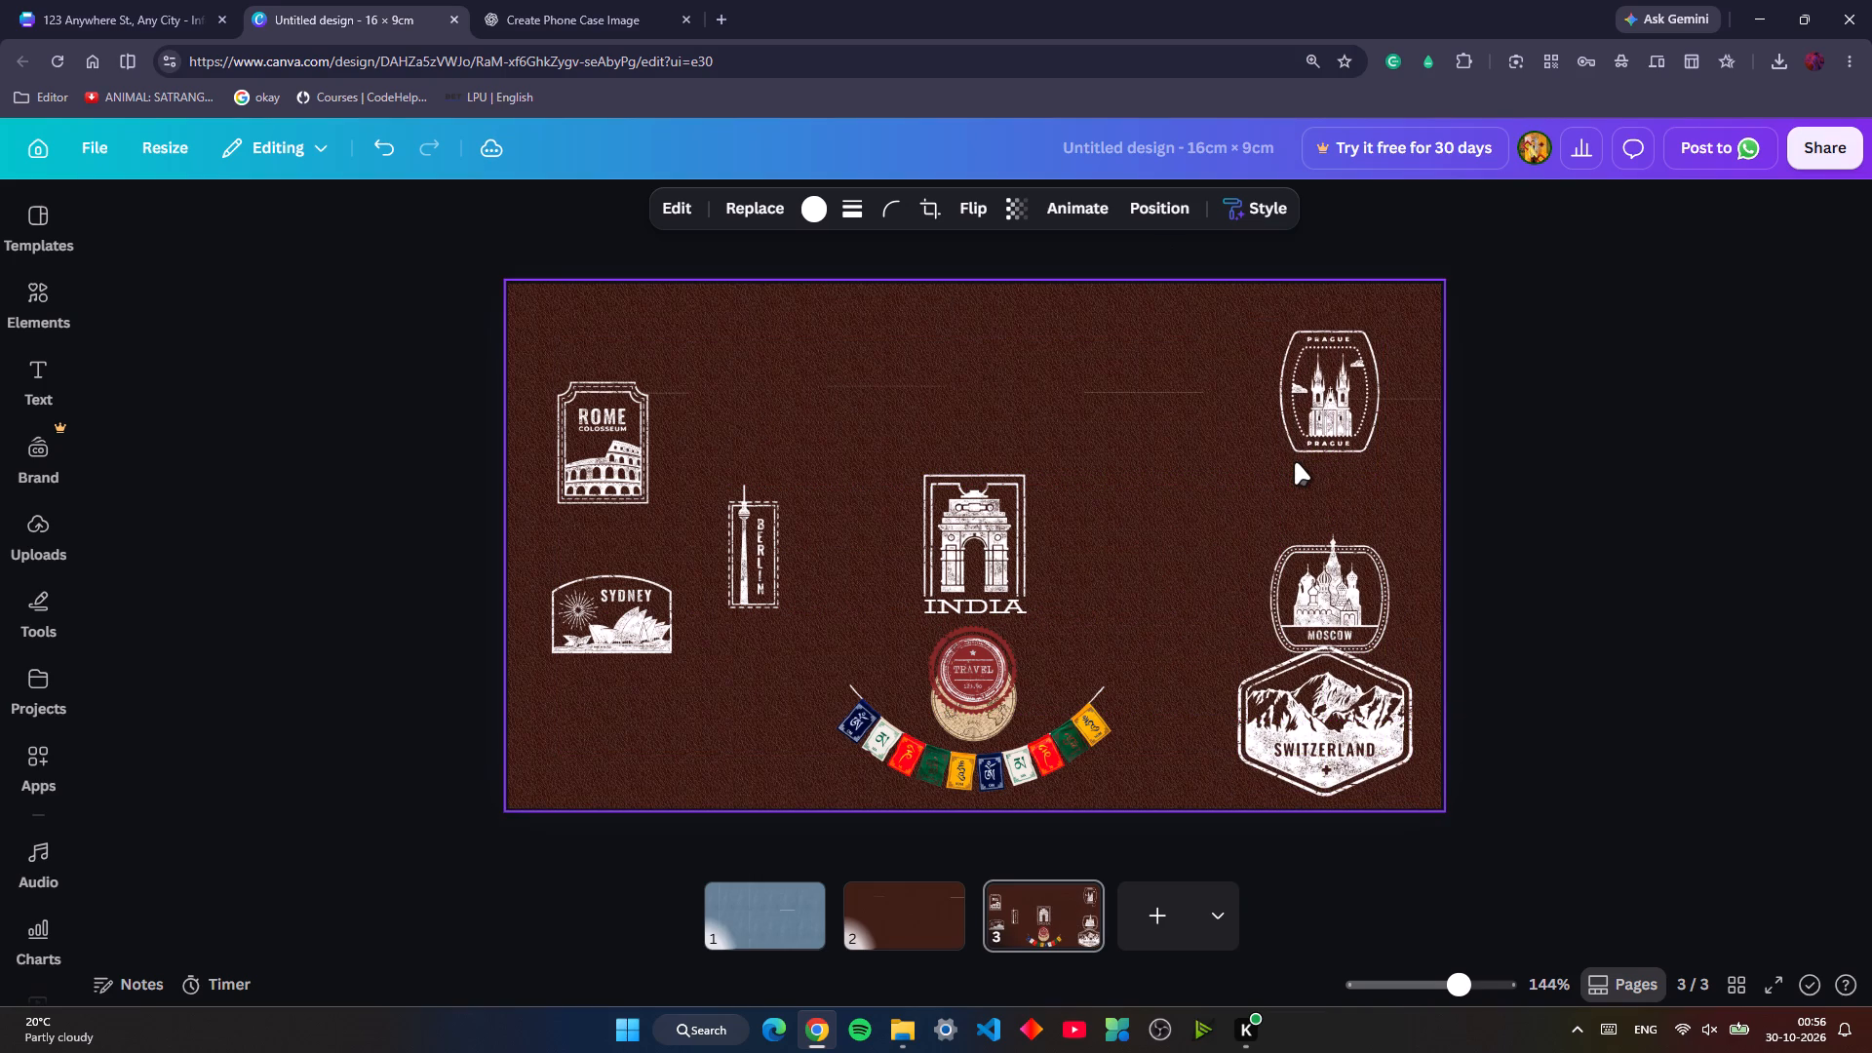
key(Up)
key(Up)
key(Up)
key(Up)
key(Up)
key(Up)
key(Up)
key(Up)
key(Up)
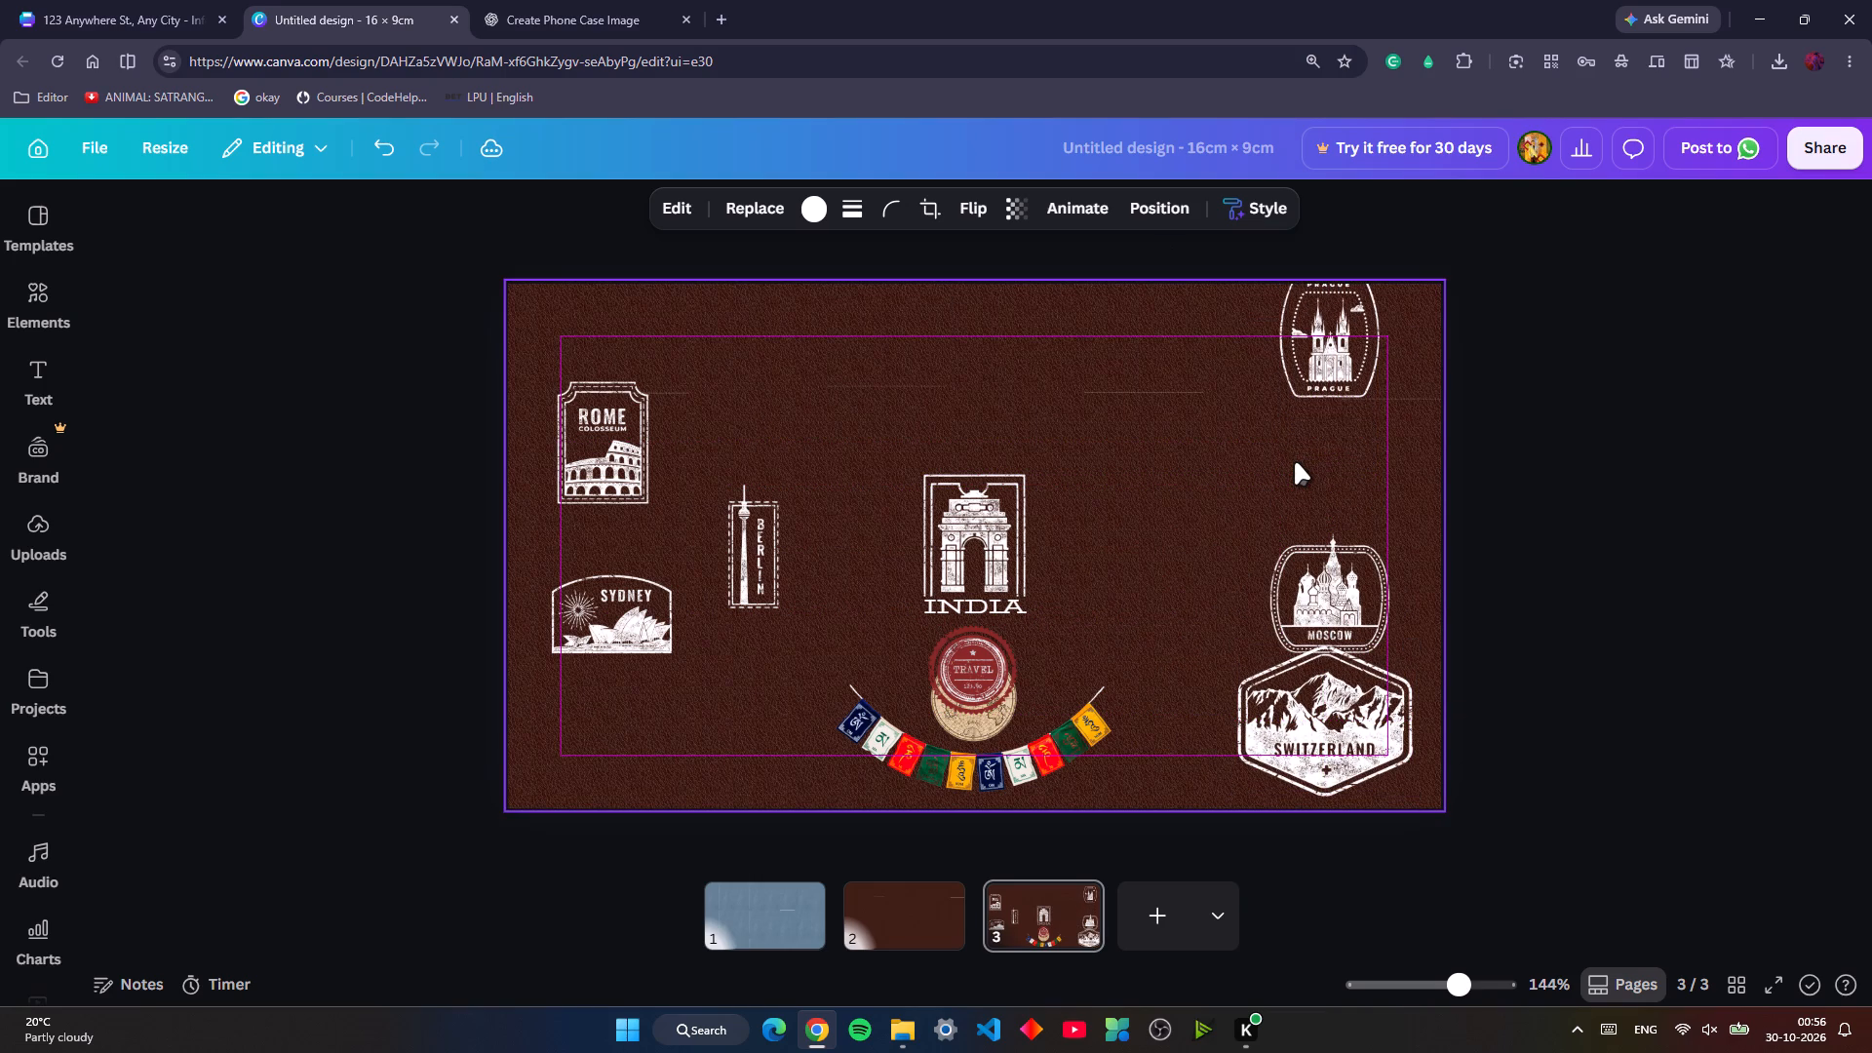
key(Down)
key(Down)
key(Down)
key(Down)
key(Down)
key(Down)
key(Down)
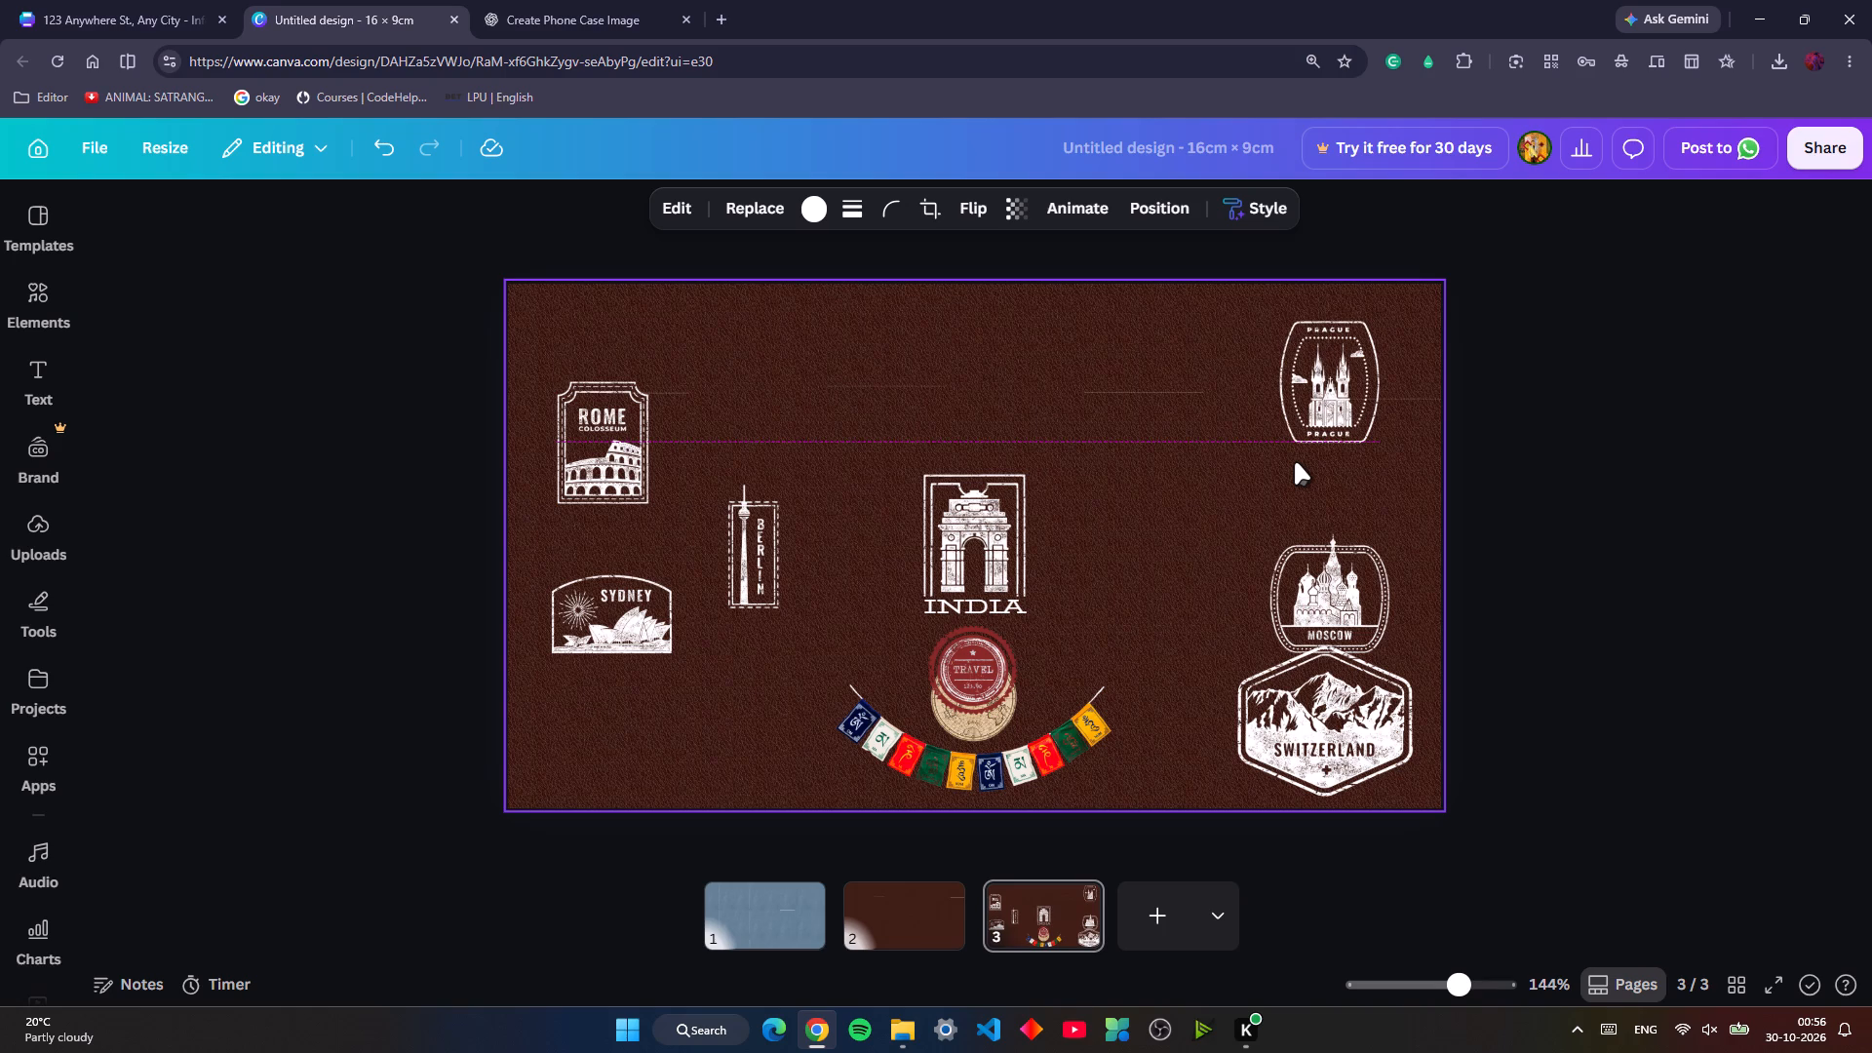
Raise the Moscow stamp midway between the Prague and Switzerland stamps, level with the page's horizontal middle.
click(1331, 587)
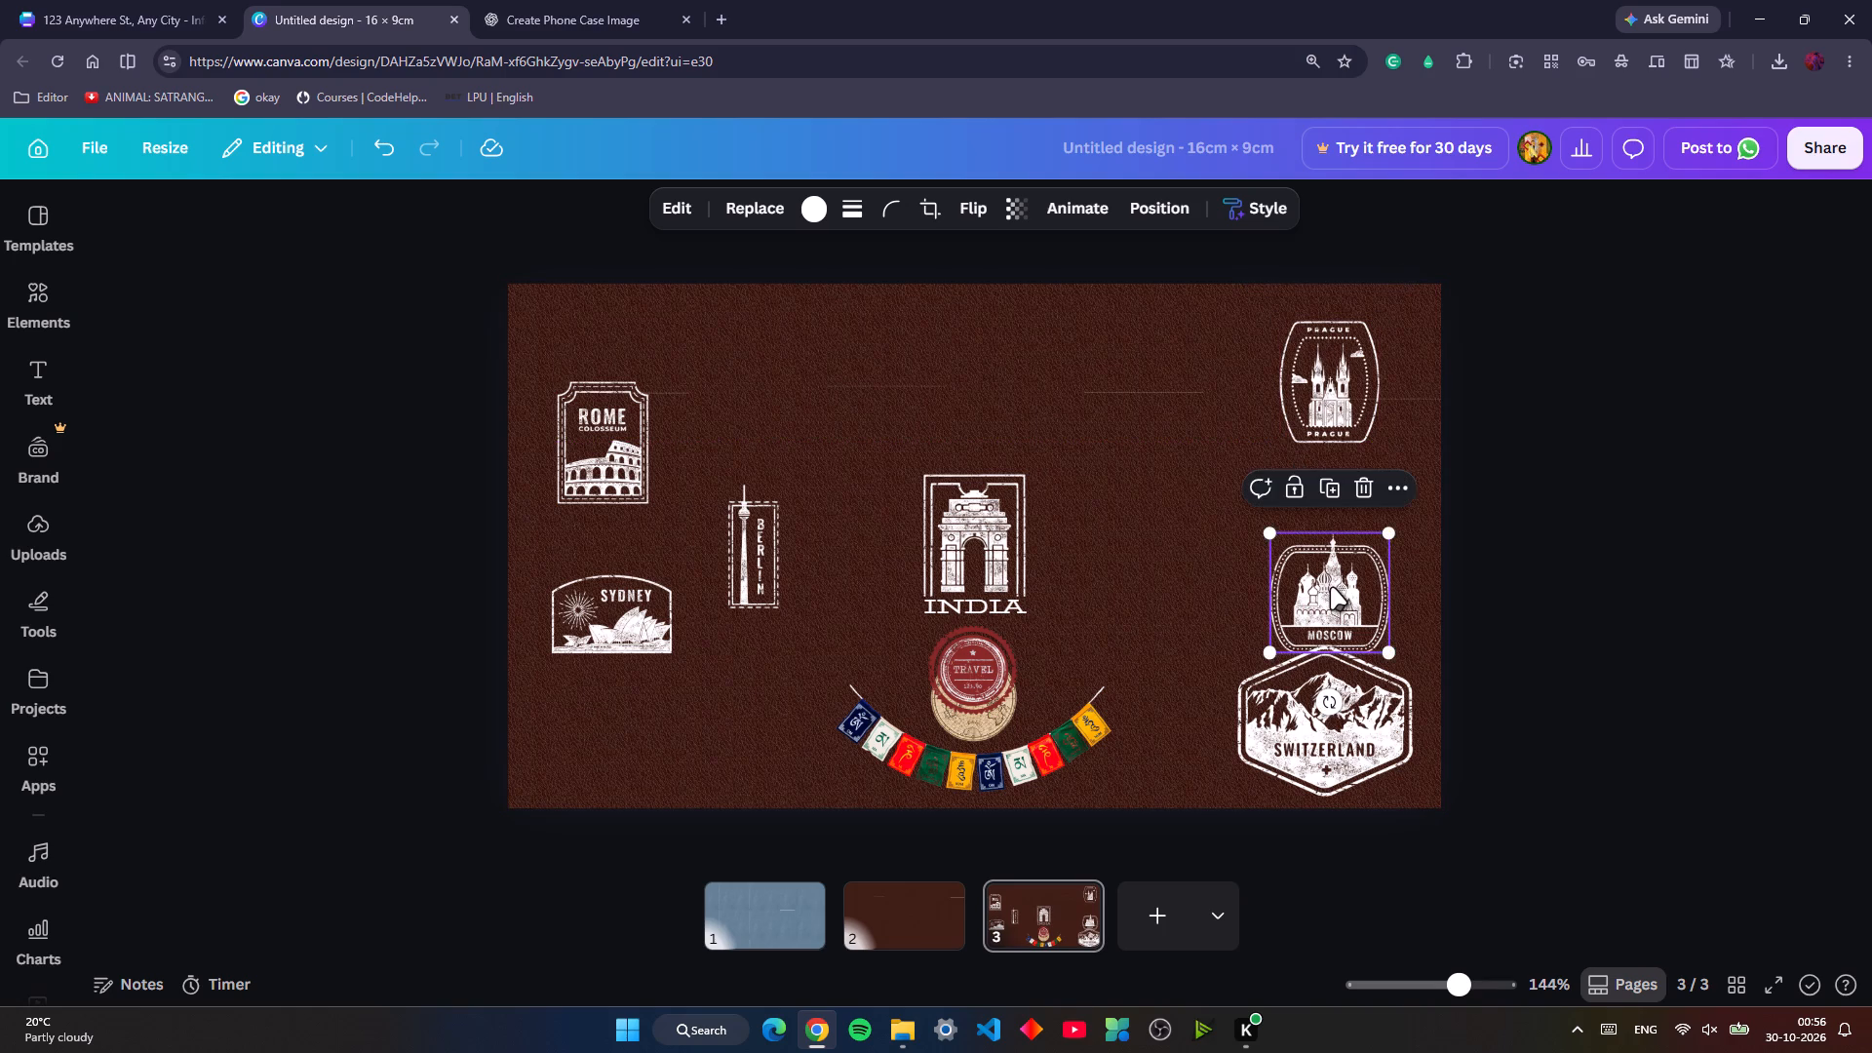
key(Up)
key(Up)
key(Up)
key(Up)
key(Up)
key(Up)
key(Up)
key(Up)
key(Up)
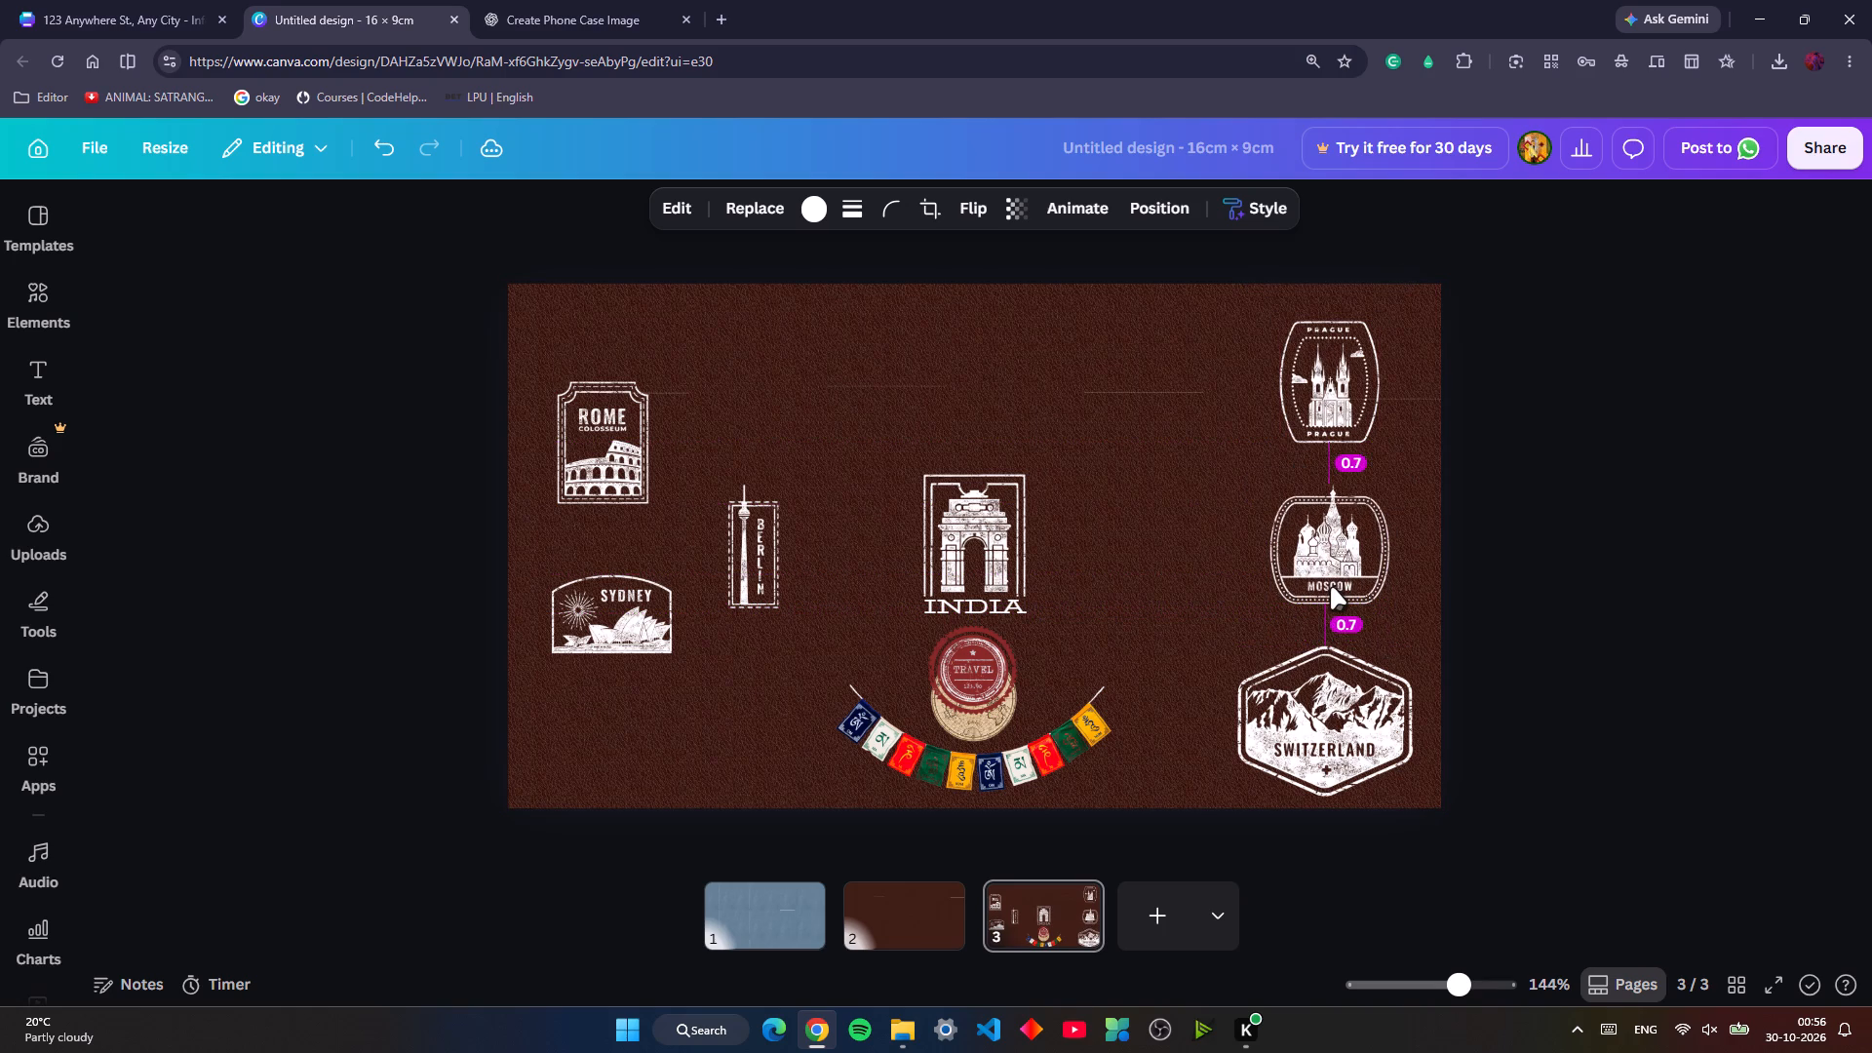
key(Up)
key(Up)
key(Up)
key(Up)
key(Up)
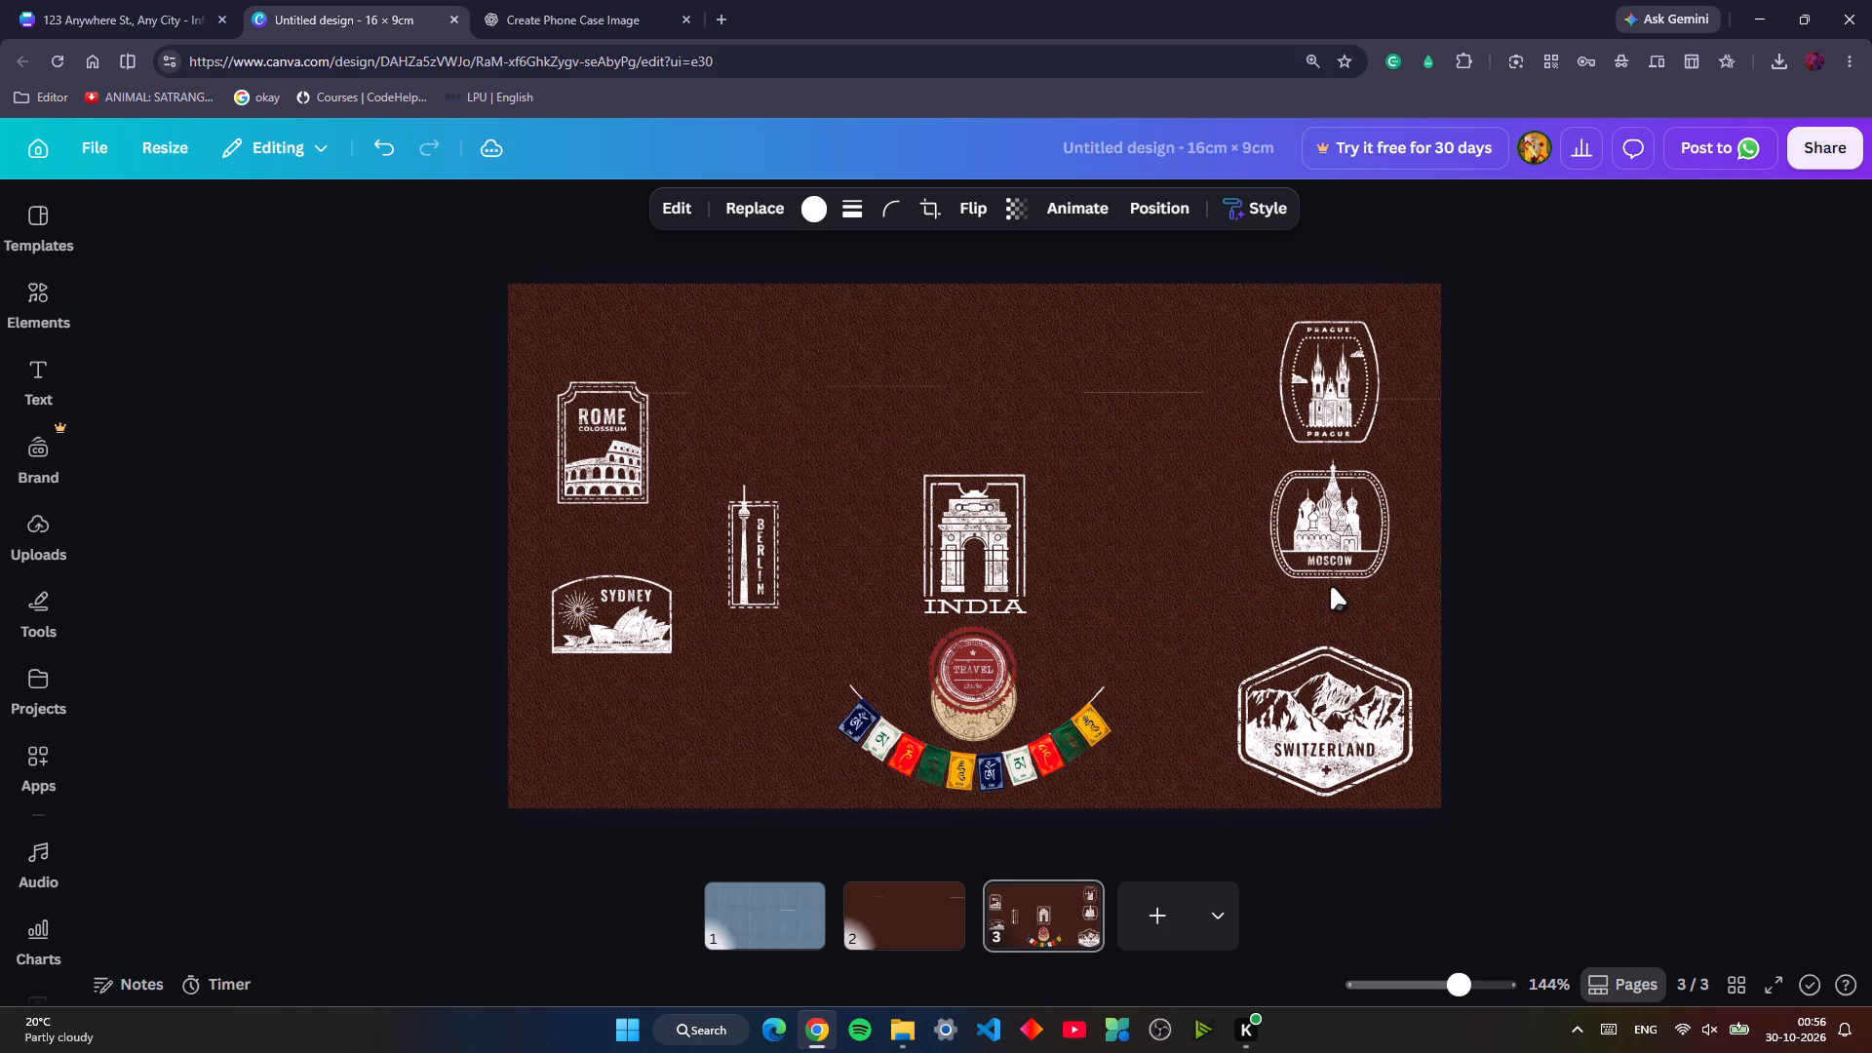
key(Down)
key(Down)
key(Down)
key(Down)
key(Down)
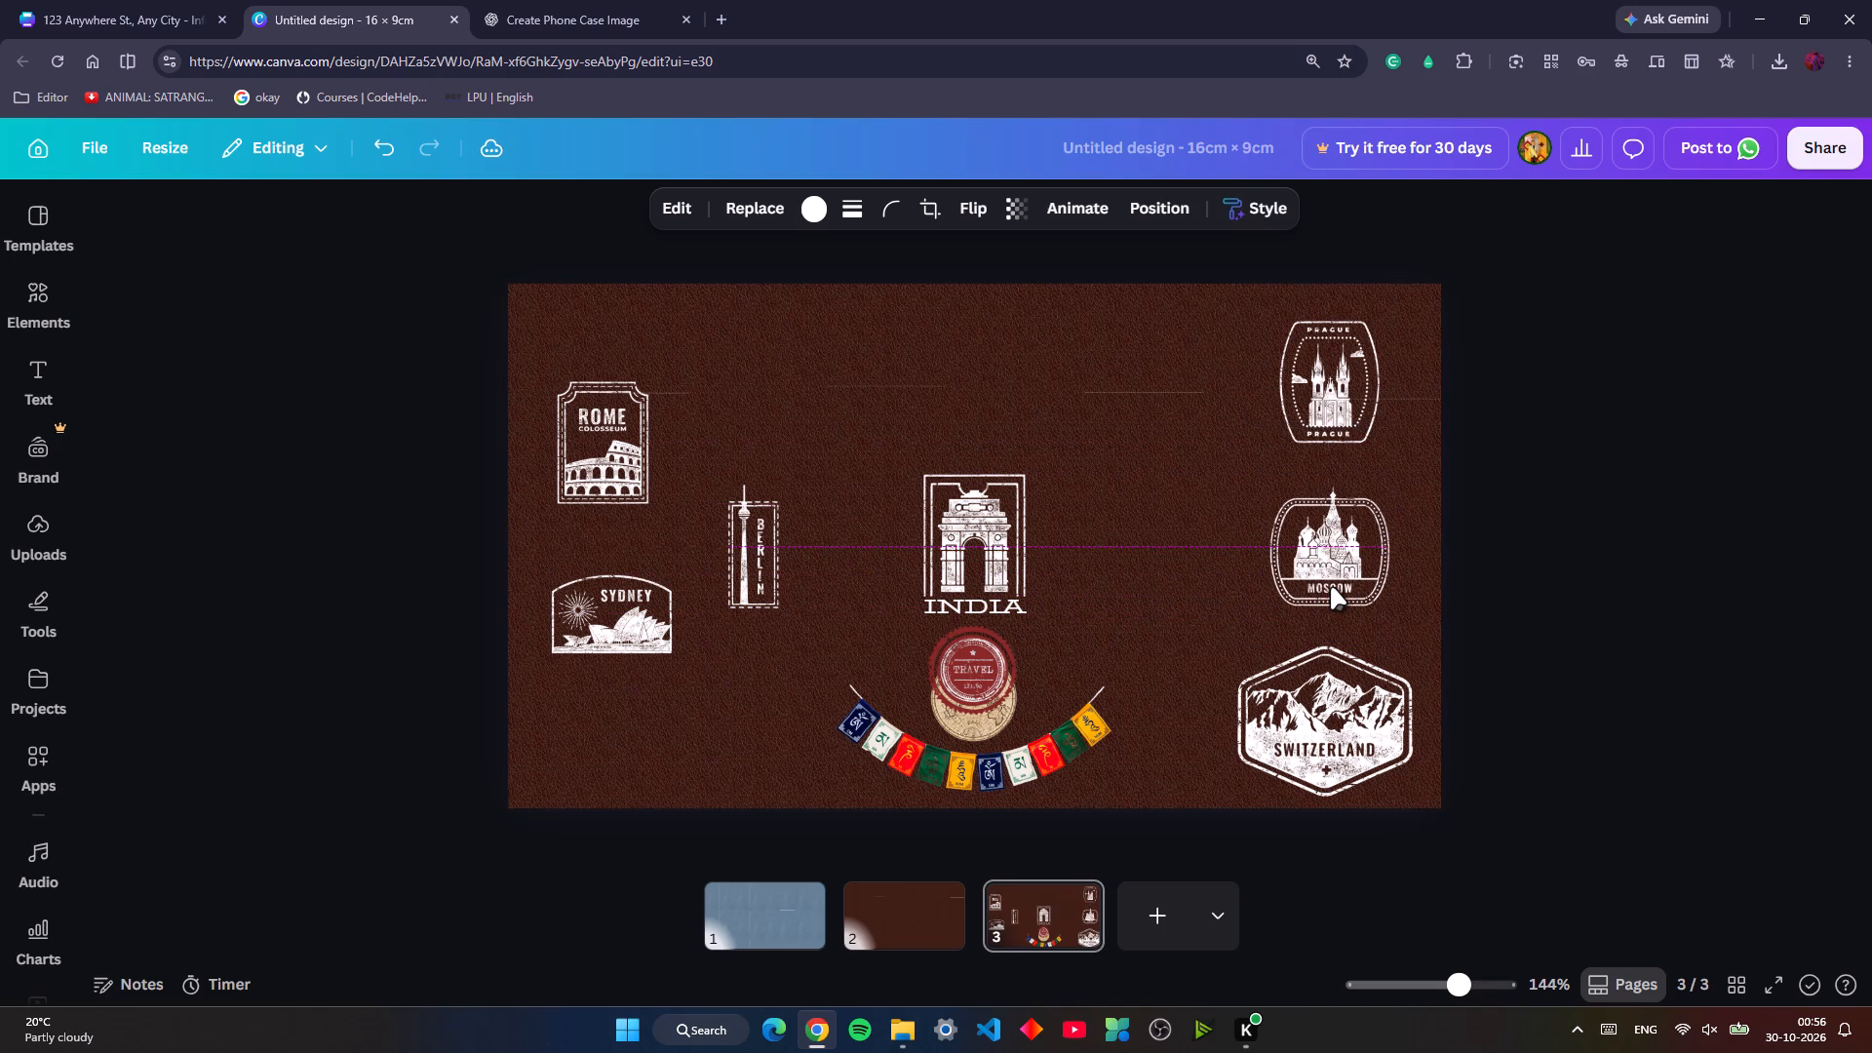
Shrink the Switzerland stamp proportionally until it is only slightly wider than the Moscow stamp.
click(1349, 768)
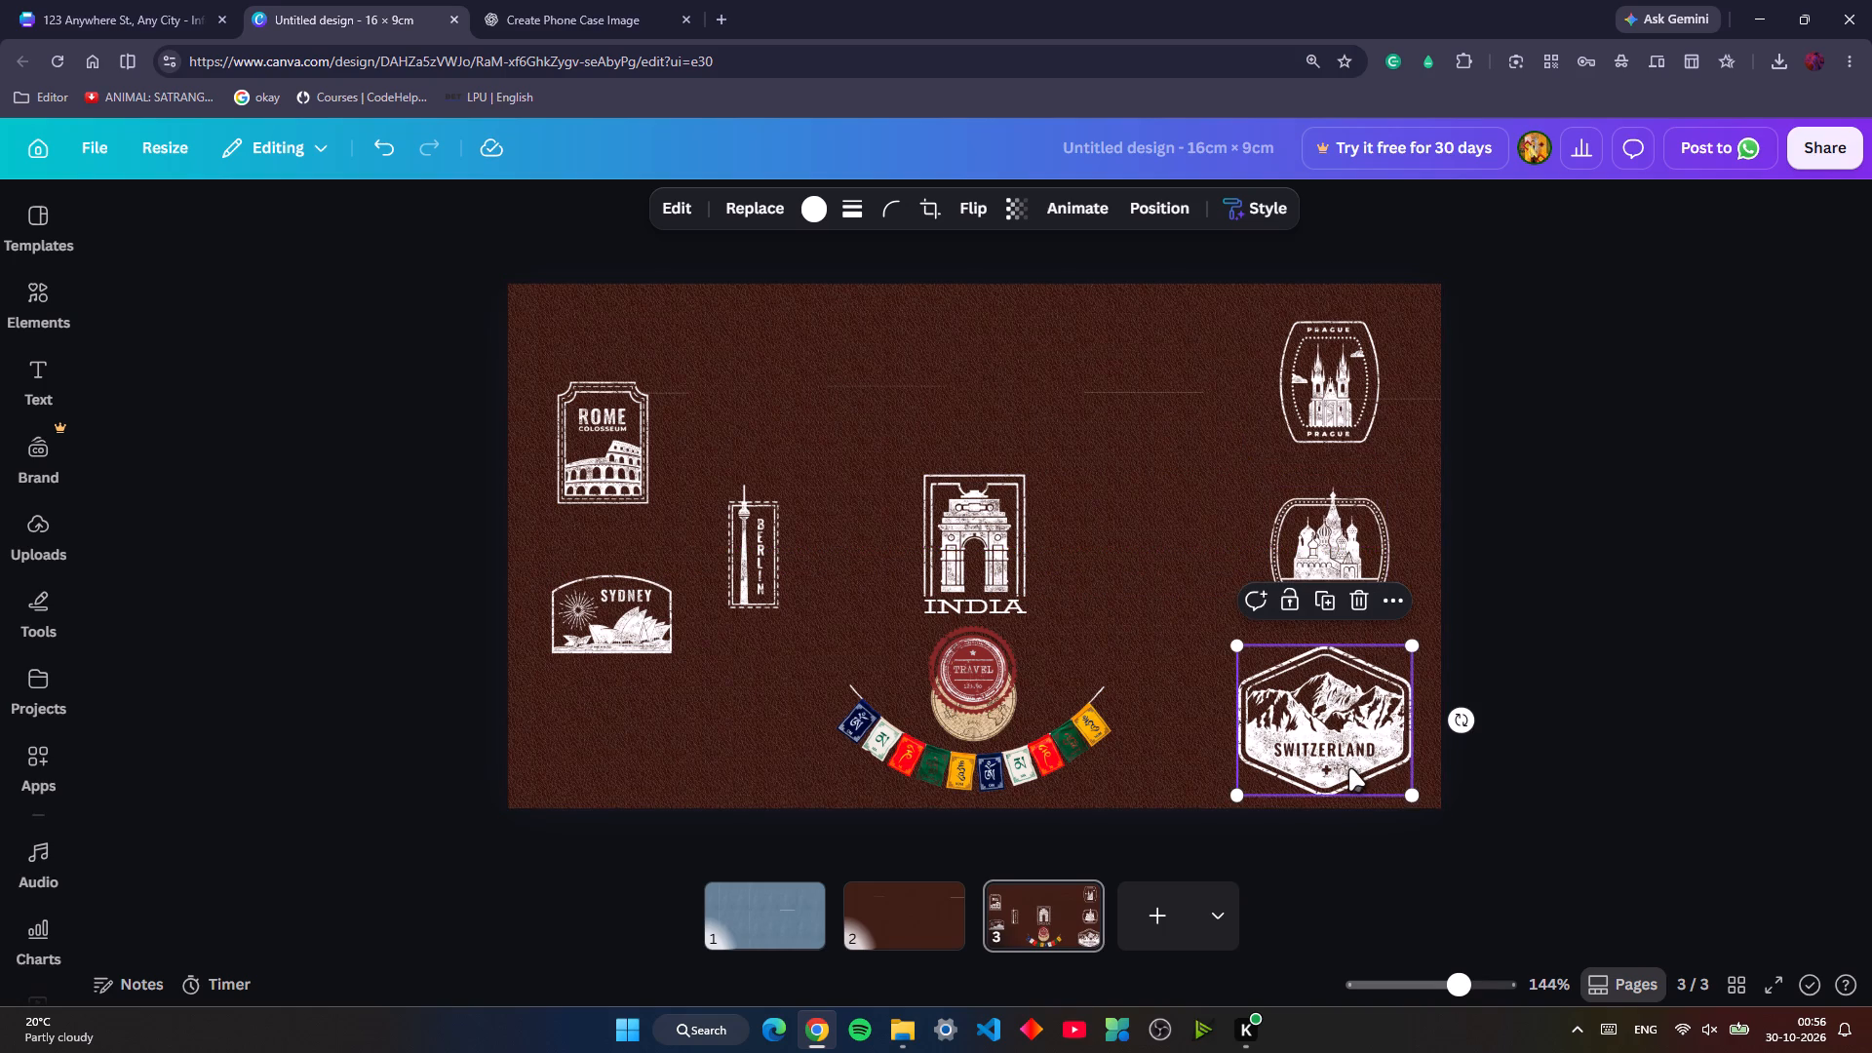
drag(1414, 795, 1341, 750)
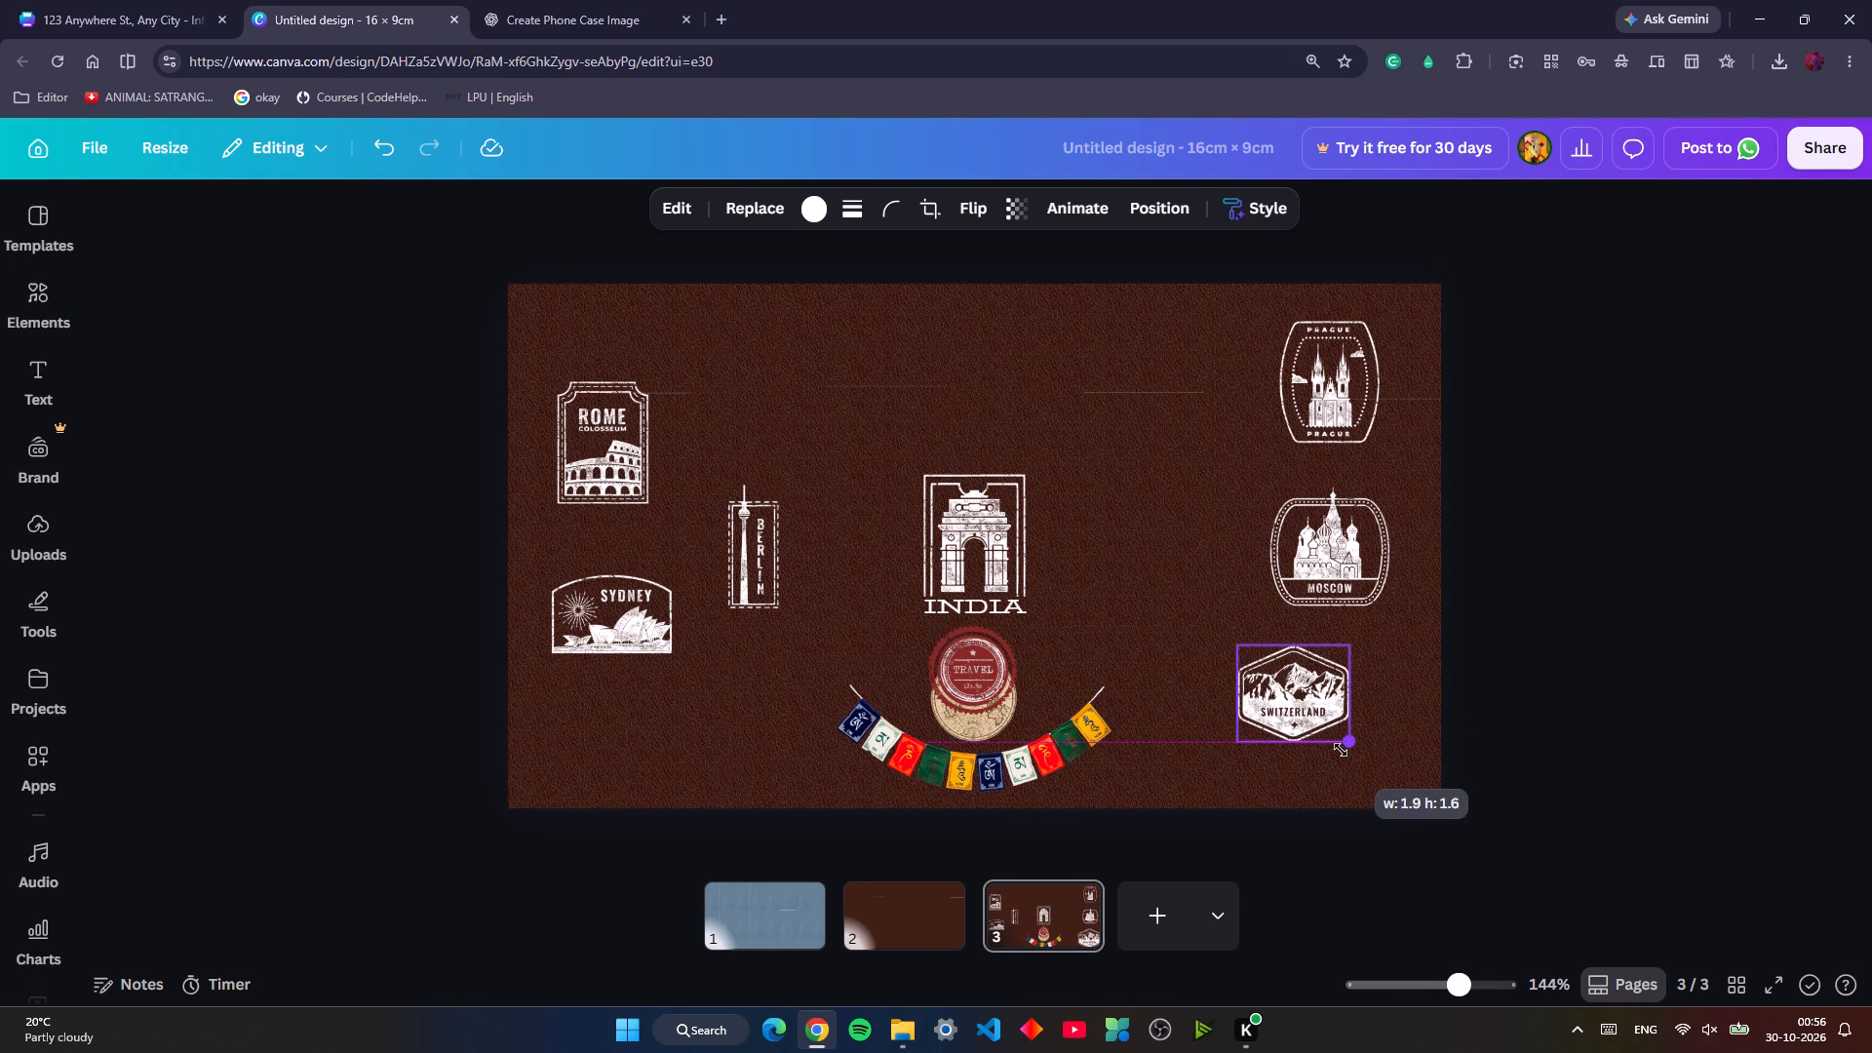
drag(1341, 750, 1364, 767)
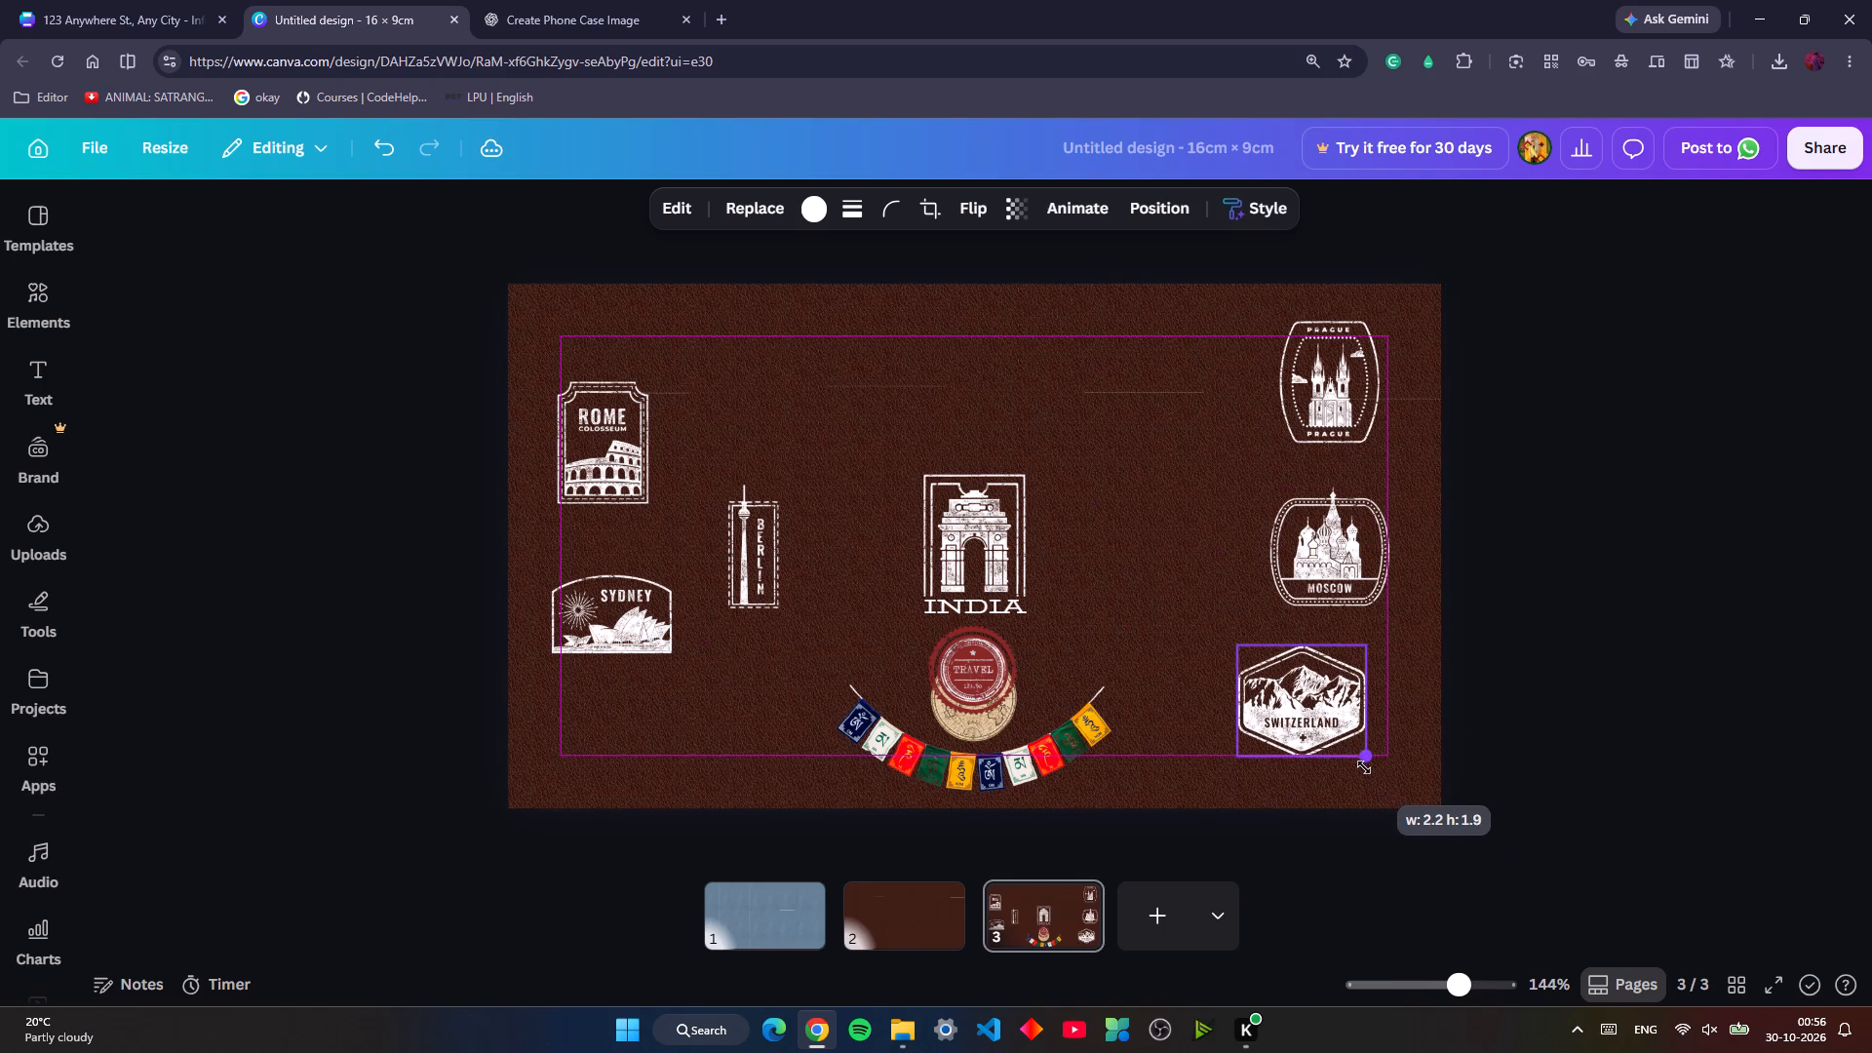
drag(1364, 767, 1371, 771)
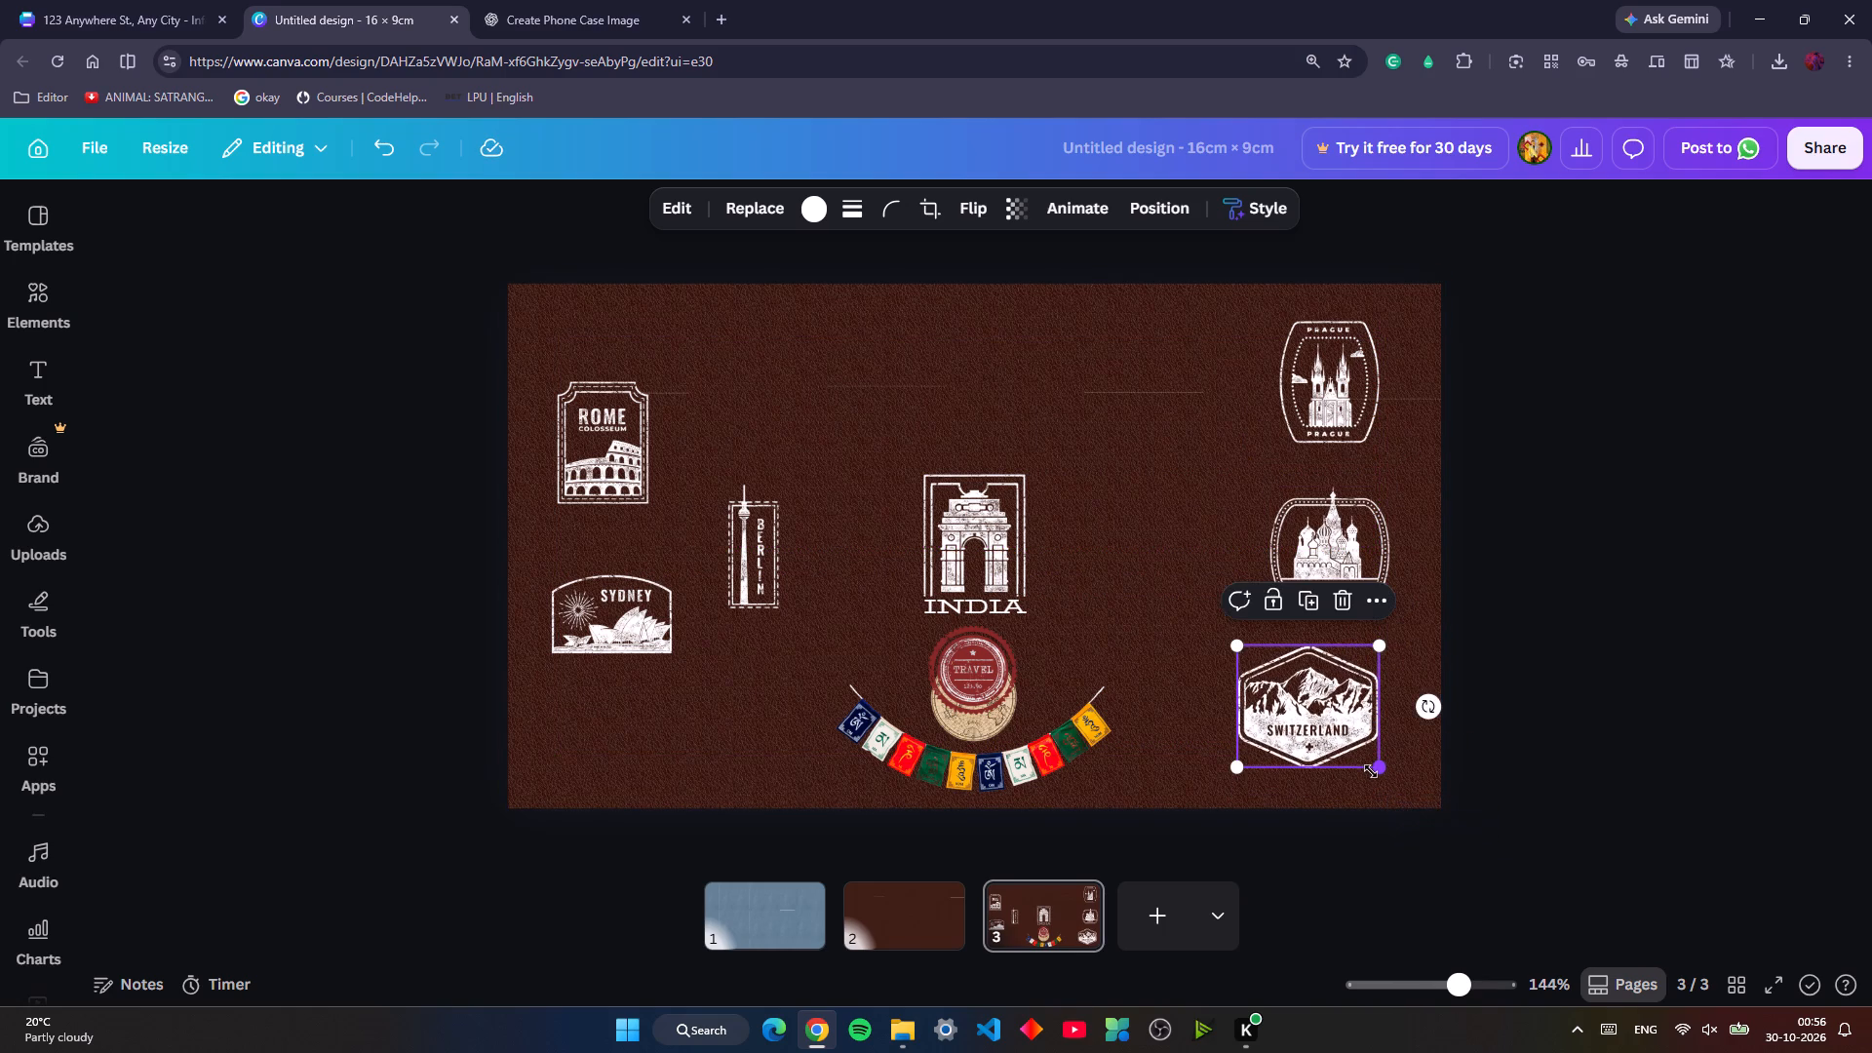
Centre the Switzerland stamp under the Moscow stamp, leaving an equal 0.8 gap to match the one between Prague and Moscow.
key(Right)
key(Right)
key(Right)
key(Right)
key(Right)
key(Left)
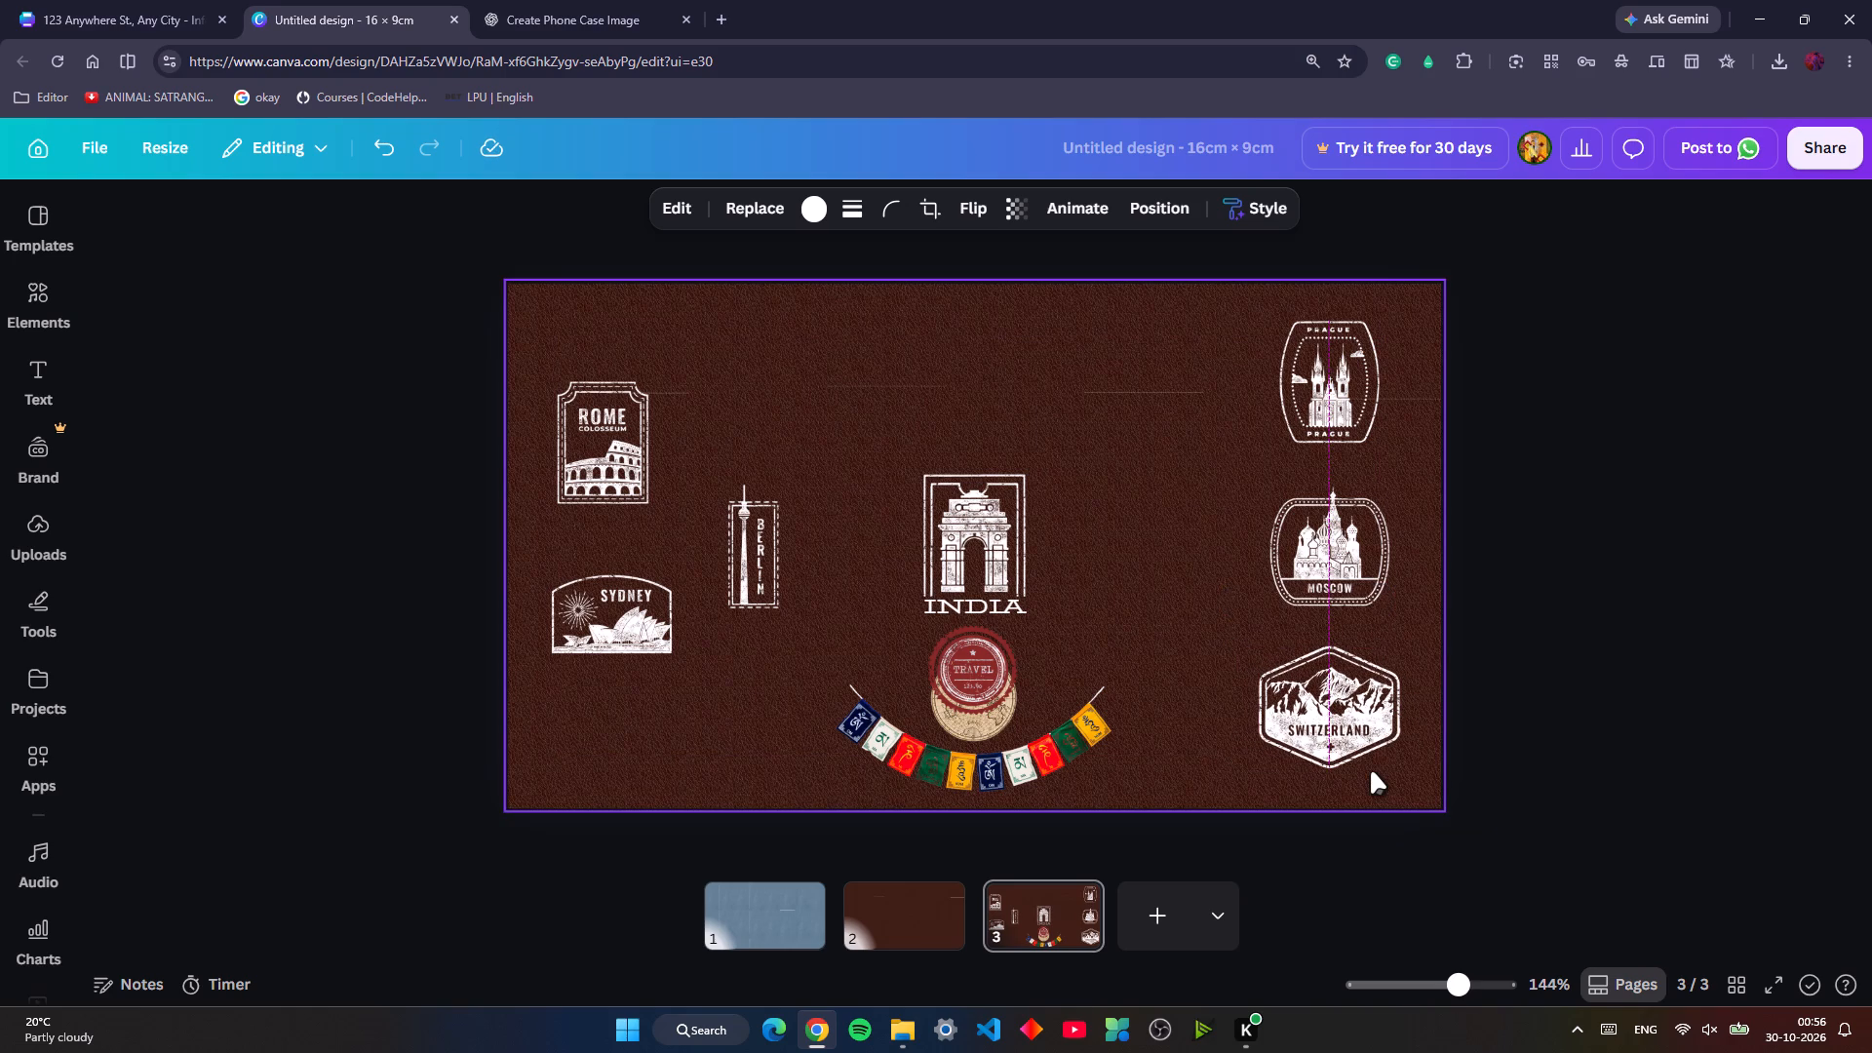
key(Up)
key(Up)
key(Up)
key(Up)
key(Up)
key(Up)
key(Up)
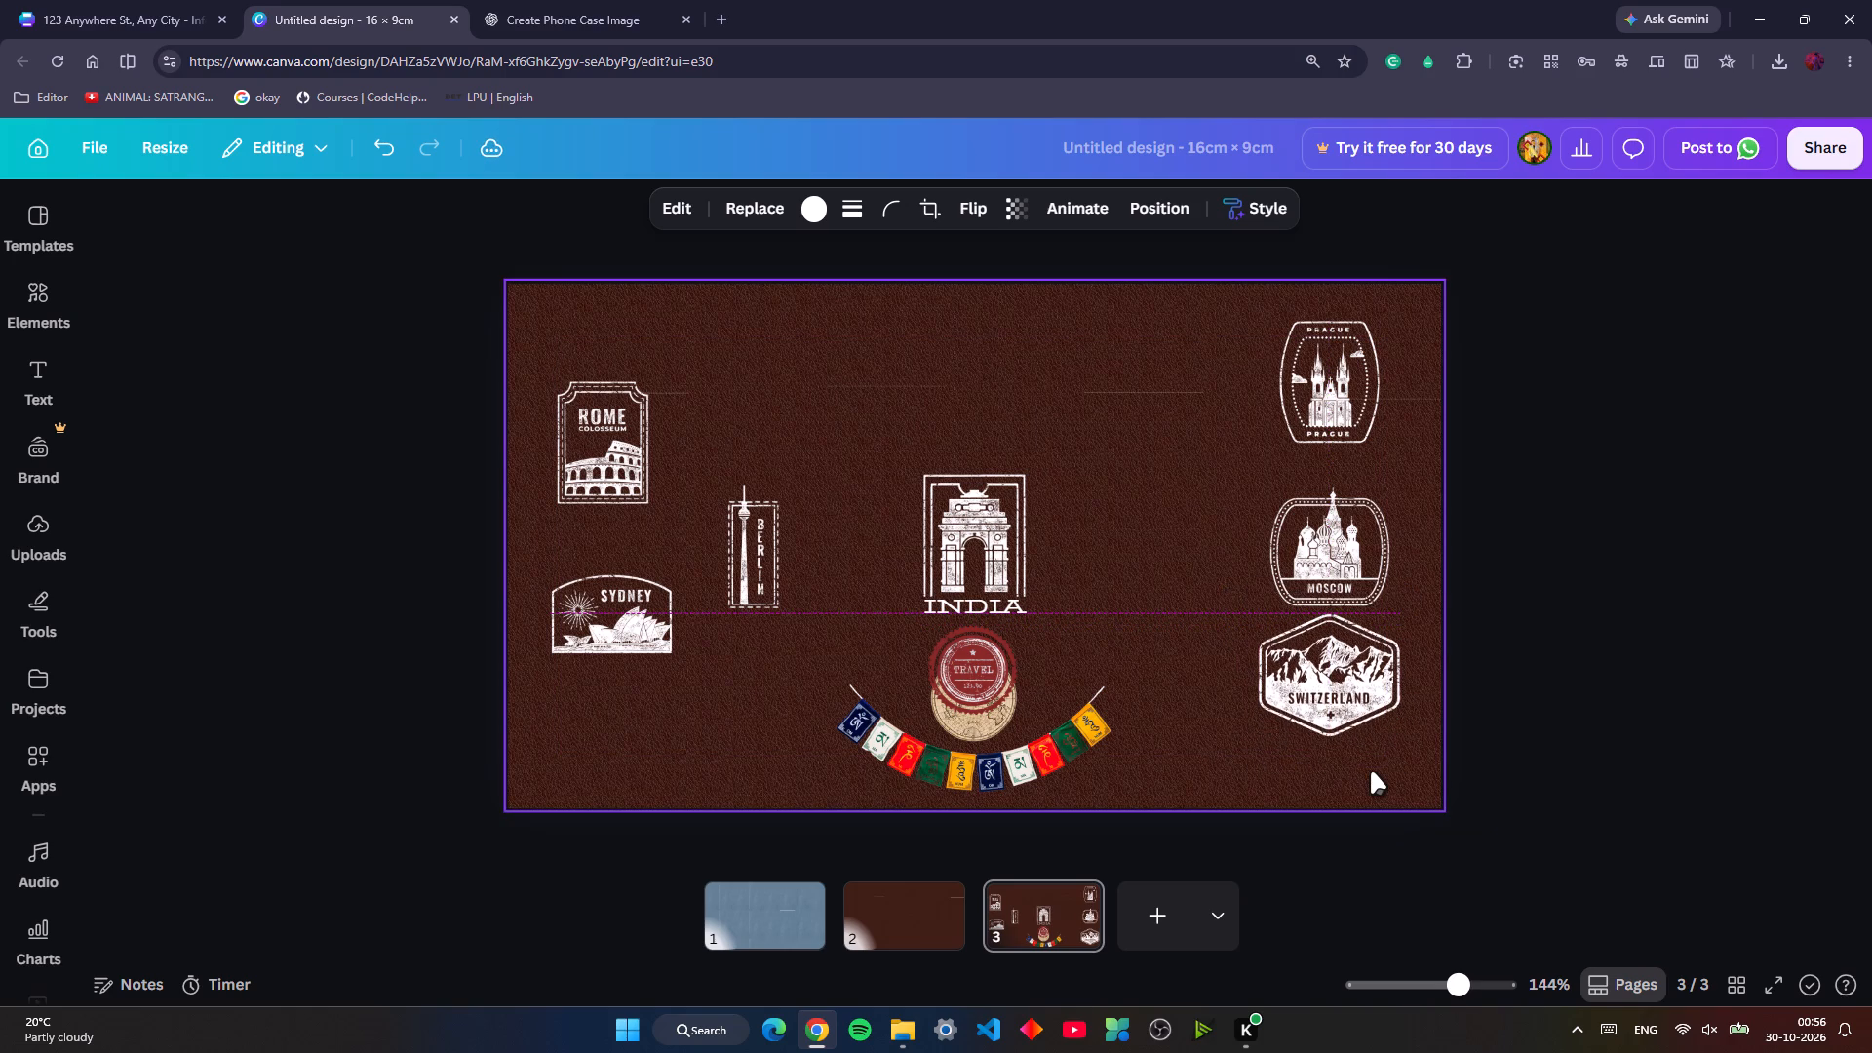
key(Down)
key(Down)
key(Down)
key(Down)
key(Down)
key(Down)
key(Down)
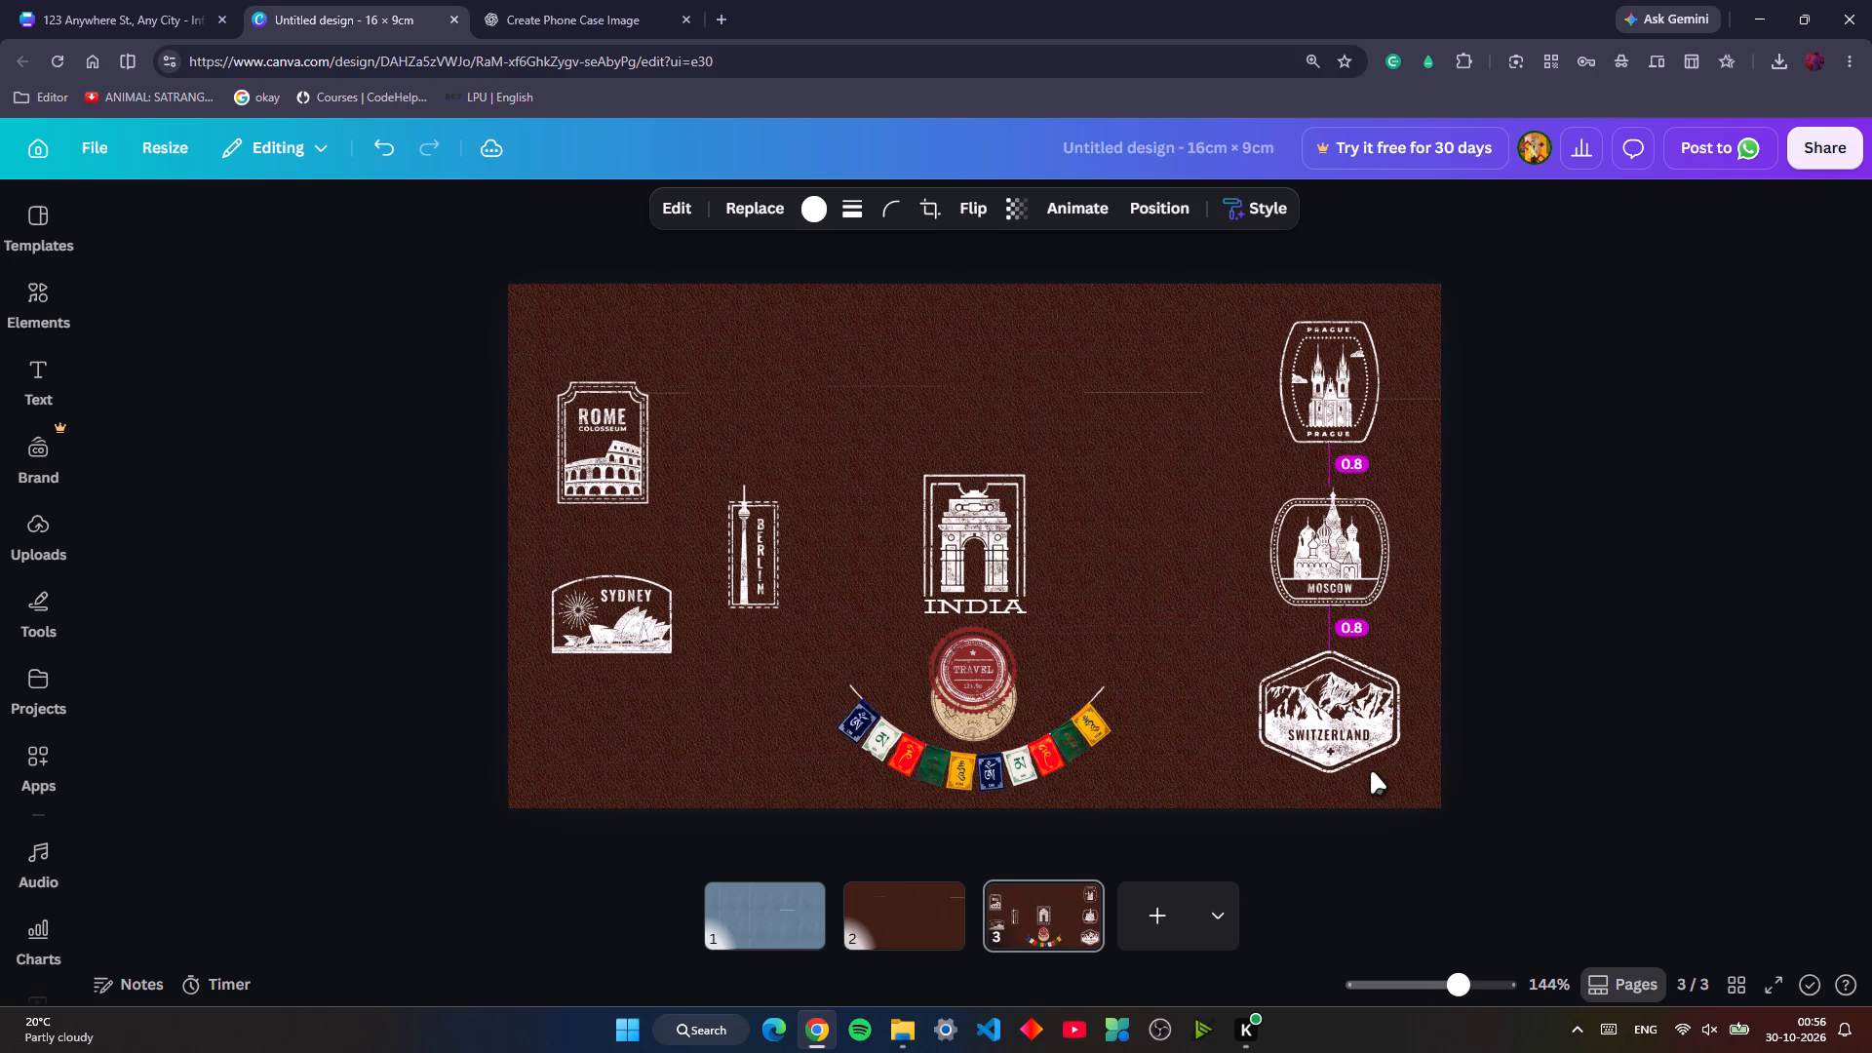
Raise the Rome stamp in the page's upper-left area until it is level with the Prague stamp.
click(626, 477)
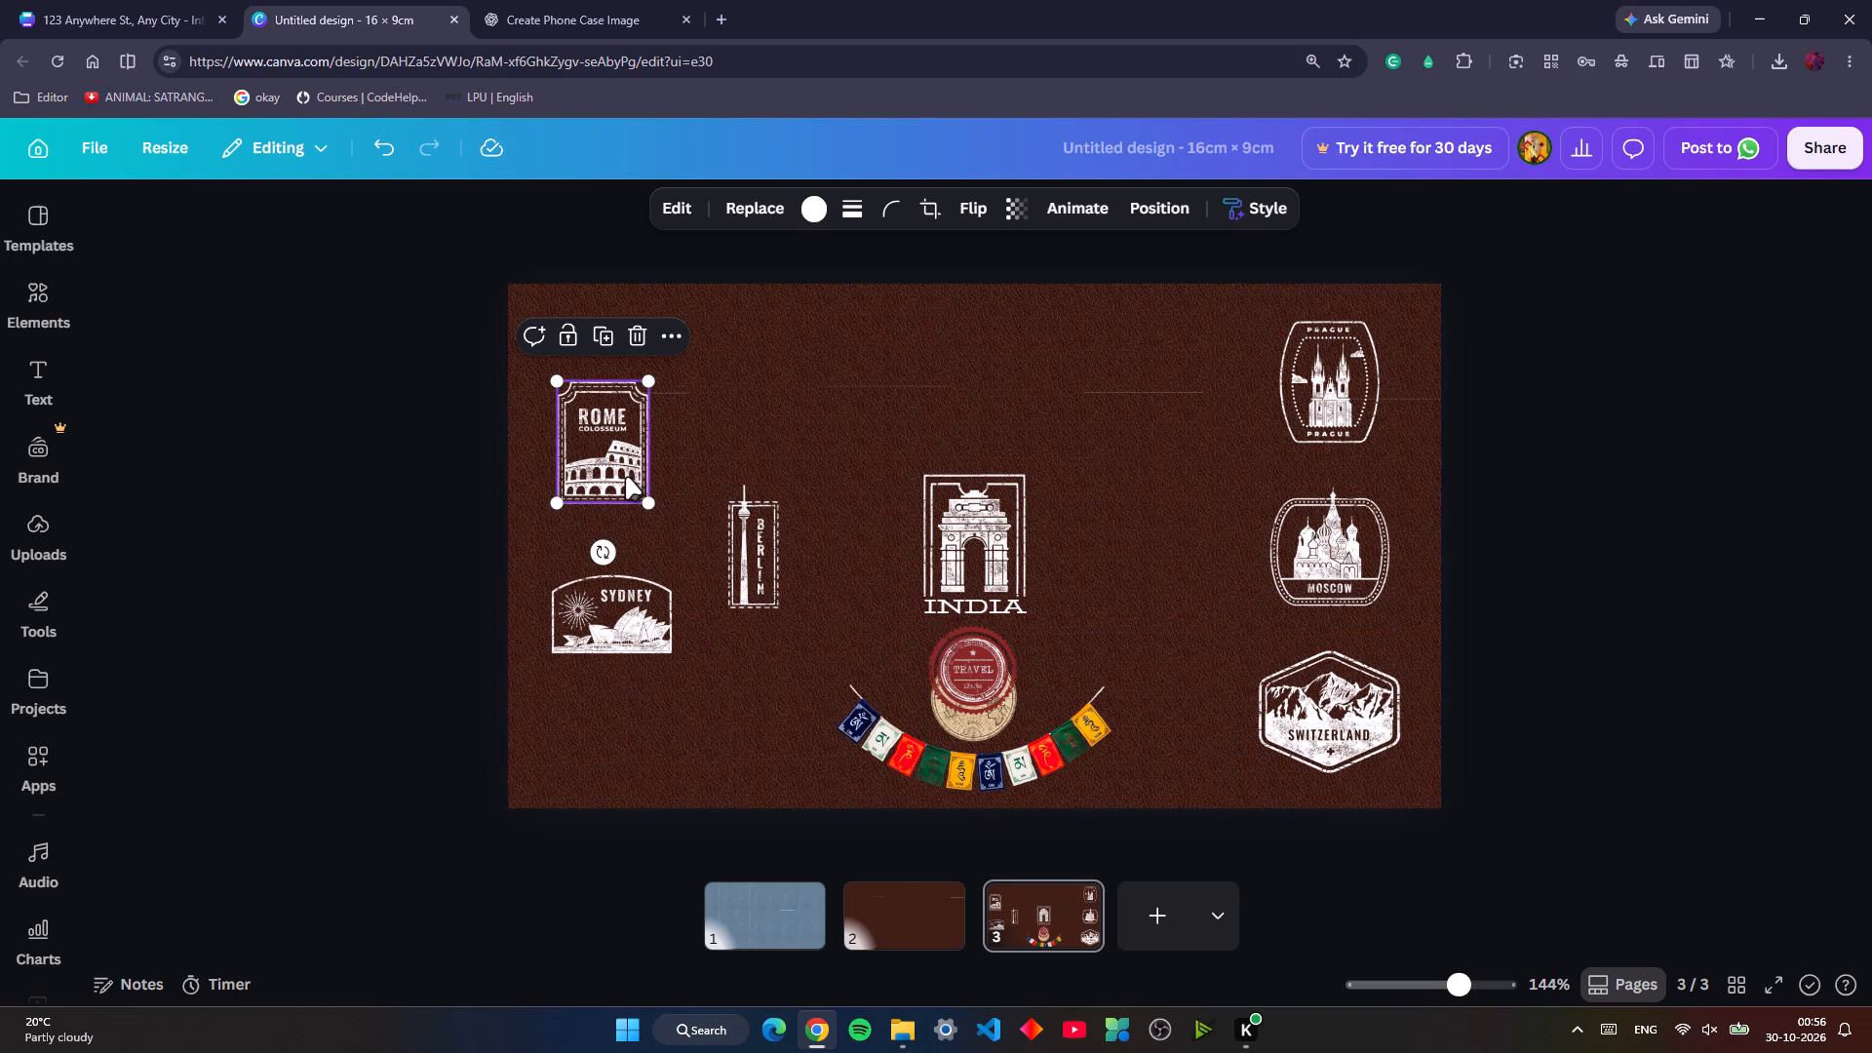
key(Up)
key(Up)
key(Up)
key(Up)
key(Up)
key(Up)
key(Up)
key(Up)
key(Up)
key(Up)
key(Up)
key(Up)
key(Up)
key(Up)
key(Up)
key(Up)
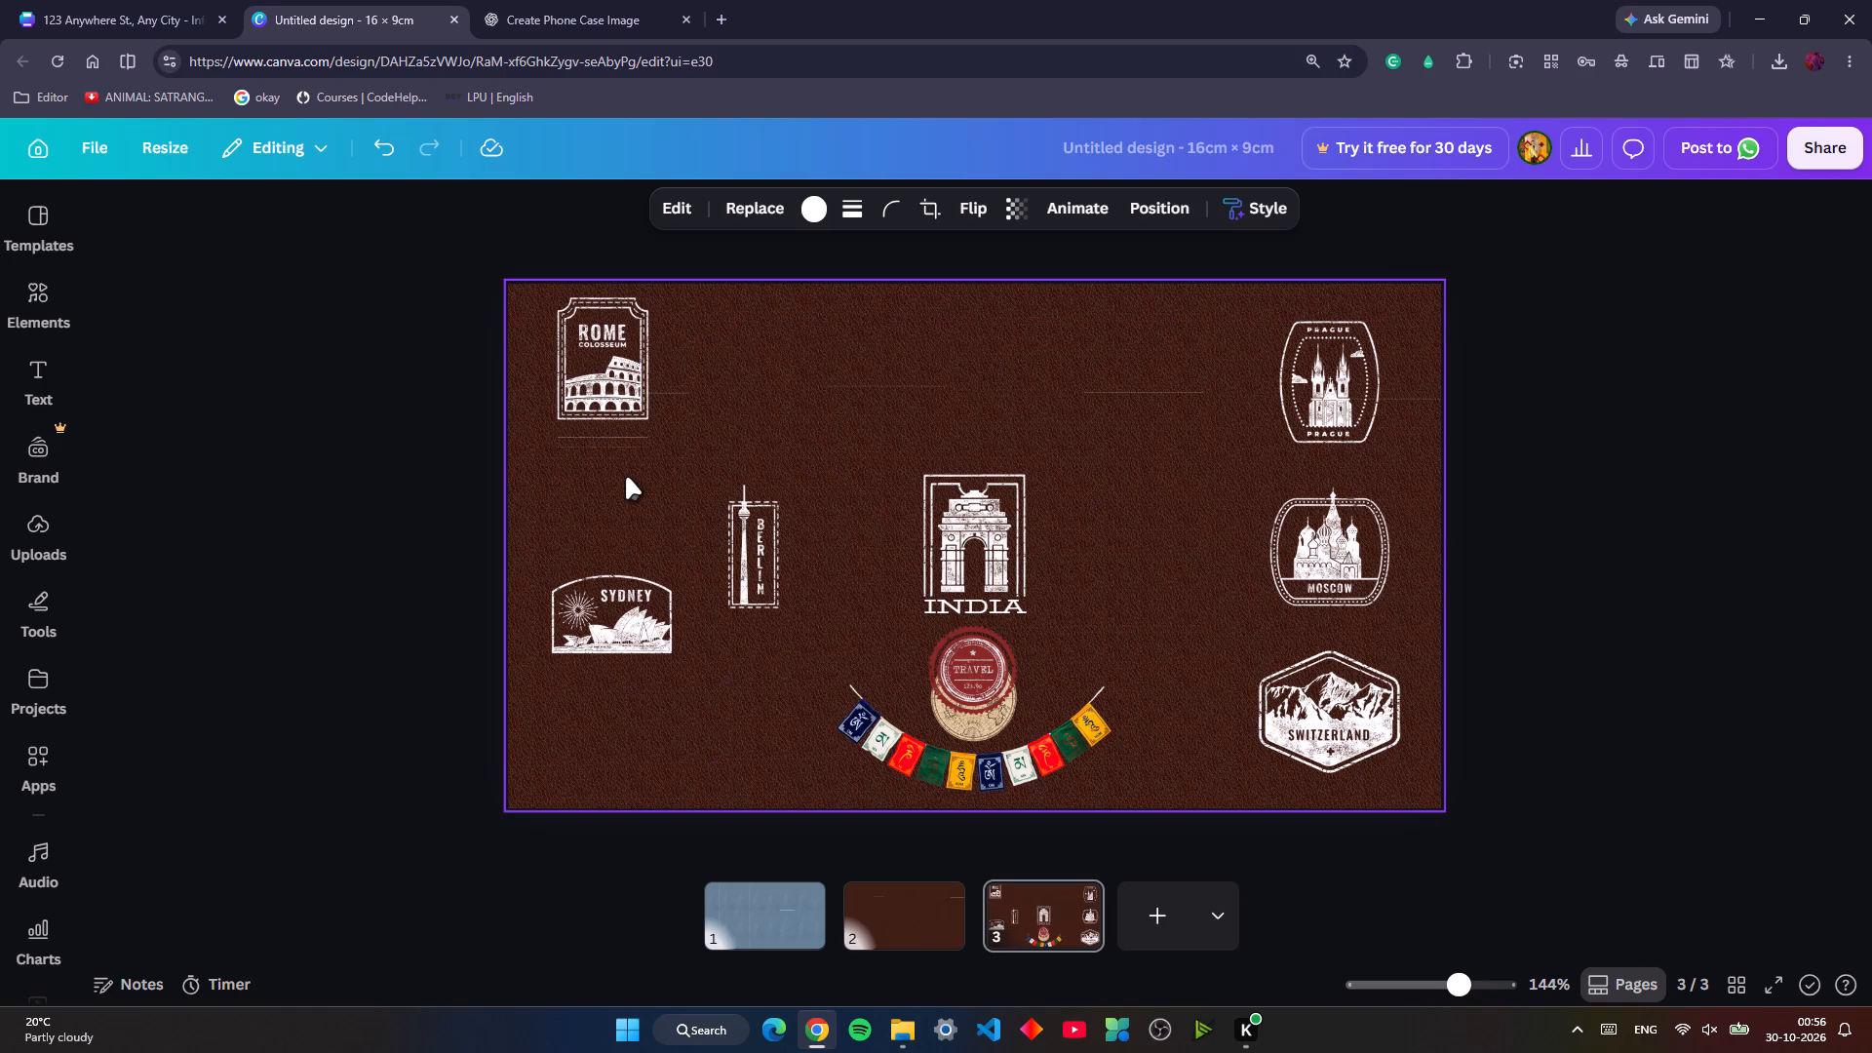
key(Down)
key(Down)
key(Down)
key(Down)
key(Down)
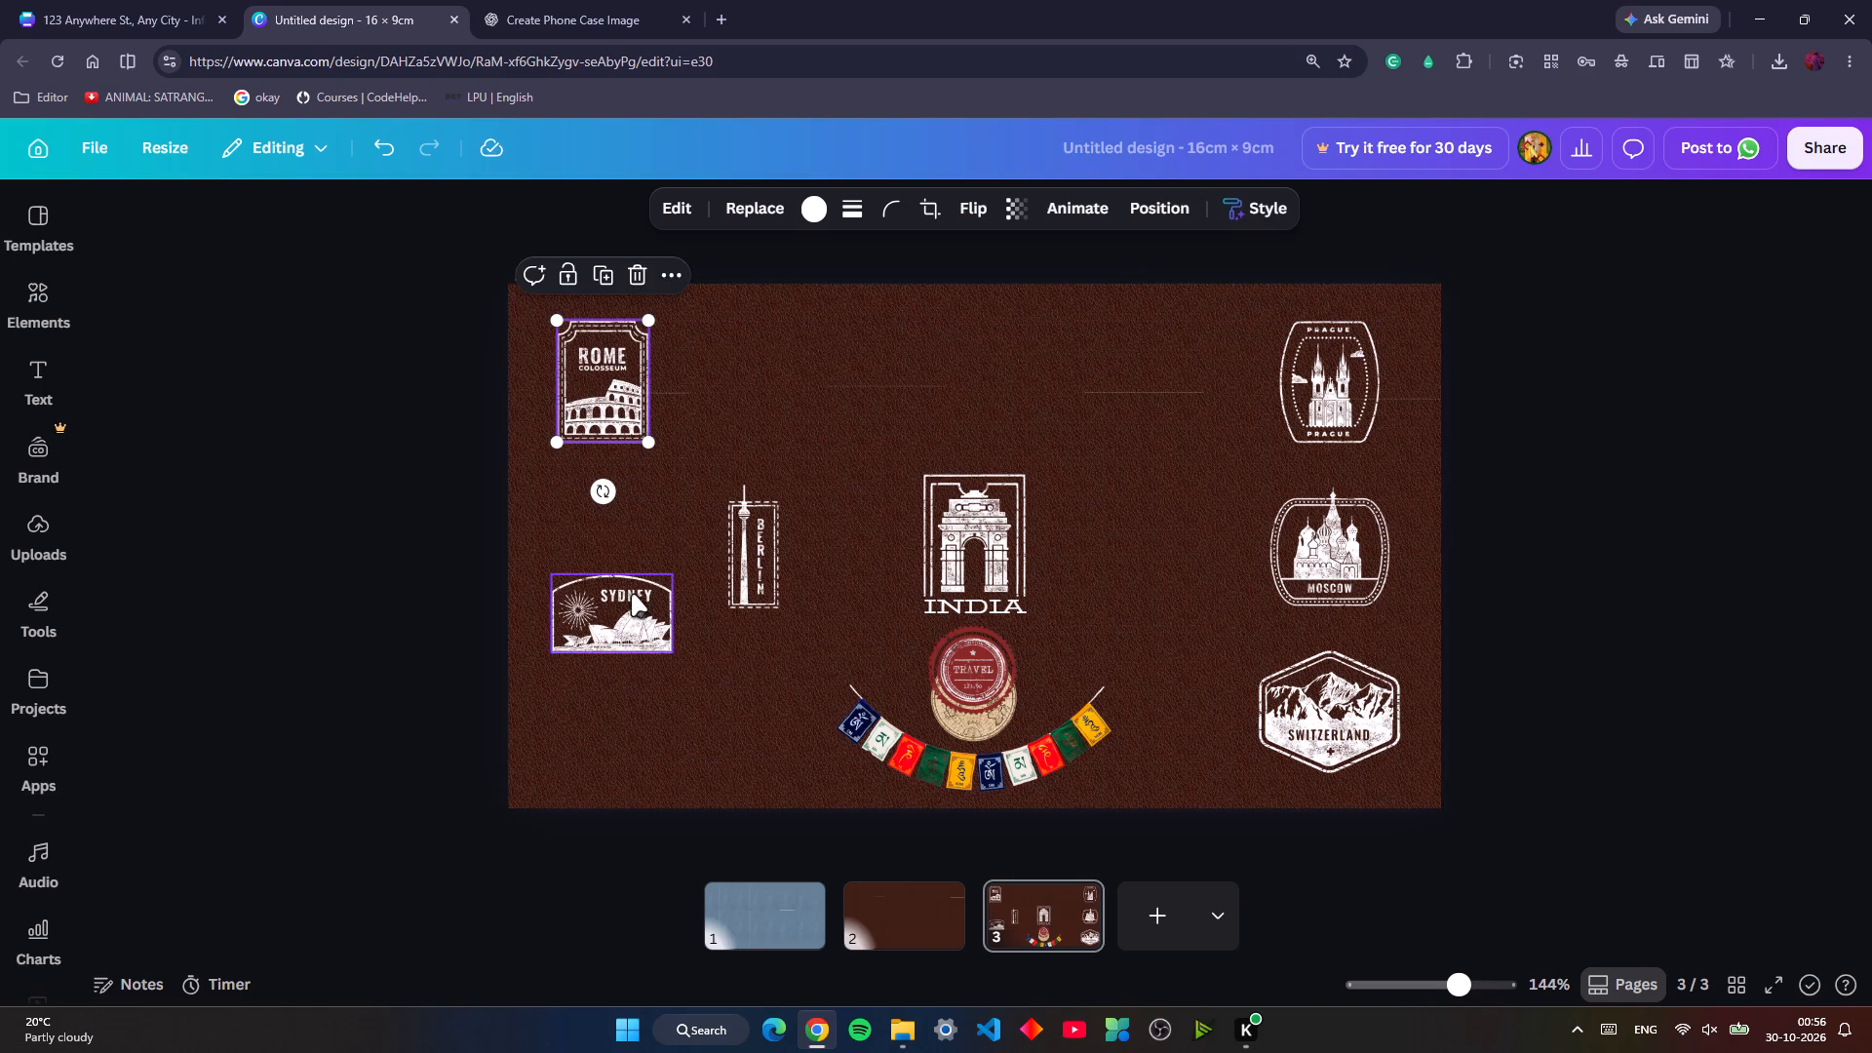
Raise the Sydney stamp level with the Moscow stamp and shift it left to centre it under the Rome stamp.
click(630, 596)
key(Up)
key(Up)
key(Up)
key(Up)
key(Up)
key(Up)
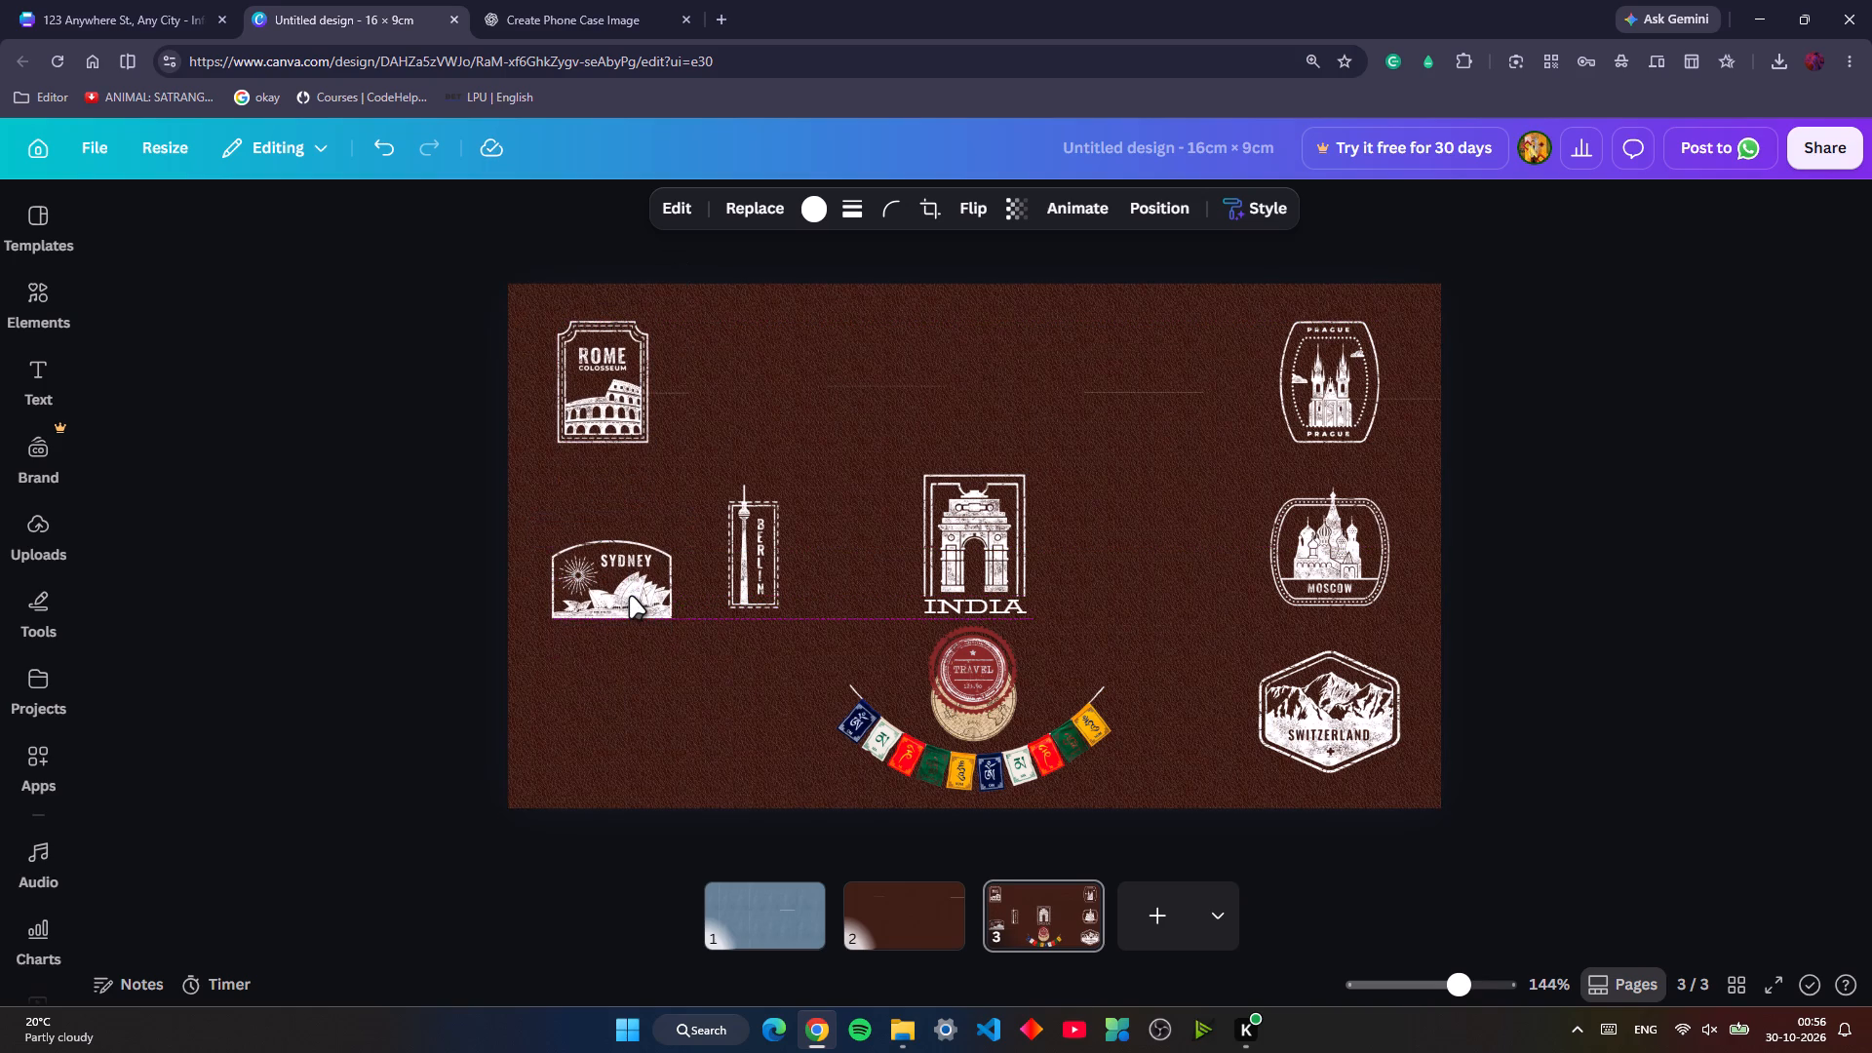
key(Up)
key(Up)
key(Up)
key(Up)
key(Up)
key(Up)
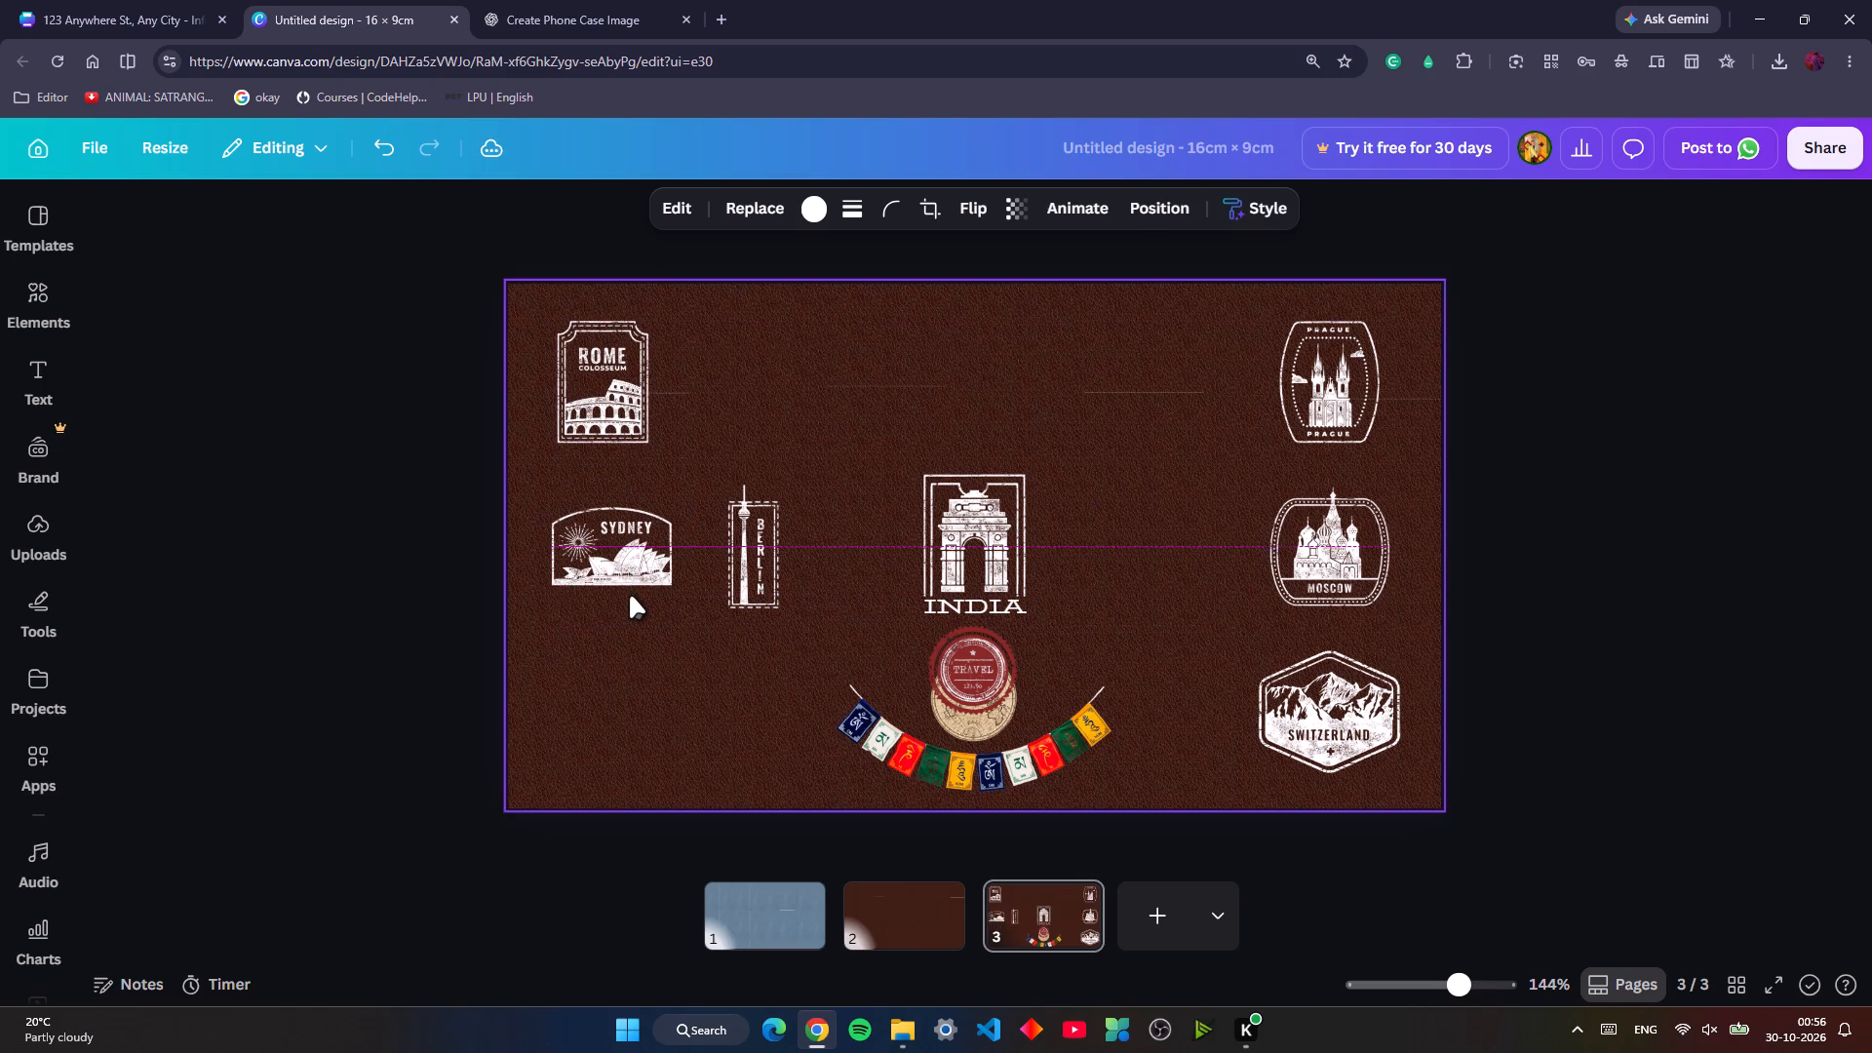
key(Left)
key(Left)
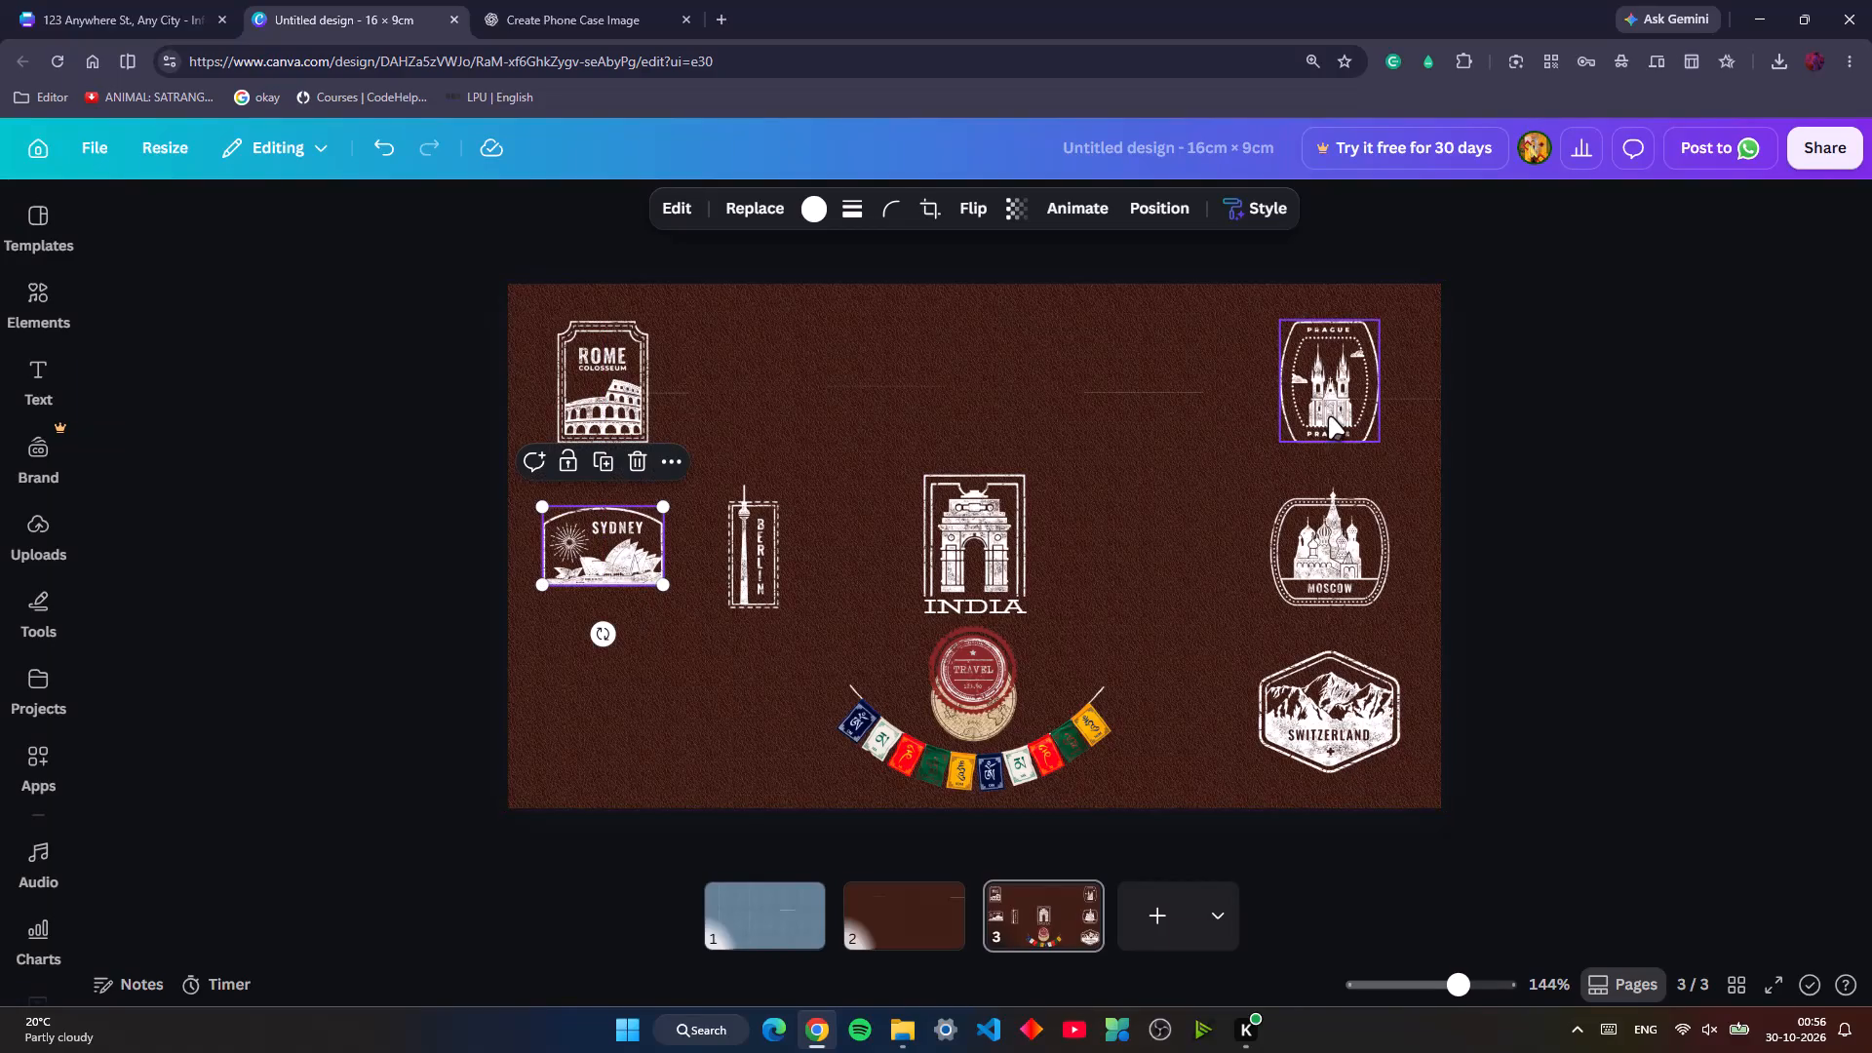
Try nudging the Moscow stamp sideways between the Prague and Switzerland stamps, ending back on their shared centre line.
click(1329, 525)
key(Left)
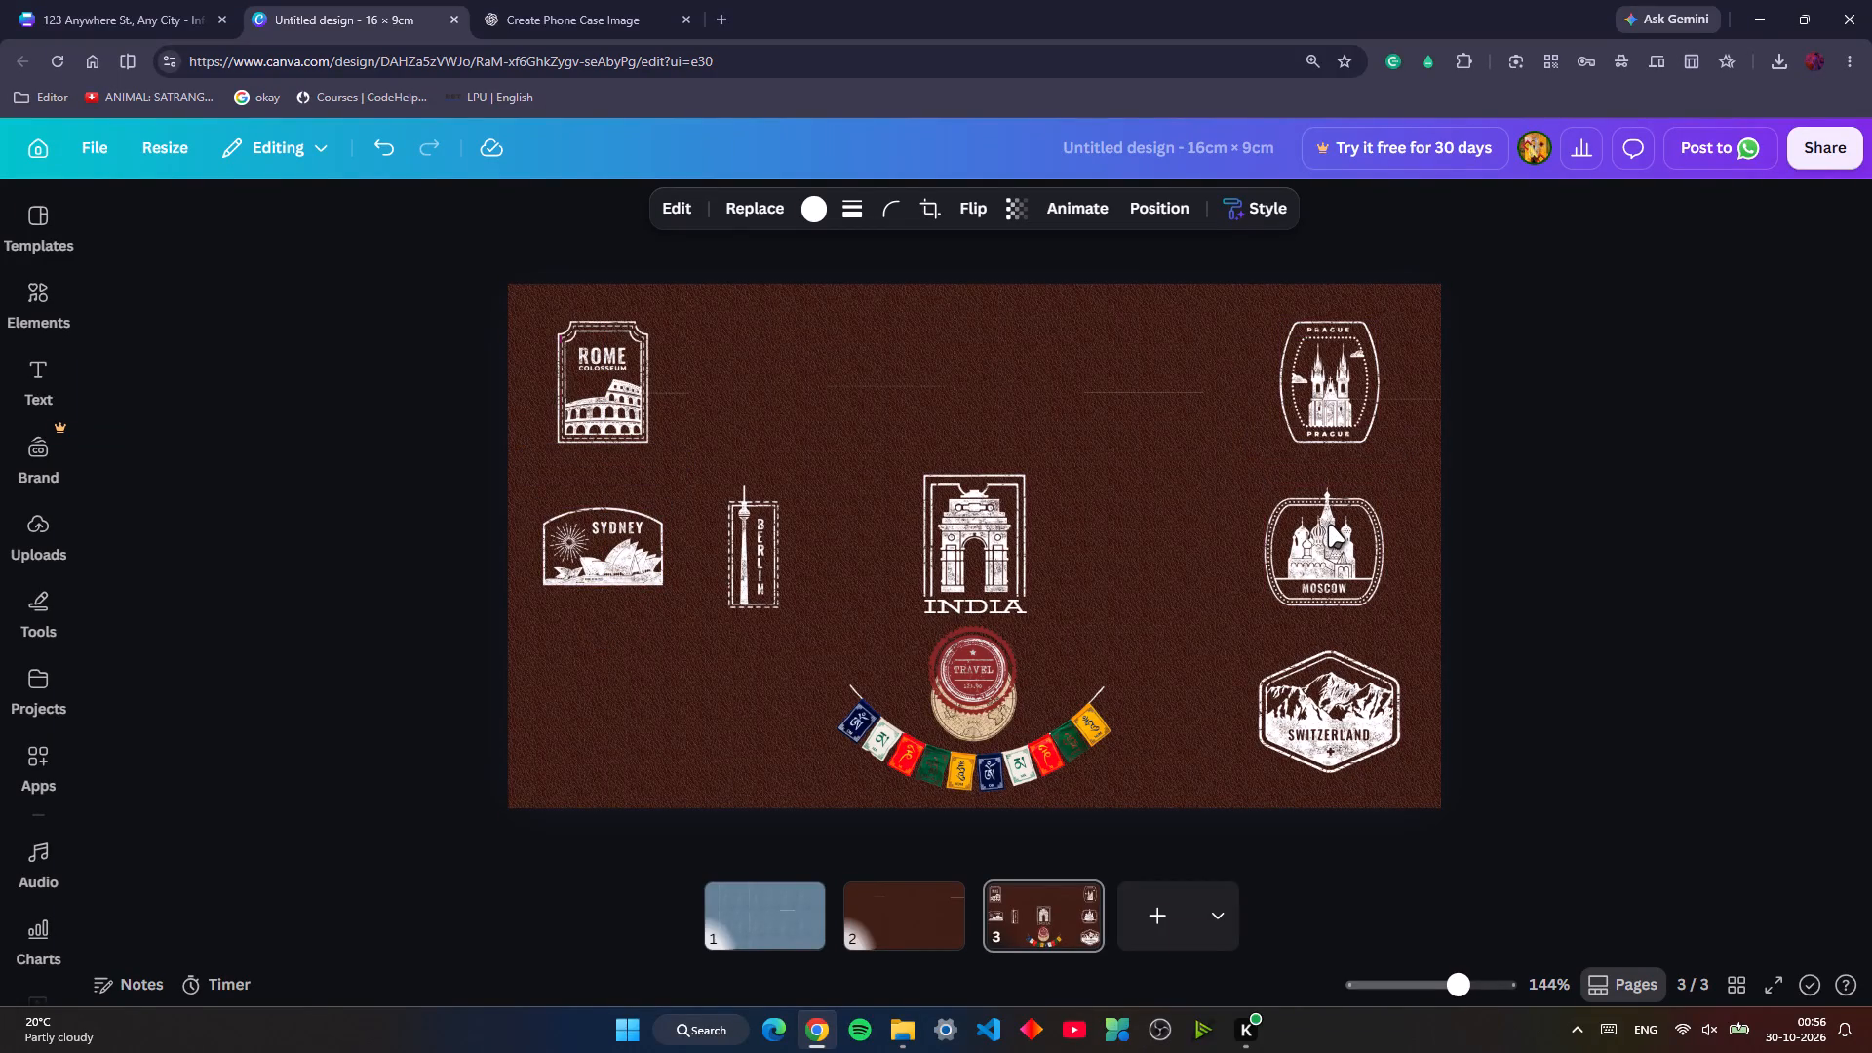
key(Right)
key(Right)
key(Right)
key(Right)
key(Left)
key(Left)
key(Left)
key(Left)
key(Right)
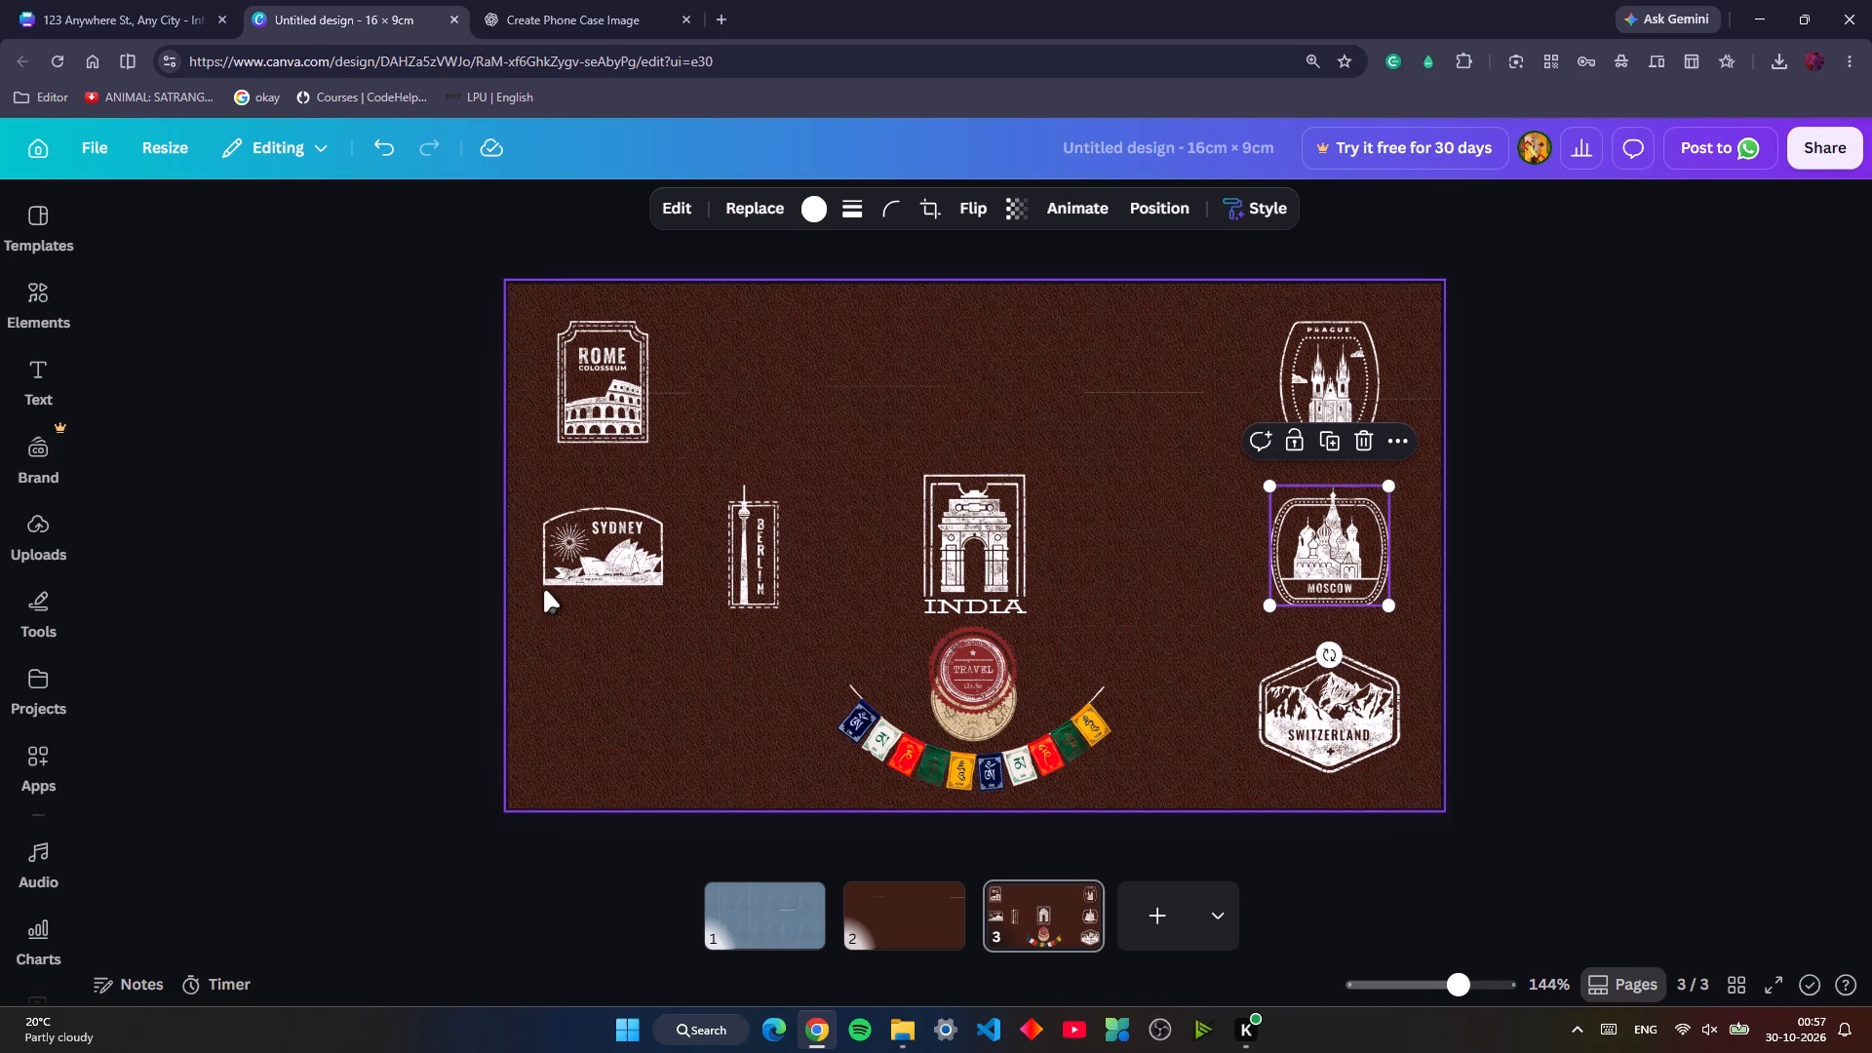
Copy the Mexico Yucatan stamp from the 123 Anywhere St. design onto the 16 × 9 cm leather page.
click(152, 0)
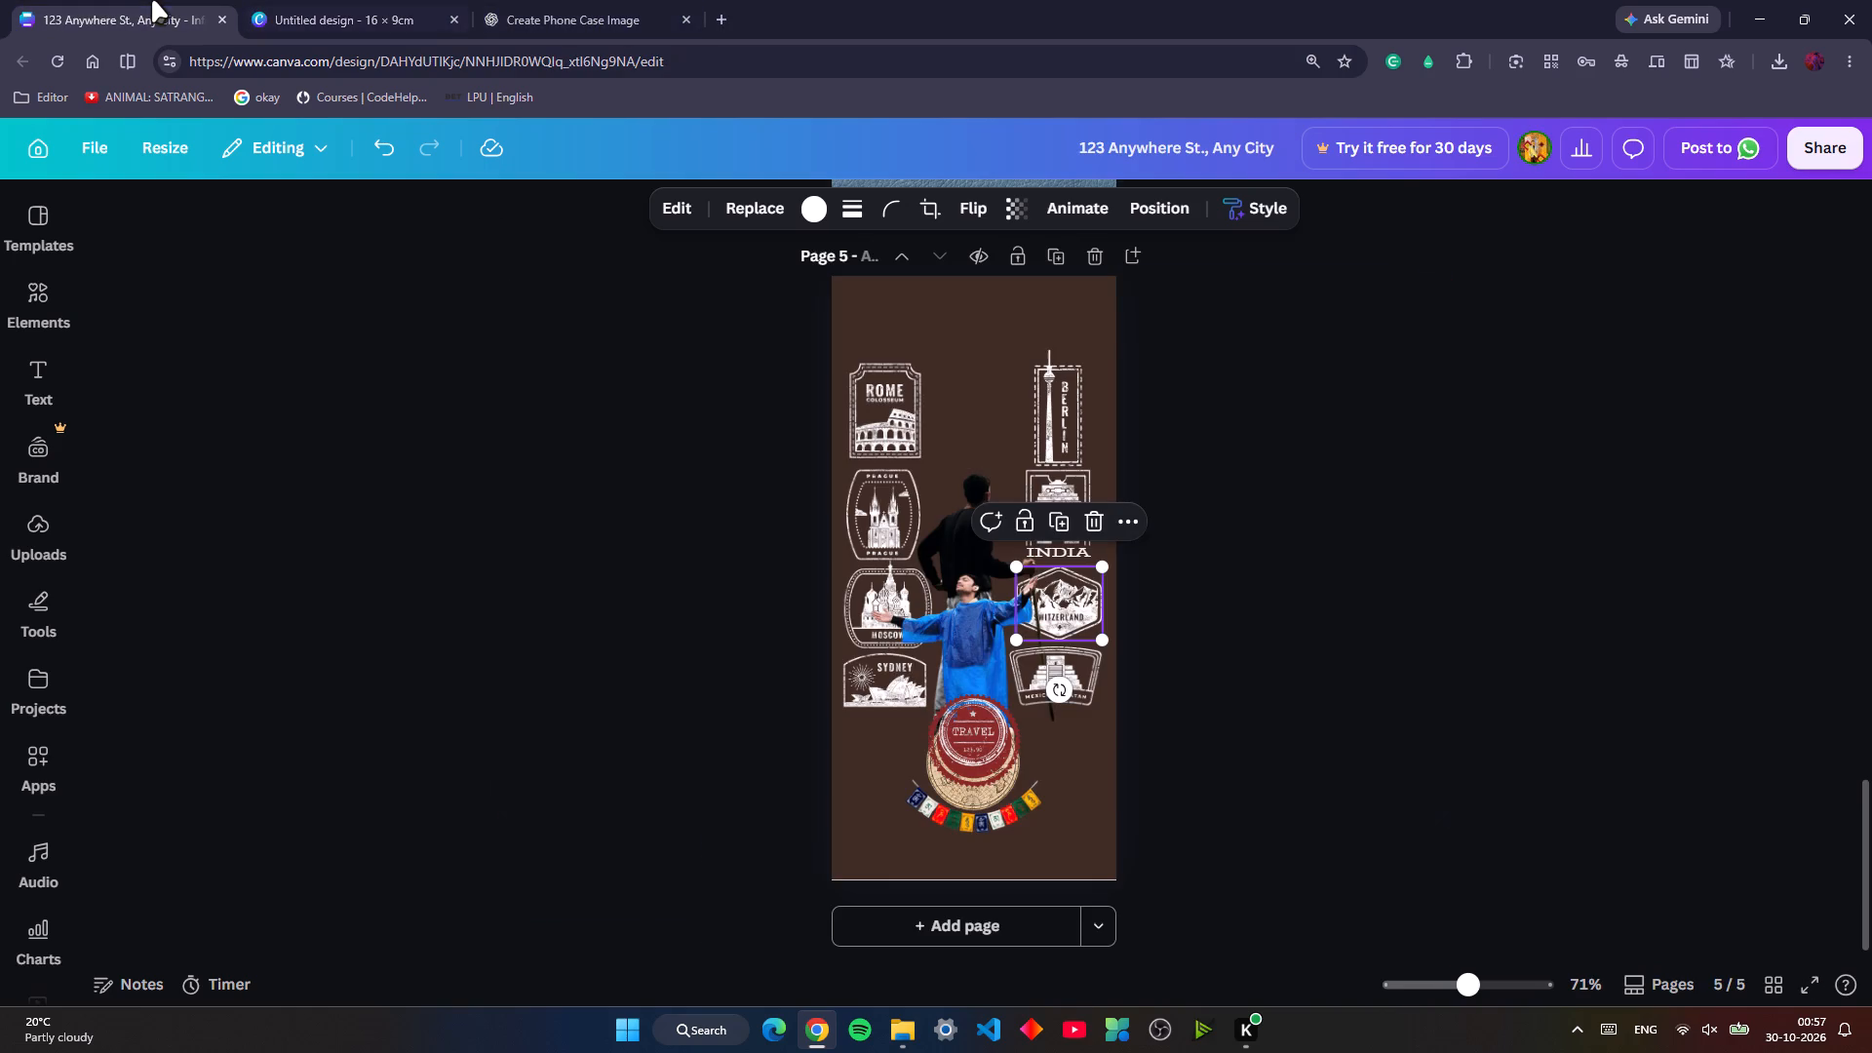
click(1078, 671)
key(ctrl+c)
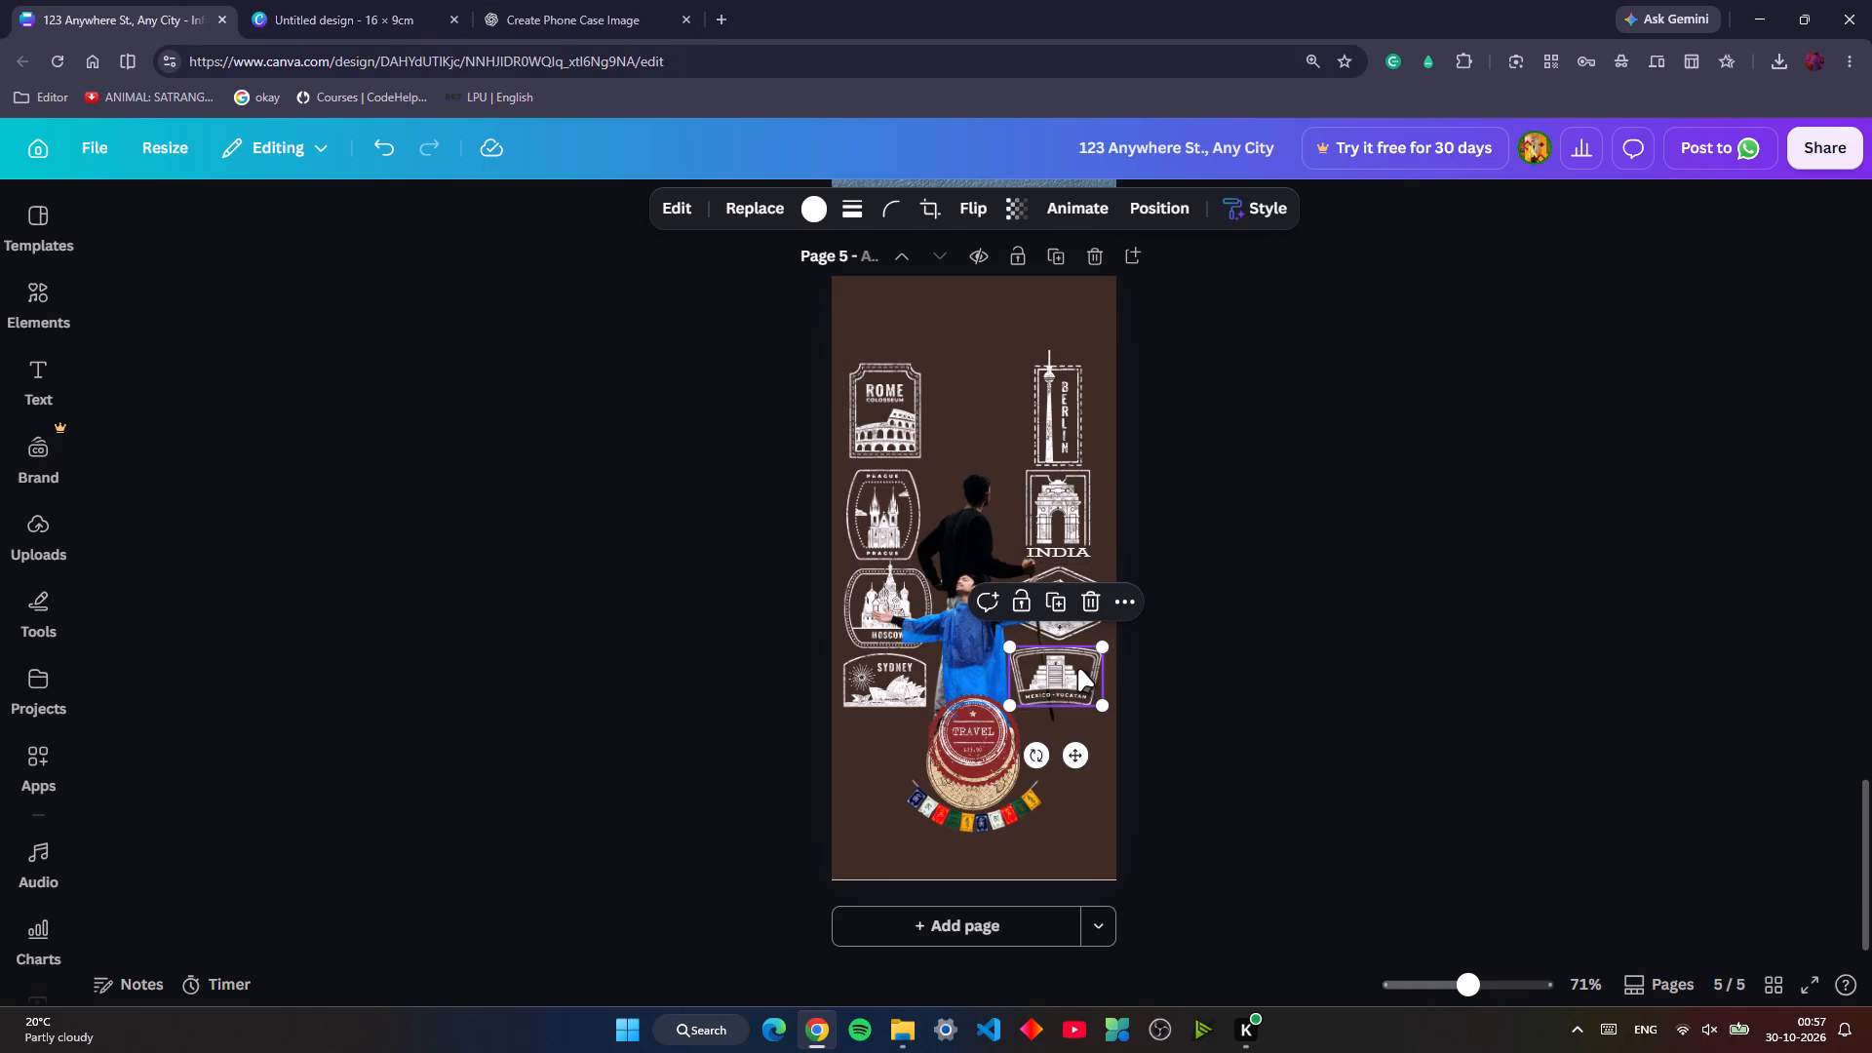
click(373, 0)
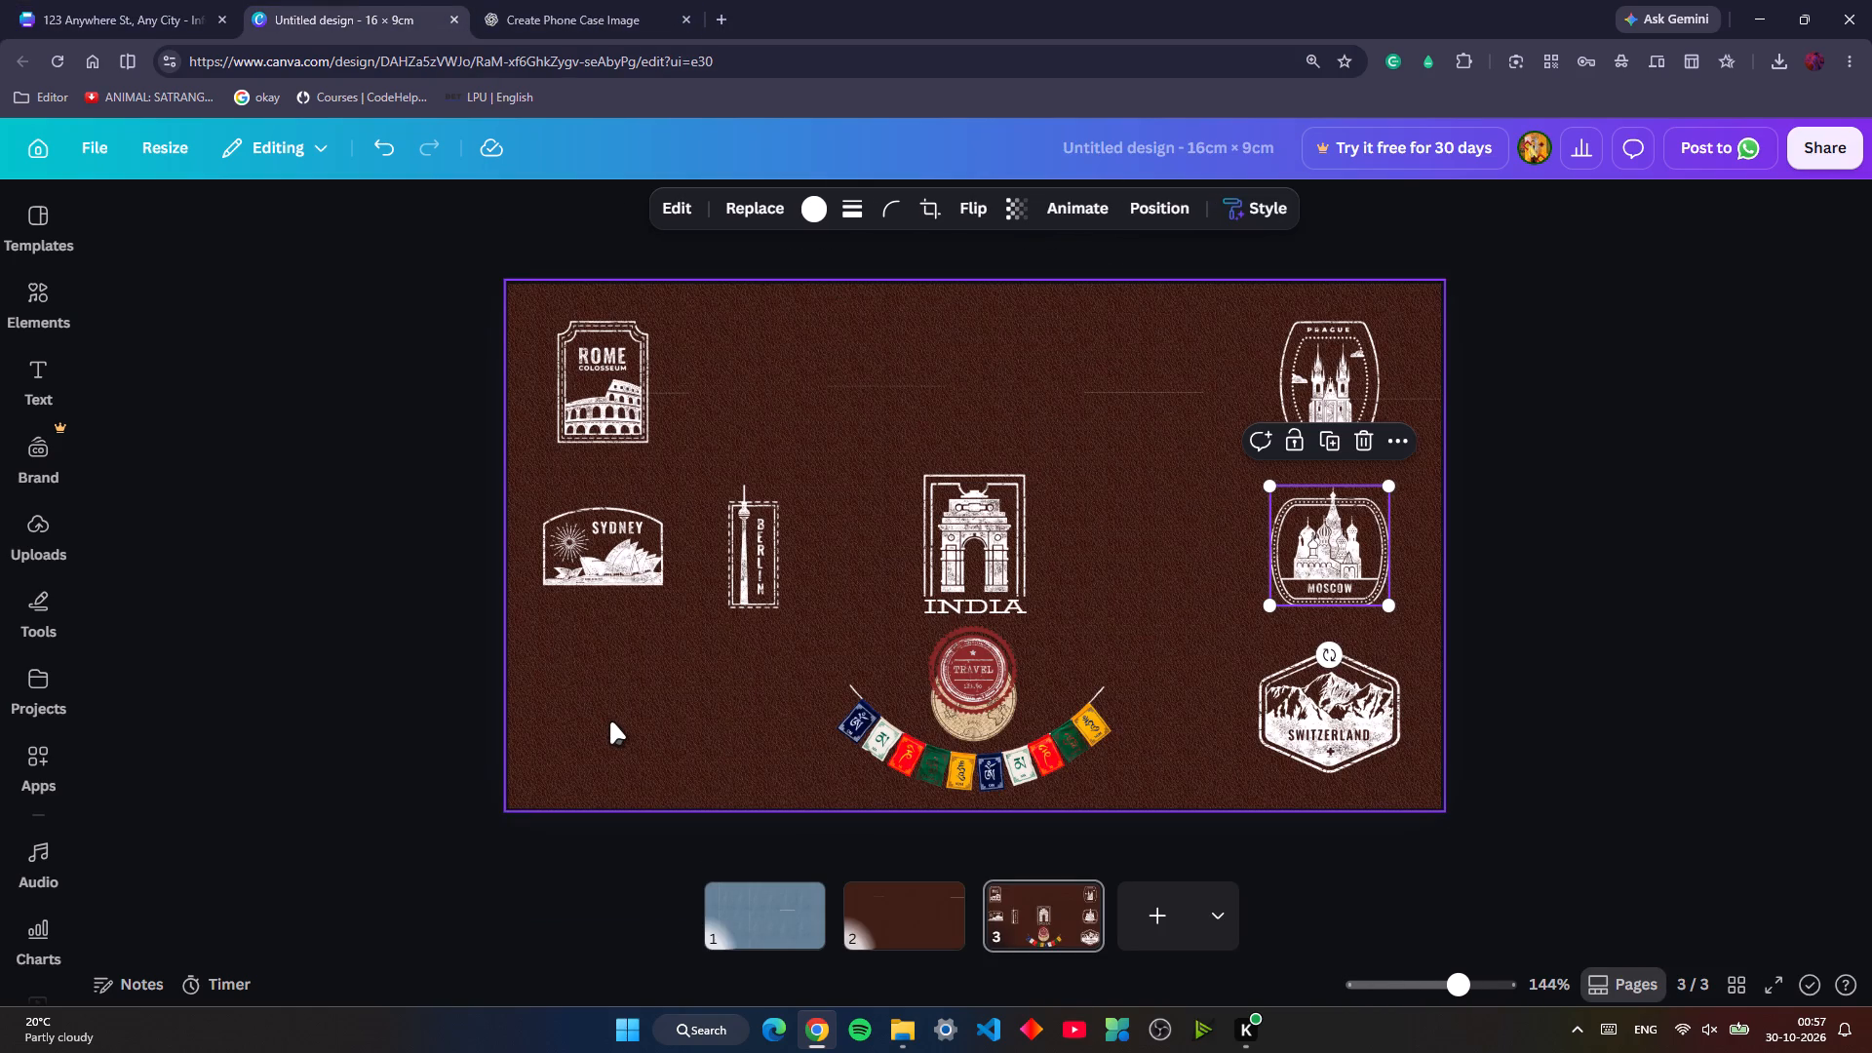
key(ctrl+v)
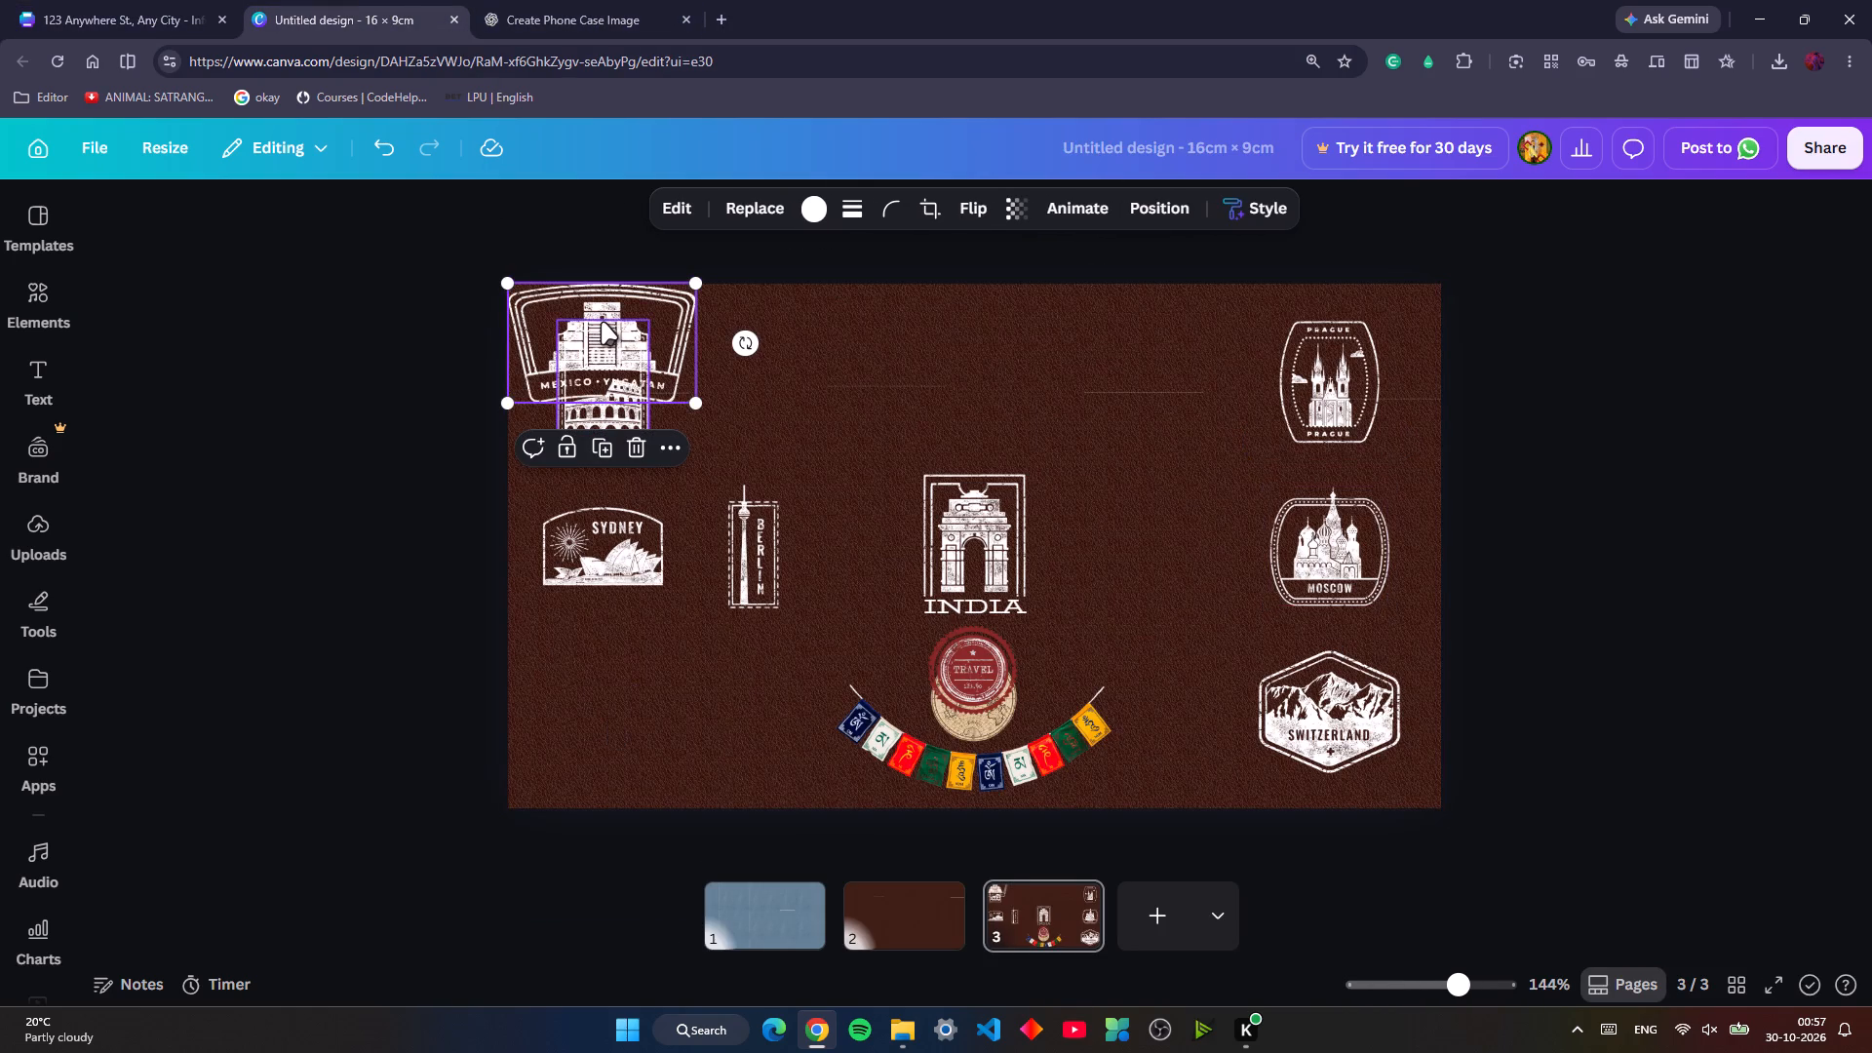
Place the Mexico Yucatan stamp below the Sydney stamp and shrink it to slightly wider than Sydney.
drag(602, 322, 623, 663)
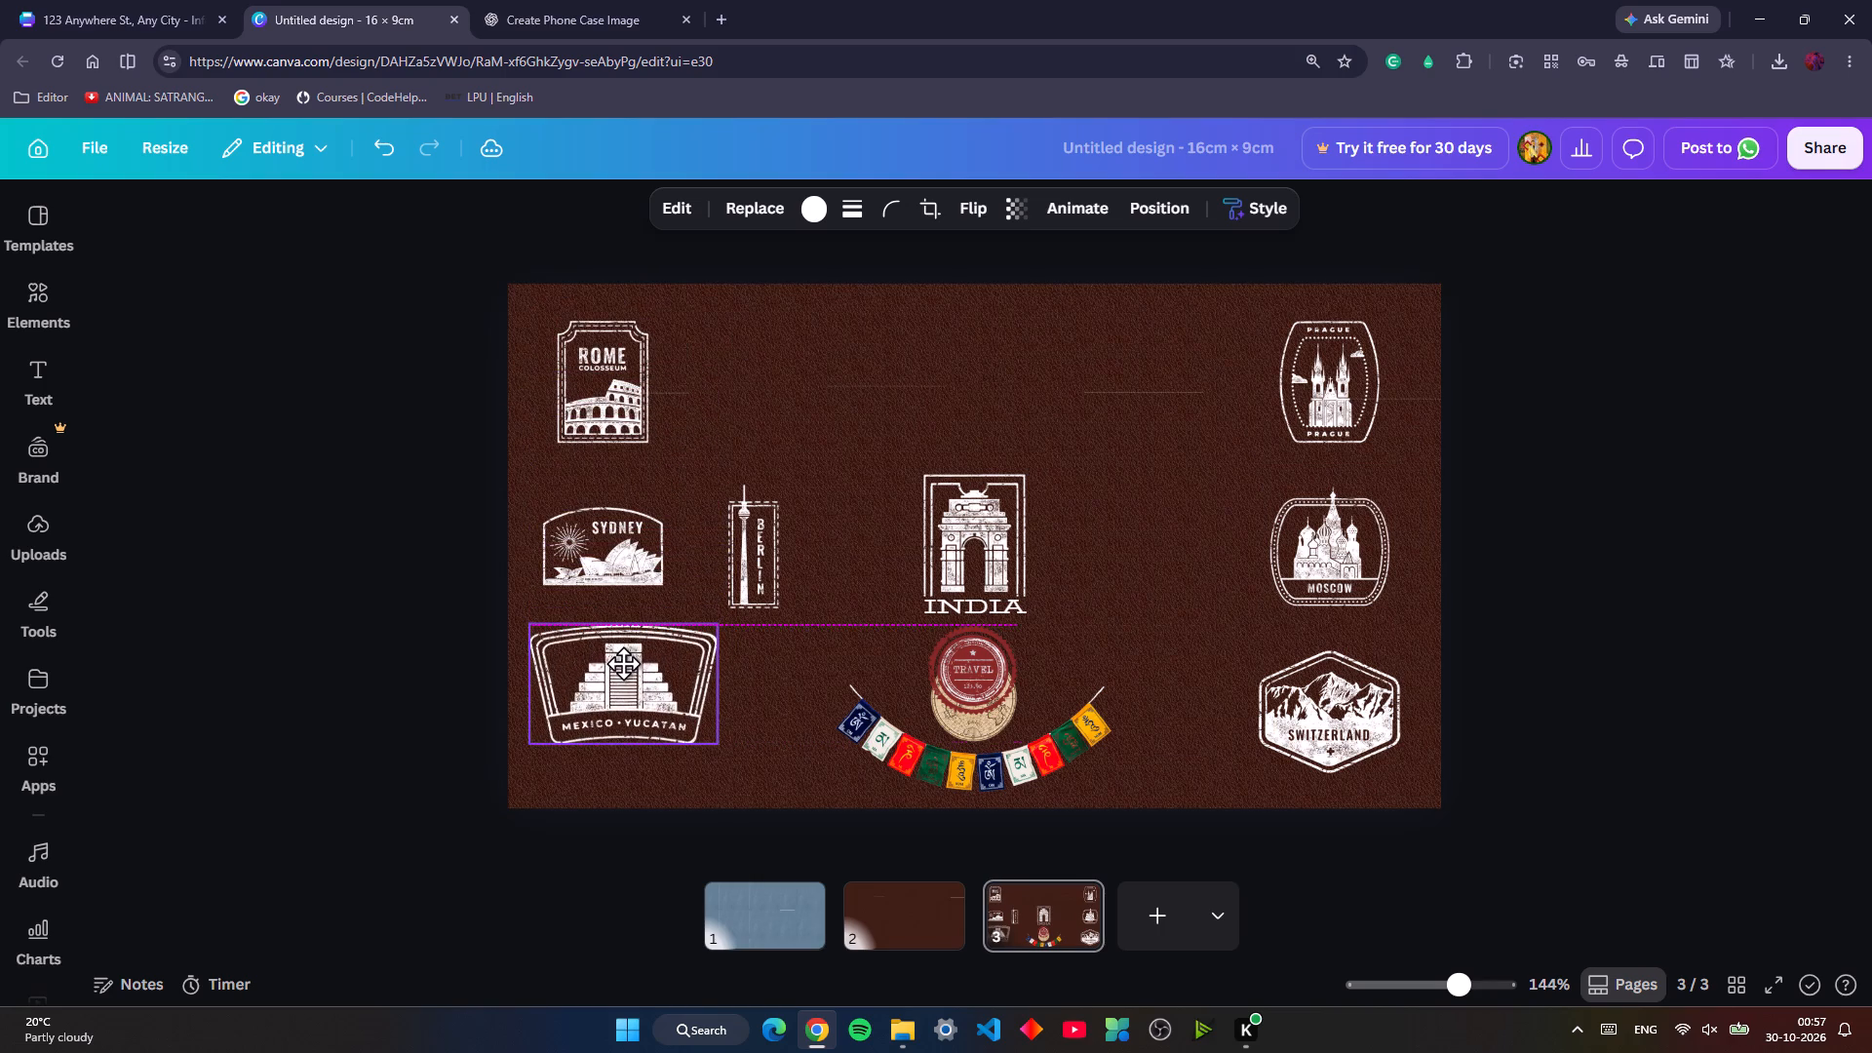
drag(623, 663, 623, 671)
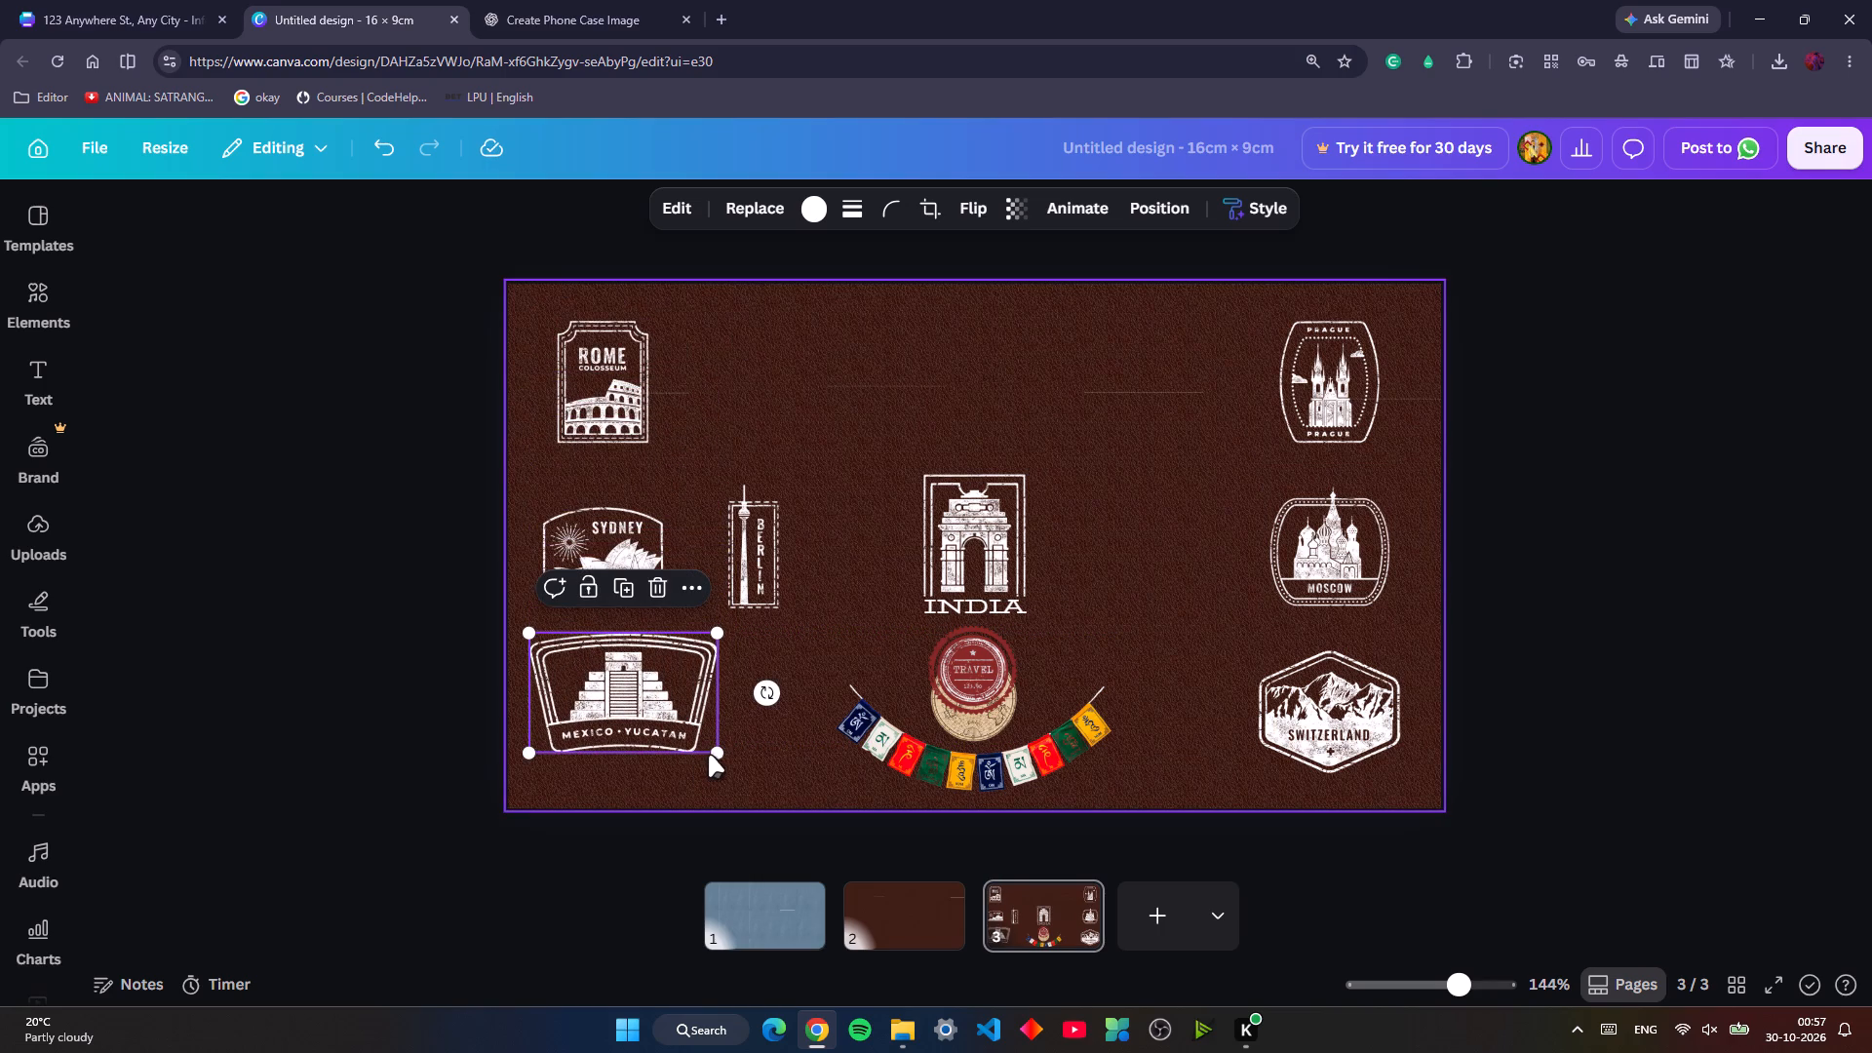
drag(714, 755, 660, 729)
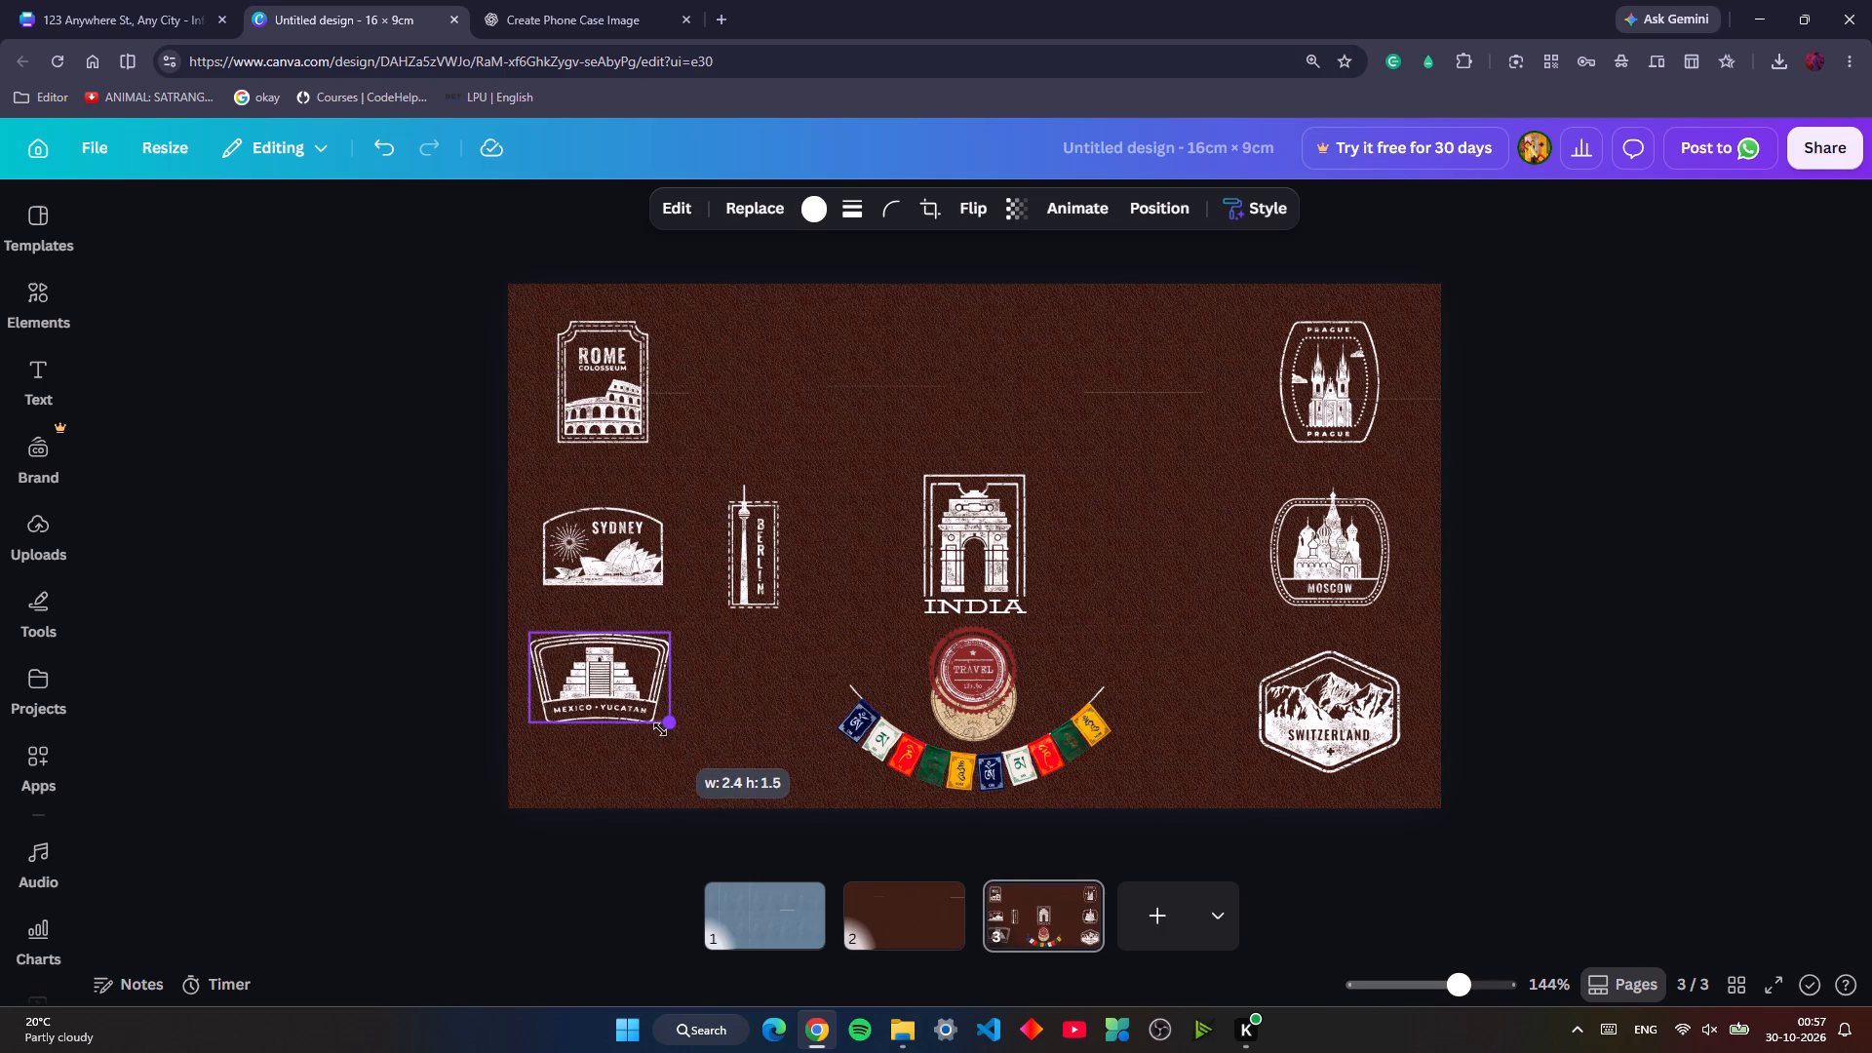
drag(660, 729, 653, 722)
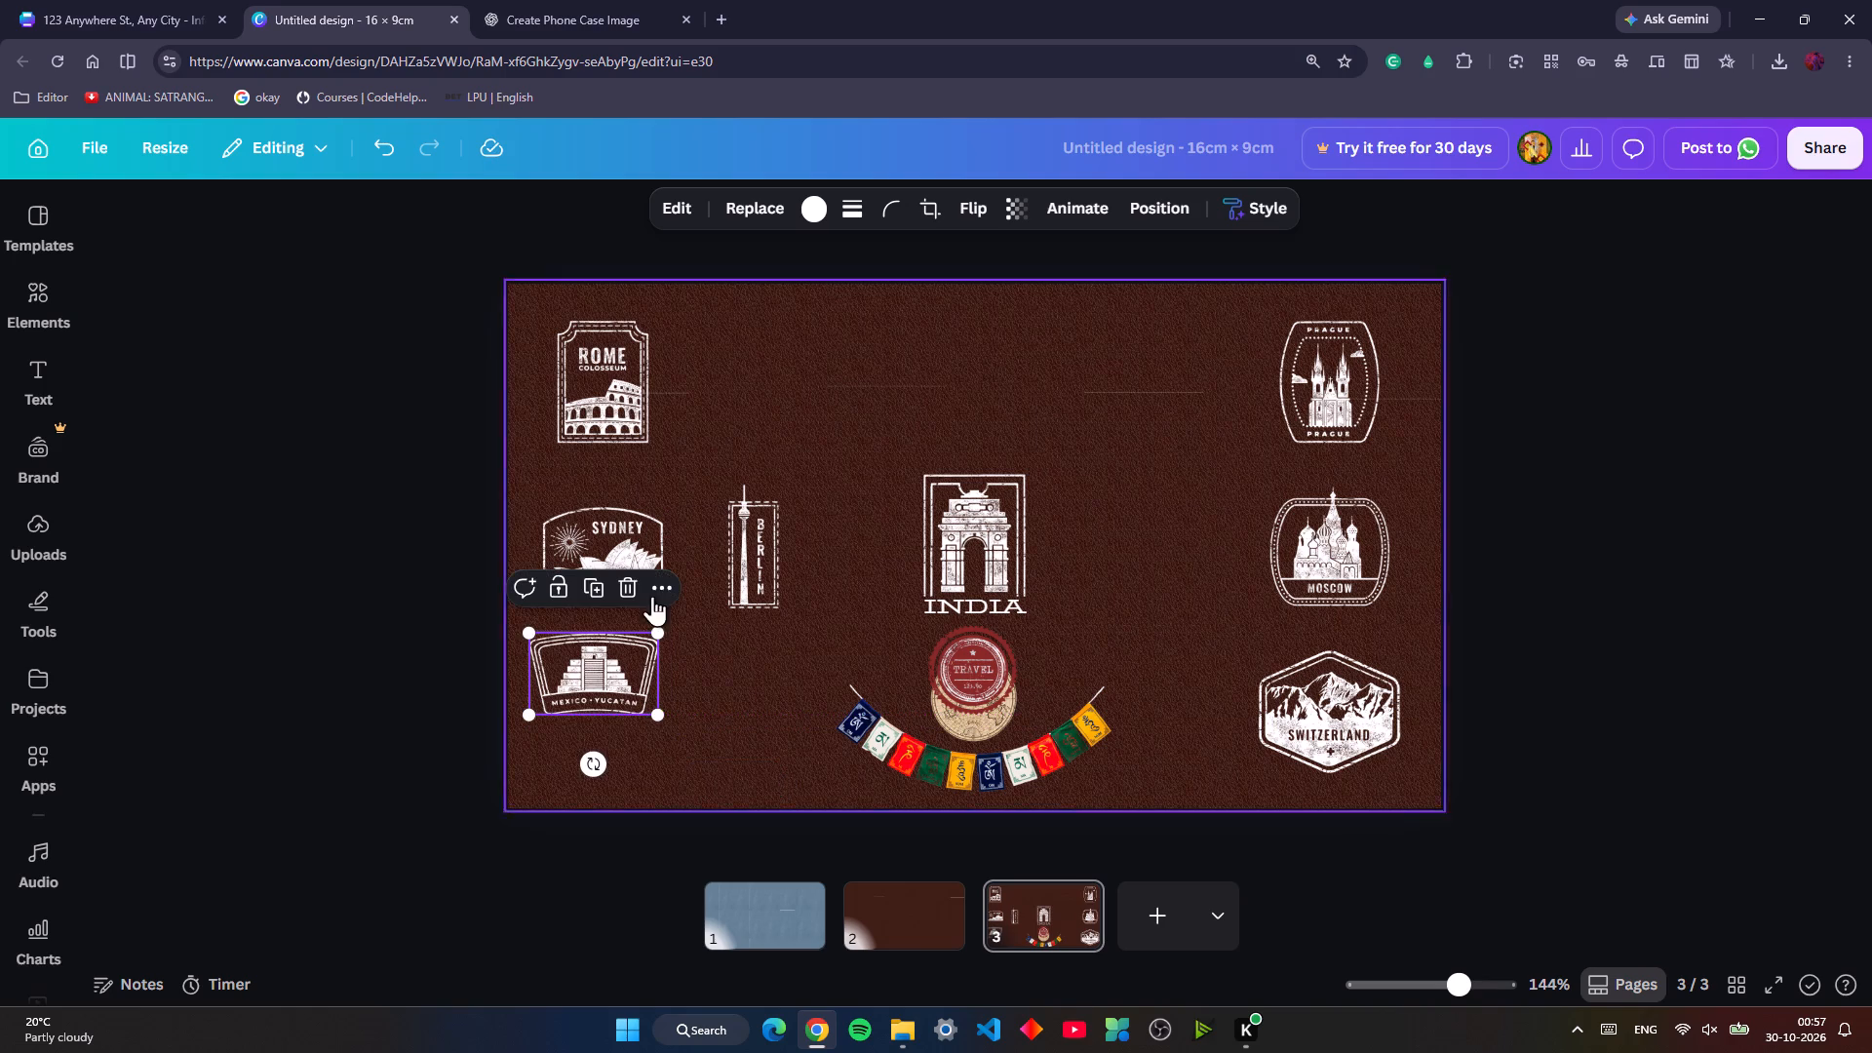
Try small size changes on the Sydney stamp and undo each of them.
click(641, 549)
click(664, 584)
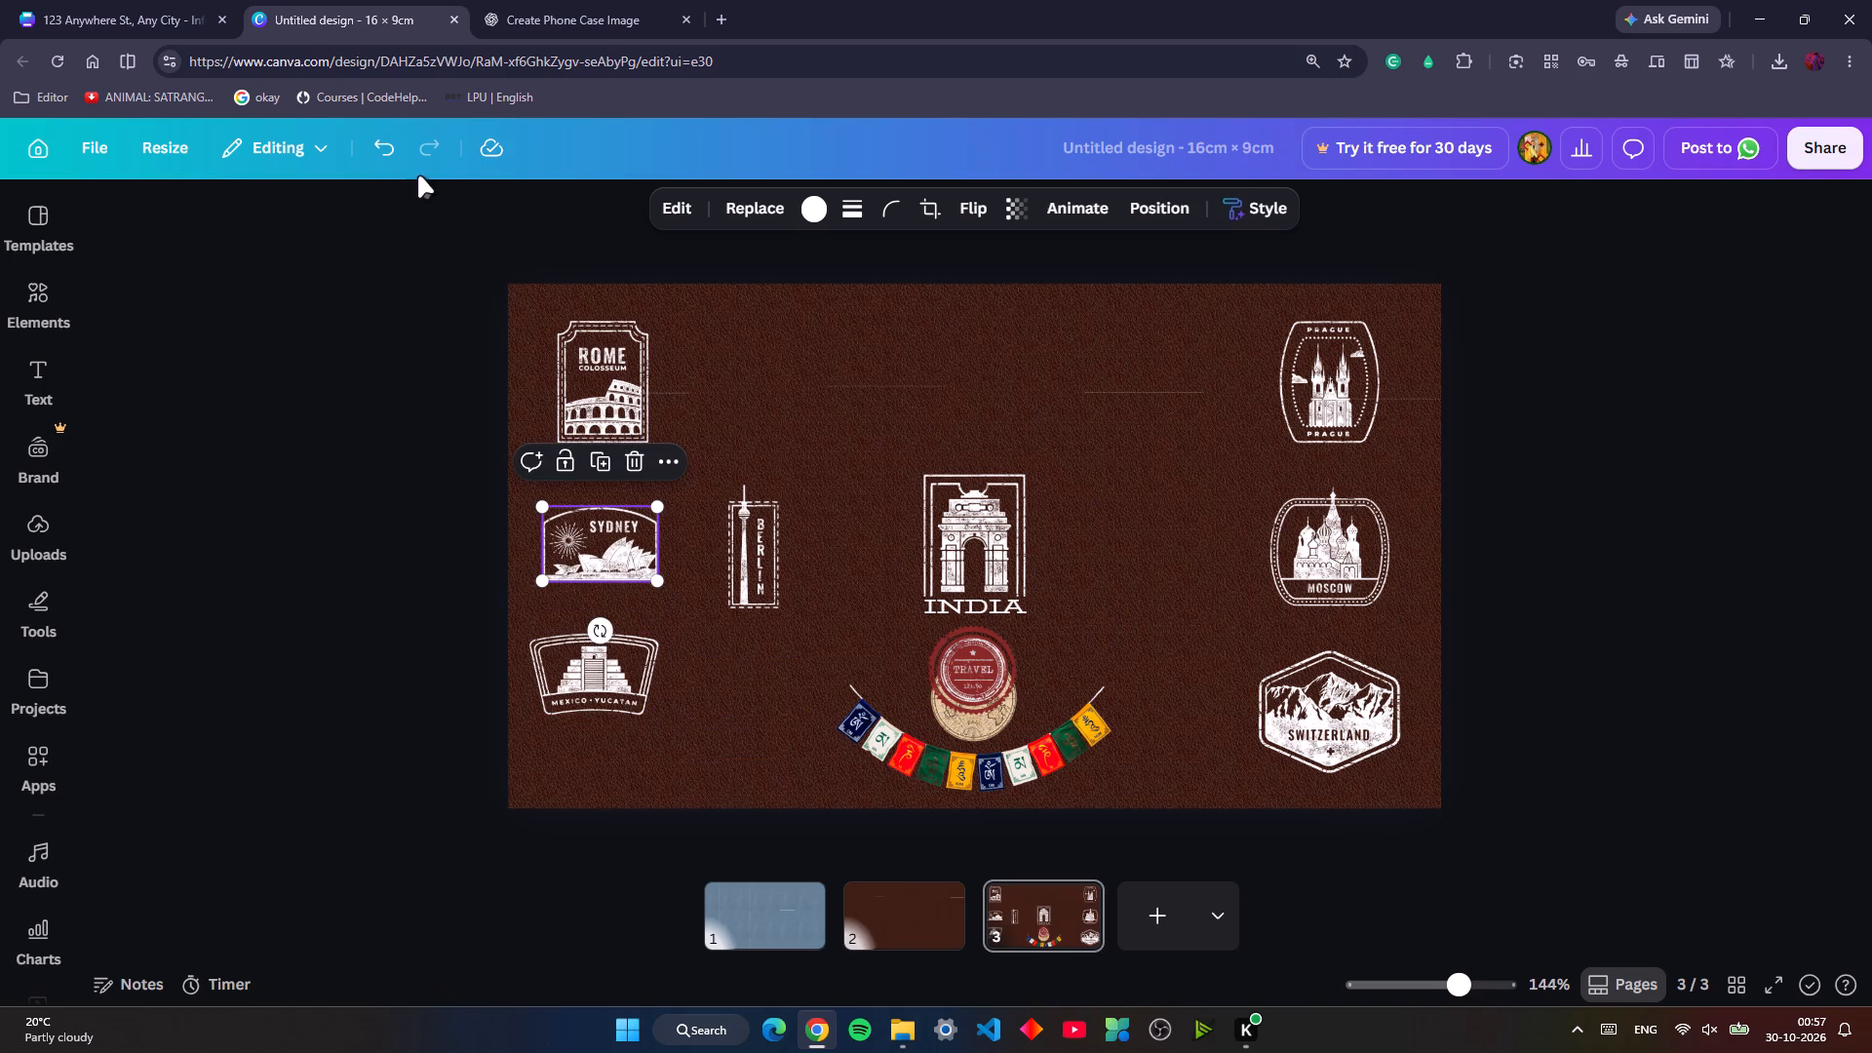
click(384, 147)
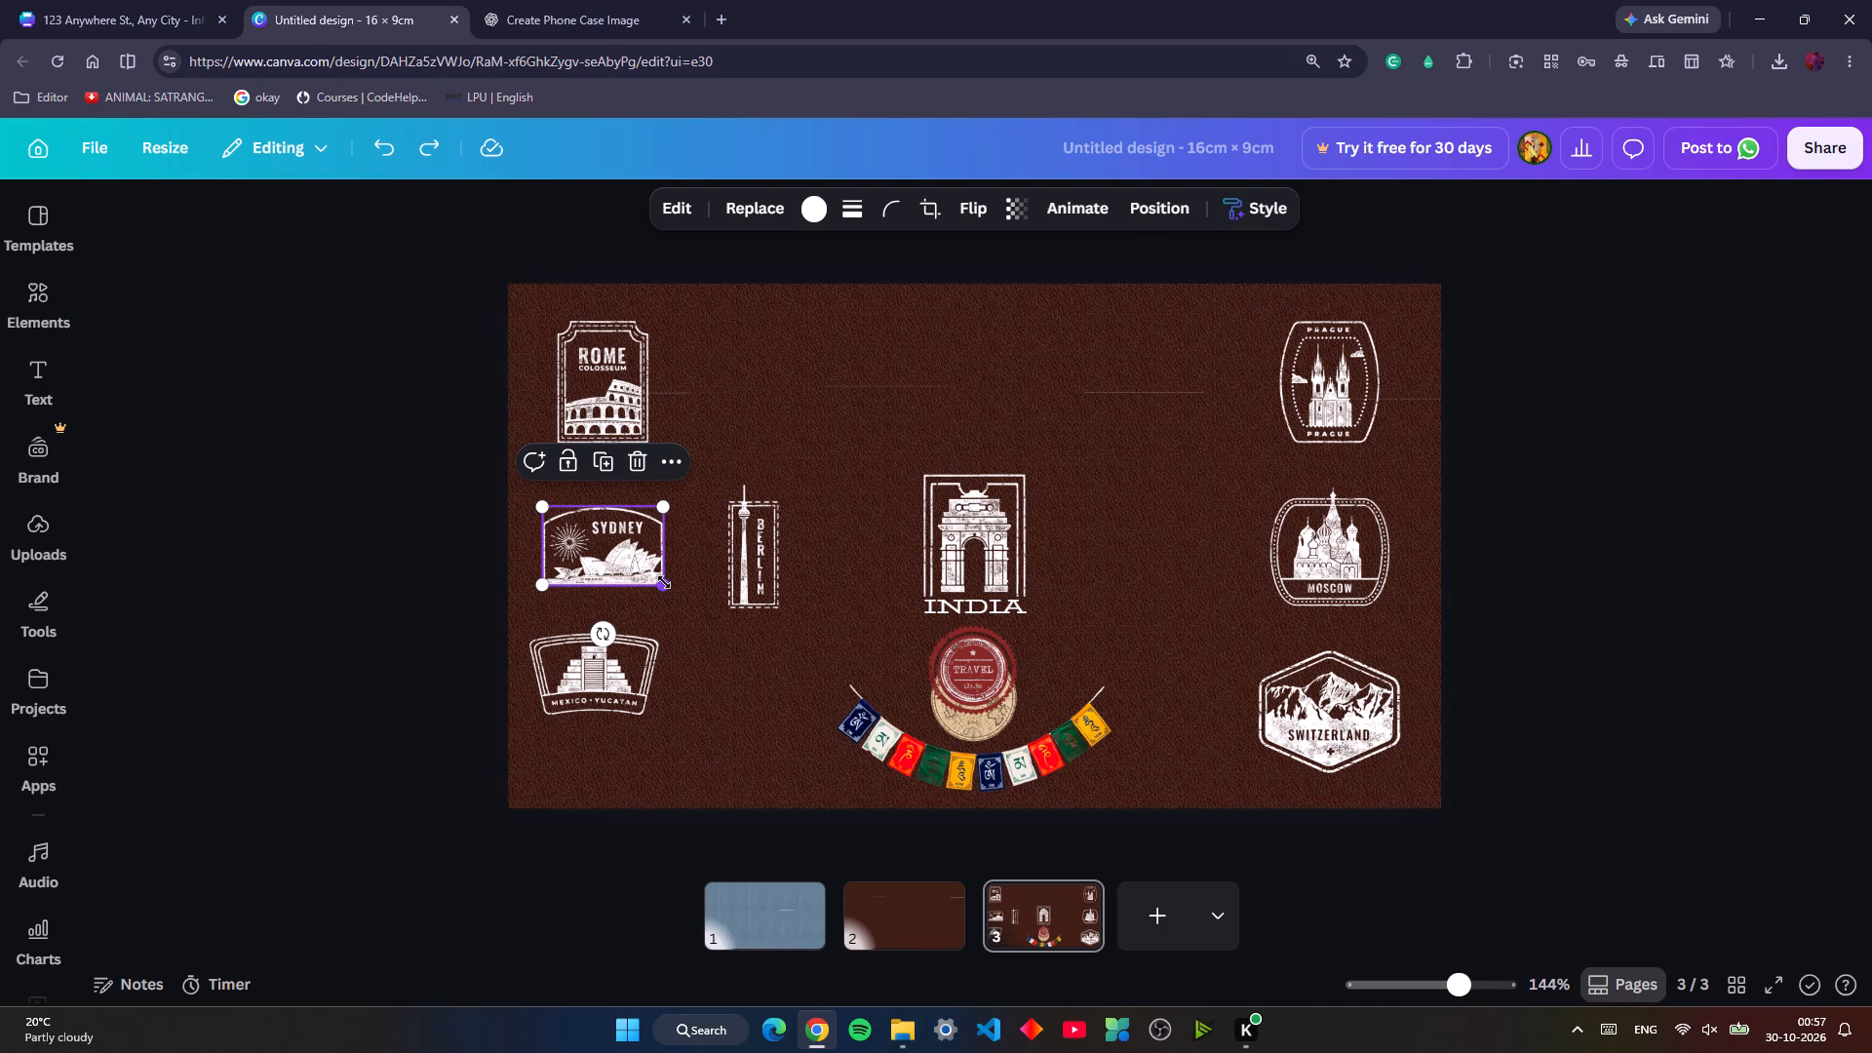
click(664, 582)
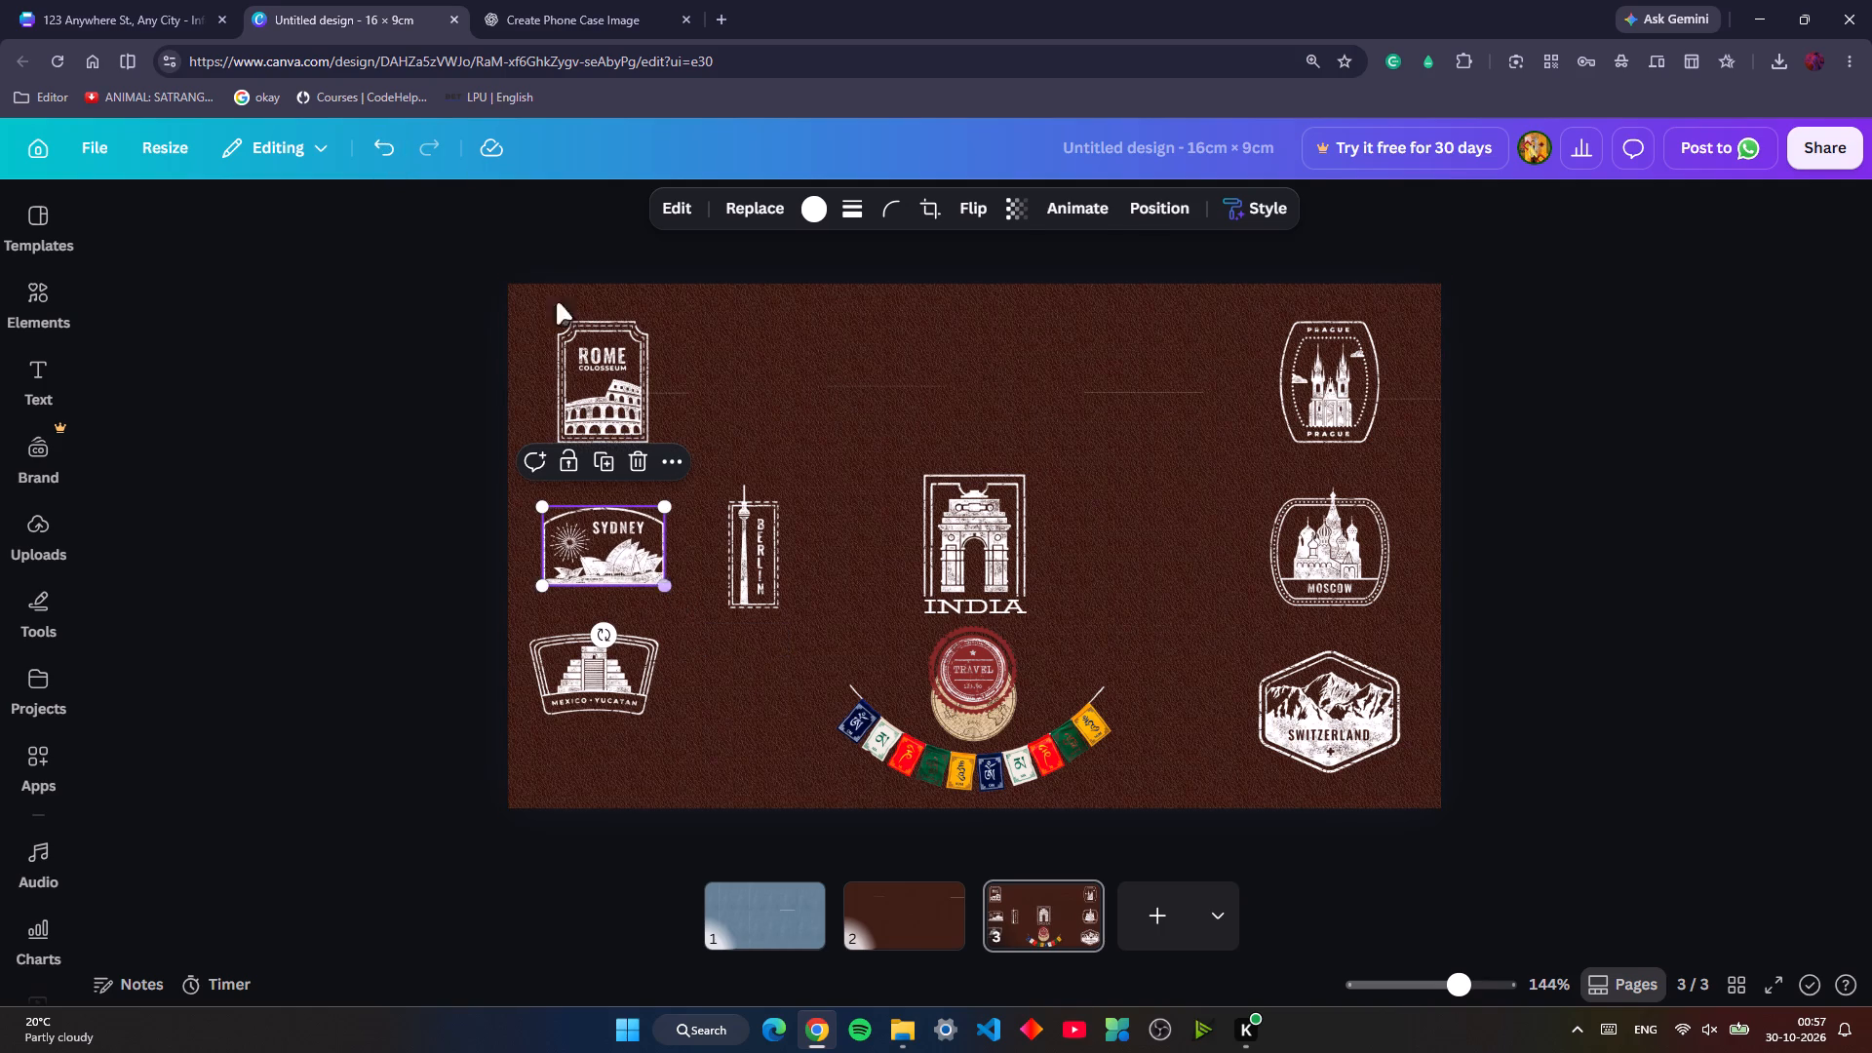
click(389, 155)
Shrink the Mexico Yucatan stamp slightly more to match the Sydney stamp's width.
click(569, 664)
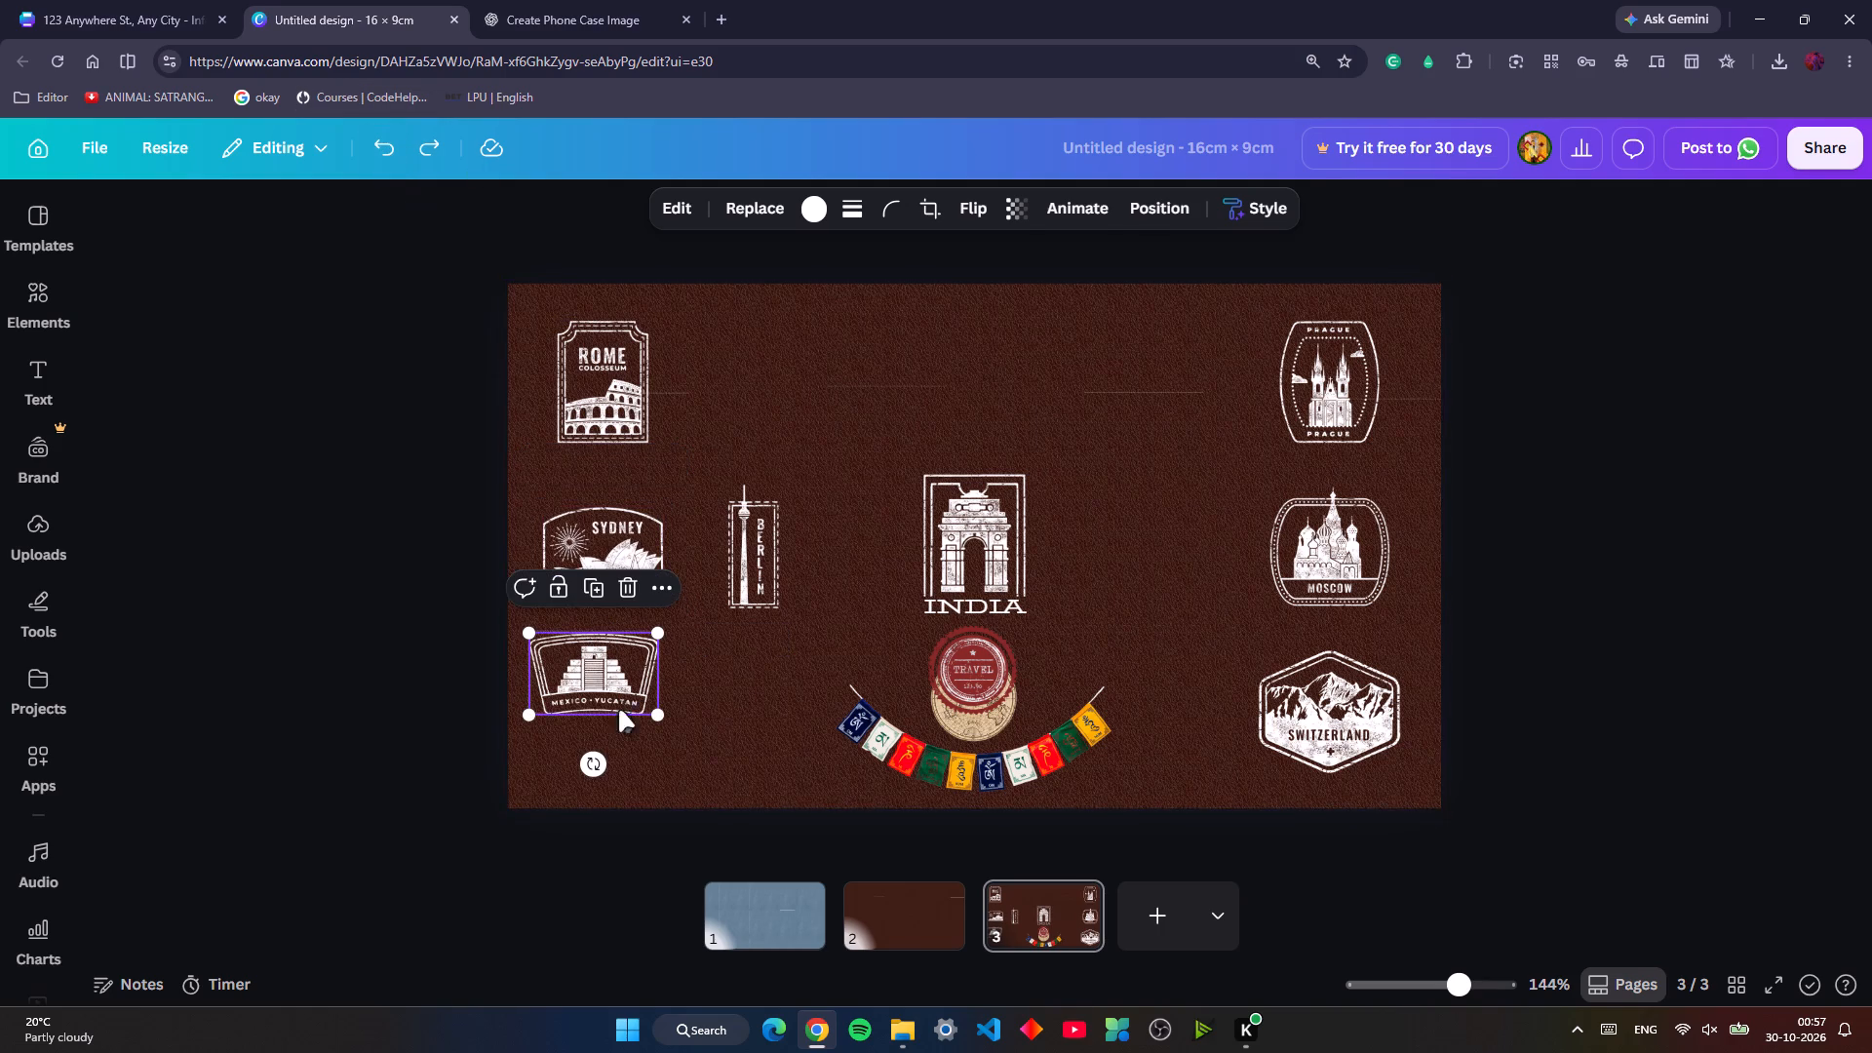
click(660, 712)
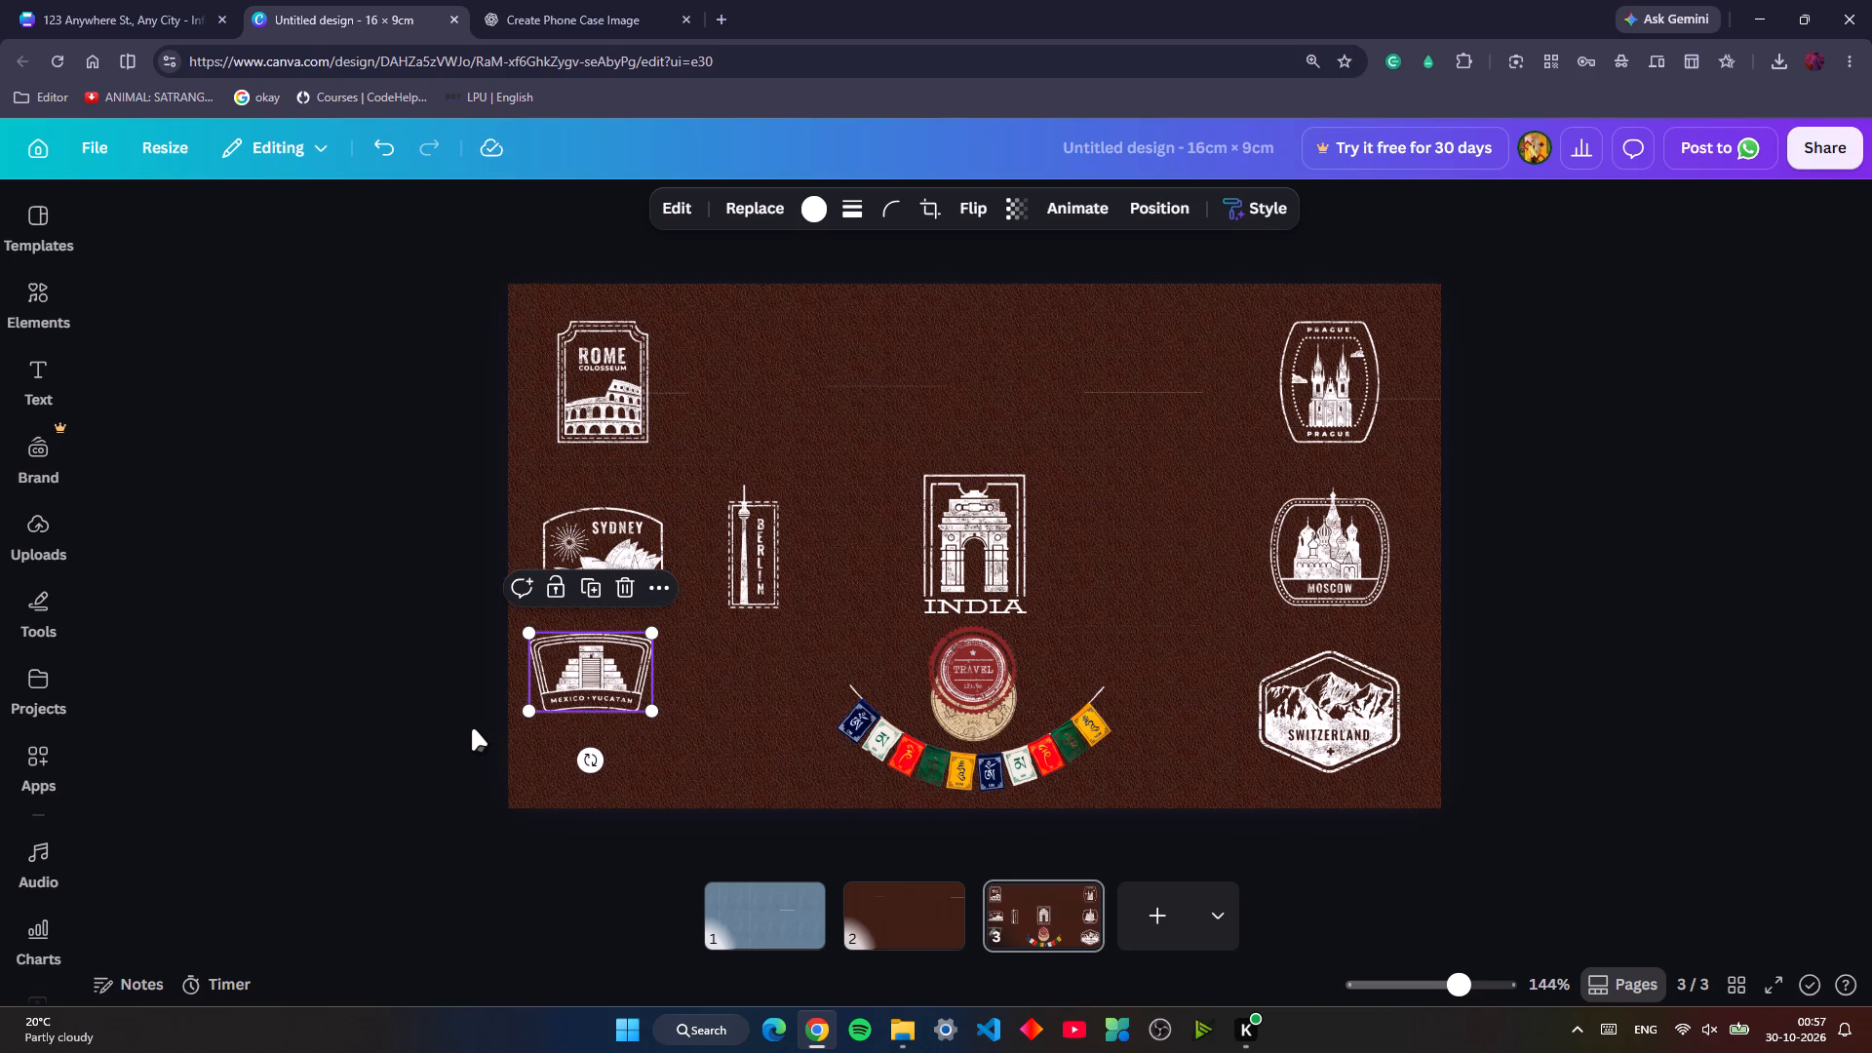
Centre the Mexico Yucatan stamp under the Sydney stamp and lower it level with the Switzerland stamp.
key(Right)
key(Right)
key(Right)
key(Left)
key(Down)
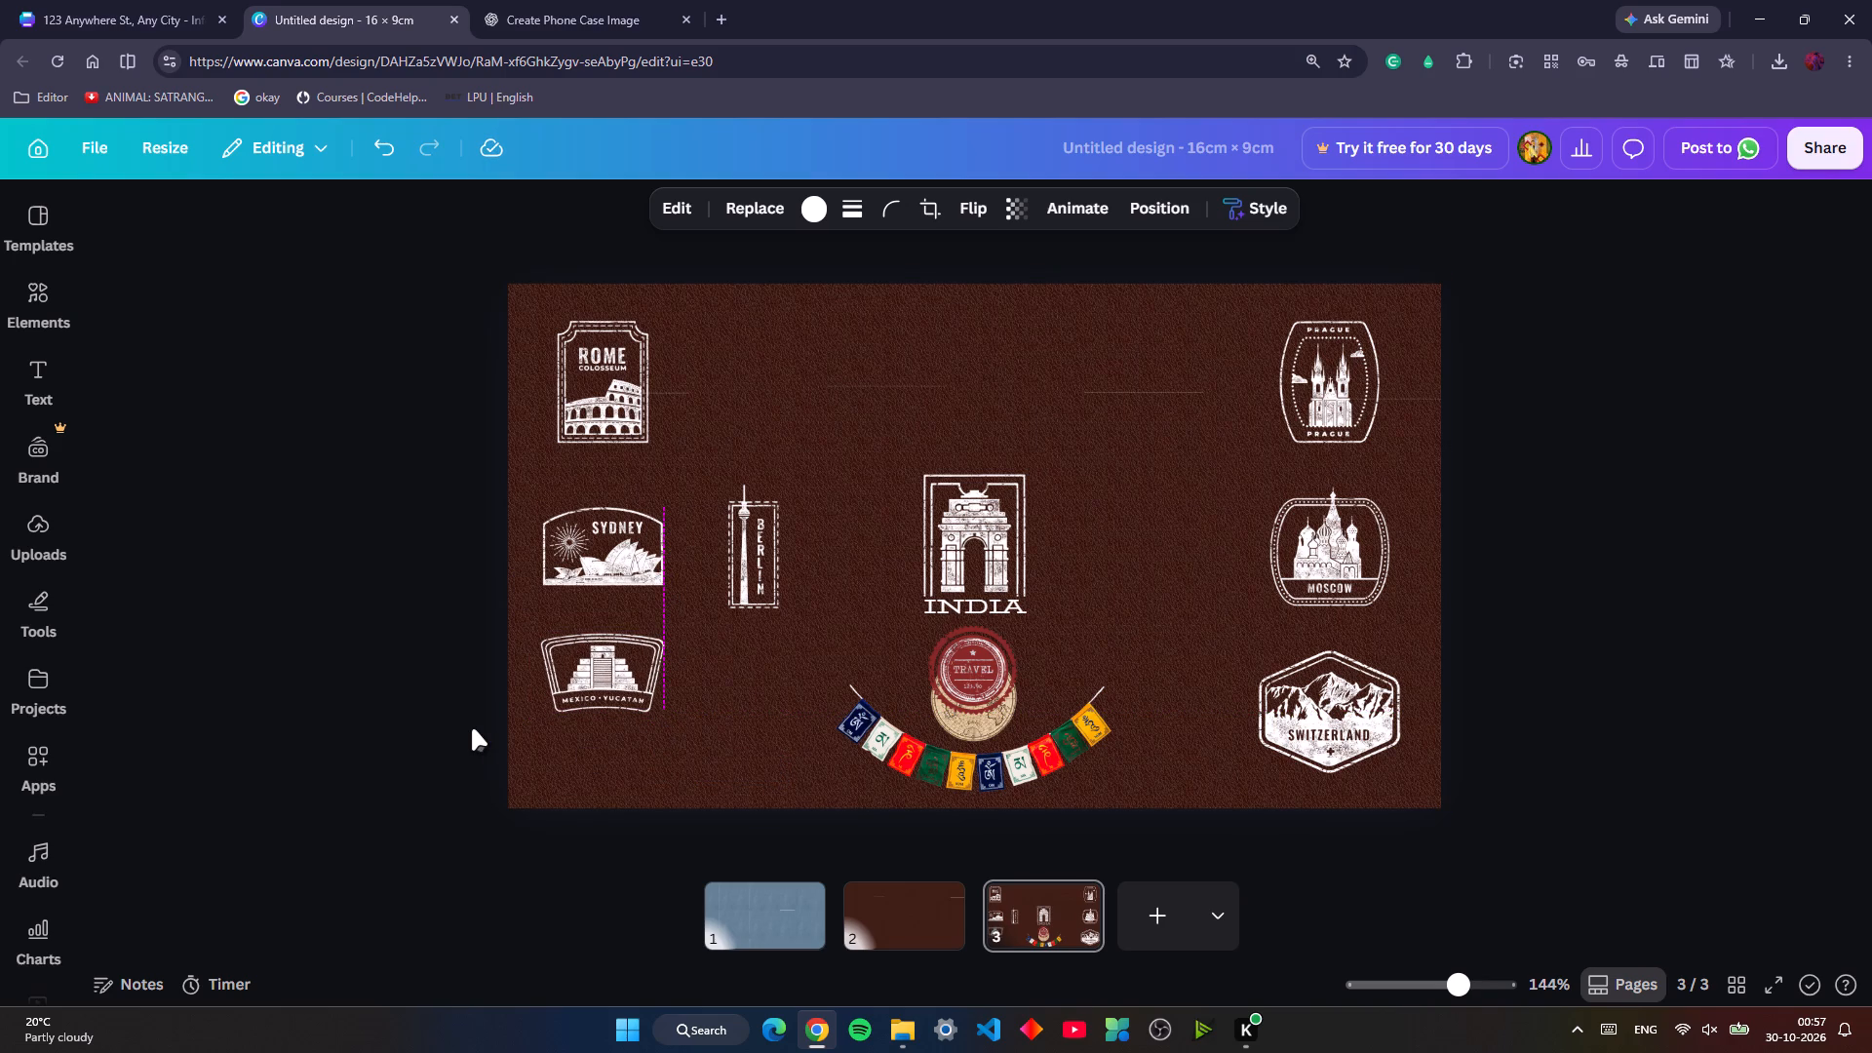
key(Down)
key(Down)
key(Down)
key(Down)
key(Down)
key(Down)
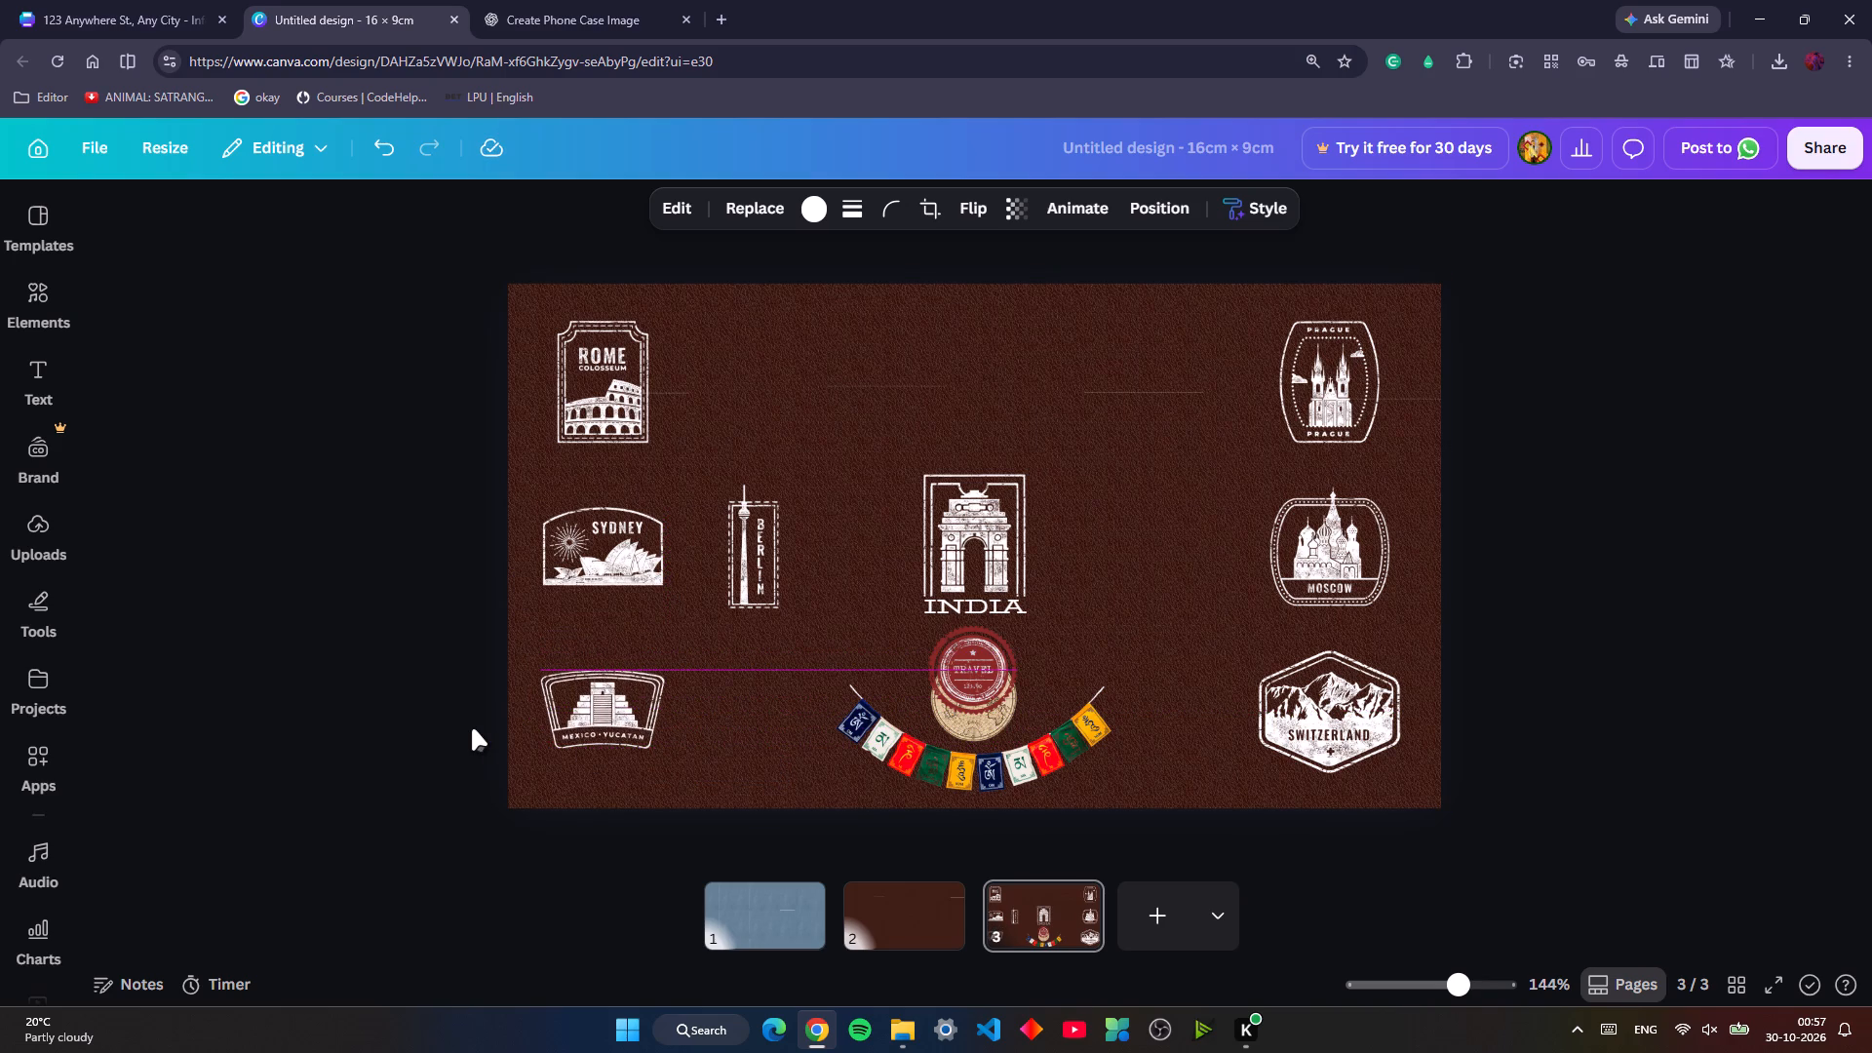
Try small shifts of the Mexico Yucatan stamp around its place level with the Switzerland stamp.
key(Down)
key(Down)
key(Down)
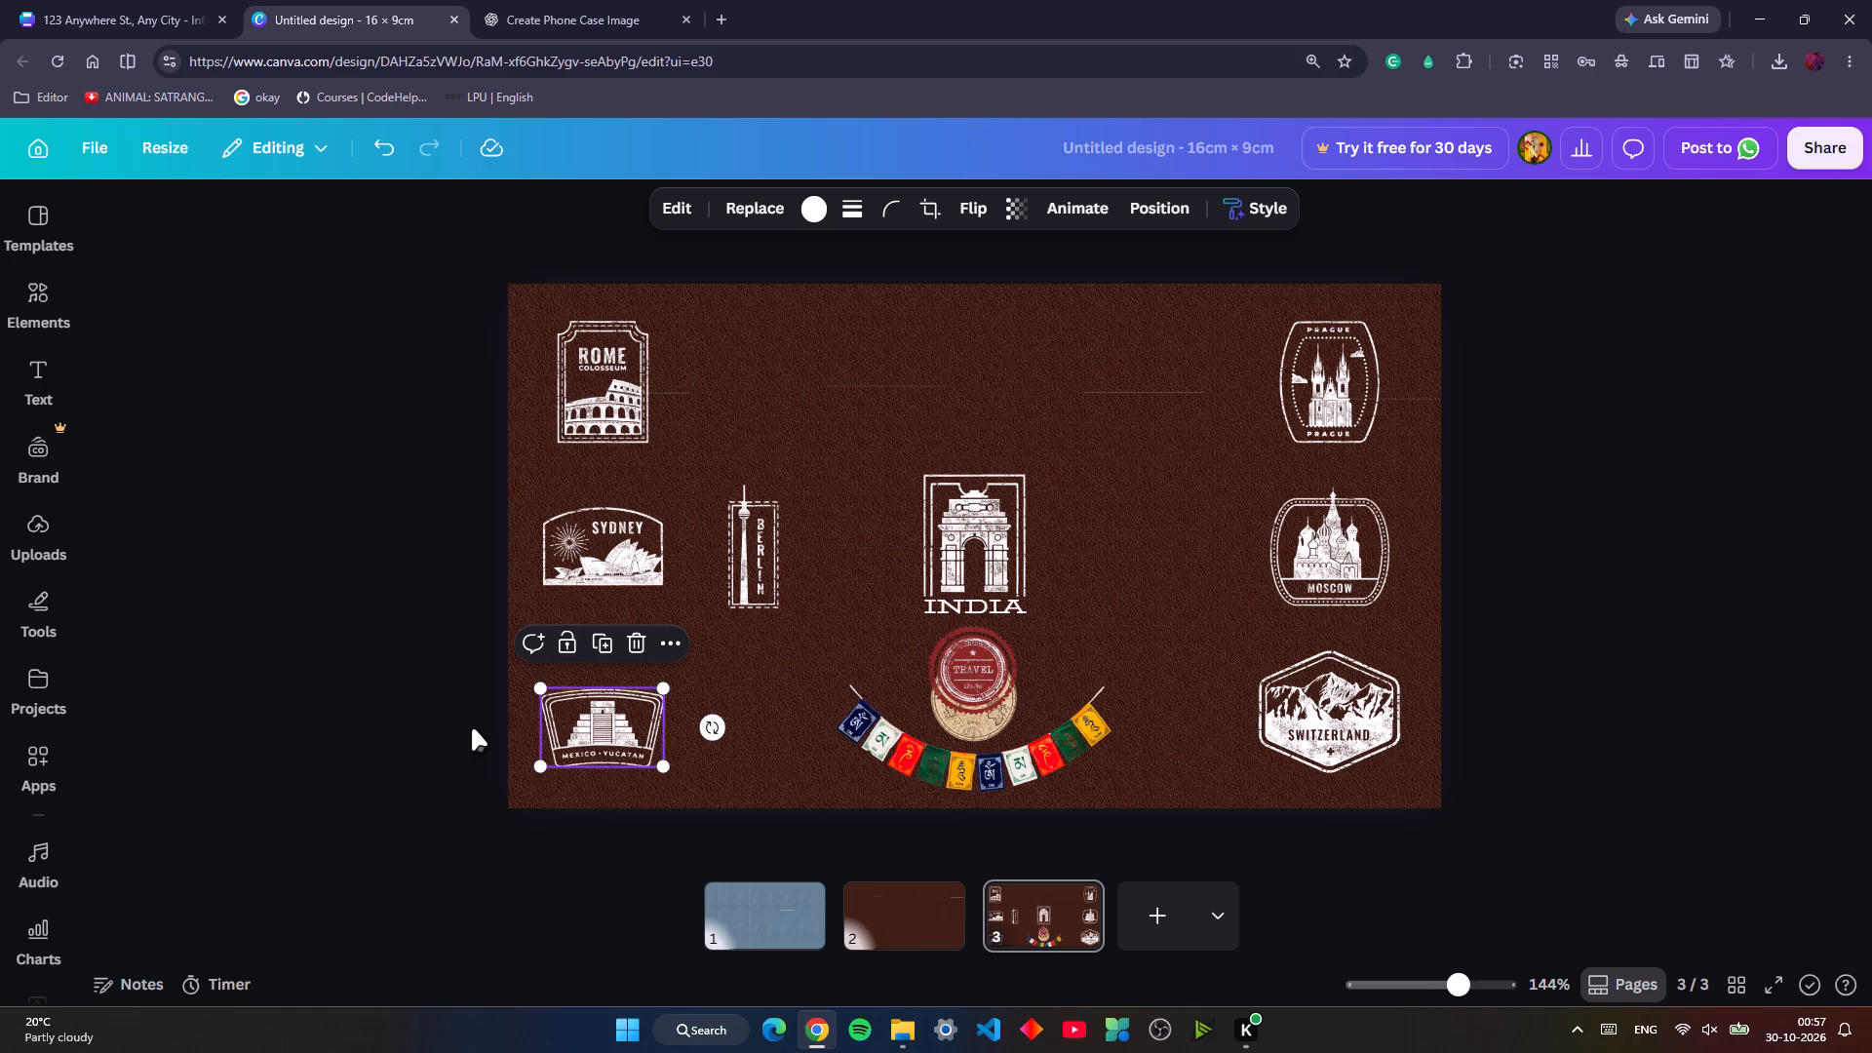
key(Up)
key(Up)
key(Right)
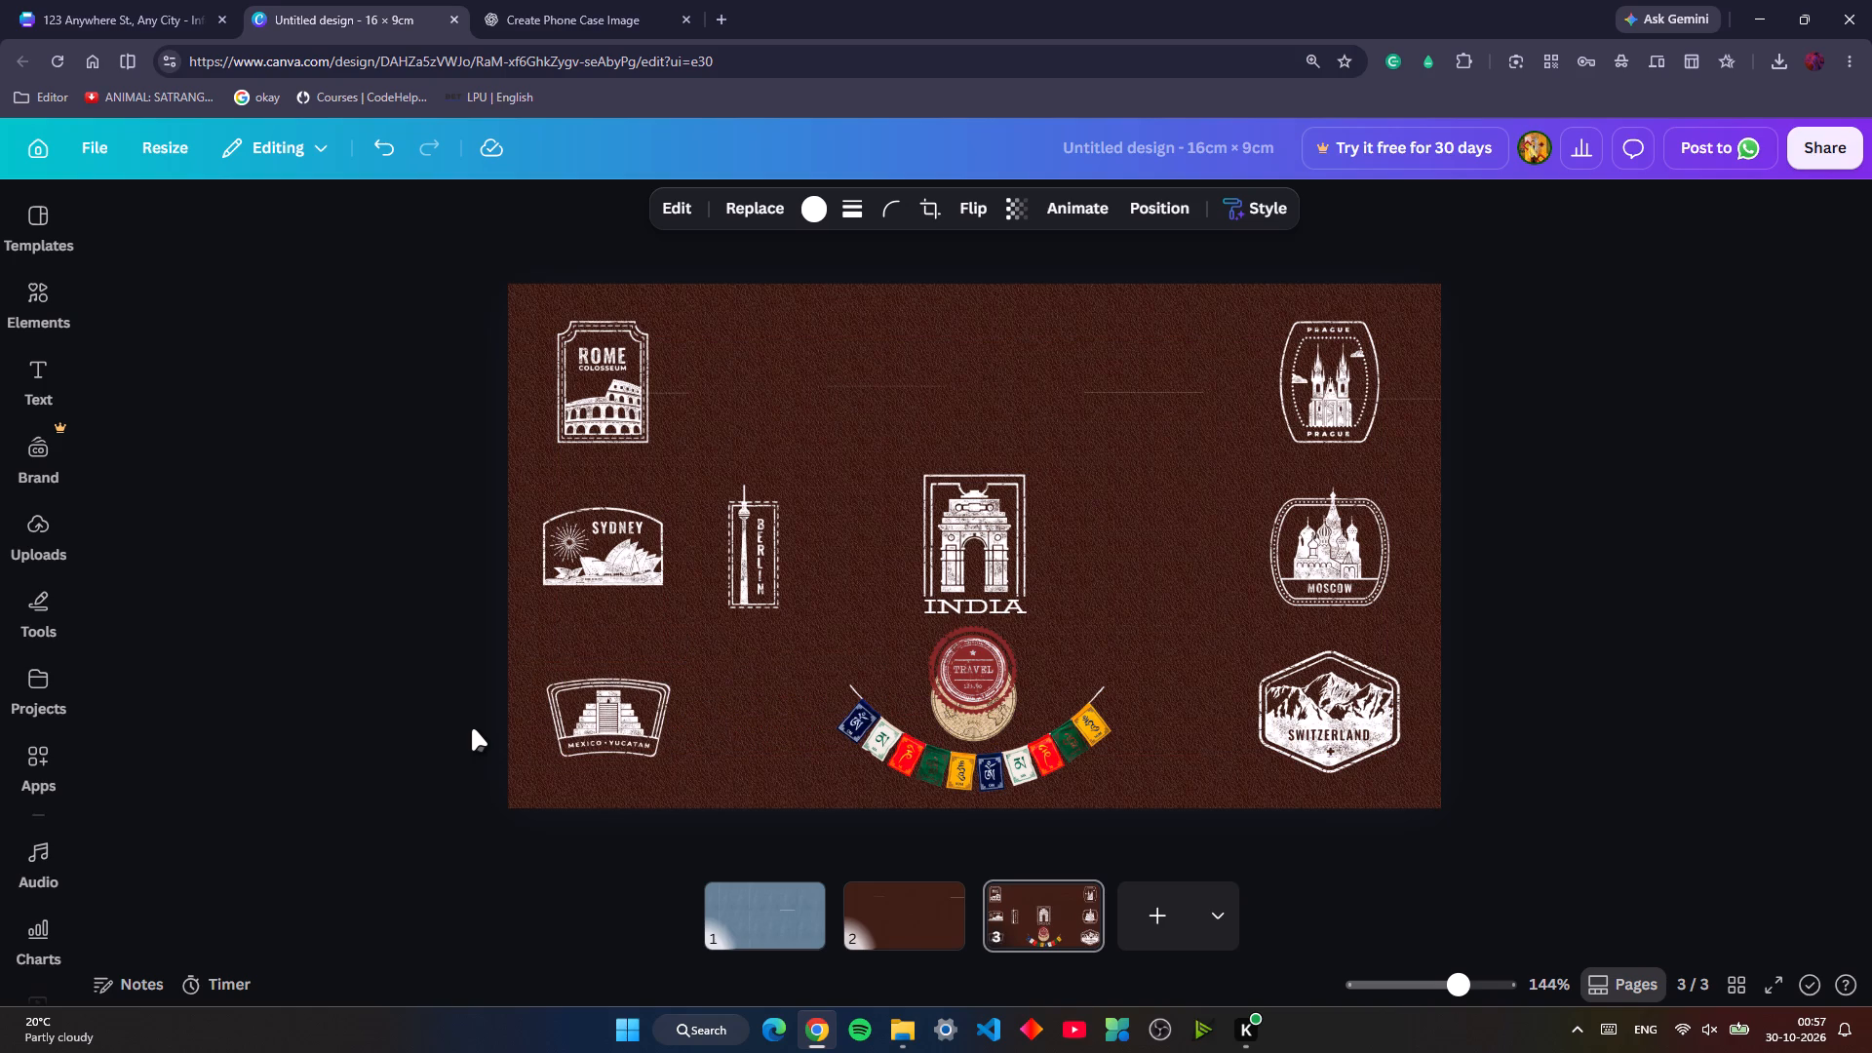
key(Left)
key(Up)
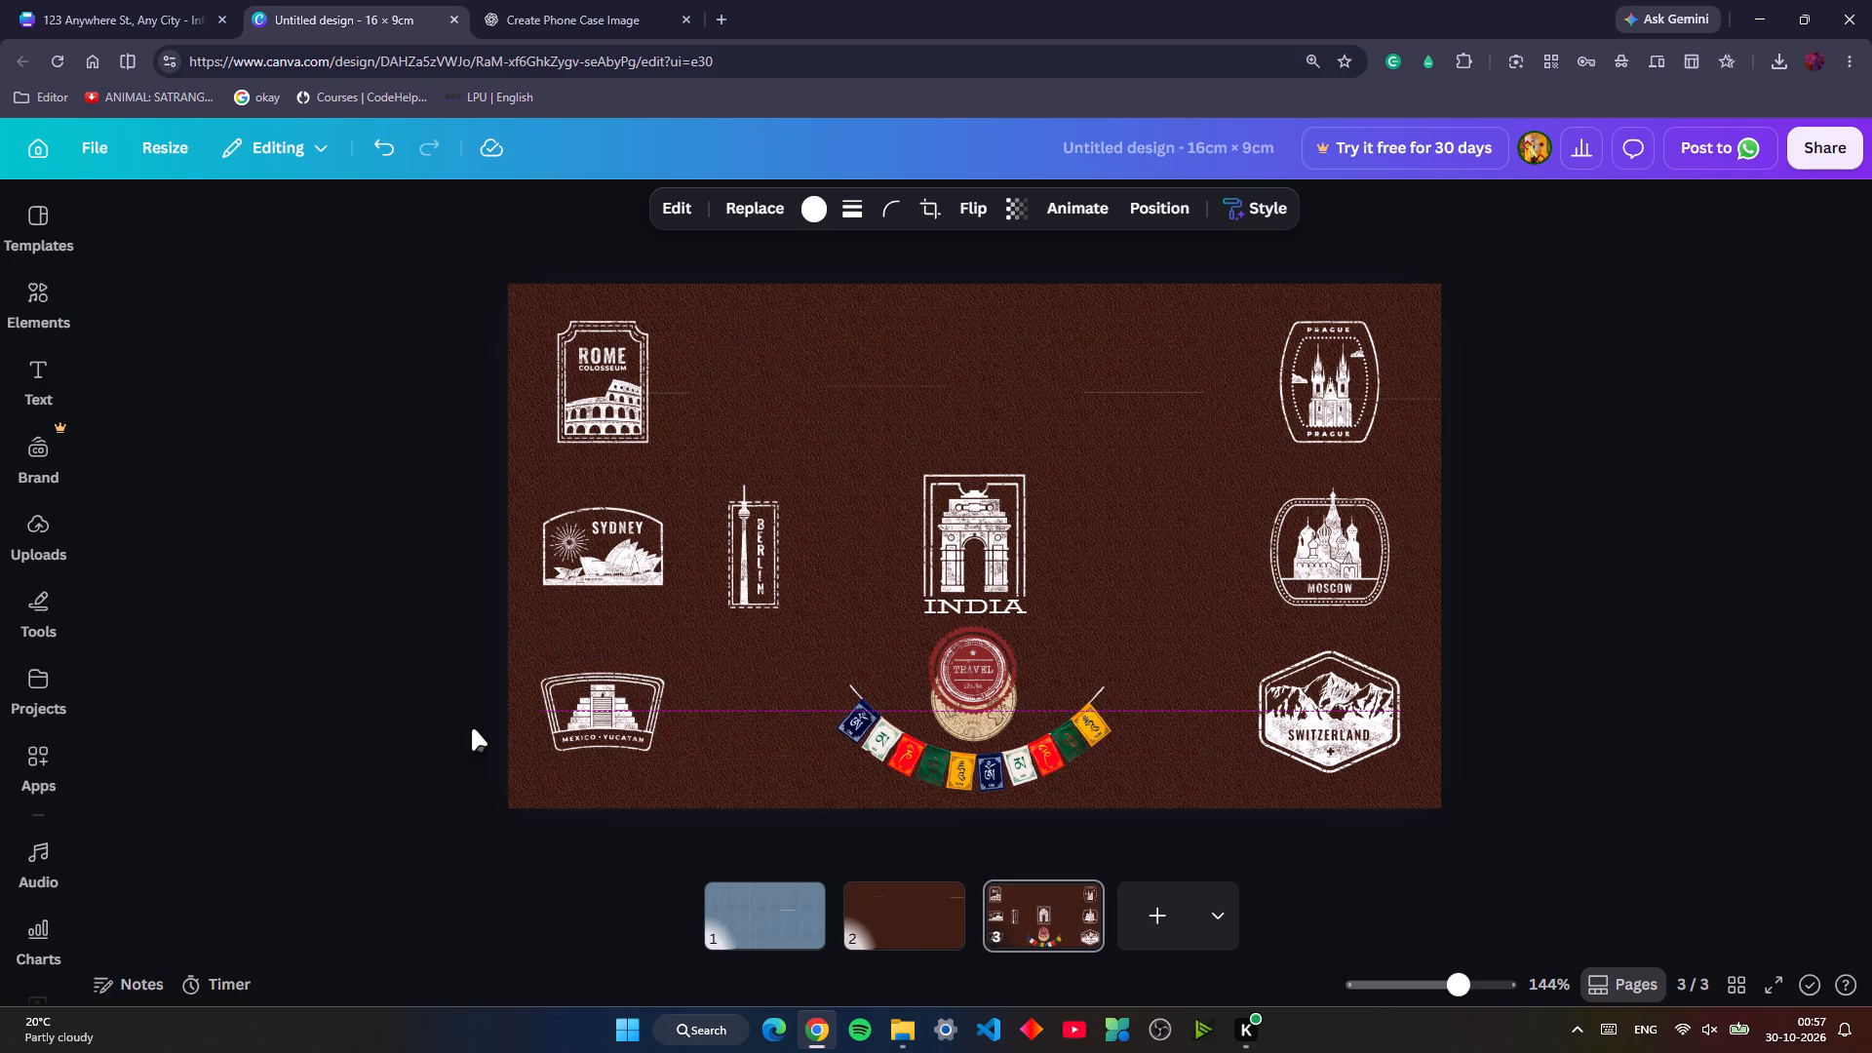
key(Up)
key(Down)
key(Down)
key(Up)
Enlarge the Mexico Yucatan stamp to slightly wider than Sydney and centre it beneath the Sydney stamp.
drag(670, 675, 680, 660)
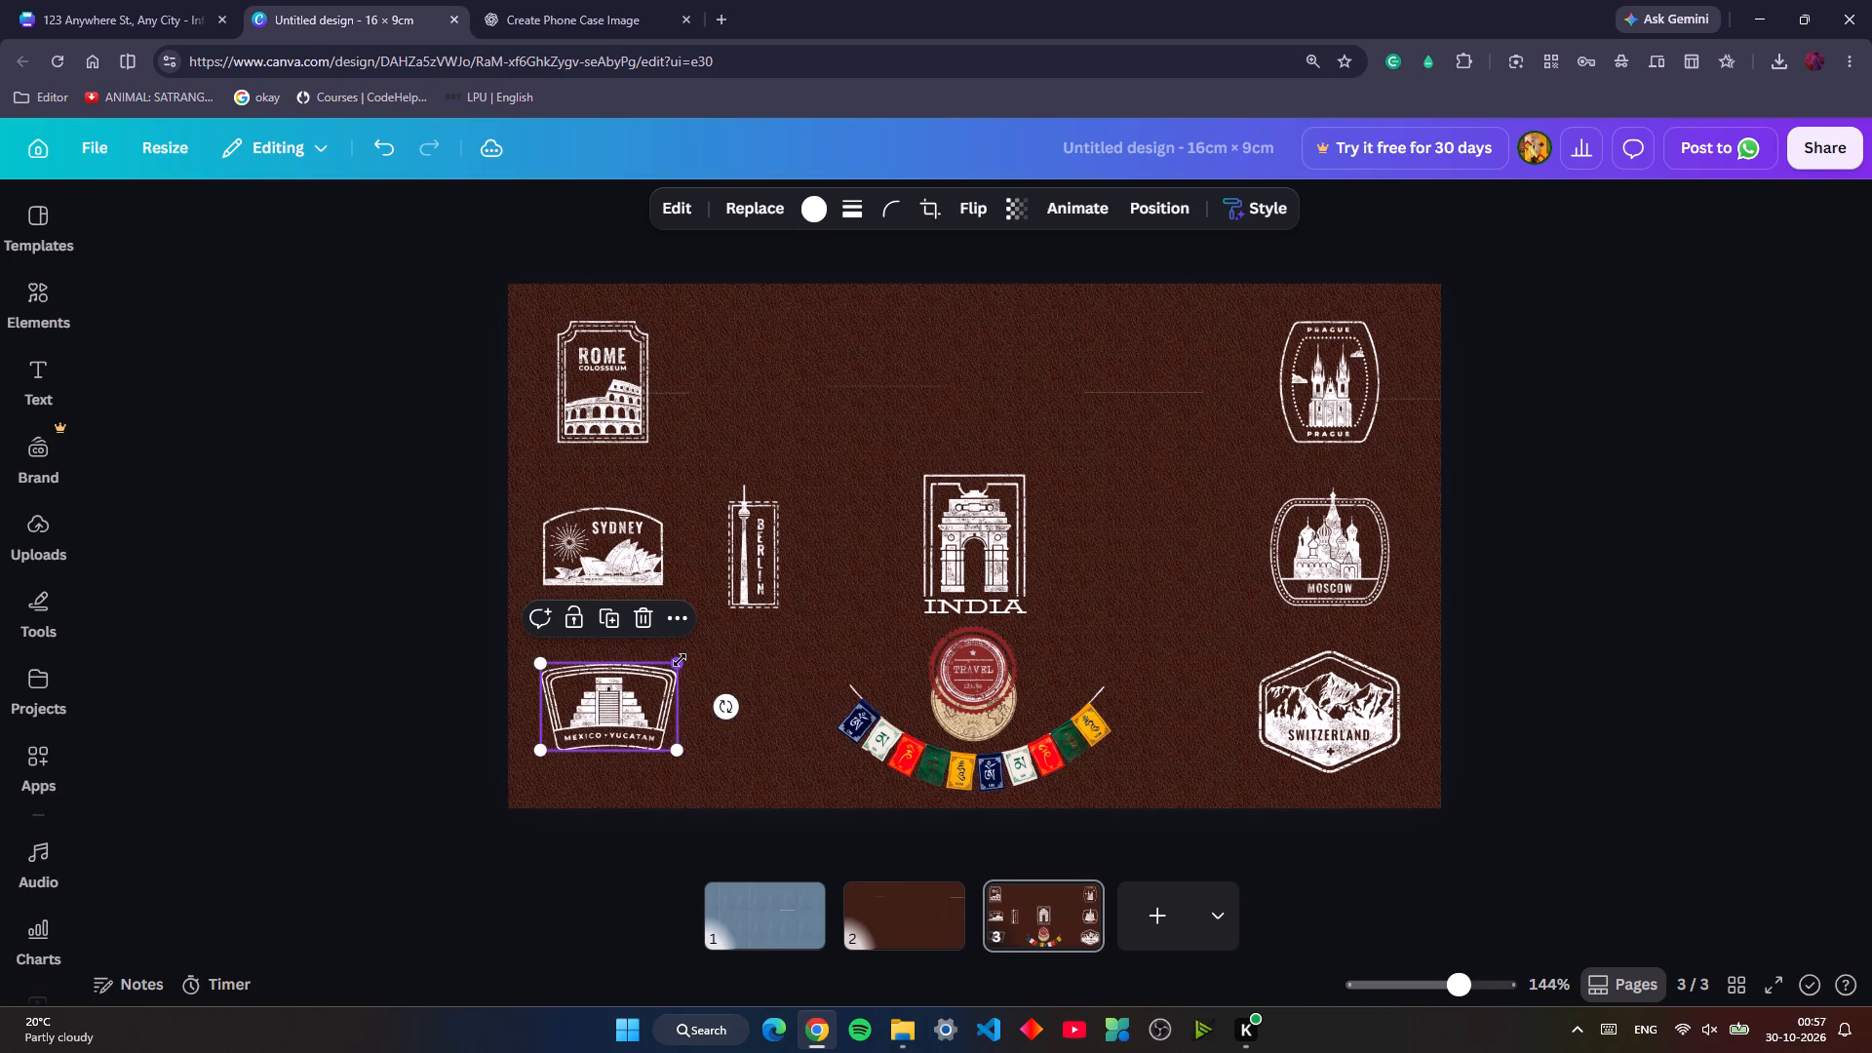
key(Down)
key(Up)
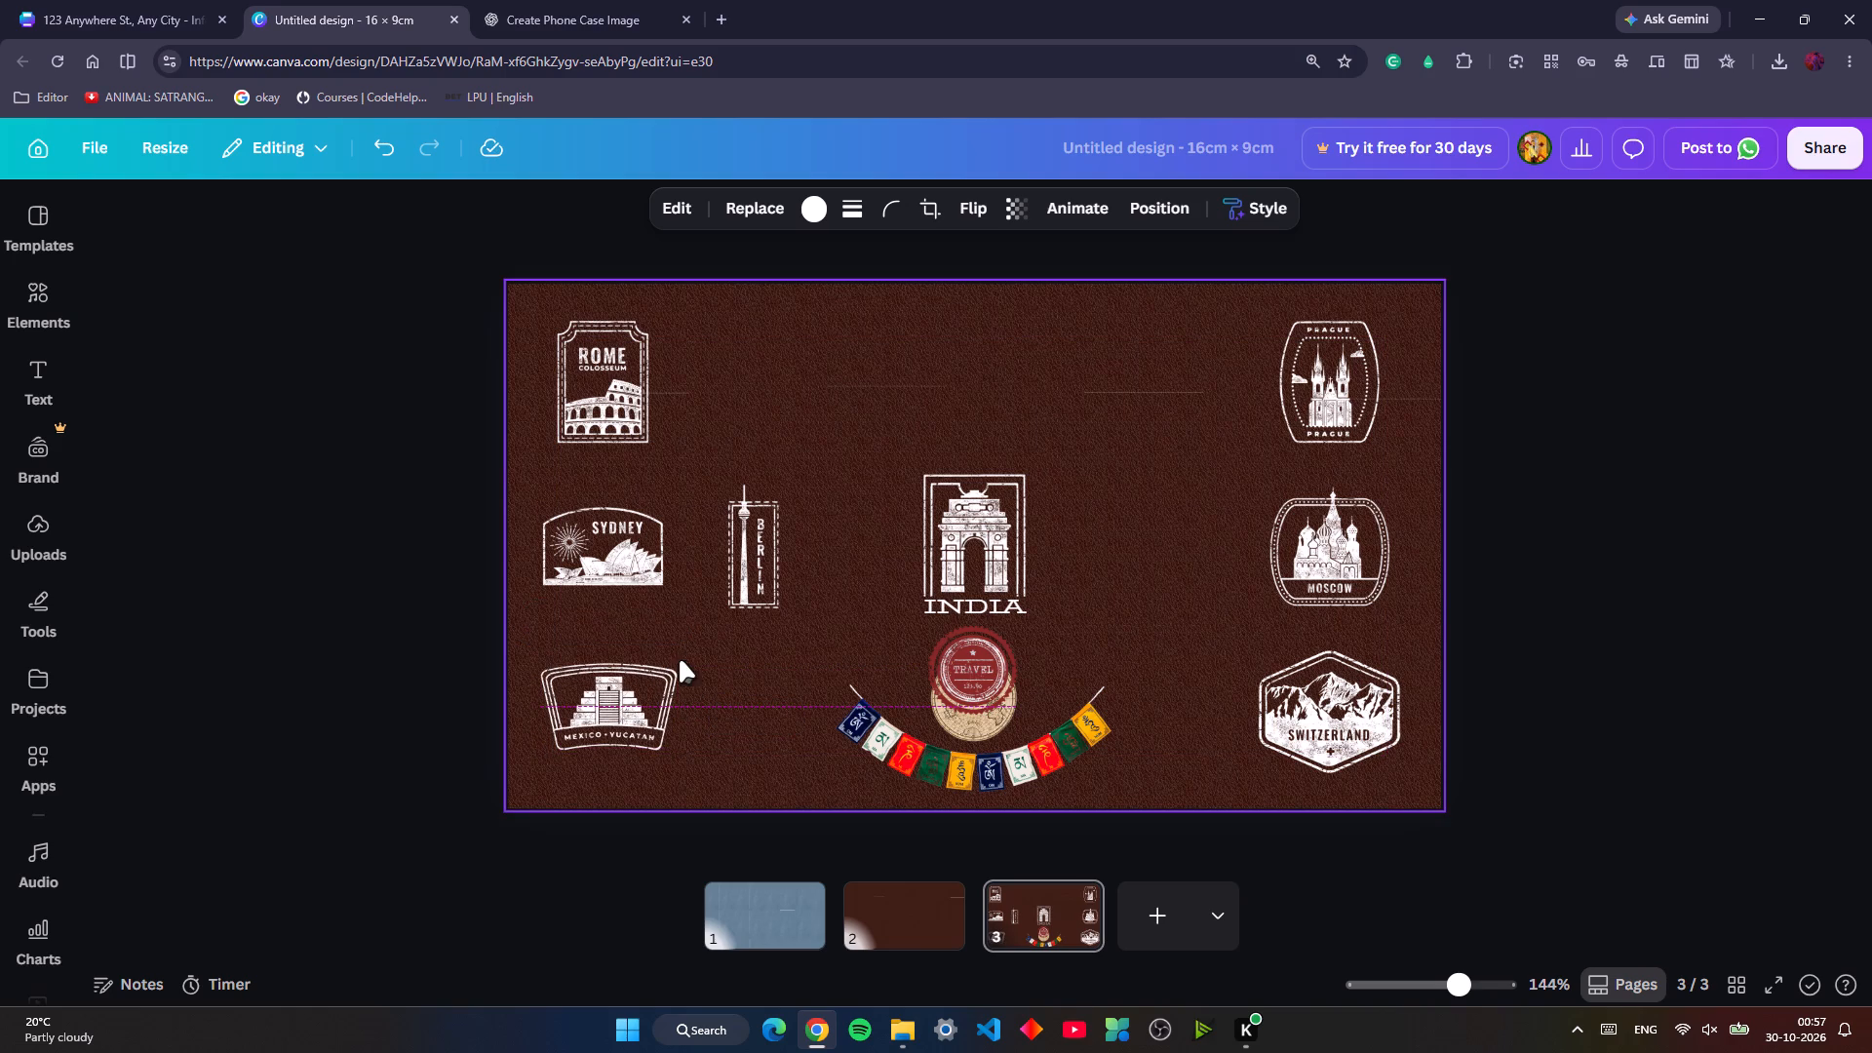
key(Left)
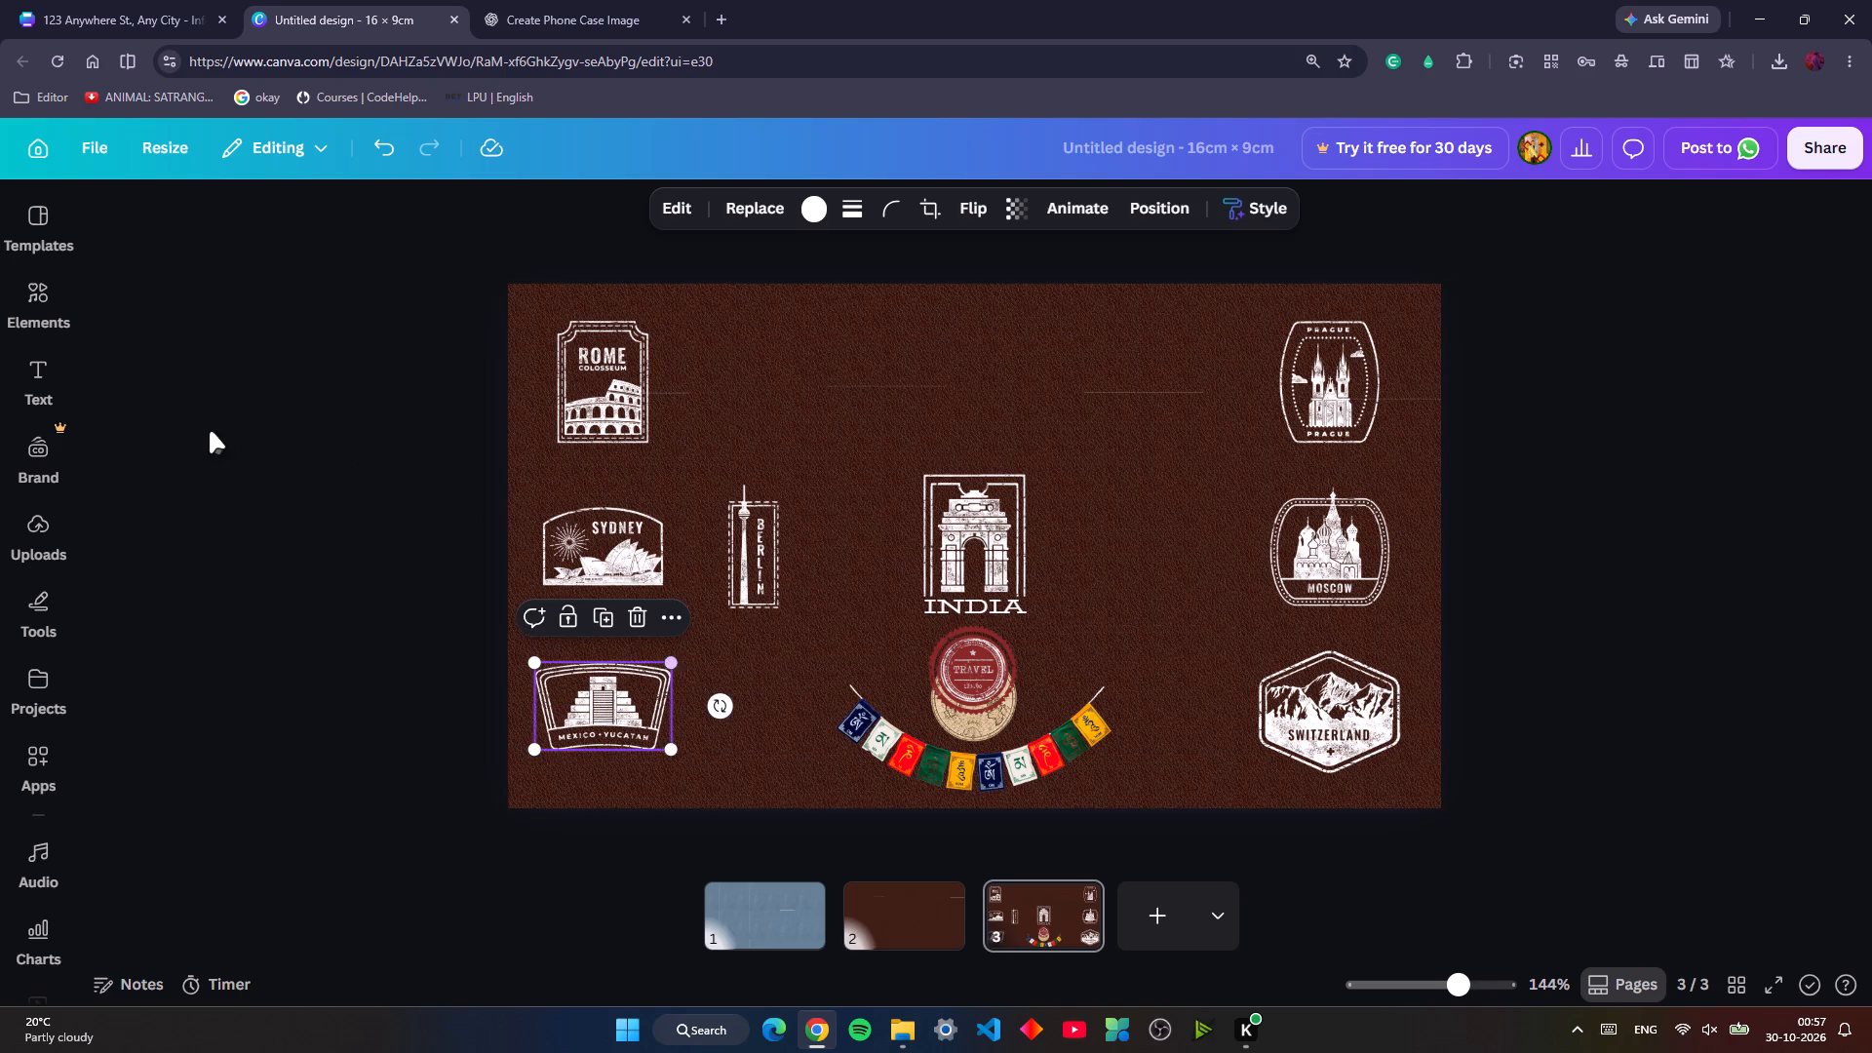
click(210, 431)
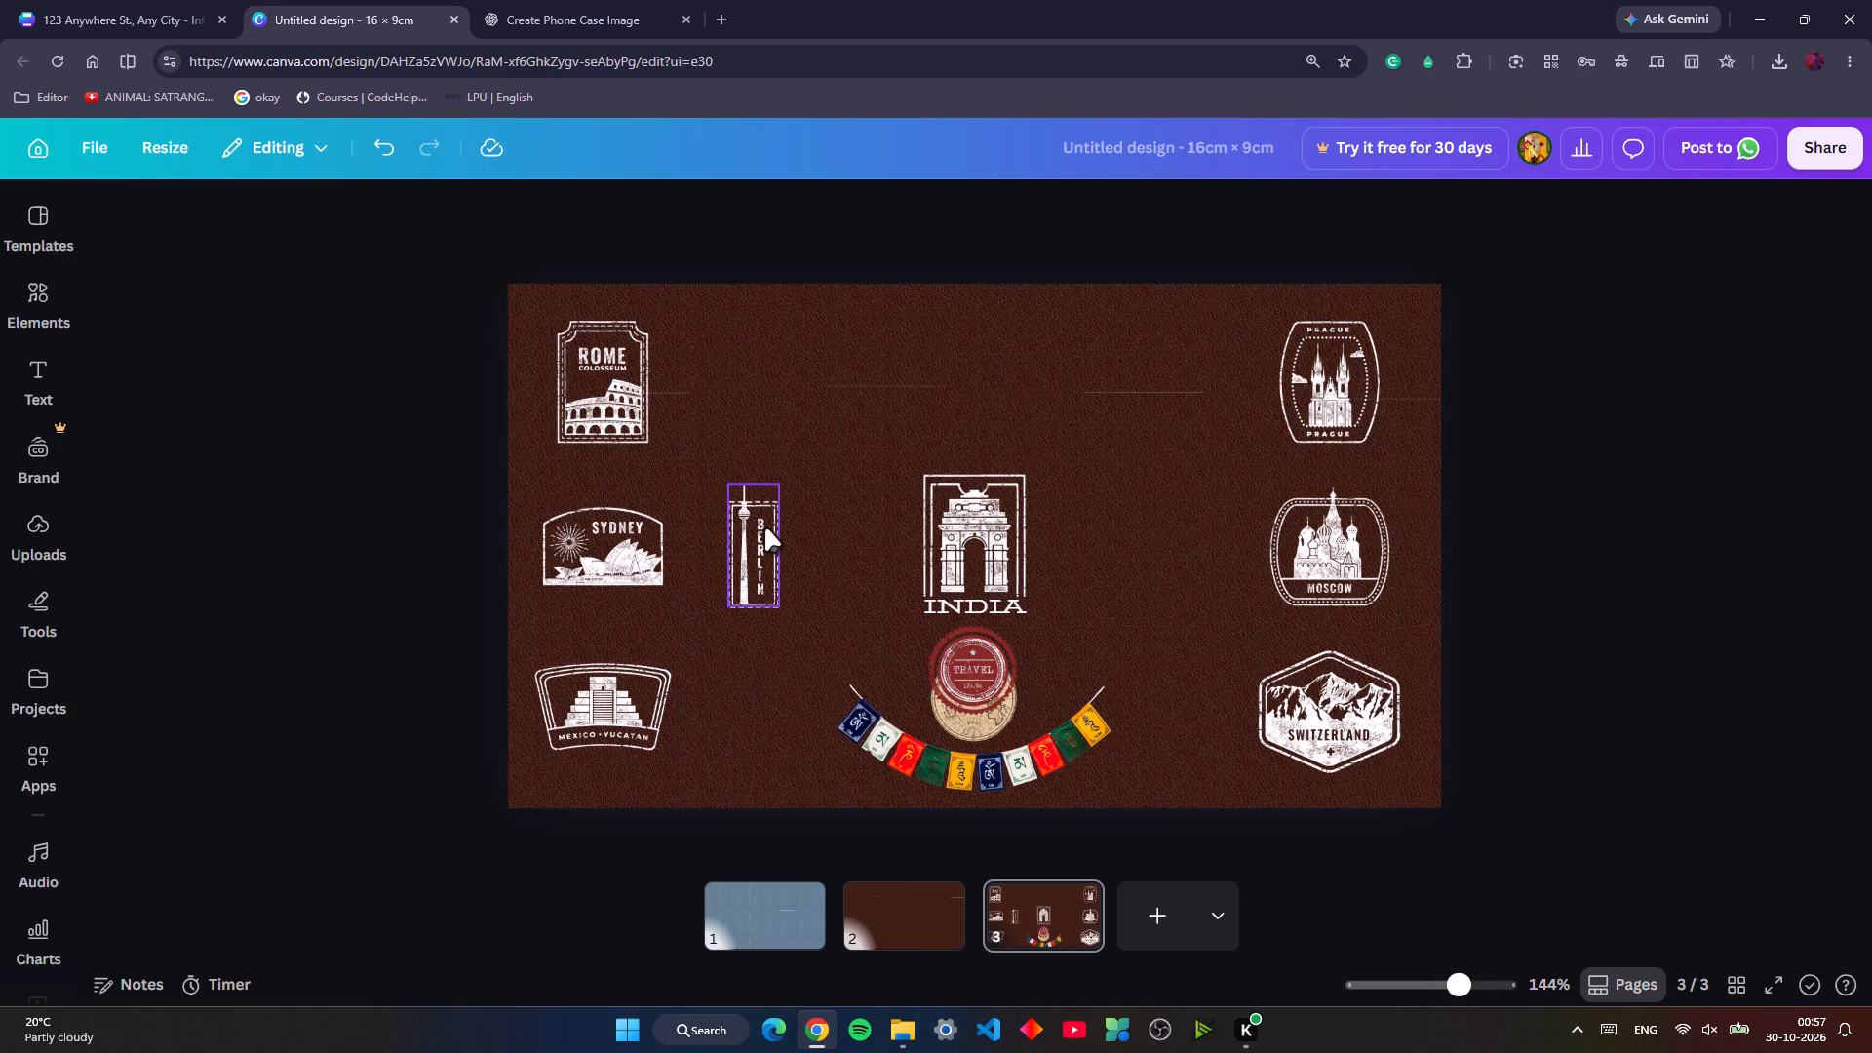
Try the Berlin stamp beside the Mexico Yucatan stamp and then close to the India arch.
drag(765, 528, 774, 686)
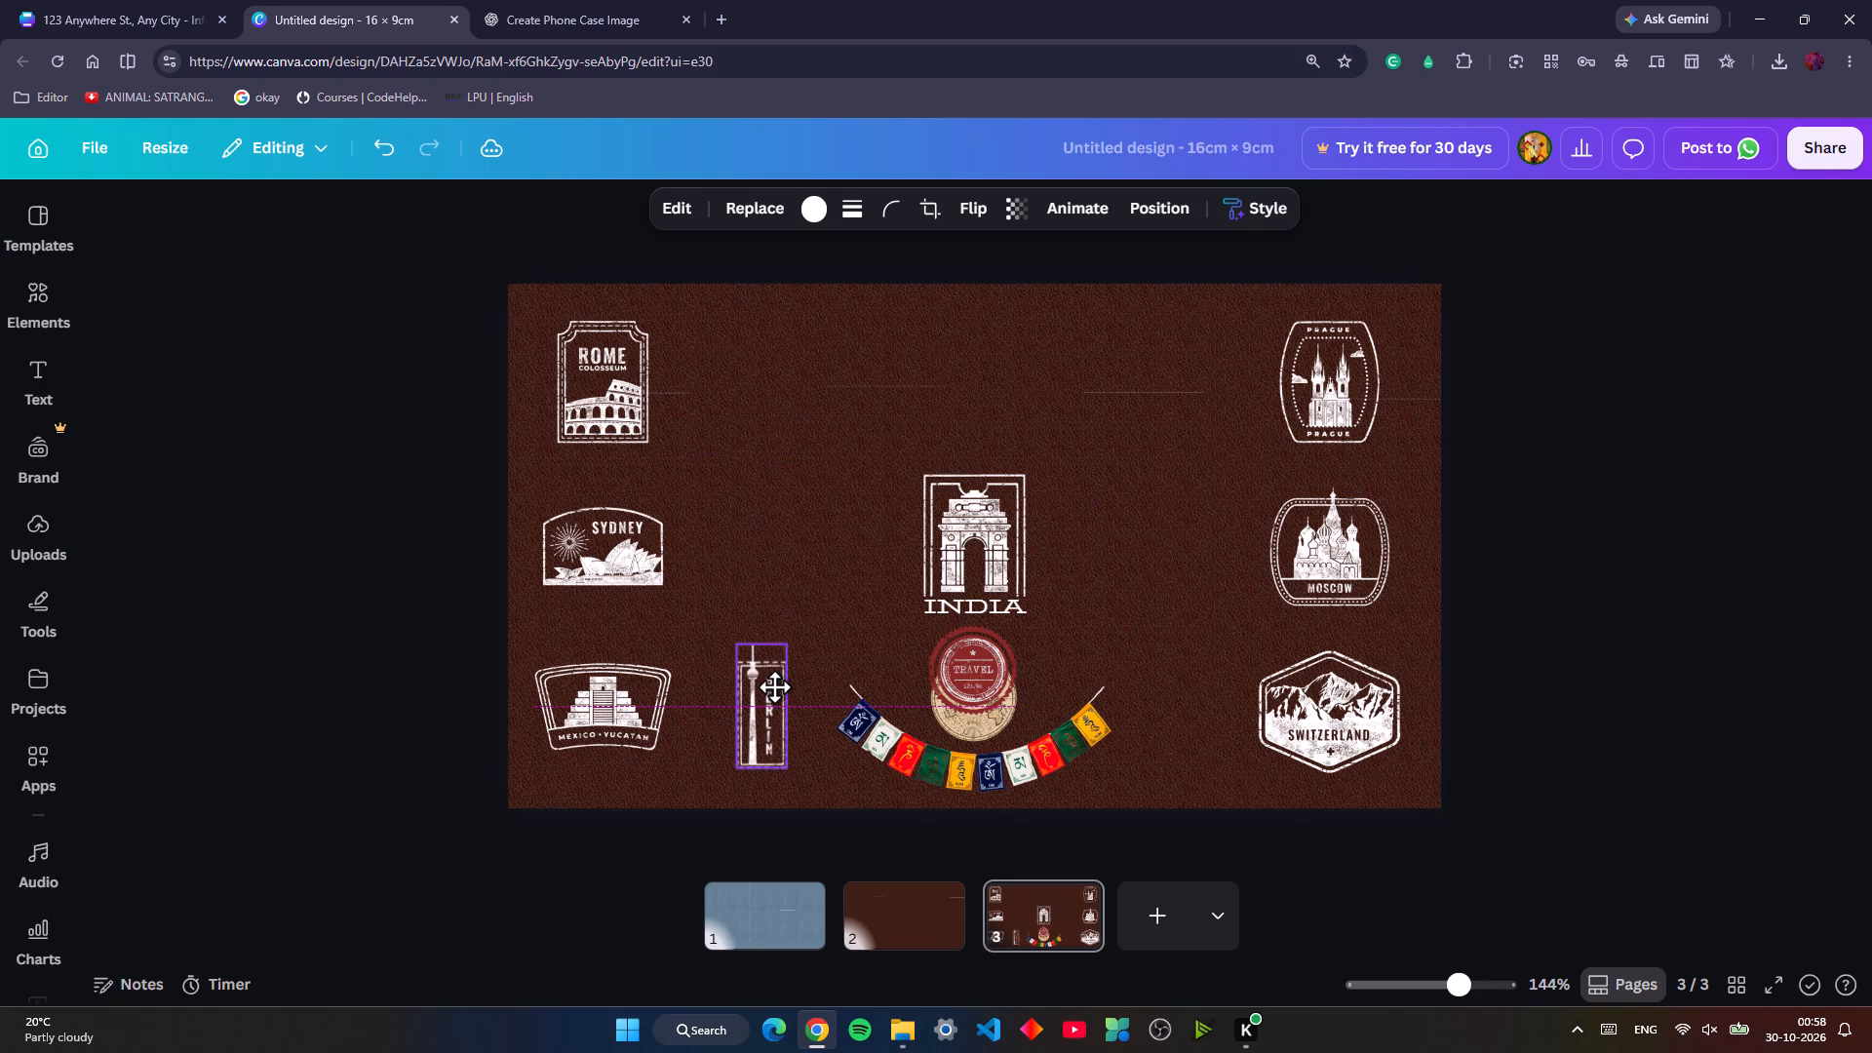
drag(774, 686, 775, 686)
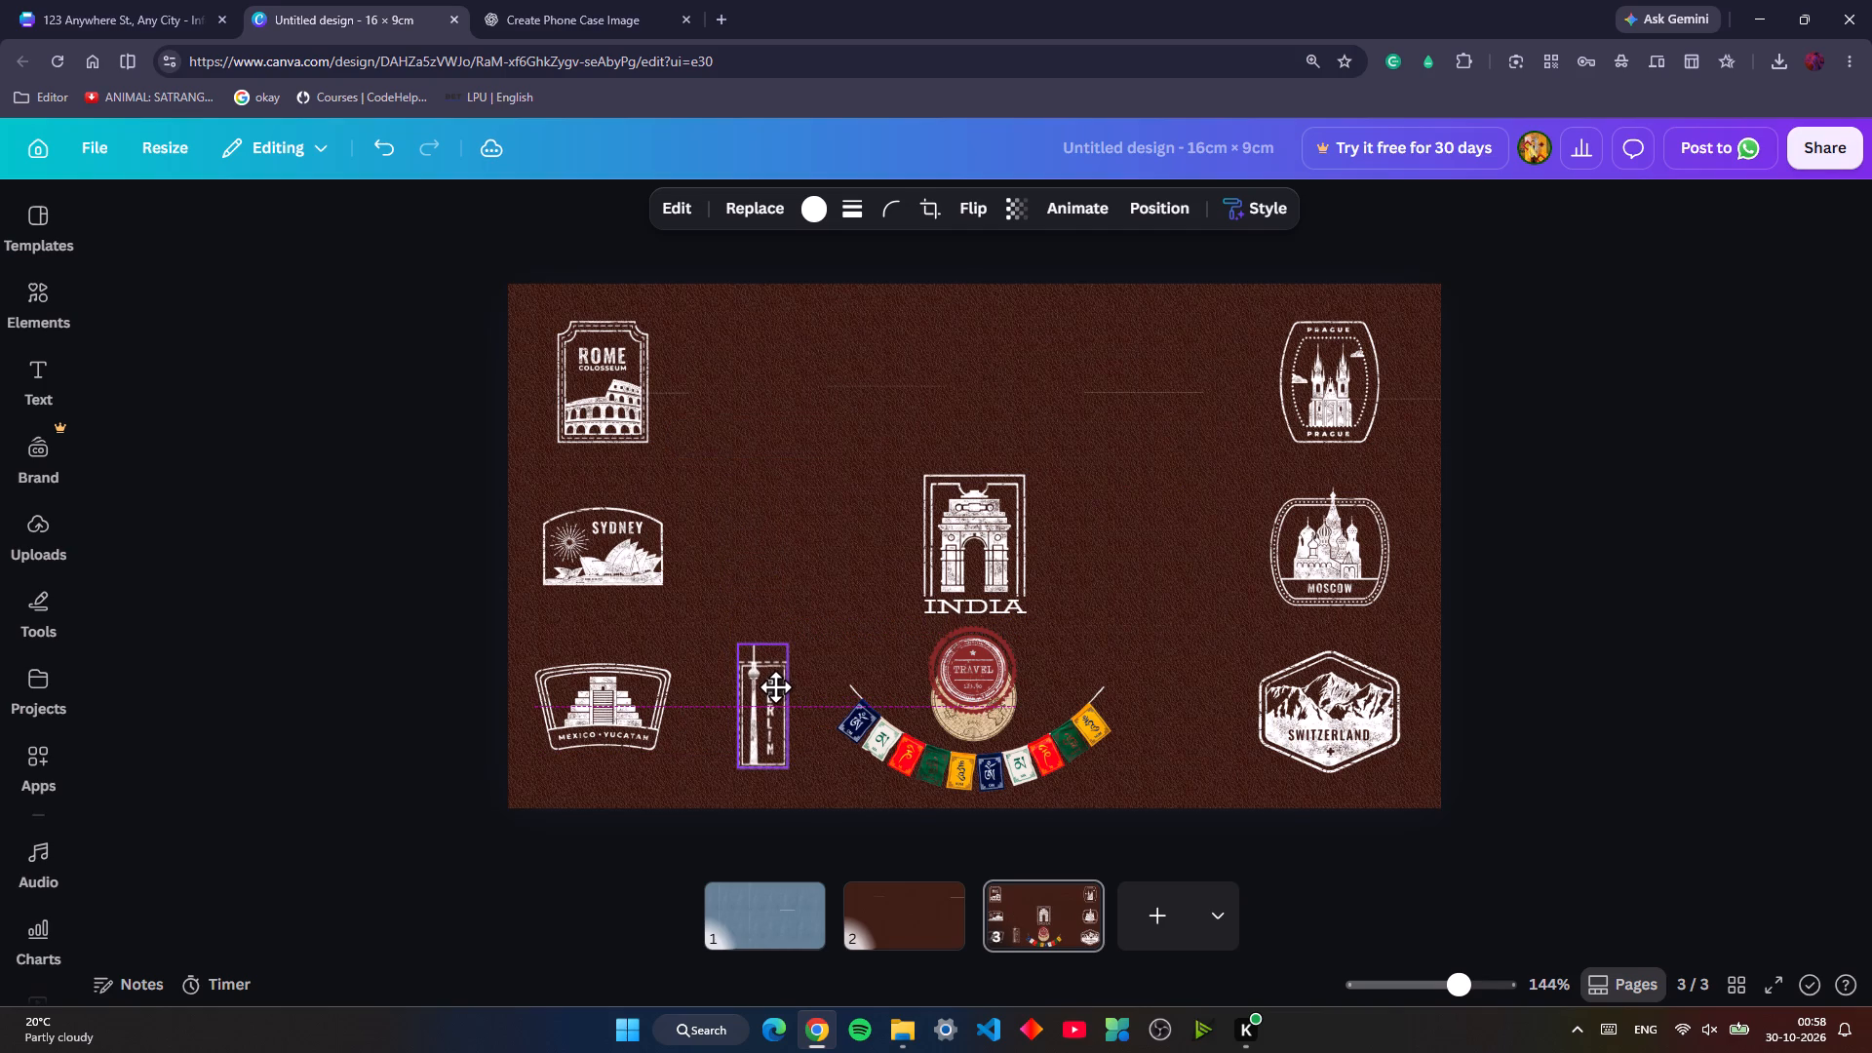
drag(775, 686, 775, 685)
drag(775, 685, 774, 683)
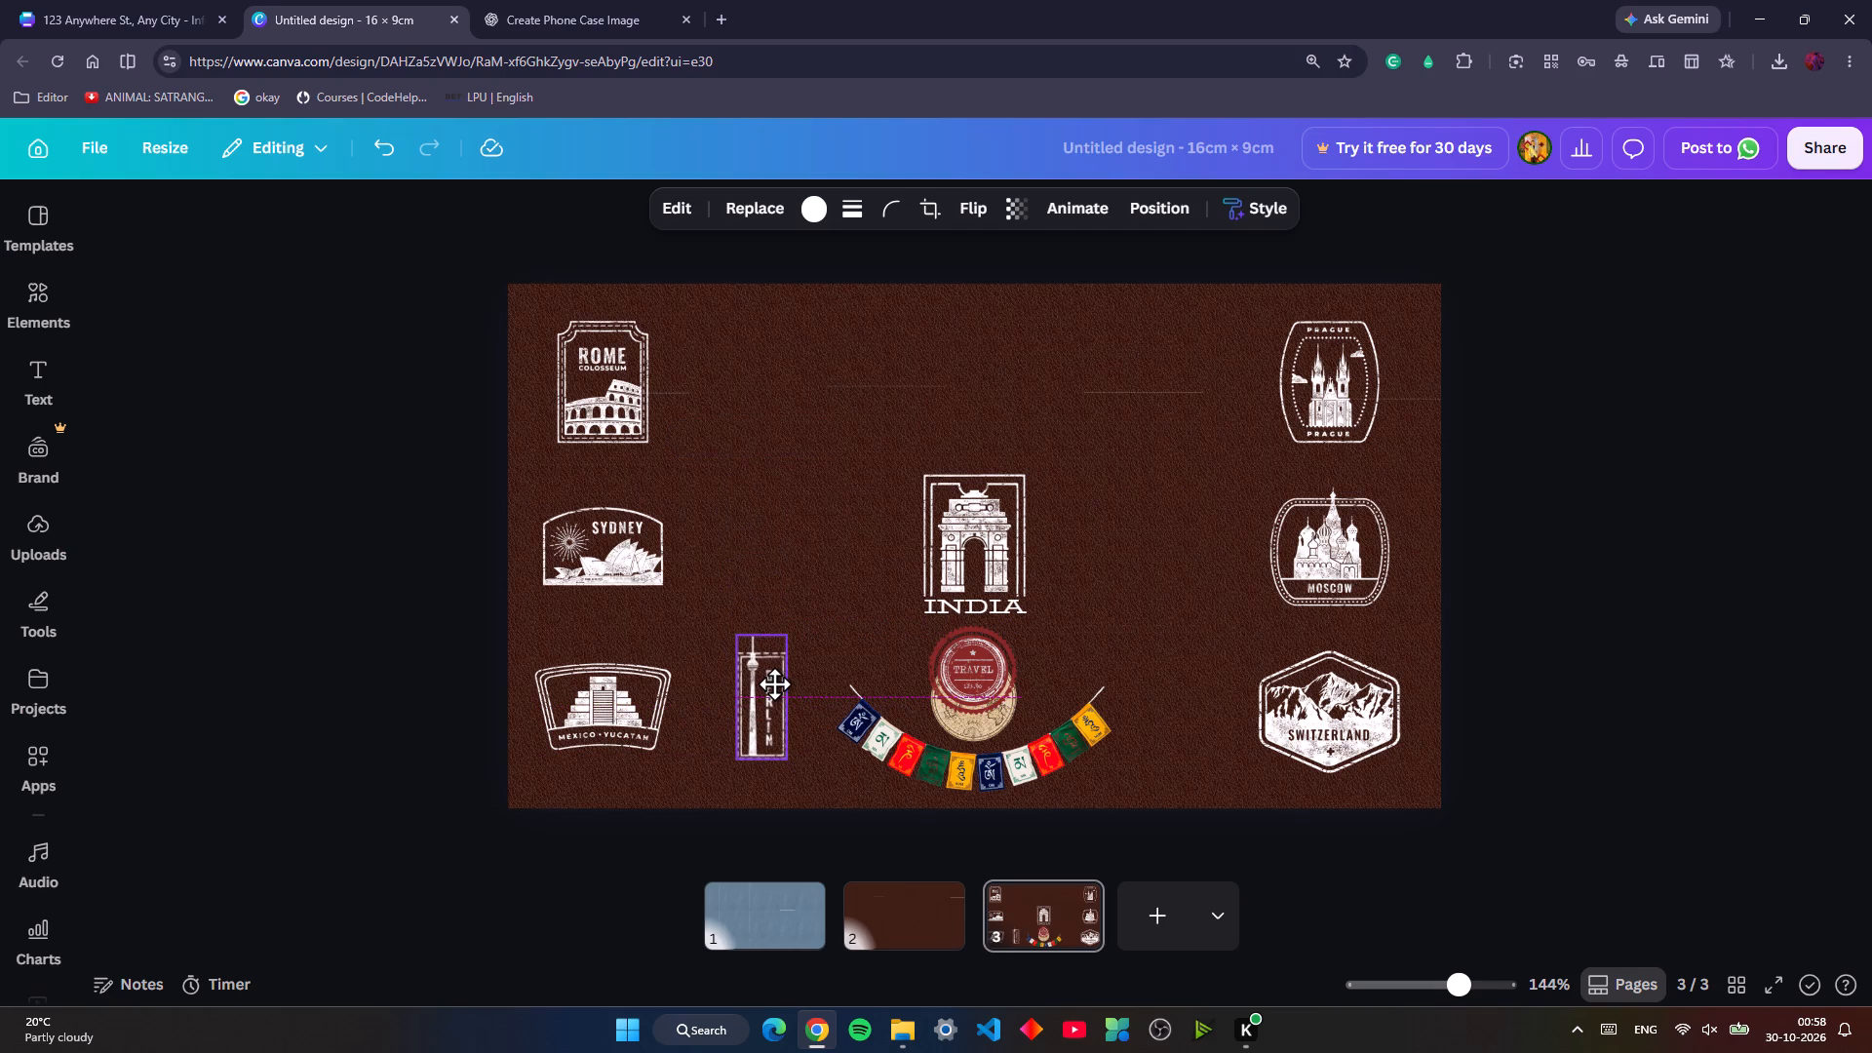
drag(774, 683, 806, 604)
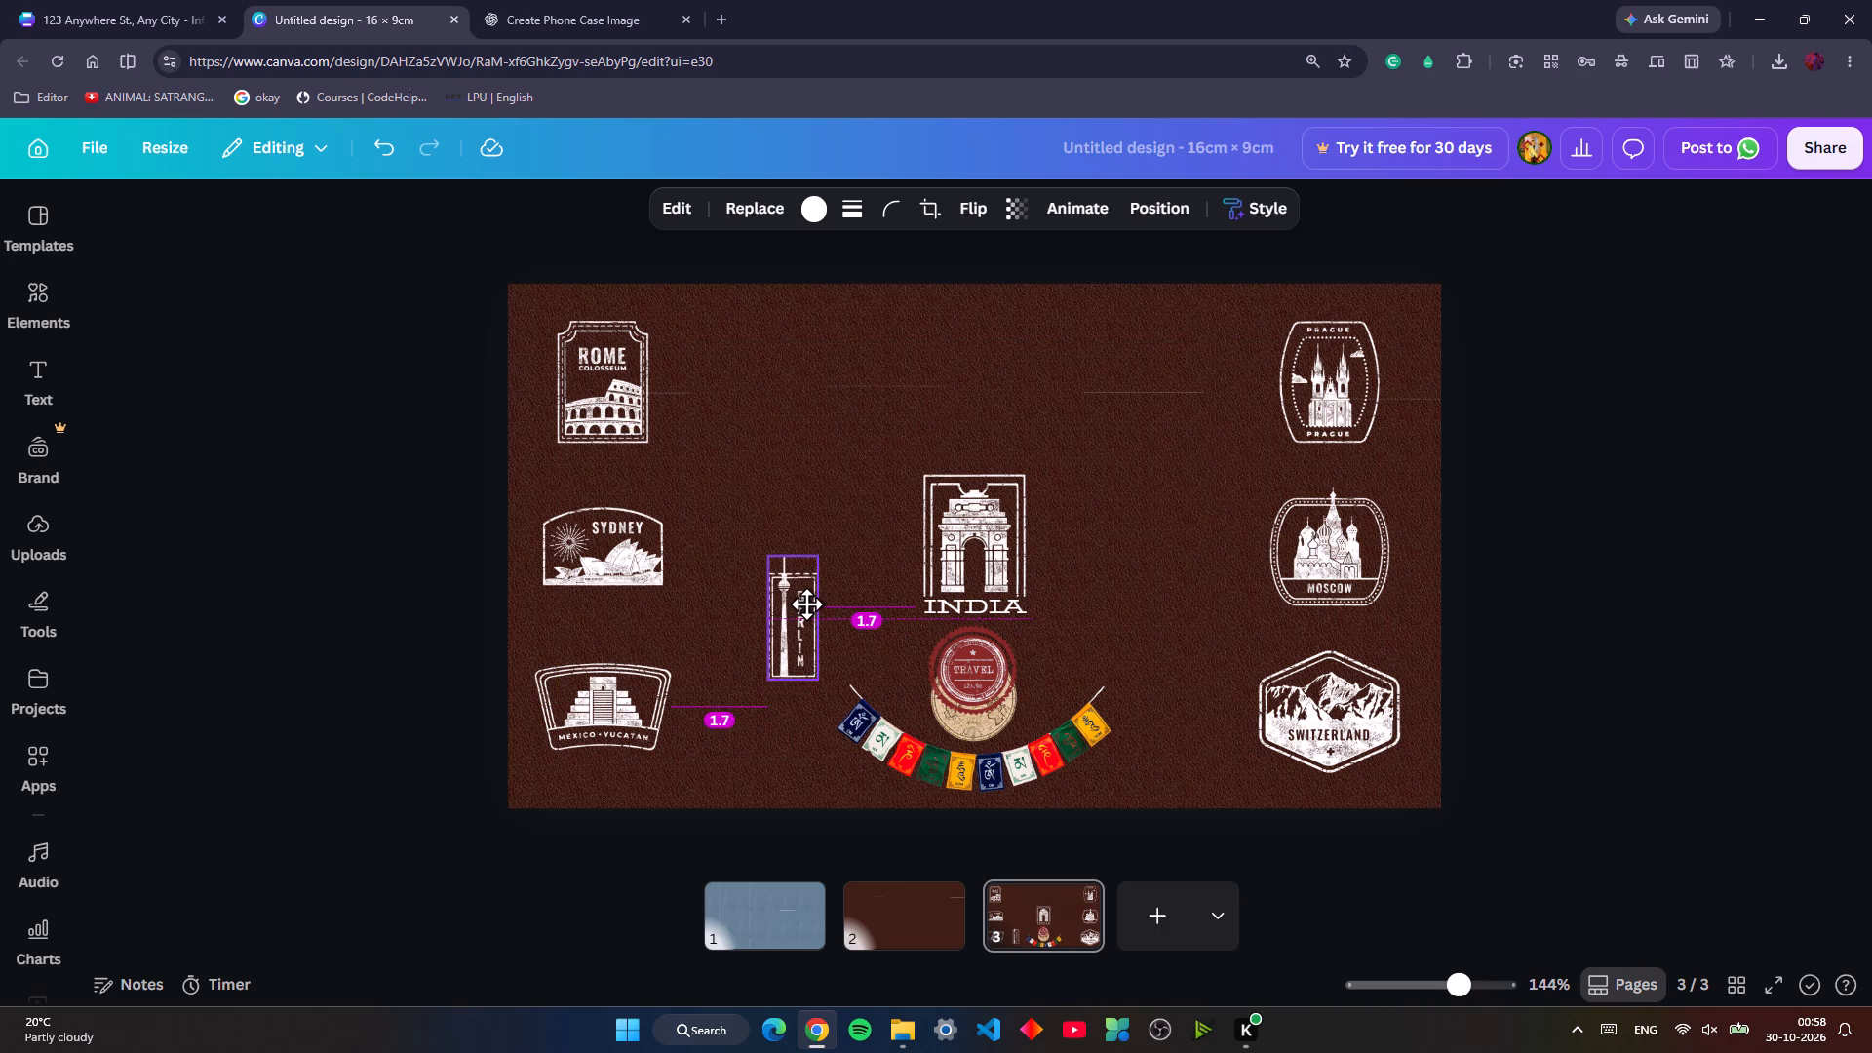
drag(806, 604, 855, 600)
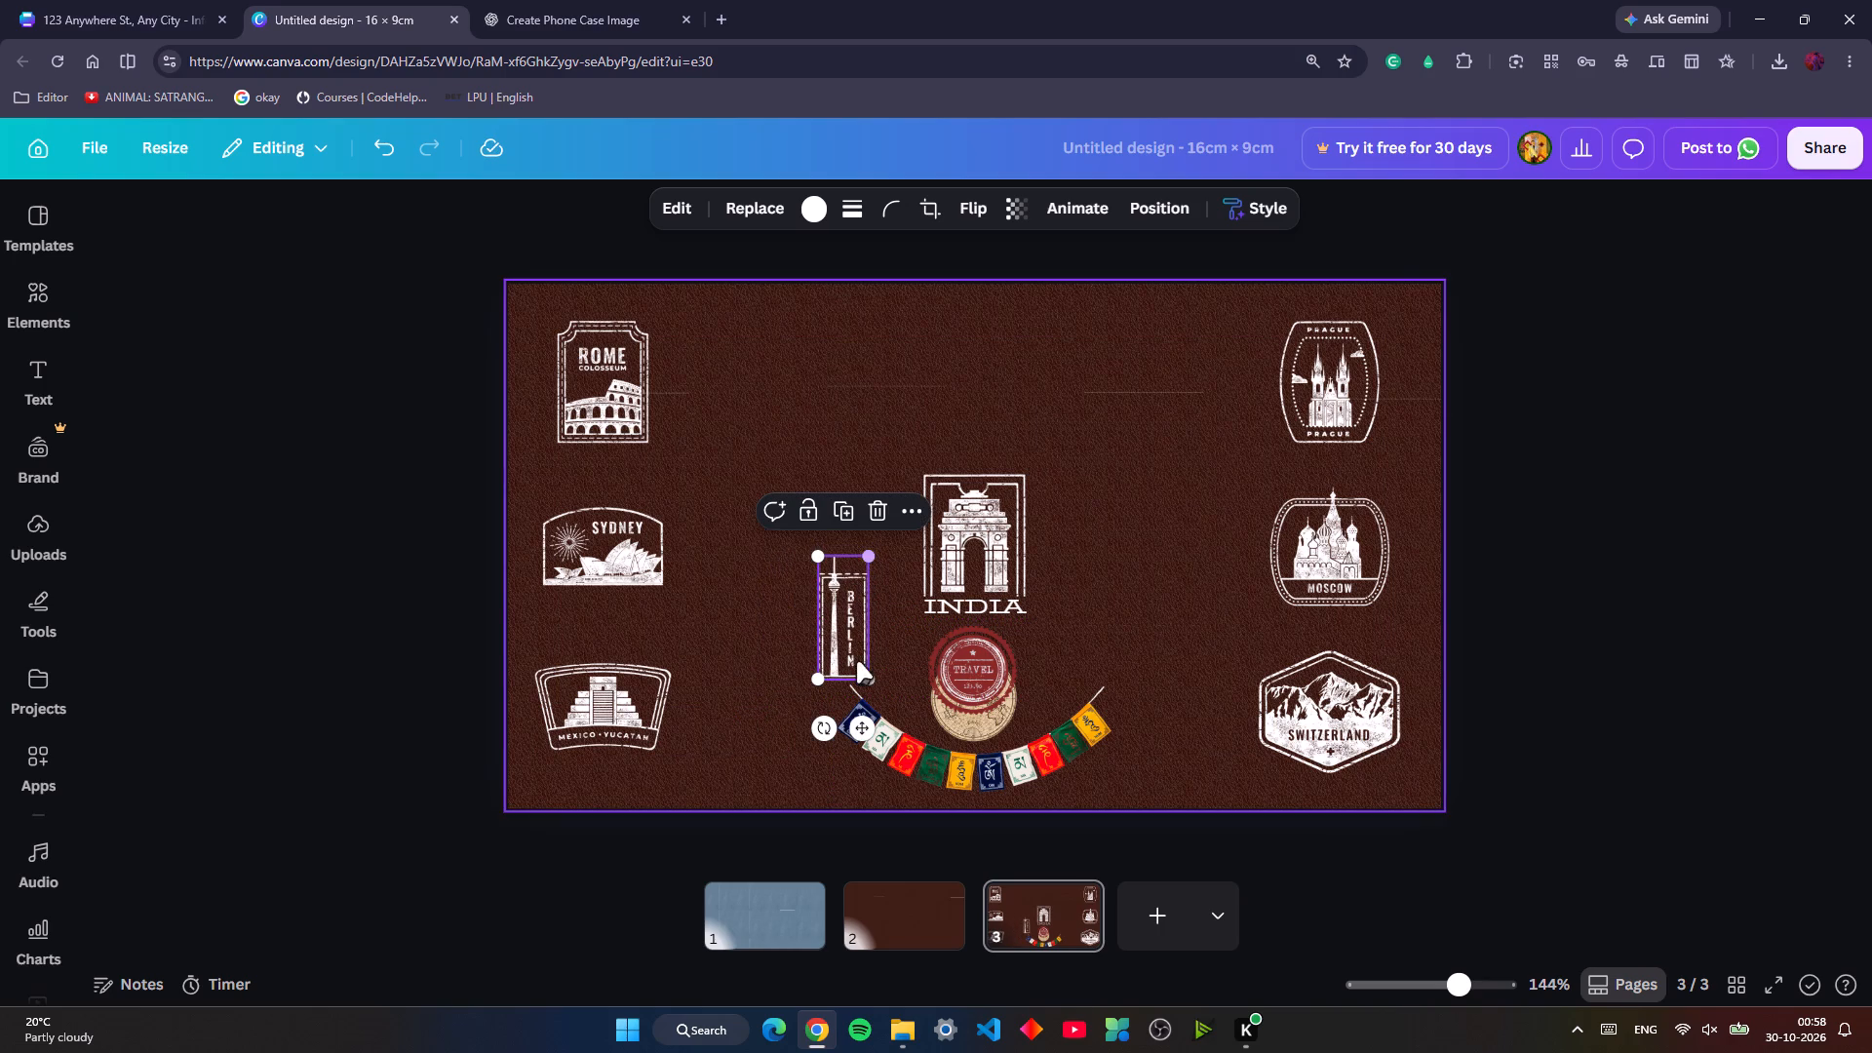
Move the Berlin stamp away from the India arch, inward of Rome and Sydney and vertically between their rows.
click(733, 722)
click(841, 614)
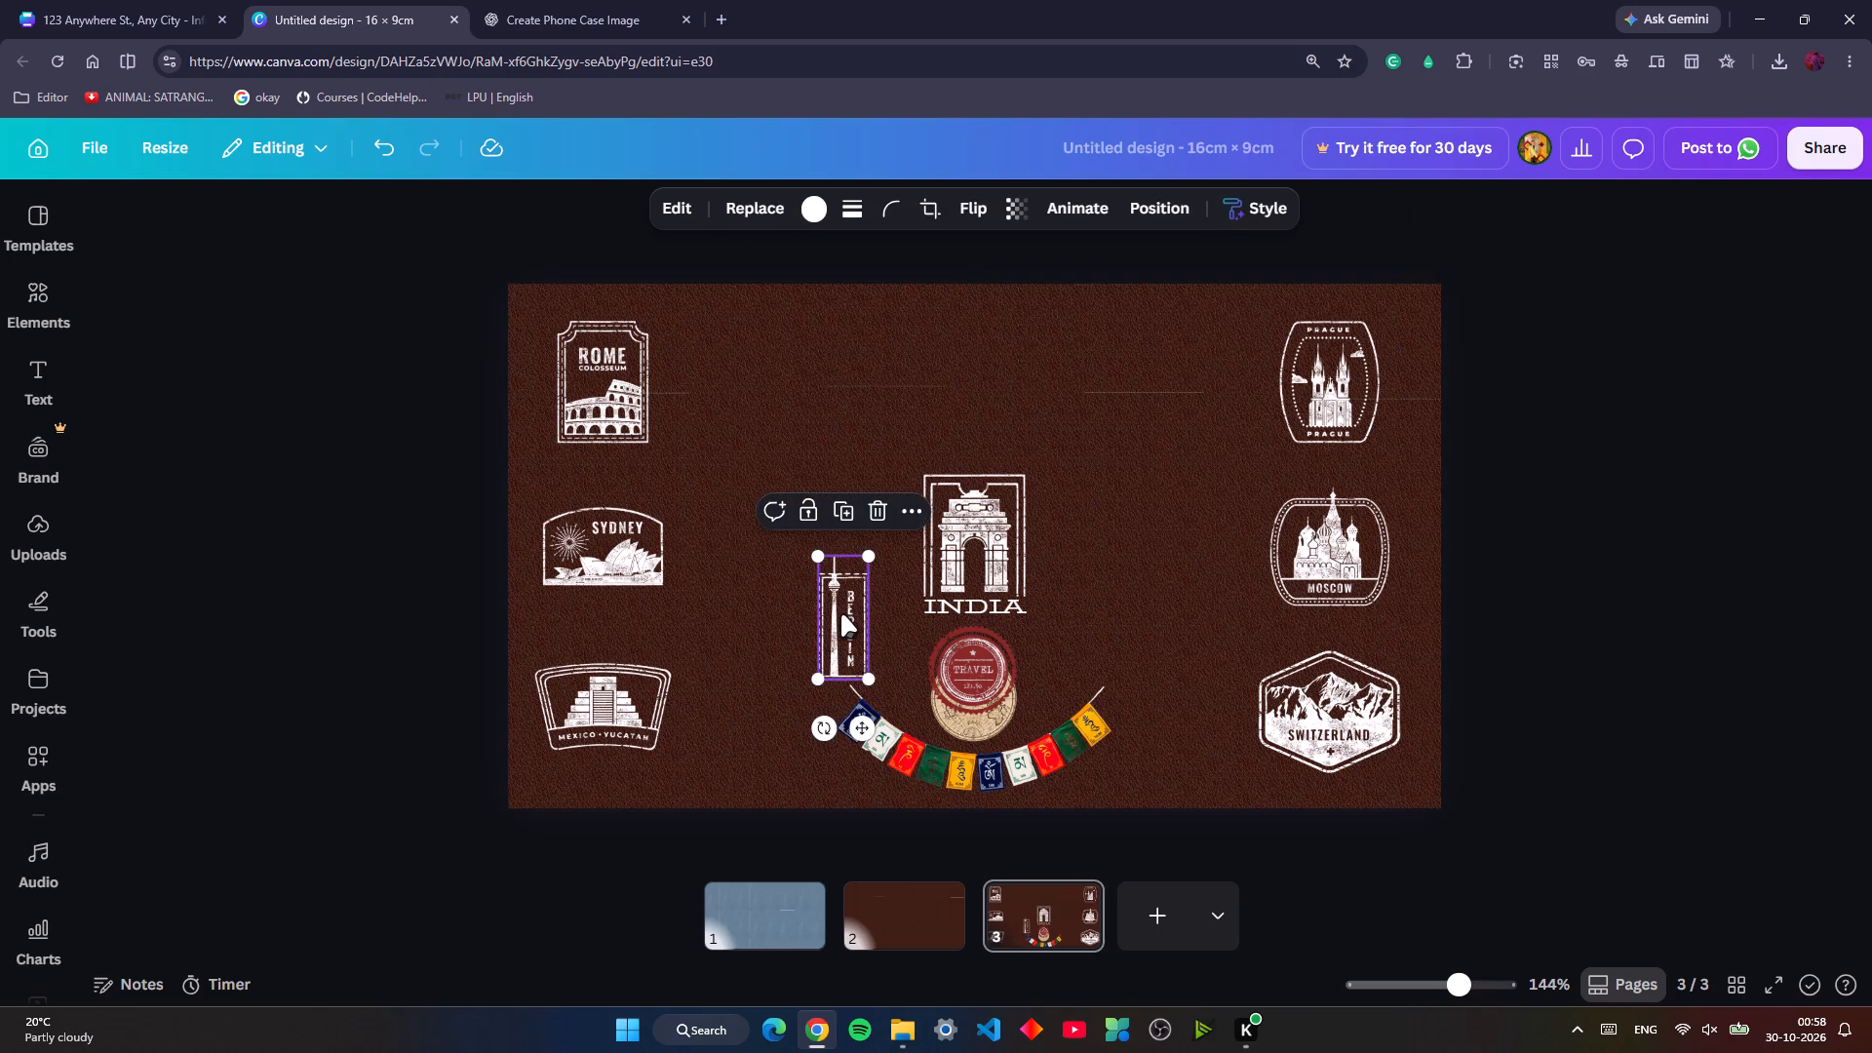
key(Down)
key(Down)
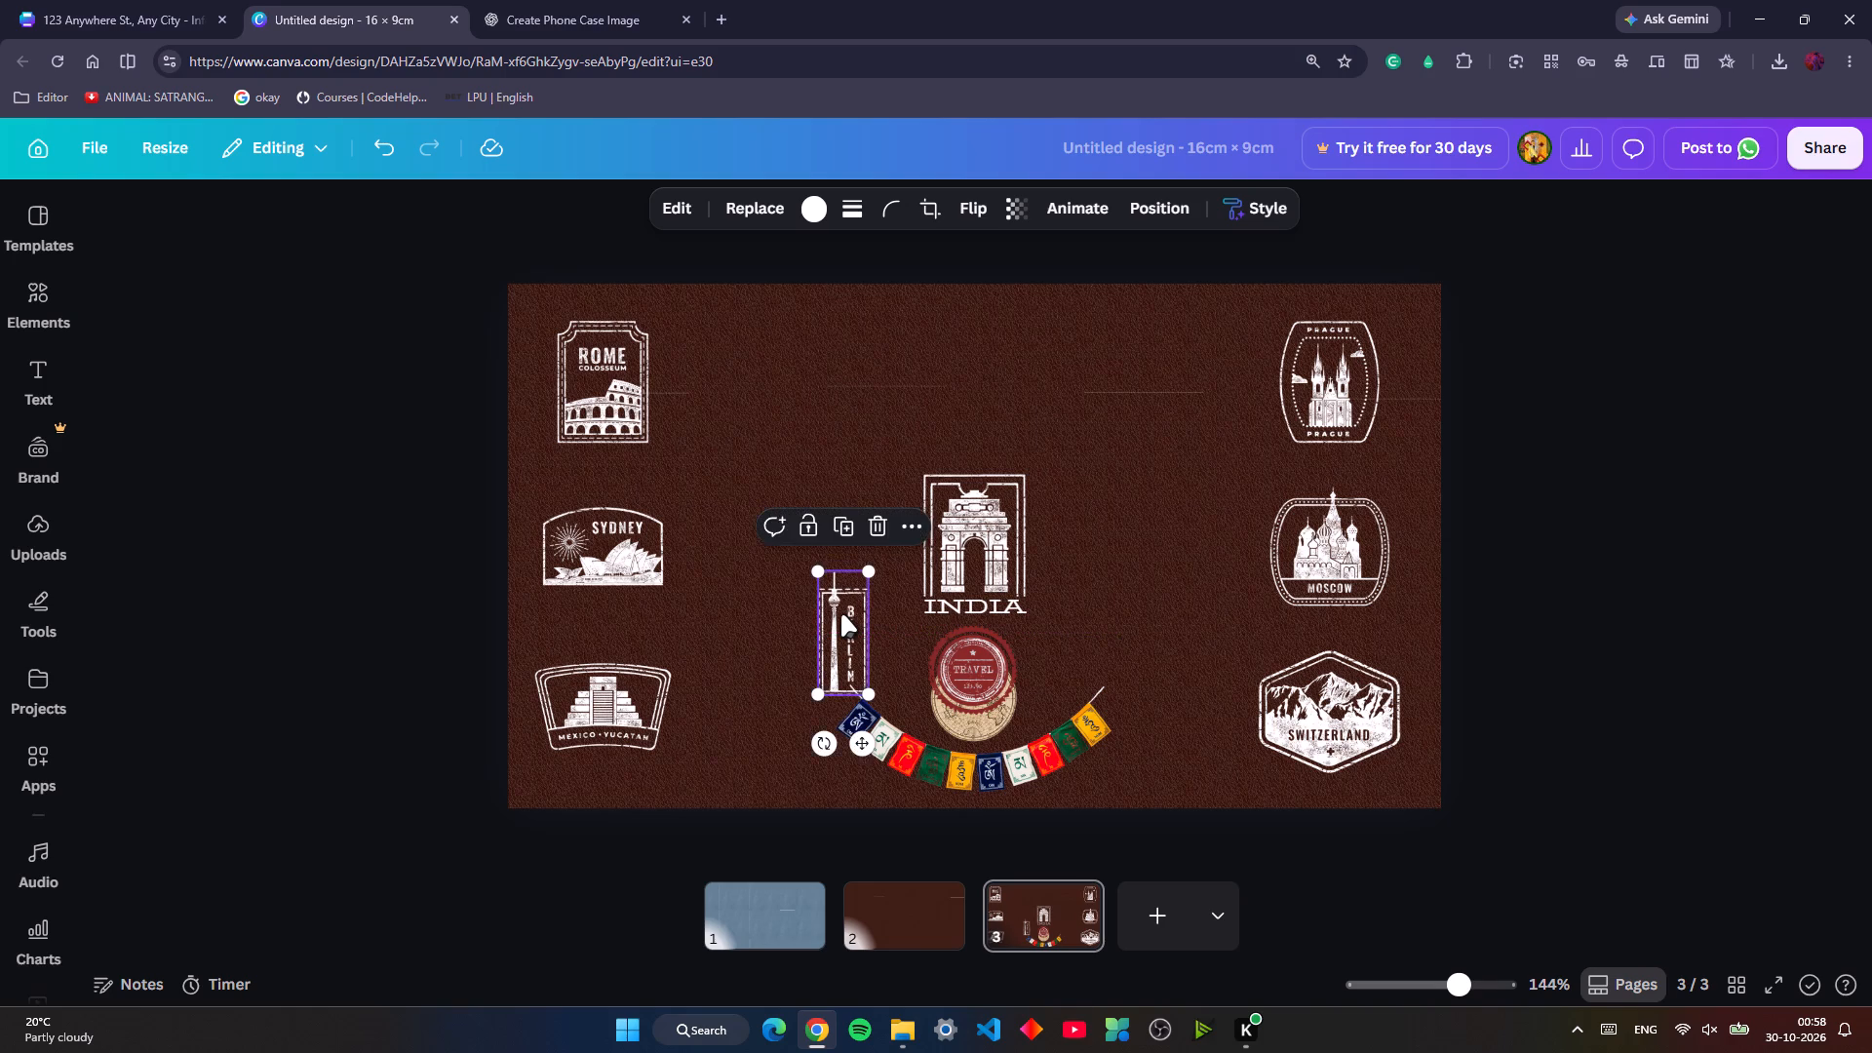
key(Left)
key(Left)
key(Left)
key(Left)
key(Left)
key(Left)
key(Left)
key(Left)
key(Left)
key(Left)
key(Left)
key(Up)
key(Up)
key(Up)
key(Up)
key(Up)
key(Up)
key(Up)
key(Up)
key(Up)
key(Up)
key(Up)
key(Up)
key(Up)
key(Up)
key(Up)
key(Up)
key(Up)
key(Up)
key(Up)
key(Up)
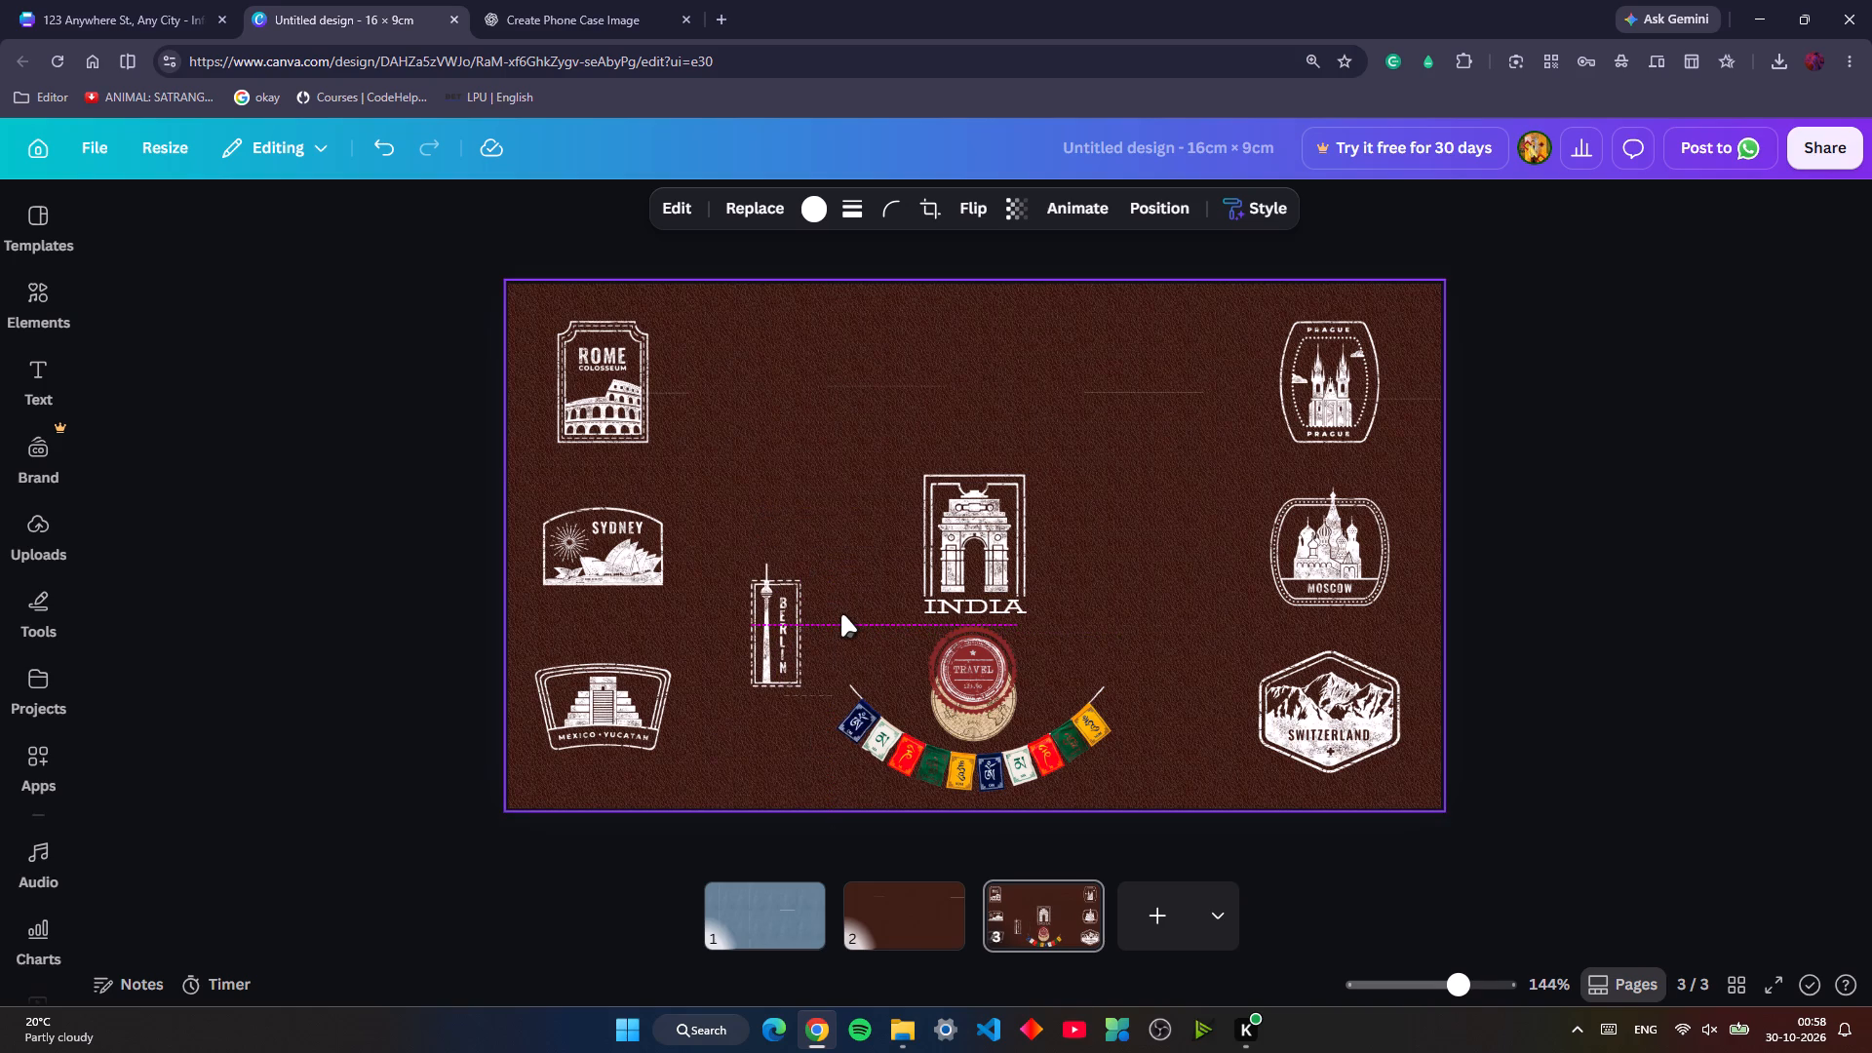
key(Up)
key(Up)
key(Up)
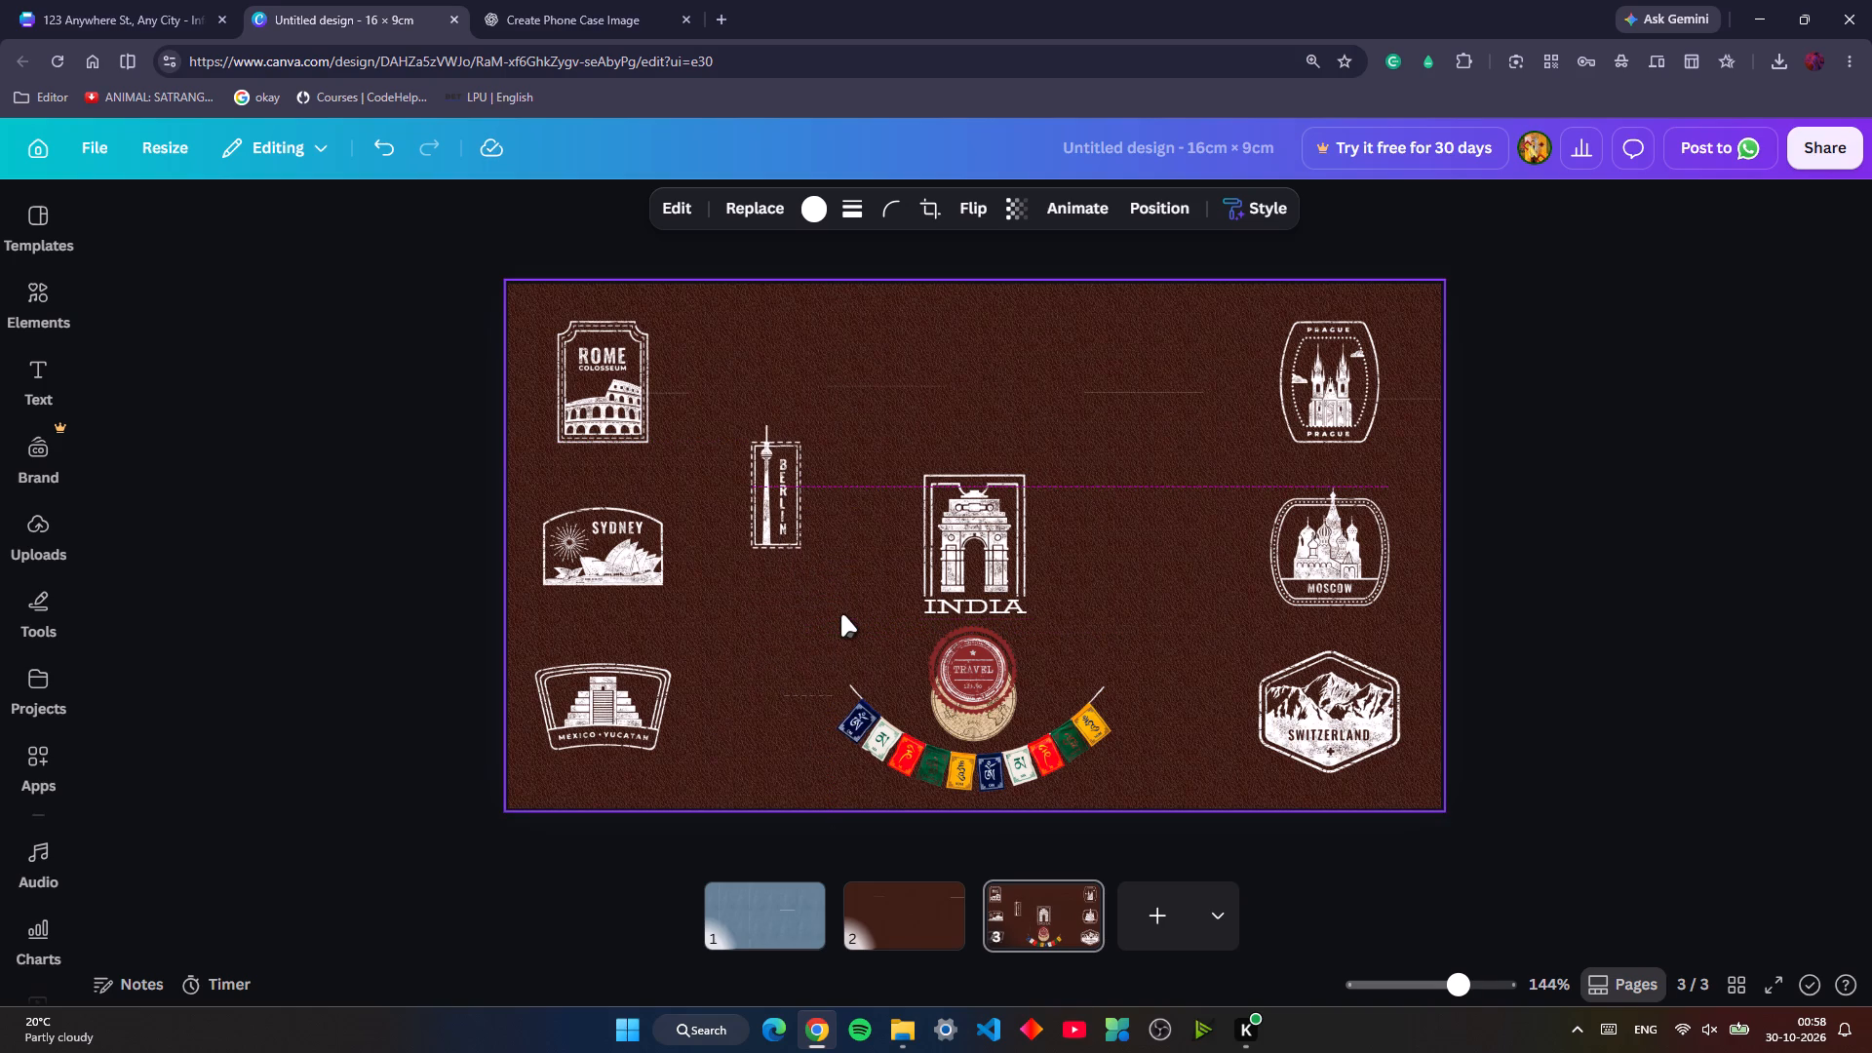
key(Up)
key(Up)
key(Up)
key(Up)
key(Up)
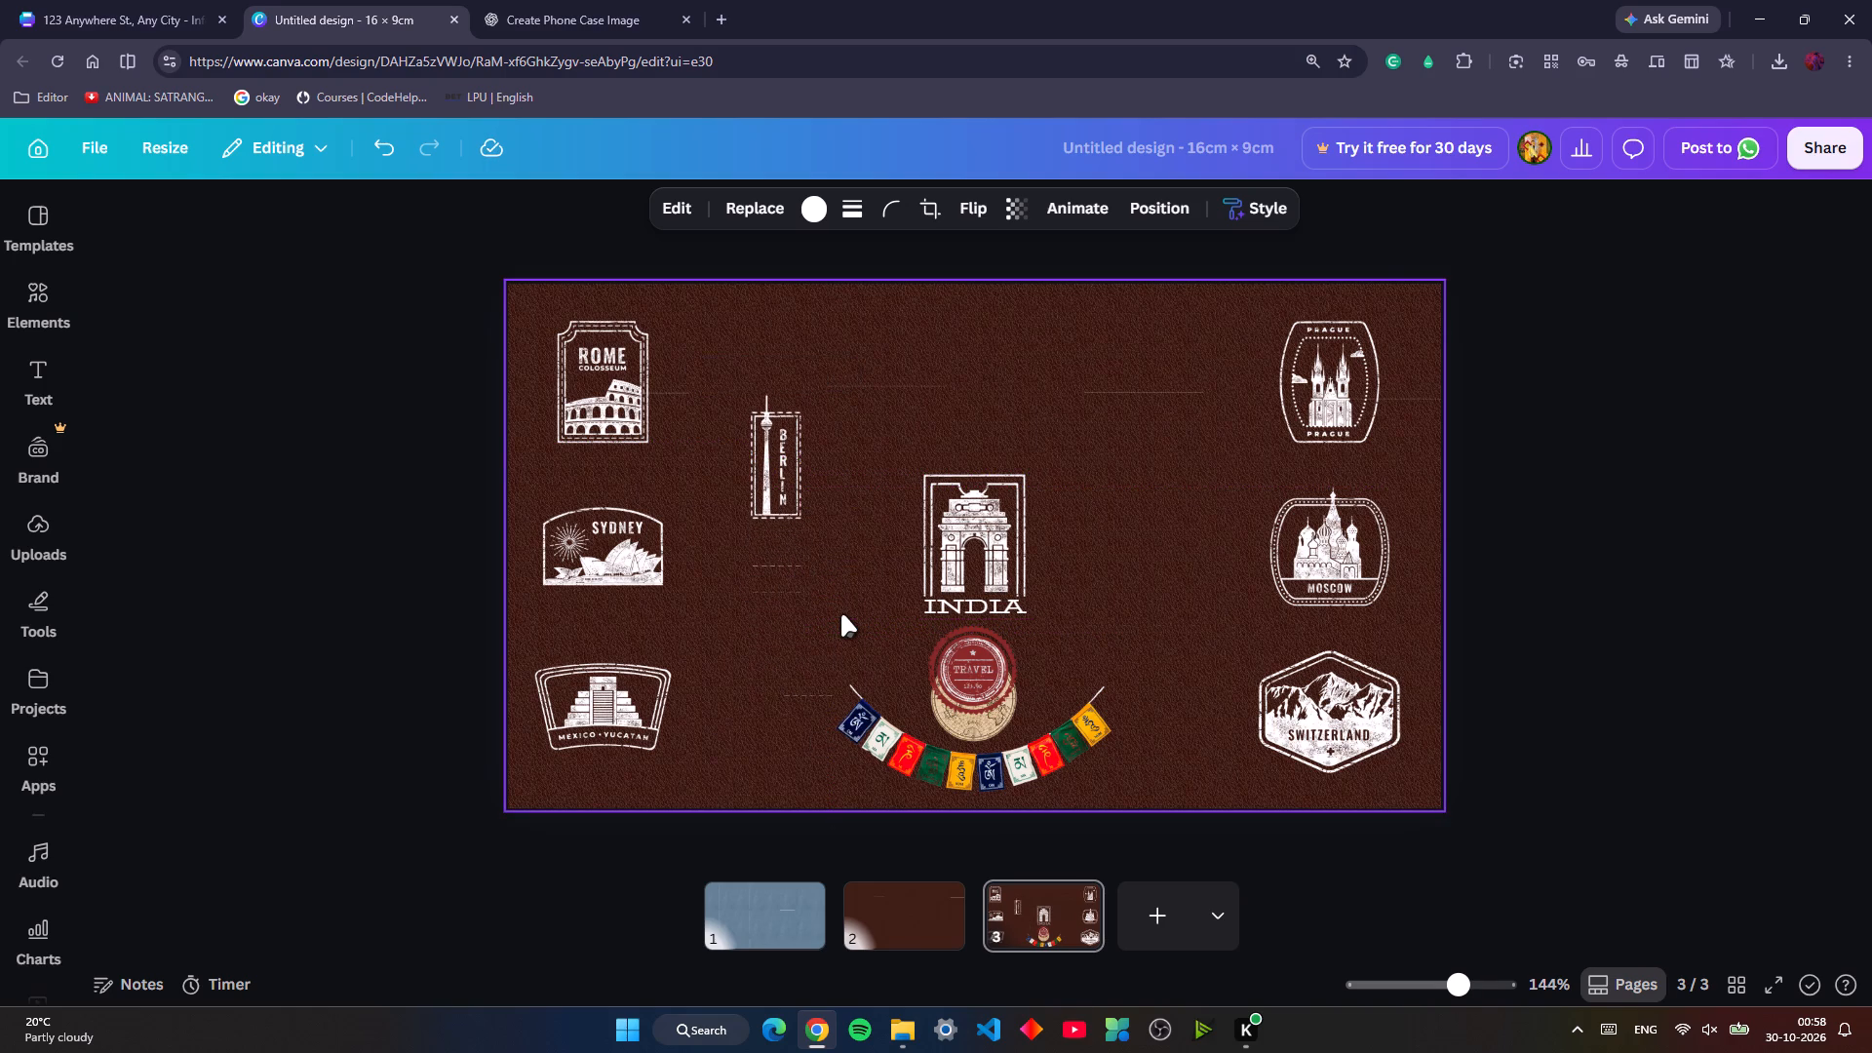
key(Up)
key(Up)
key(Right)
key(Left)
key(Left)
key(Left)
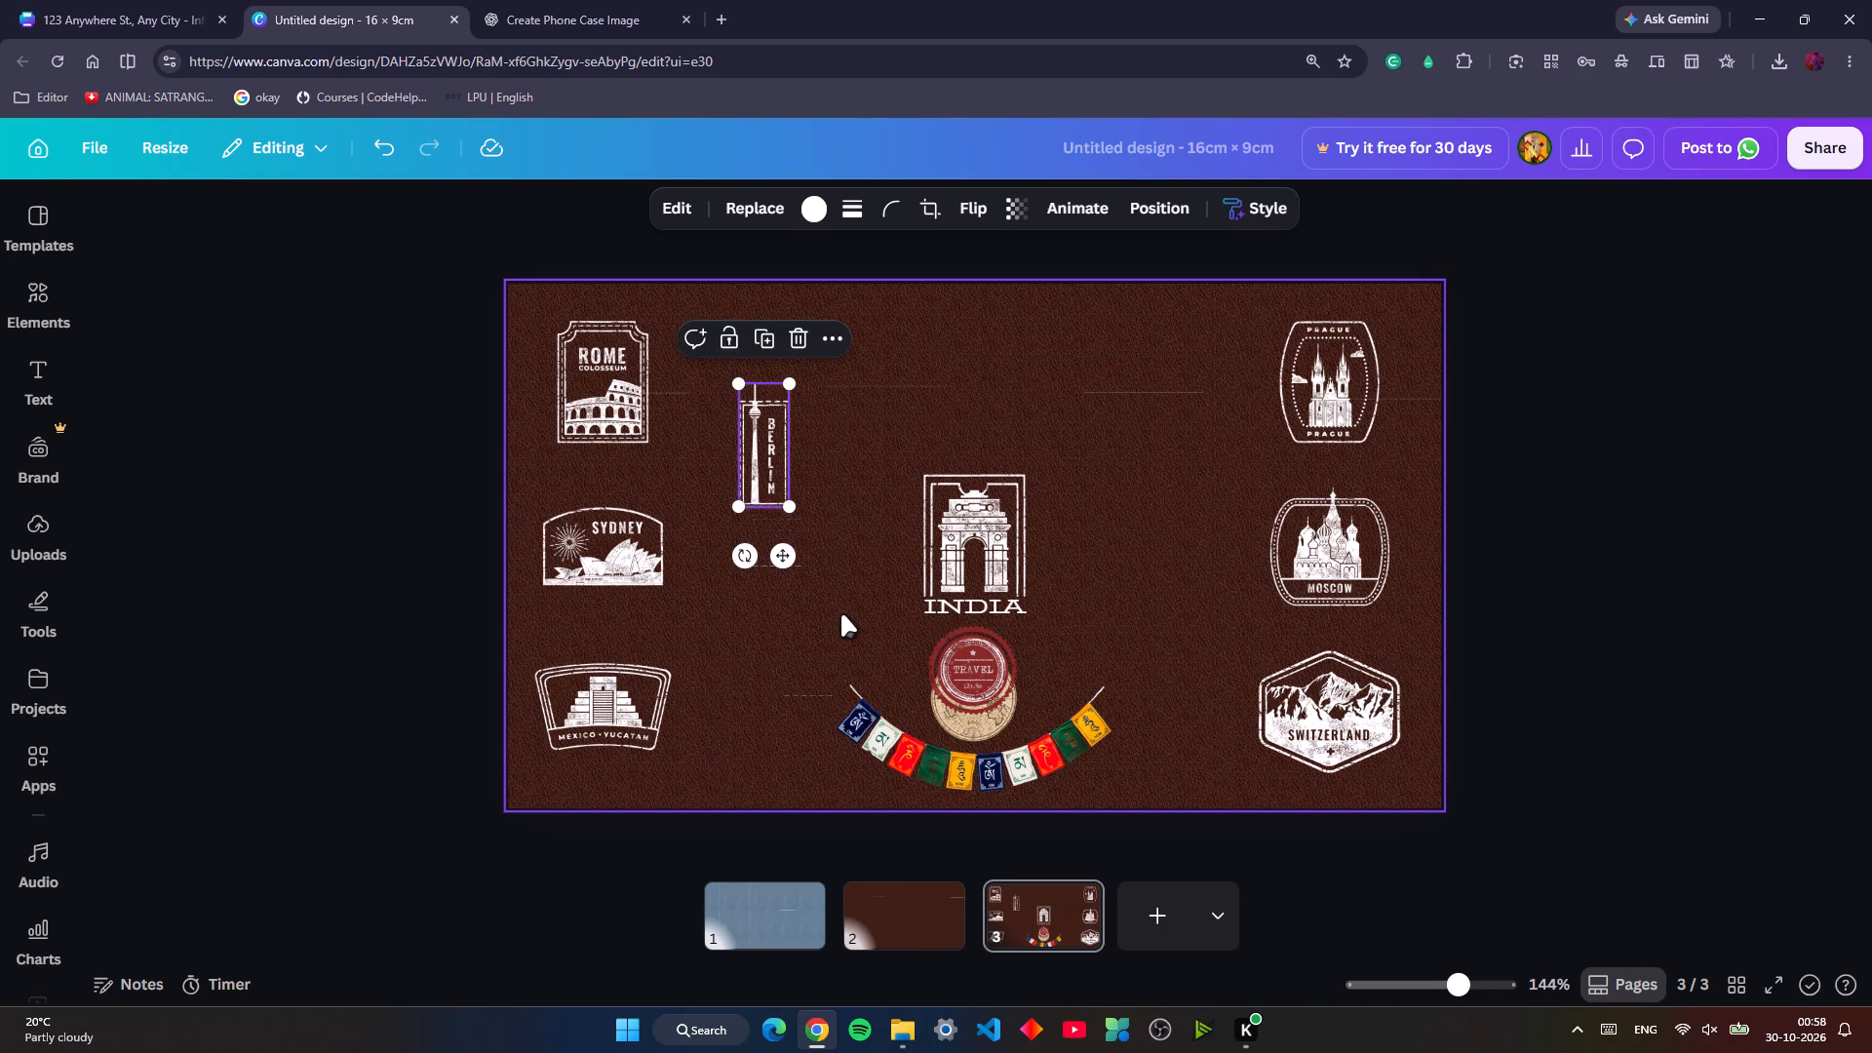
key(Down)
key(Down)
key(Down)
key(Down)
key(Down)
key(Down)
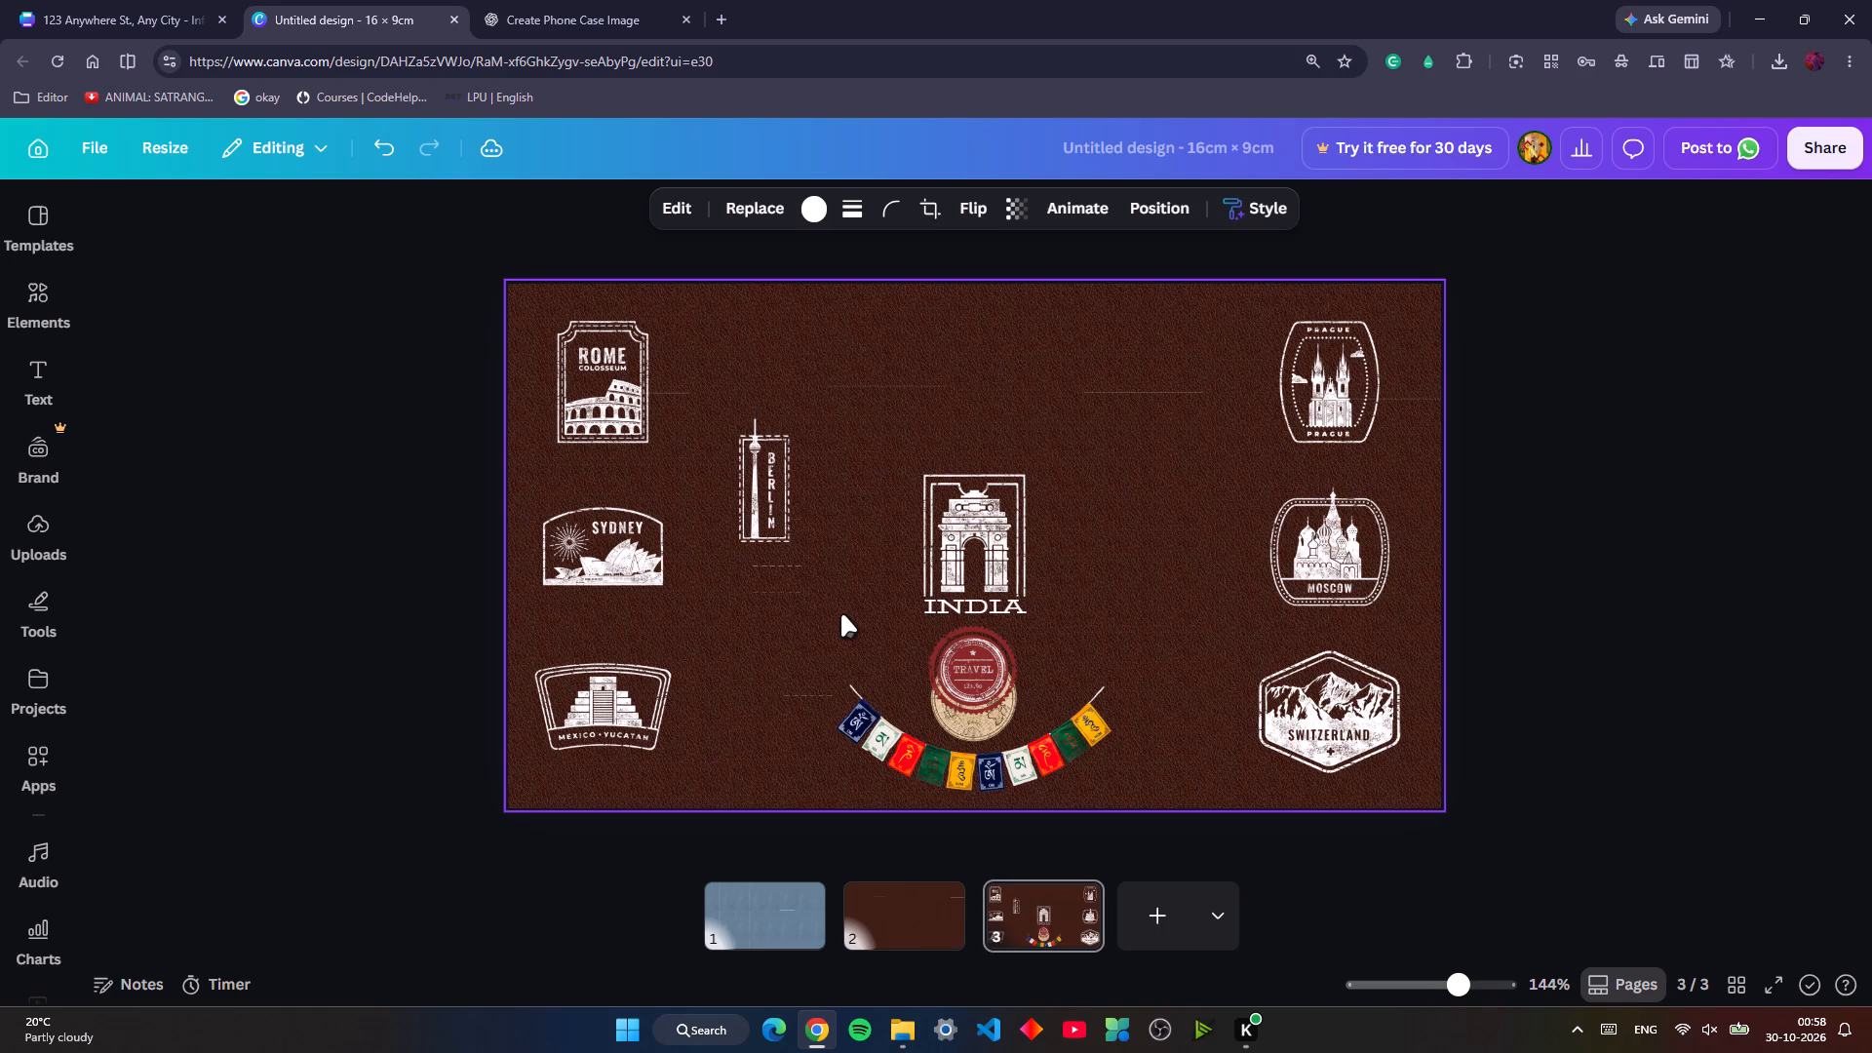
key(Down)
key(Down)
Copy the man with the walking stick from page 5 of the 123 Anywhere St. design onto the leather page.
click(193, 0)
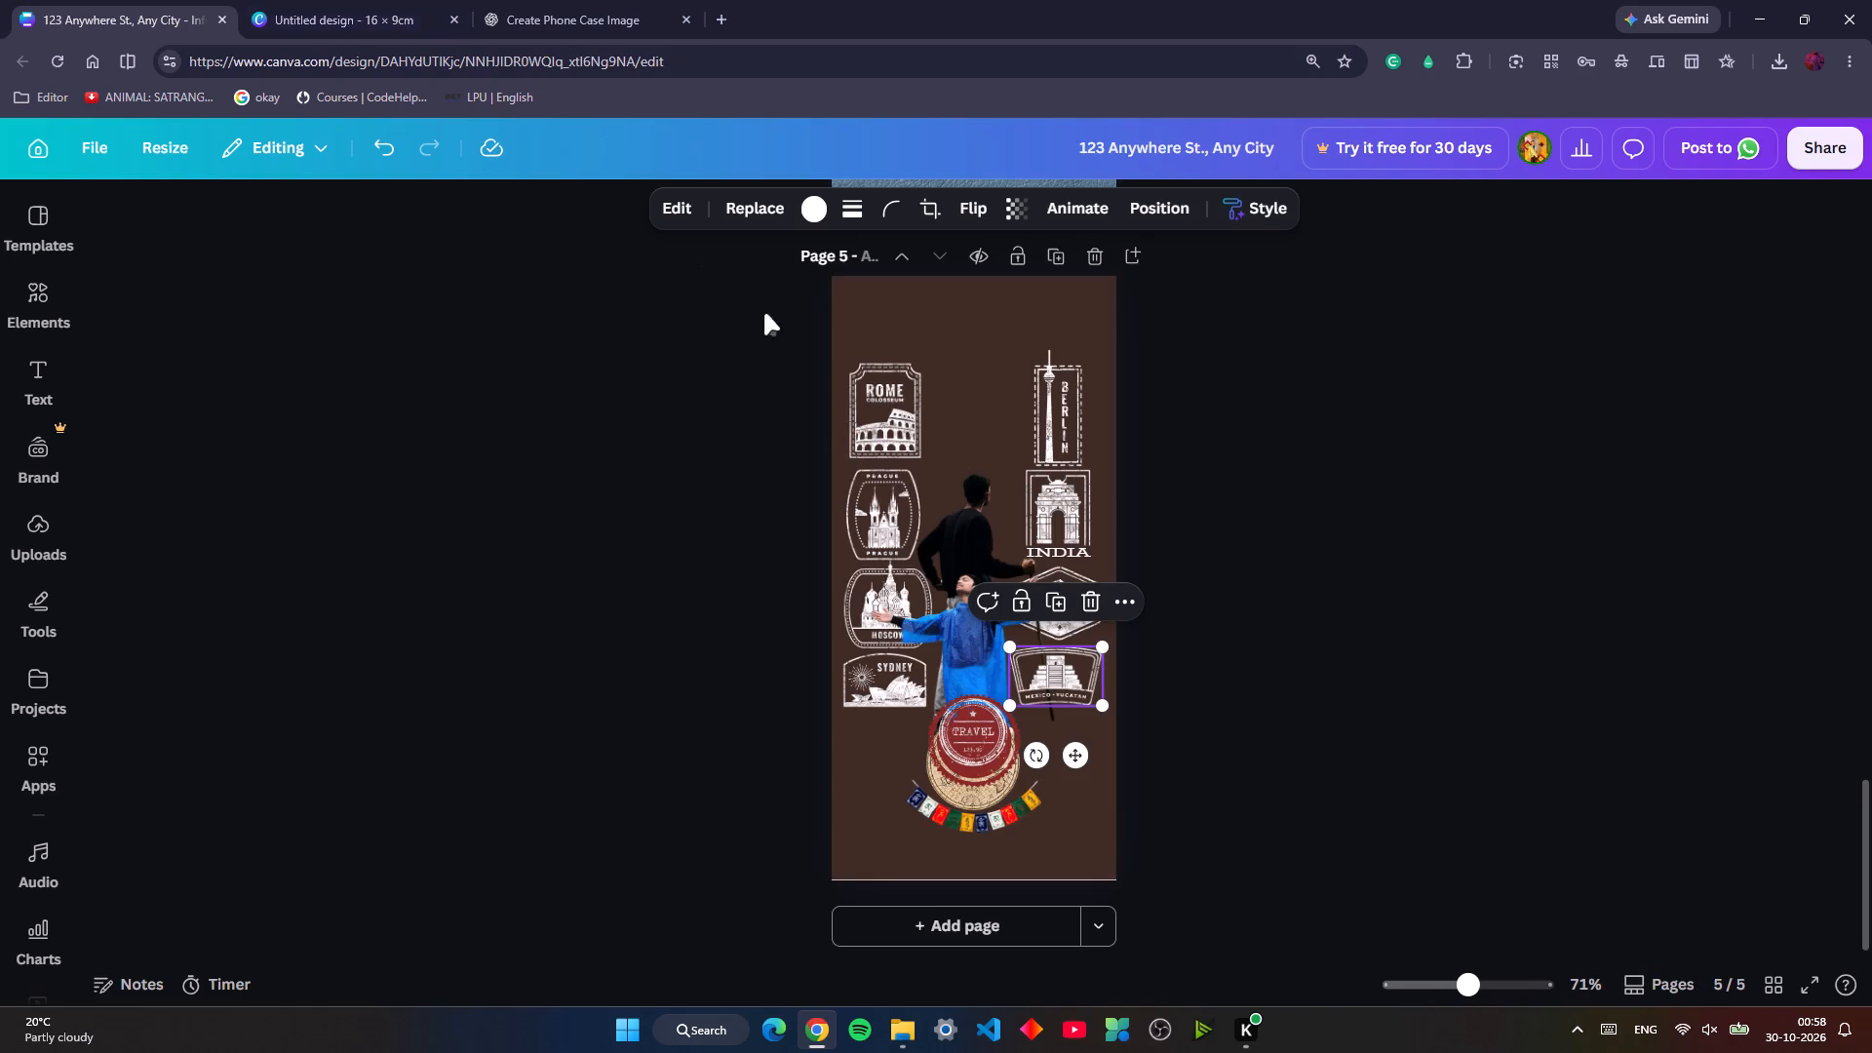
click(953, 503)
key(ctrl+c)
click(398, 0)
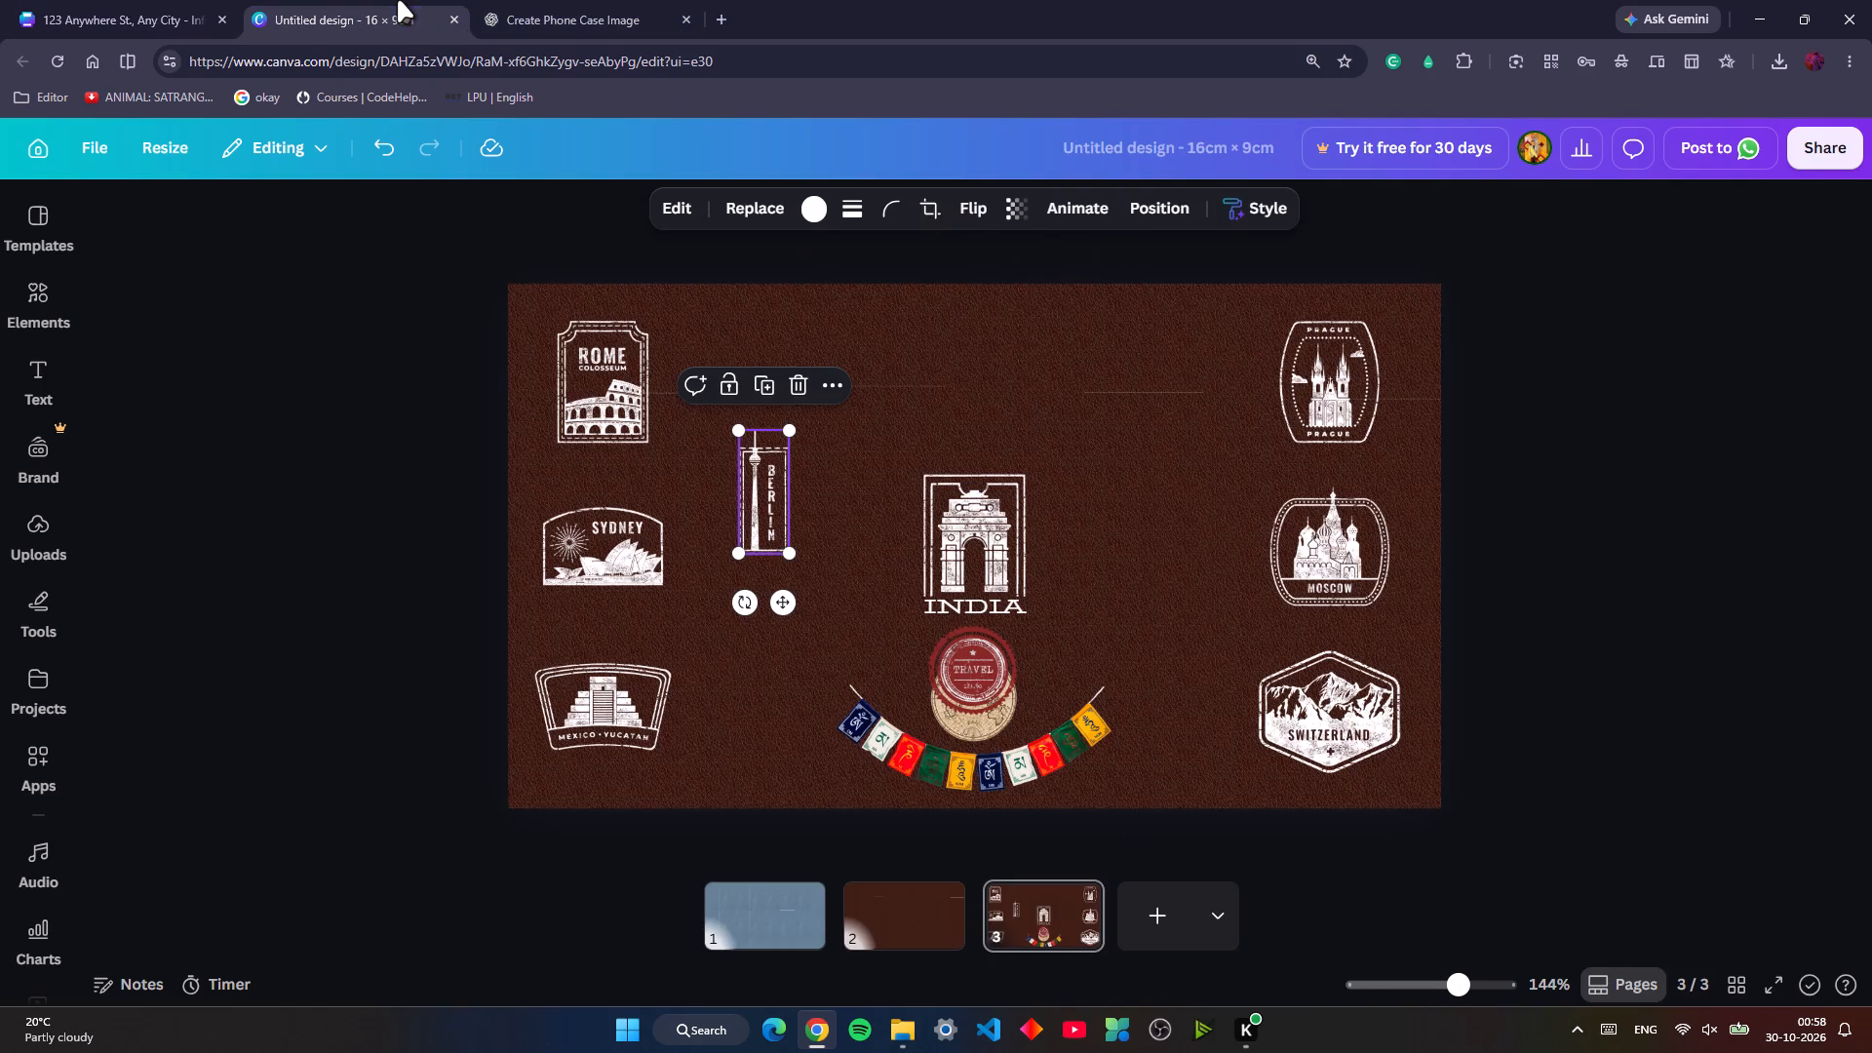
key(ctrl+v)
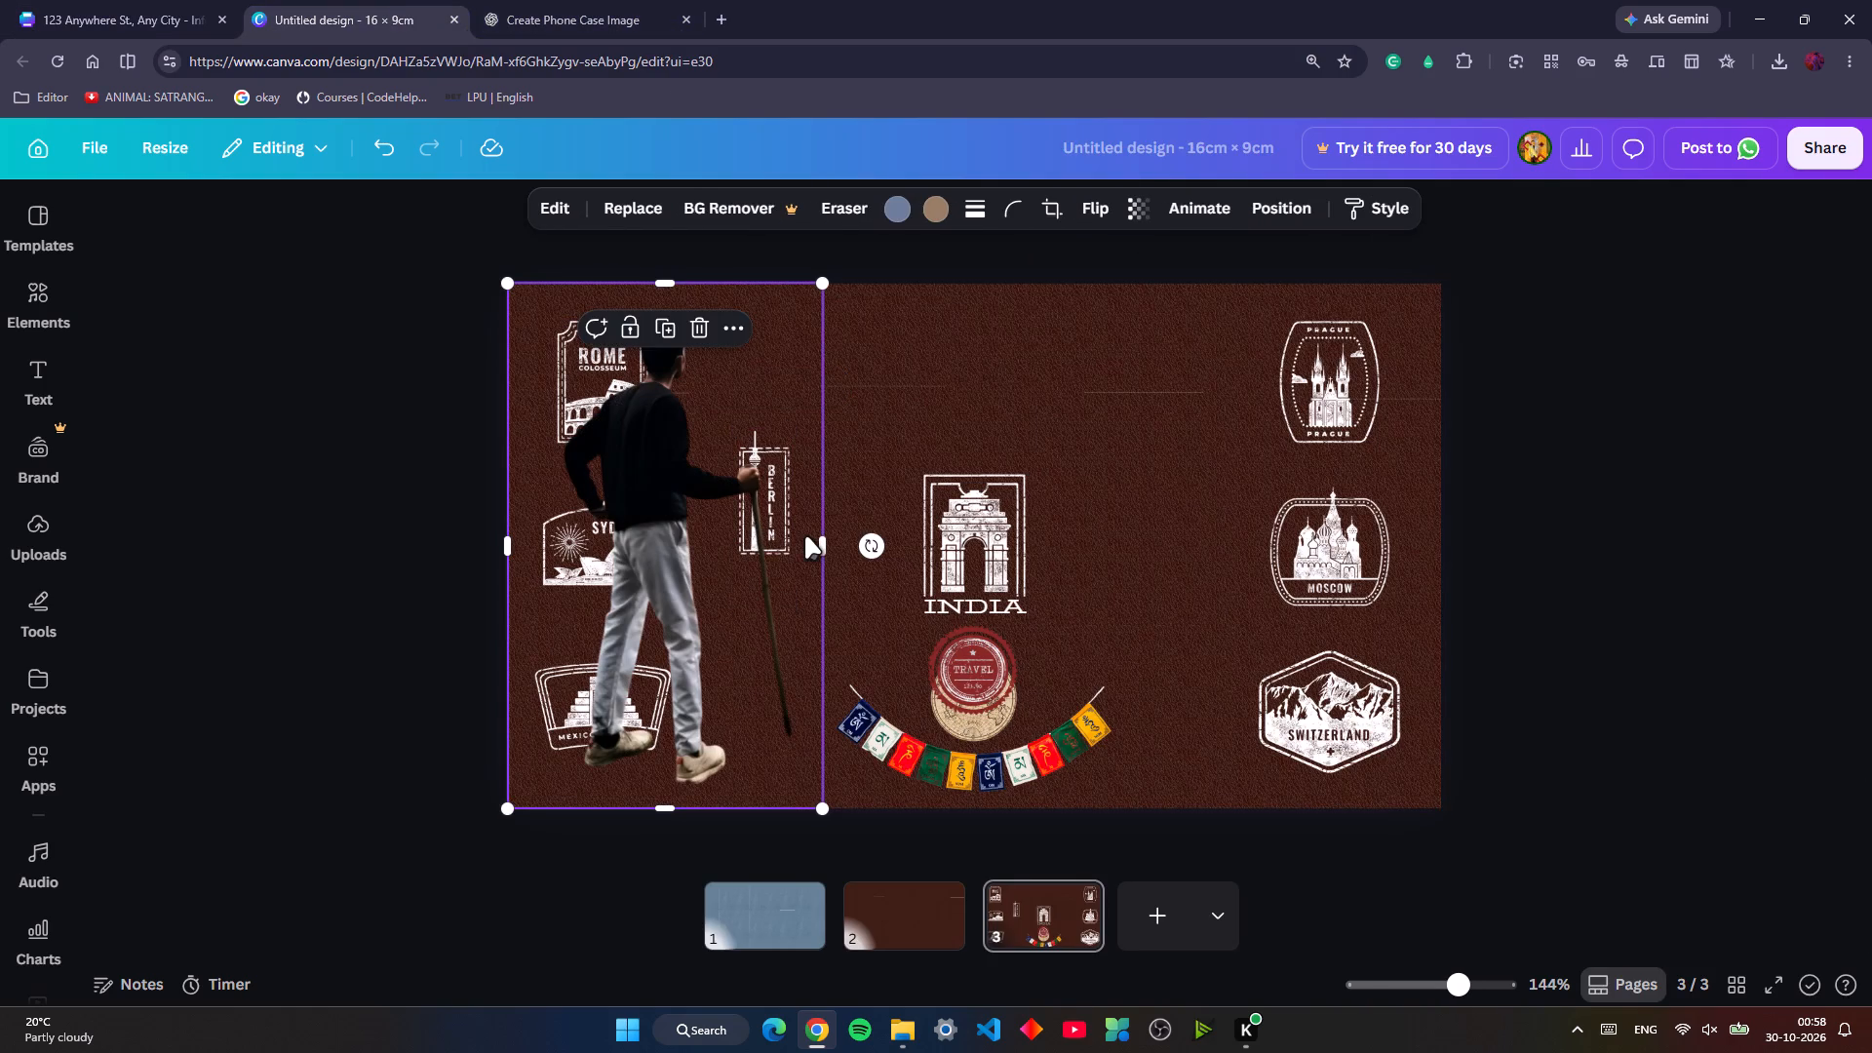
Place the man between Mexico Yucatan and India at about X 2.9 cm, Y 3.5 cm, with his legs running off the page bottom.
drag(680, 513, 1014, 641)
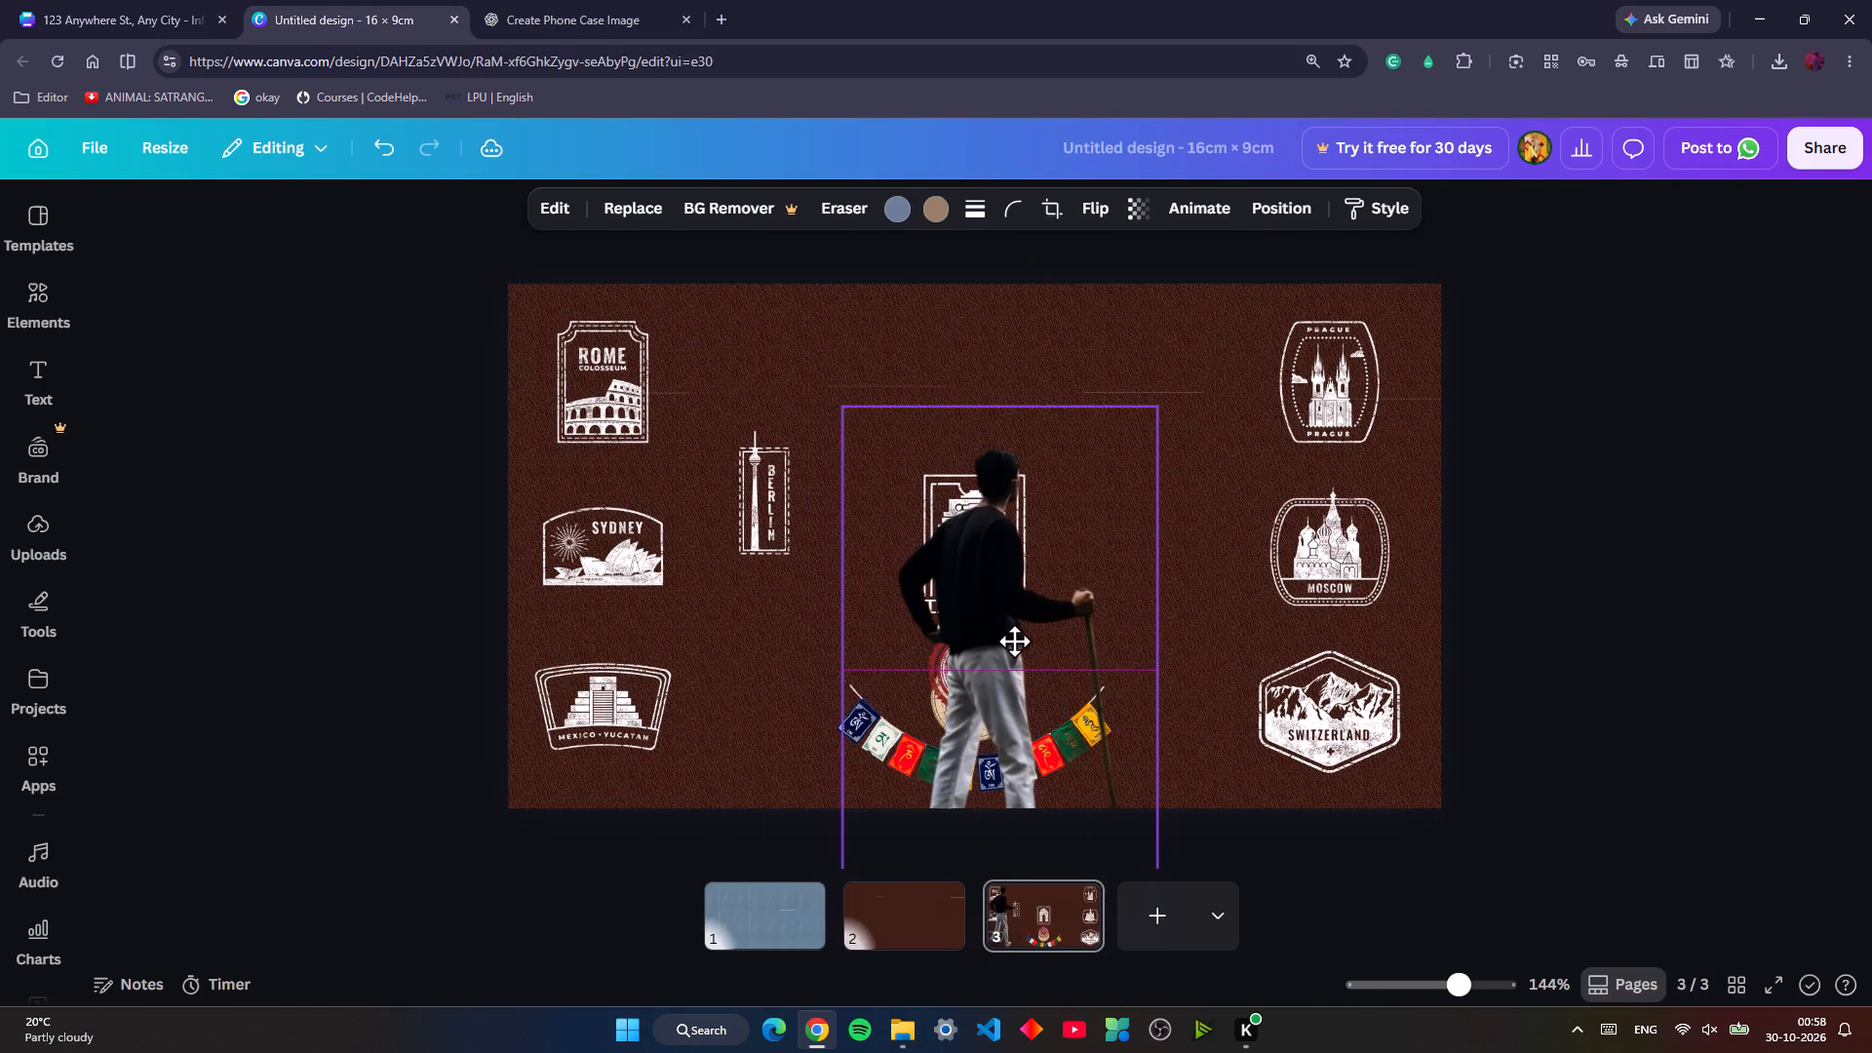
drag(1014, 641, 858, 715)
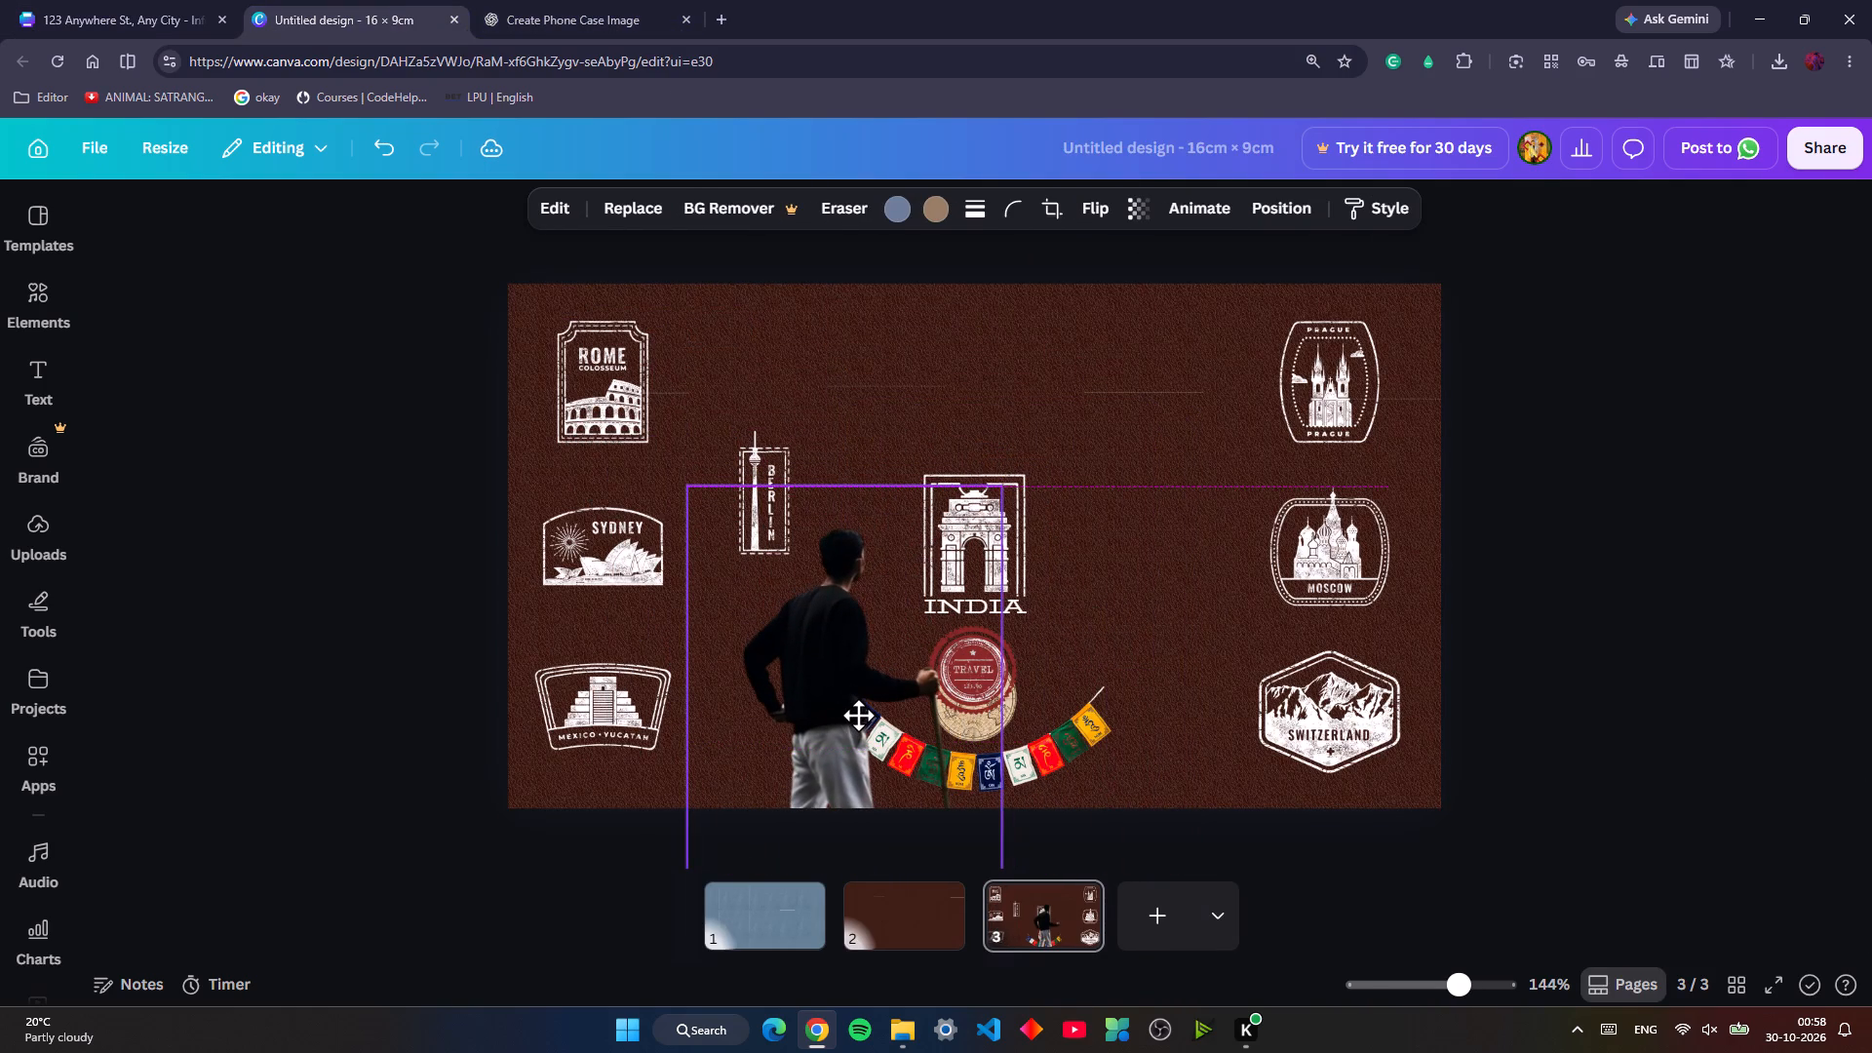
drag(858, 715, 867, 715)
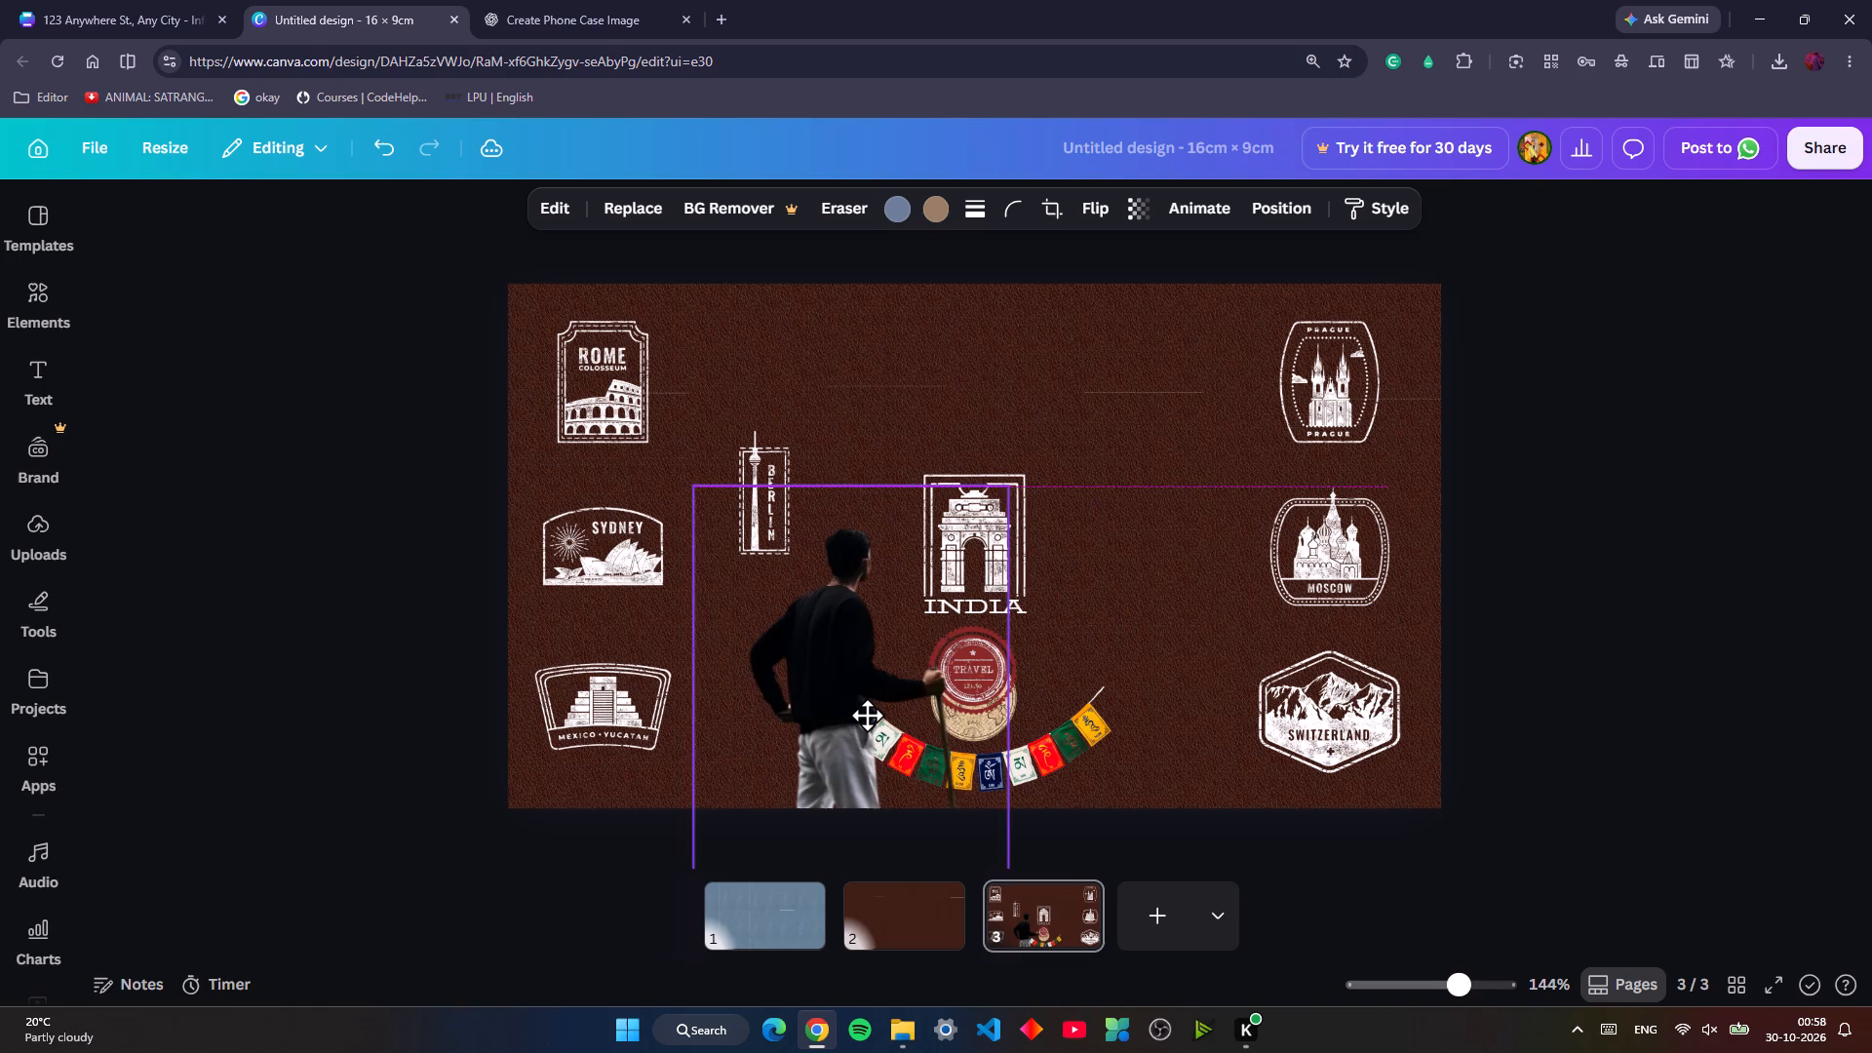
drag(867, 715, 853, 717)
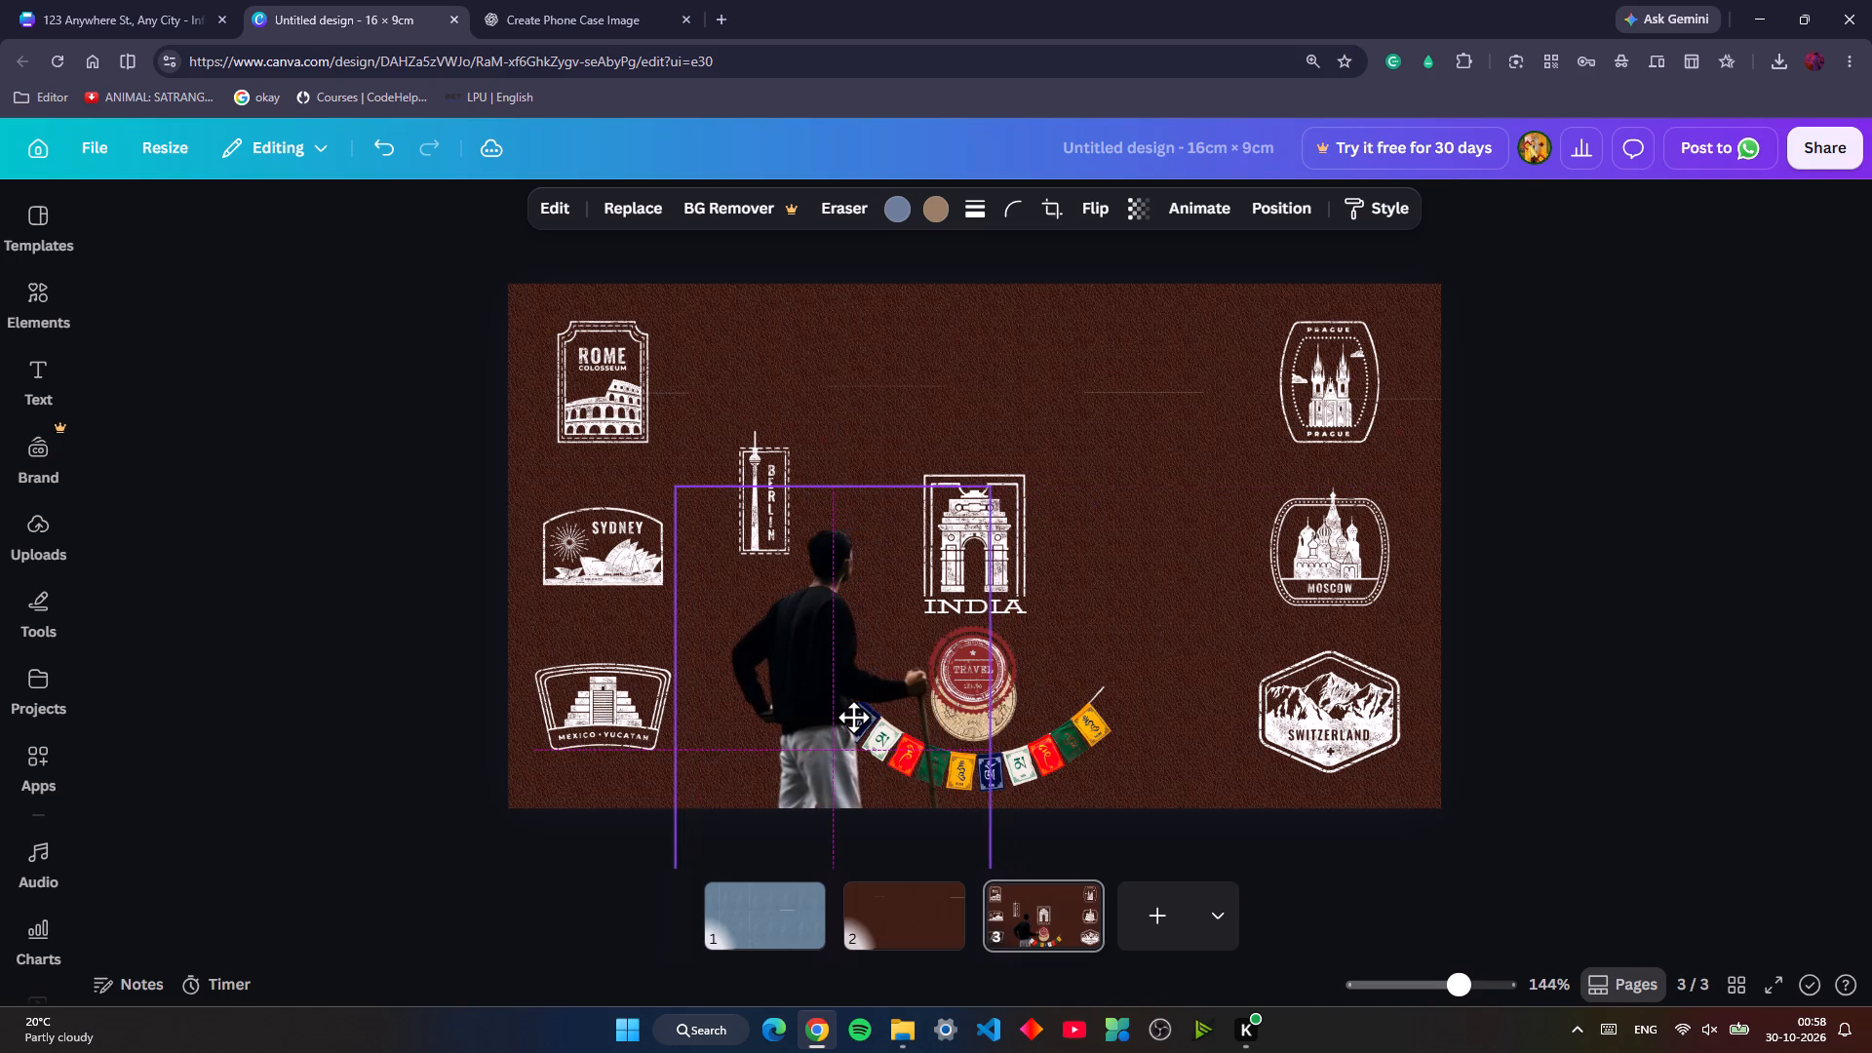
drag(853, 717, 852, 717)
drag(852, 717, 850, 714)
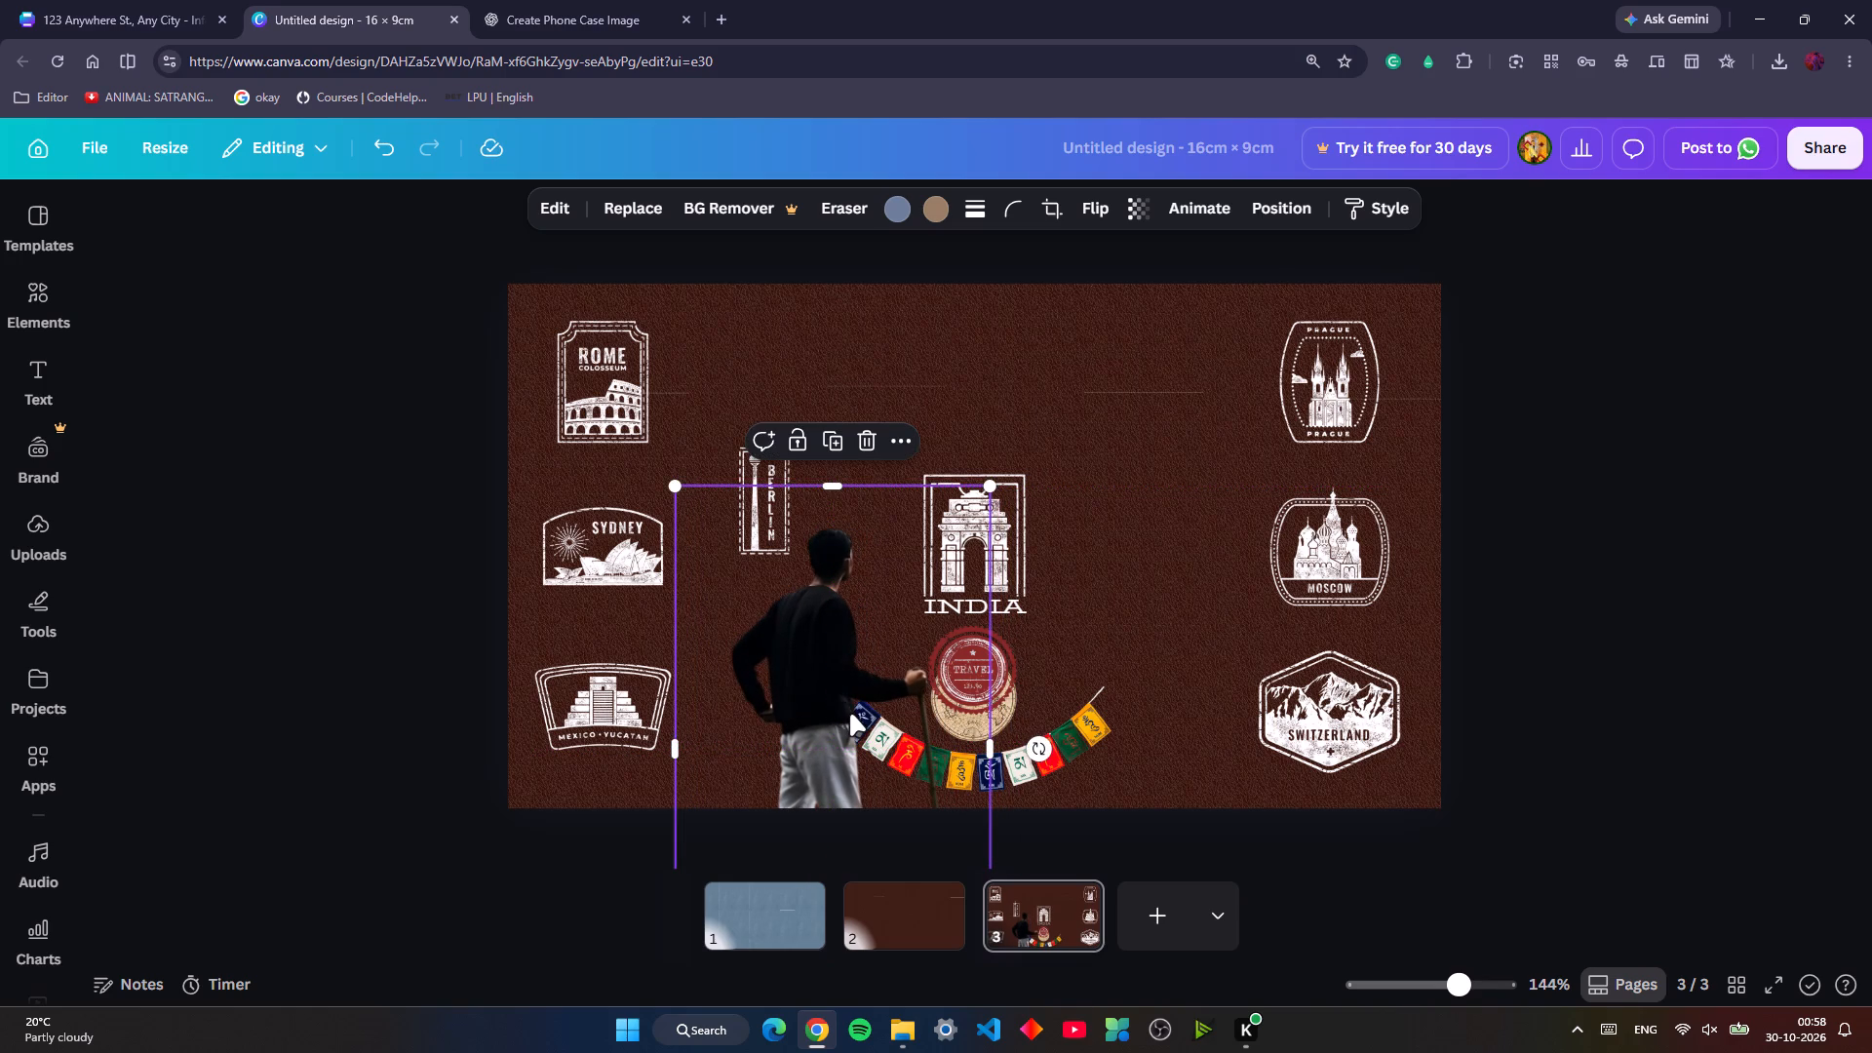
Reorder the man's layer to sit directly above the leather background, behind all the stamps and flags.
click(1287, 207)
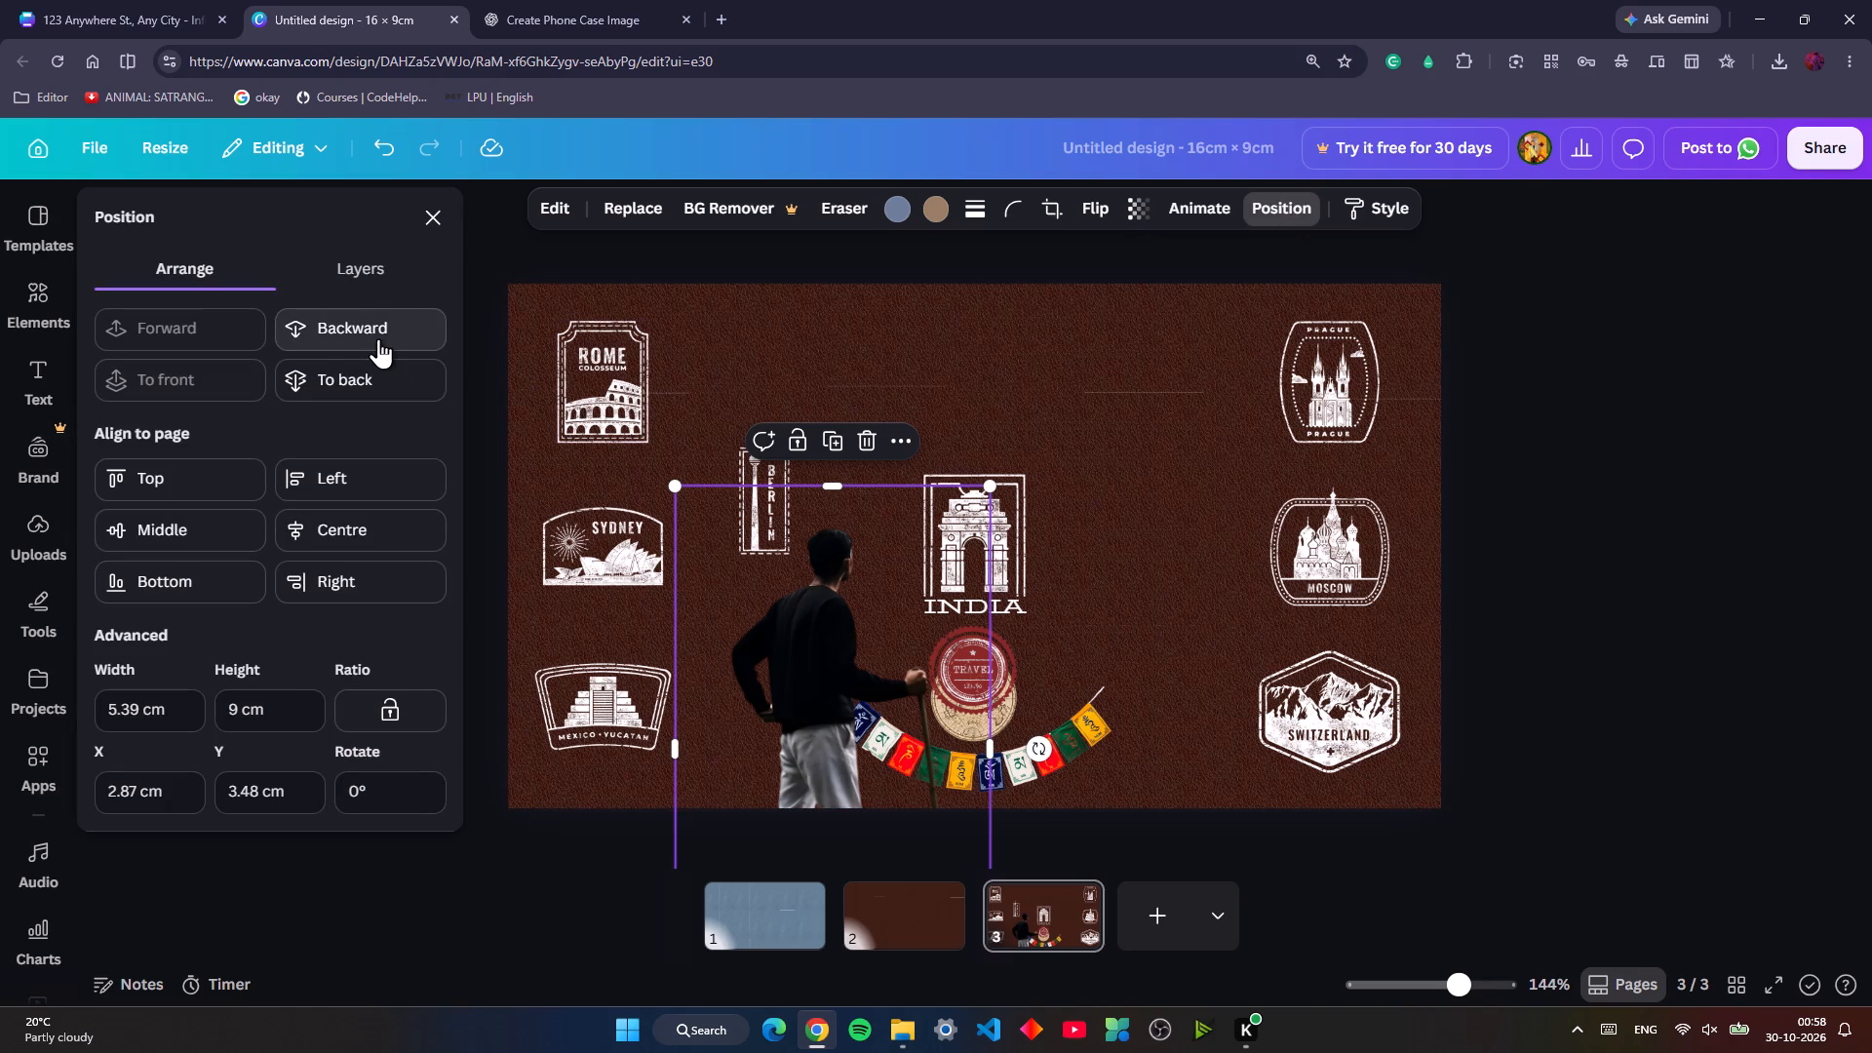
click(393, 258)
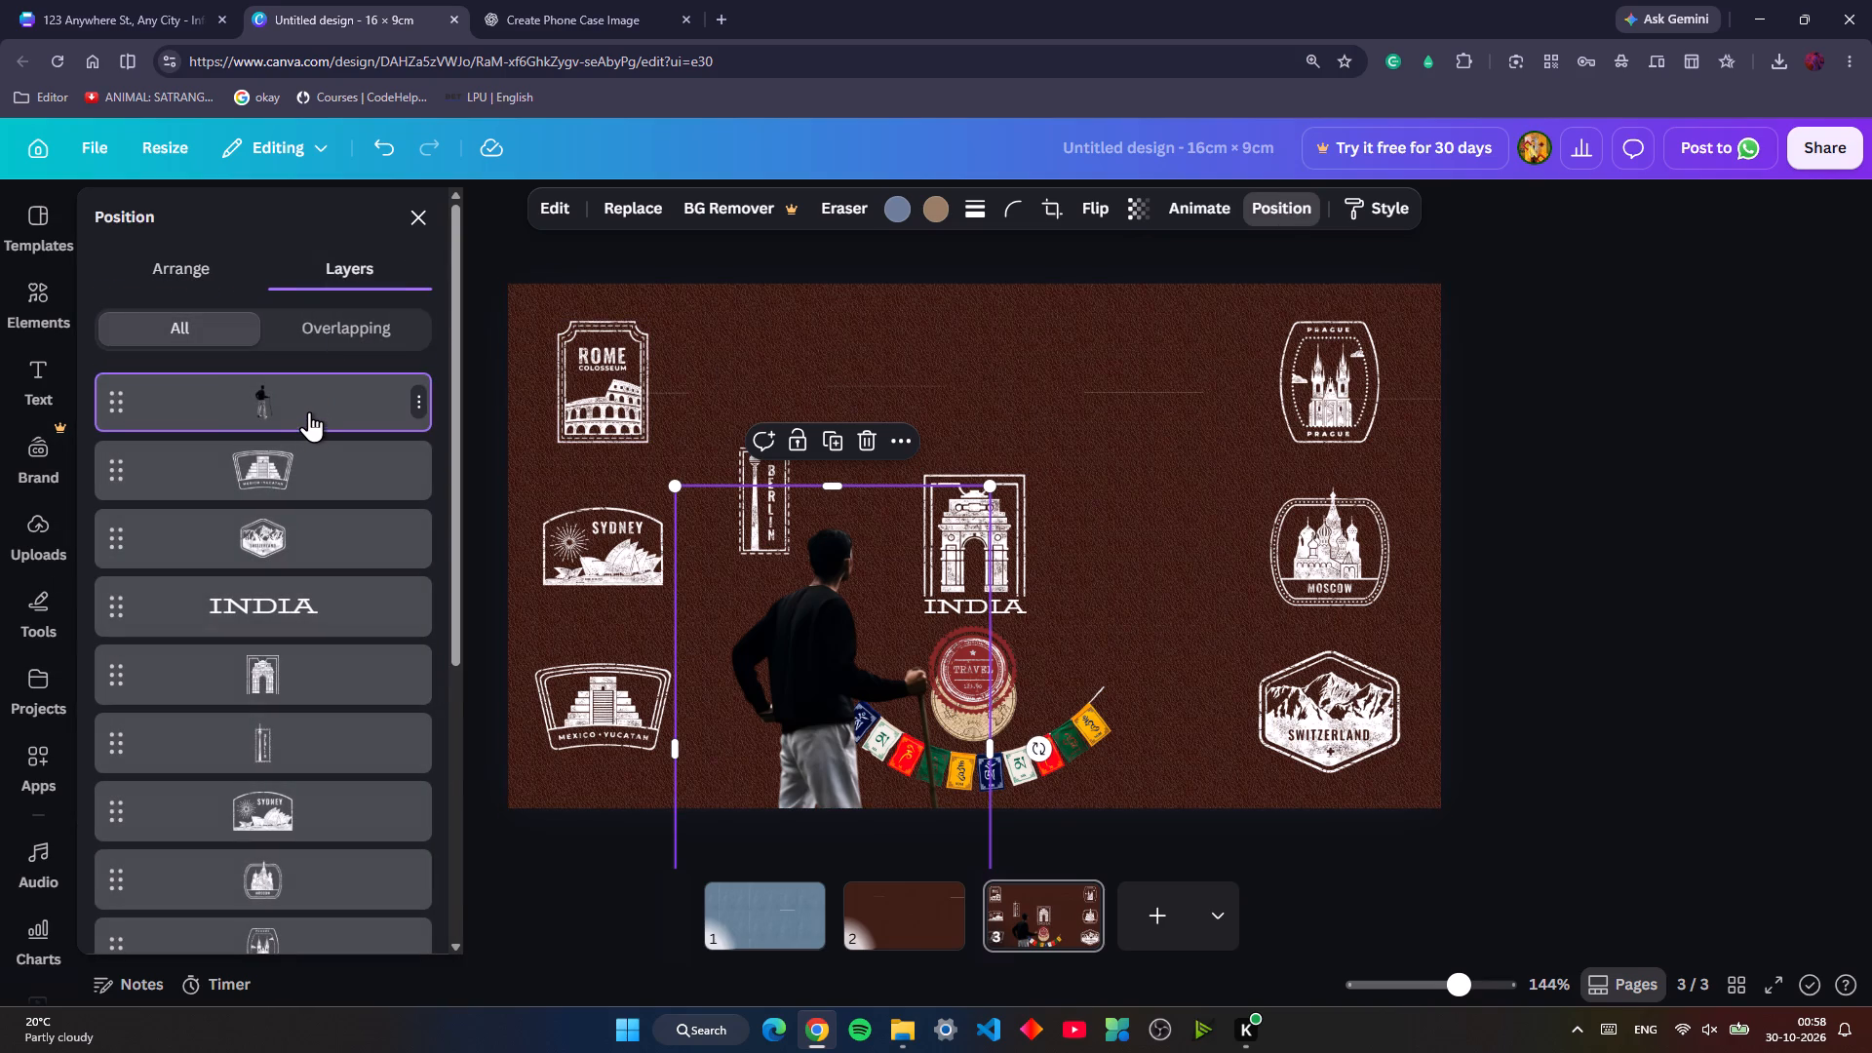
drag(309, 411, 289, 867)
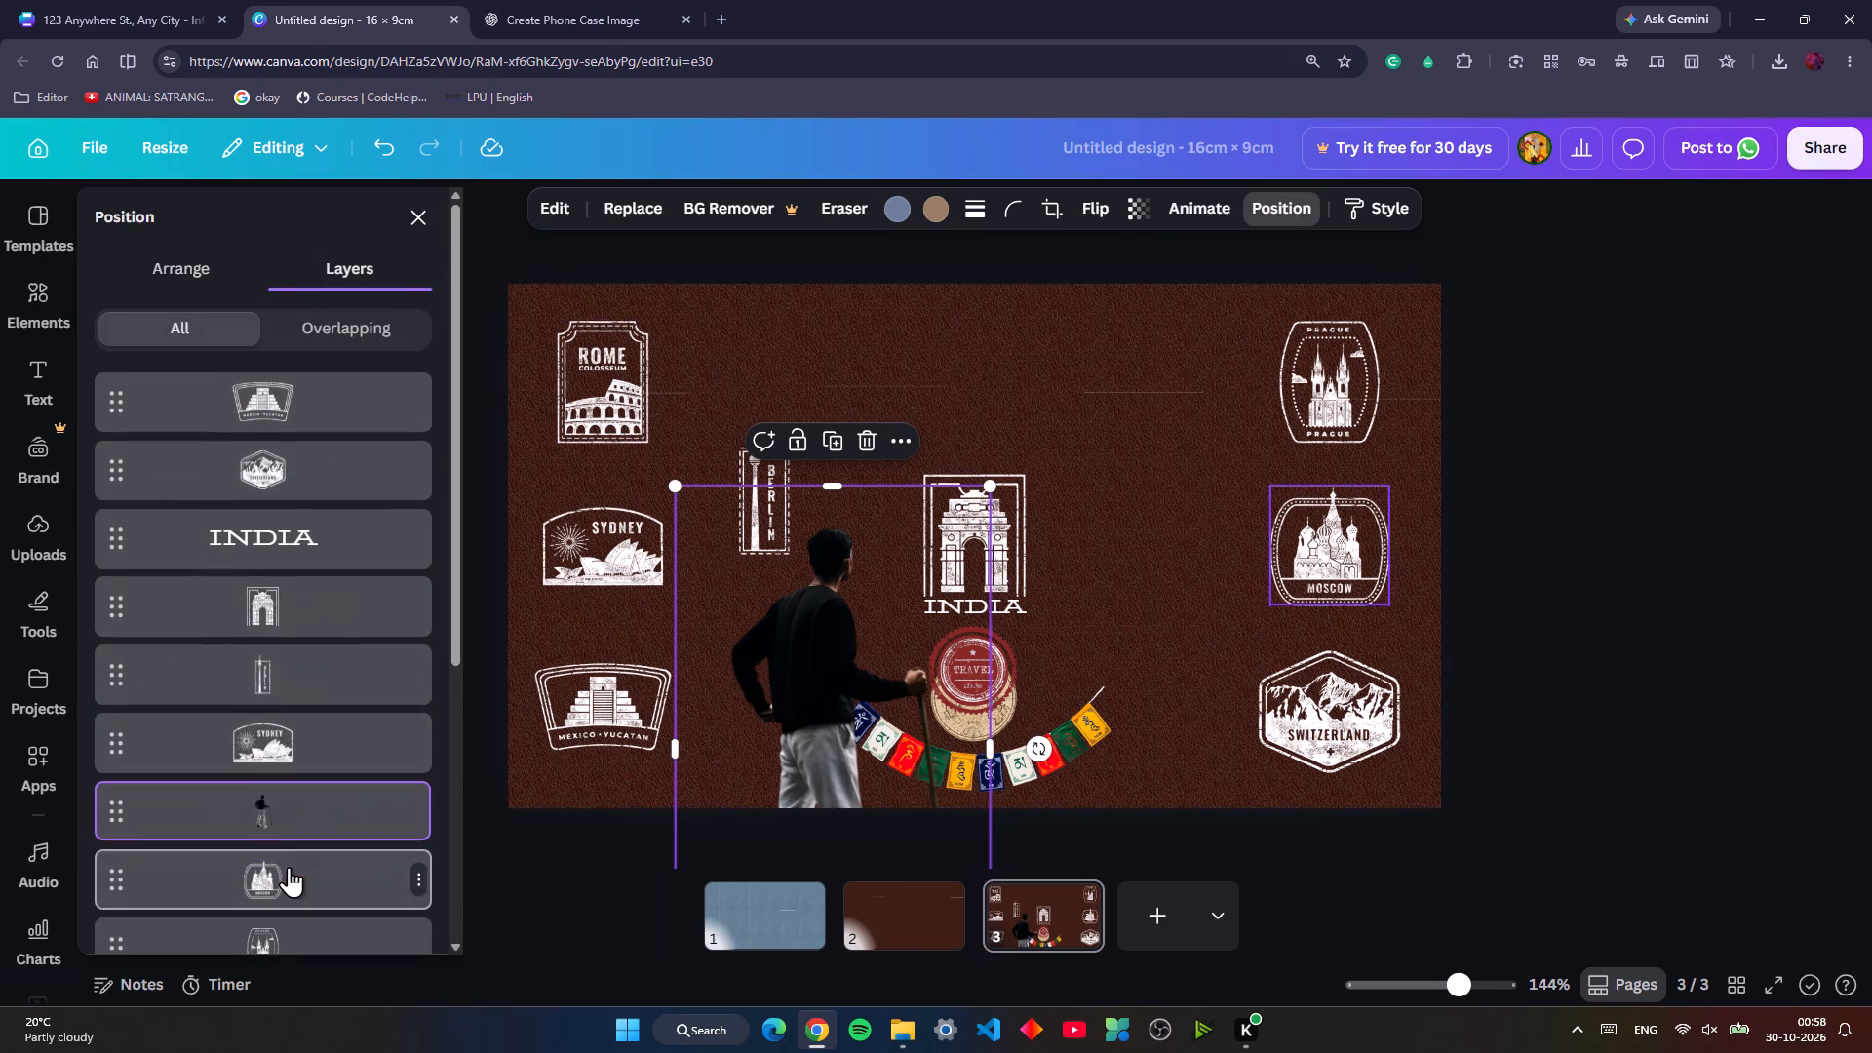
drag(292, 815, 276, 868)
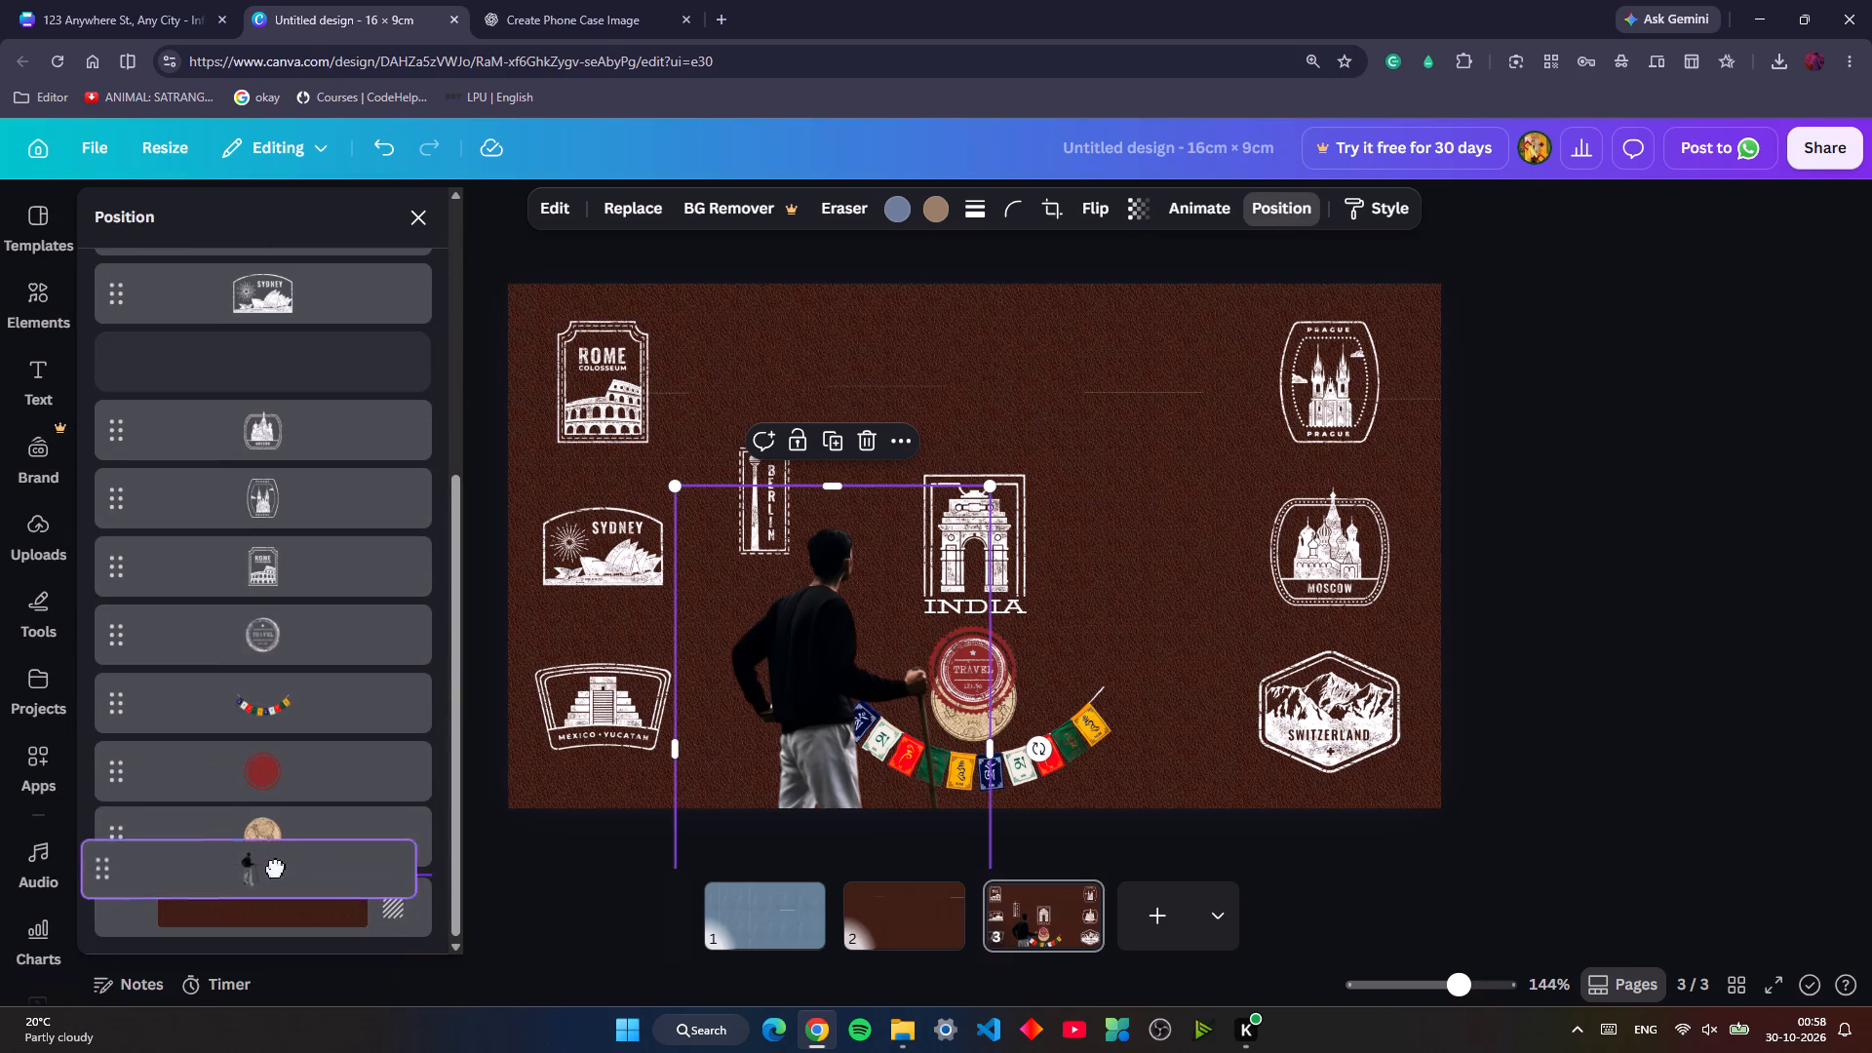
drag(276, 868, 294, 855)
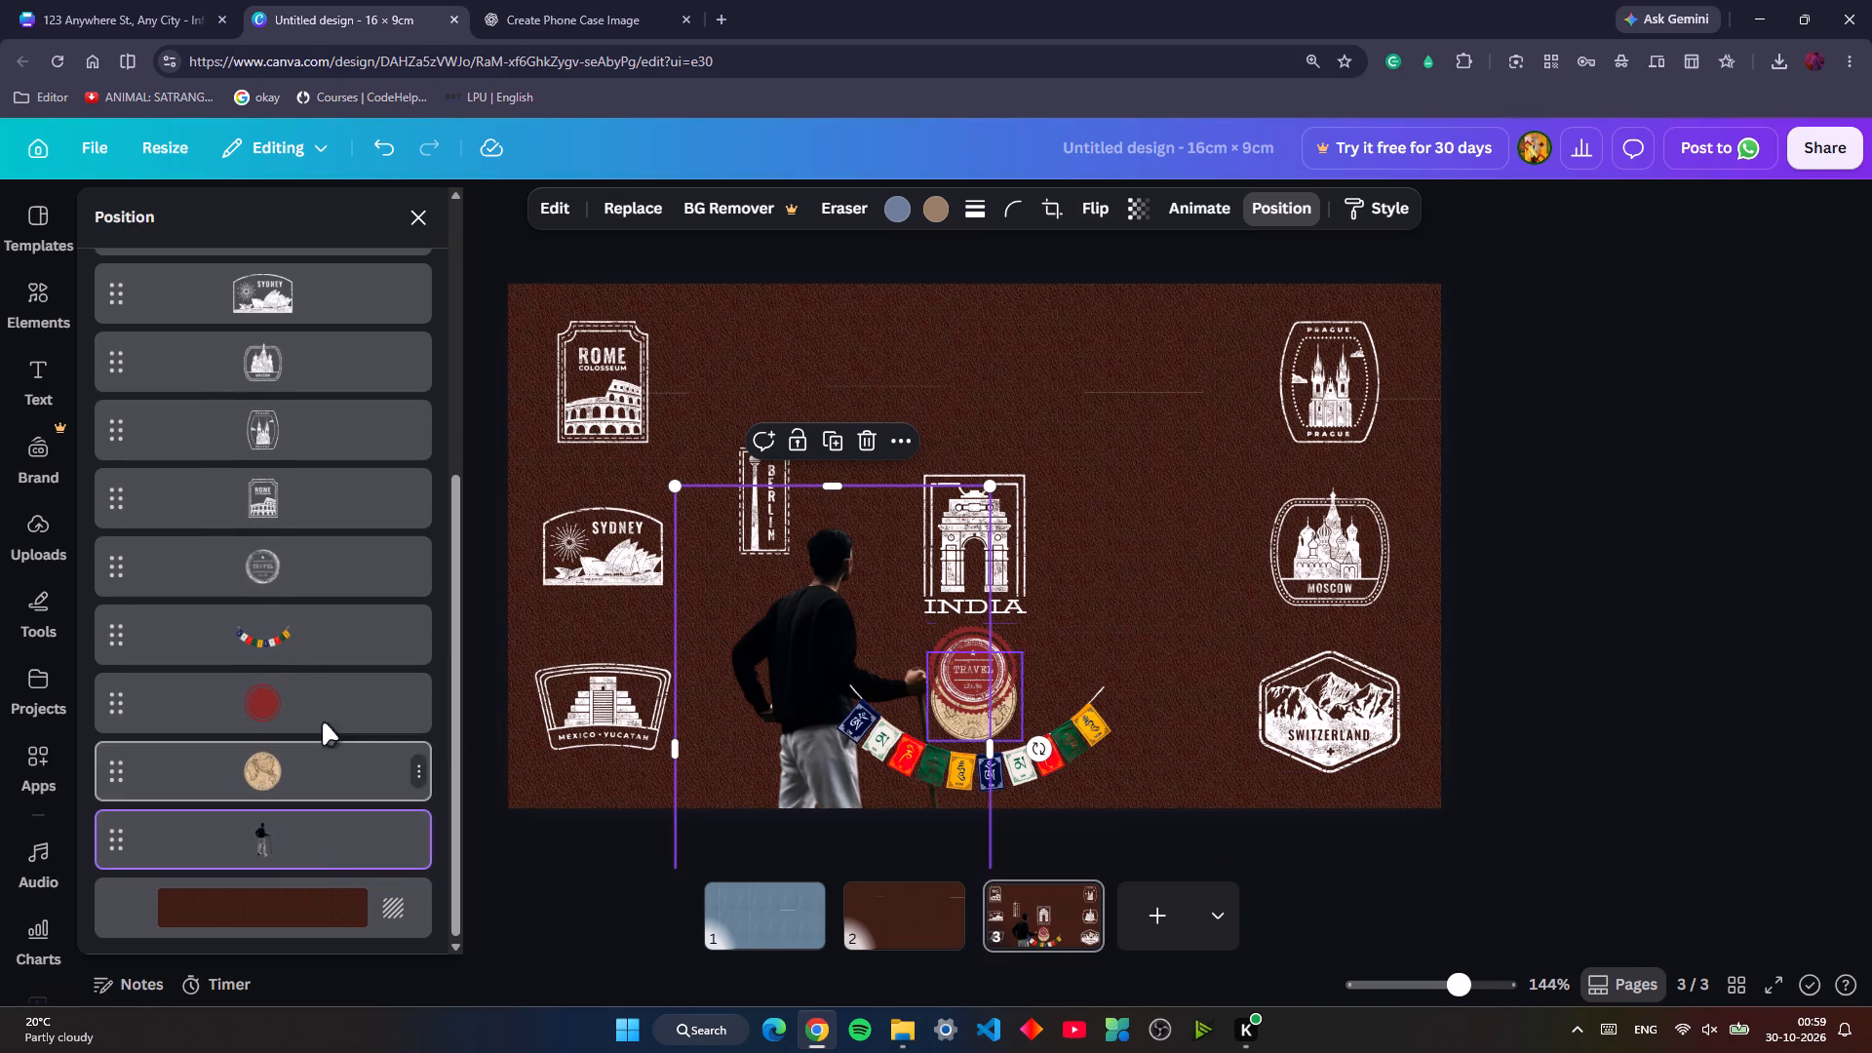
Reorder the prayer flags' layer to sit directly above the leather background, behind the man with the walking stick.
drag(294, 659, 299, 877)
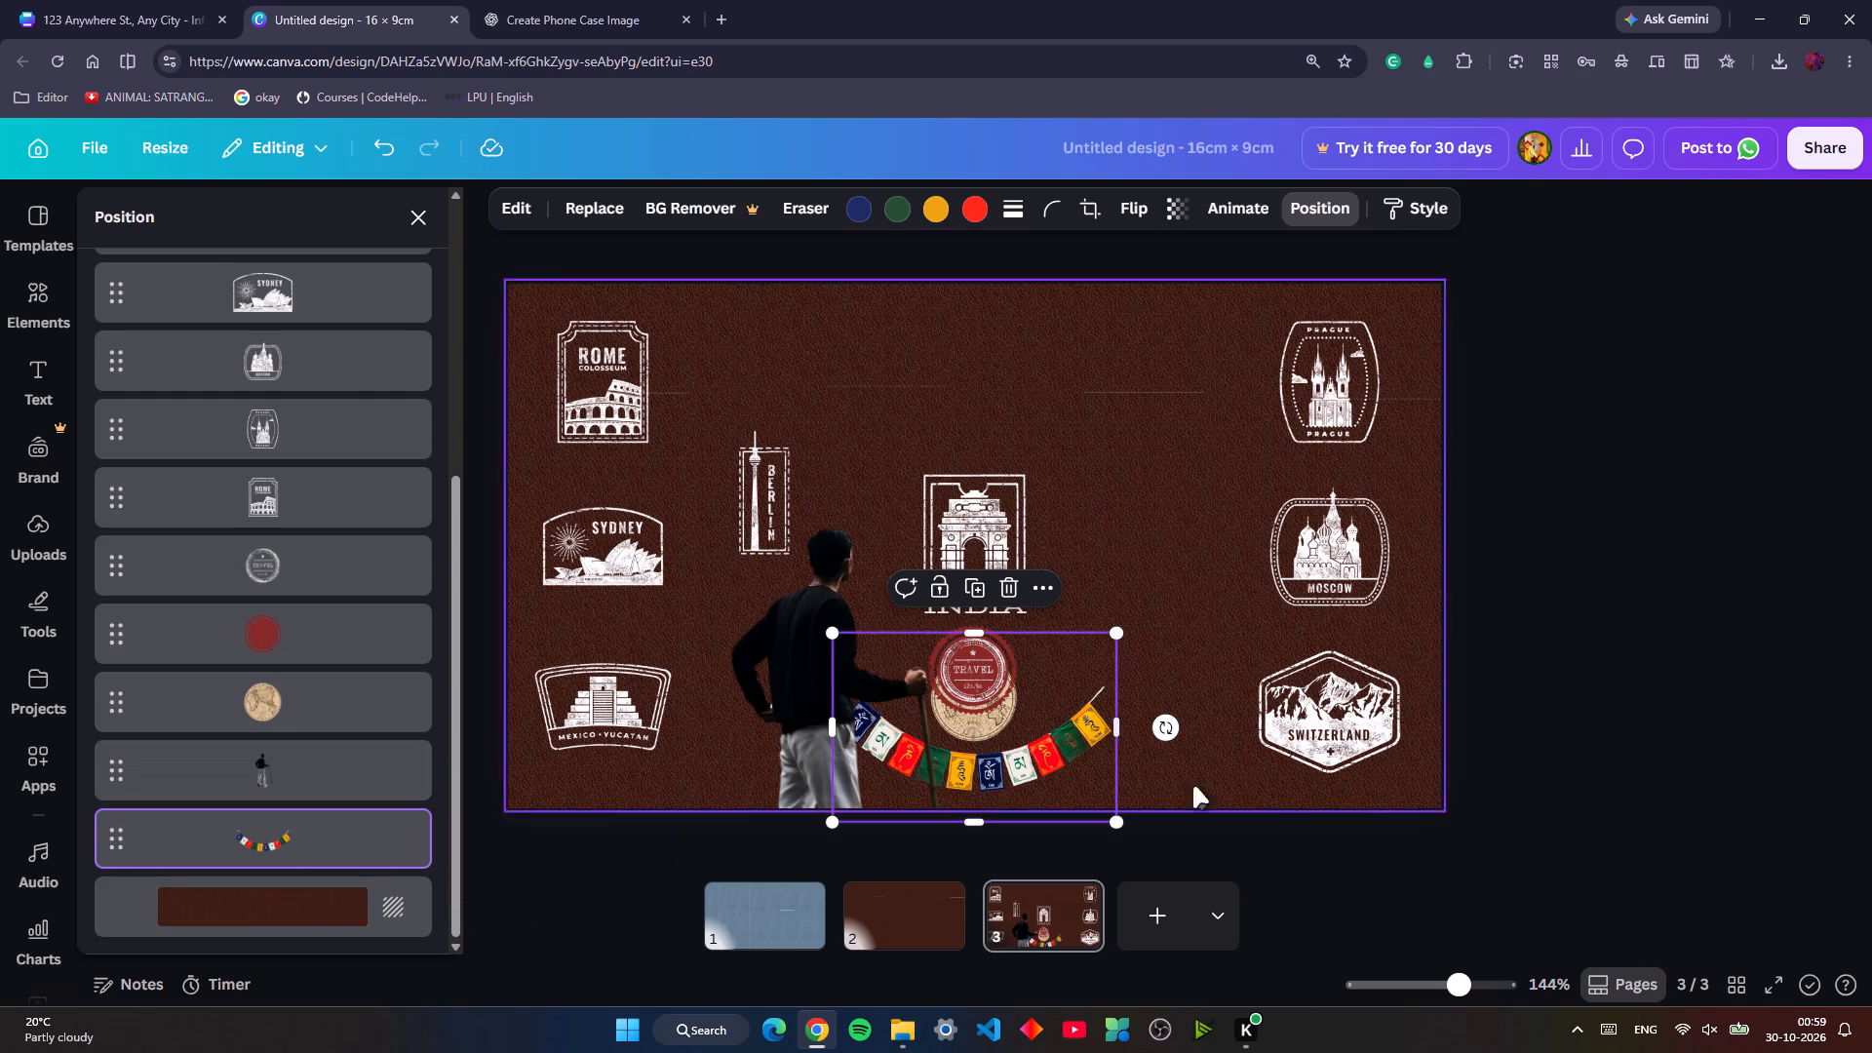
Nudge the man lower and slightly toward Mexico-Yucatan, with his walking stick overlapping the near end of the prayer flags.
click(816, 735)
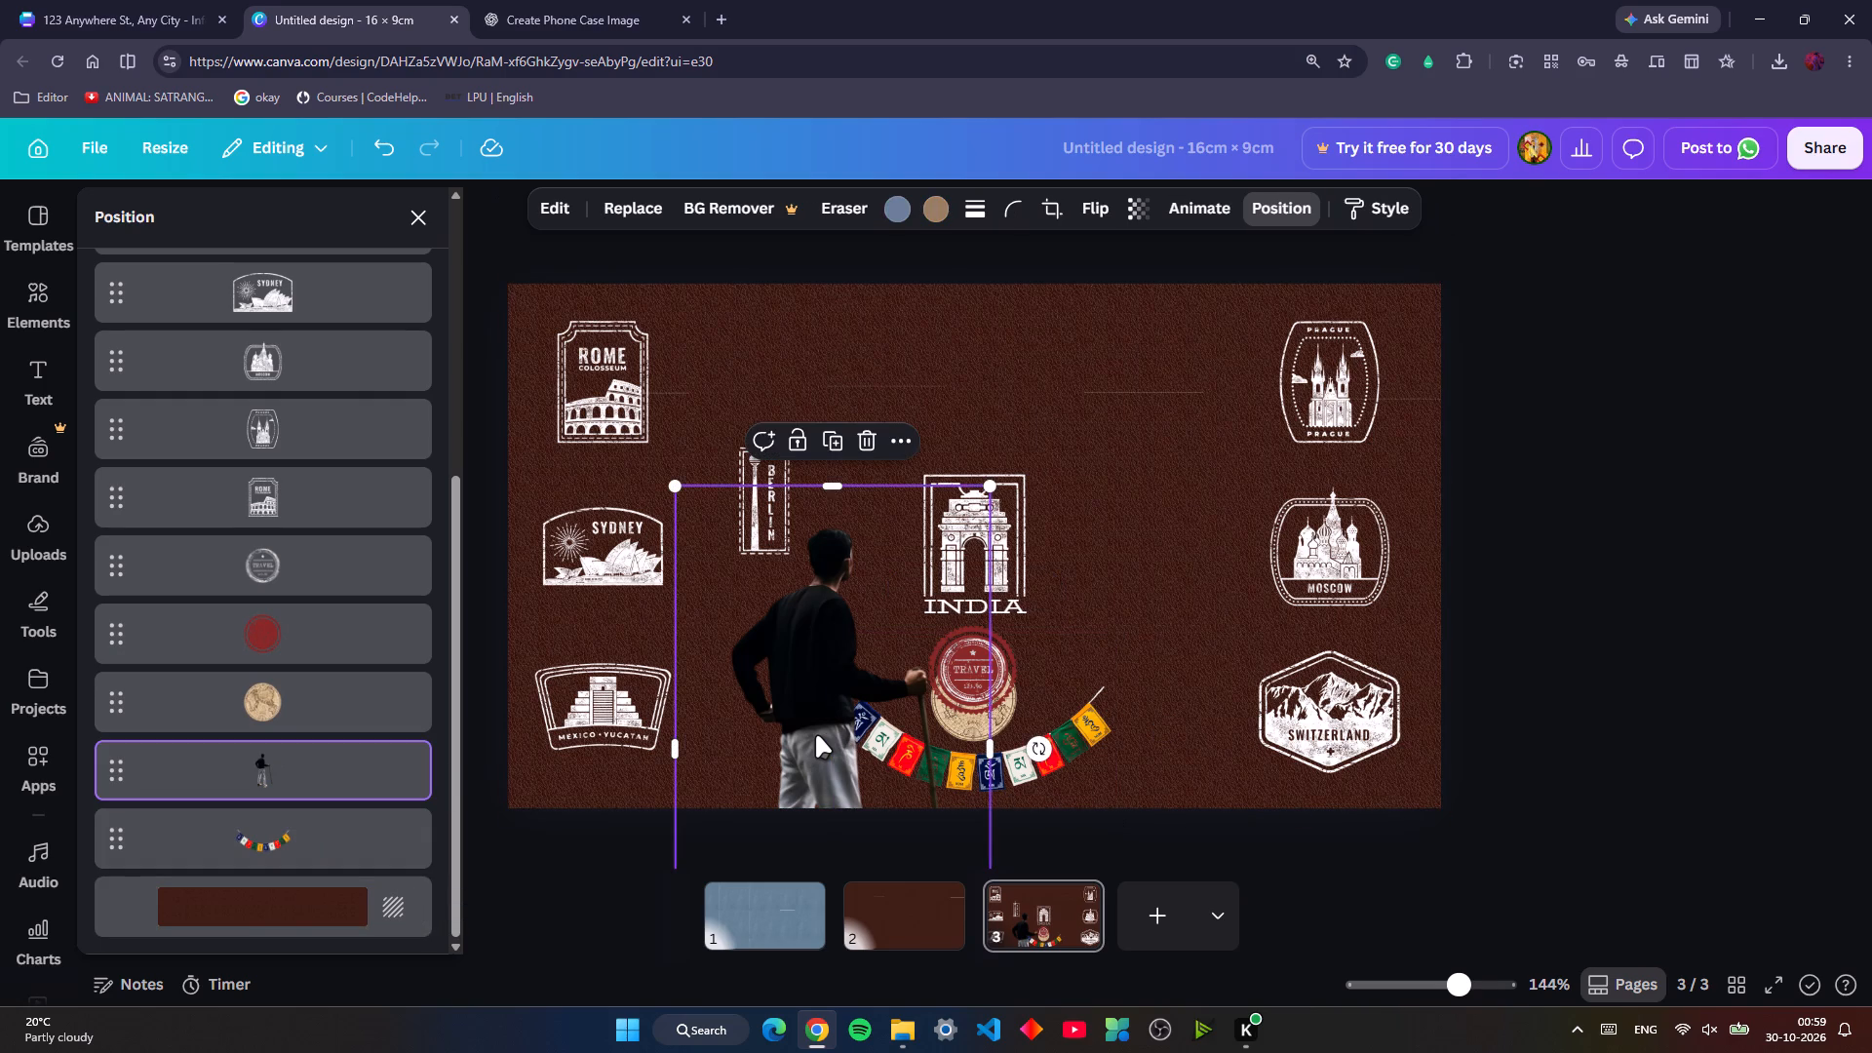
key(Right)
key(Right)
key(Right)
key(Right)
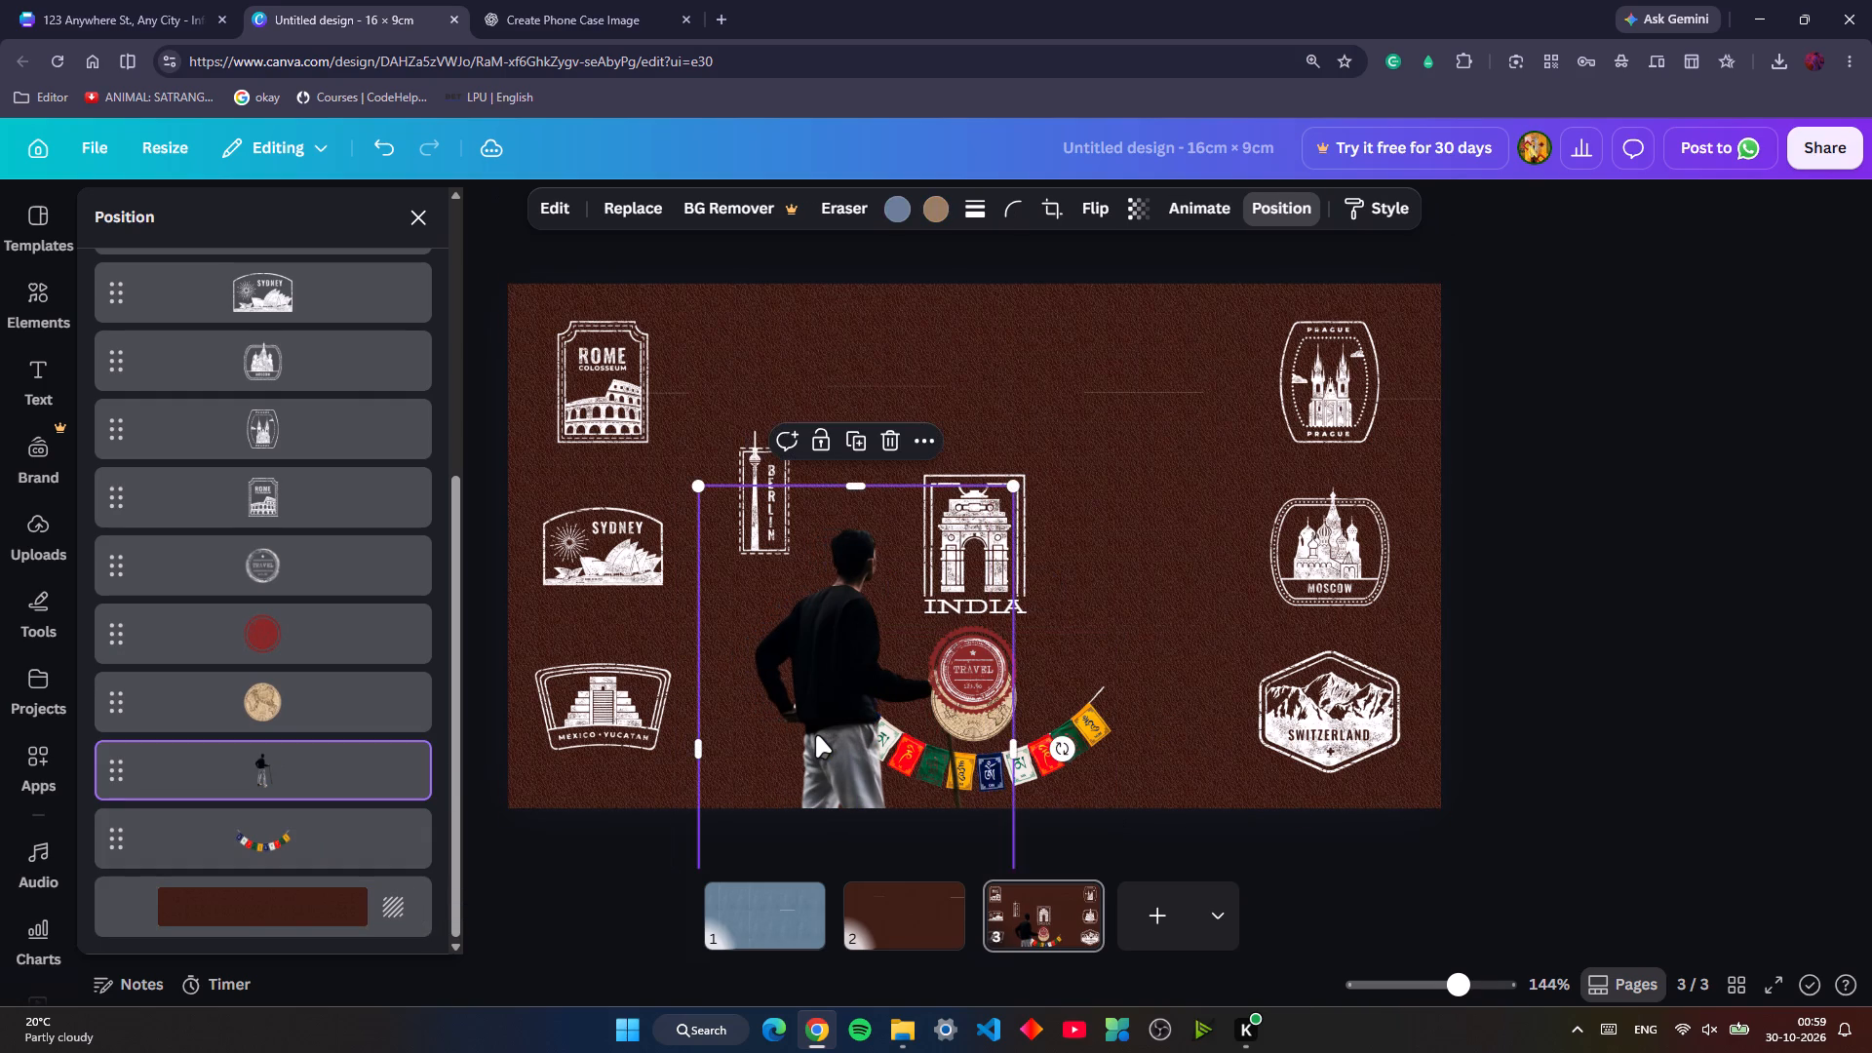
key(Right)
key(Right)
key(Left)
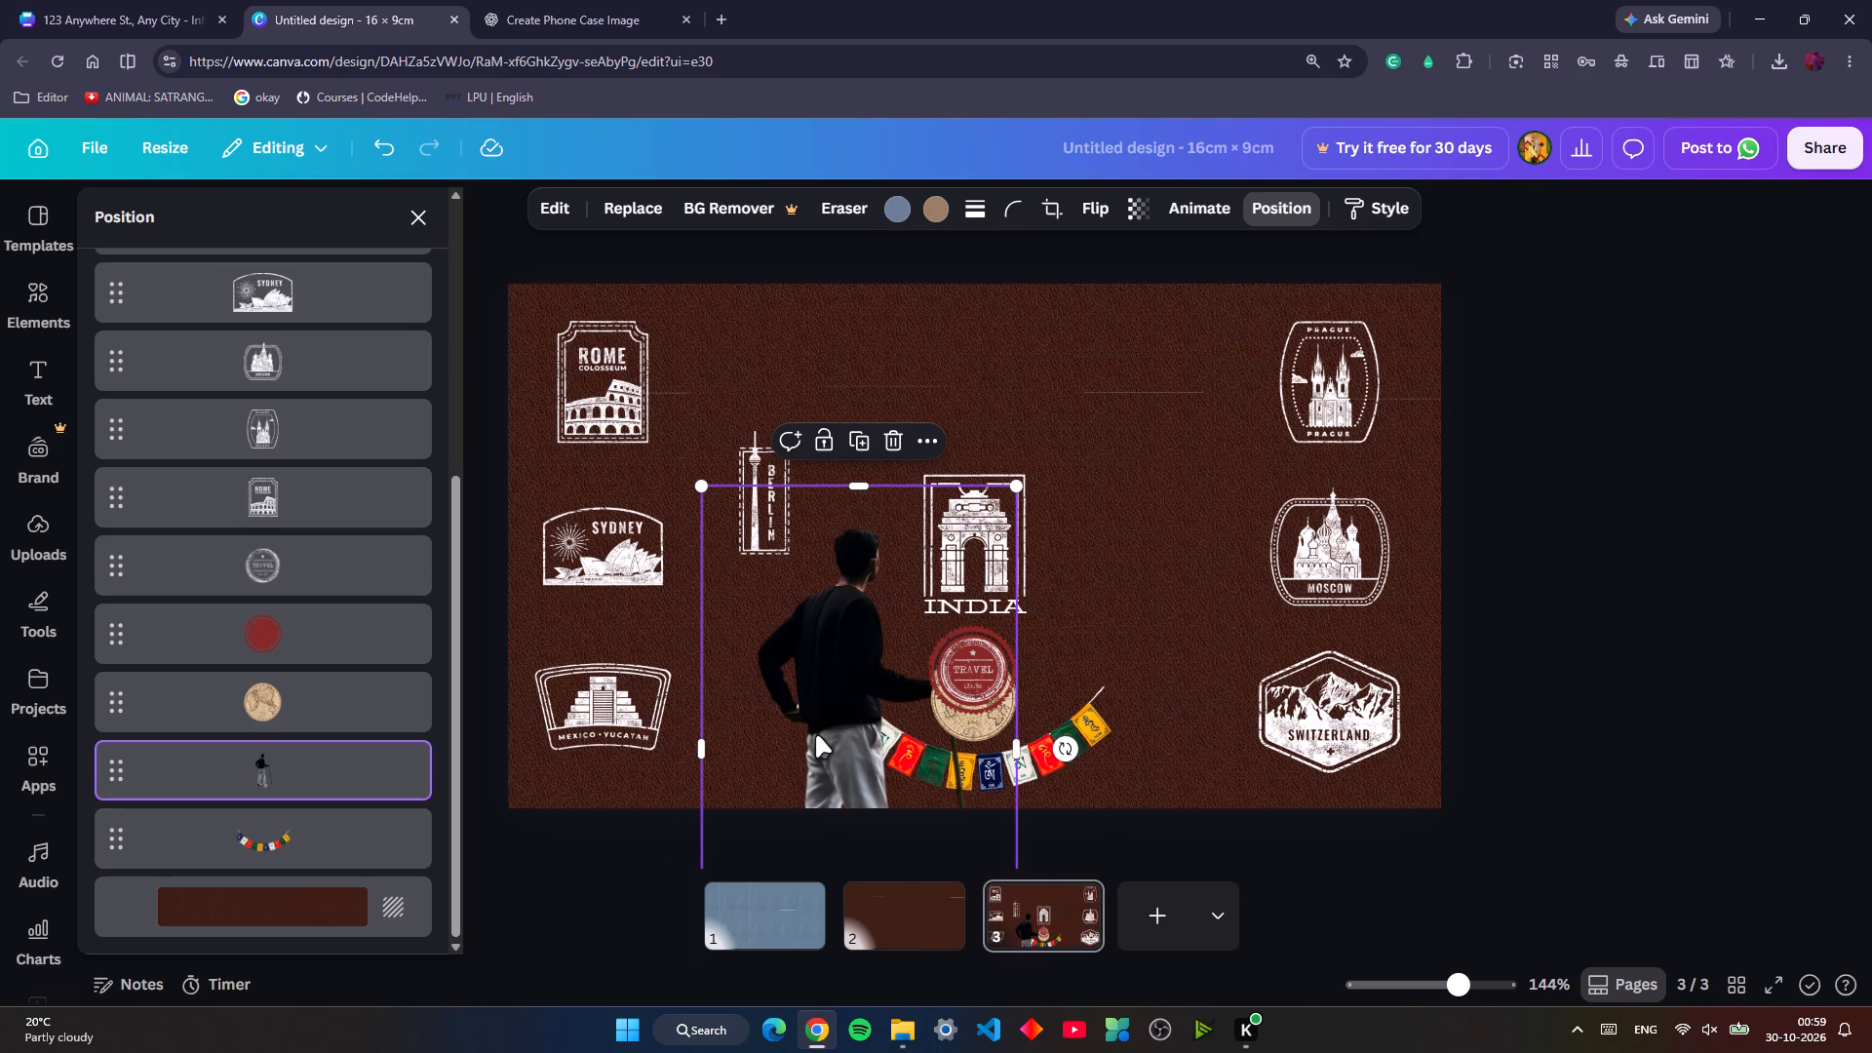
key(Down)
key(Down)
key(Down)
key(Down)
key(Down)
key(Down)
key(Left)
key(Left)
key(Left)
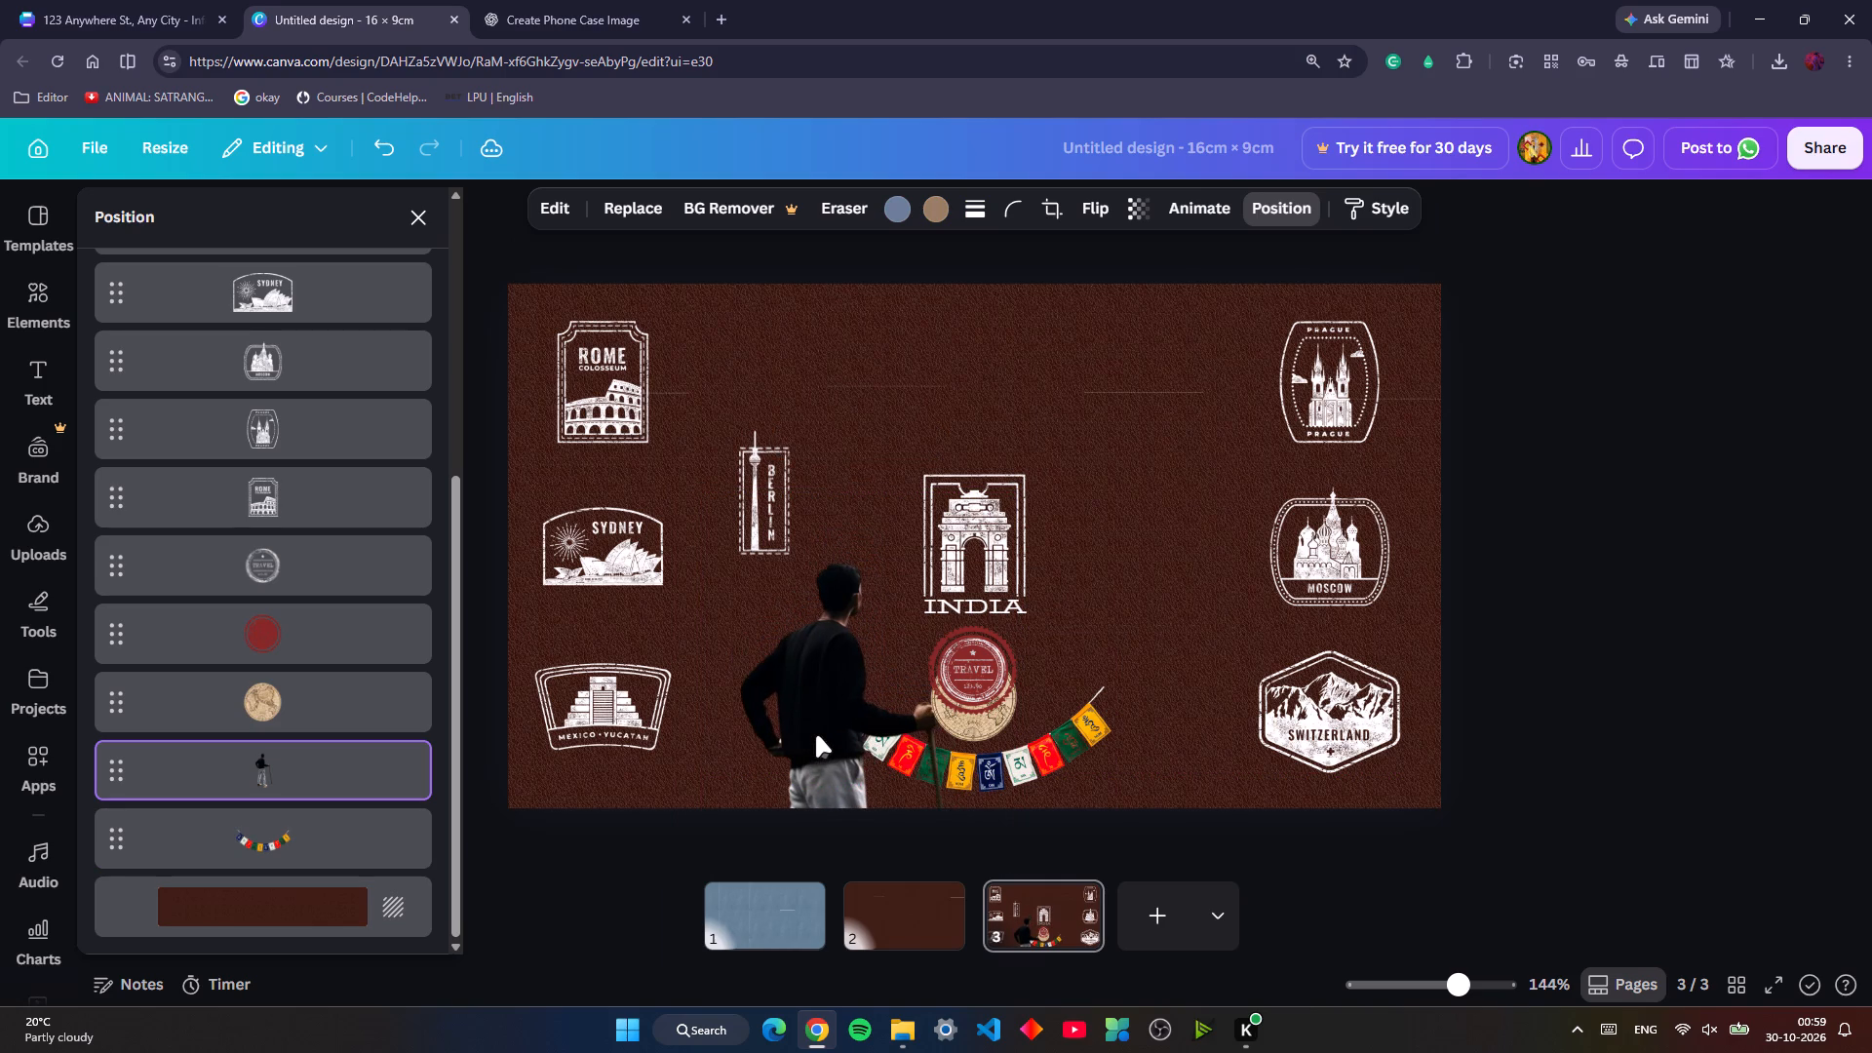
key(Left)
key(Left)
key(Left)
key(Left)
key(Left)
key(Down)
key(Right)
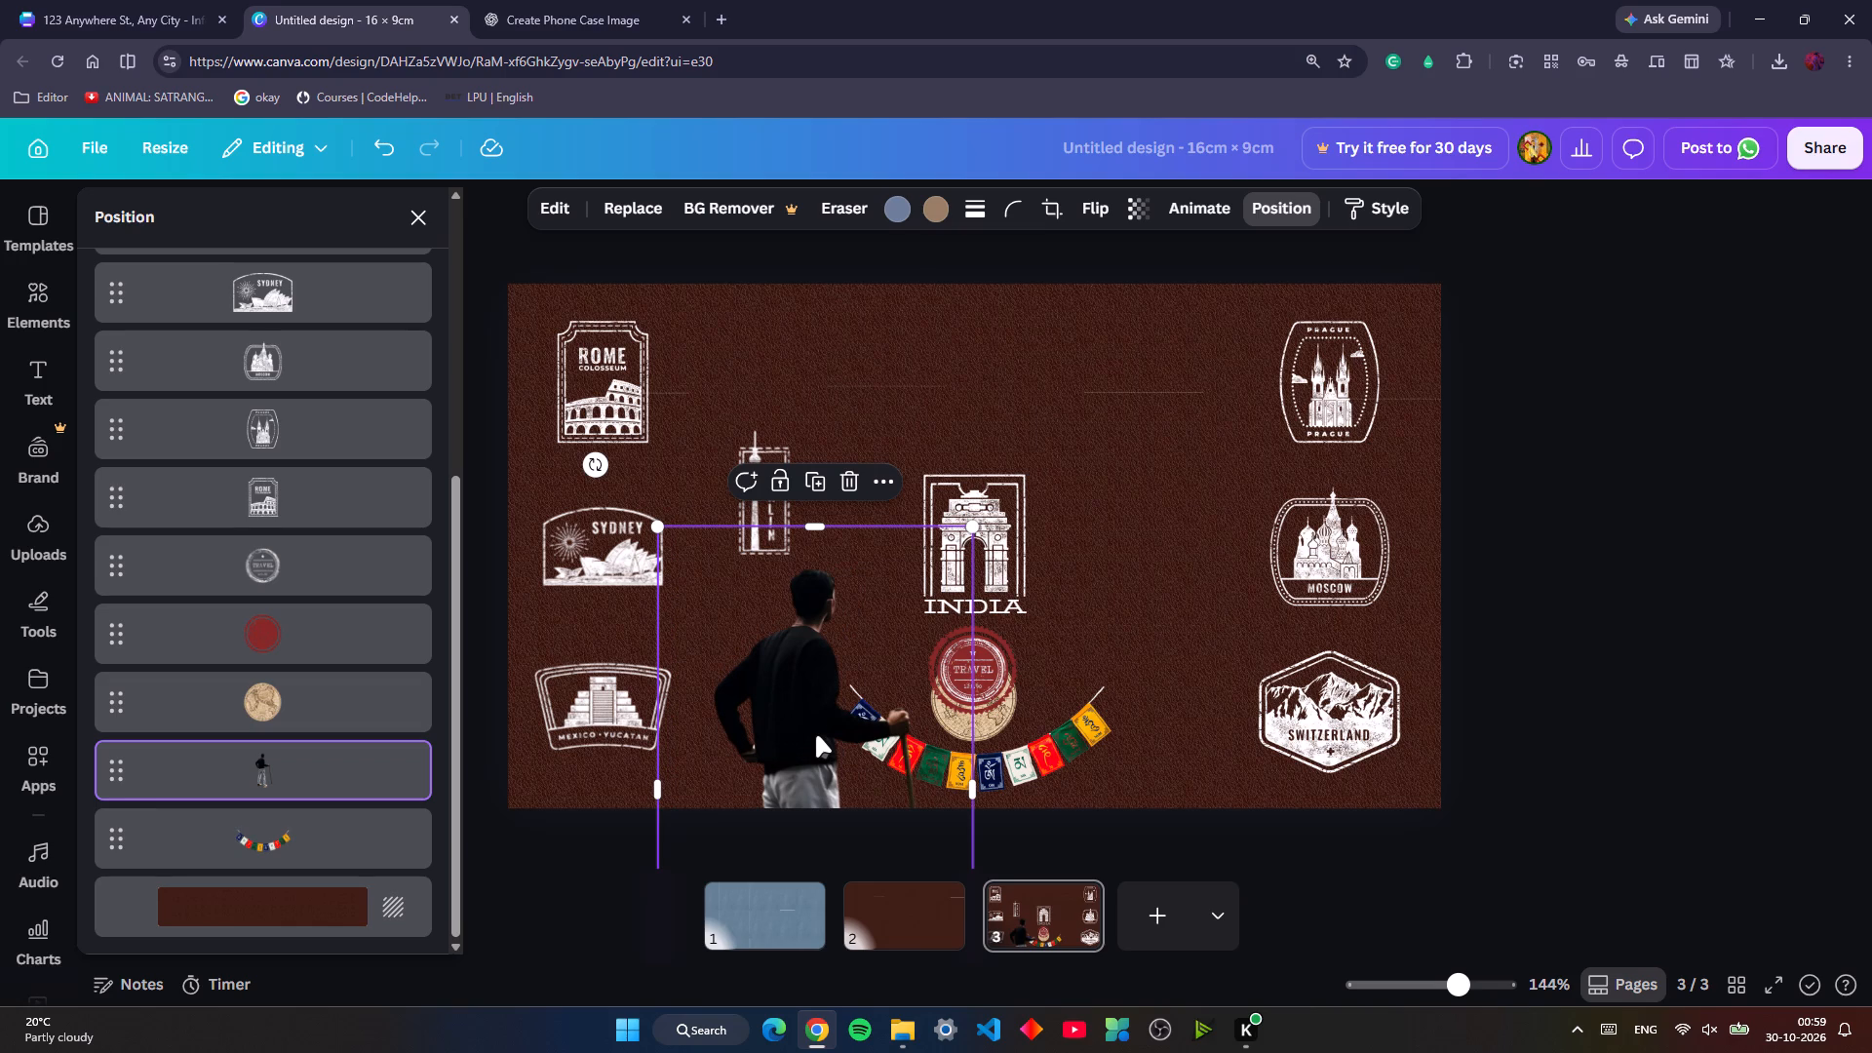
Delete the Berlin stamp.
click(777, 443)
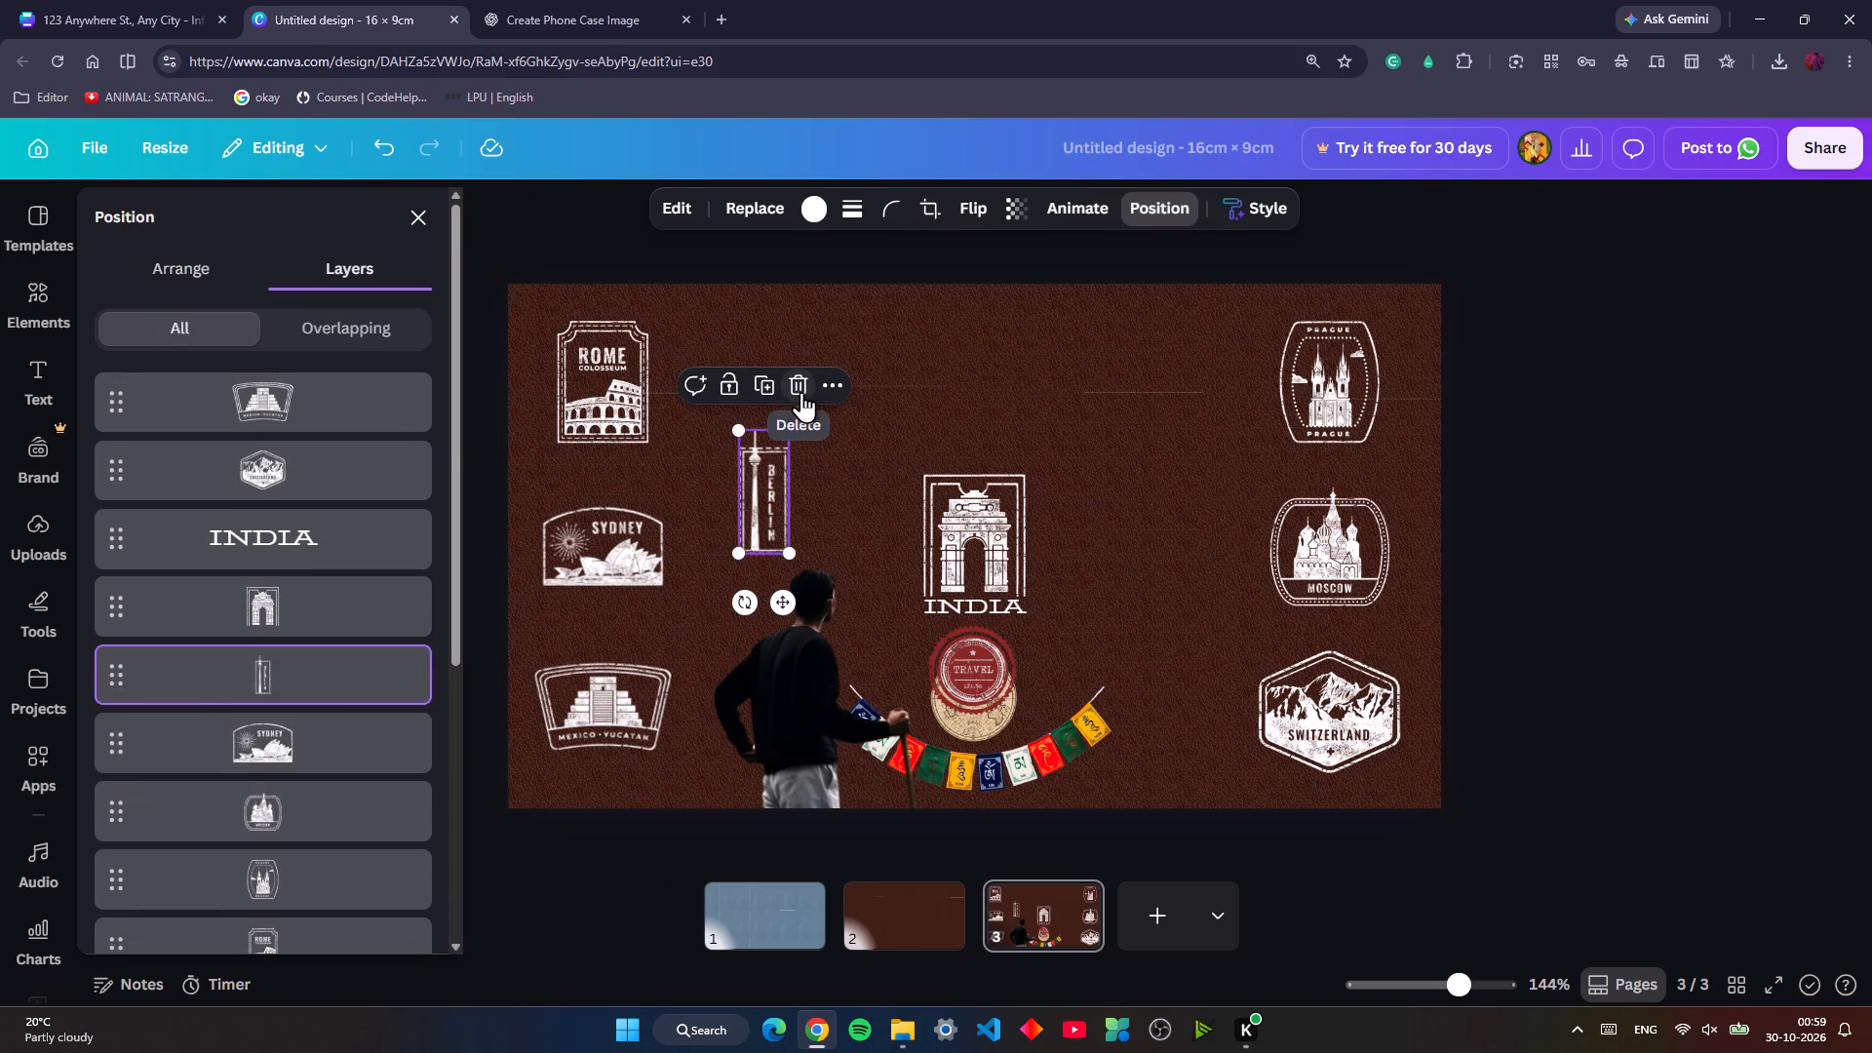
click(801, 392)
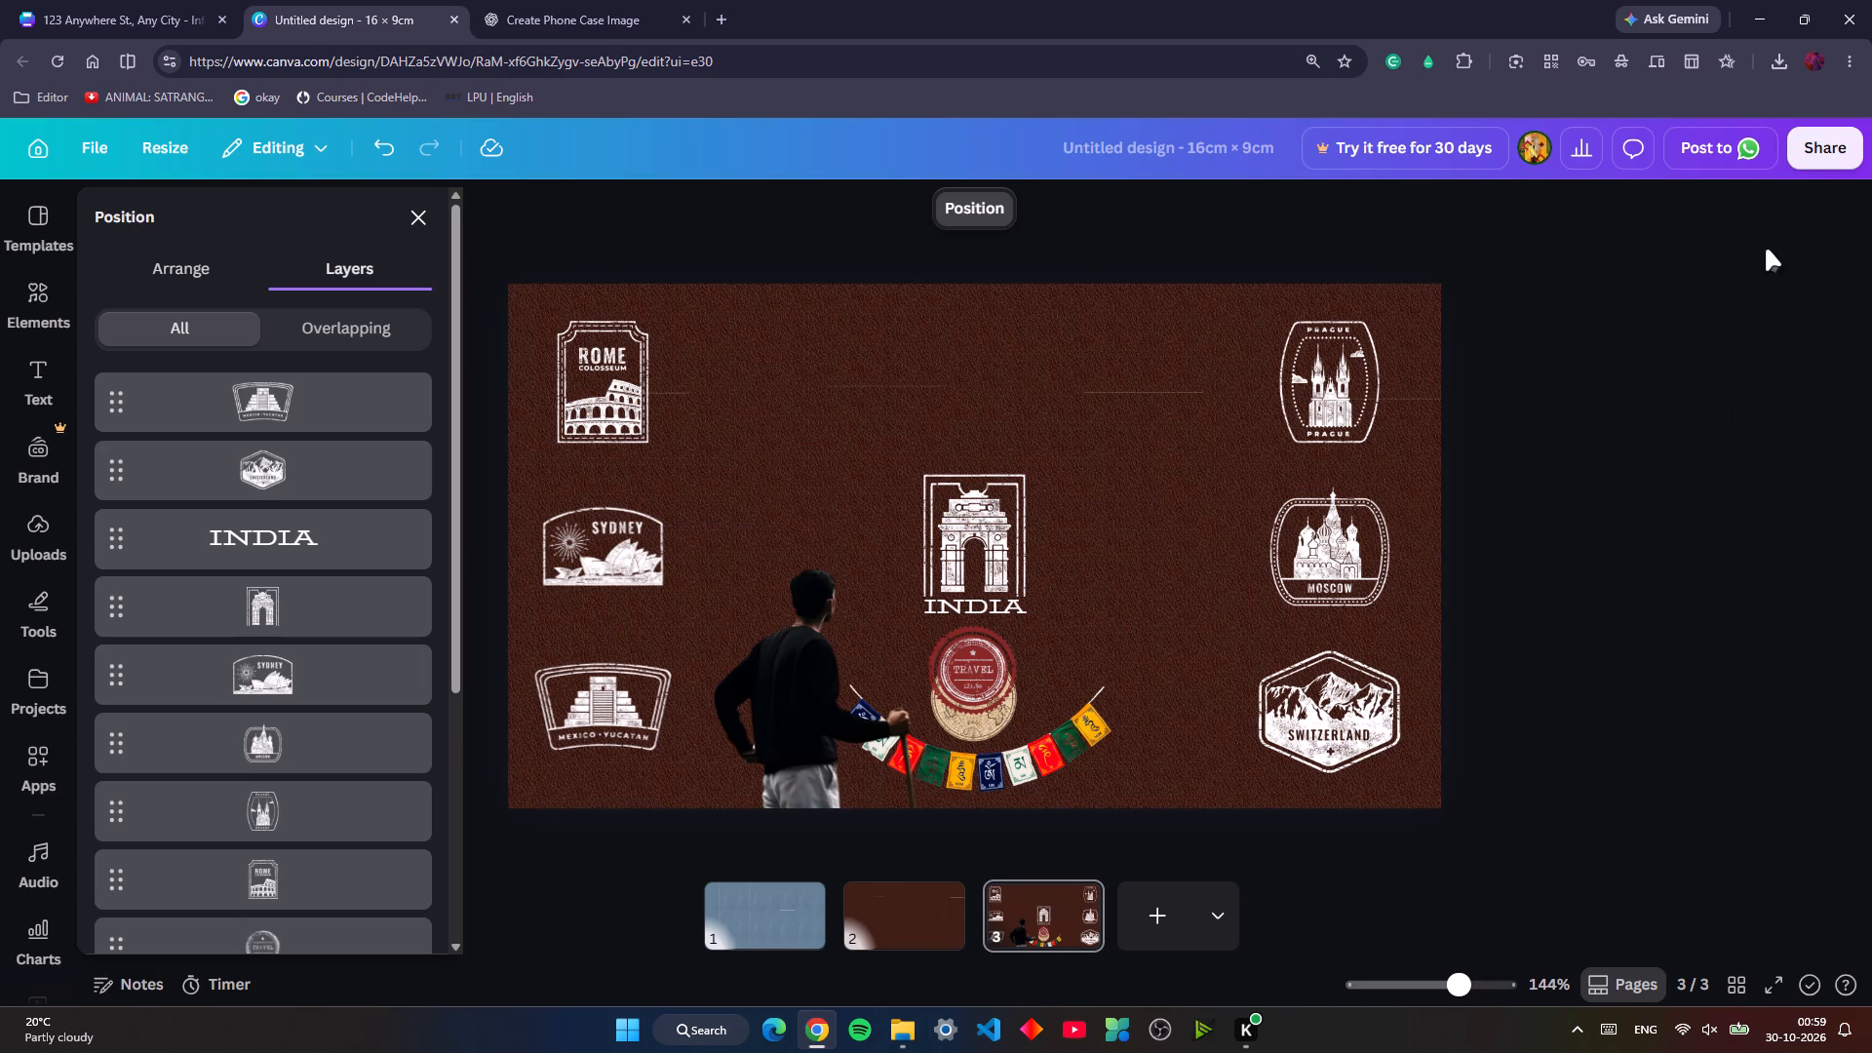
Download the Custom (2) page selection as a JPG at 1,890 × 1,063 px, saved in Downloads as Desktop Wallpaper.
click(1828, 163)
click(1492, 643)
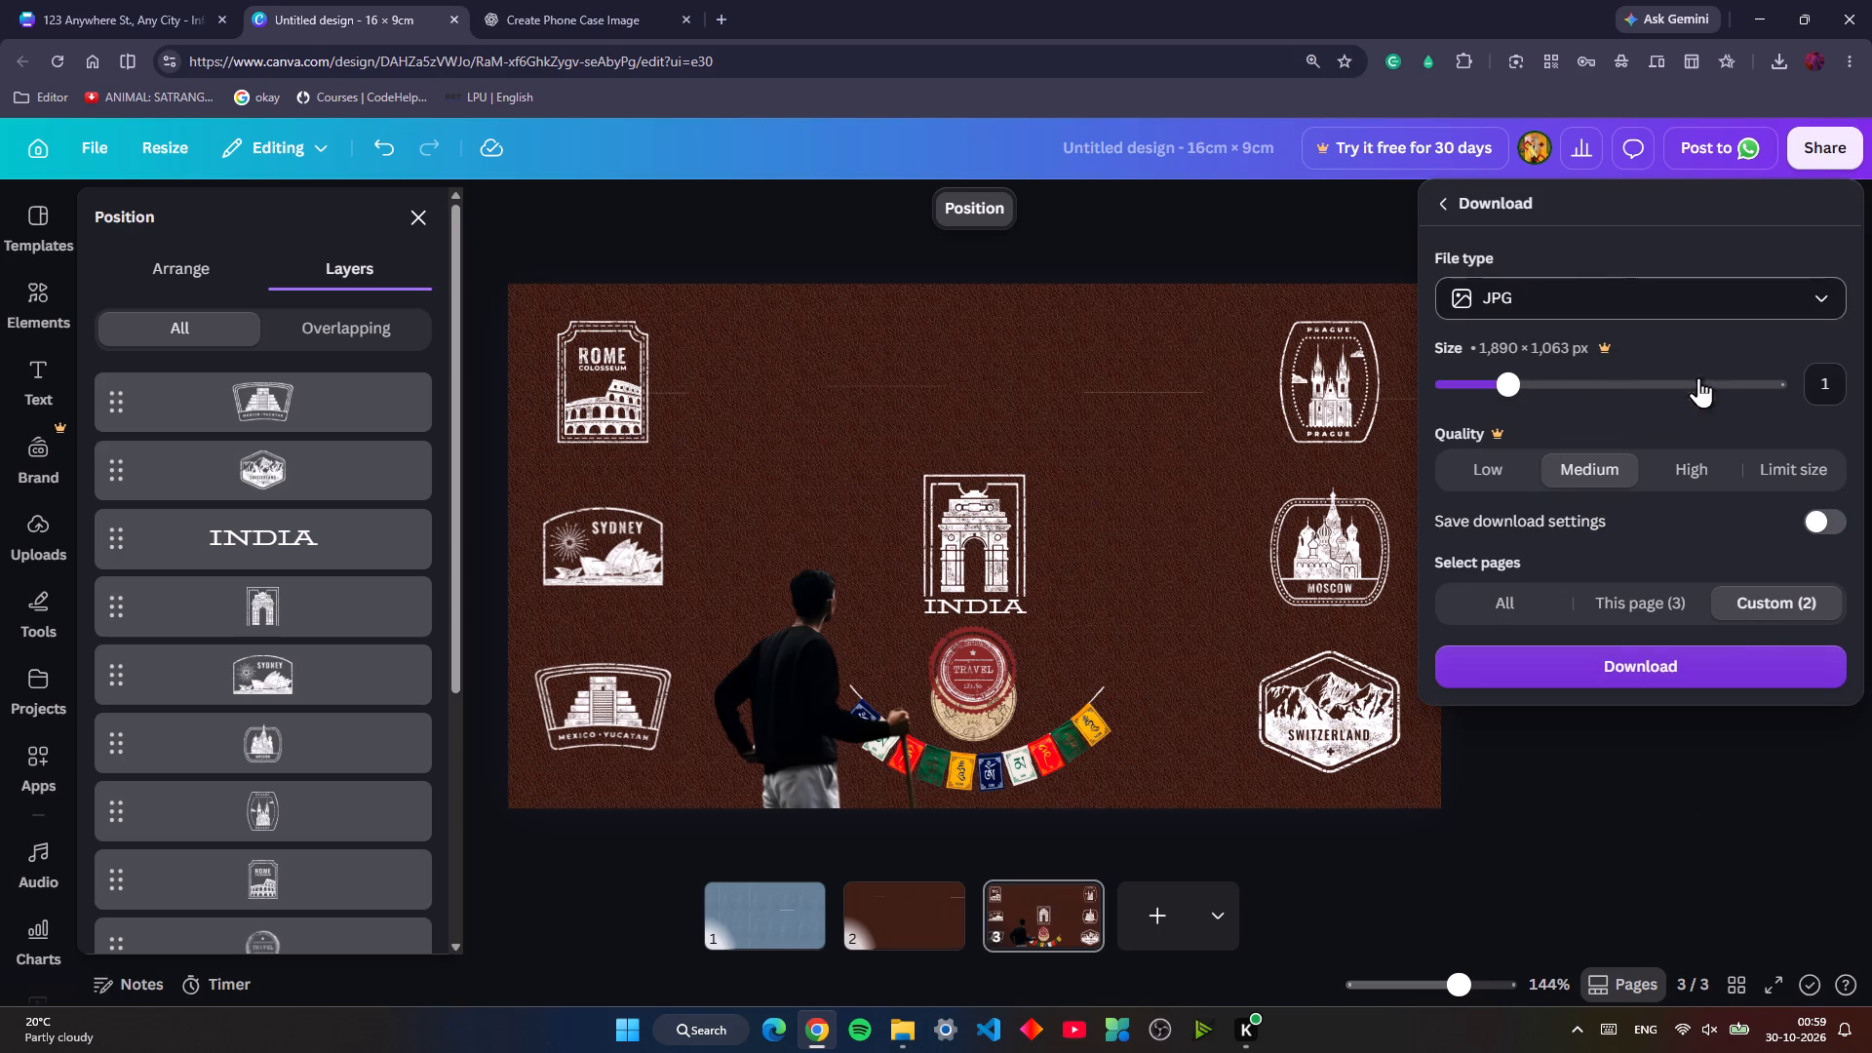
click(1618, 669)
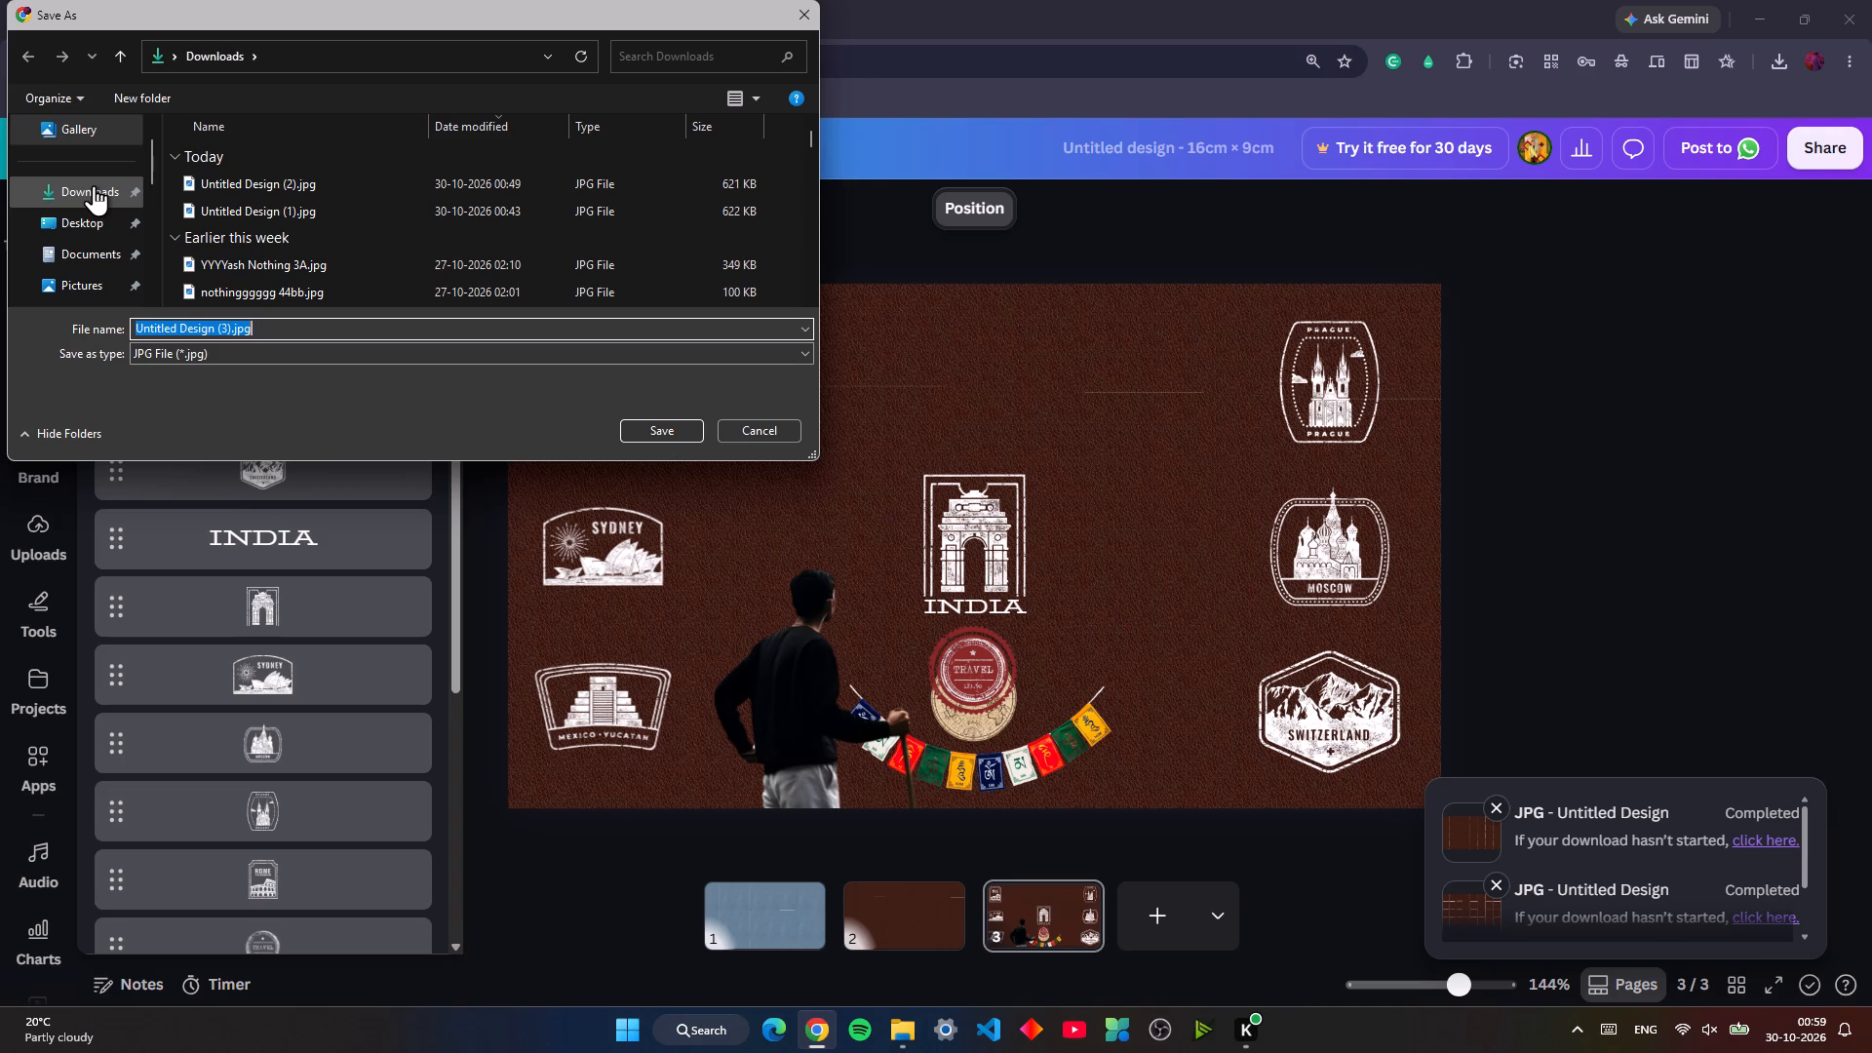
click(88, 191)
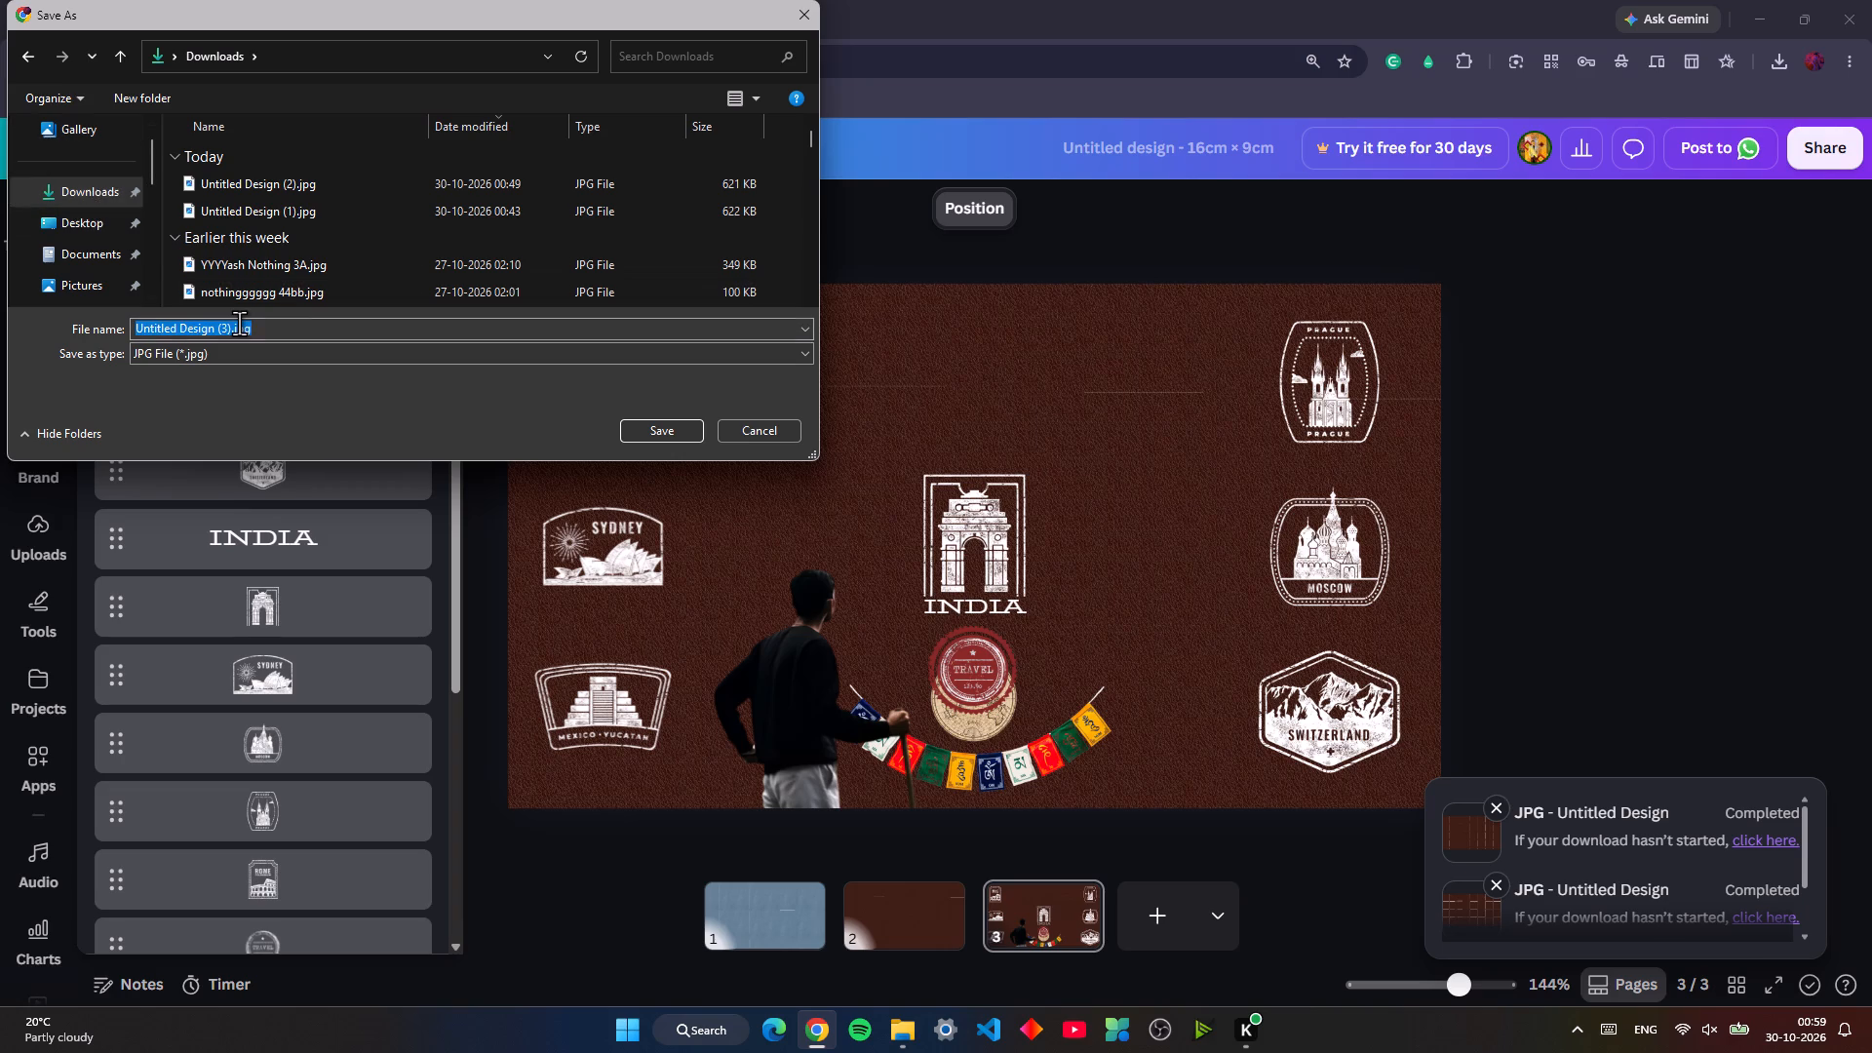
click(239, 323)
text(Desktop Wallpaper)
key(Return)
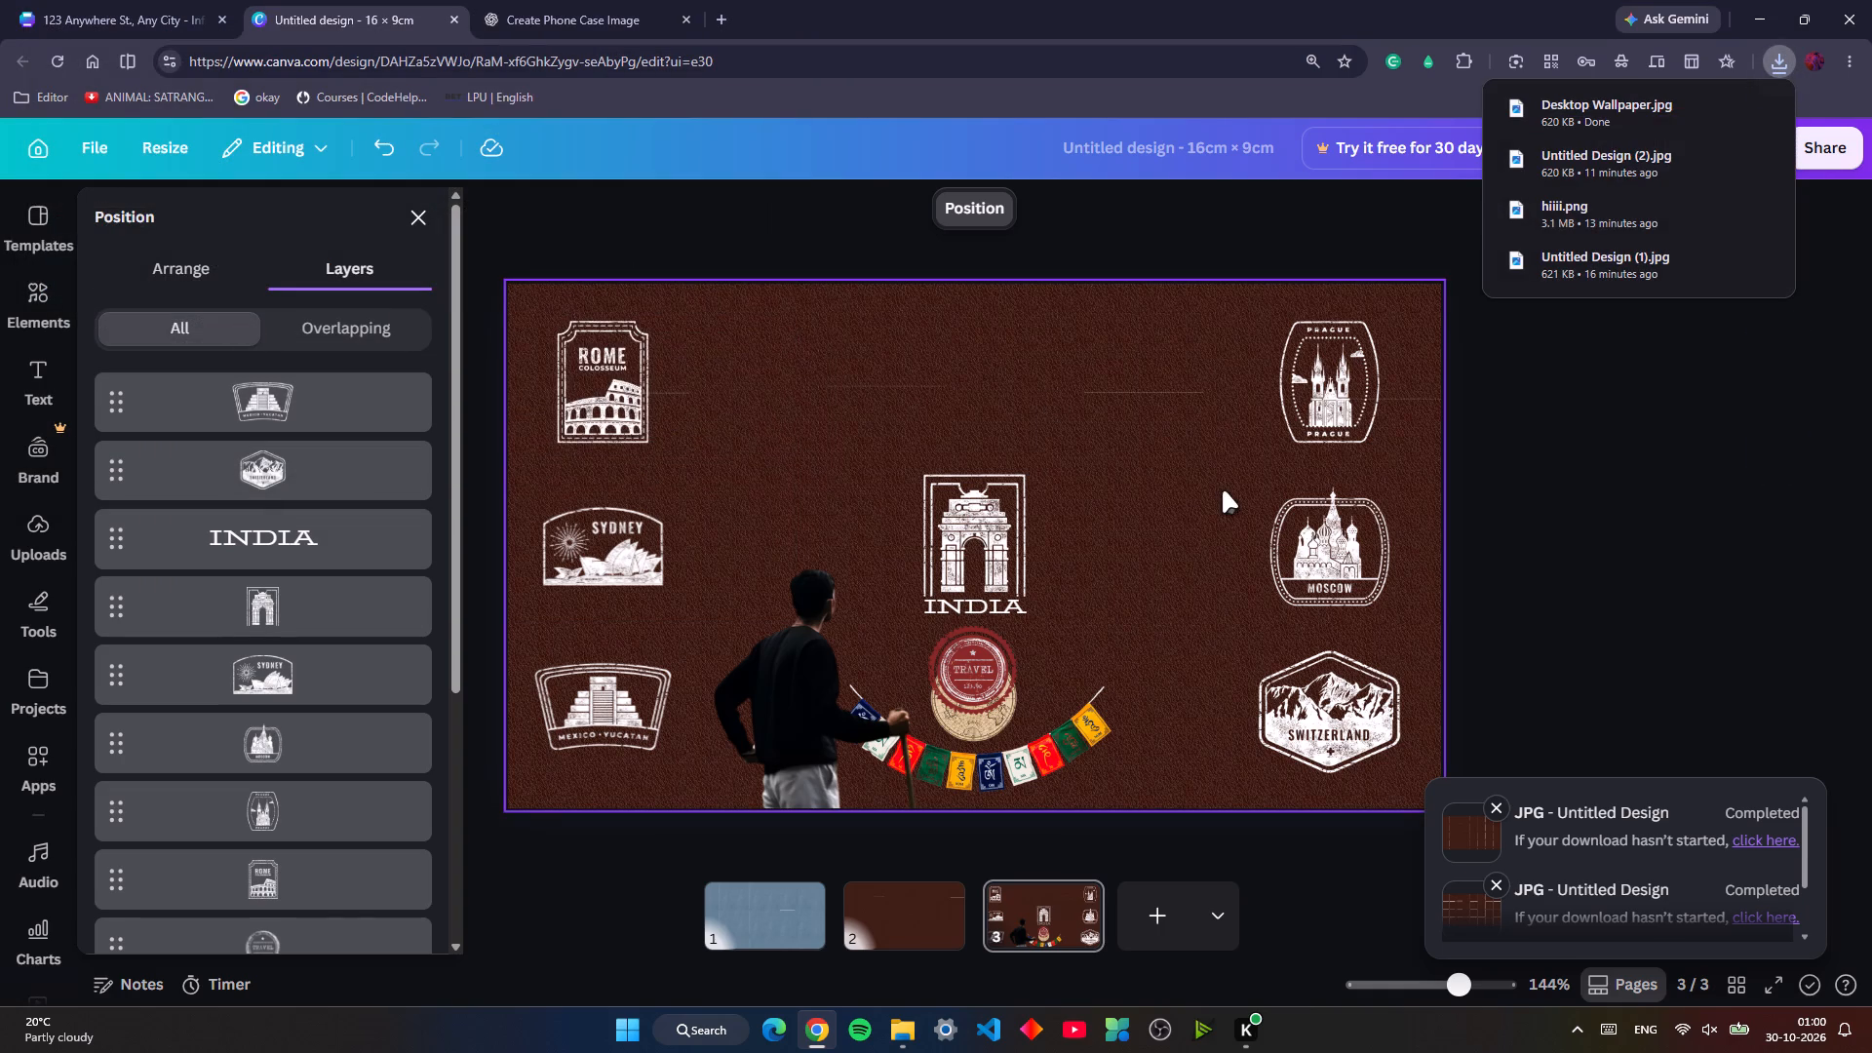
Add the uploaded dark leather texture as a short strip about 2.3 cm wide, covering the faint background line between Rome and India.
click(37, 464)
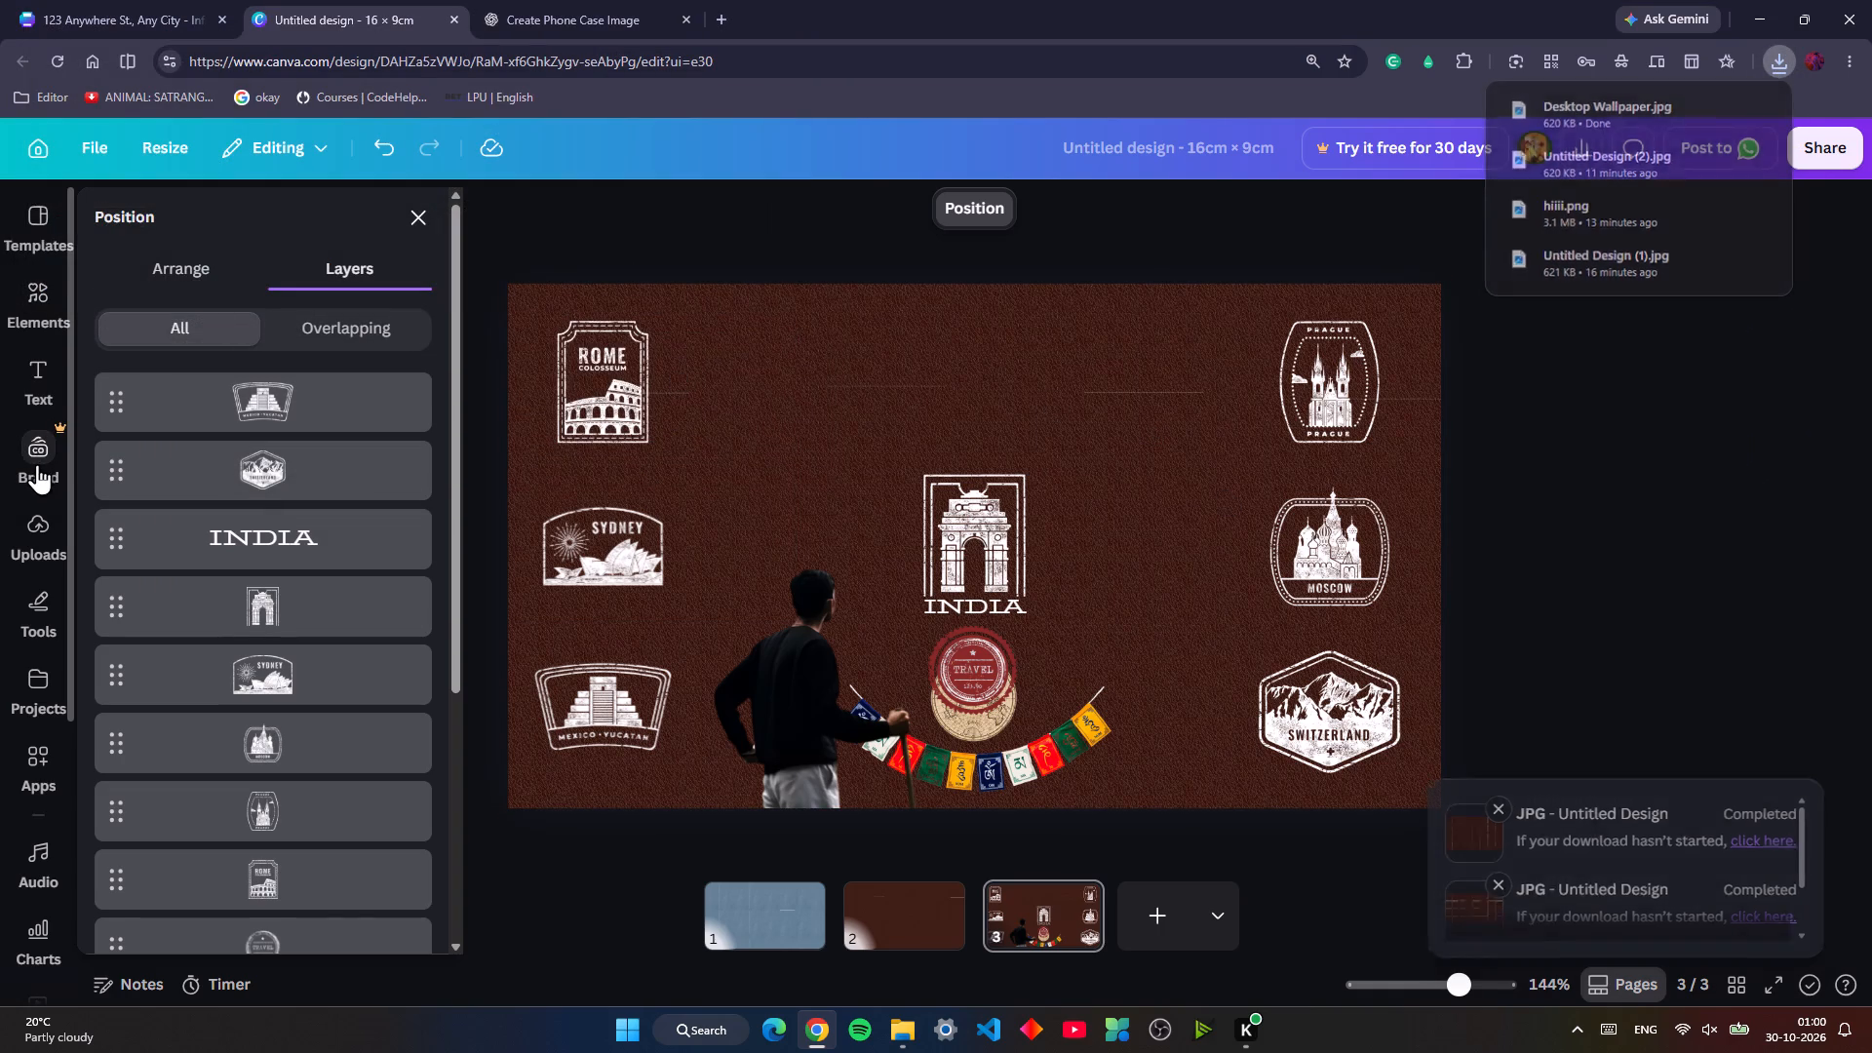
click(42, 521)
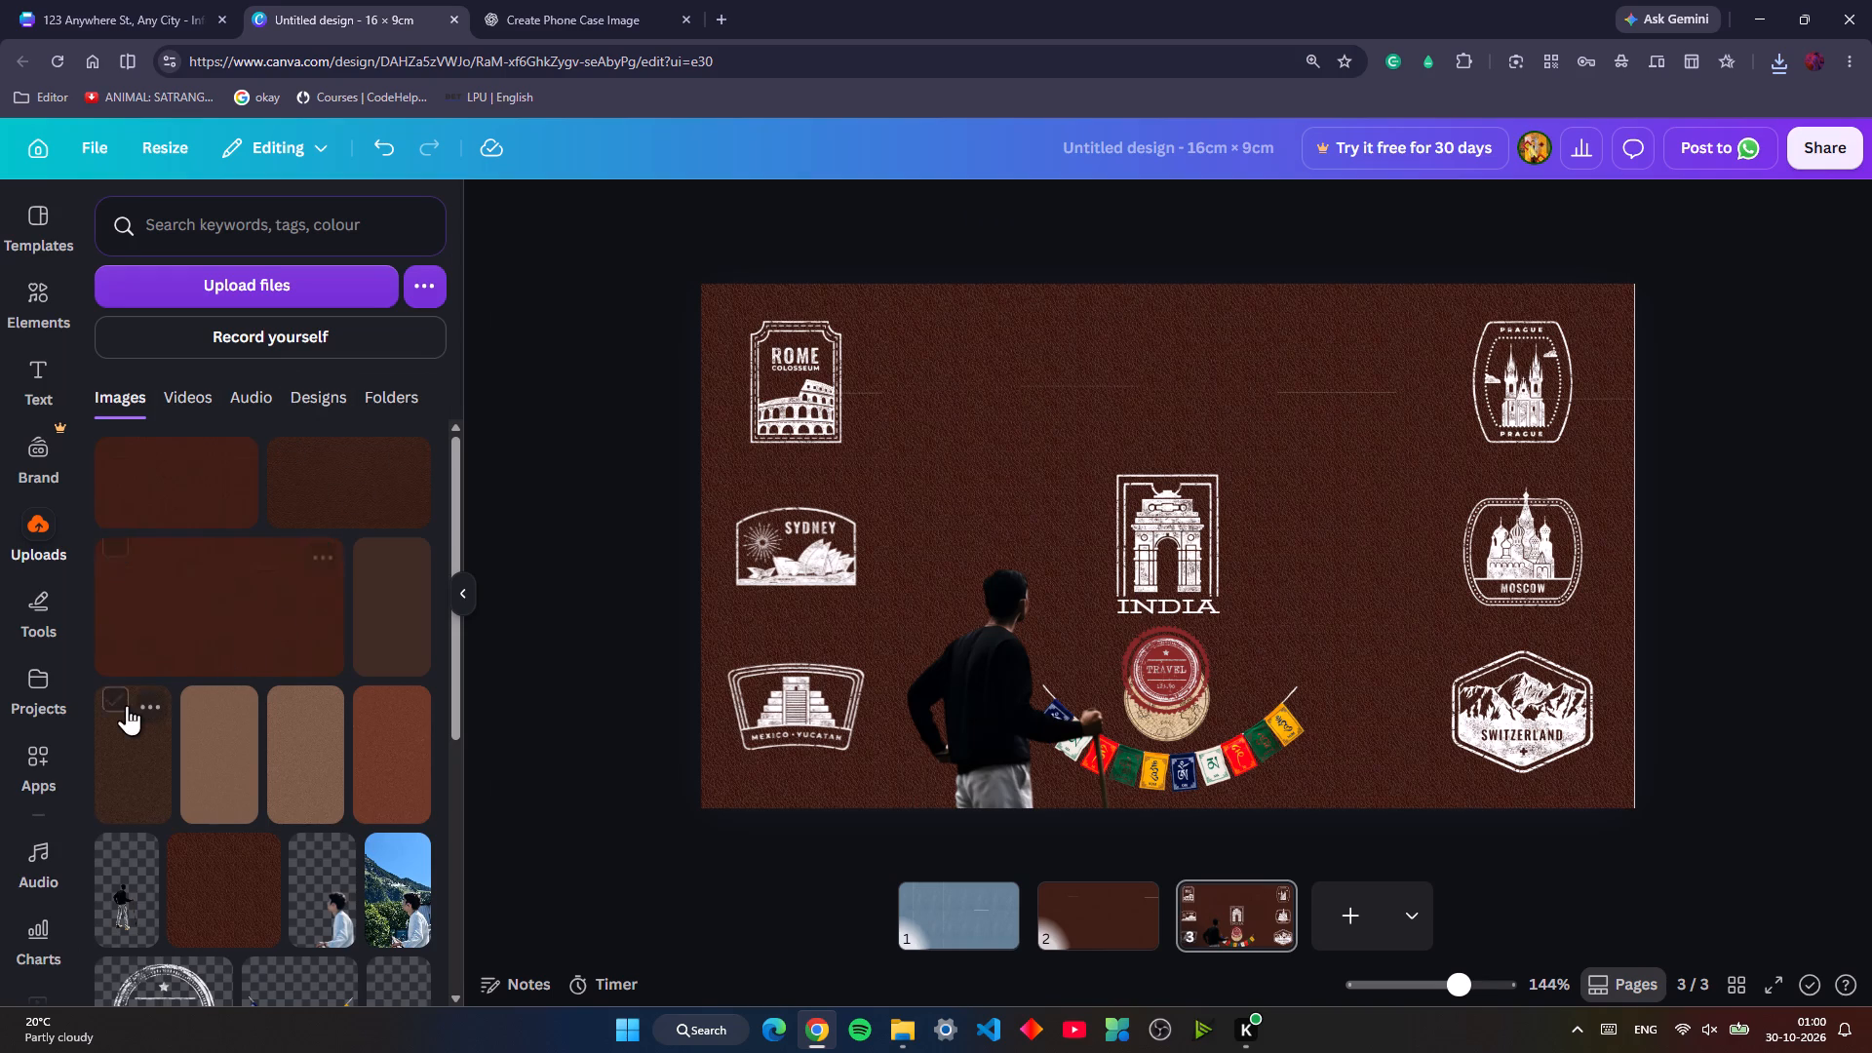
drag(194, 874, 856, 450)
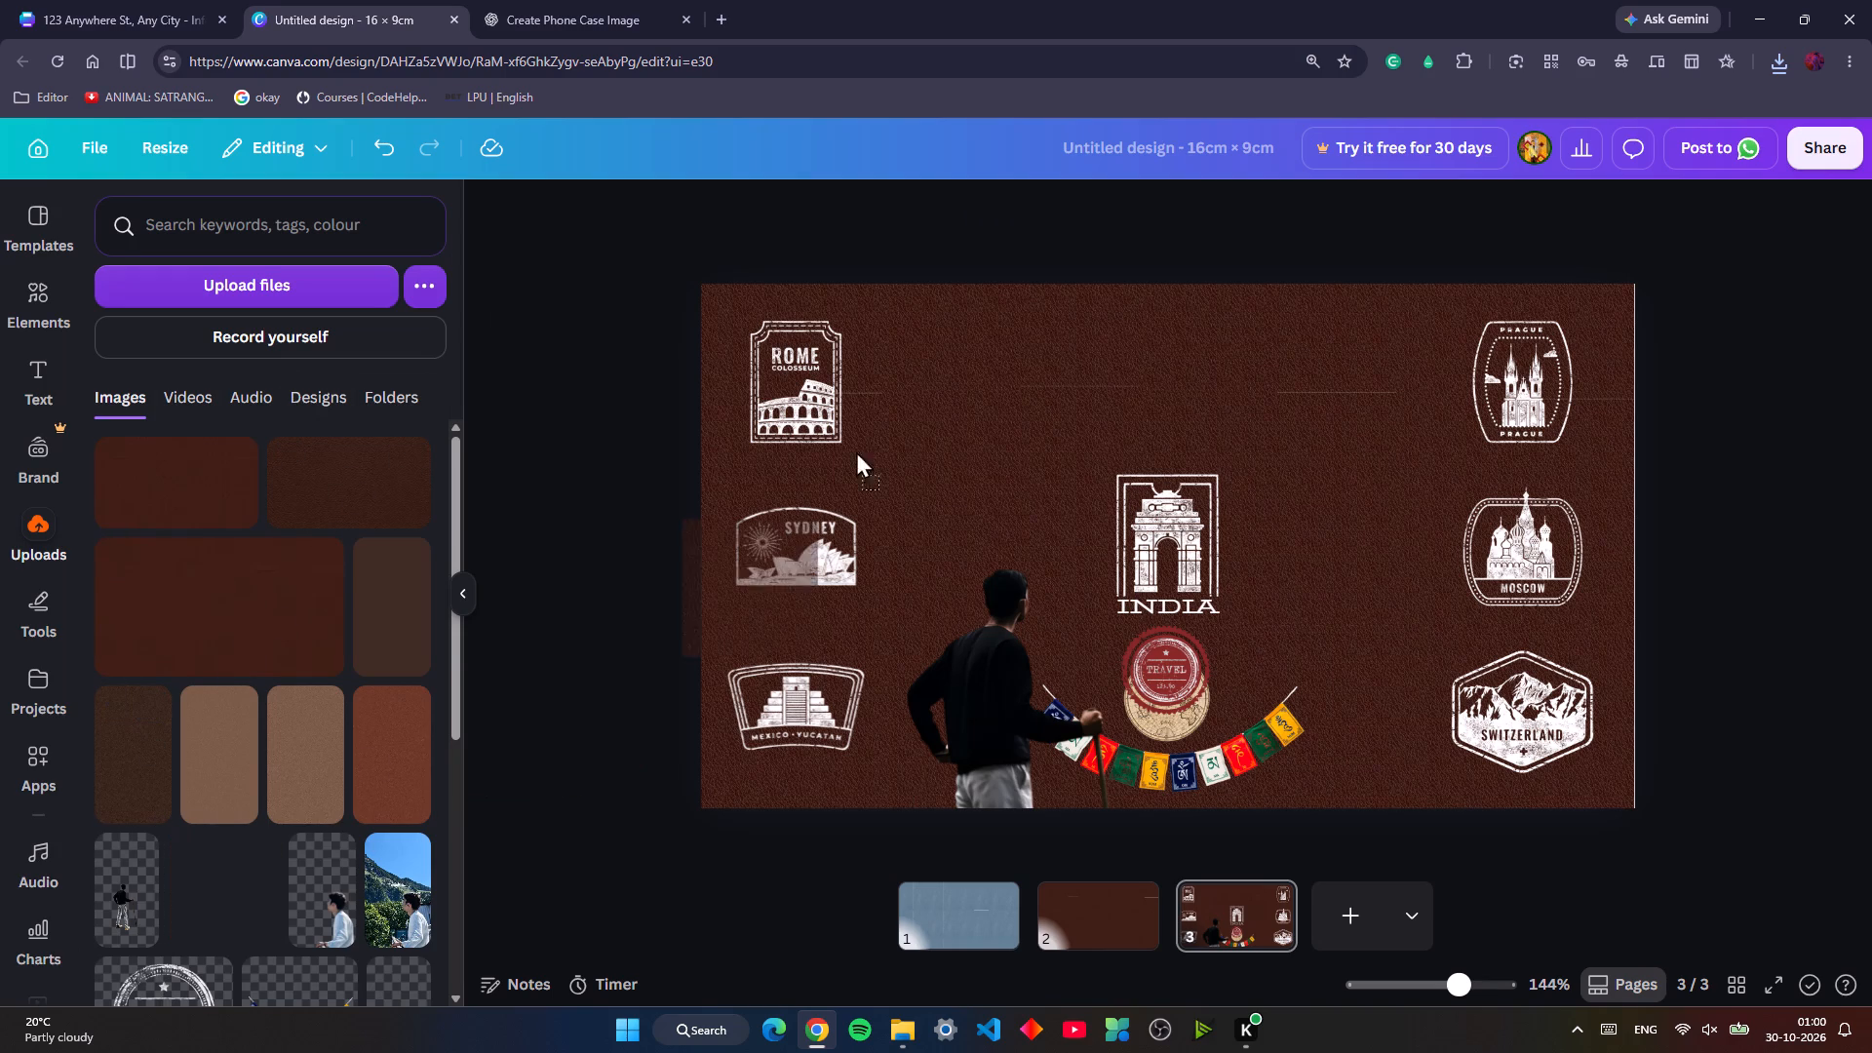
drag(856, 450, 945, 386)
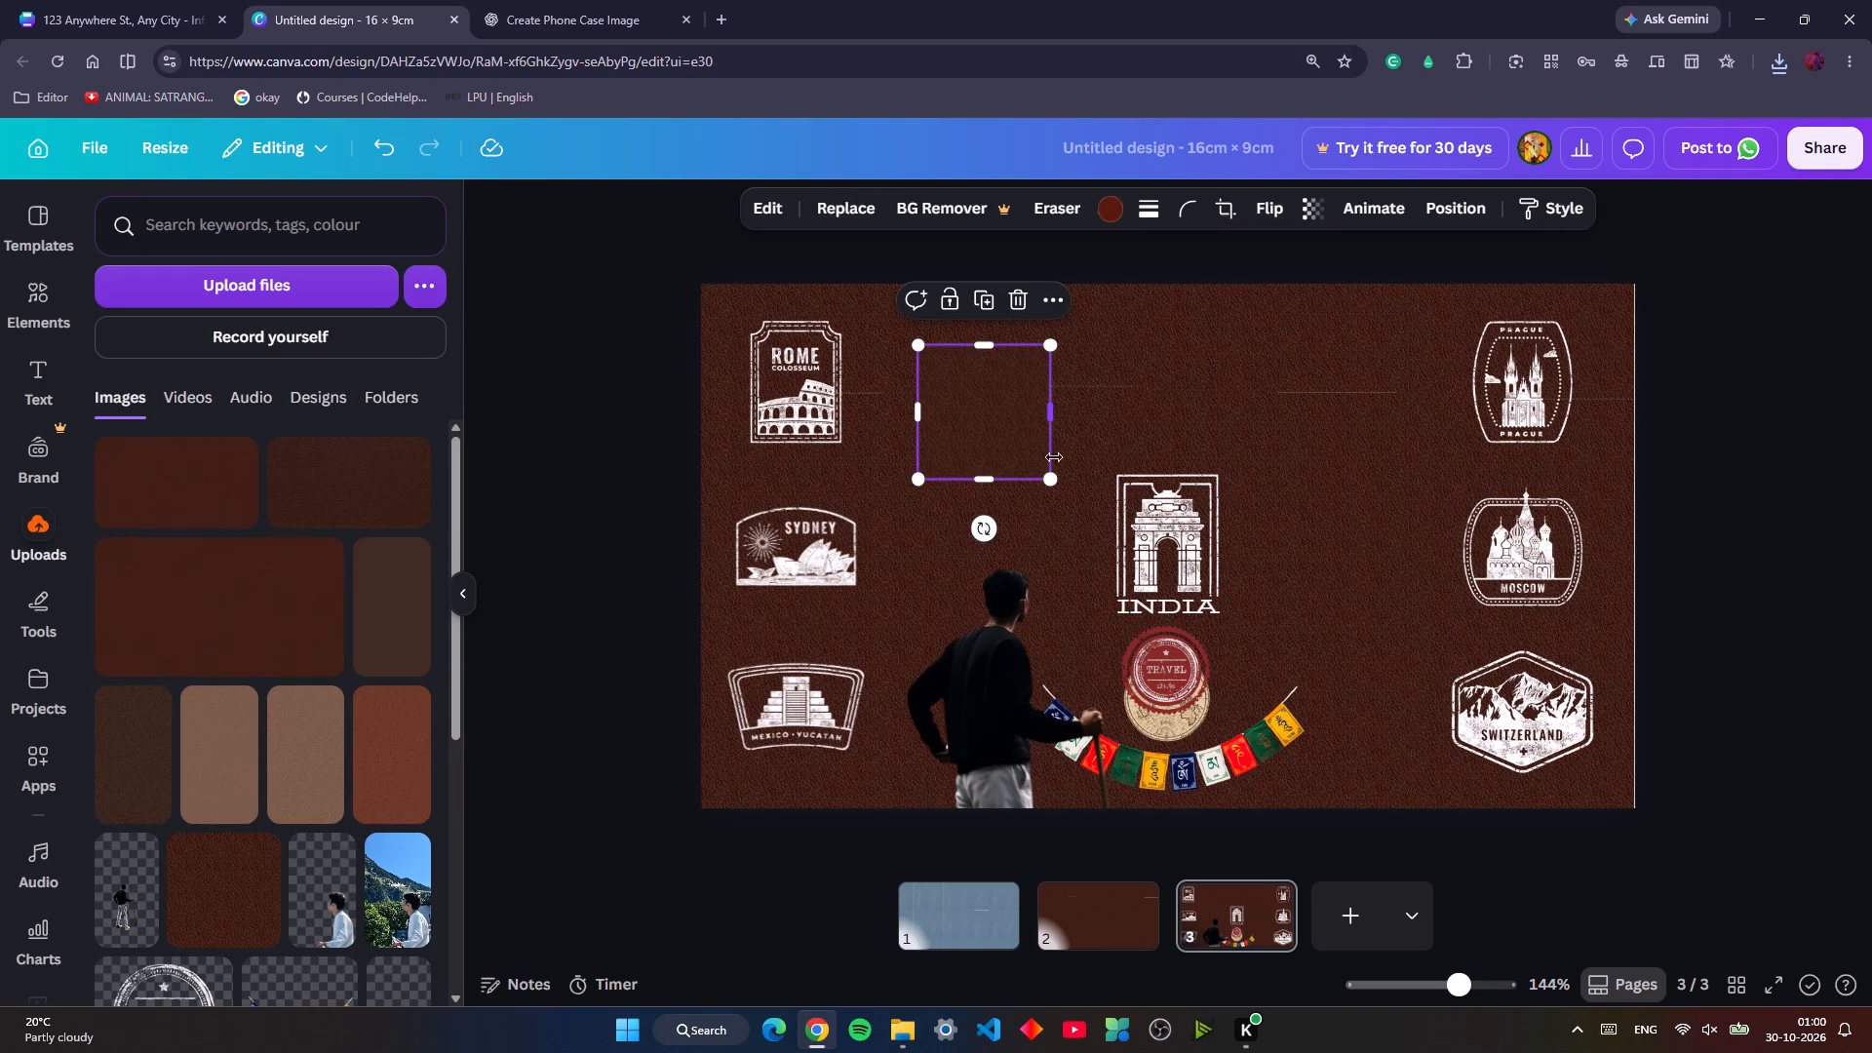
drag(981, 487, 982, 428)
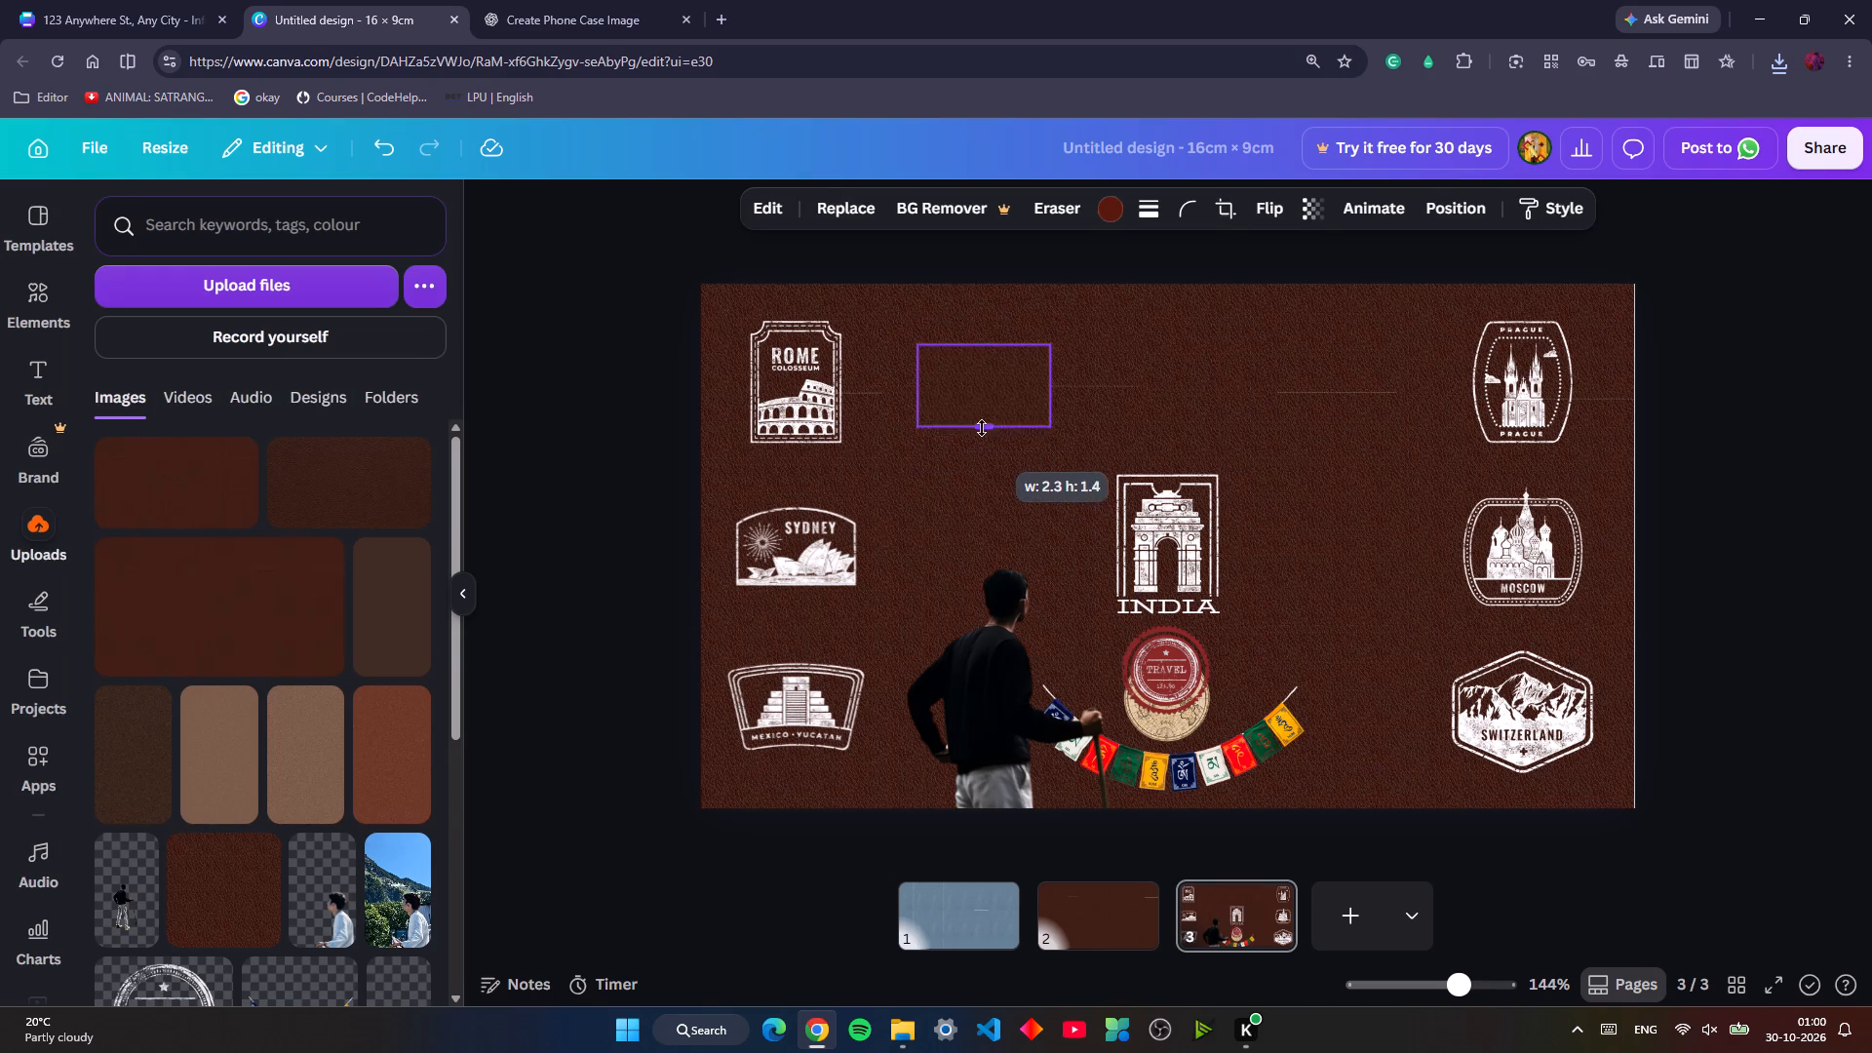
drag(982, 428, 984, 401)
drag(1000, 437, 1110, 450)
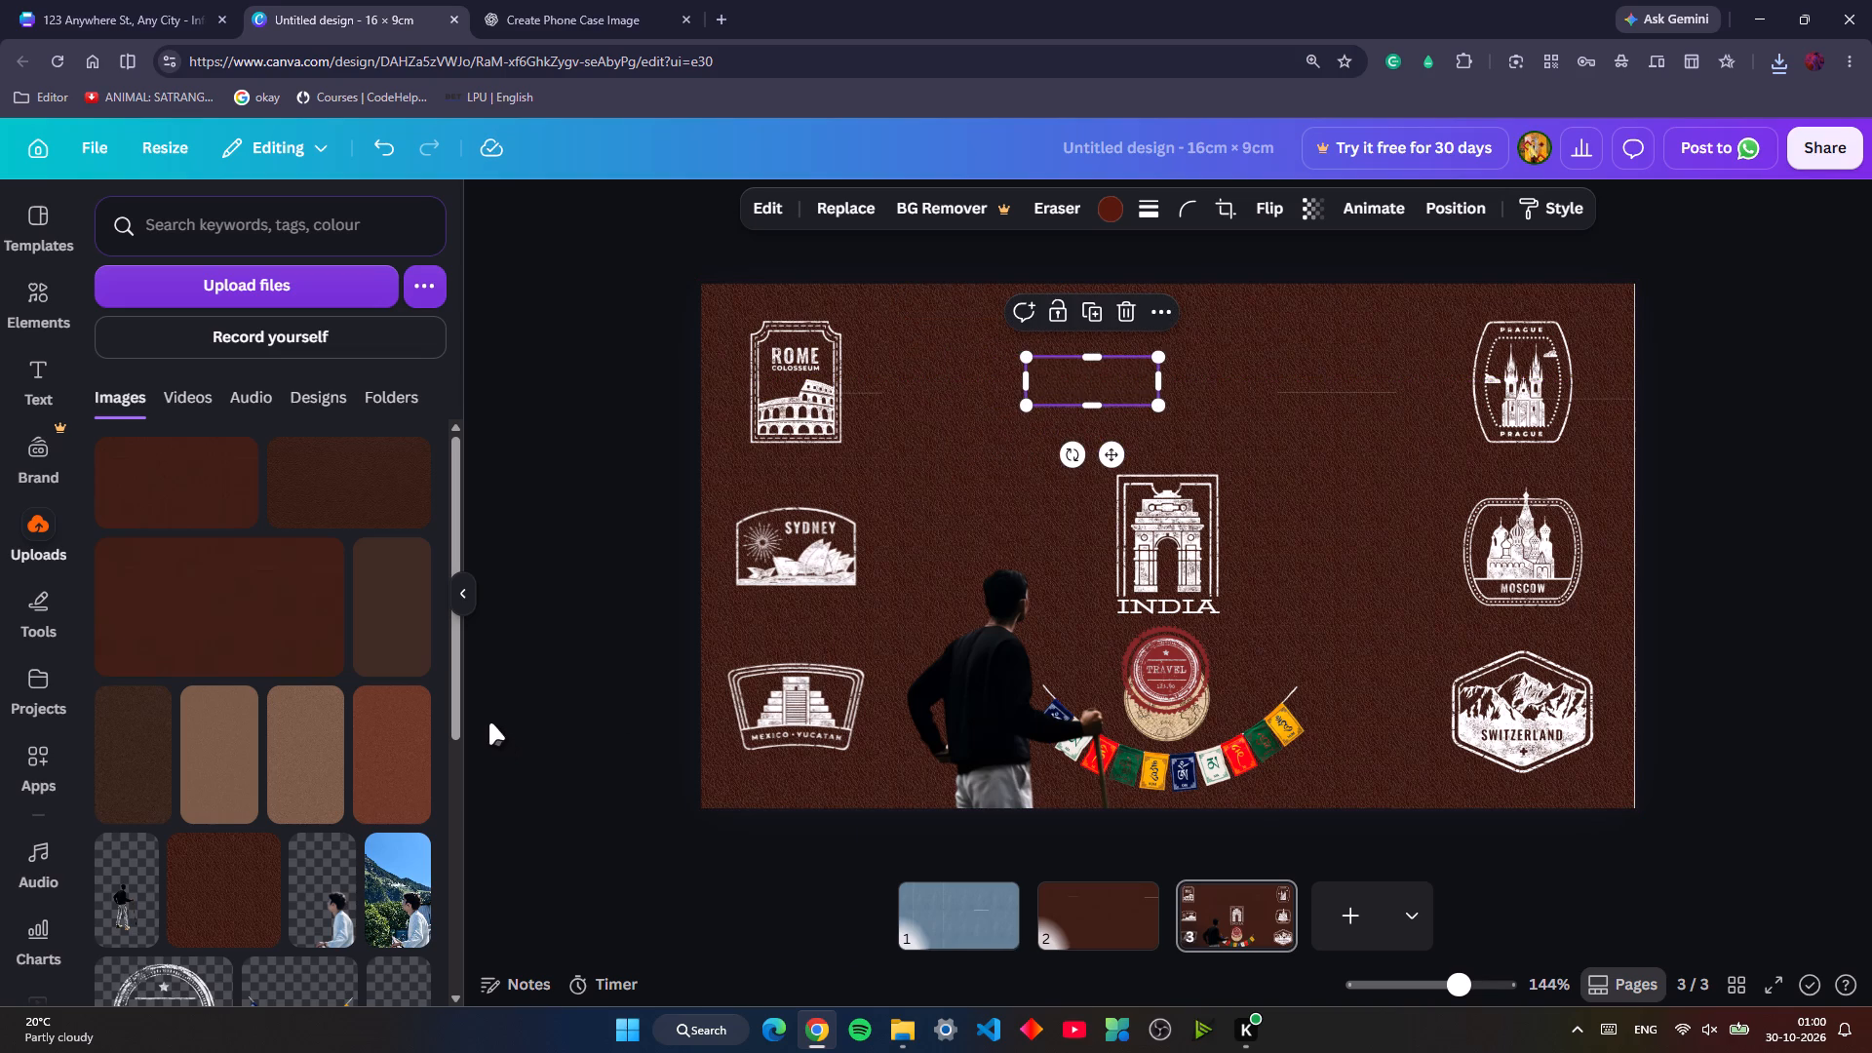
click(533, 722)
Duplicate the leather strip and place the copy over the faint line between the India arch and the Prague stamp.
click(1059, 383)
key(ctrl+c)
key(ctrl+v)
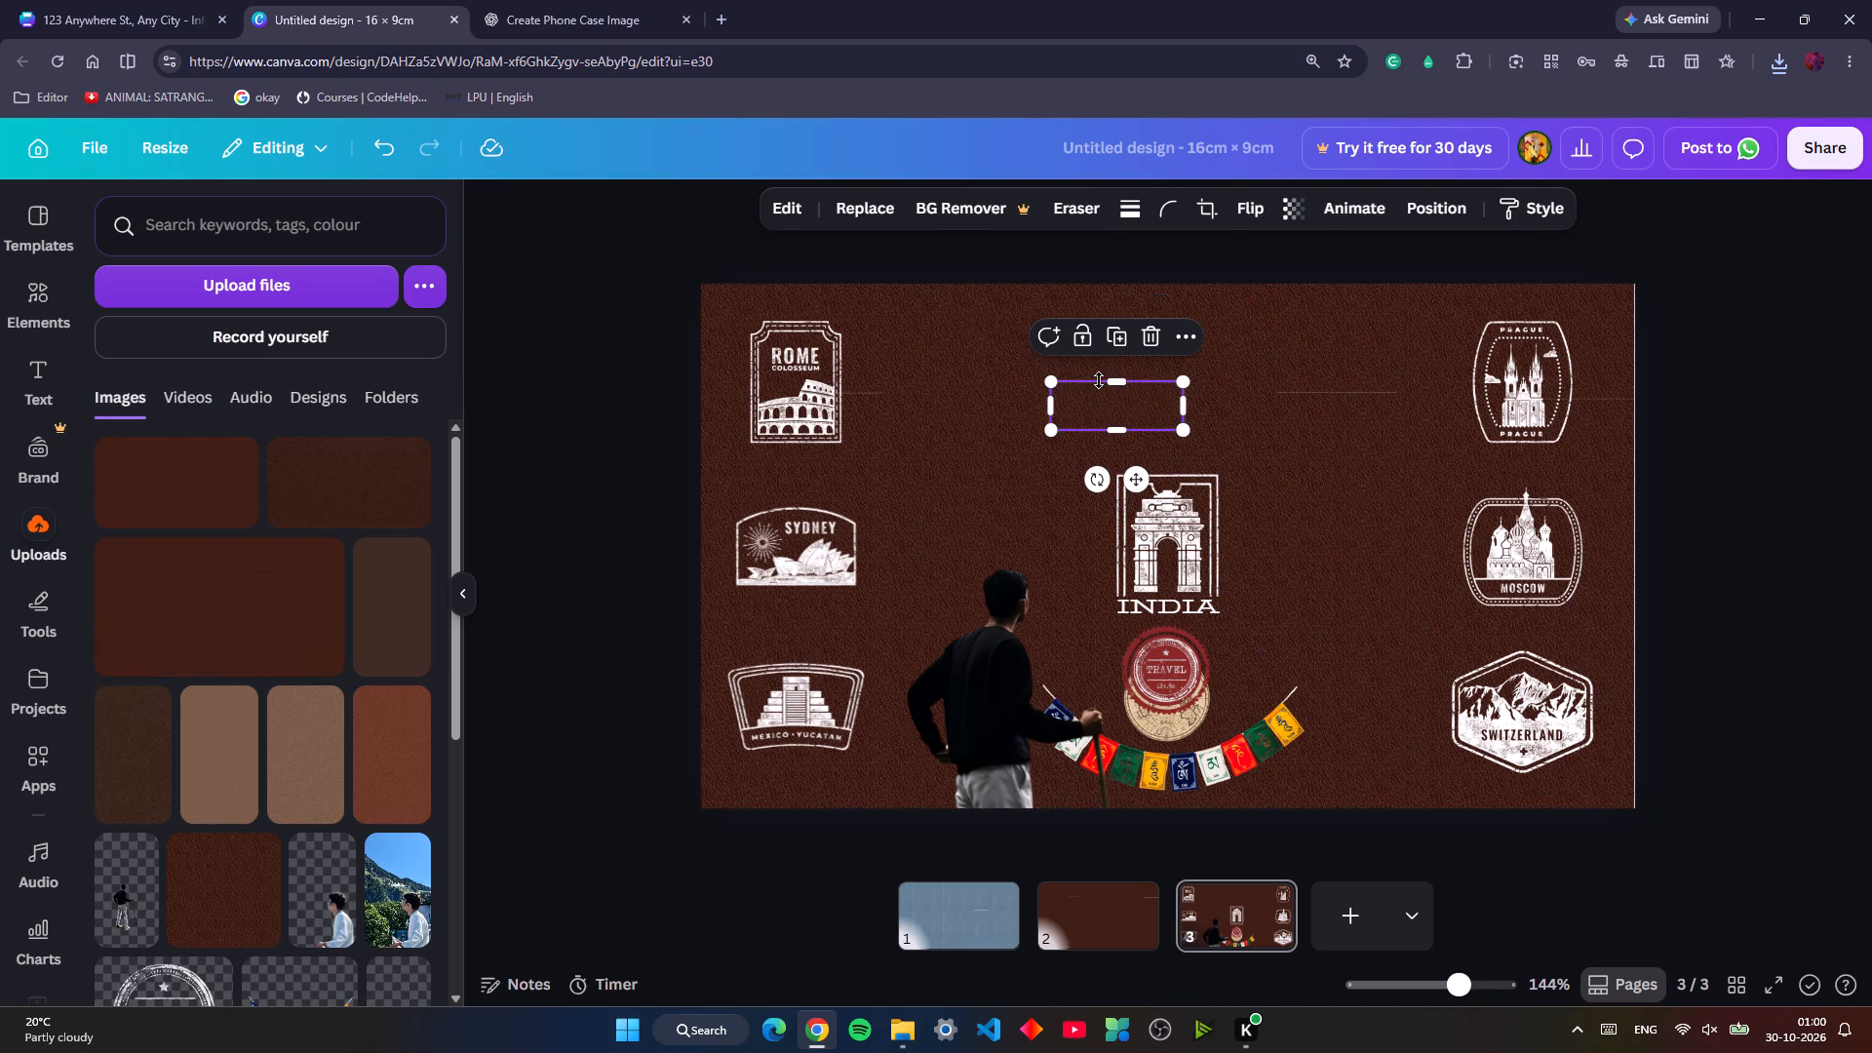
drag(1100, 406, 1338, 385)
Add another leather strip beside the Prague stamp reaching the page edge, and reorder it between the round travel stamp and red circle layers.
key(ctrl+v)
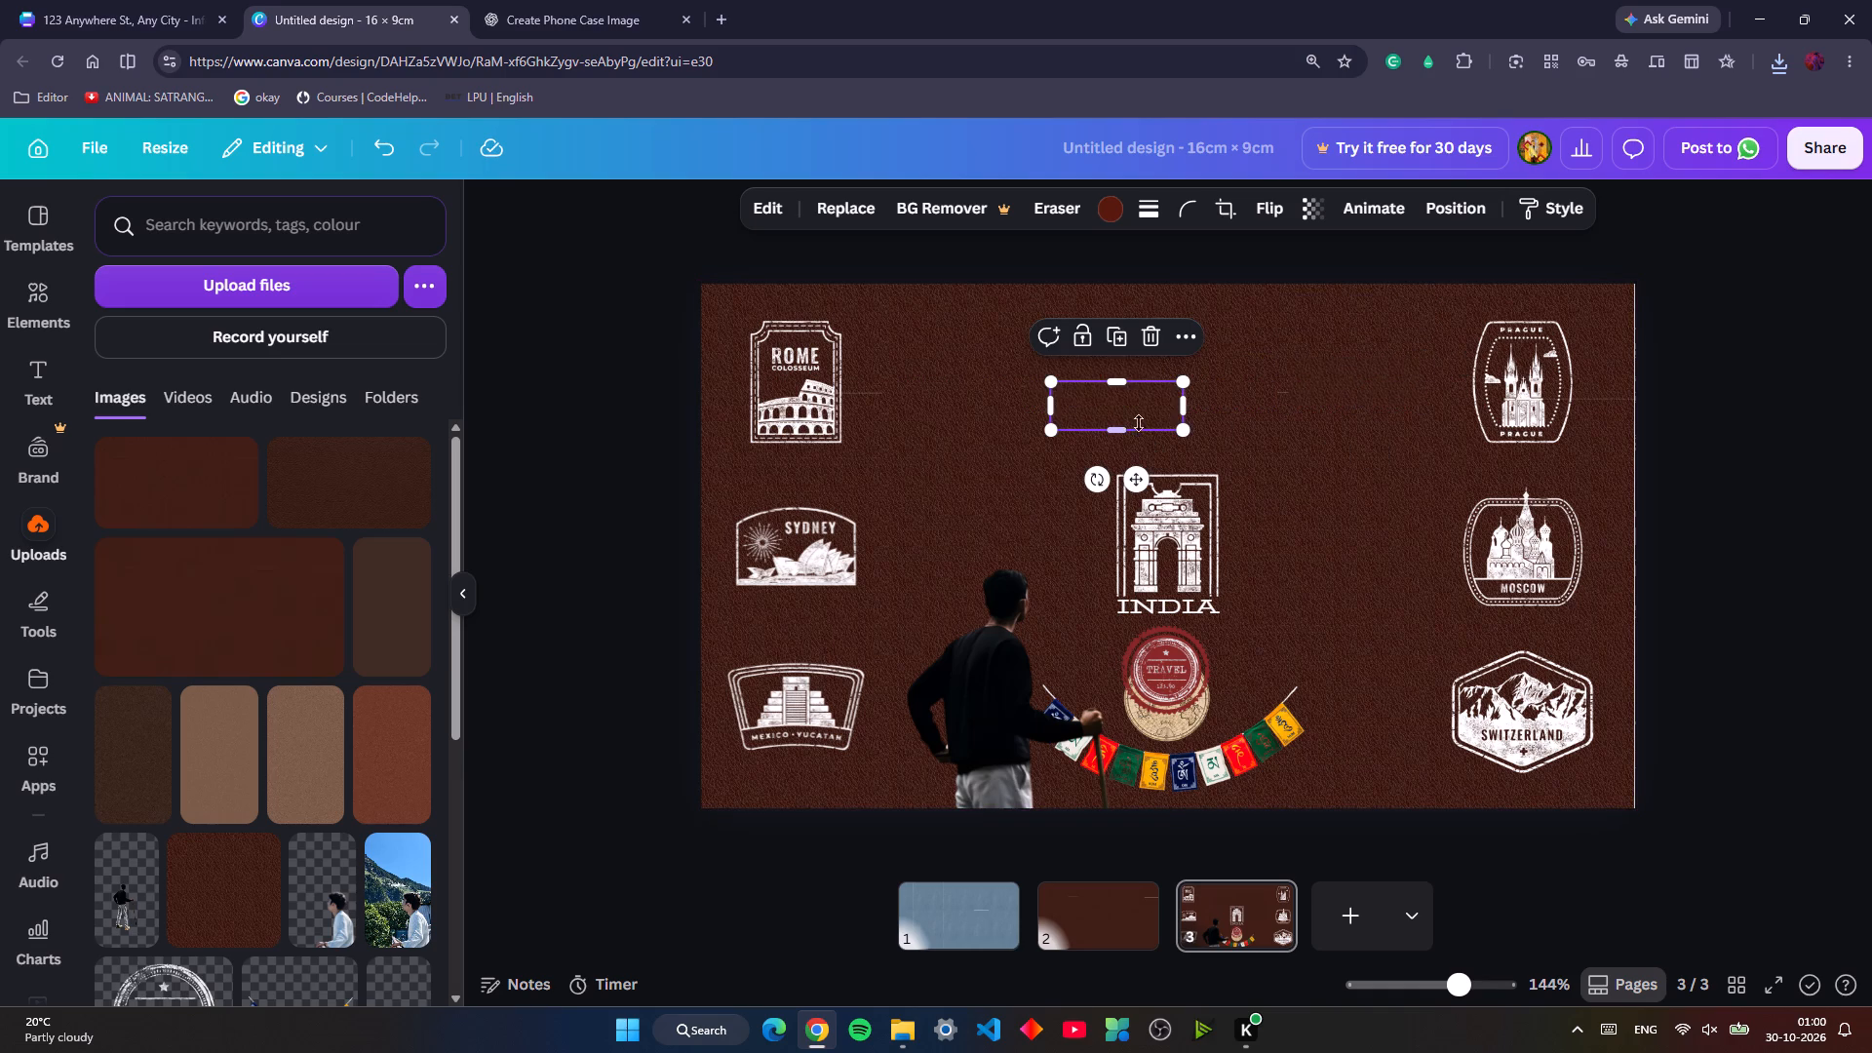
drag(1132, 407, 1582, 400)
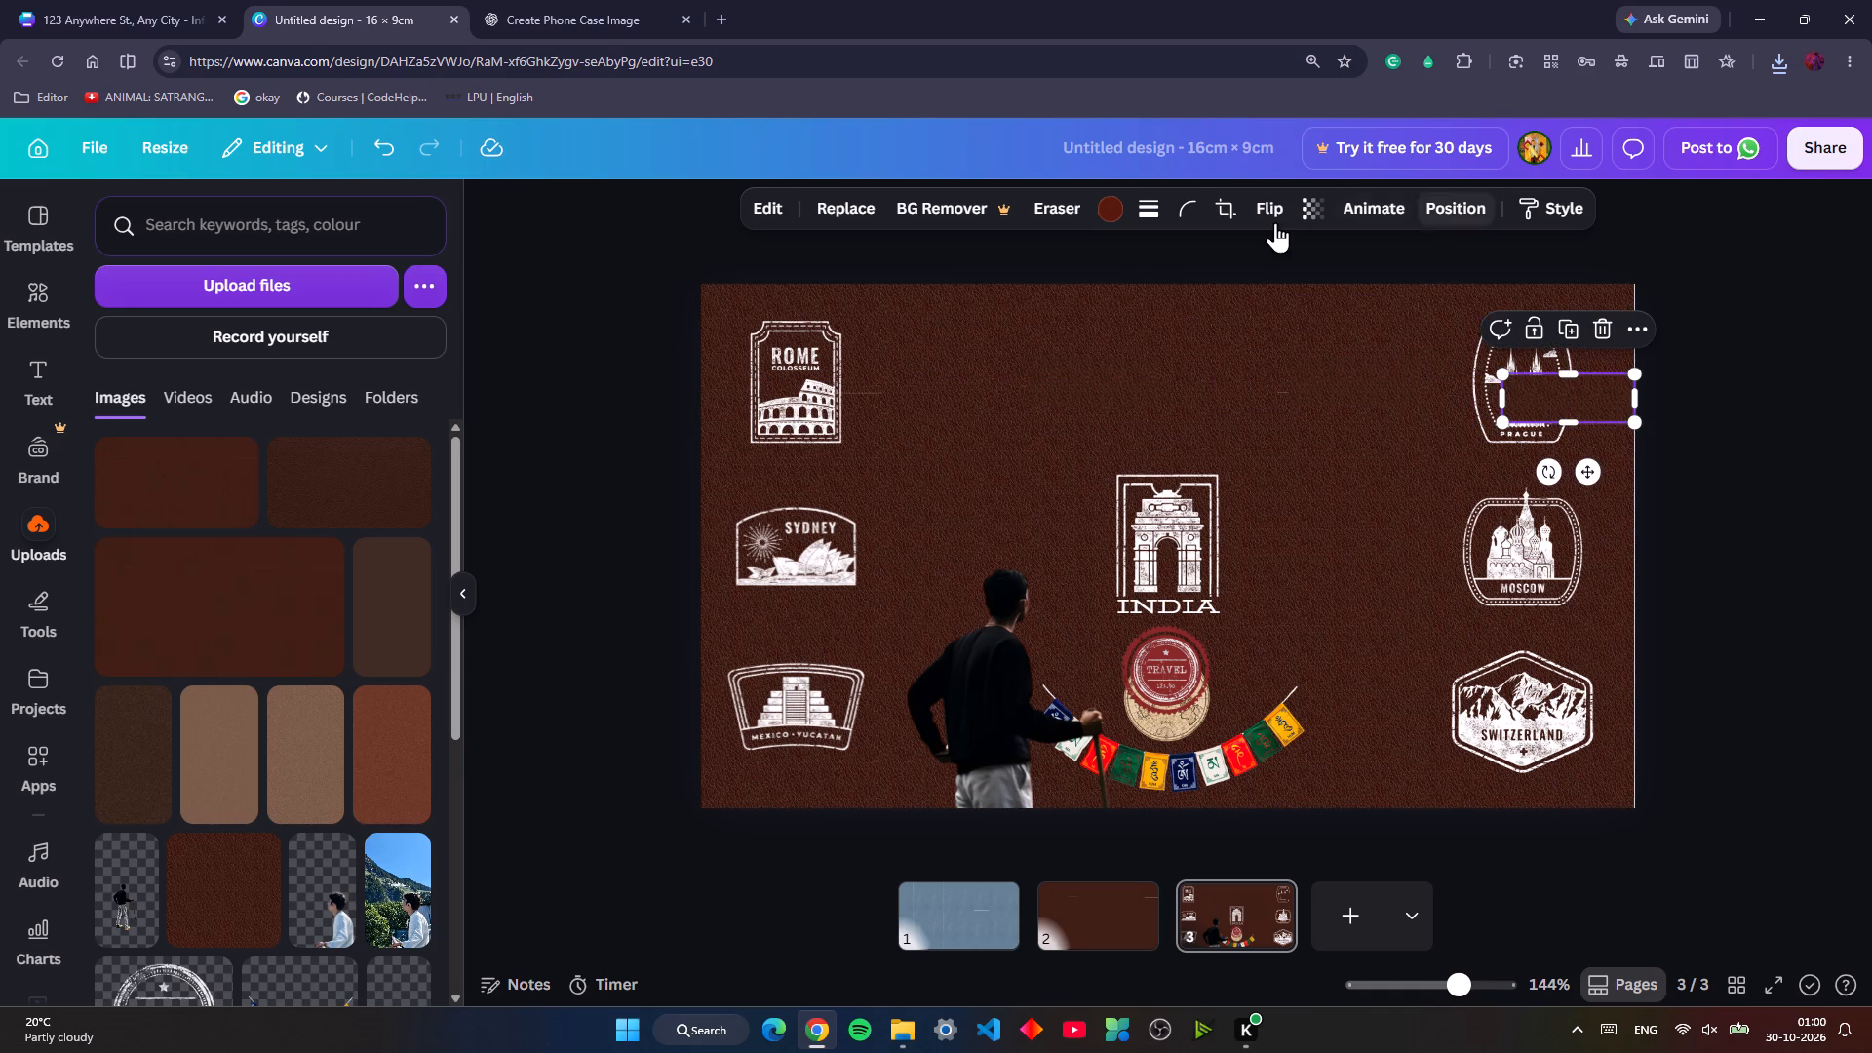
click(1436, 209)
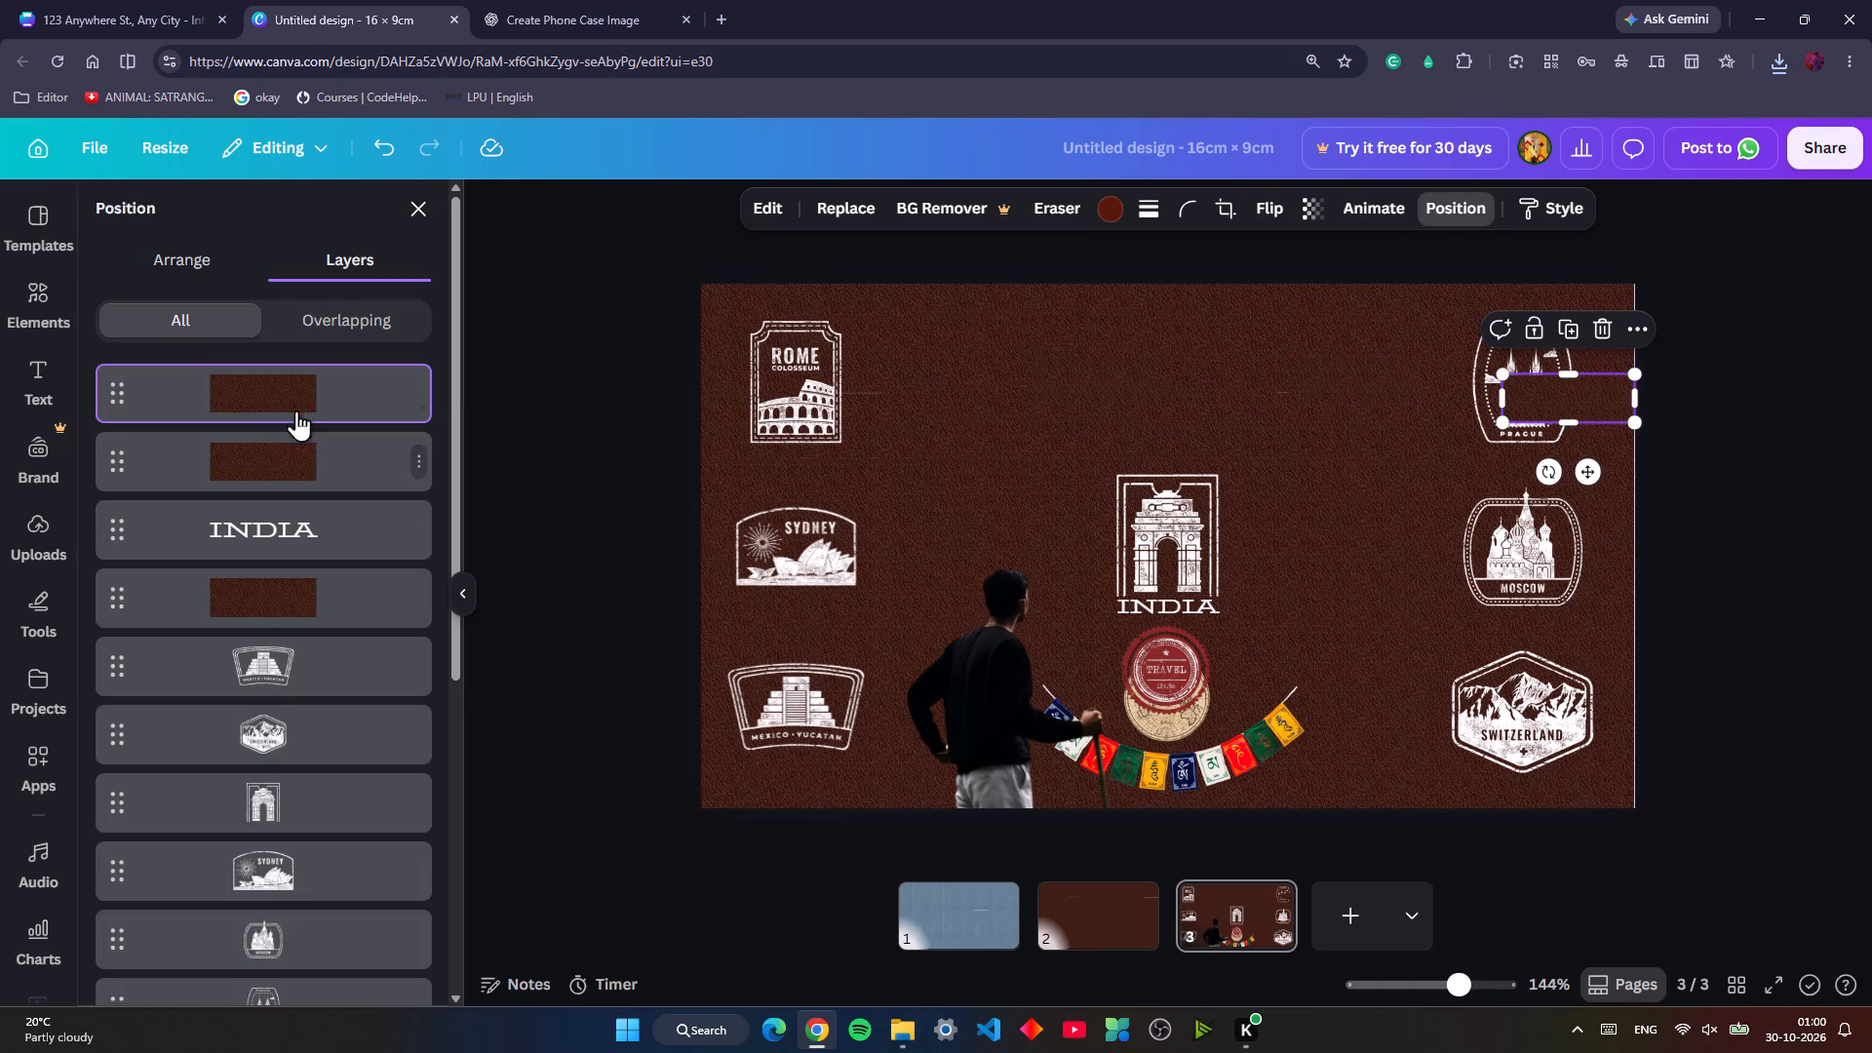
drag(292, 401, 307, 715)
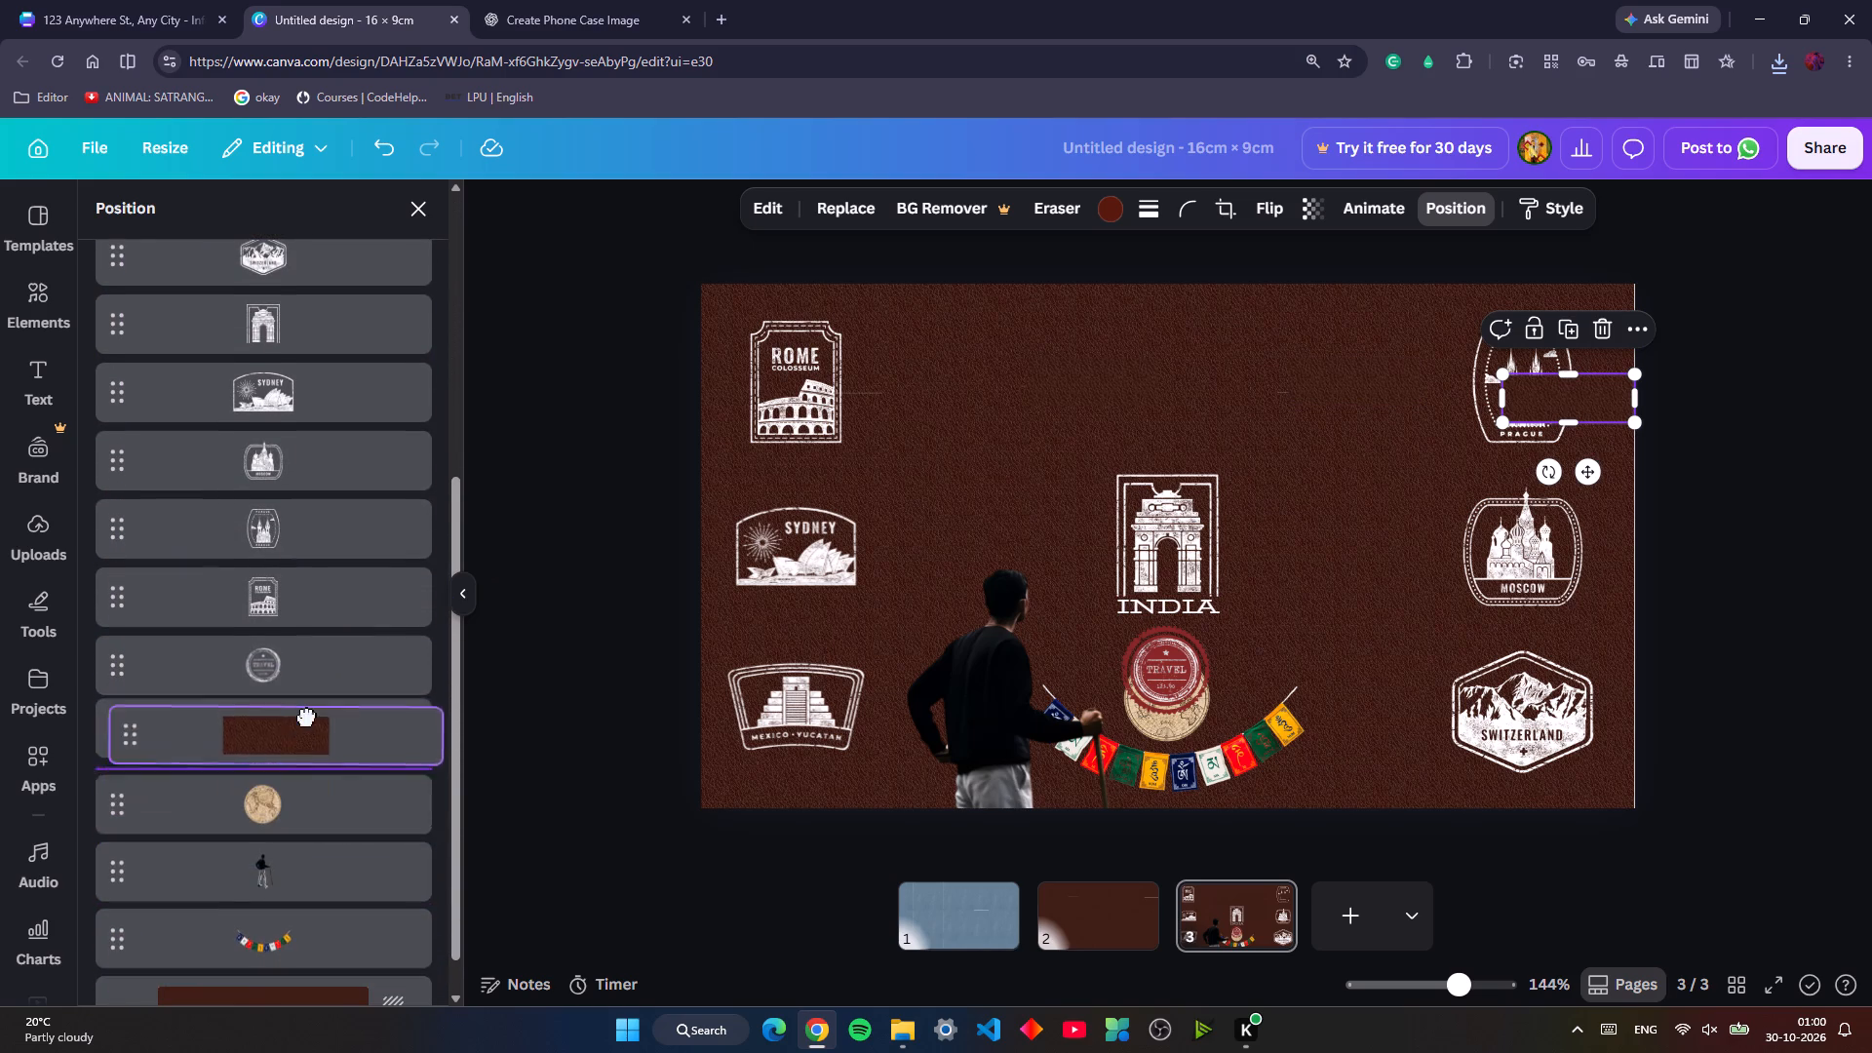
drag(307, 715, 305, 712)
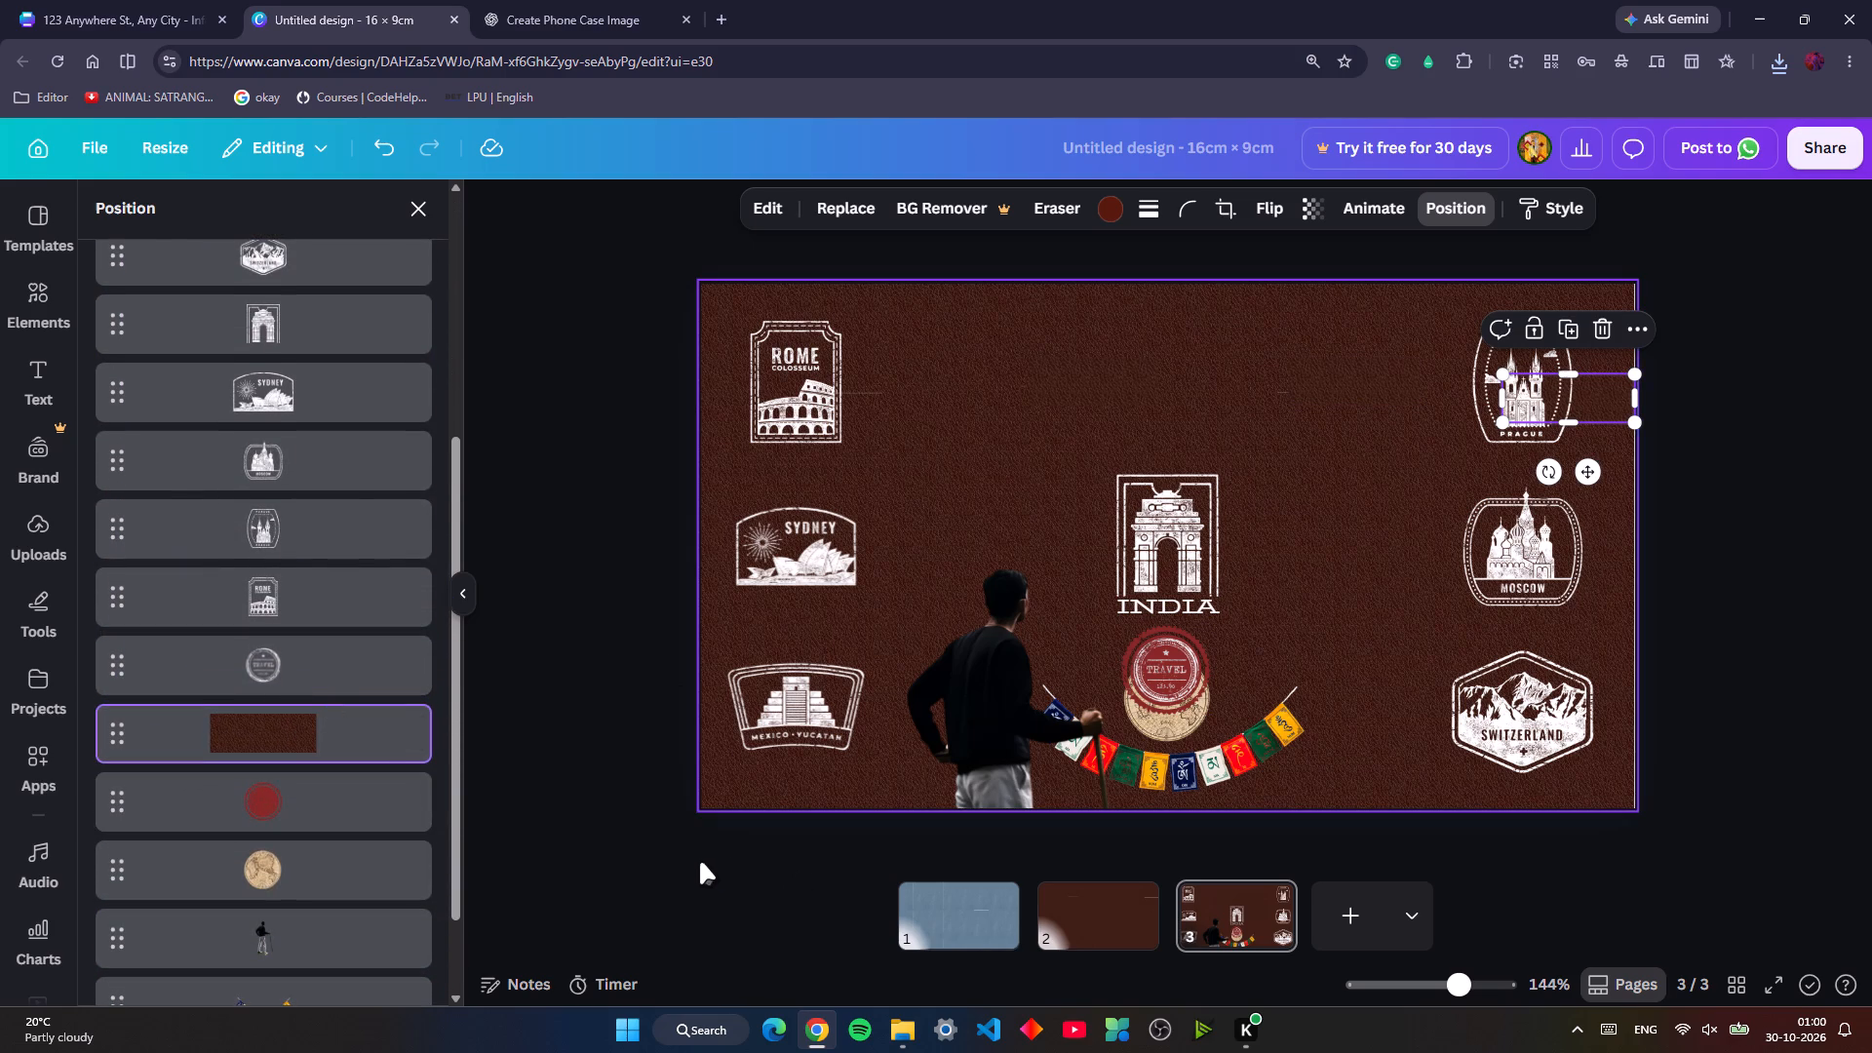
Add a leather strip over the faint line beside the Rome stamp and reorder it directly below the round travel stamp's layer.
click(698, 872)
key(ctrl+v)
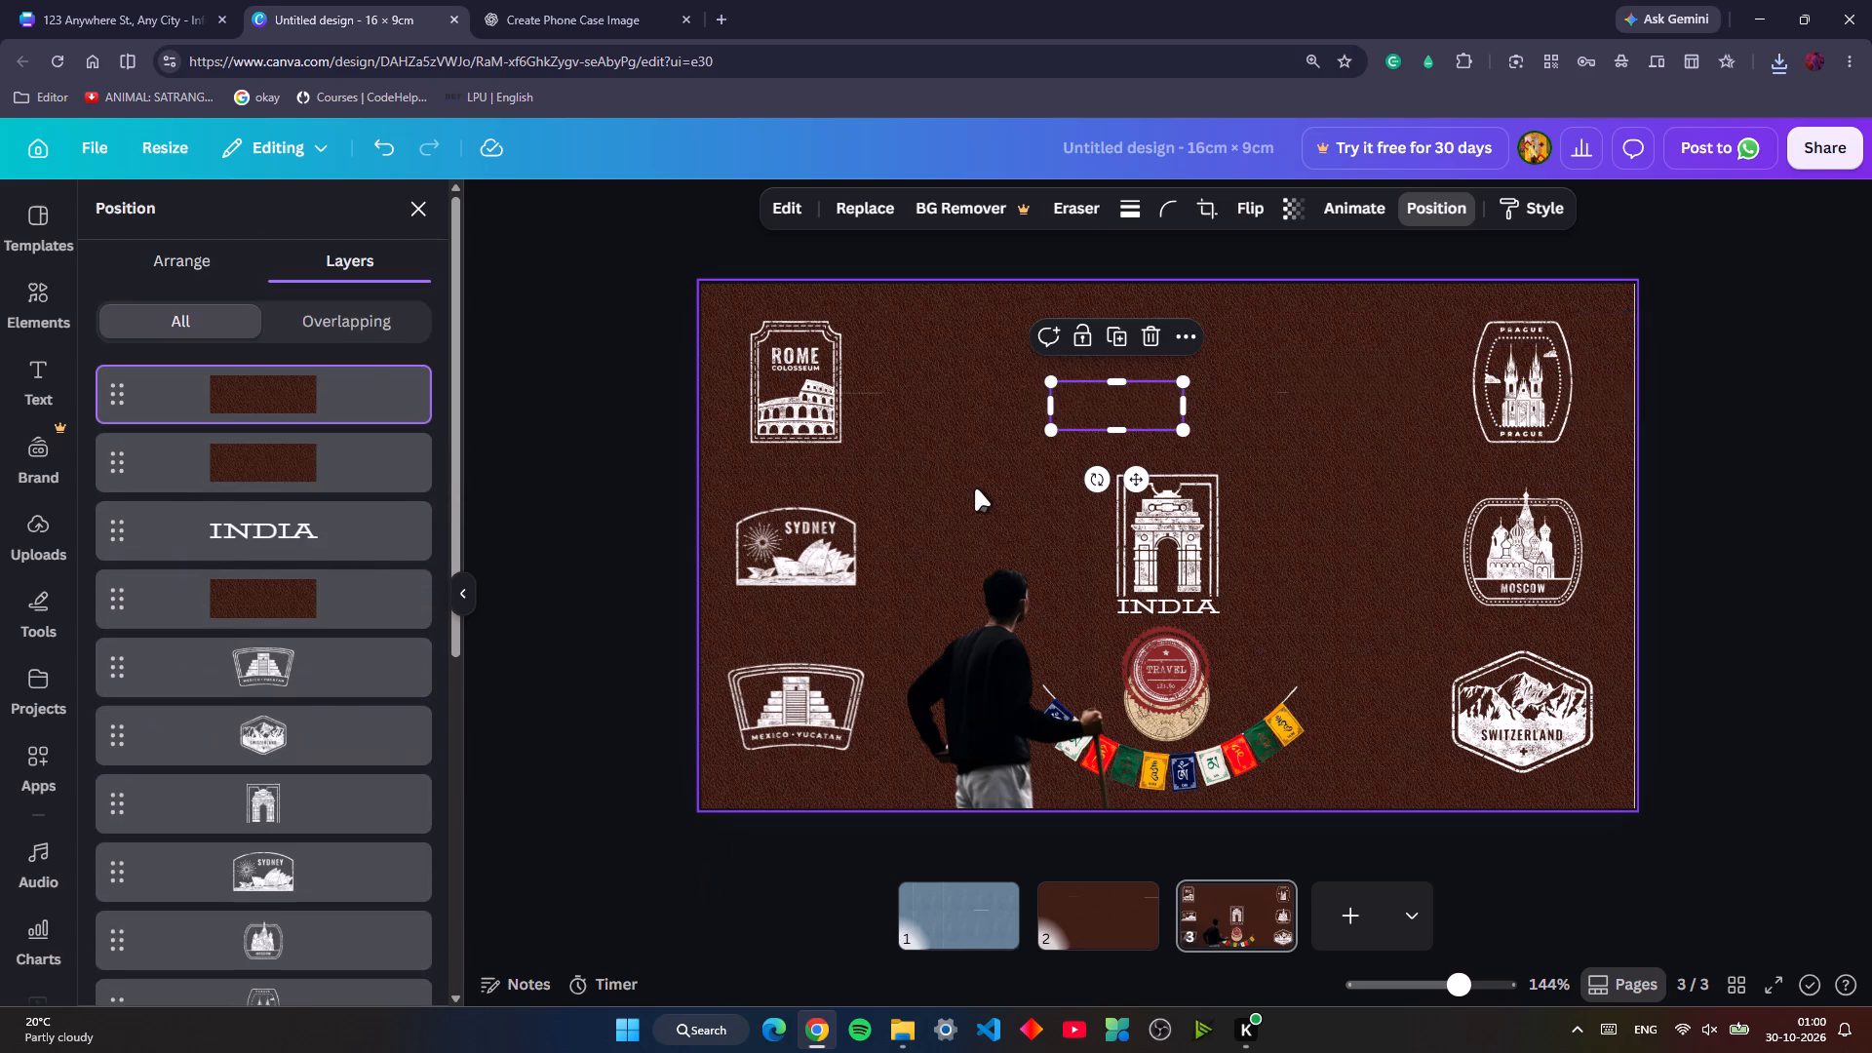
drag(1151, 401, 892, 386)
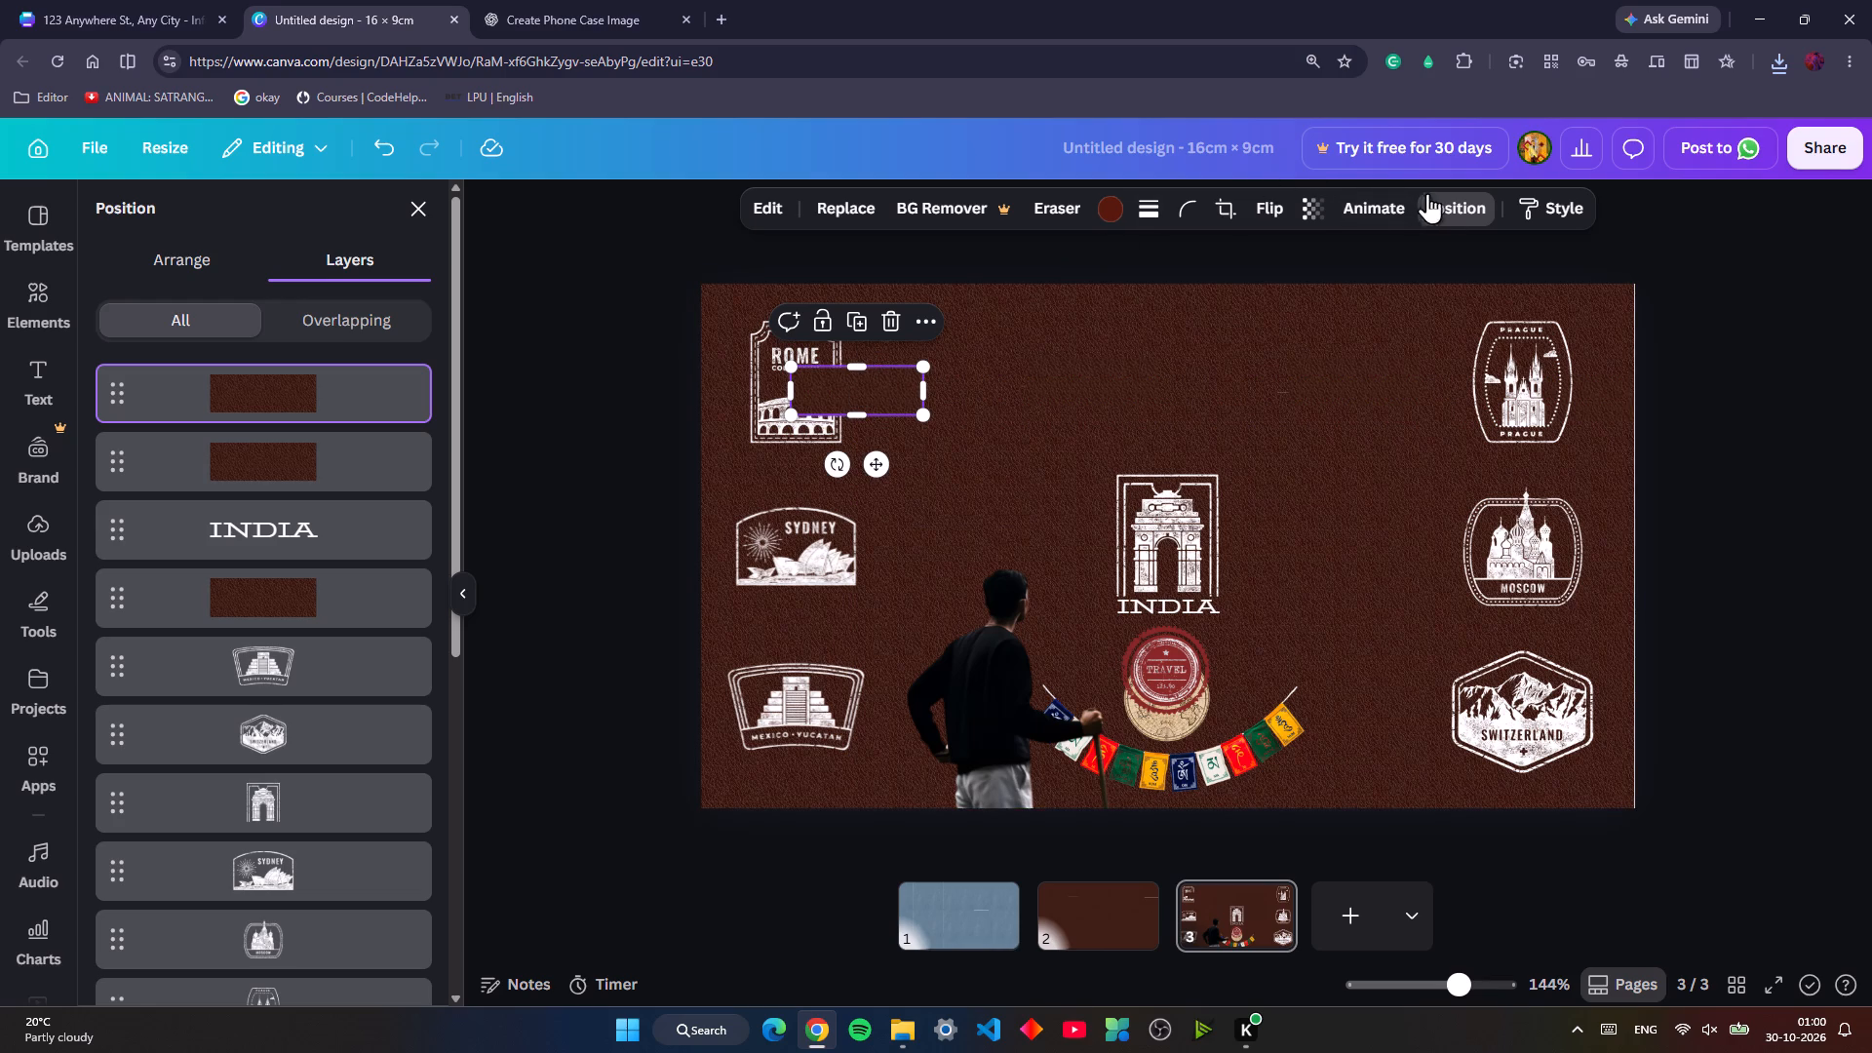
drag(302, 394, 304, 898)
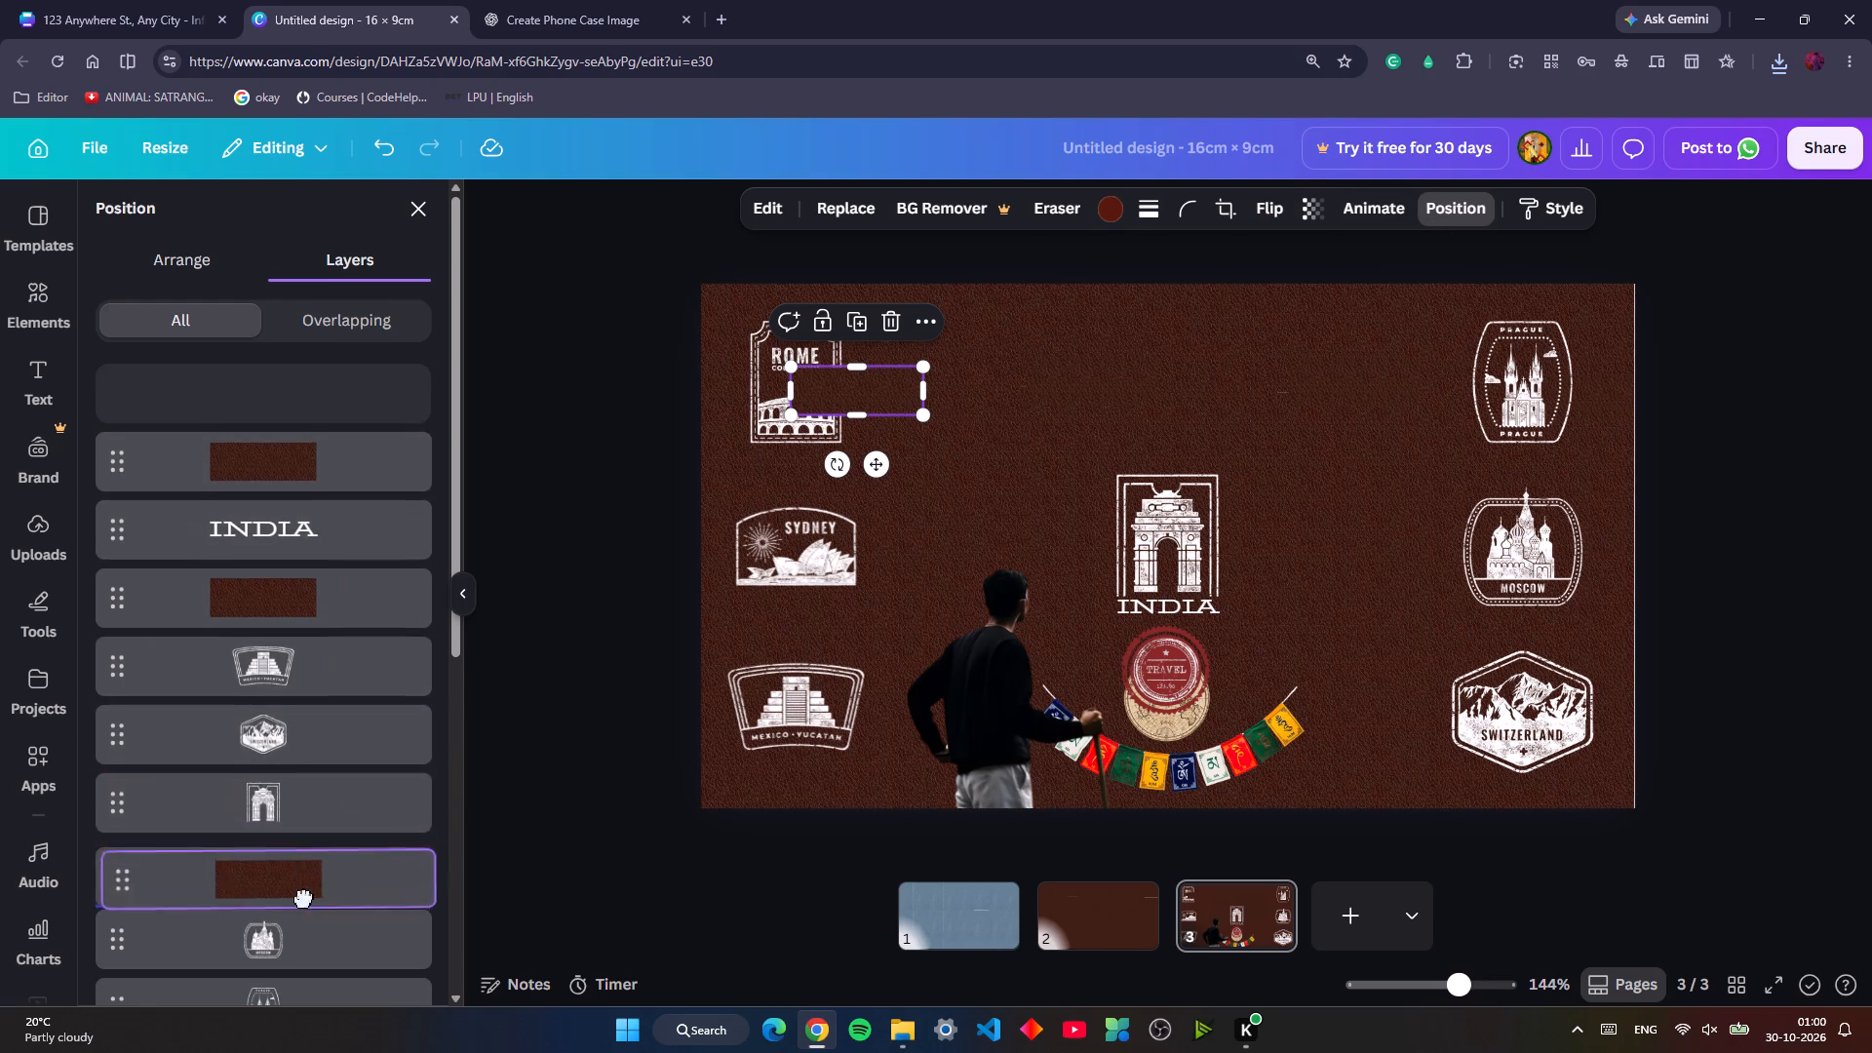
drag(304, 898, 307, 779)
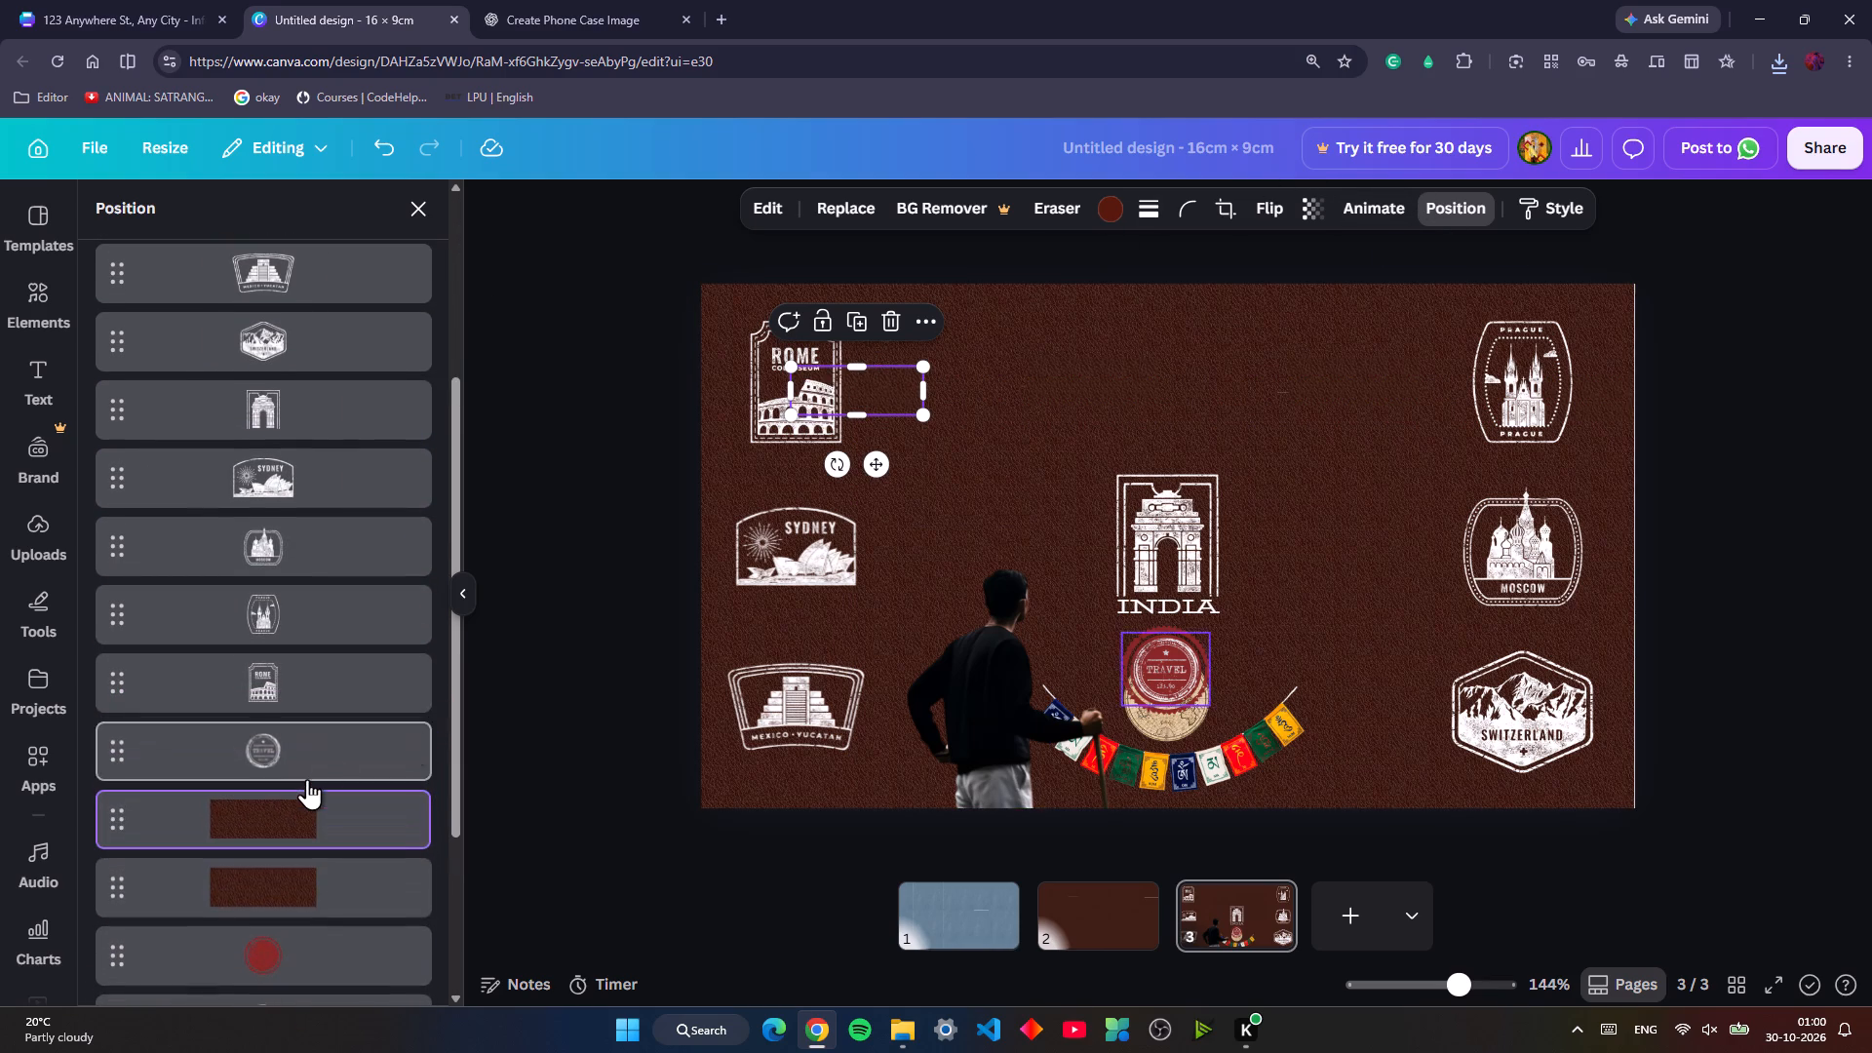
click(576, 639)
click(630, 604)
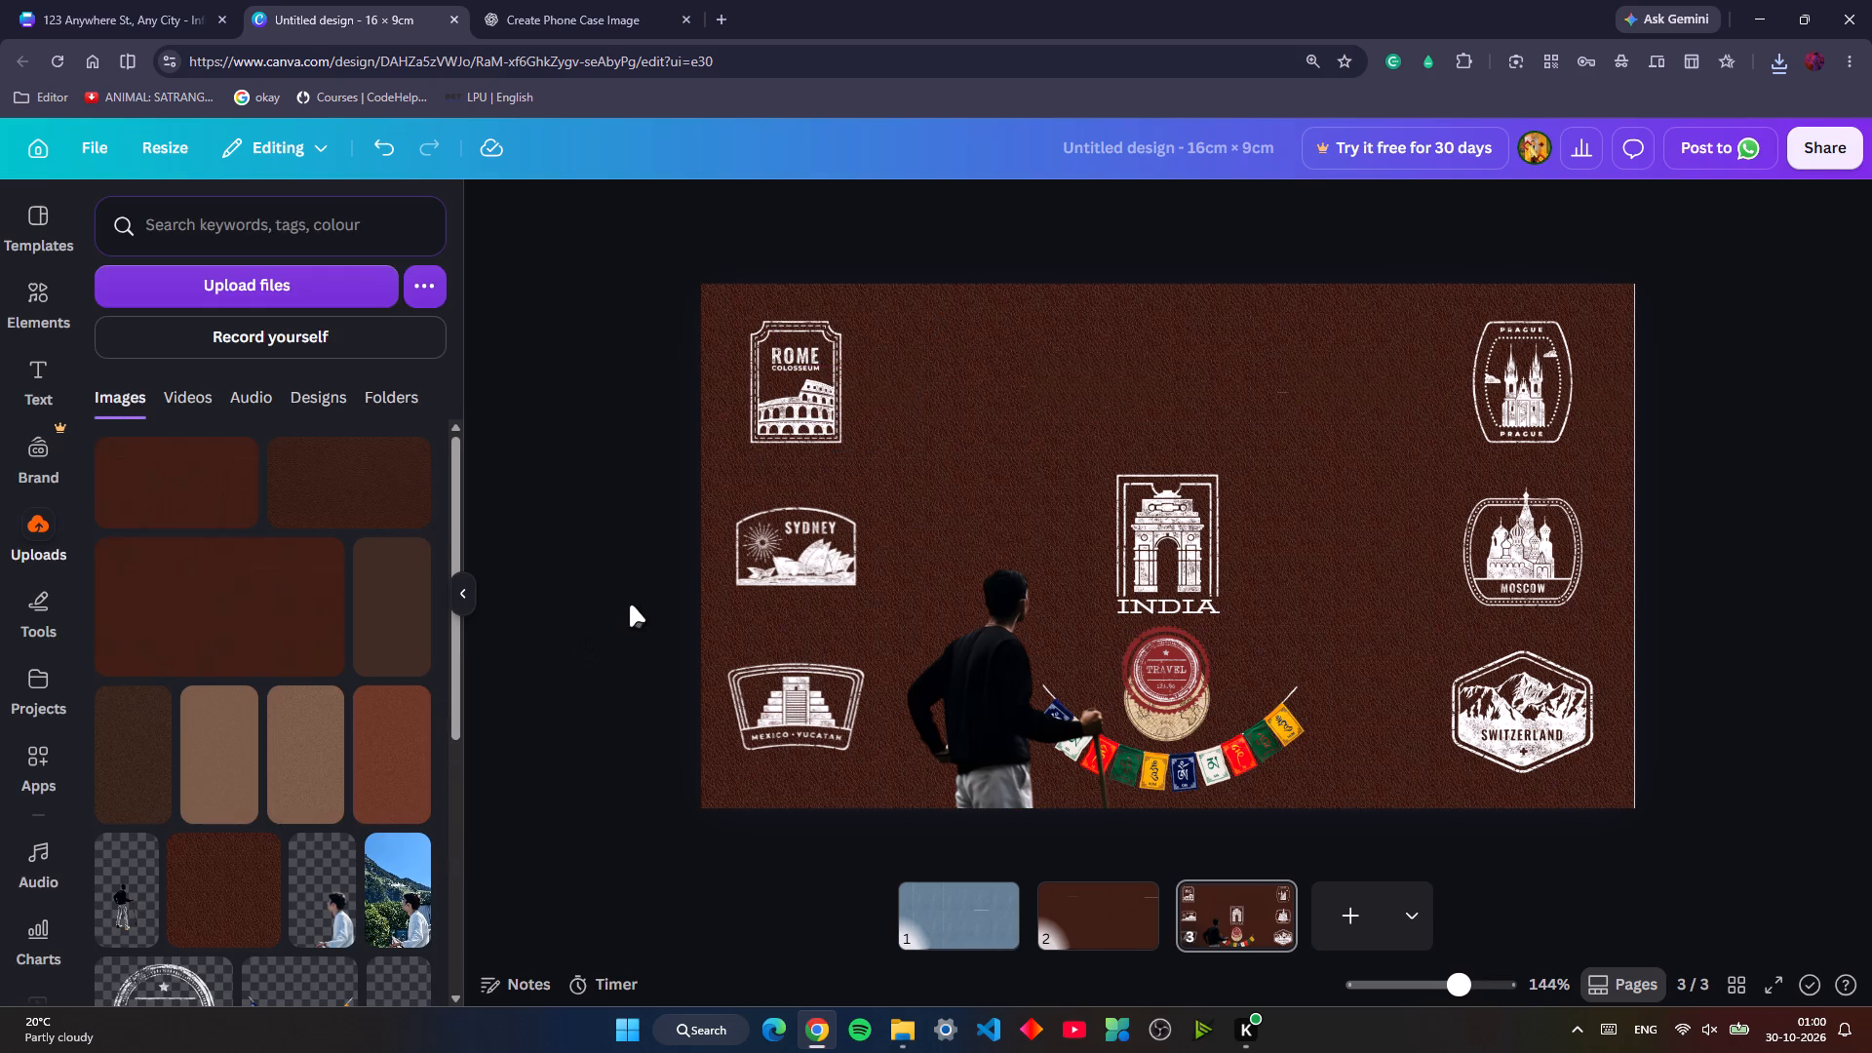
Paste another copy of the leather strip above the India arch and rotate it upright to 90°.
key(ctrl+v)
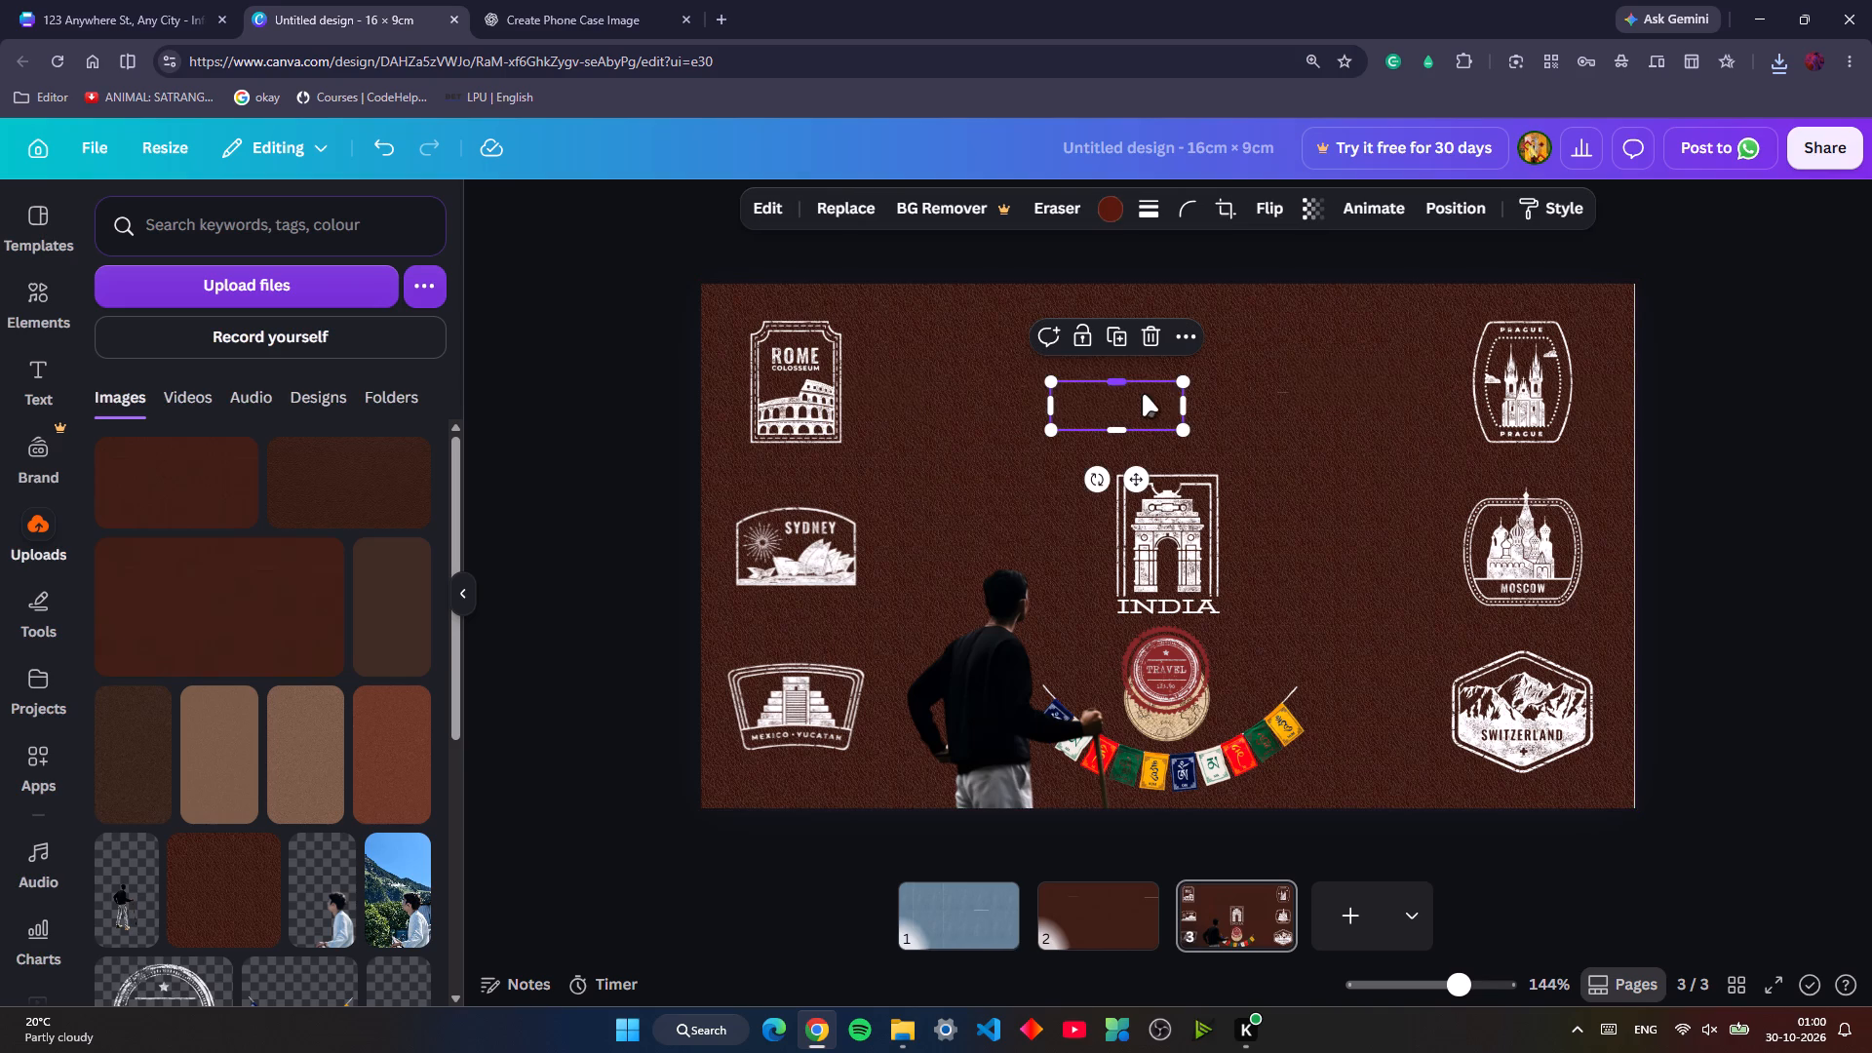
drag(1092, 482, 1060, 470)
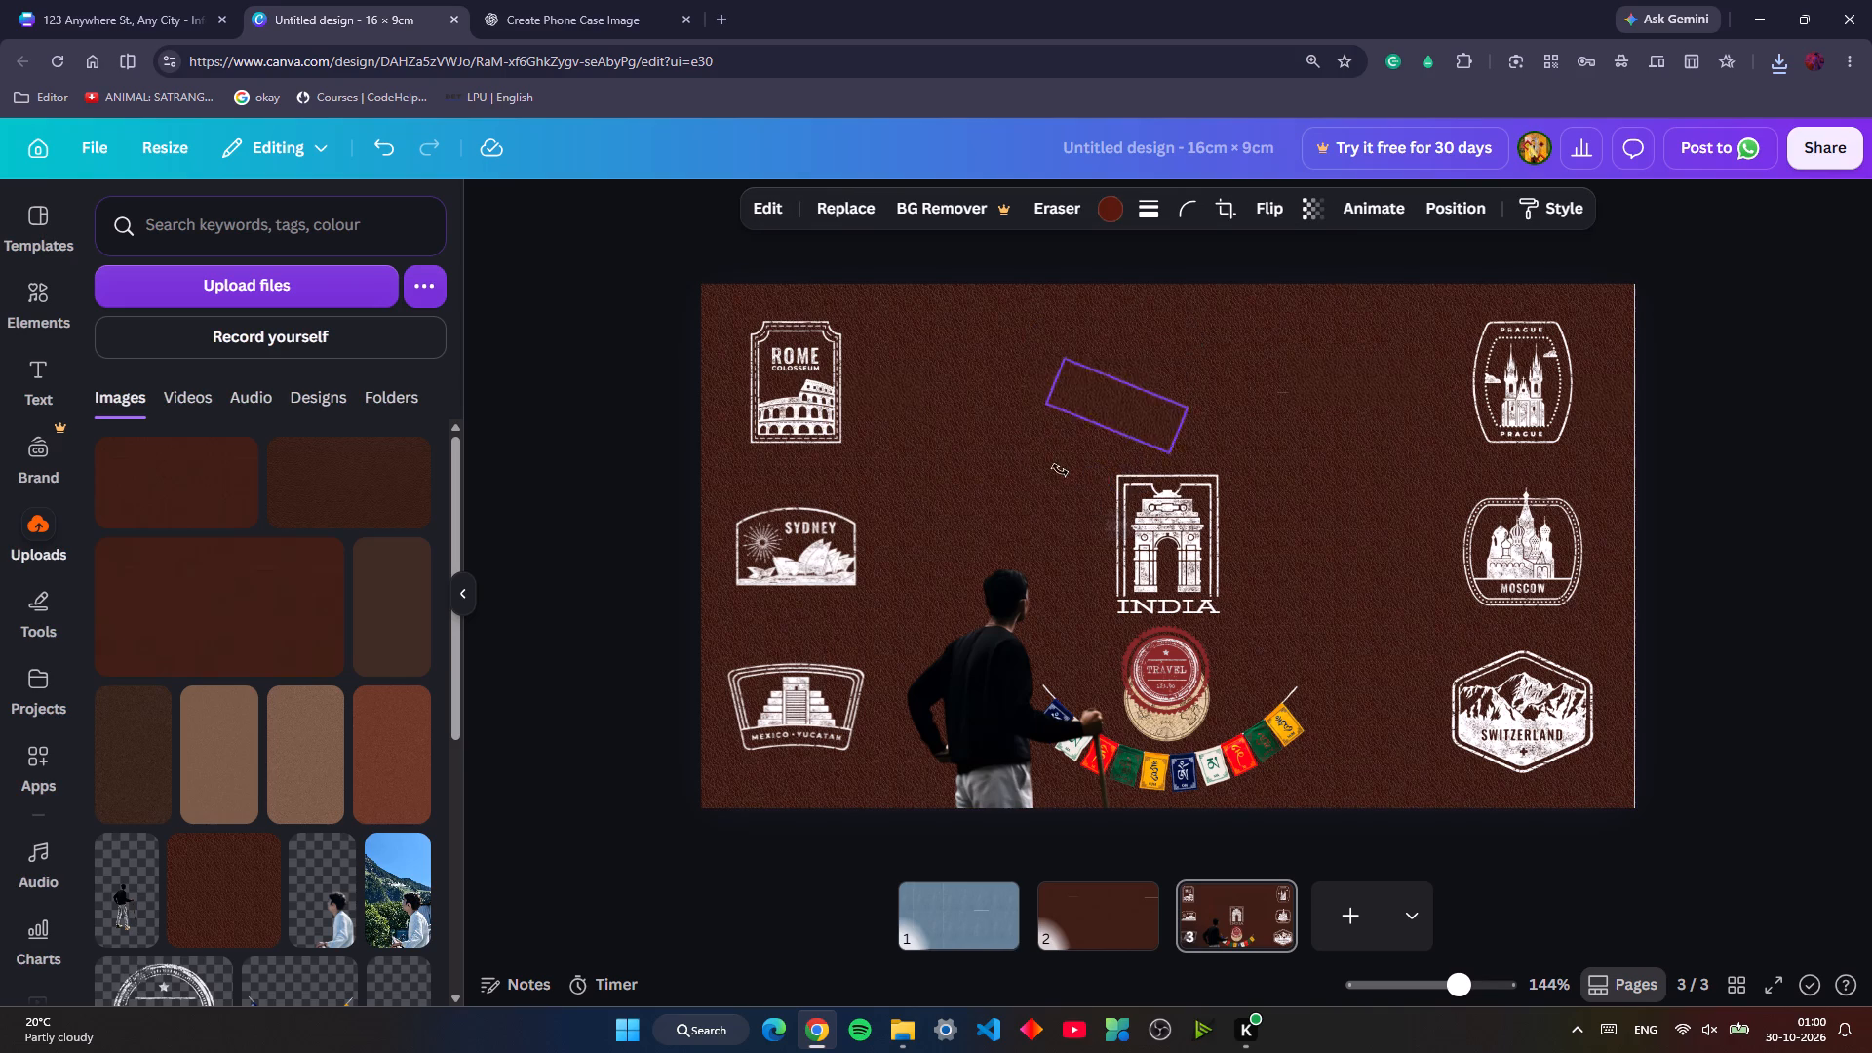
drag(1060, 470, 1078, 408)
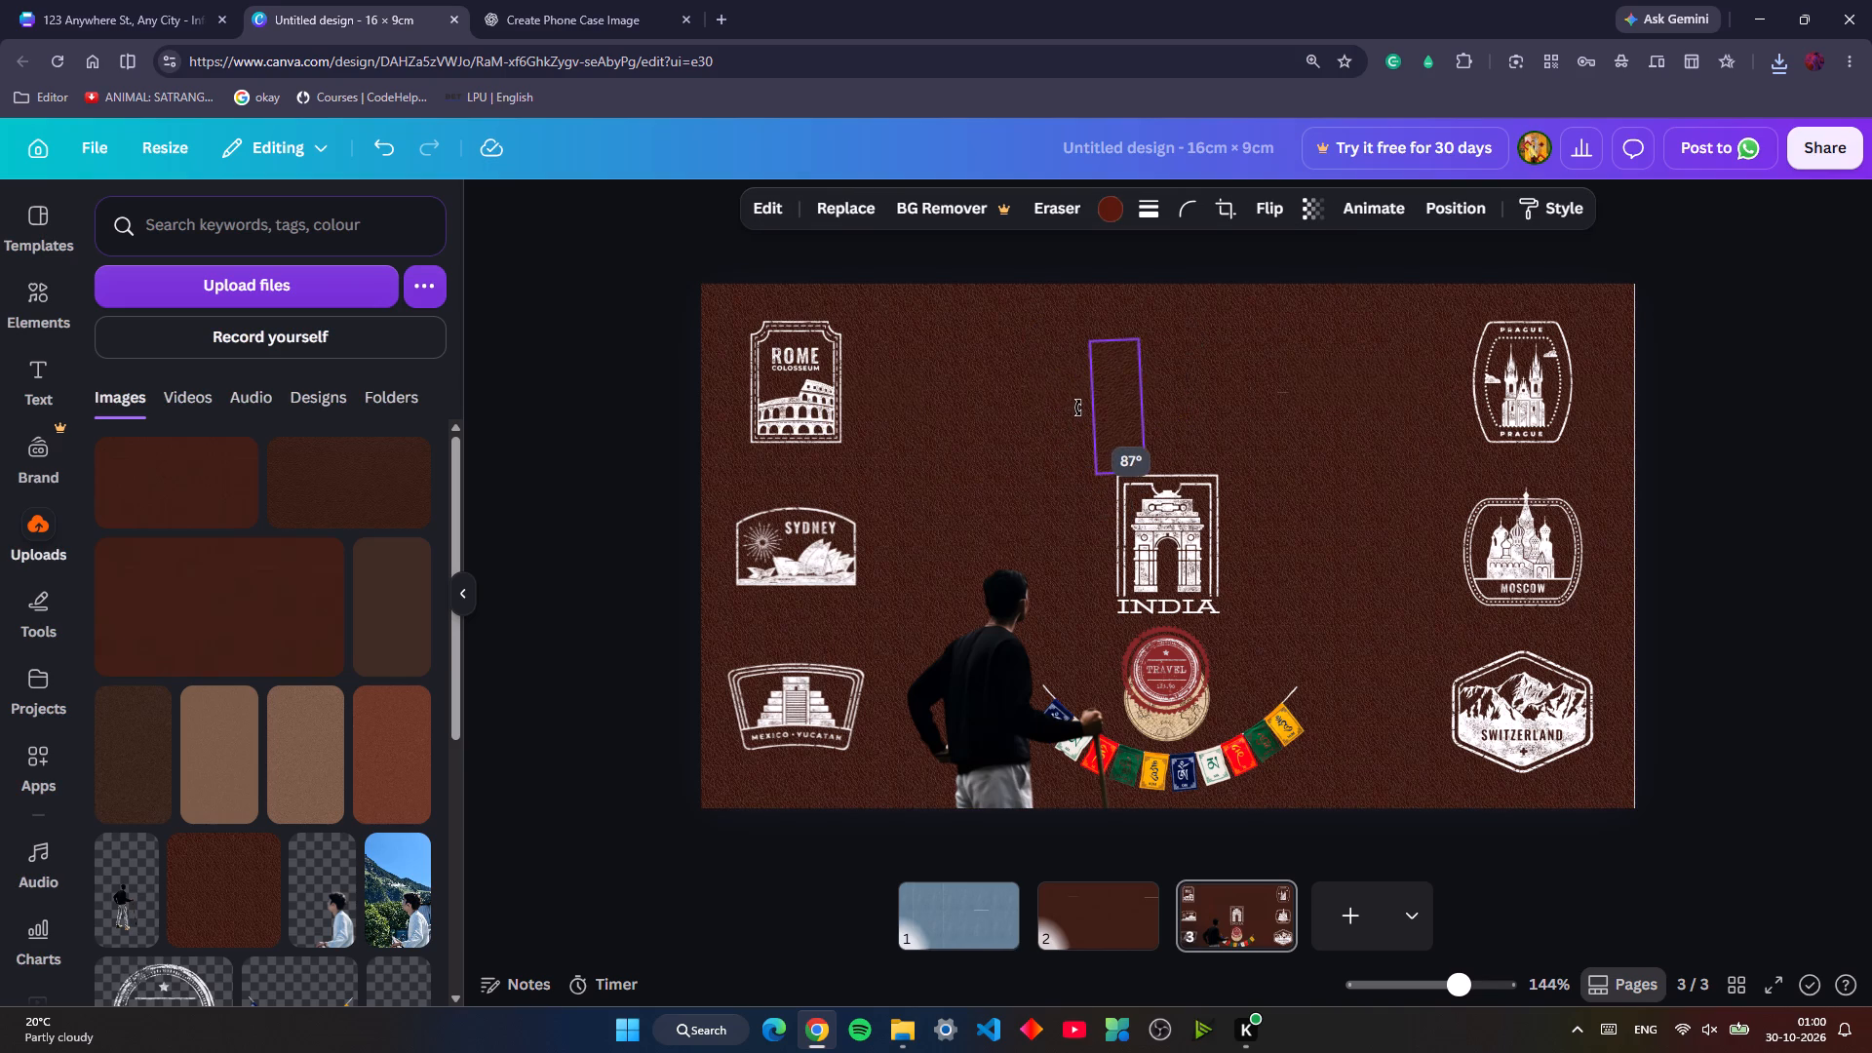
drag(1078, 408, 1082, 402)
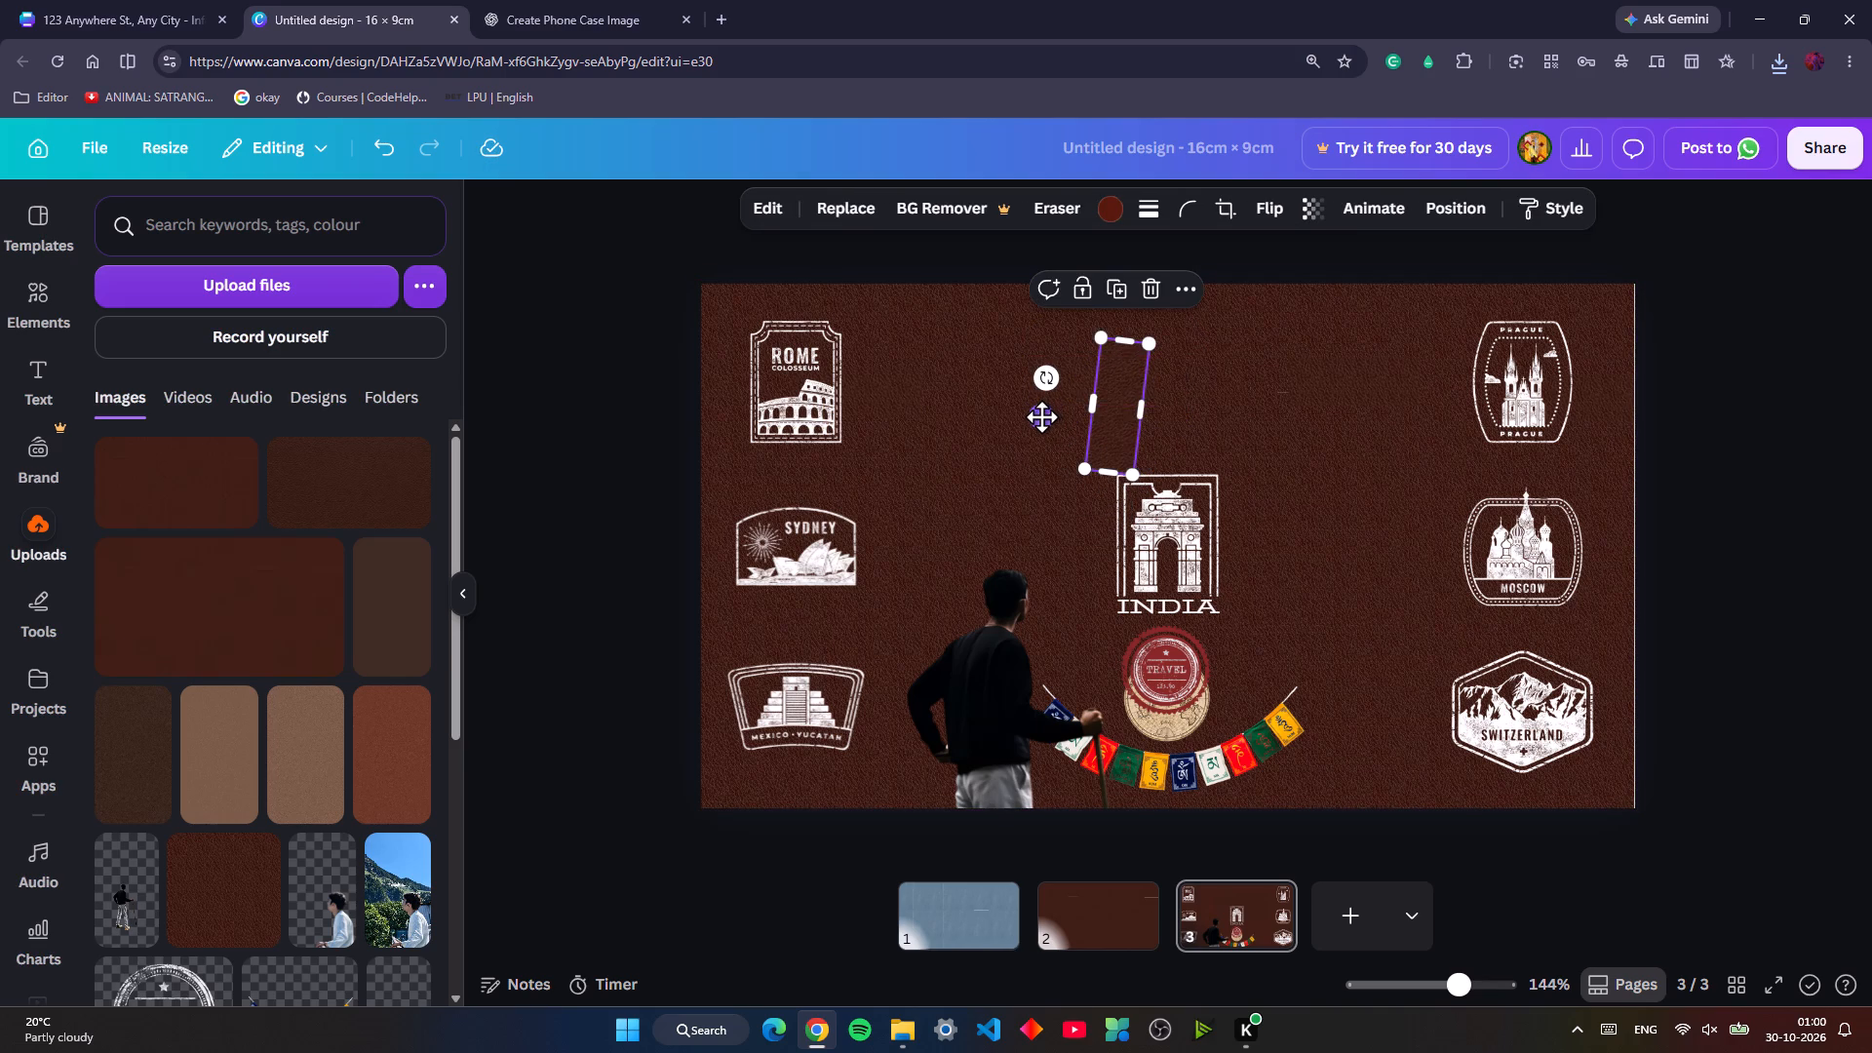
click(1041, 416)
drag(1049, 381, 1049, 391)
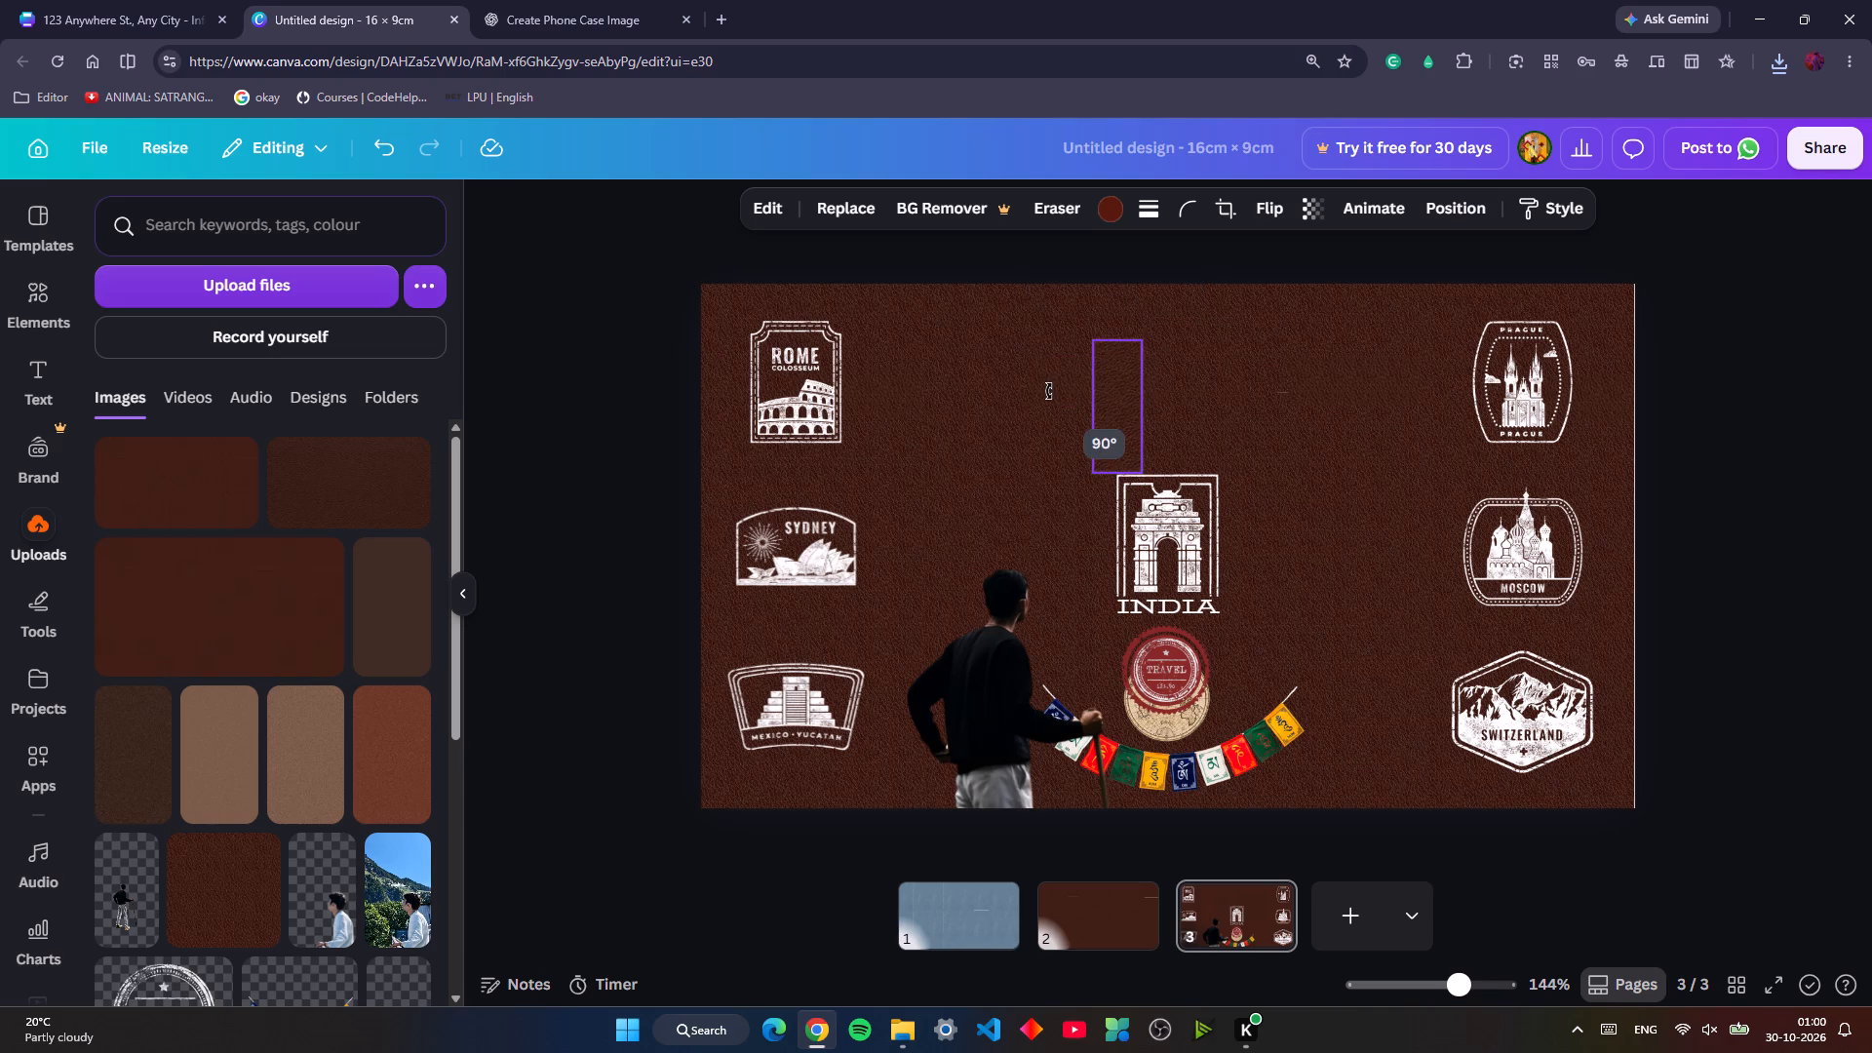
drag(1049, 391, 1049, 390)
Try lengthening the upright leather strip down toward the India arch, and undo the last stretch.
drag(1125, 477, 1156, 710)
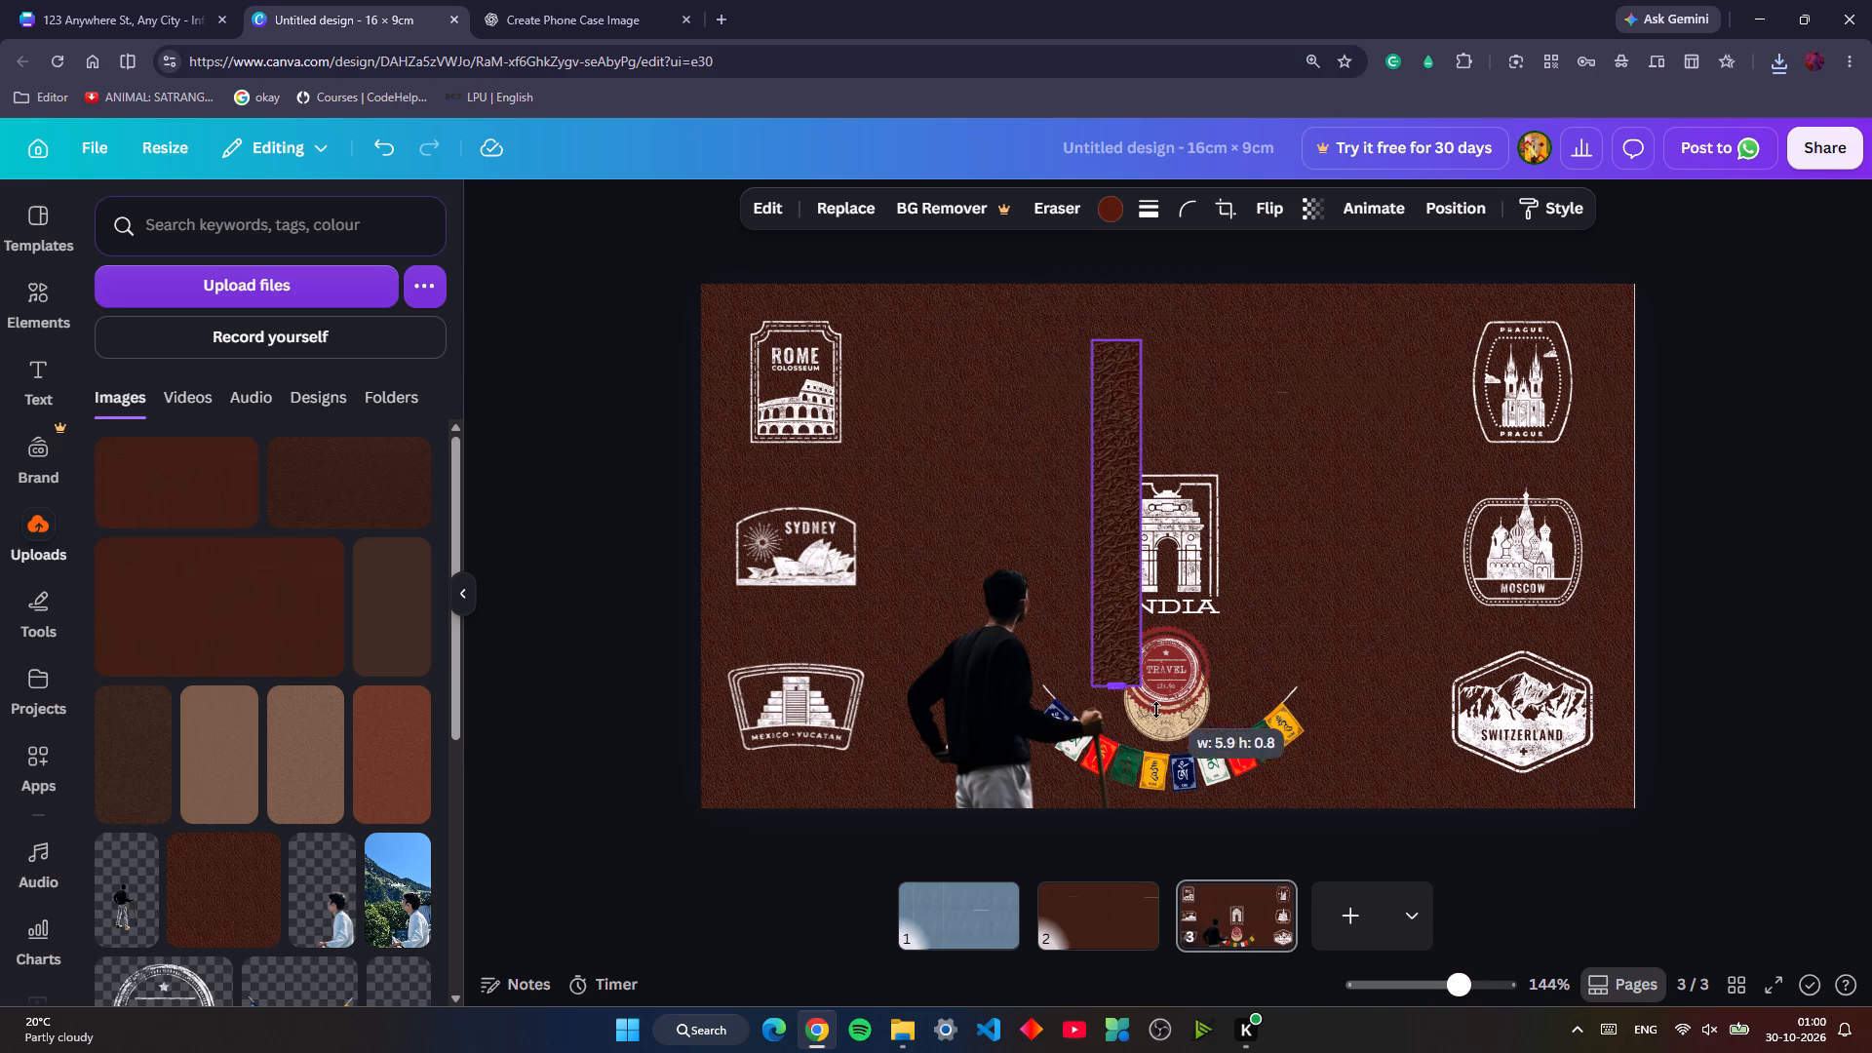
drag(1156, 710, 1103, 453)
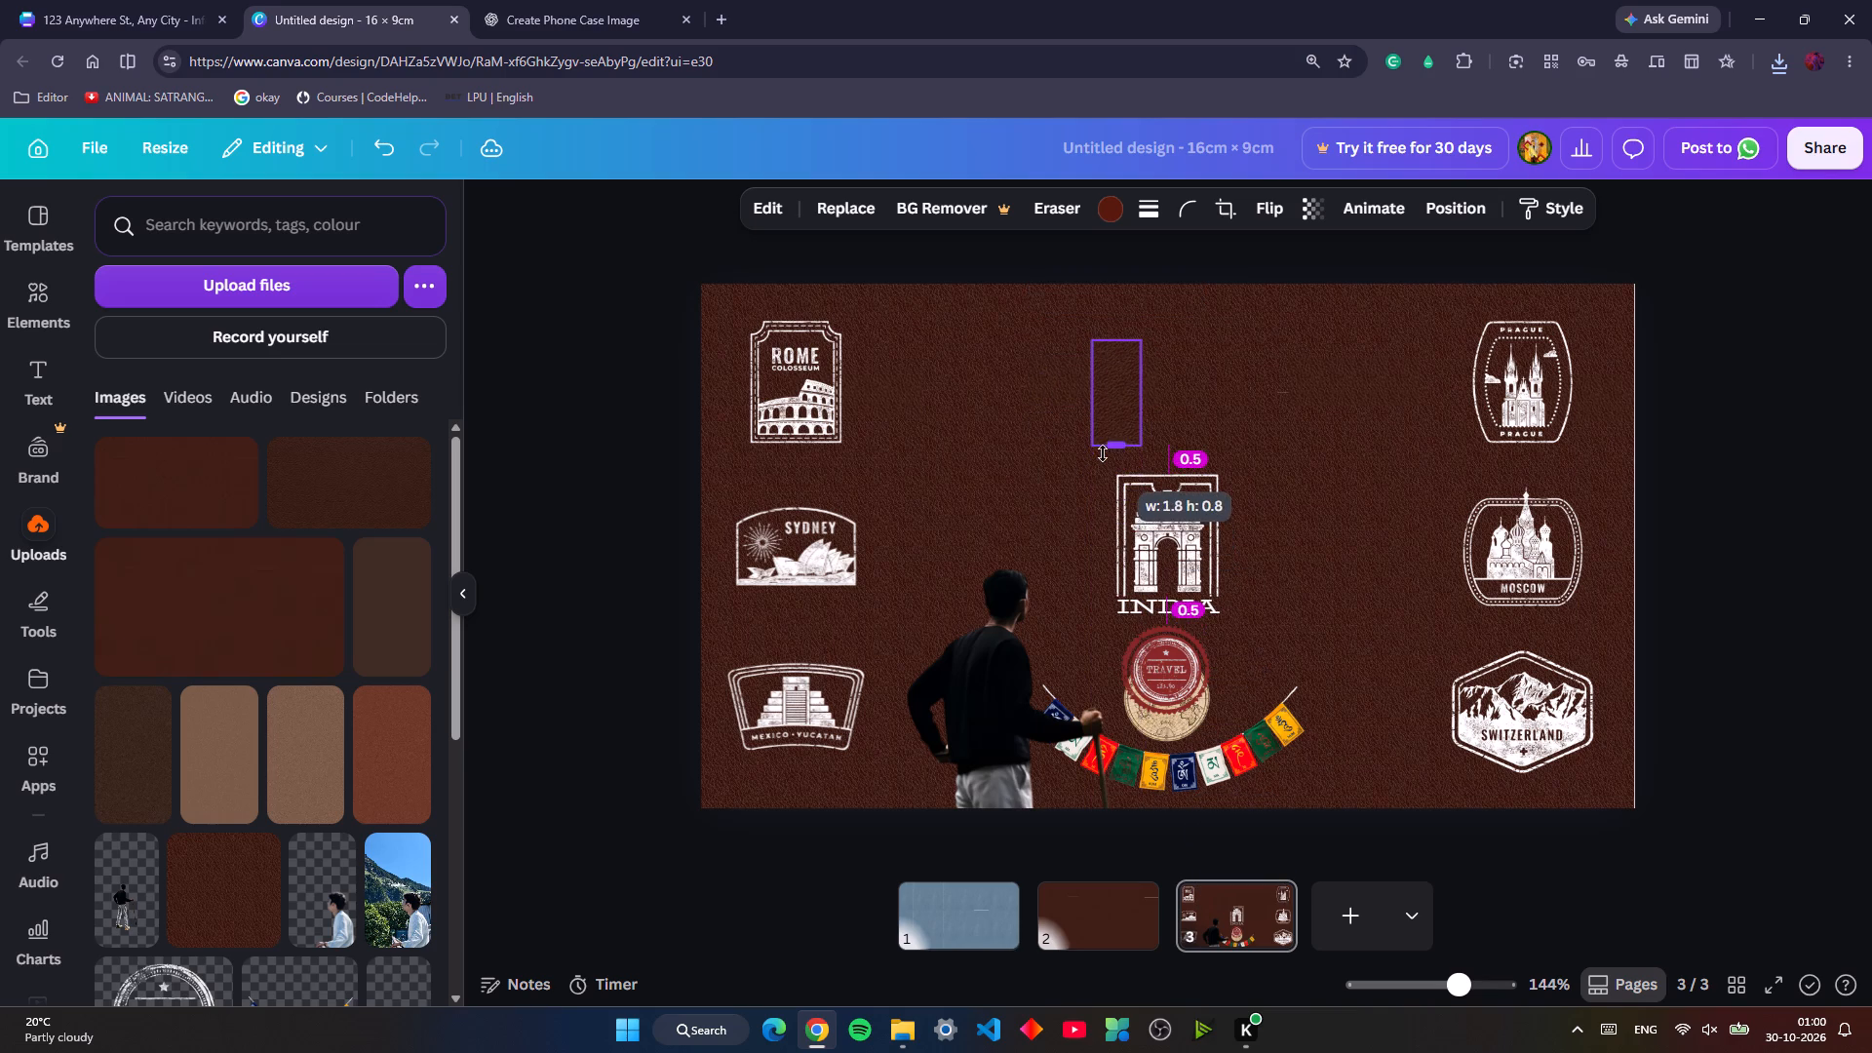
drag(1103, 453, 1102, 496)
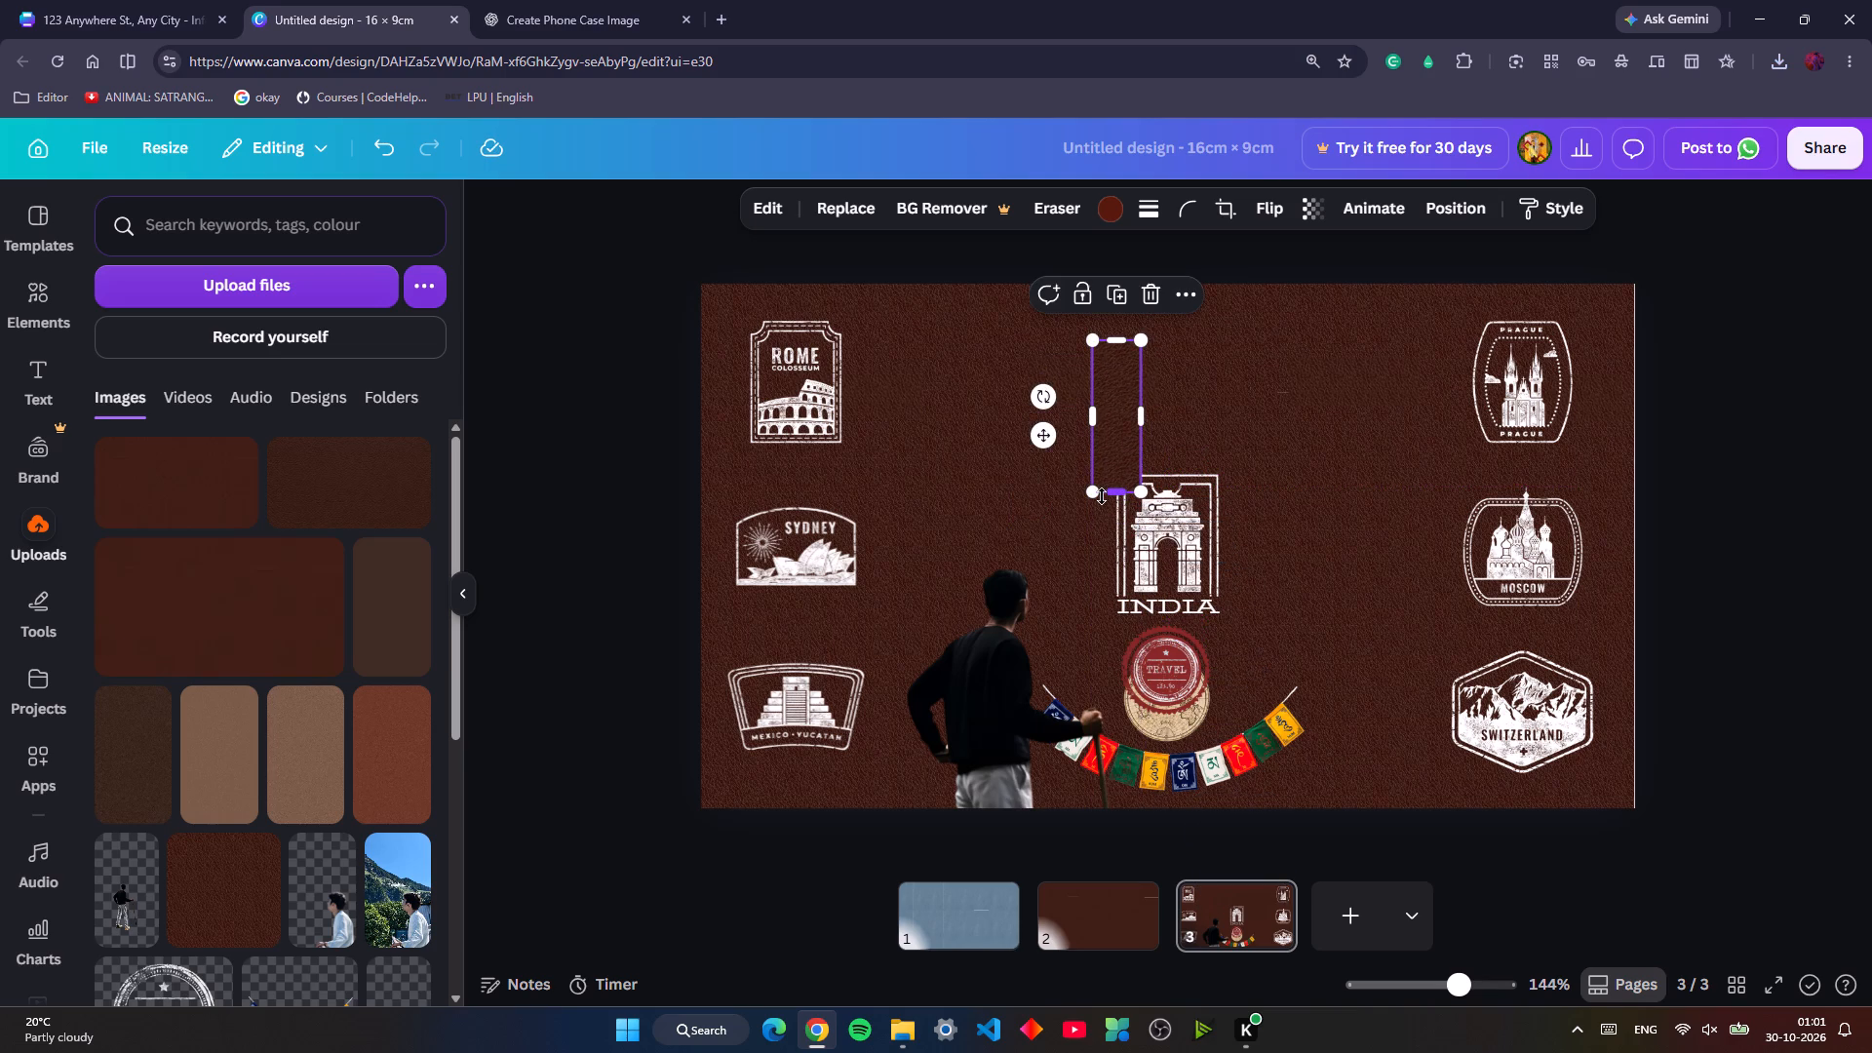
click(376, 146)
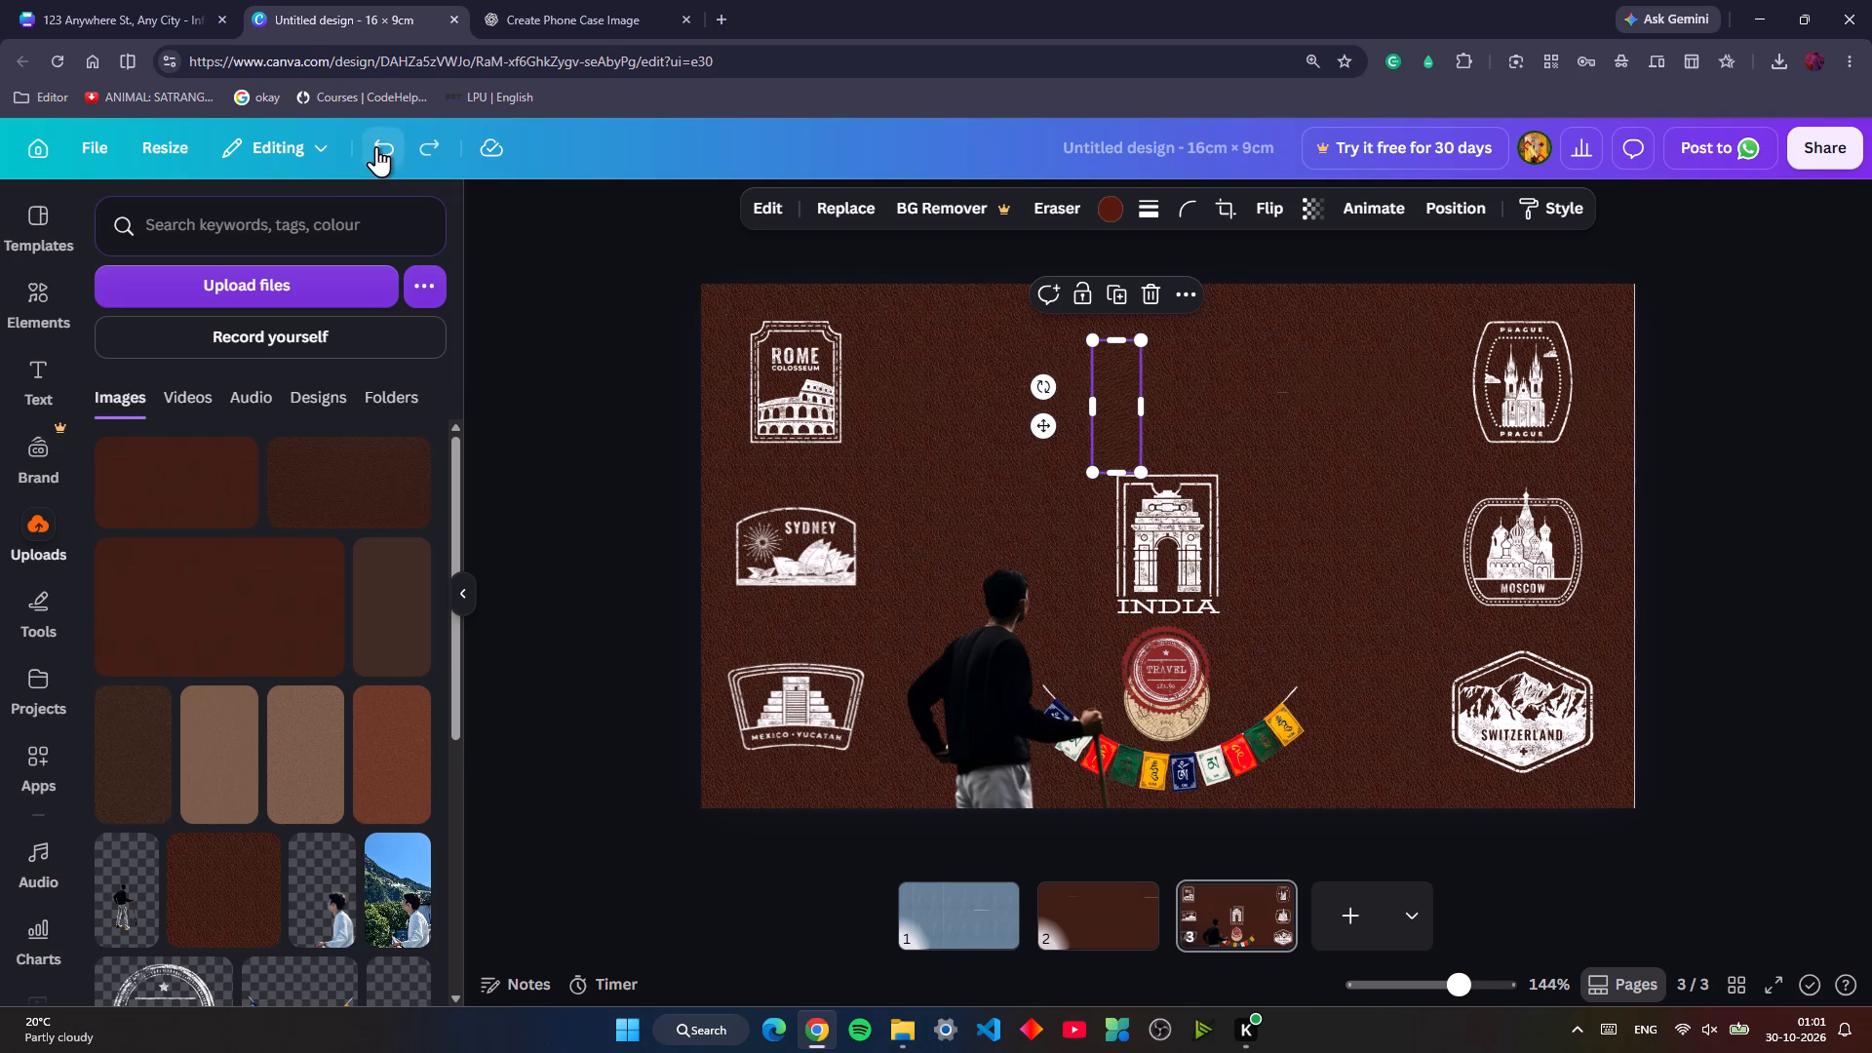
Move the upright leather strip beside the Prague stamp so it covers the light line at the page's upper right edge.
key(Right)
key(Right)
key(Right)
key(Right)
key(Right)
key(Right)
key(Right)
key(Right)
key(Right)
key(Right)
key(Right)
key(Right)
key(Right)
key(Right)
key(Right)
drag(1119, 411, 1616, 341)
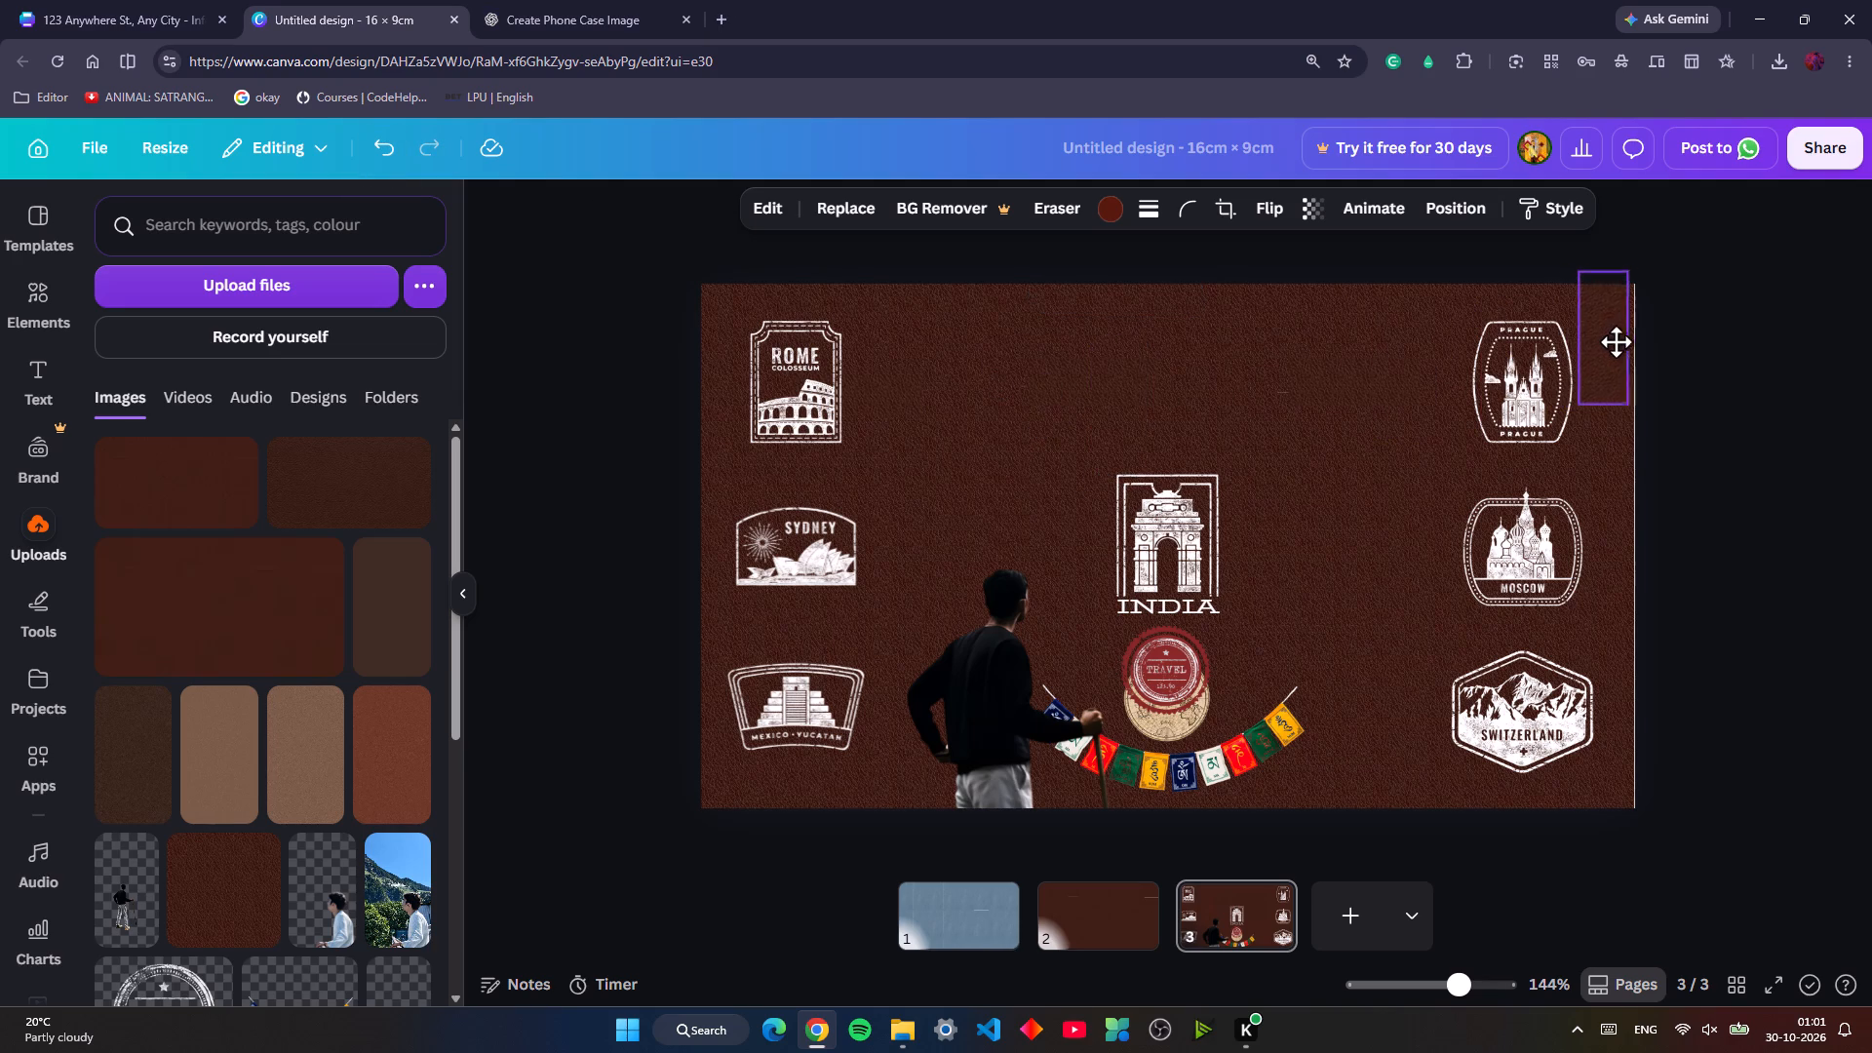
drag(1616, 341, 1625, 343)
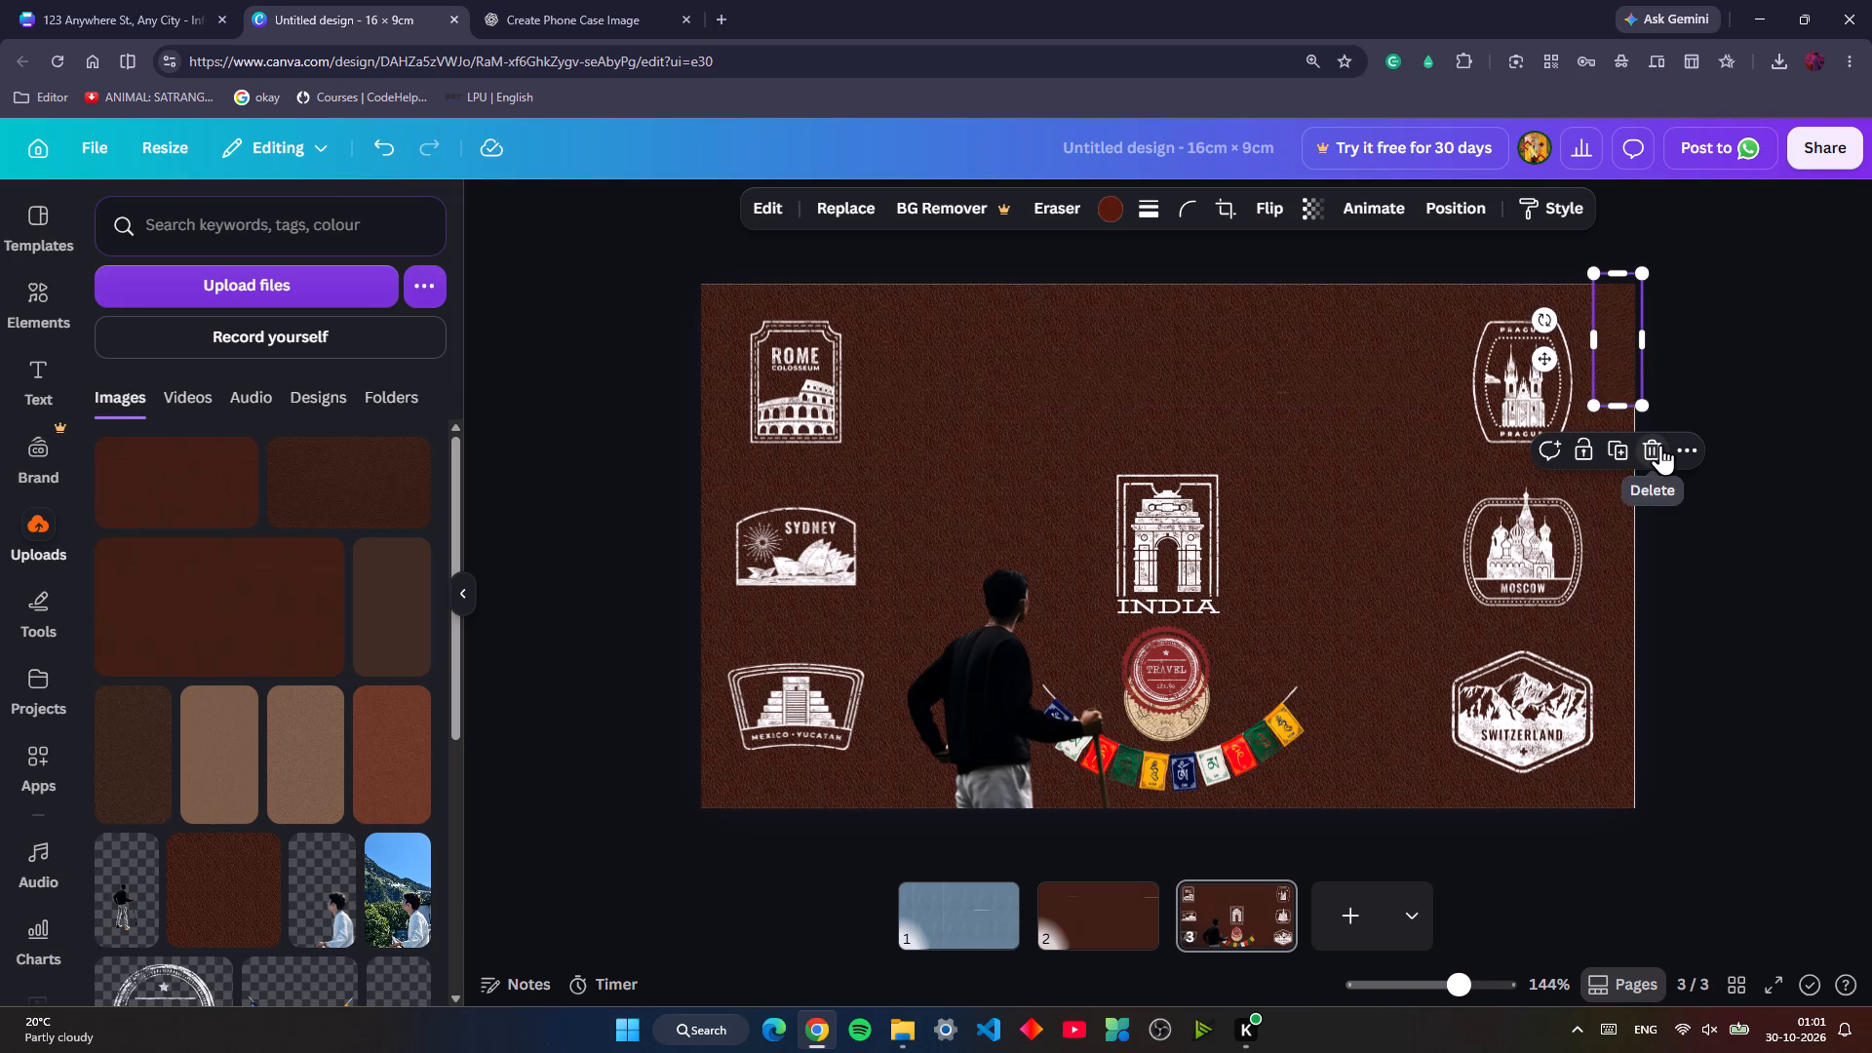
Place four copies of the upright leather strip down the page's right edge, overlapping from the Prague stamp to the bottom corner.
key(ctrl+v)
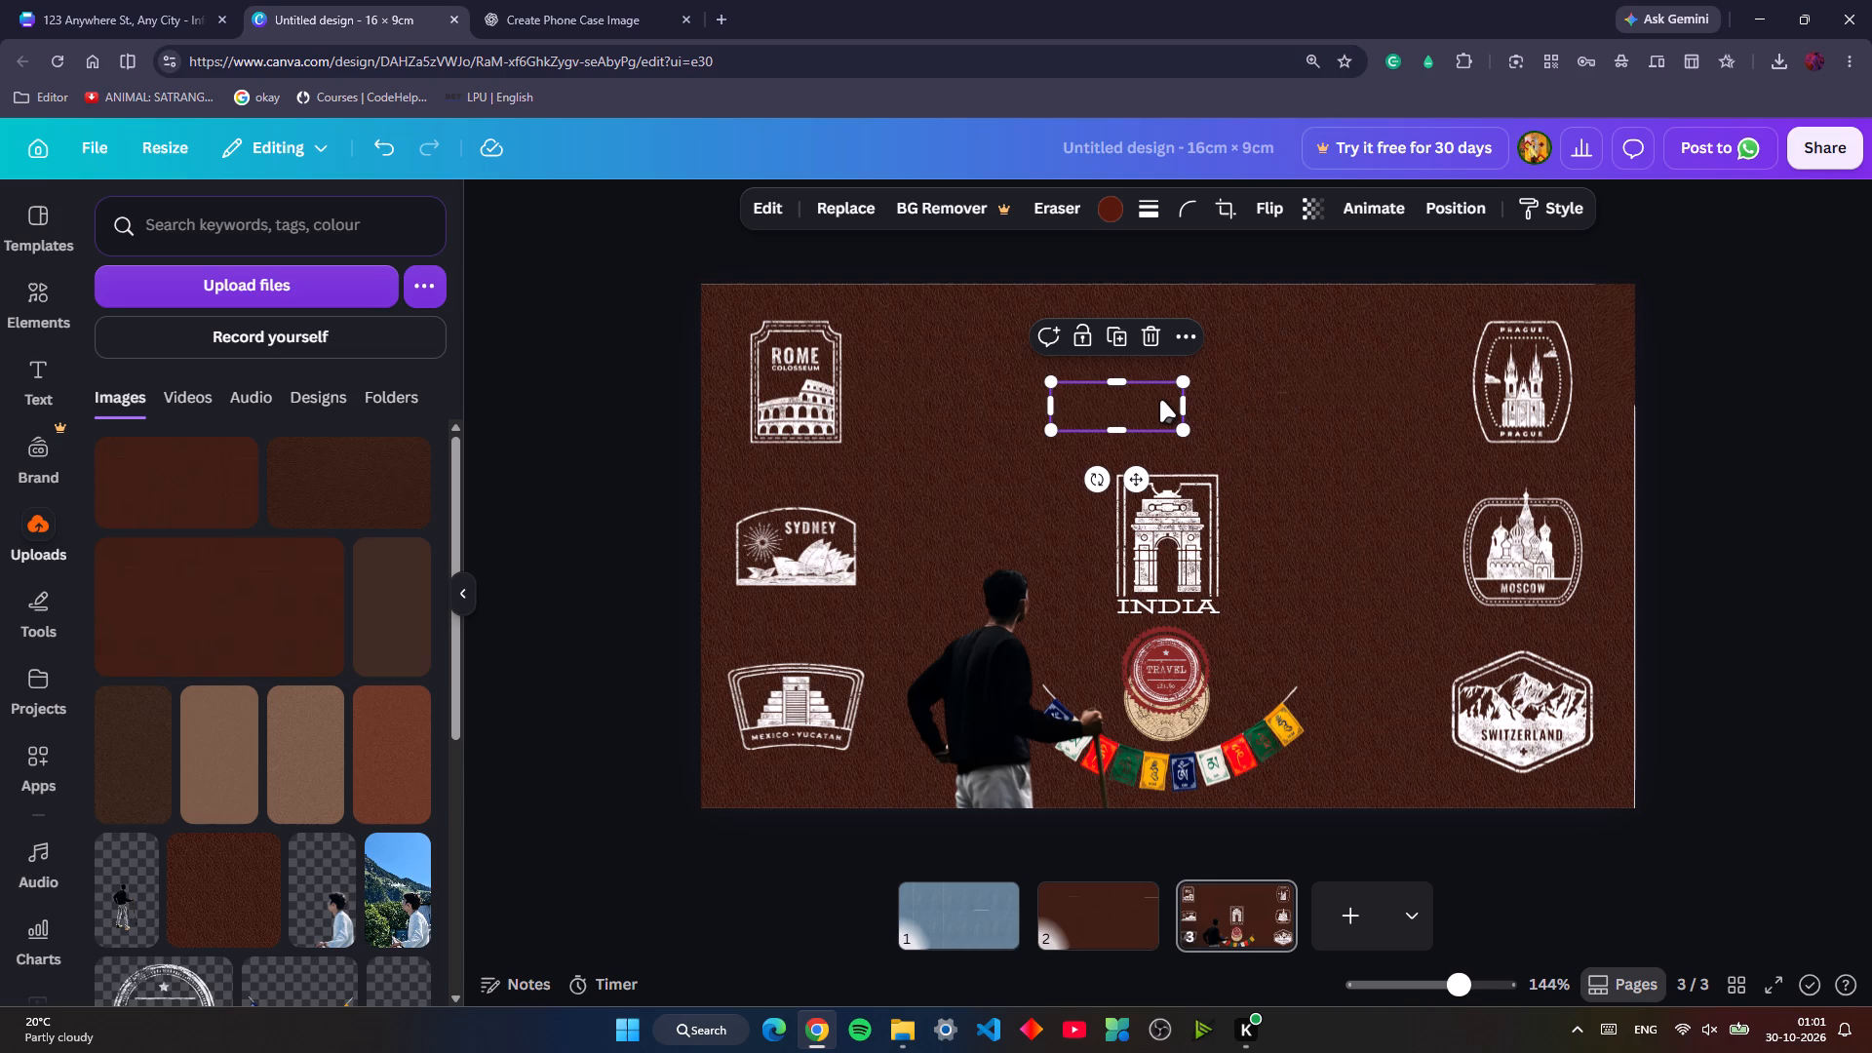
key(Delete)
click(1623, 326)
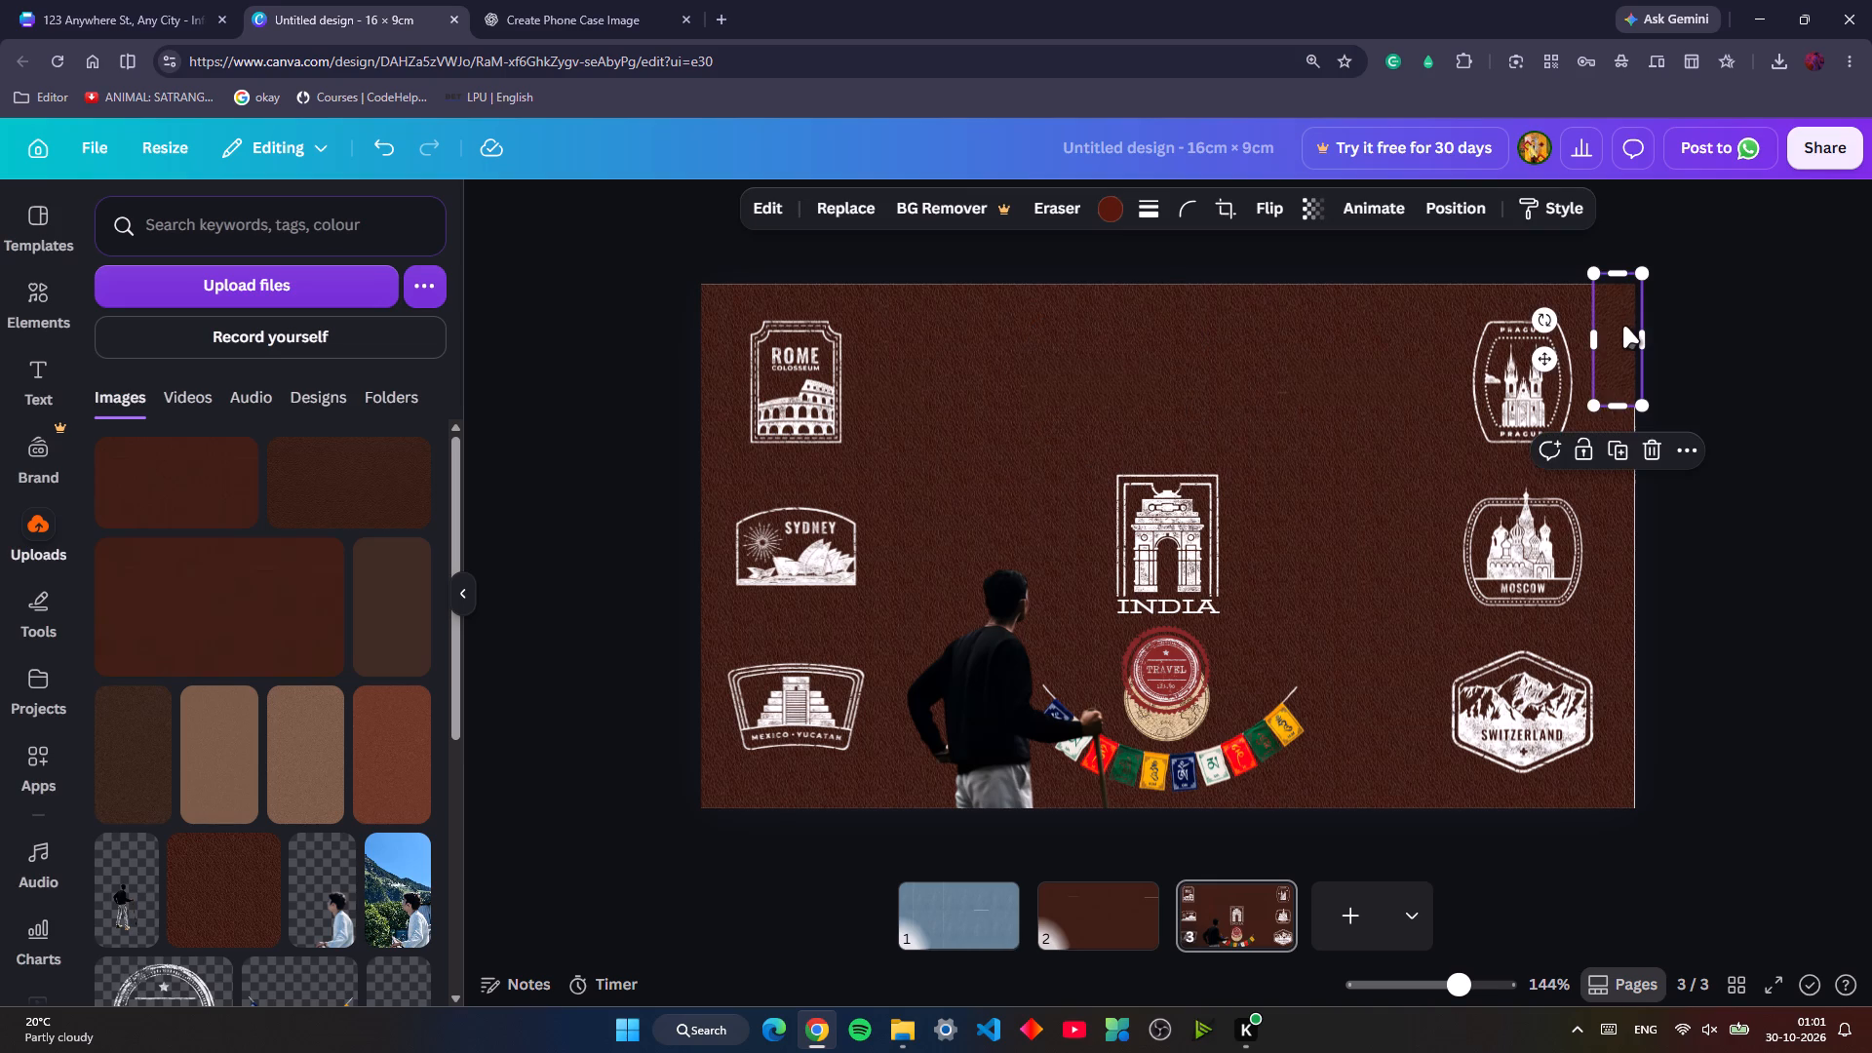
key(ctrl+c)
key(ctrl+v)
drag(1636, 384, 1636, 386)
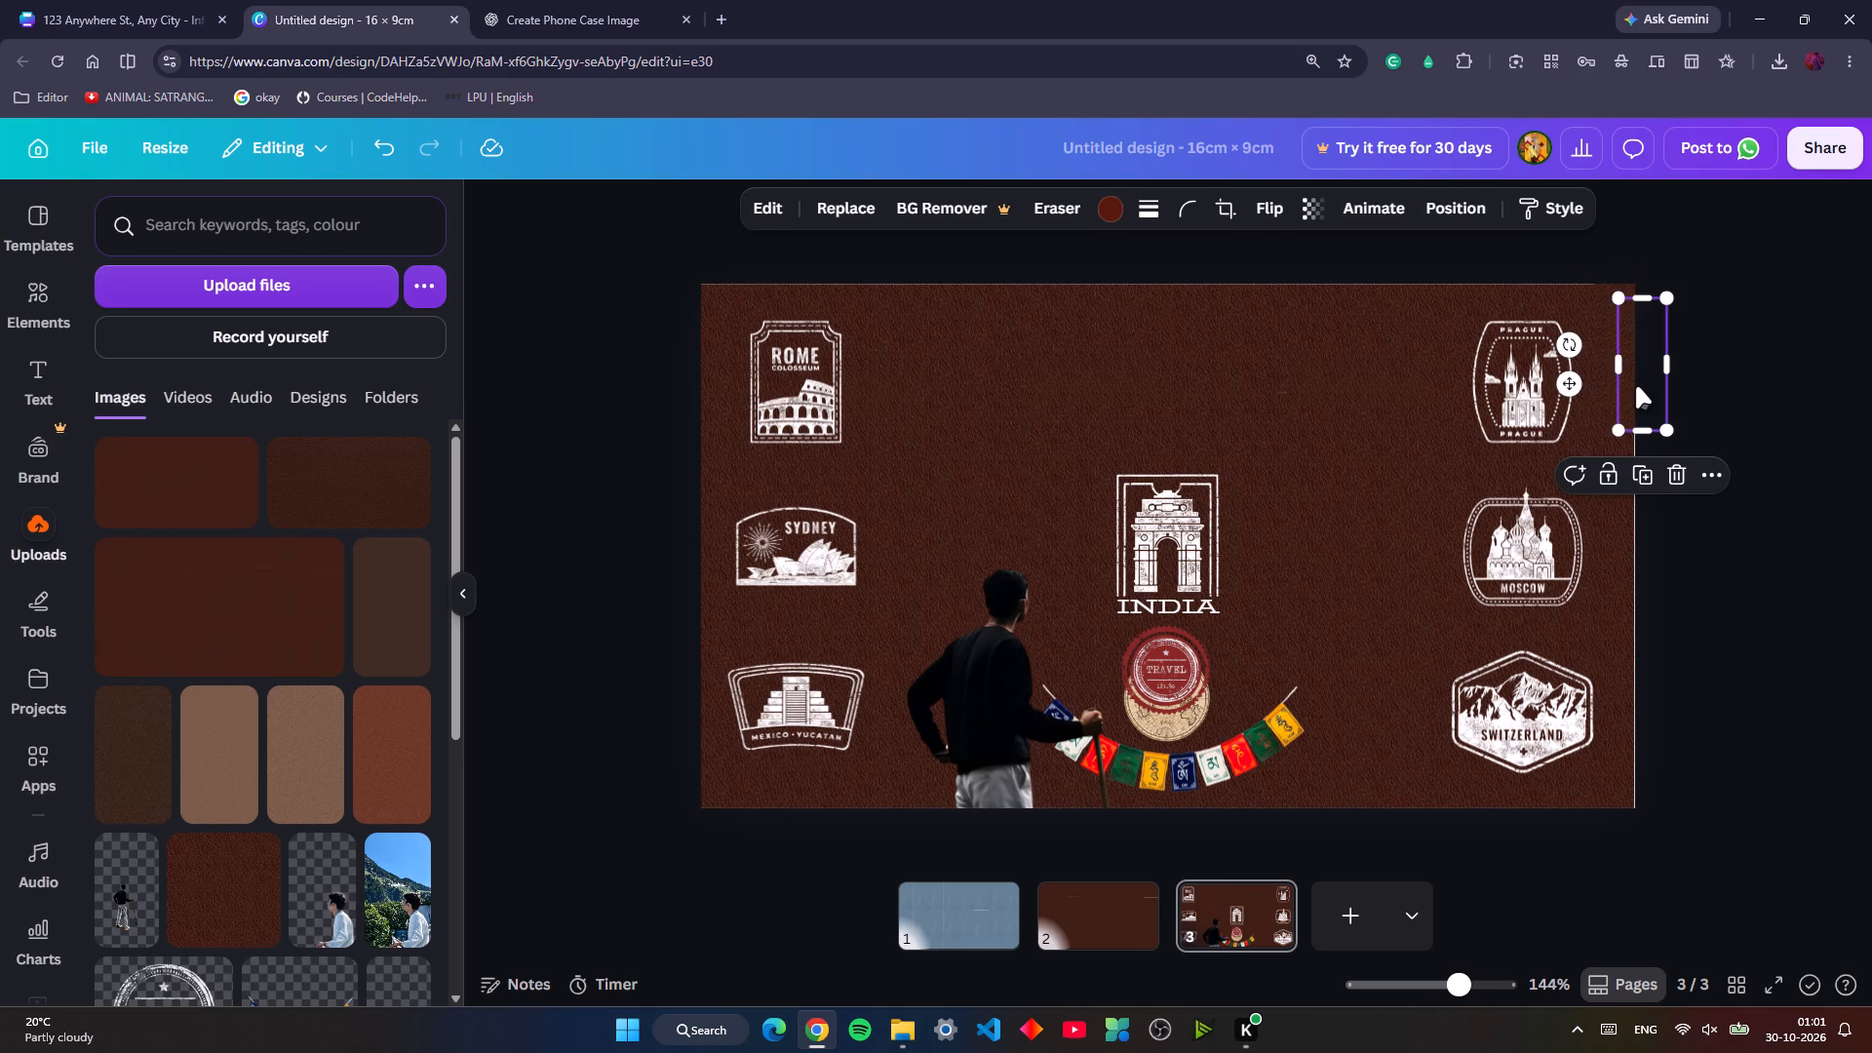
drag(1636, 386, 1625, 461)
key(ctrl+v)
drag(1628, 366, 1623, 550)
key(ctrl+v)
drag(1633, 400, 1627, 712)
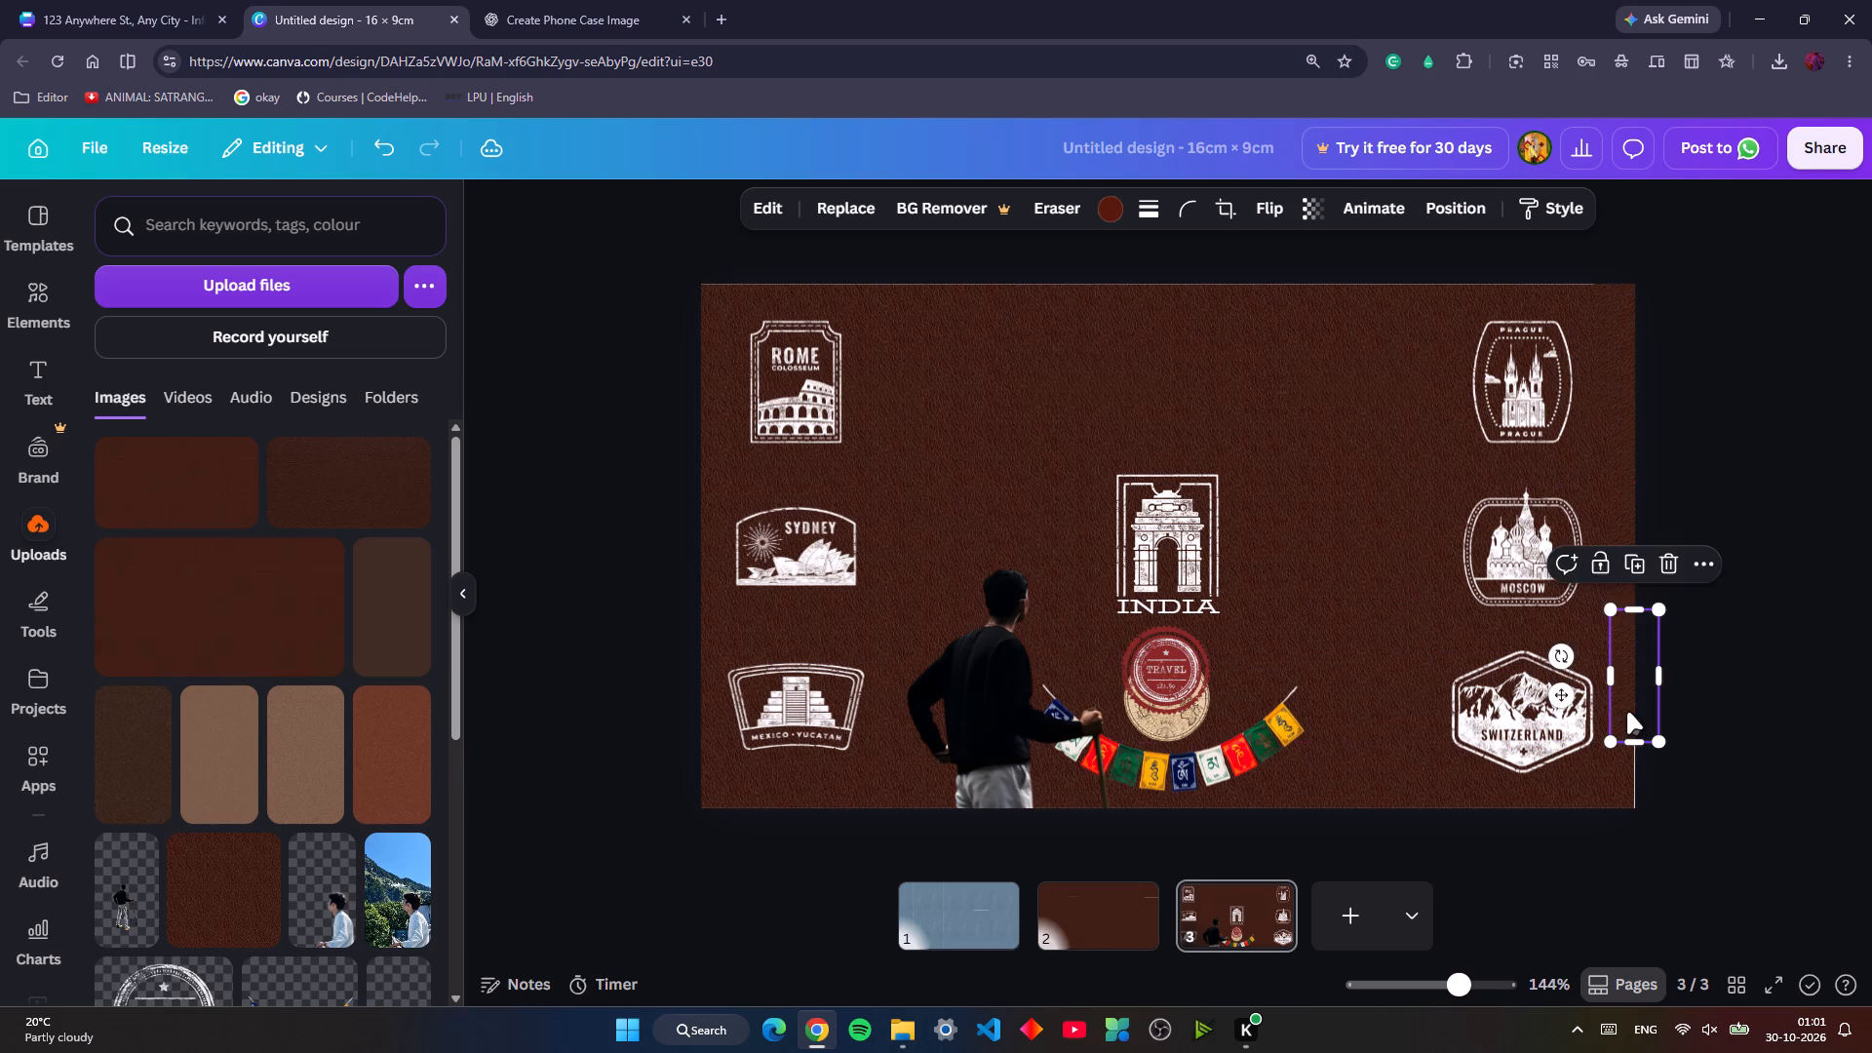
key(ctrl+v)
drag(1633, 359, 1625, 764)
click(1778, 668)
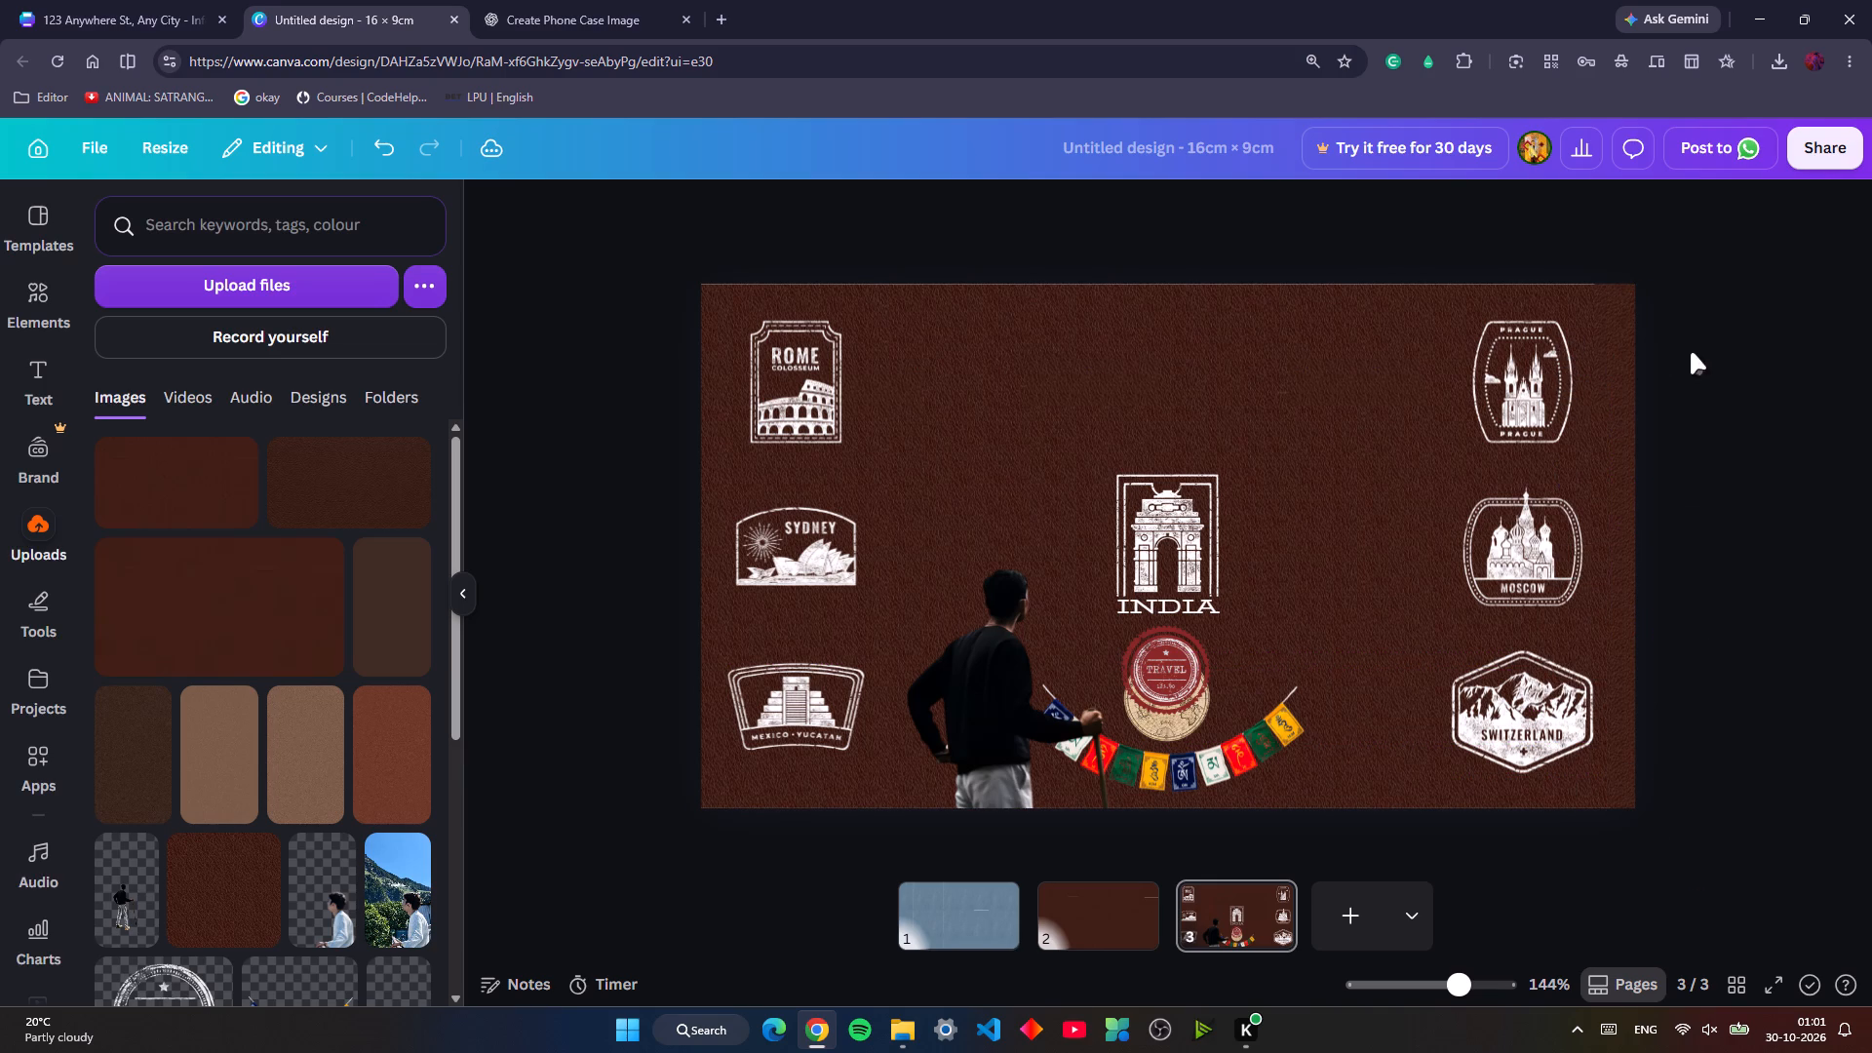
Duplicate the lower four edge strips together and move the copies into the space between the India and Moscow stamps.
drag(1662, 285, 1630, 721)
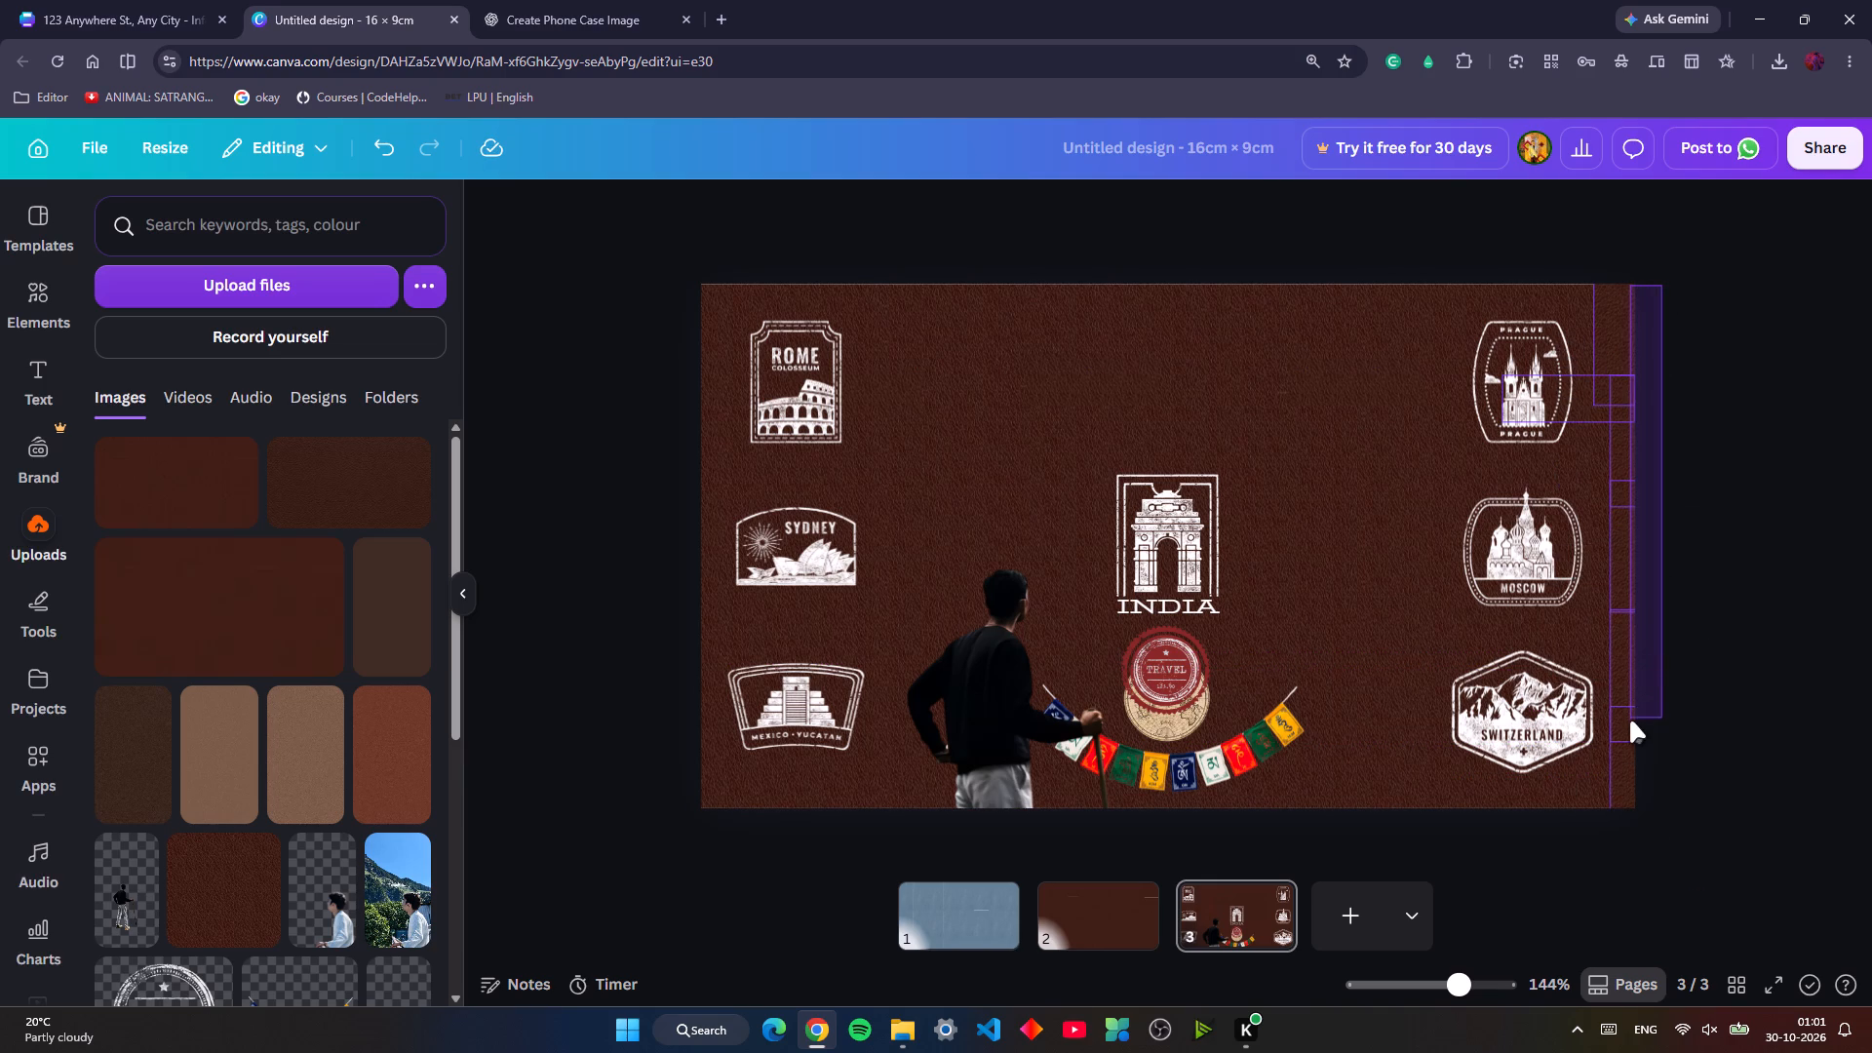
drag(1630, 721, 1715, 544)
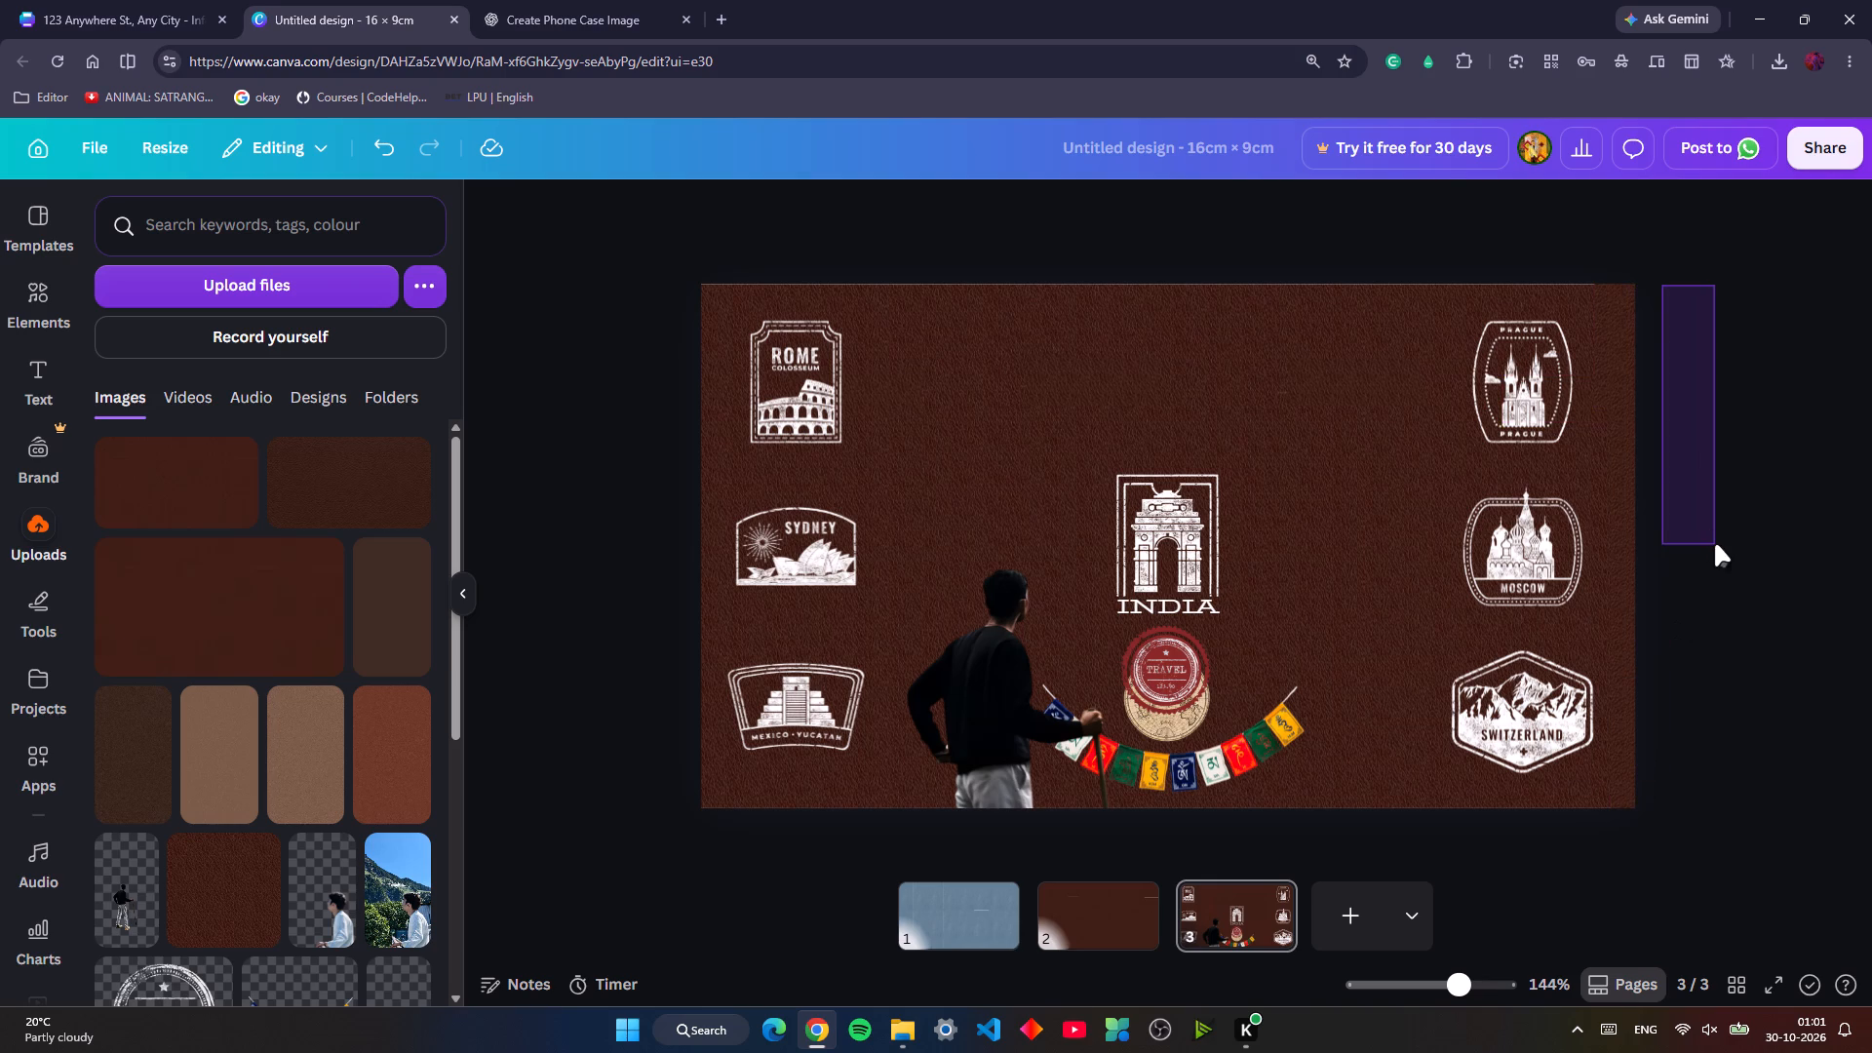
drag(1657, 454, 1616, 790)
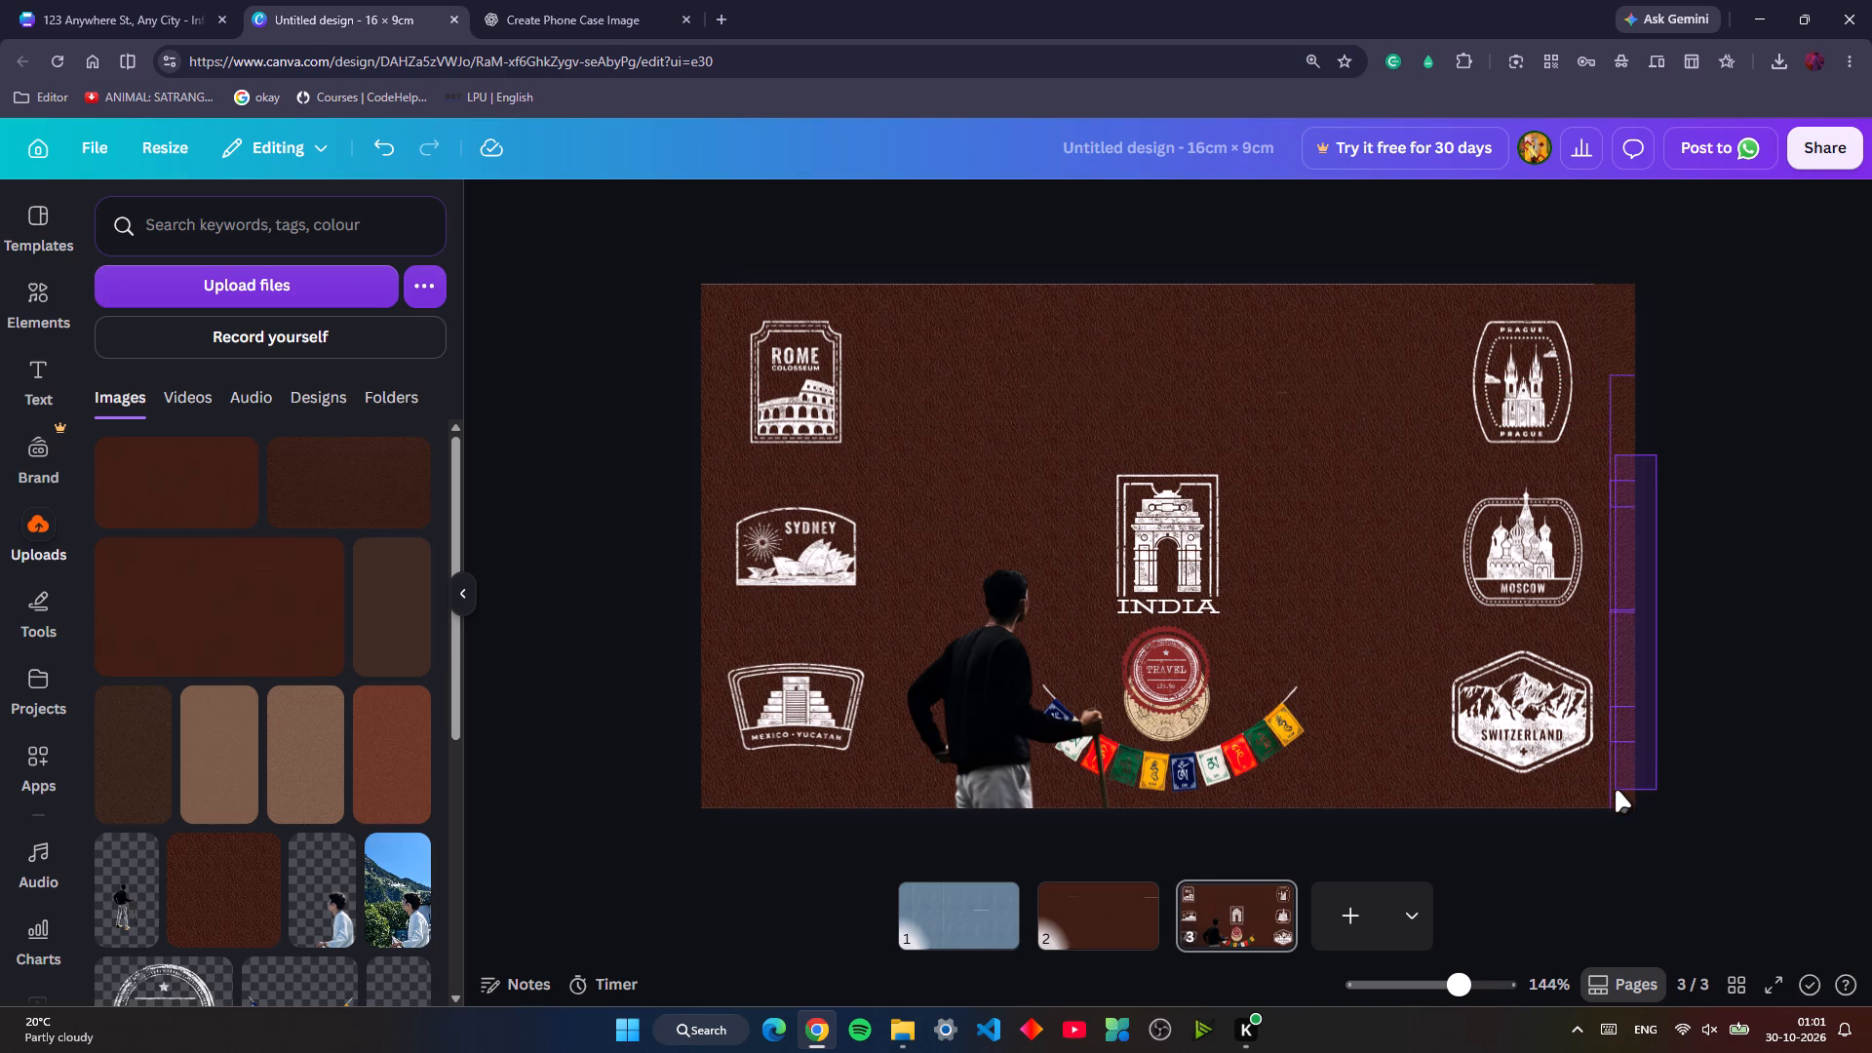
drag(1616, 790, 1616, 791)
key(ctrl+c)
key(ctrl+v)
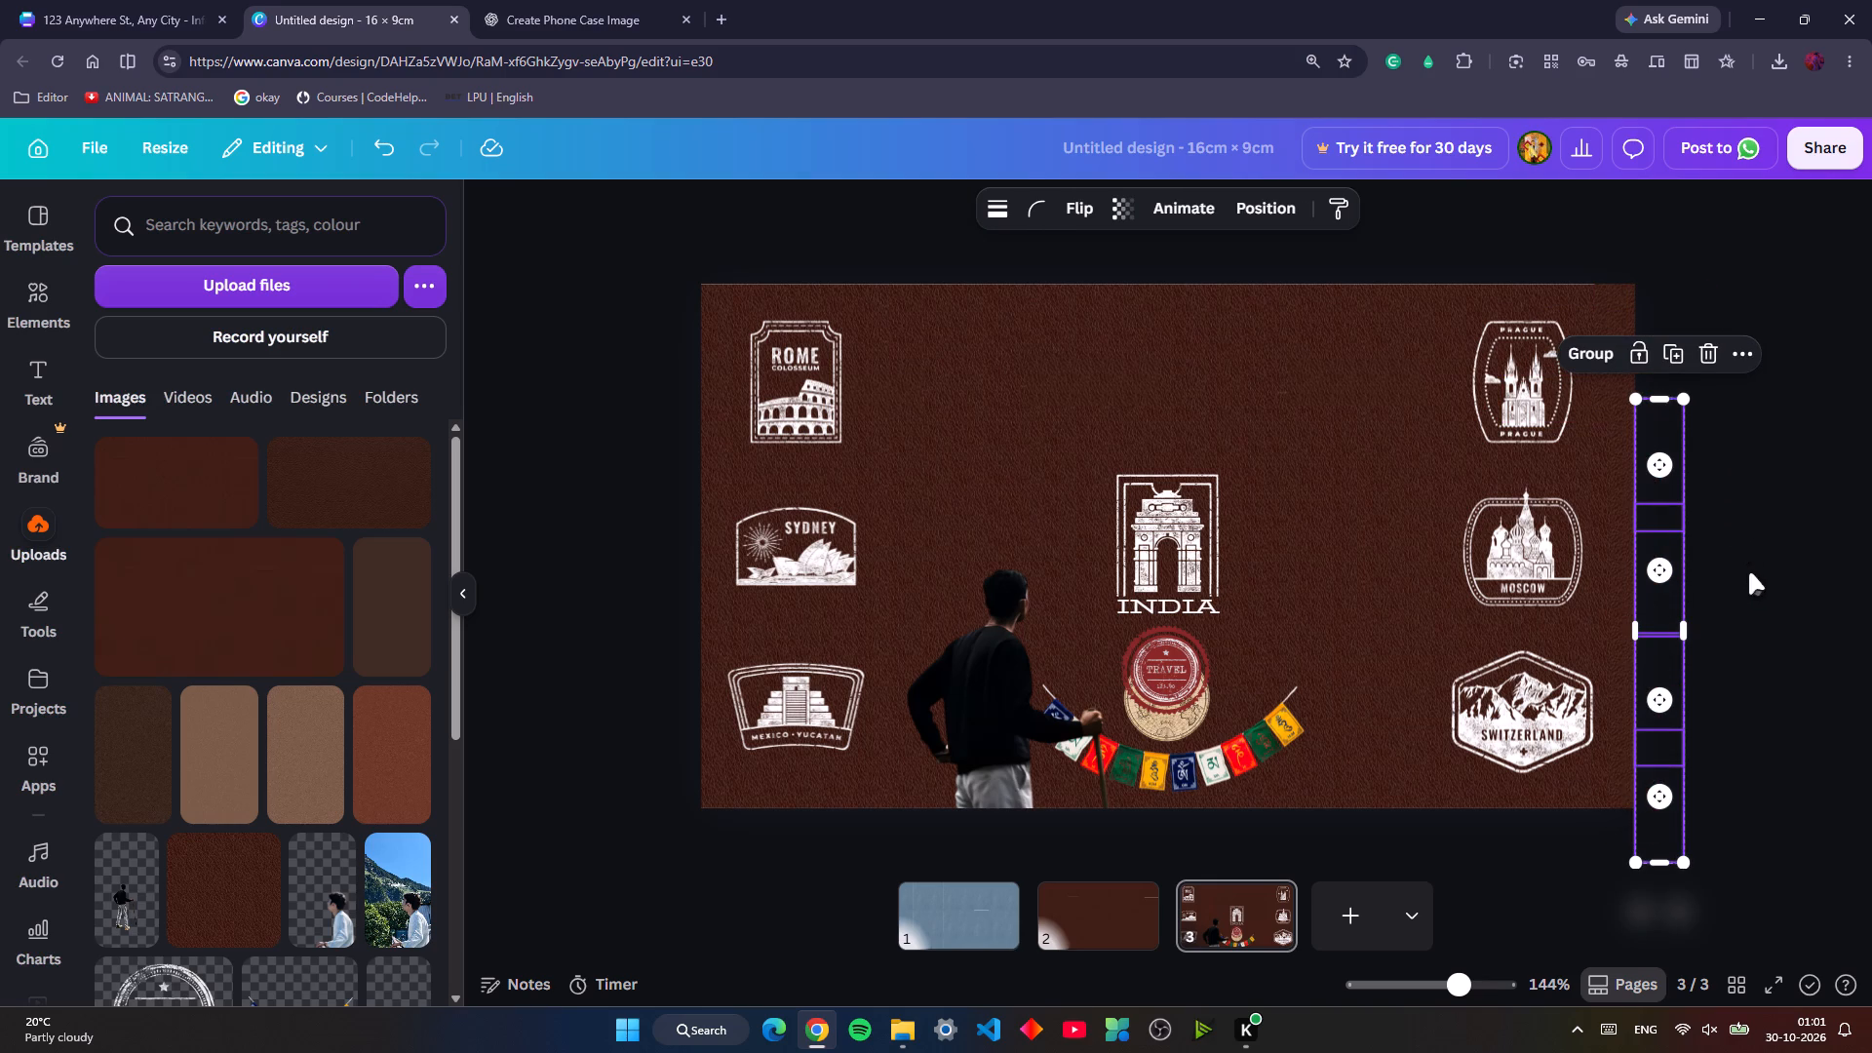
key(Left)
key(Left)
key(Left)
key(Left)
key(Left)
key(Left)
key(Left)
key(Left)
key(Left)
key(Left)
key(Left)
key(Left)
key(Left)
key(Left)
key(Left)
key(Left)
key(Left)
key(Left)
key(Left)
key(Left)
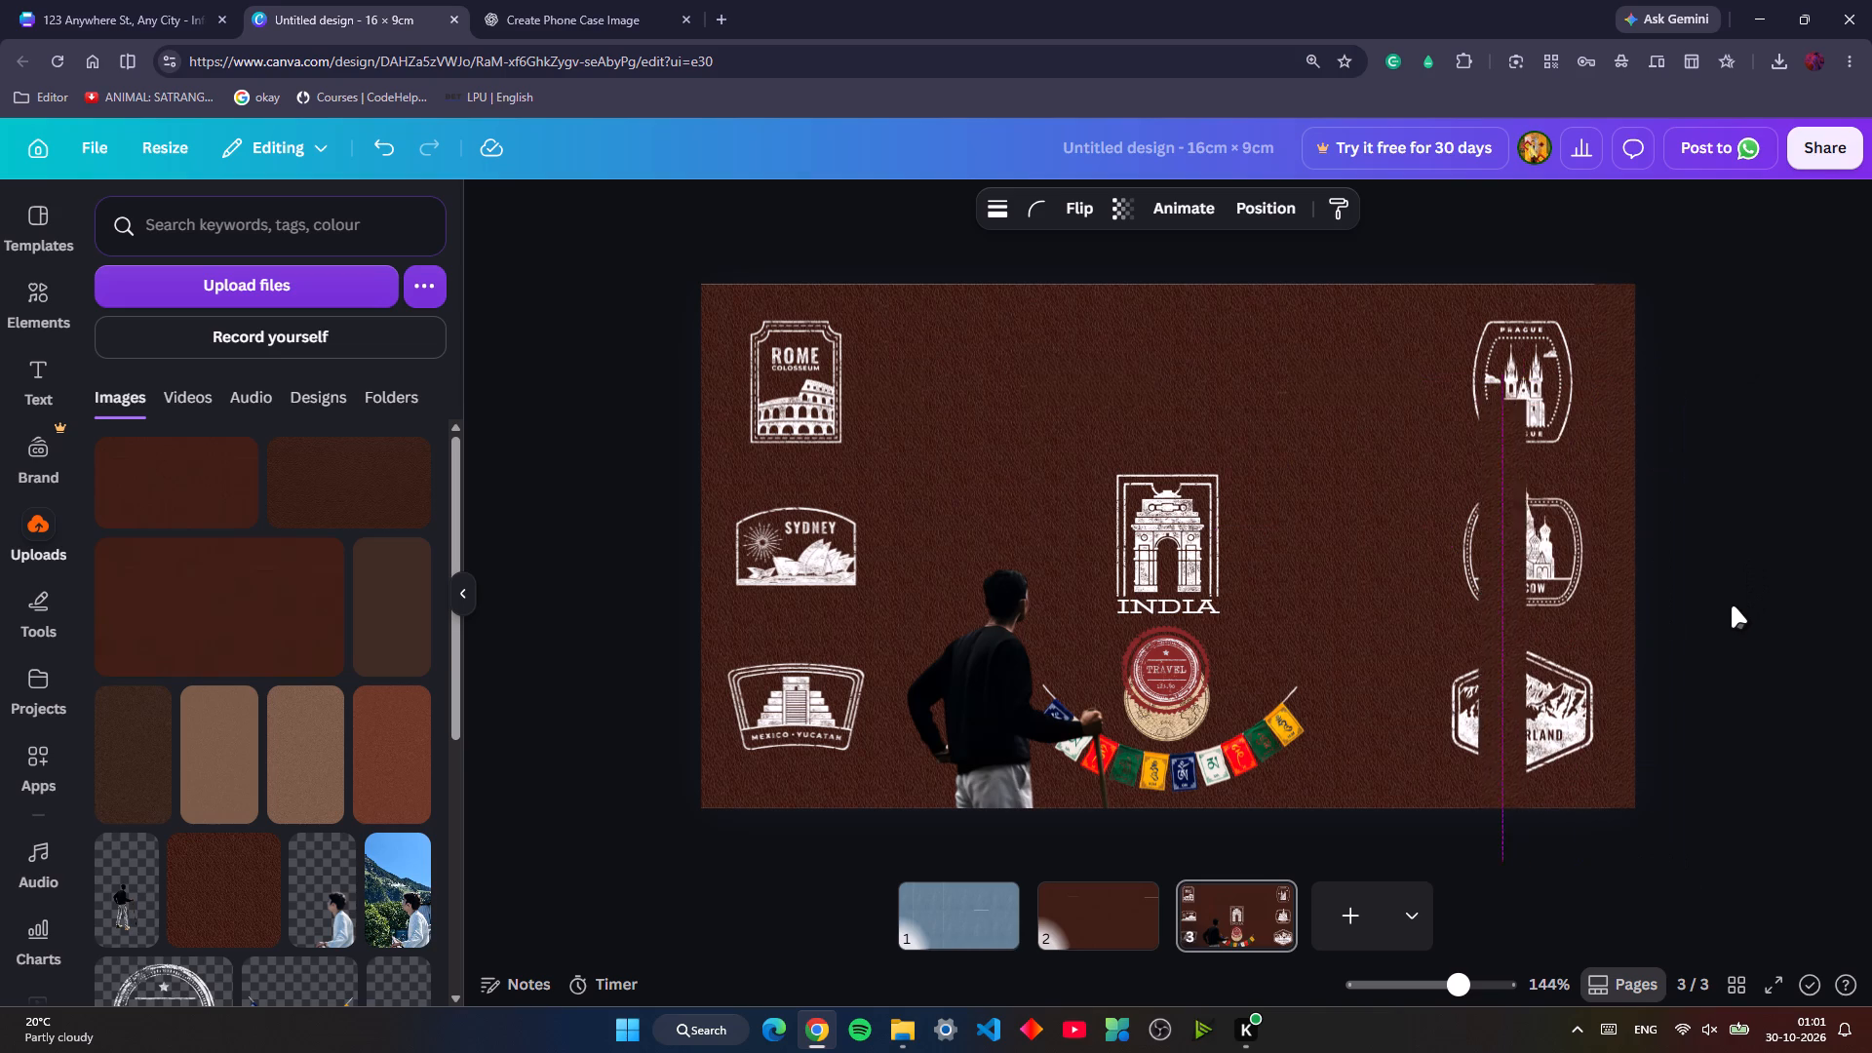
key(Up)
key(Up)
key(Up)
key(Up)
key(Up)
key(Up)
key(Up)
key(Up)
key(Up)
key(Up)
key(Up)
key(Up)
key(Up)
key(Up)
key(Up)
key(Up)
key(Up)
key(Up)
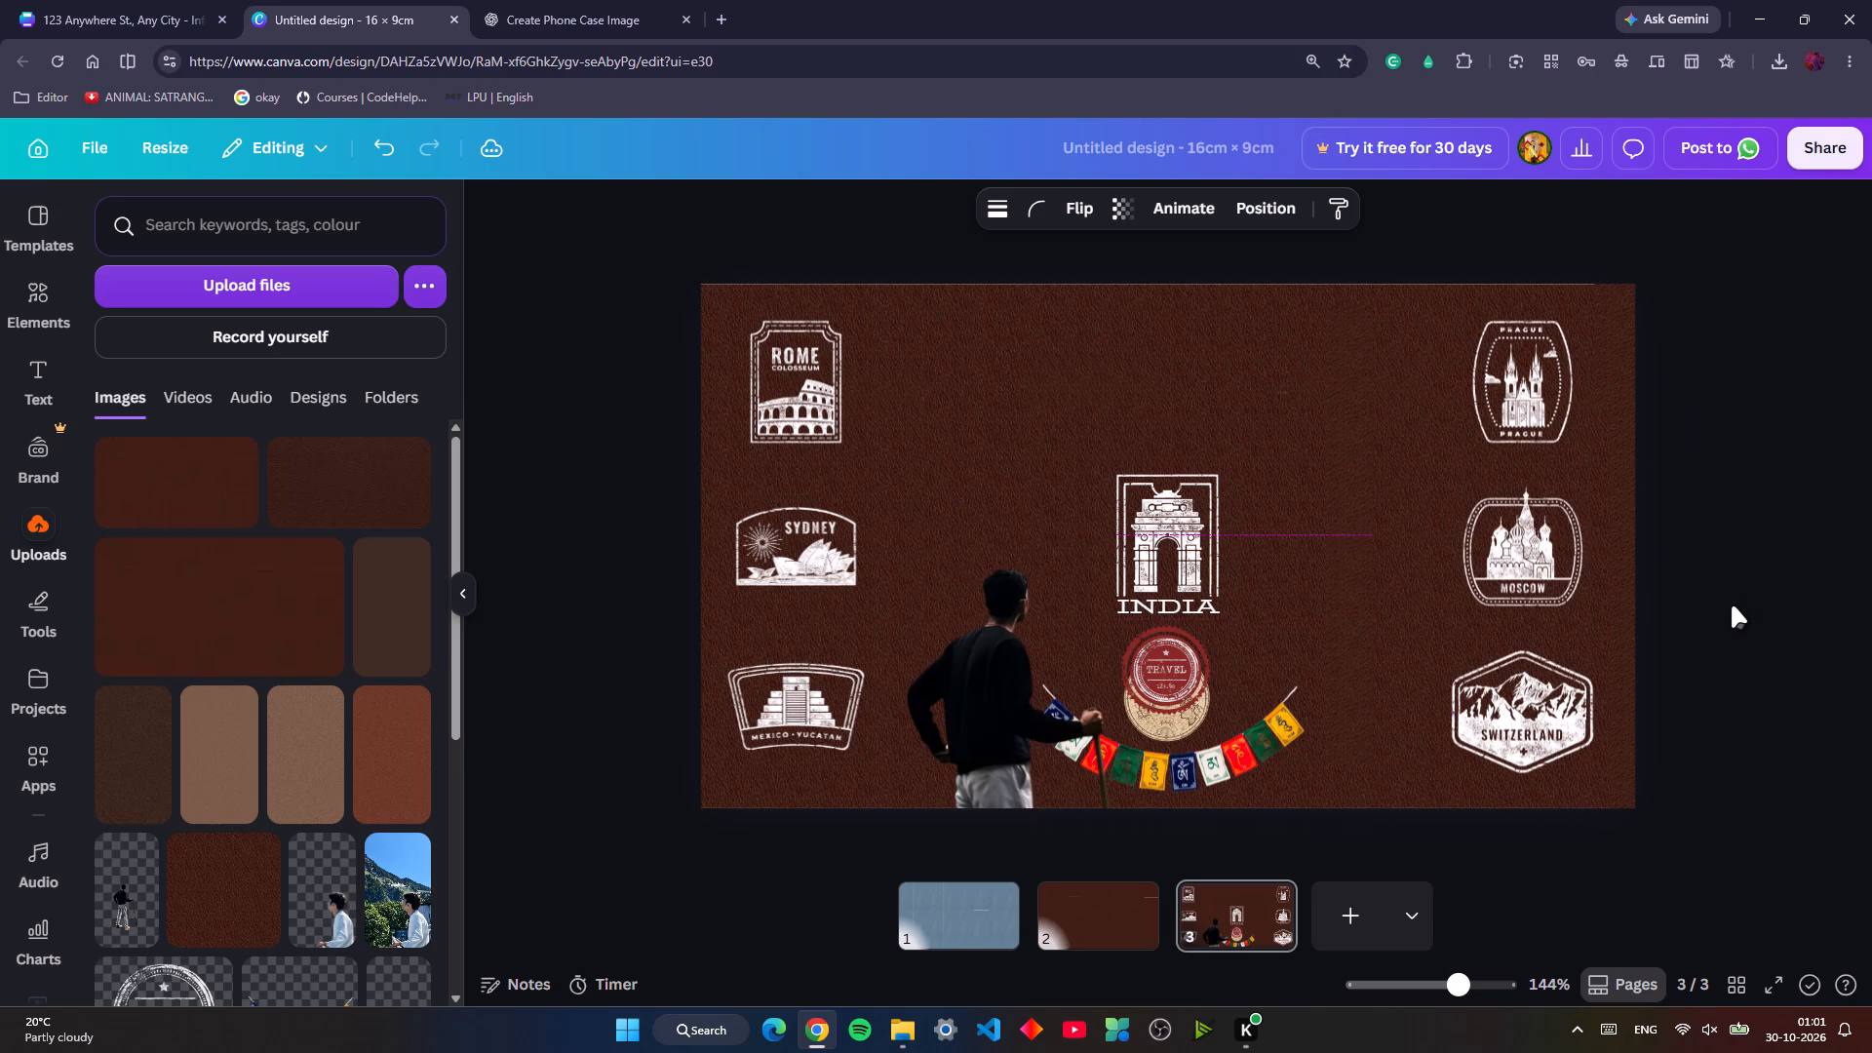
key(Up)
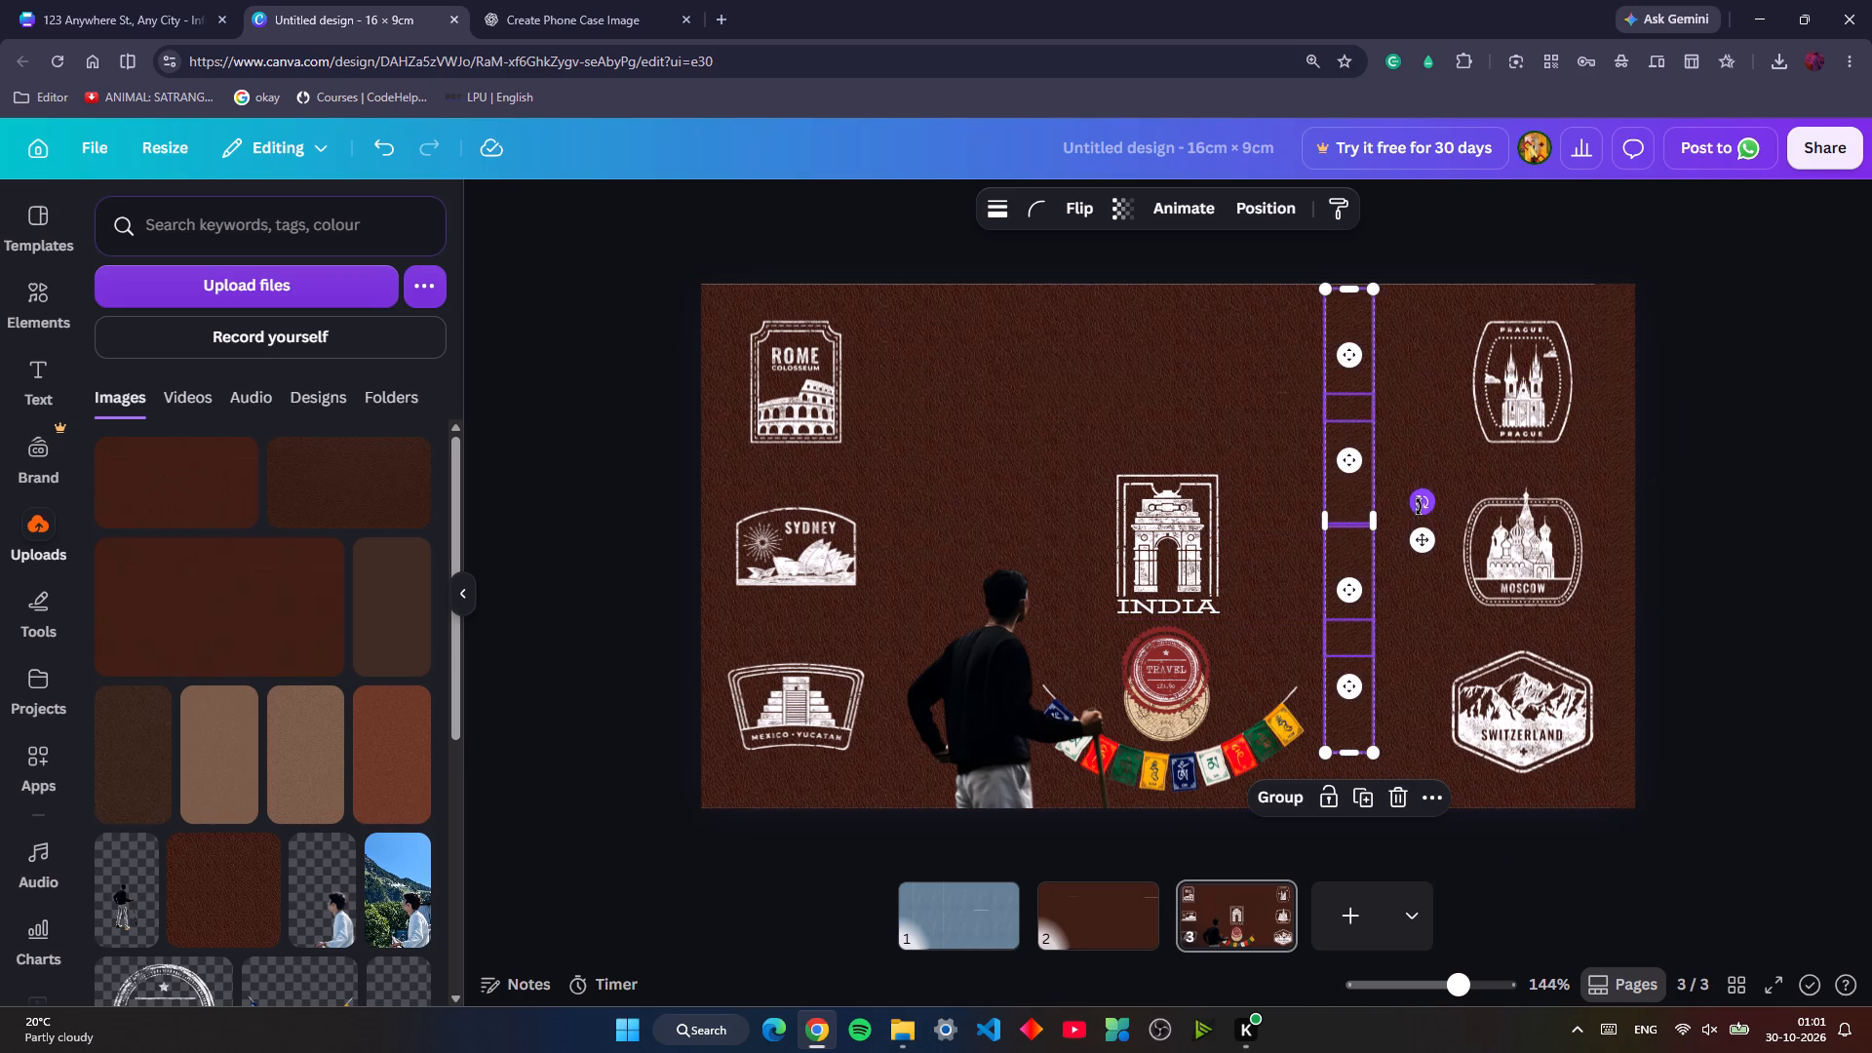
Rotate the four copied strips together to horizontal and move them over the right half of the page's top edge.
drag(1423, 506, 1366, 313)
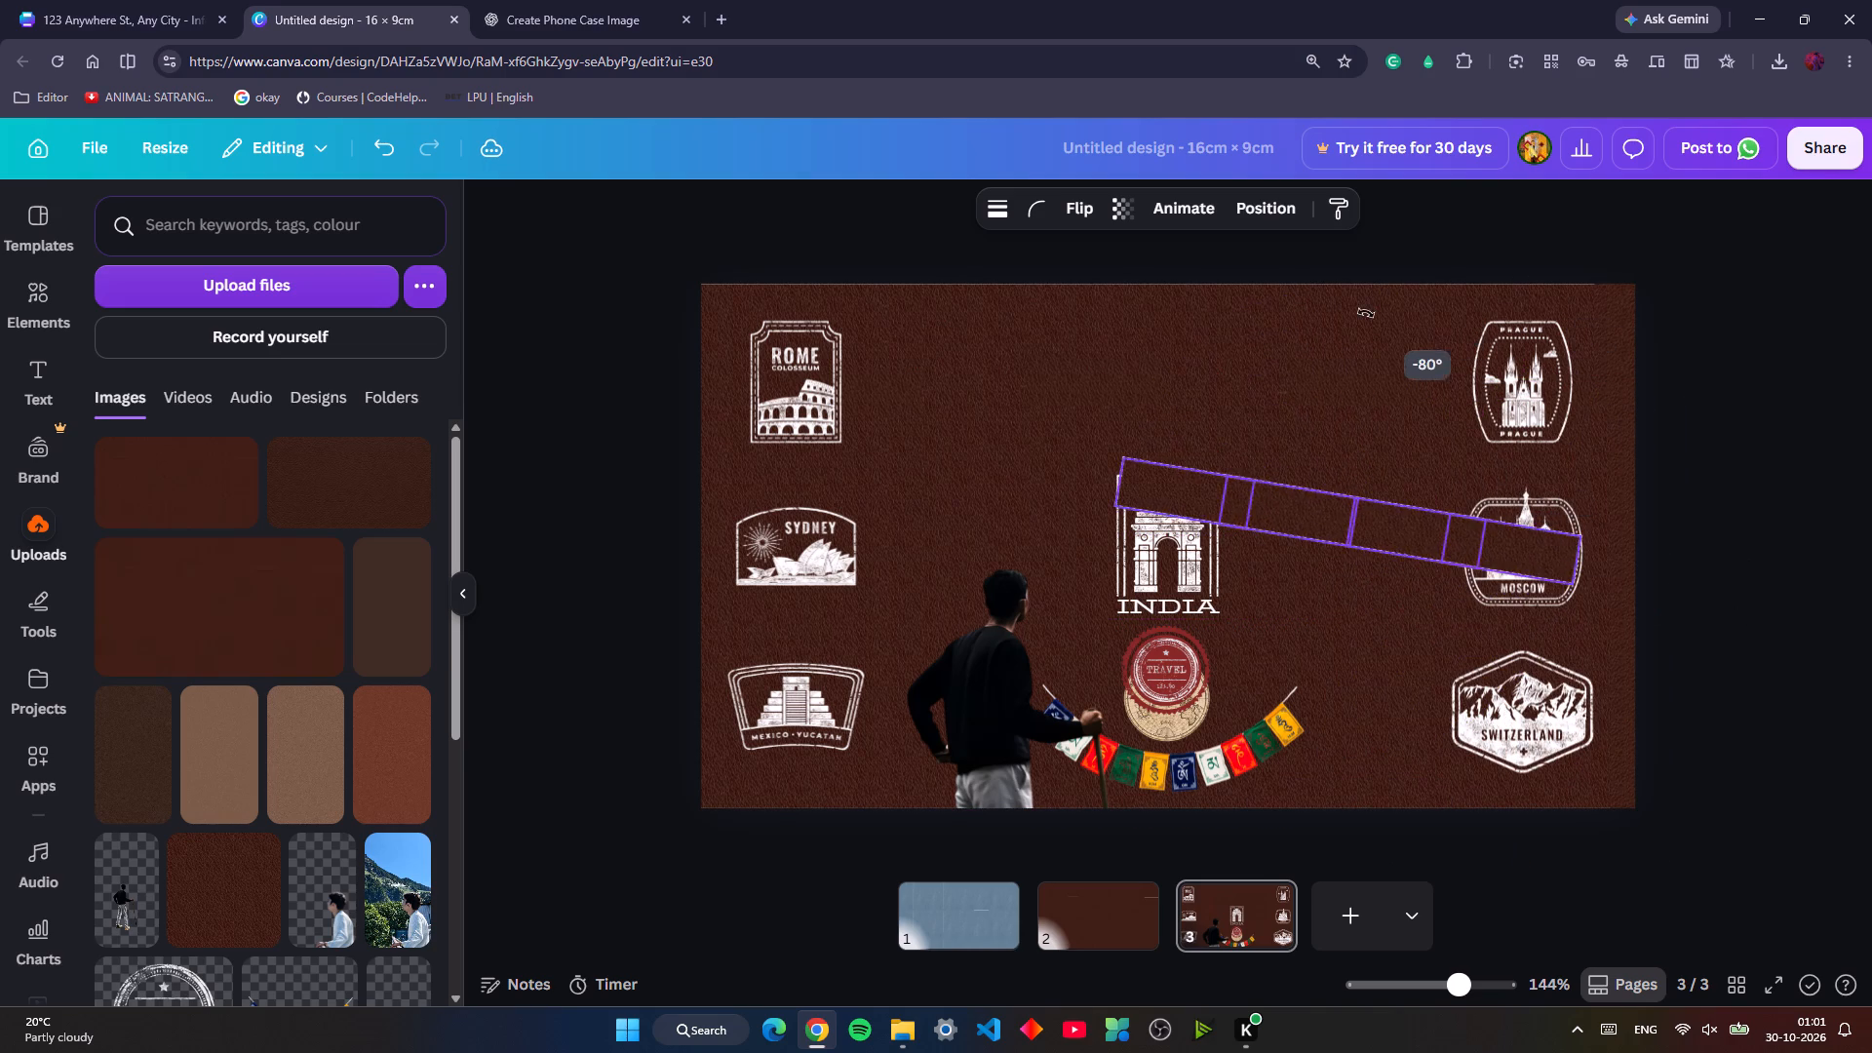
drag(1366, 313, 1336, 334)
key(Up)
key(Up)
key(Up)
key(Up)
key(Up)
key(Up)
key(Up)
key(Up)
key(Up)
key(Up)
key(Up)
key(Up)
key(Up)
key(Up)
key(Up)
key(Up)
key(Up)
key(Up)
key(Up)
key(Up)
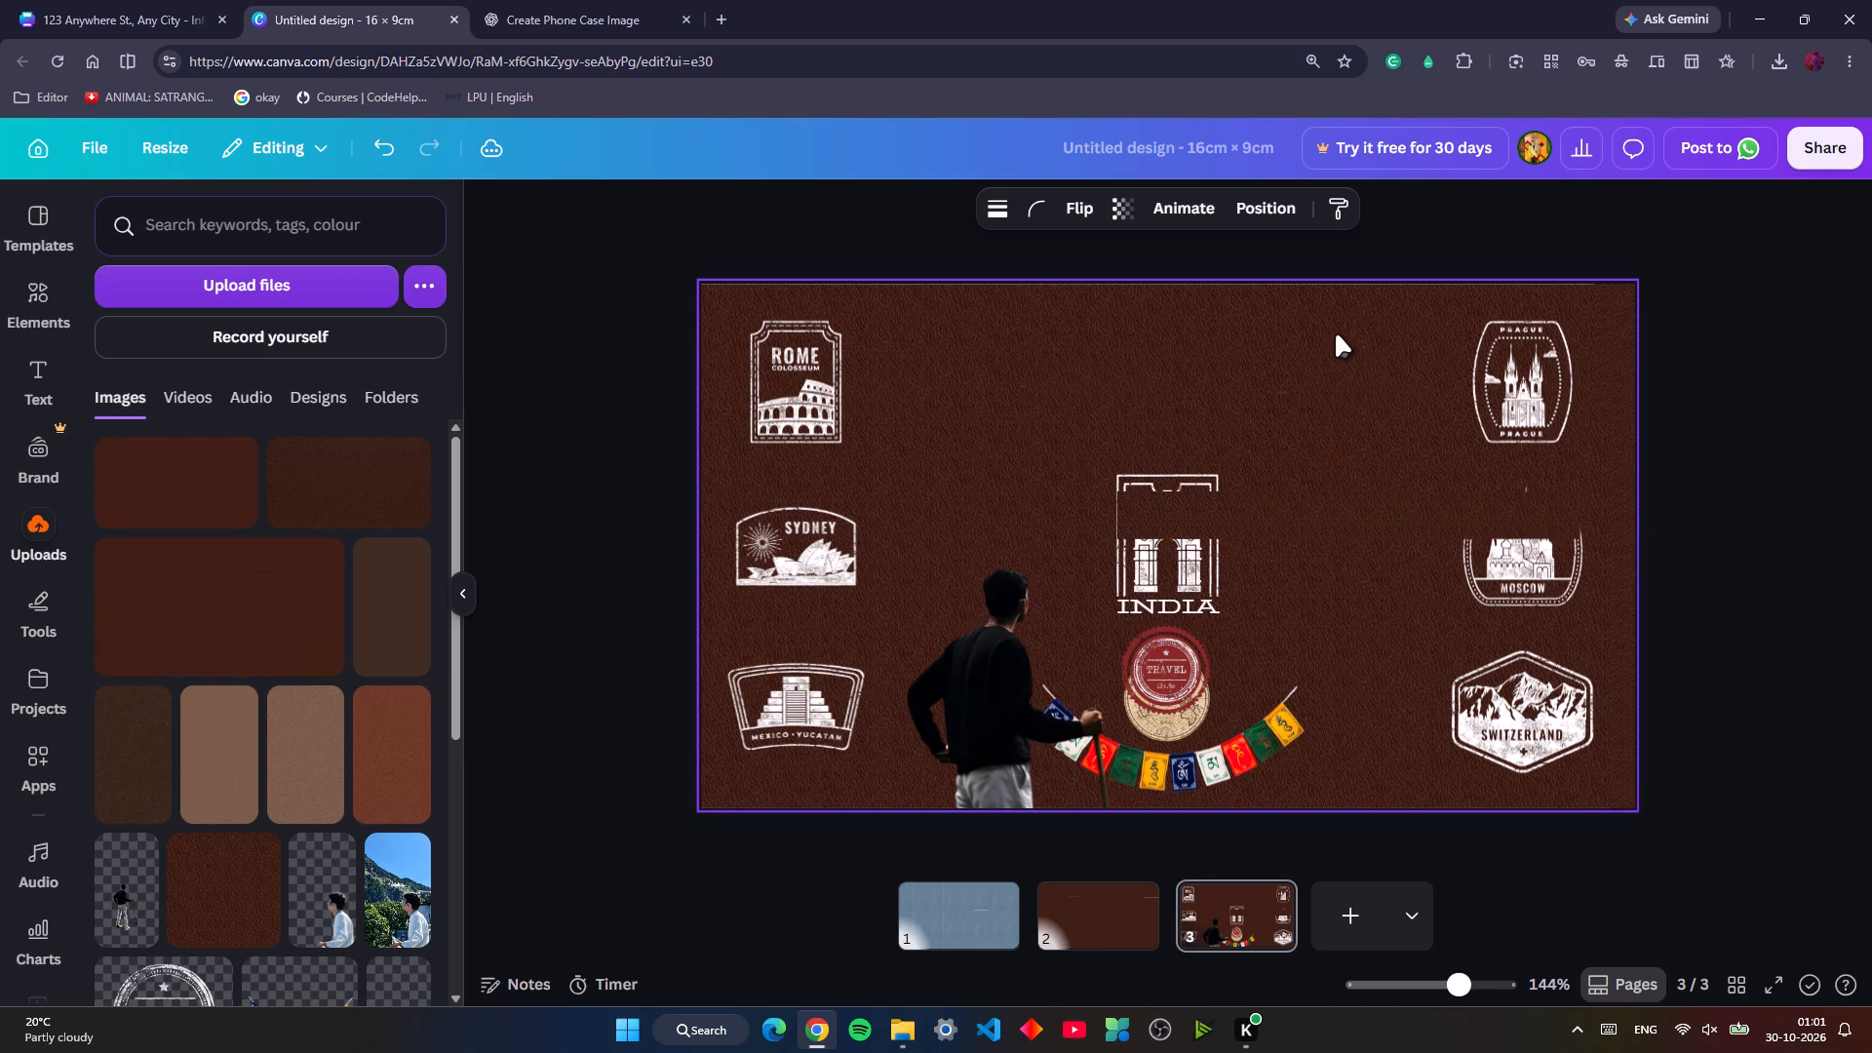
key(Up)
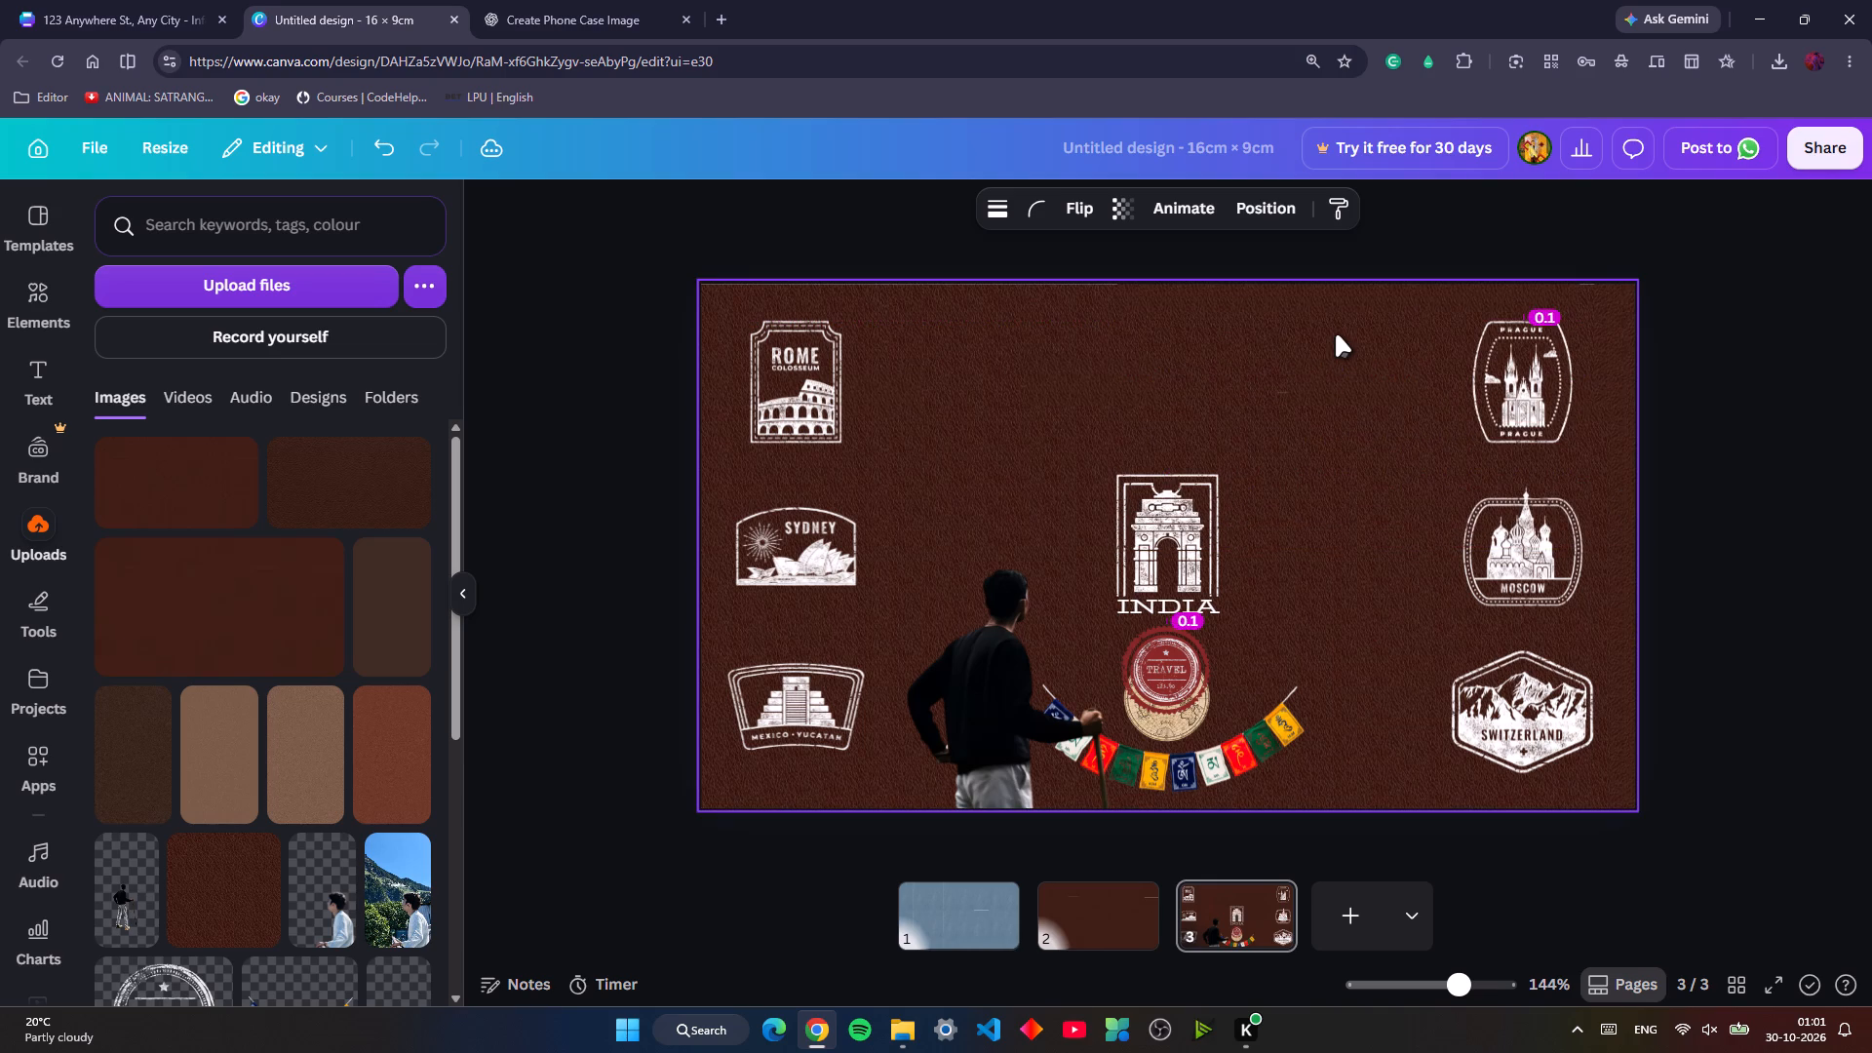
key(Up)
key(Up)
key(Right)
key(Right)
key(Up)
key(Up)
key(Right)
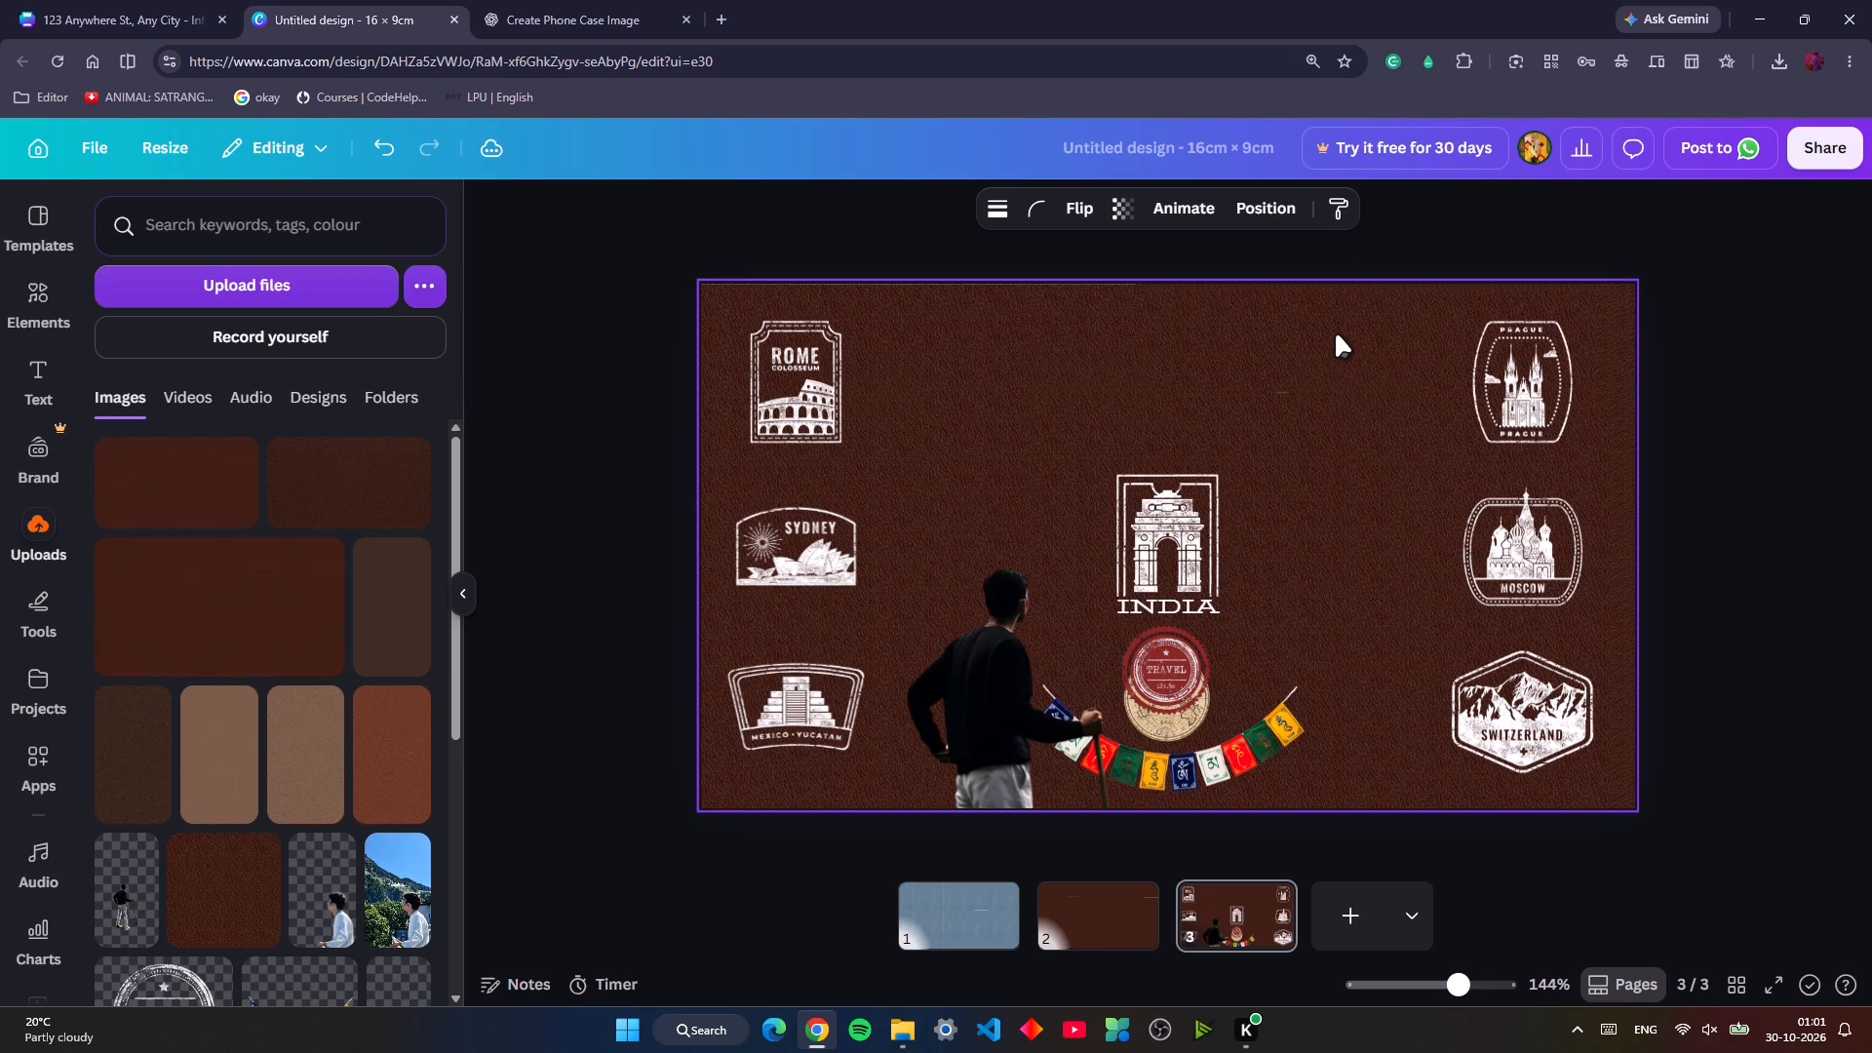
key(Right)
key(Right)
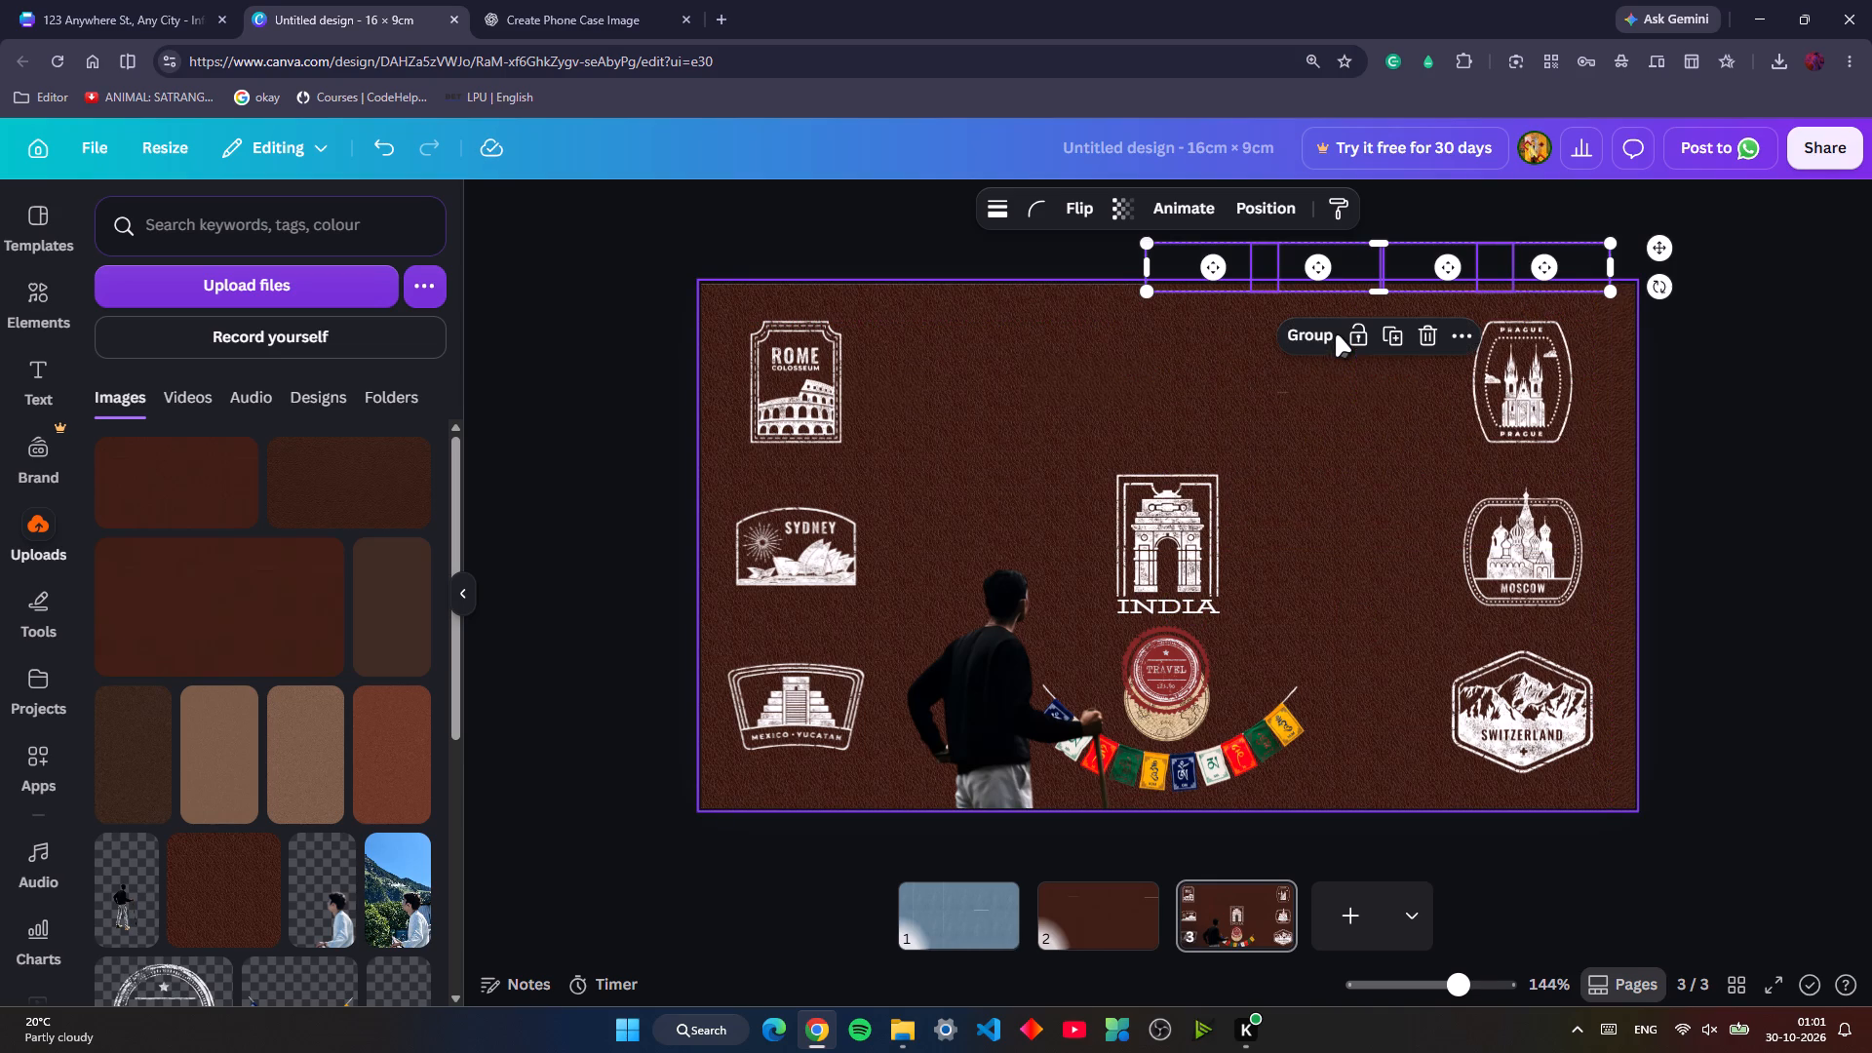
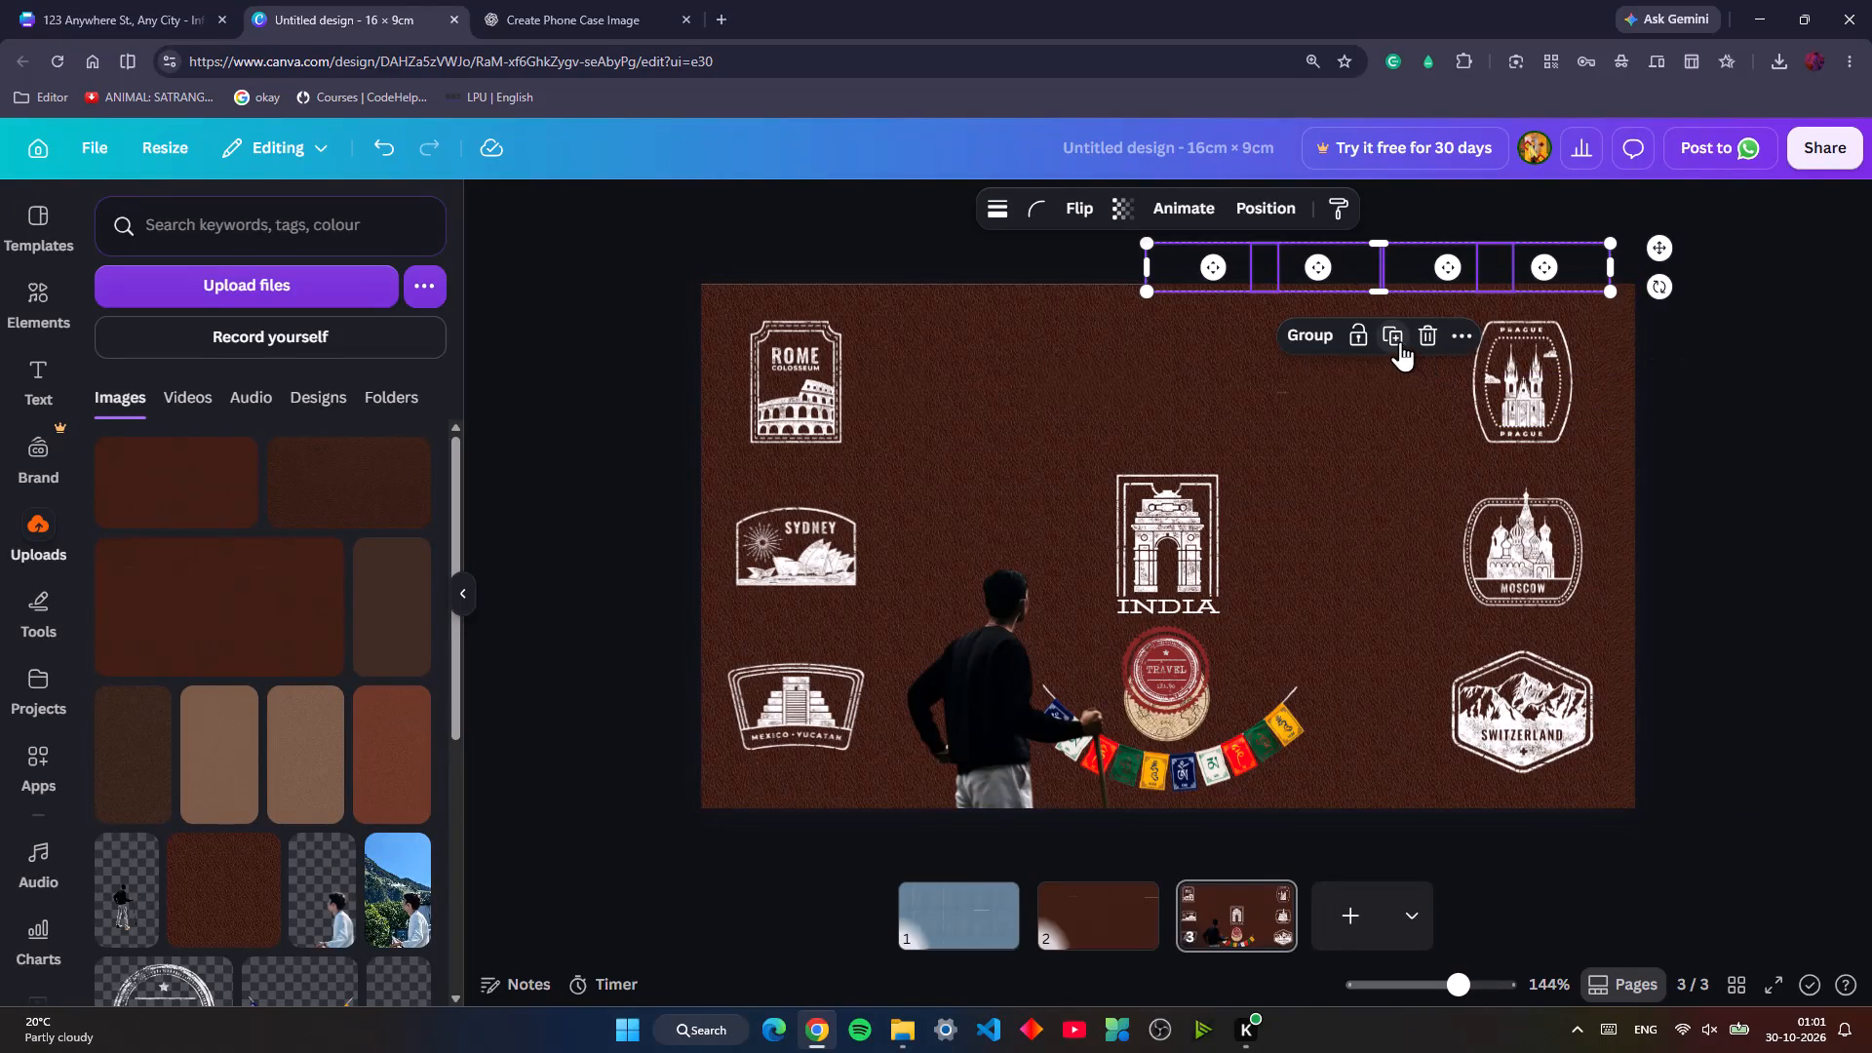
Duplicate the four horizontal leather strips together and move the copies along the page's top edge, spanning from the Rome stamp past the India stamp.
click(1395, 341)
key(Left)
key(Left)
key(Left)
key(Left)
key(Left)
key(Left)
key(Left)
key(Left)
key(Left)
key(Left)
key(Left)
key(Left)
key(Left)
key(Left)
key(Left)
key(Left)
key(Left)
key(Left)
key(Left)
key(Left)
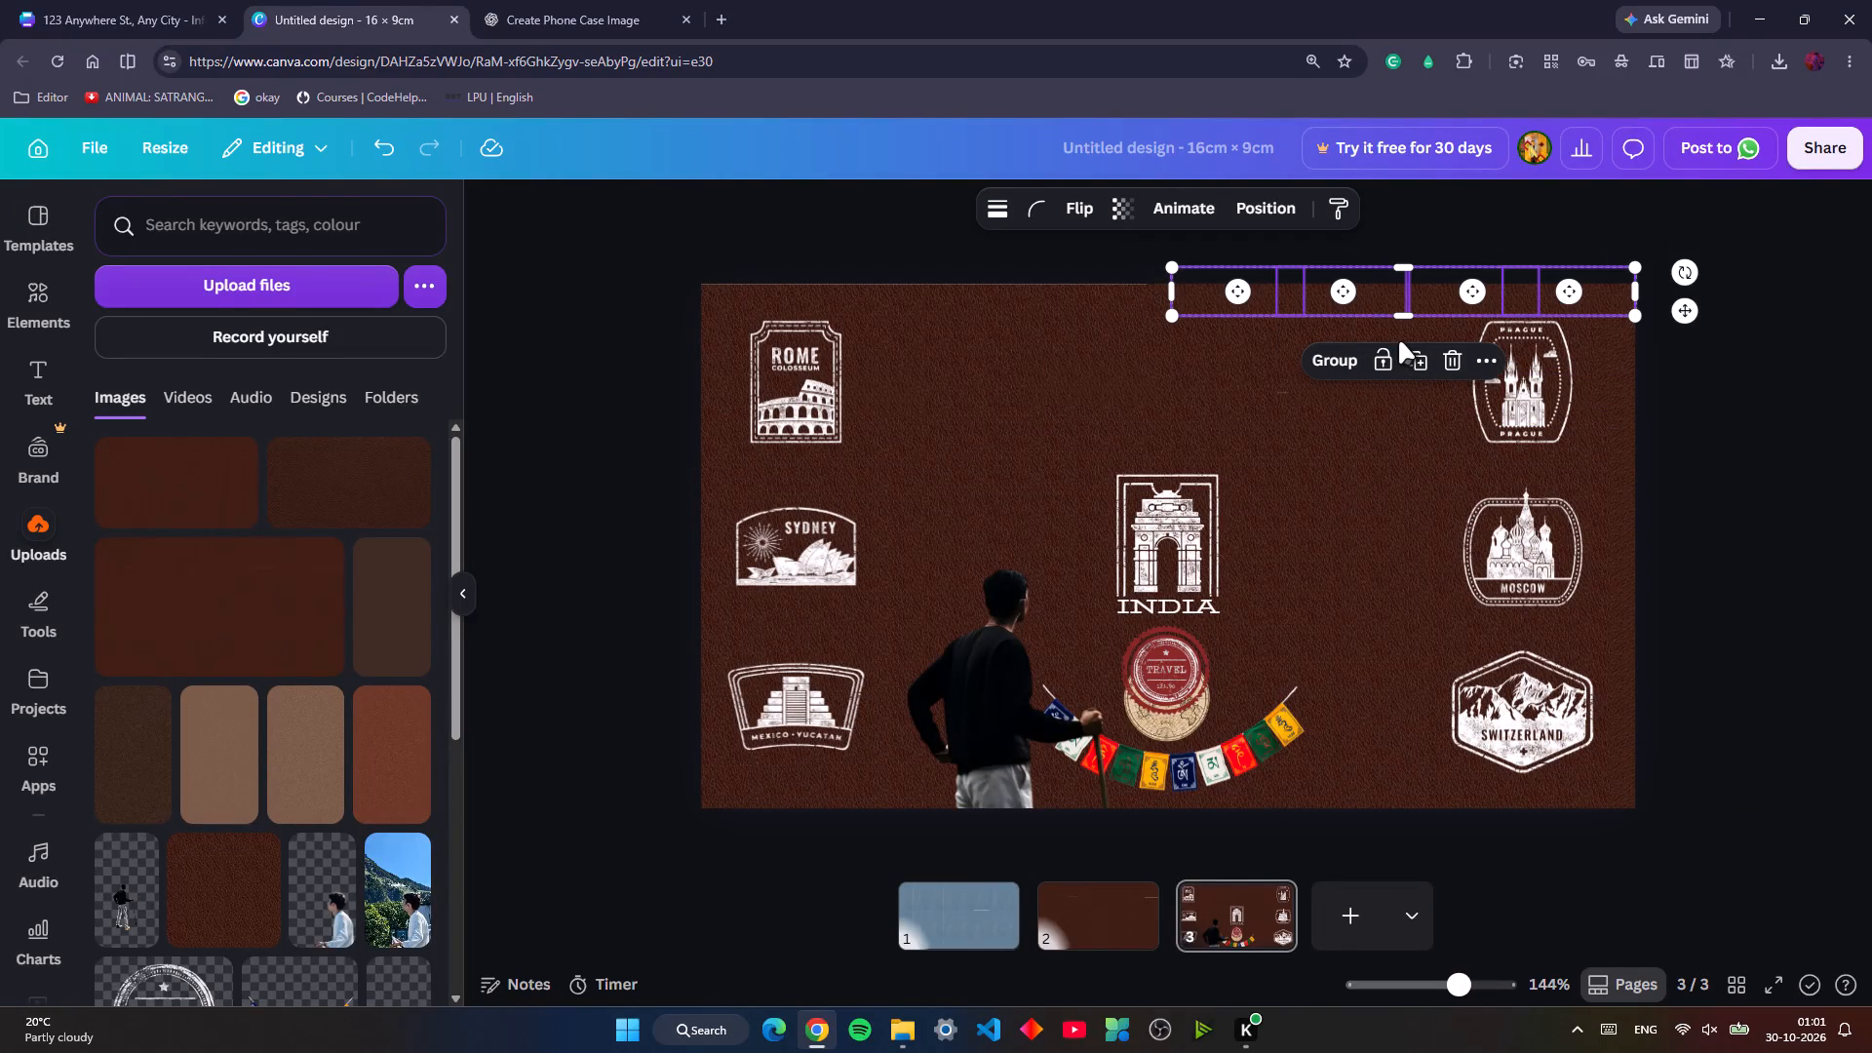
key(Left)
key(Left)
key(Left)
drag(1683, 313, 1396, 321)
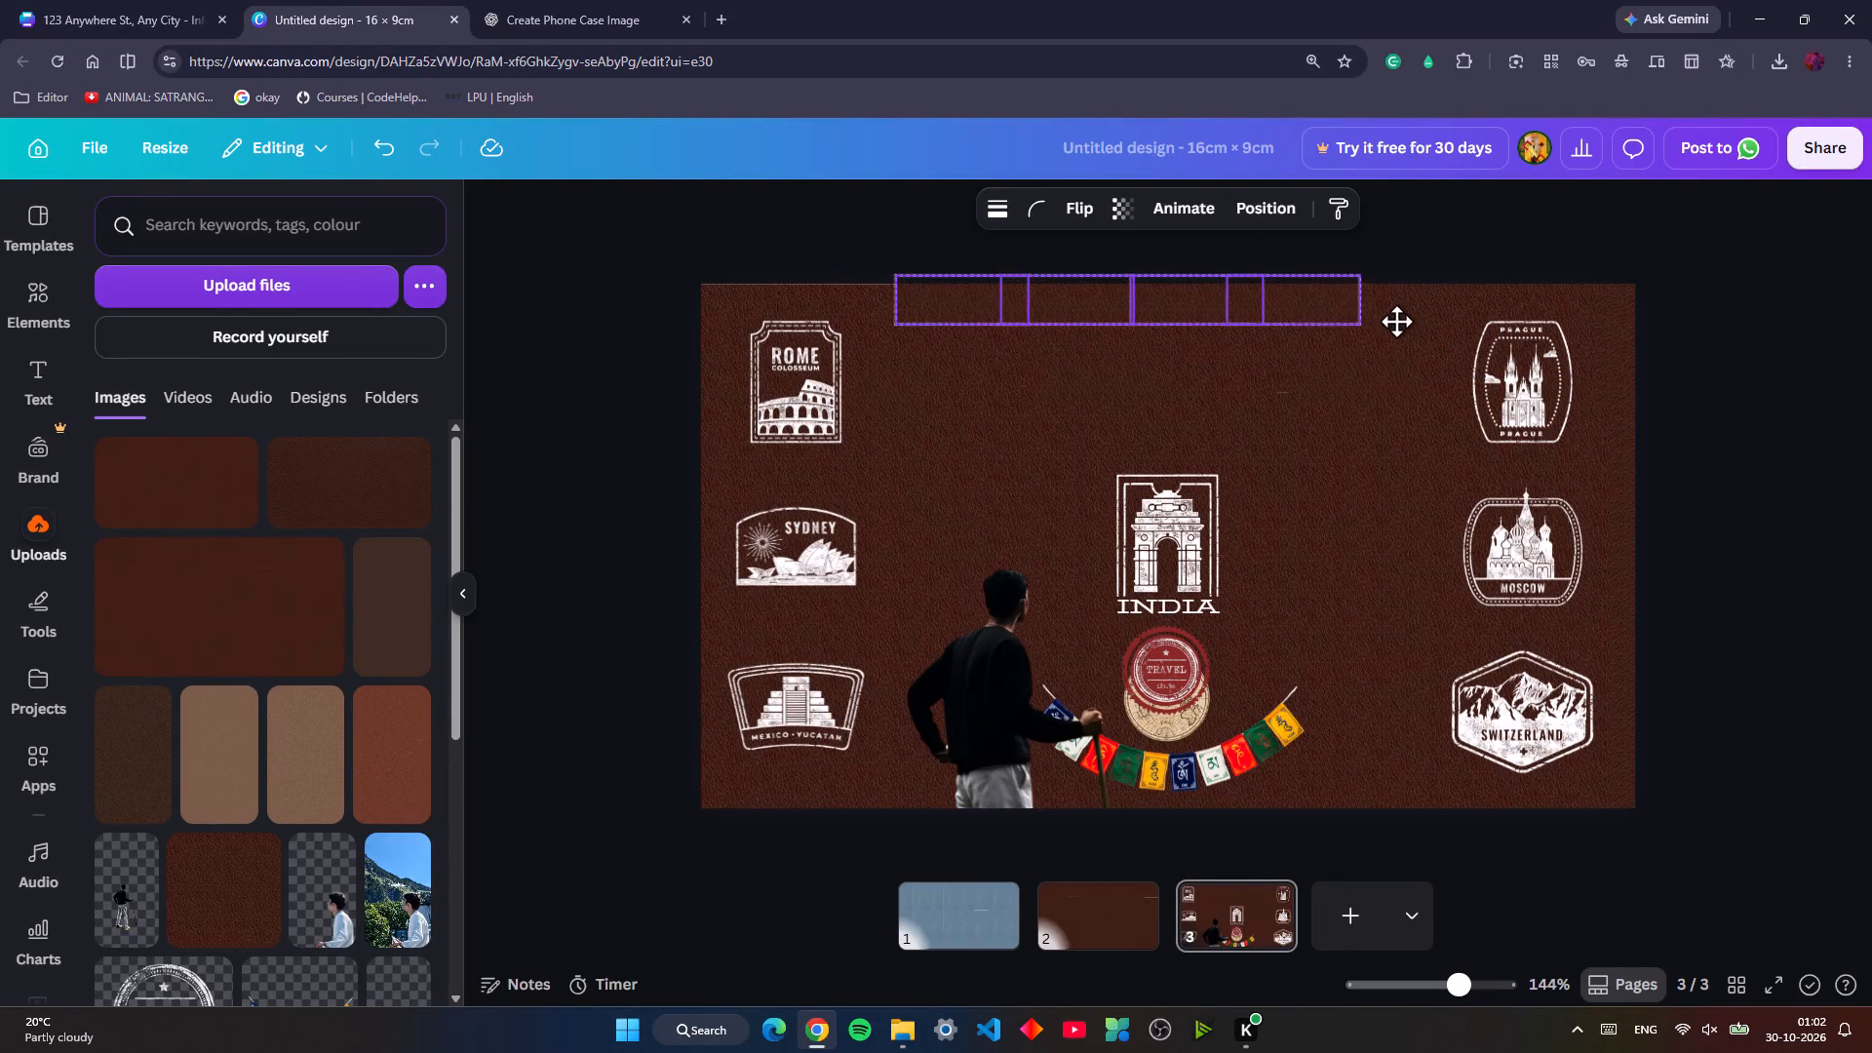
drag(1396, 321, 1274, 308)
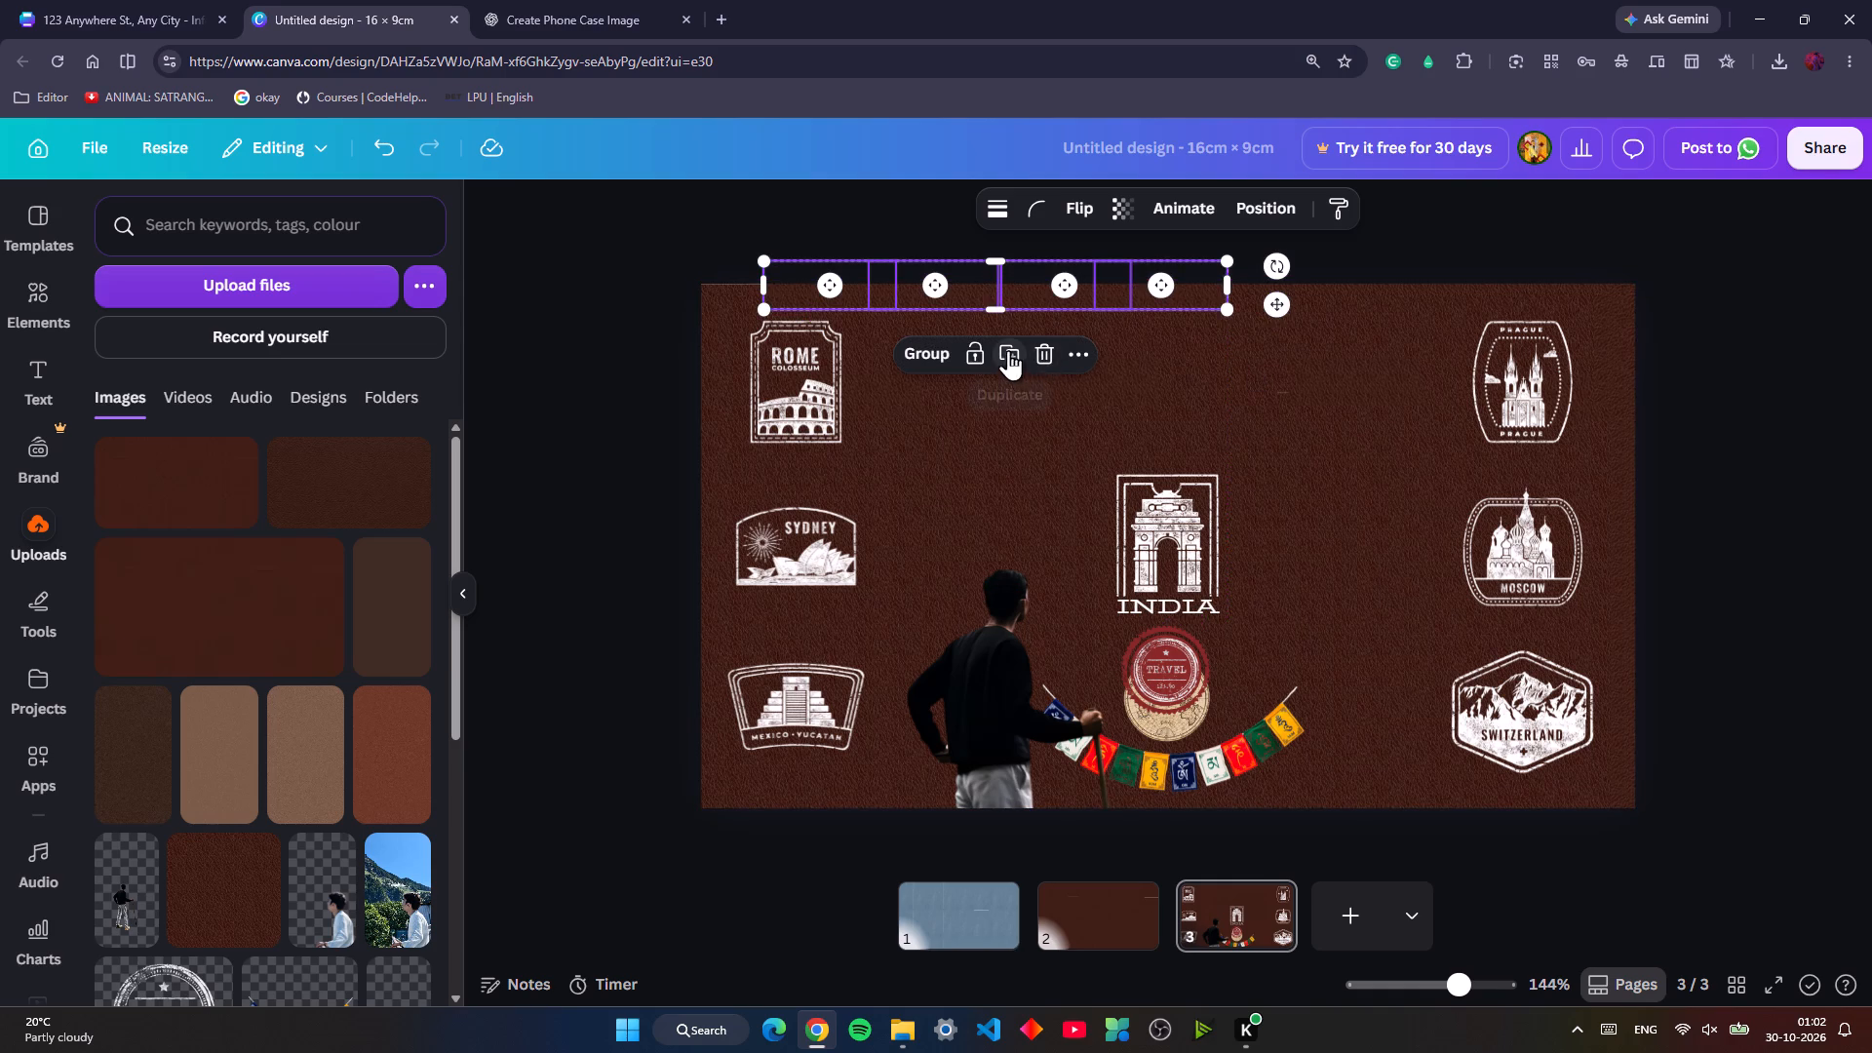
Duplicate the four top-edge strips again and move the copies over the remaining uncovered edge at the page's upper left corner.
click(1008, 350)
drag(891, 325, 809, 301)
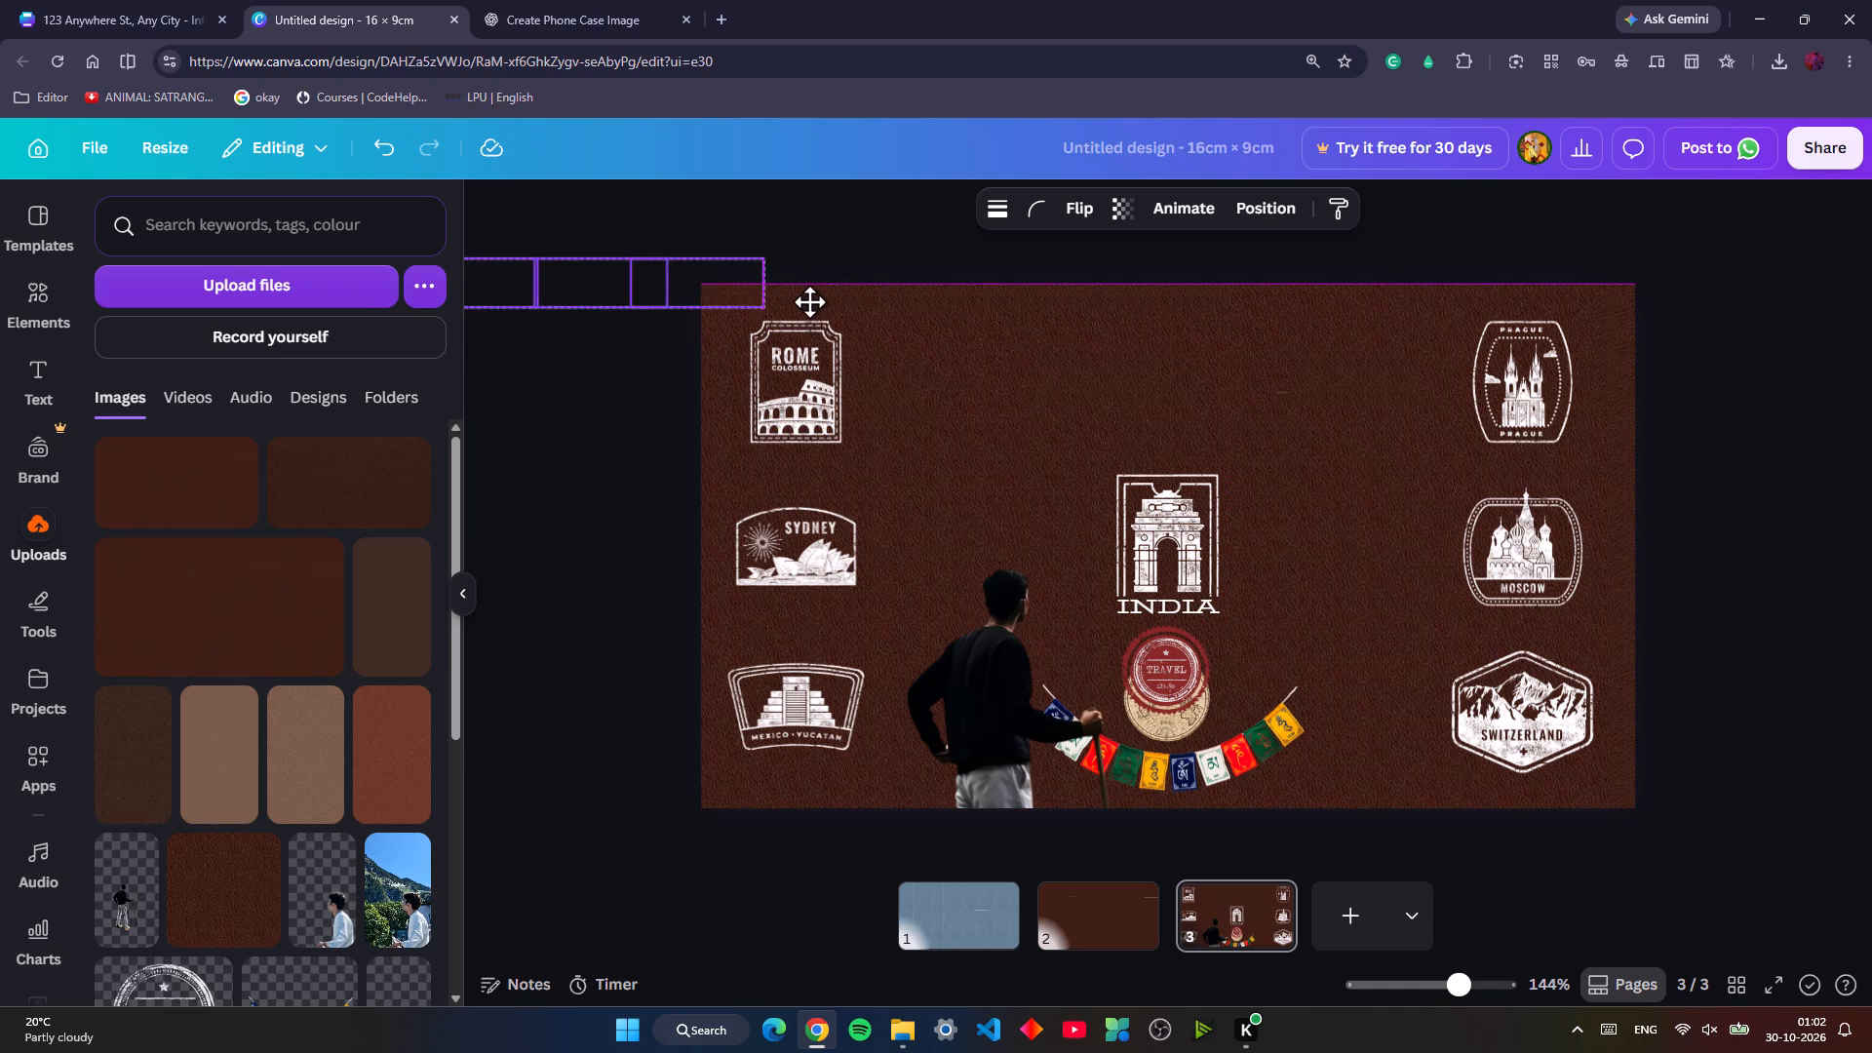
drag(809, 301, 869, 306)
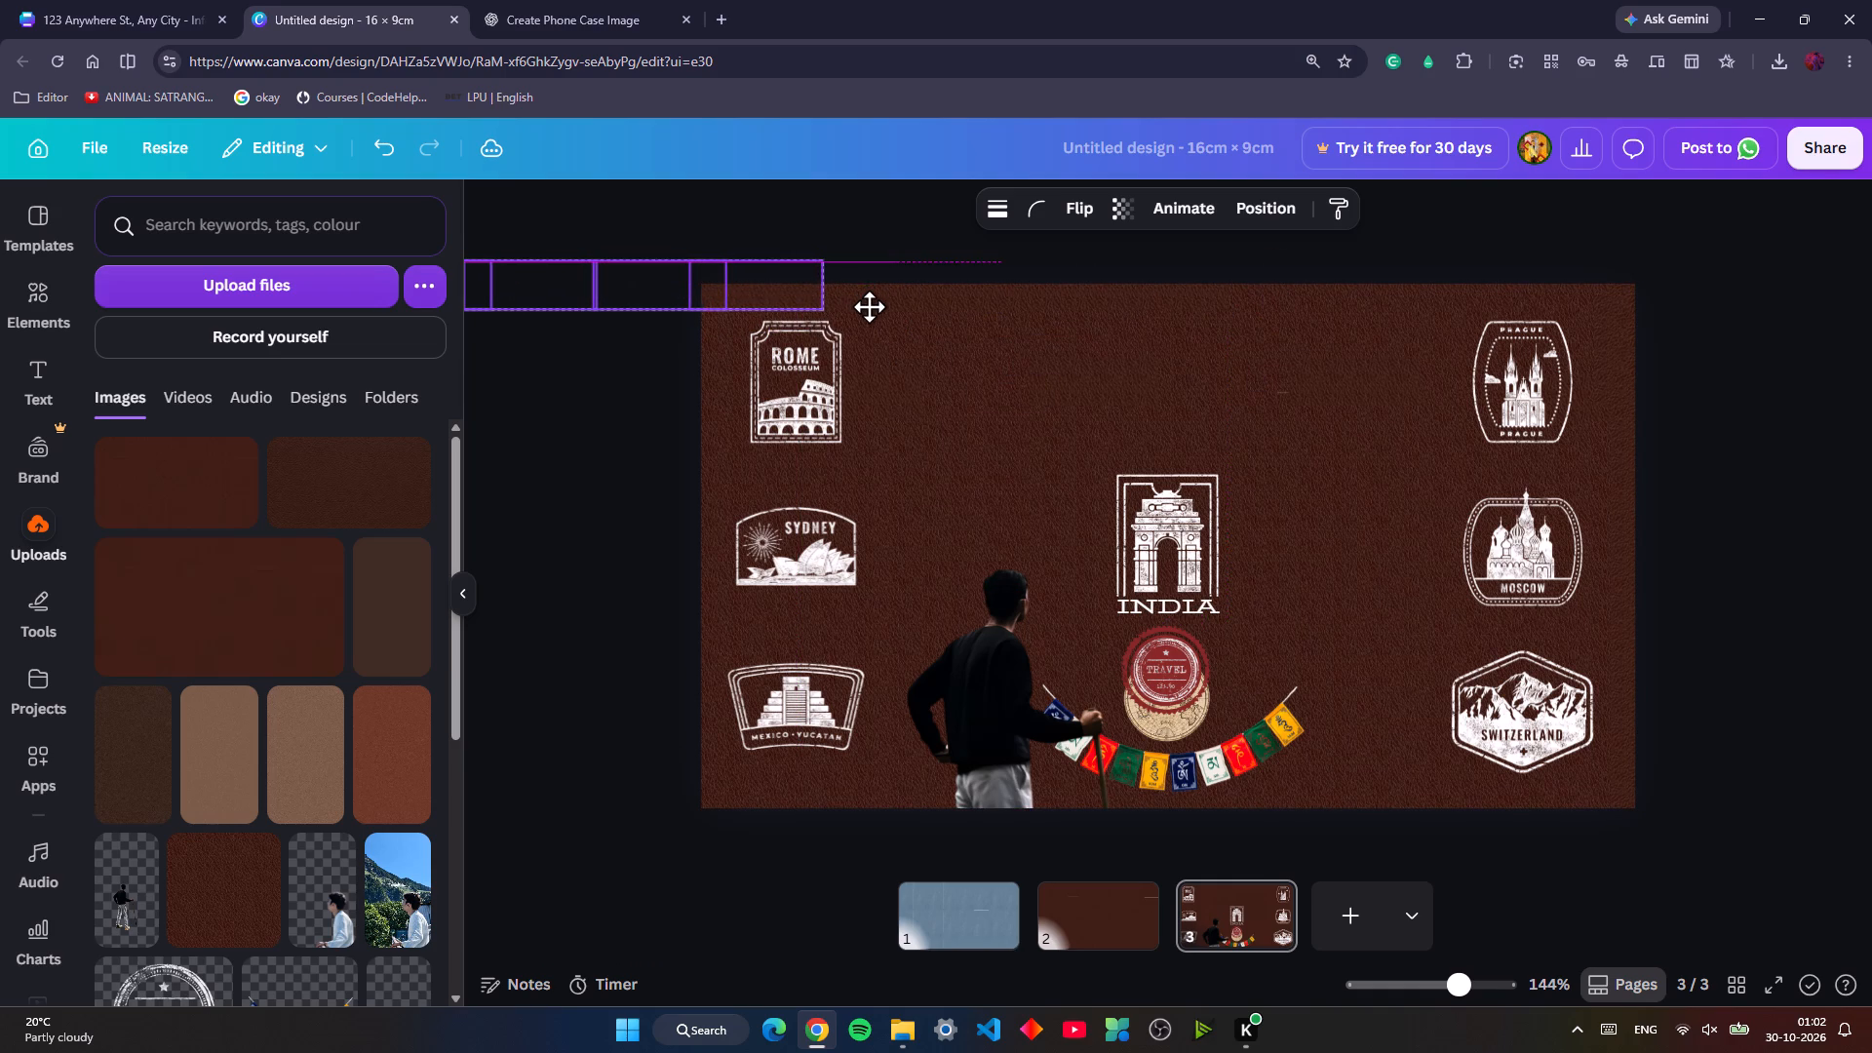
drag(869, 306, 870, 304)
click(602, 545)
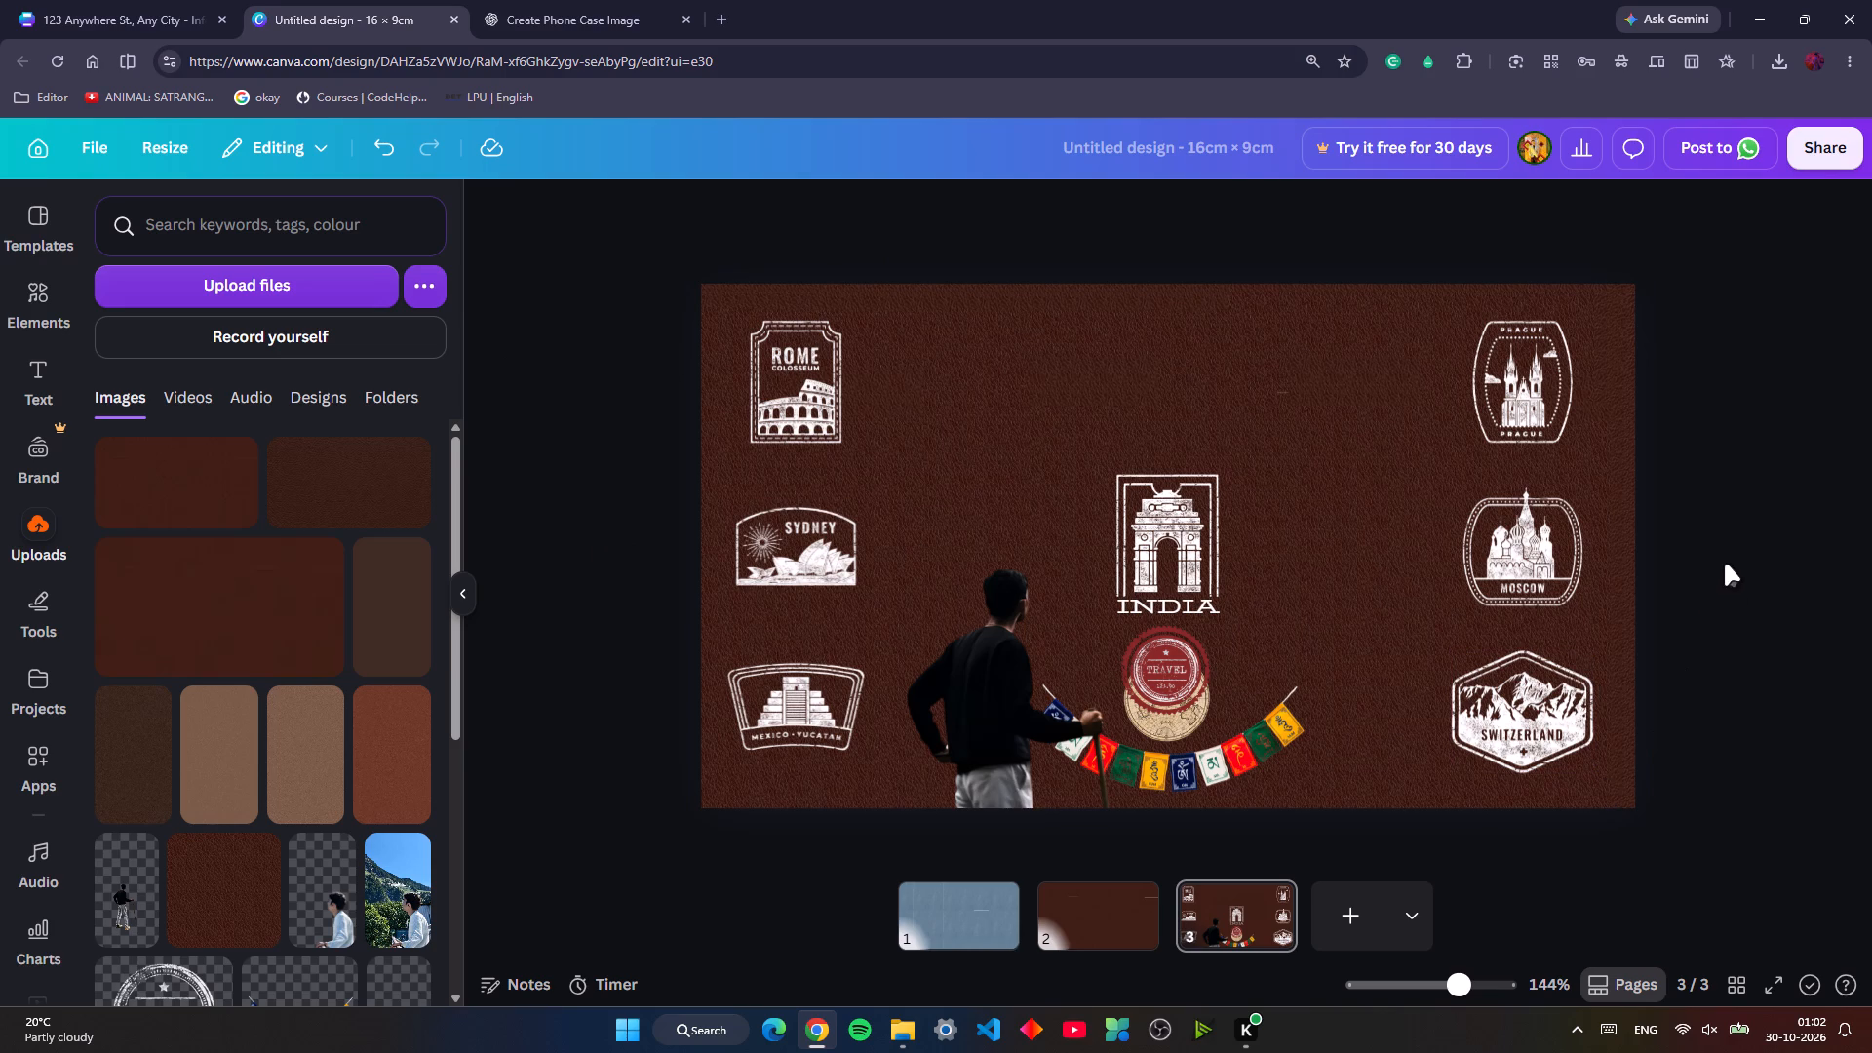
Download page 2 as a medium-quality JPG named "Refined Travle Desktop Wallpaper" in the Downloads folder.
click(1824, 141)
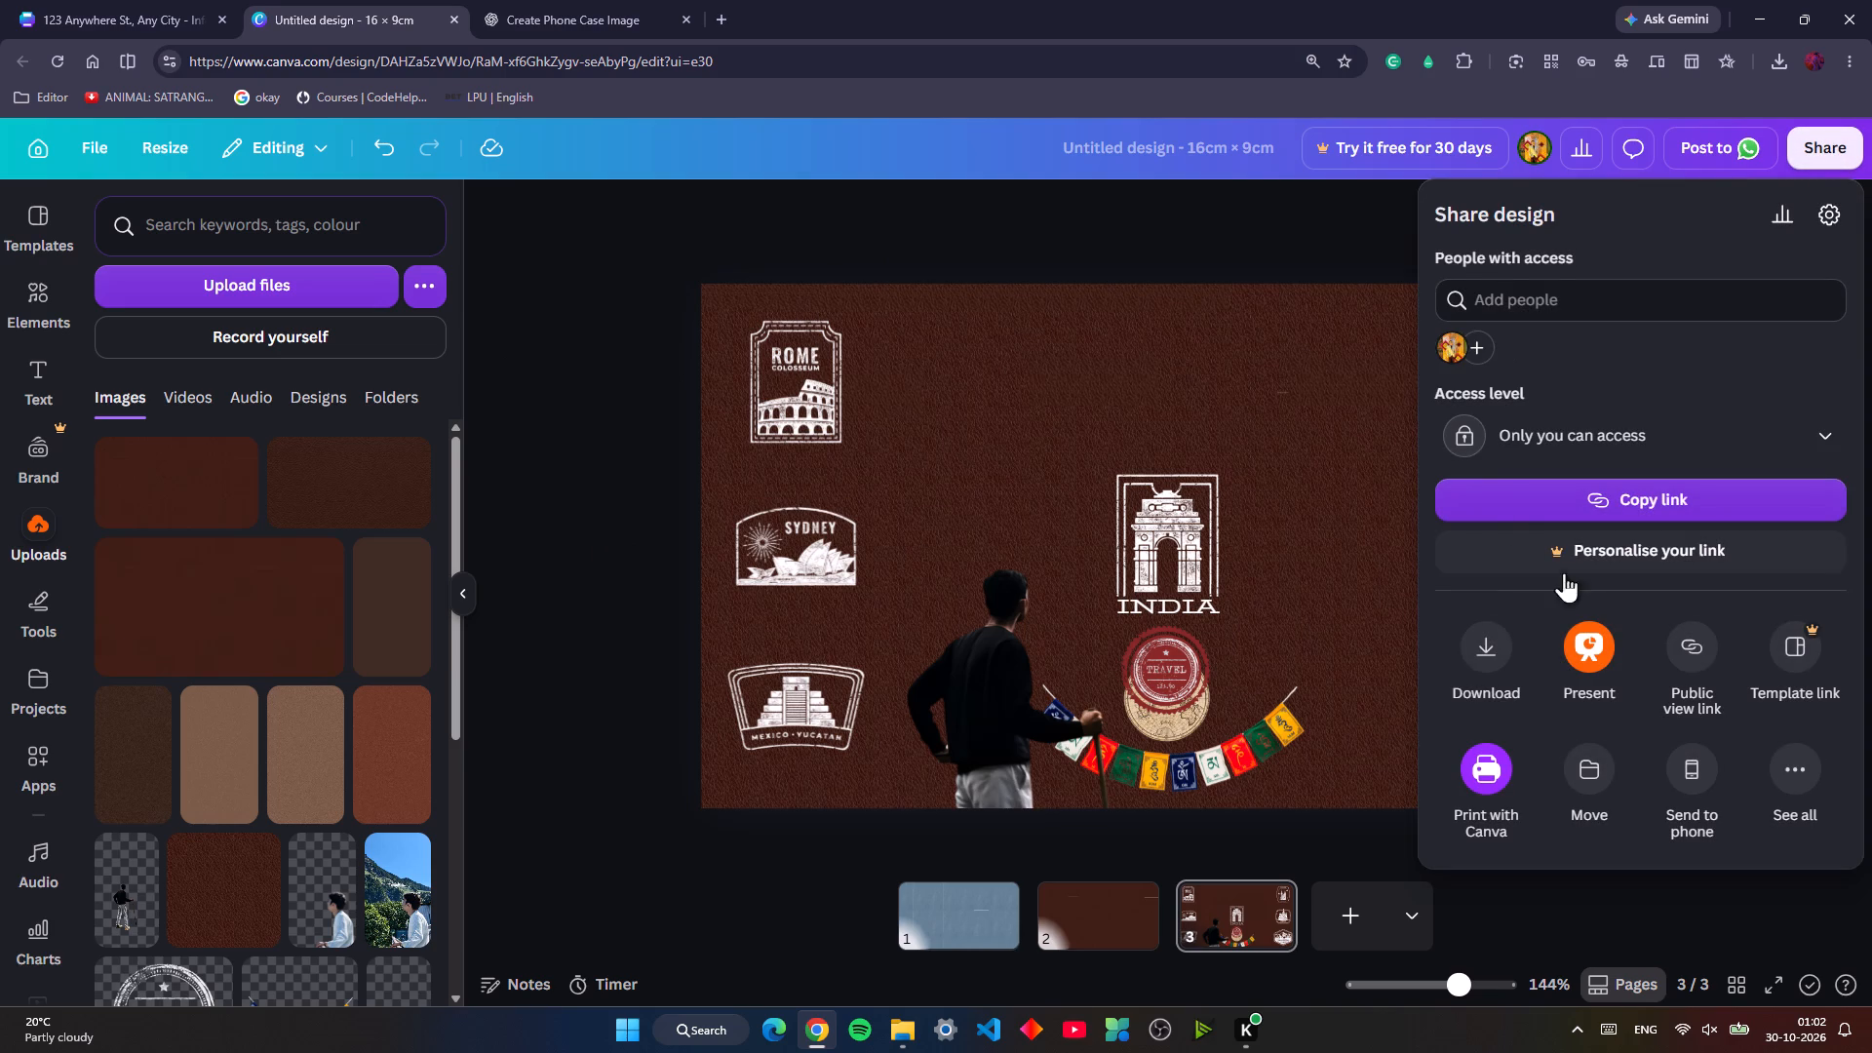
click(1472, 632)
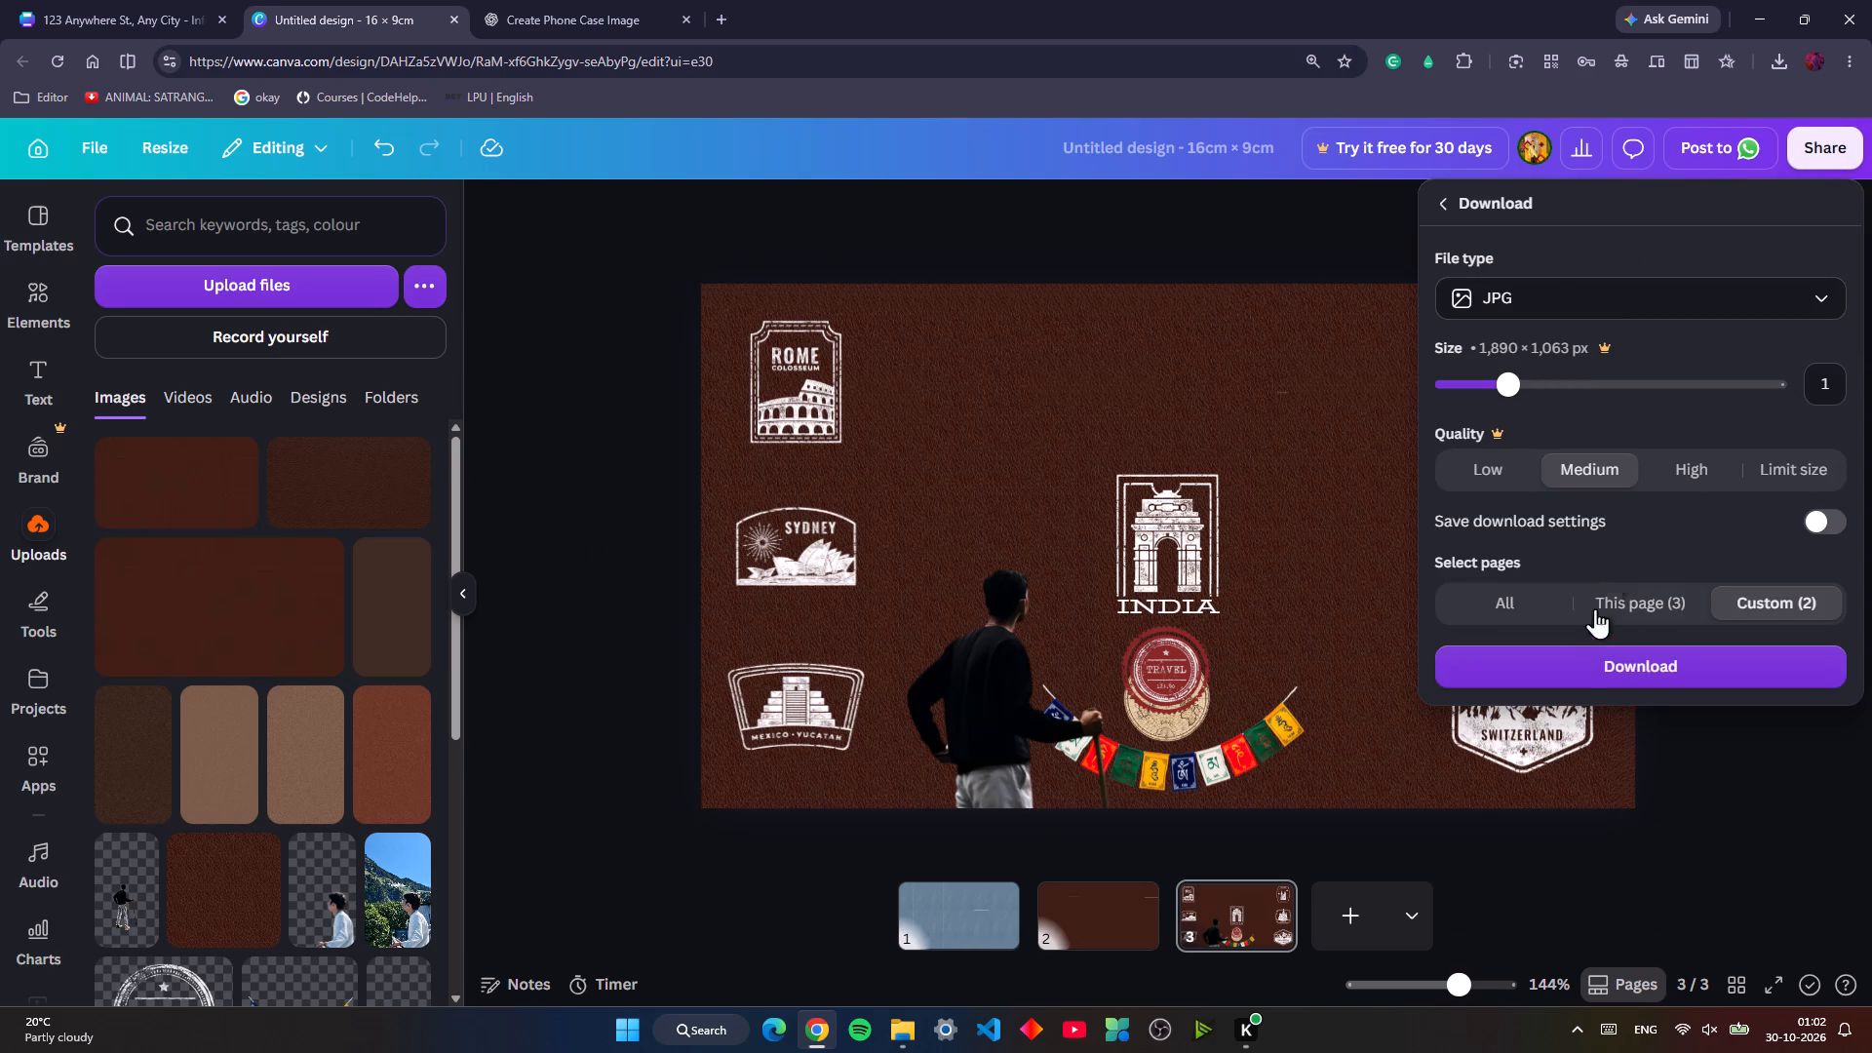
click(1578, 656)
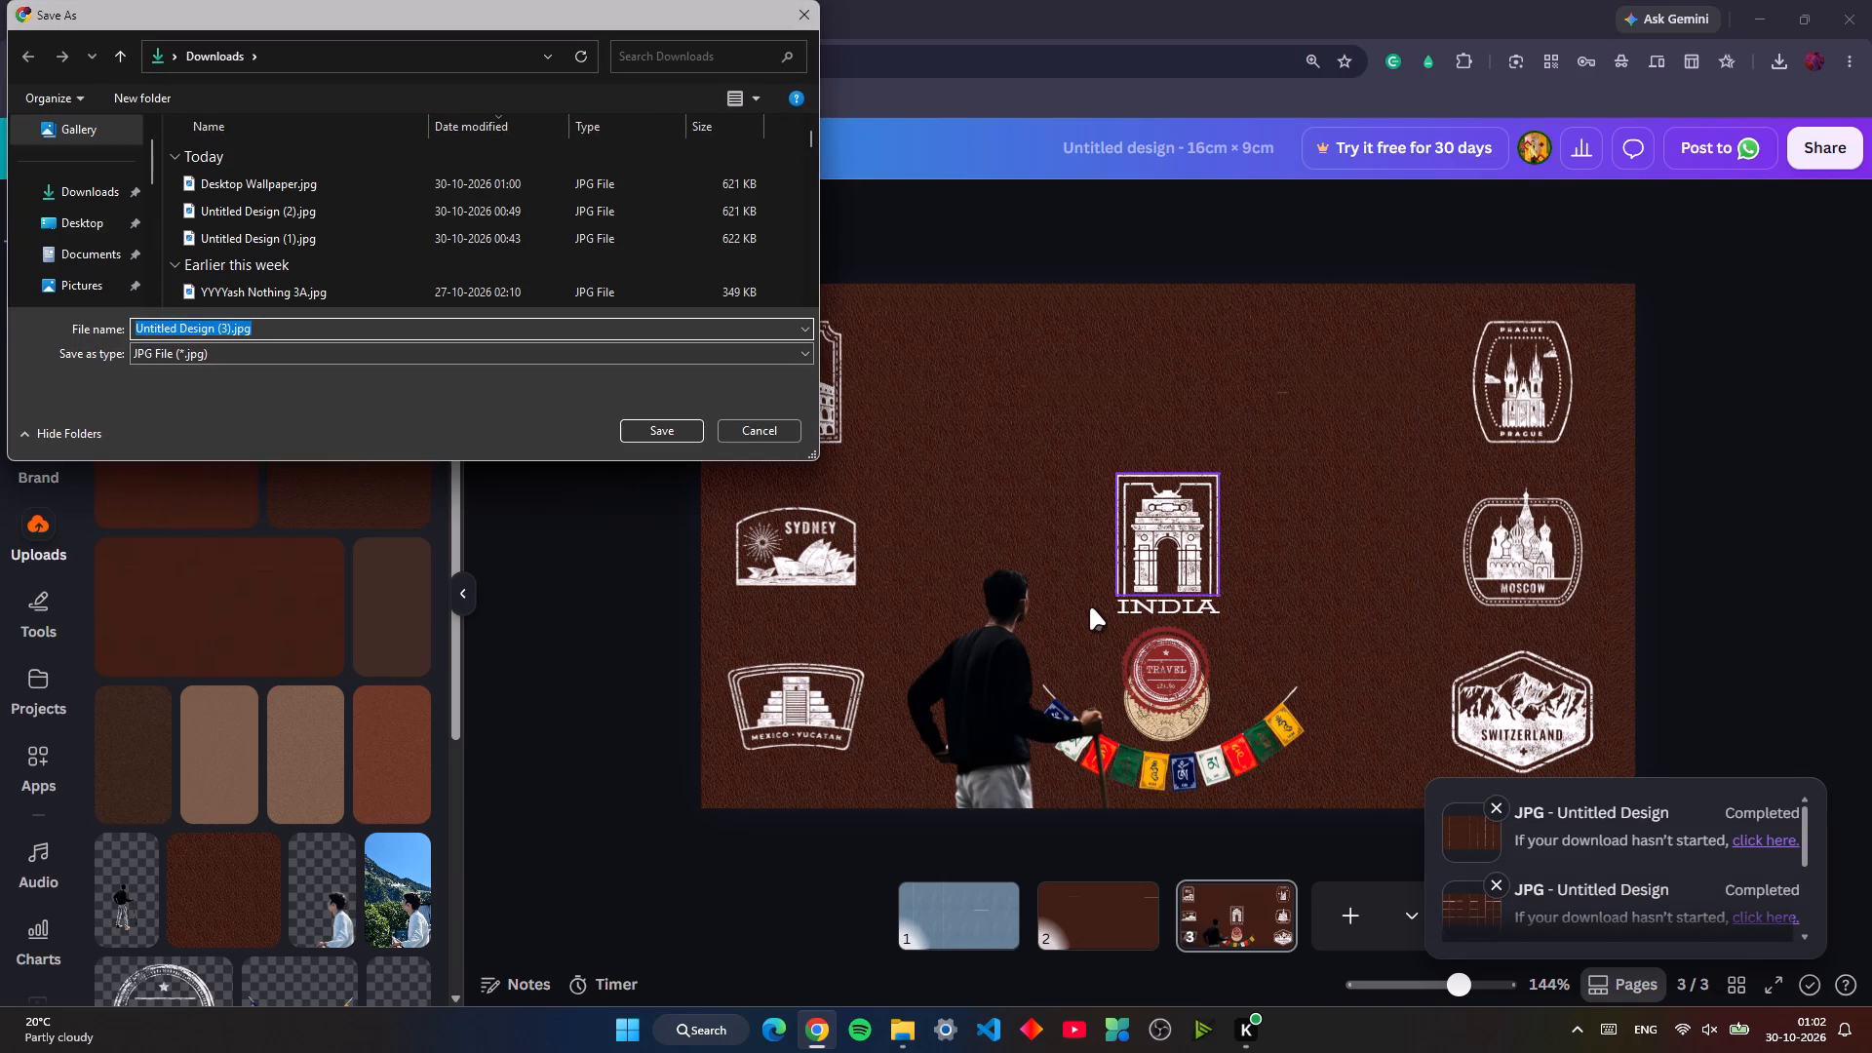
text(Refined Travle)
key(space)
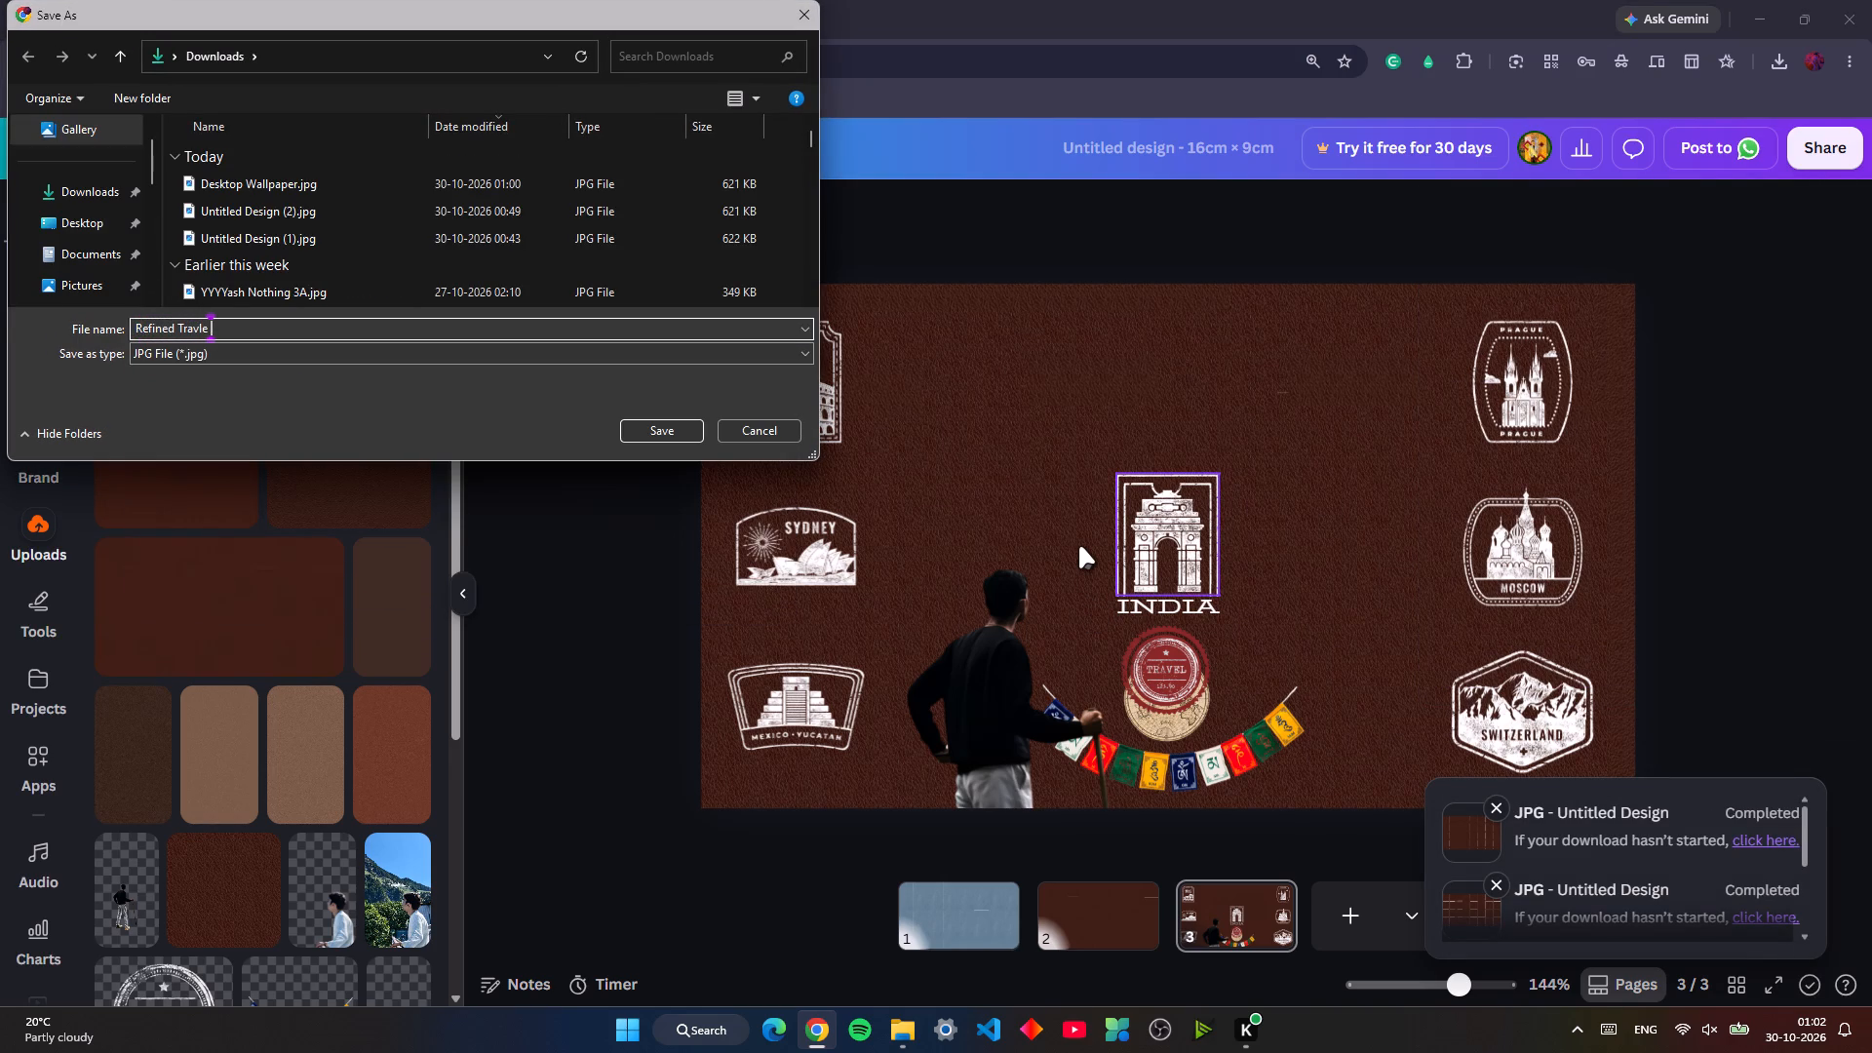
text(Des)
text(ktop Walla)
key(BackSpace)
text(paper)
key(Return)
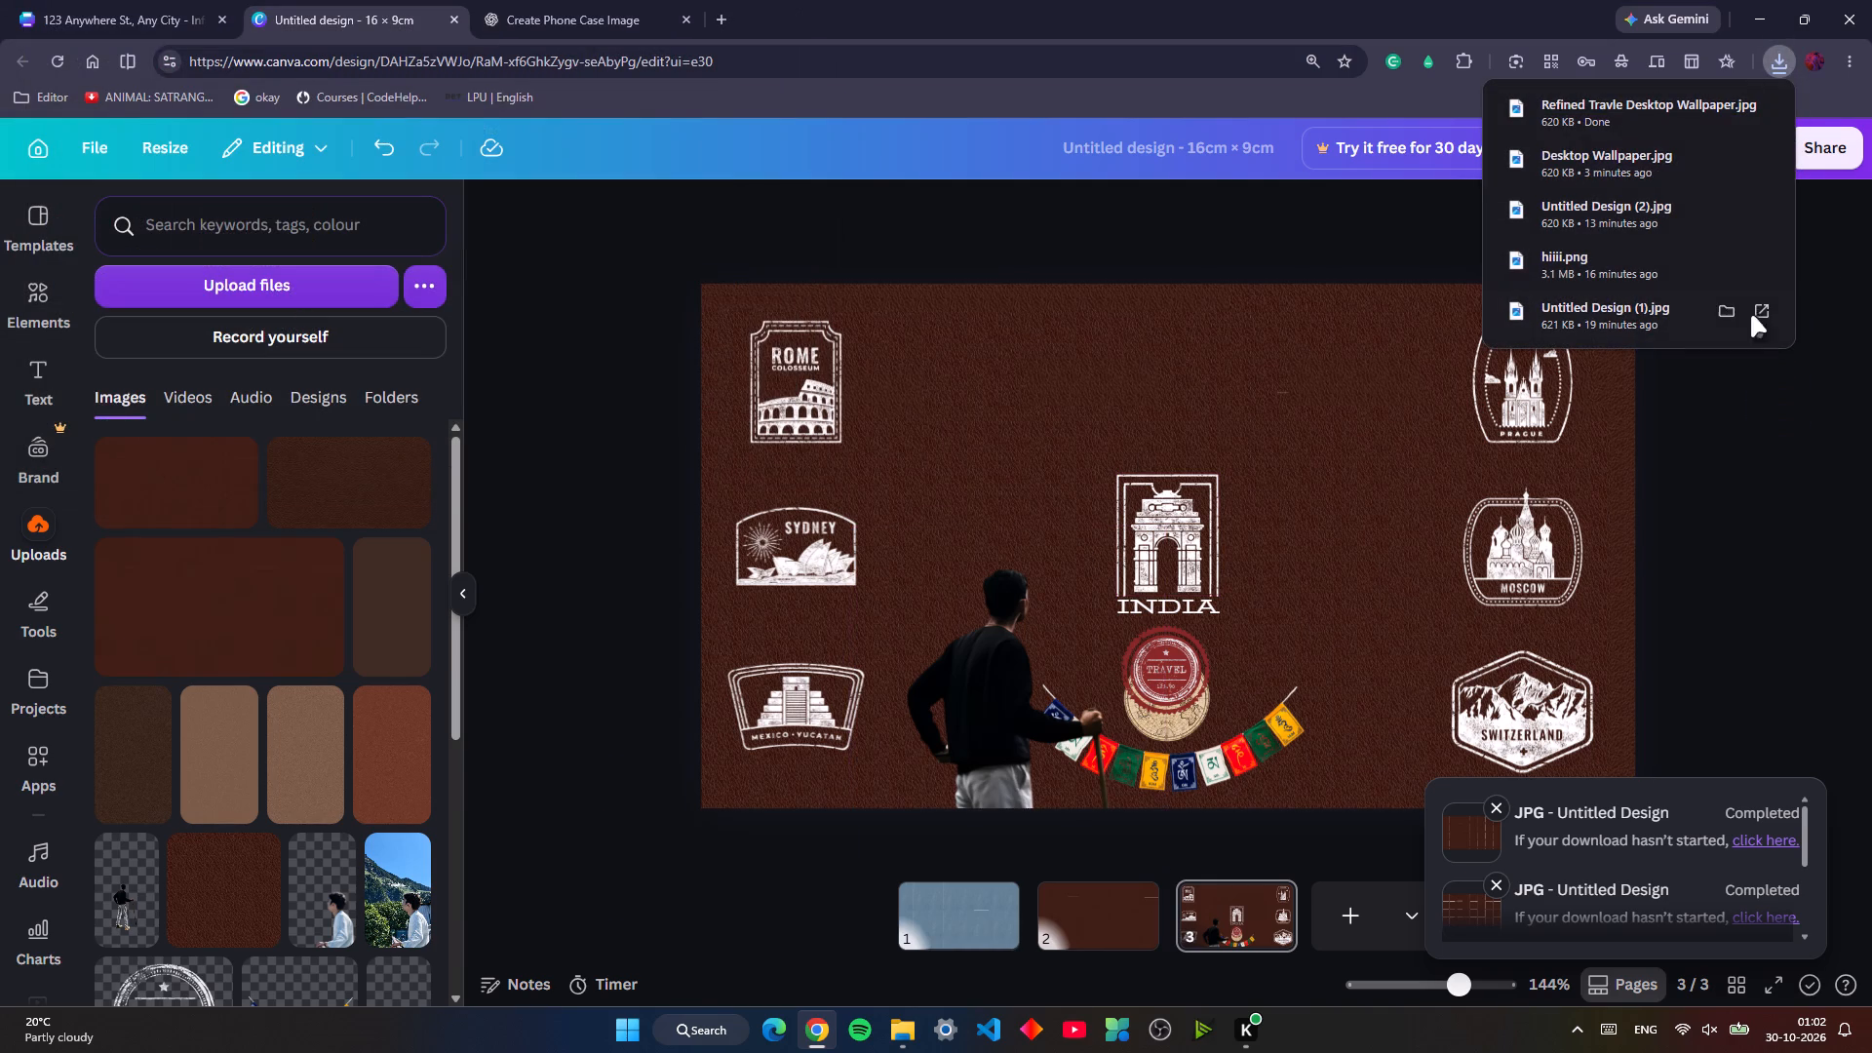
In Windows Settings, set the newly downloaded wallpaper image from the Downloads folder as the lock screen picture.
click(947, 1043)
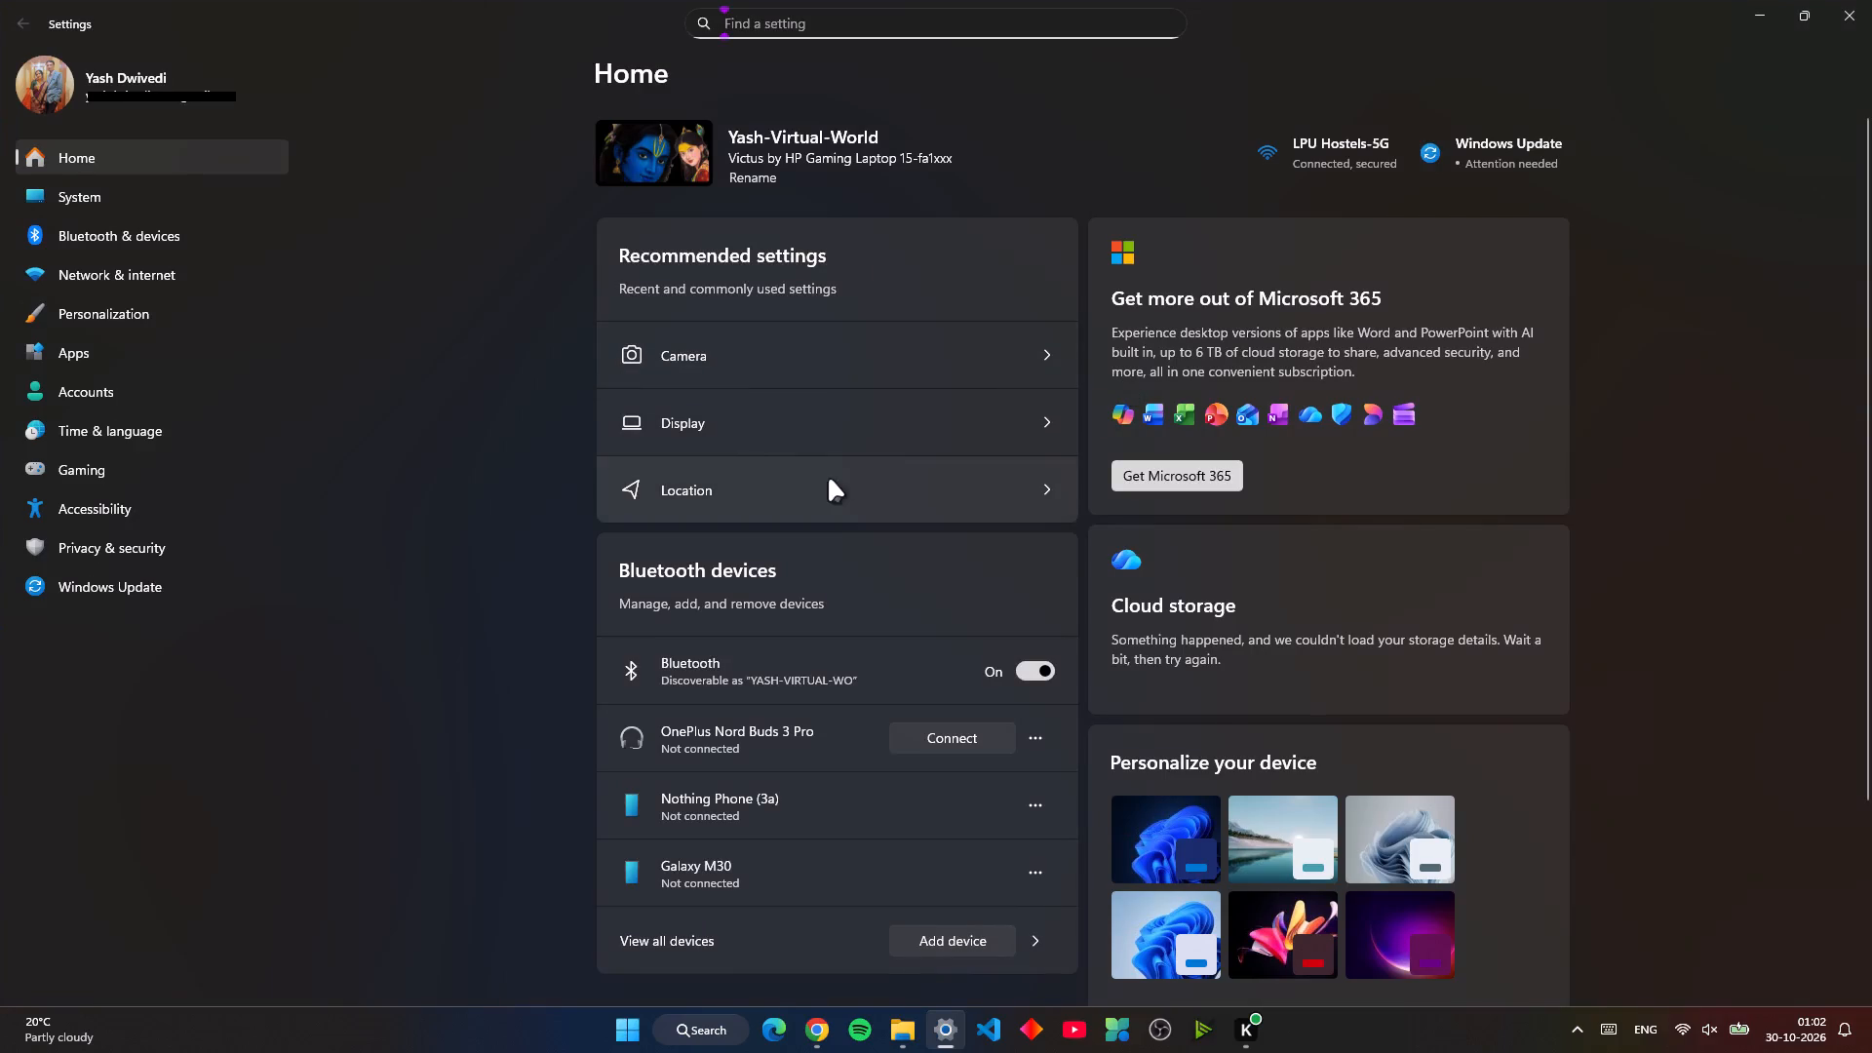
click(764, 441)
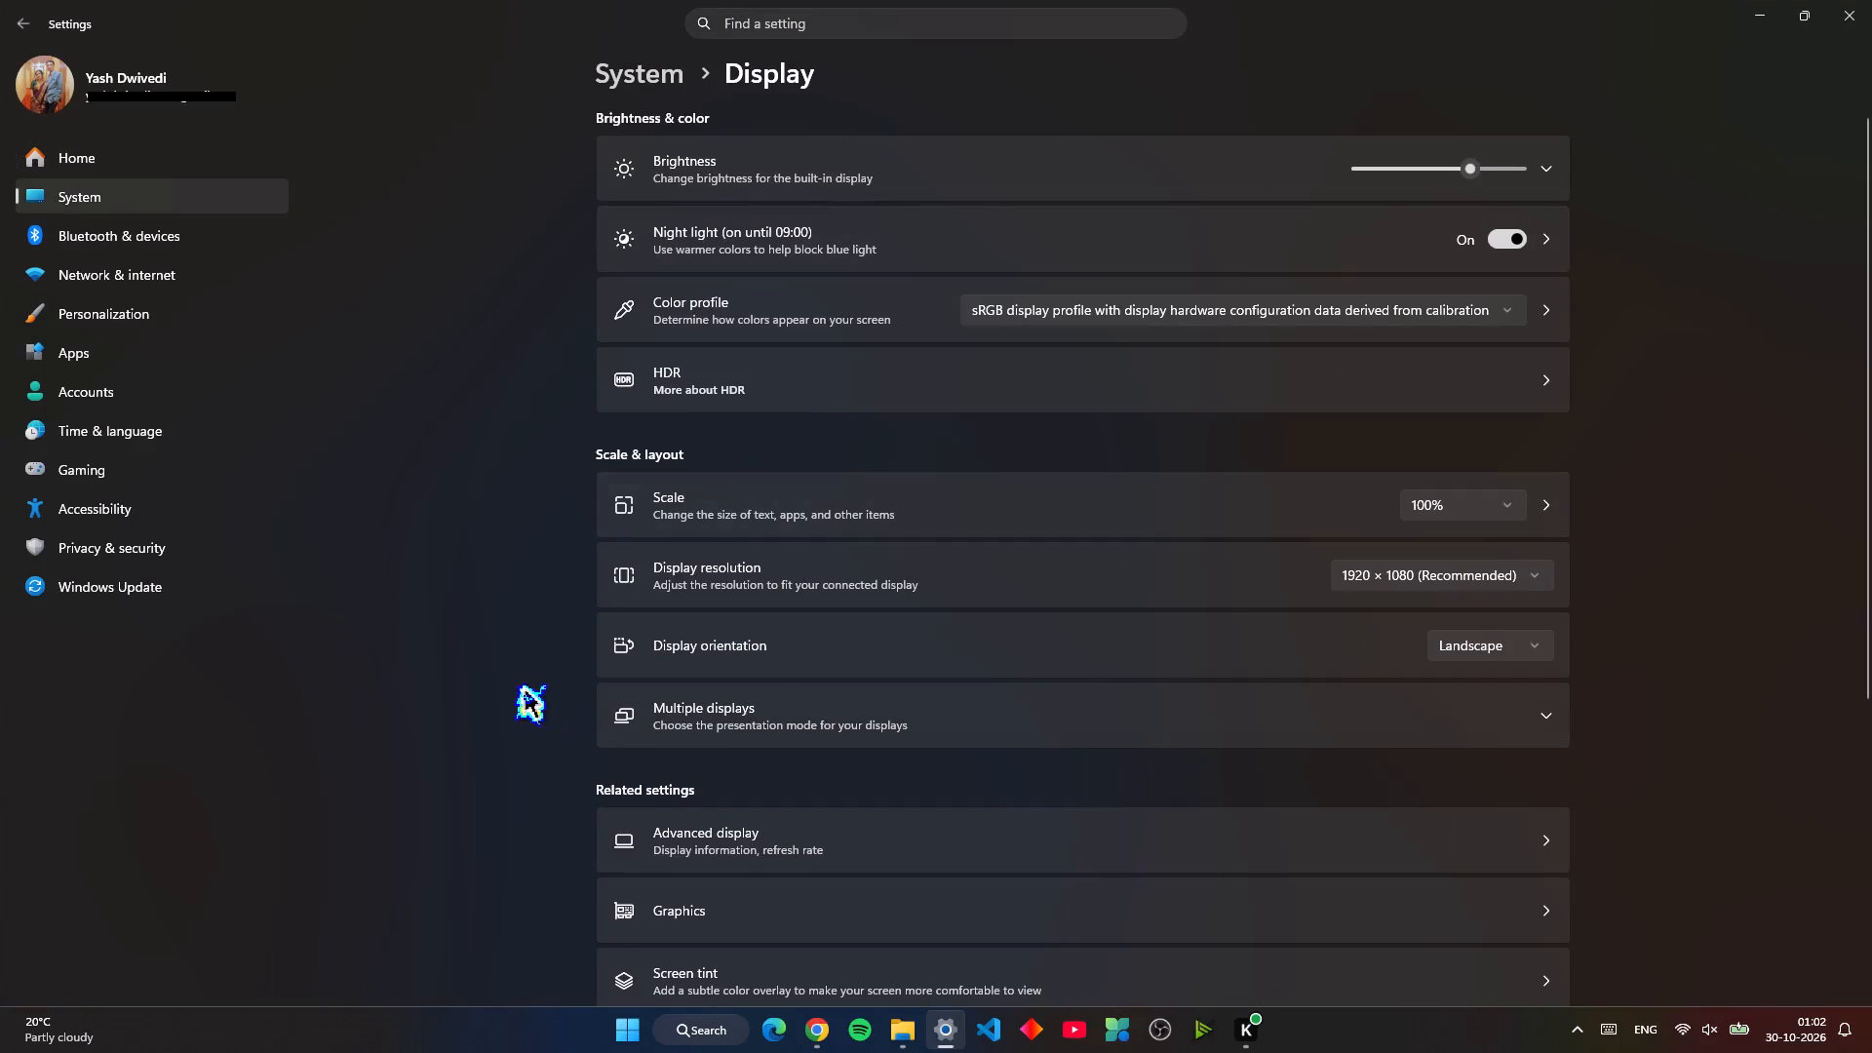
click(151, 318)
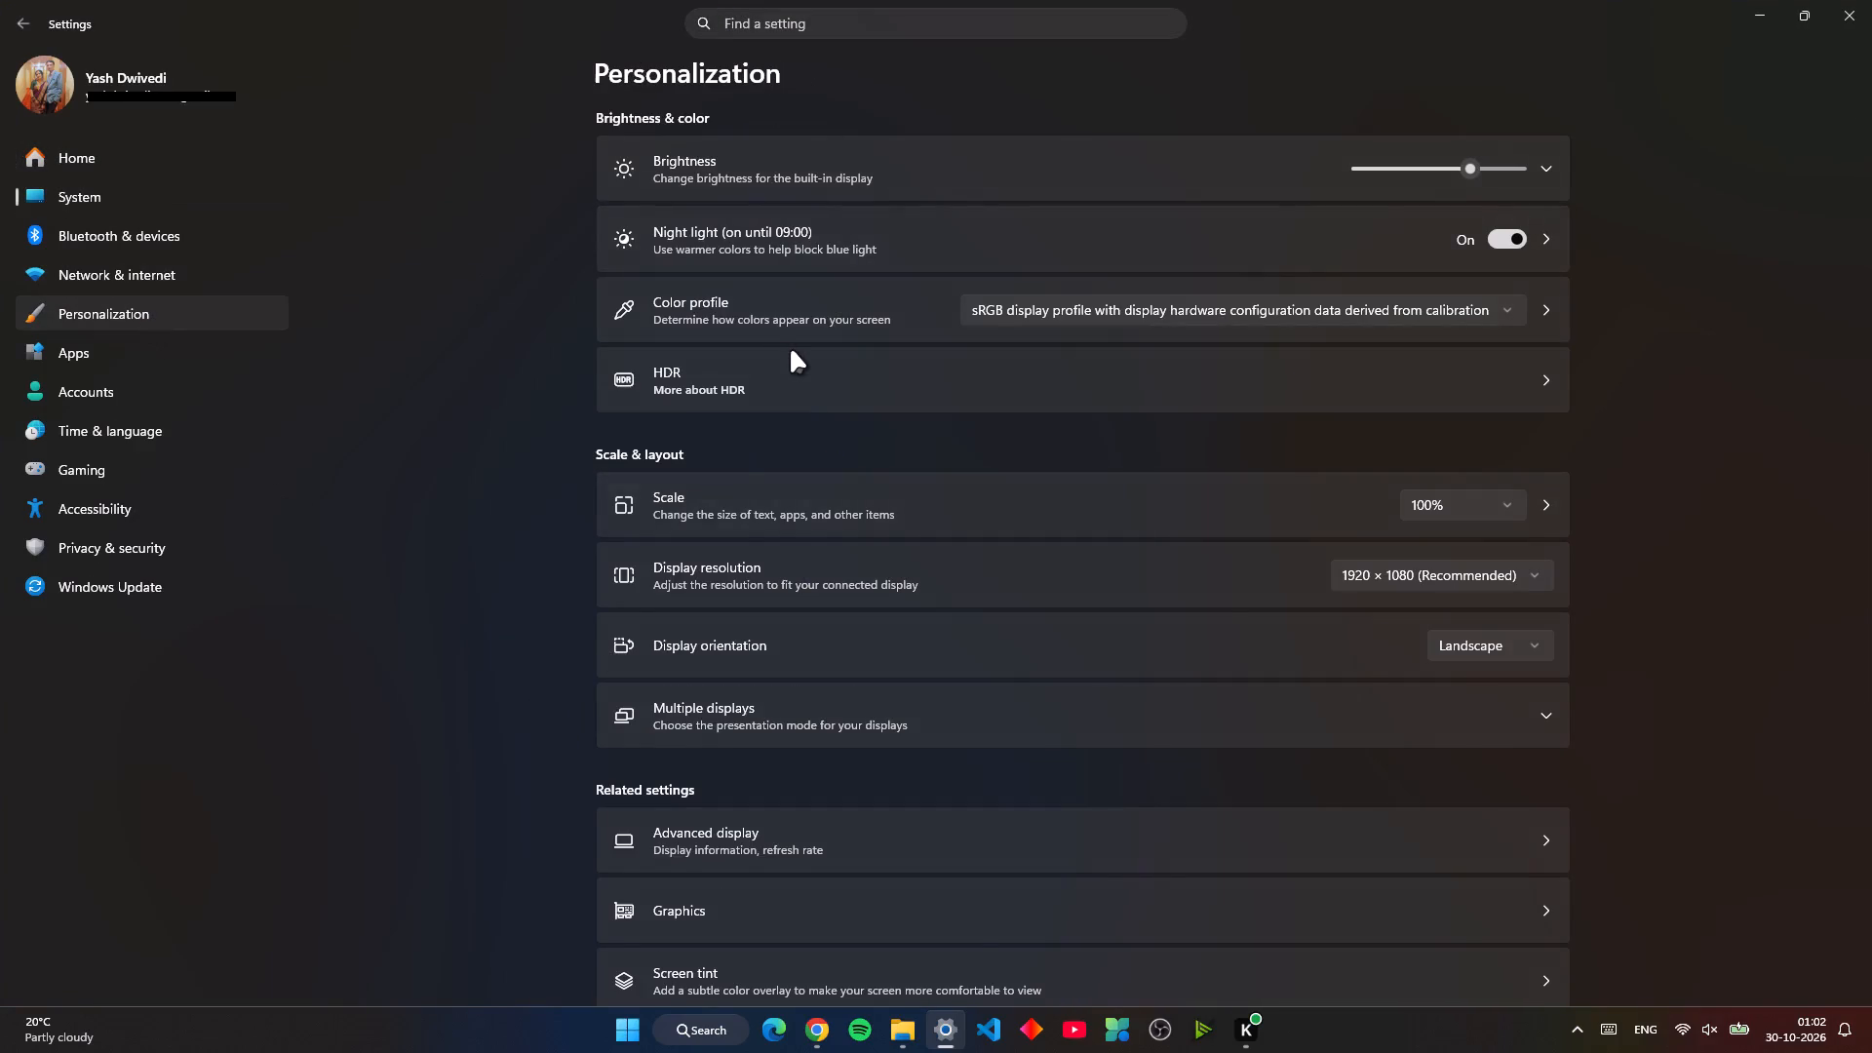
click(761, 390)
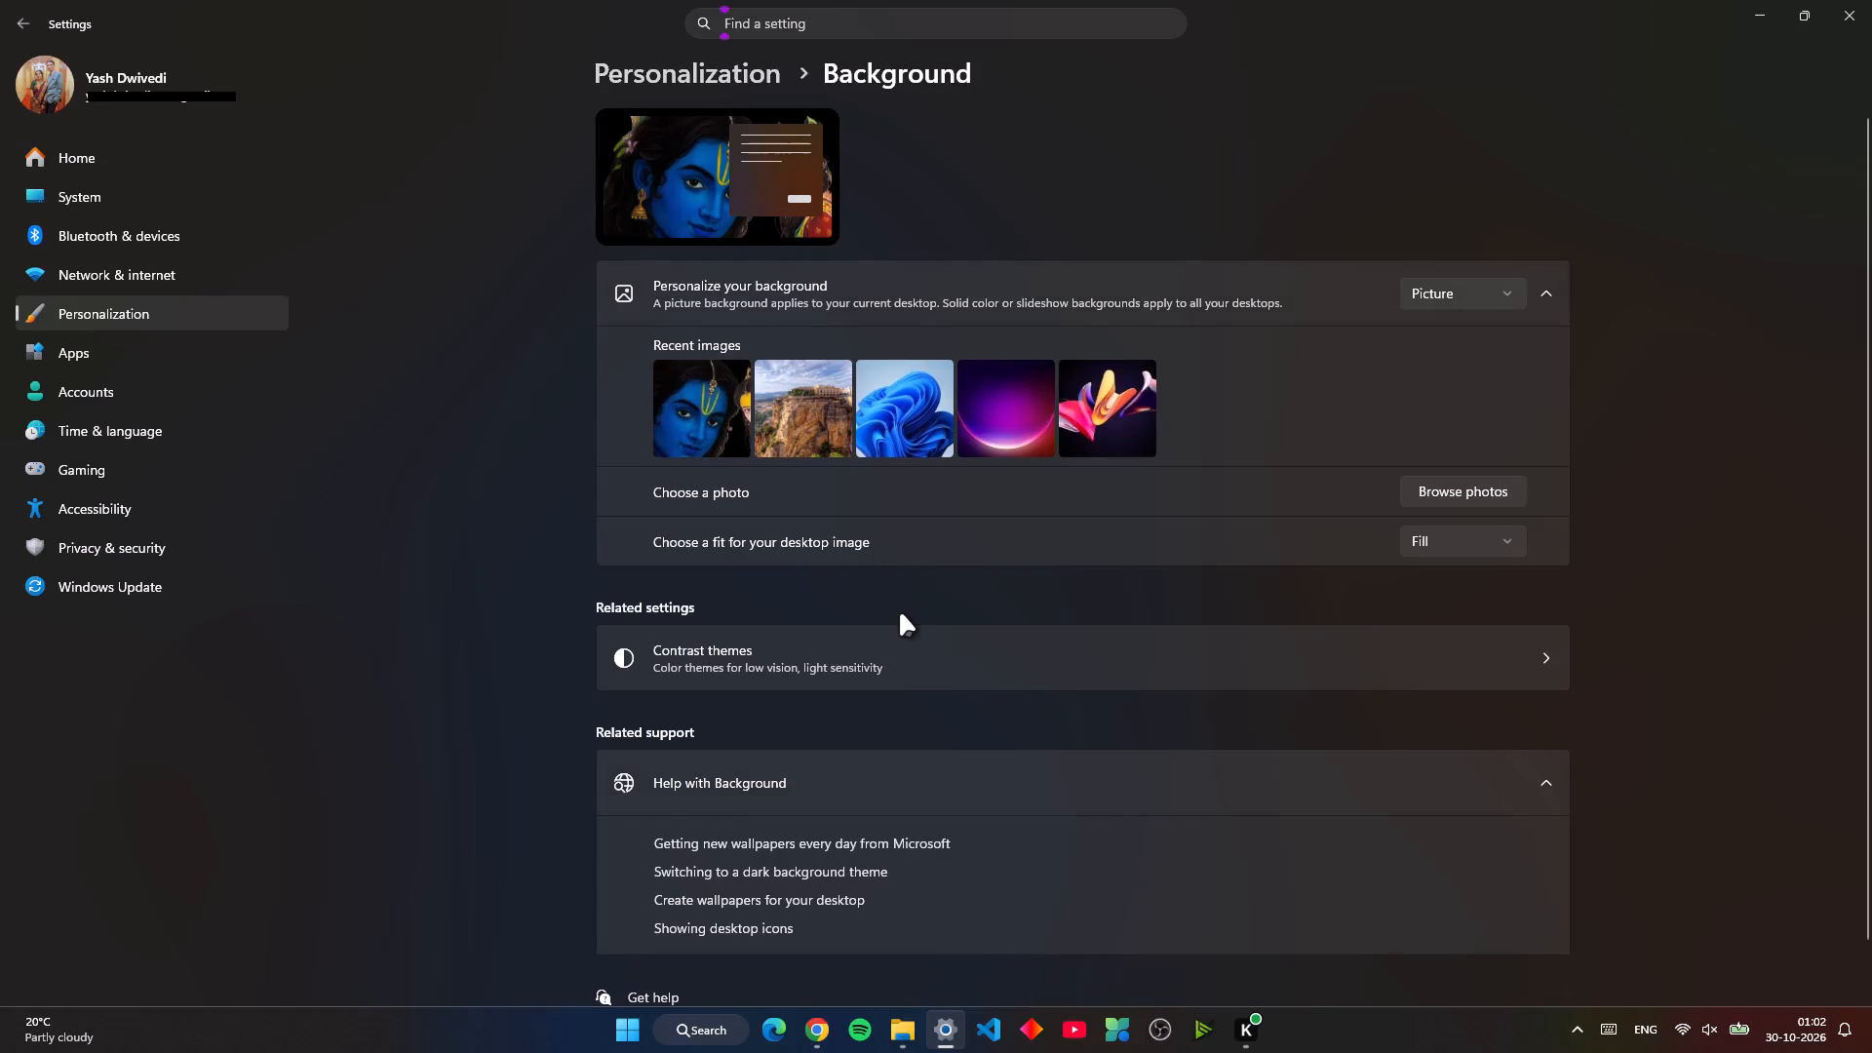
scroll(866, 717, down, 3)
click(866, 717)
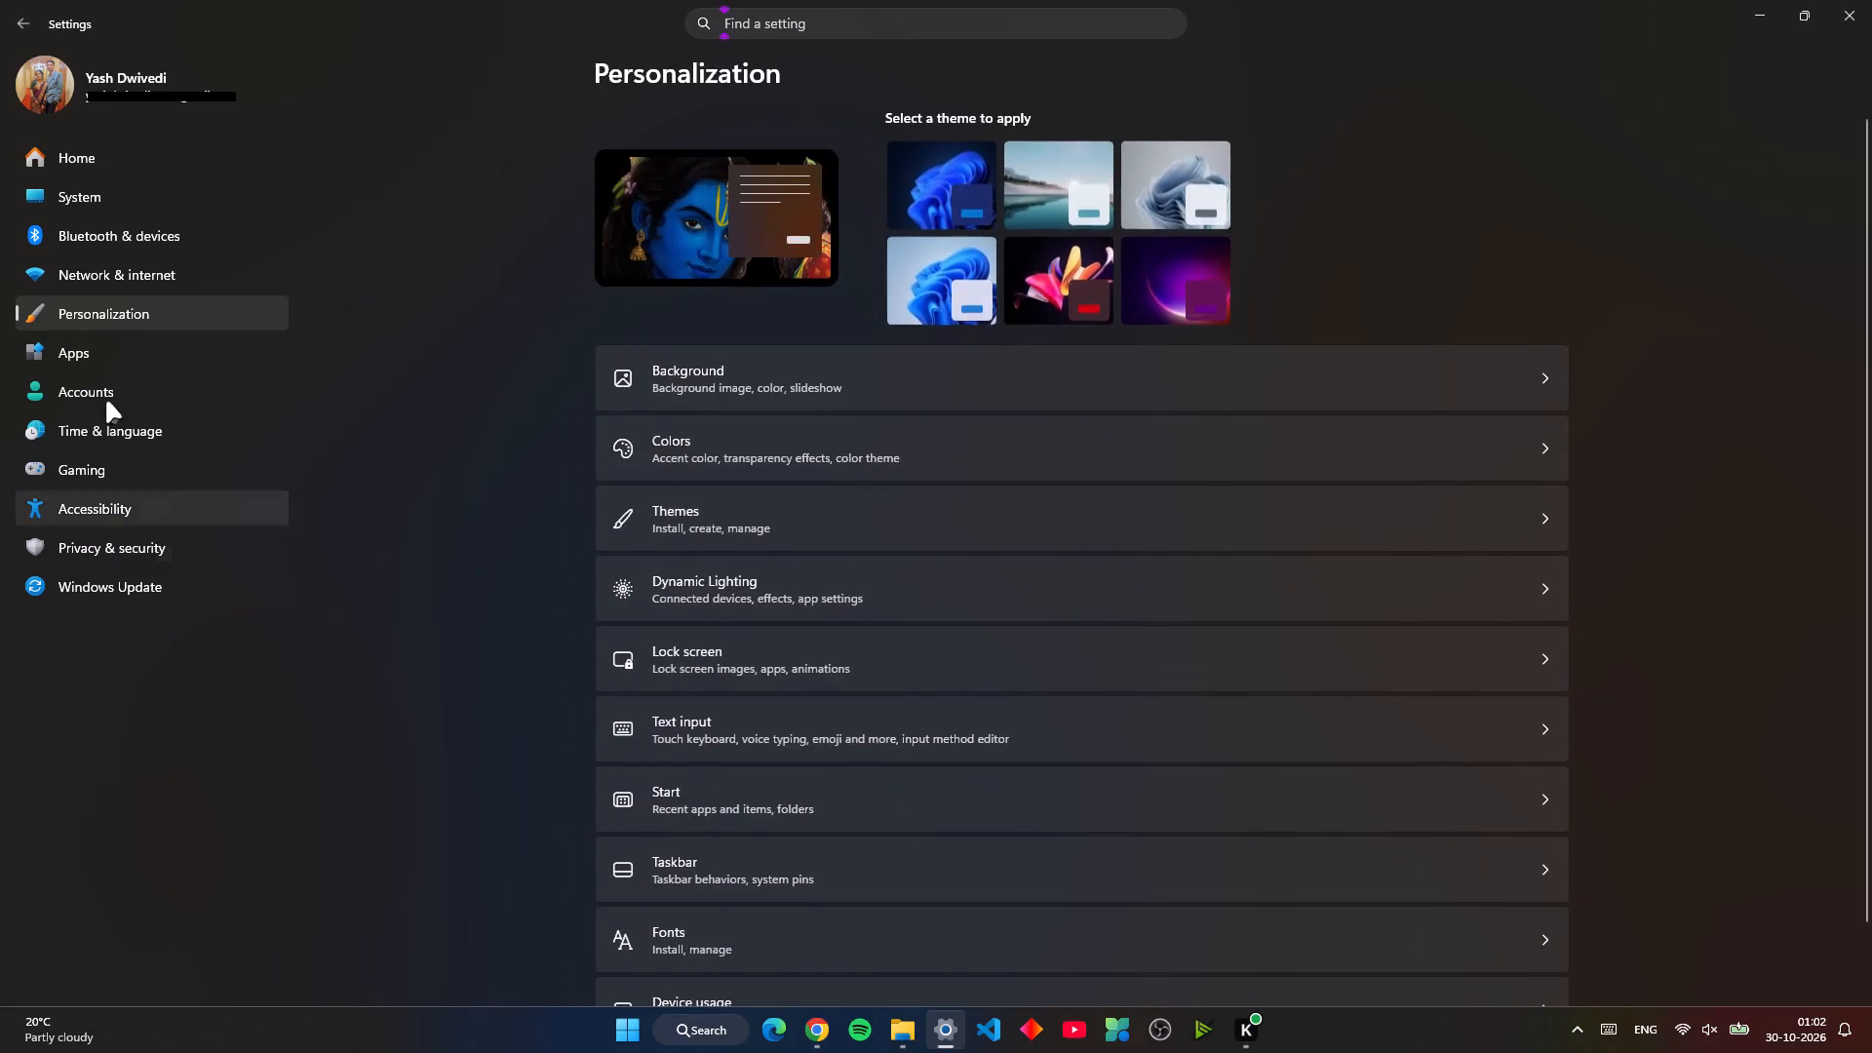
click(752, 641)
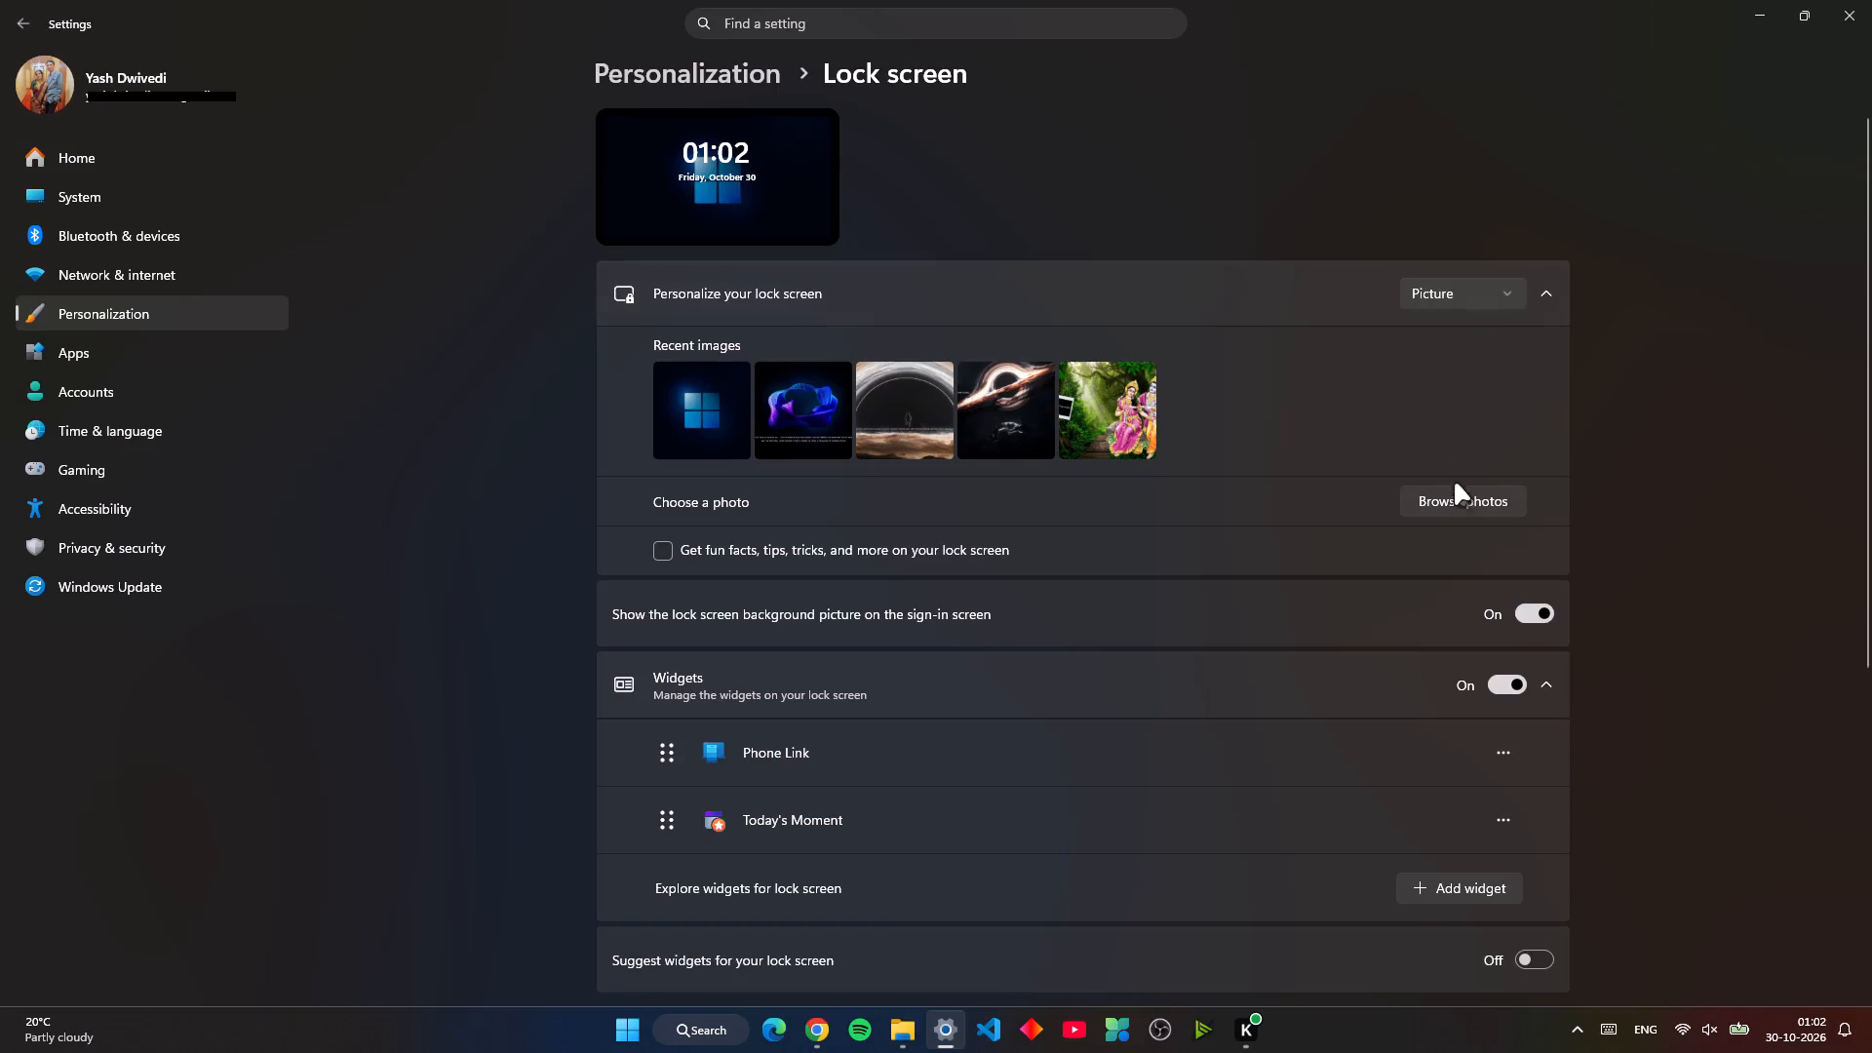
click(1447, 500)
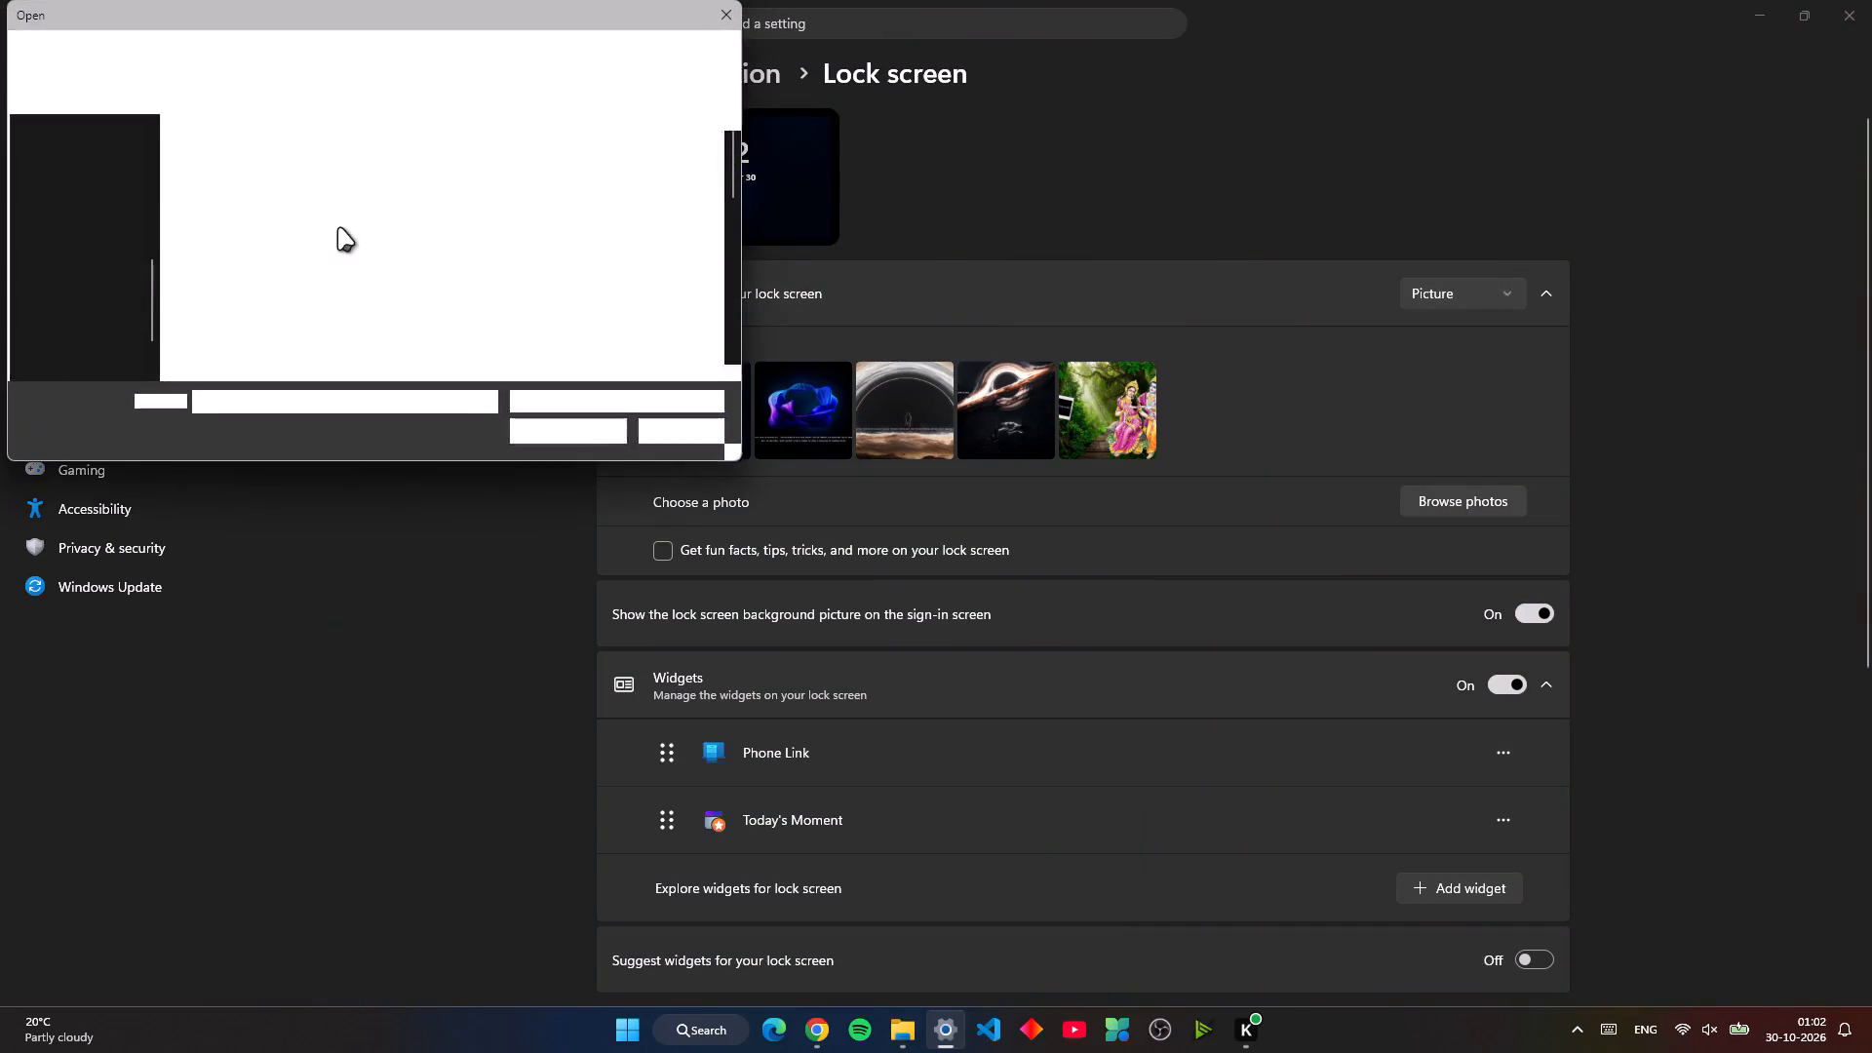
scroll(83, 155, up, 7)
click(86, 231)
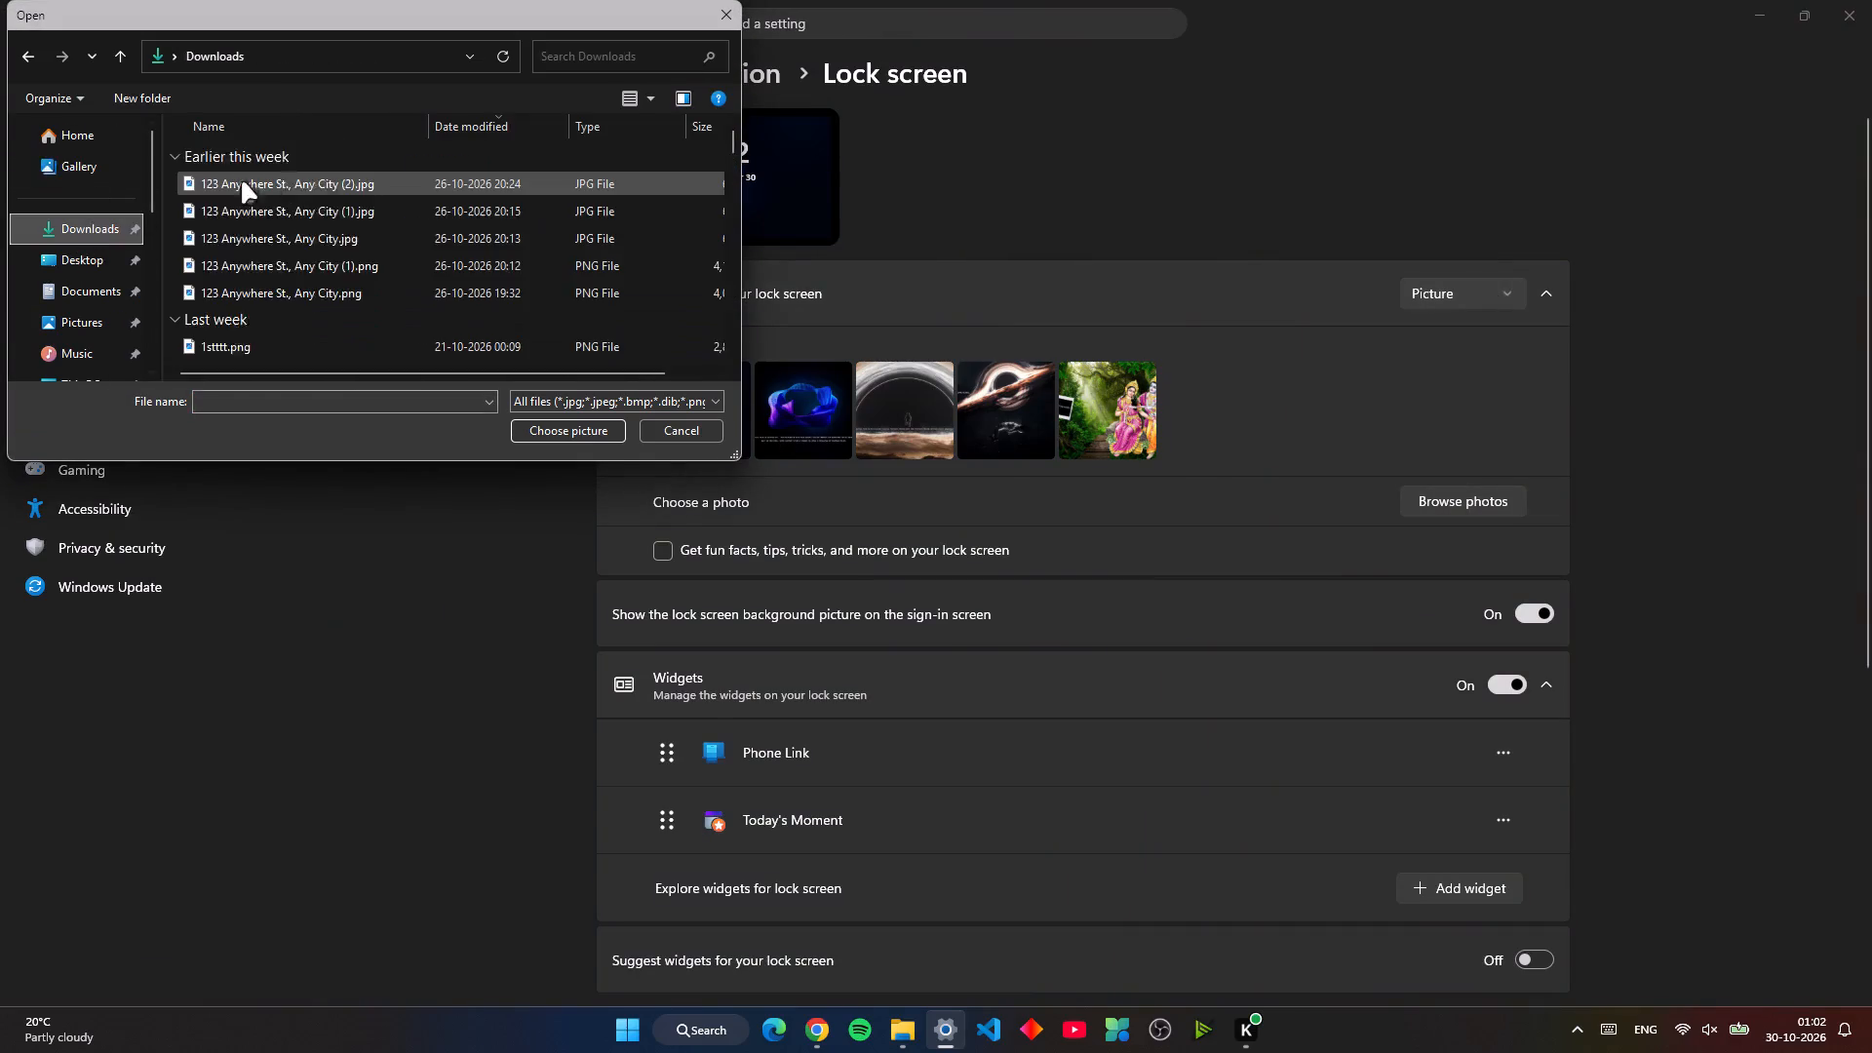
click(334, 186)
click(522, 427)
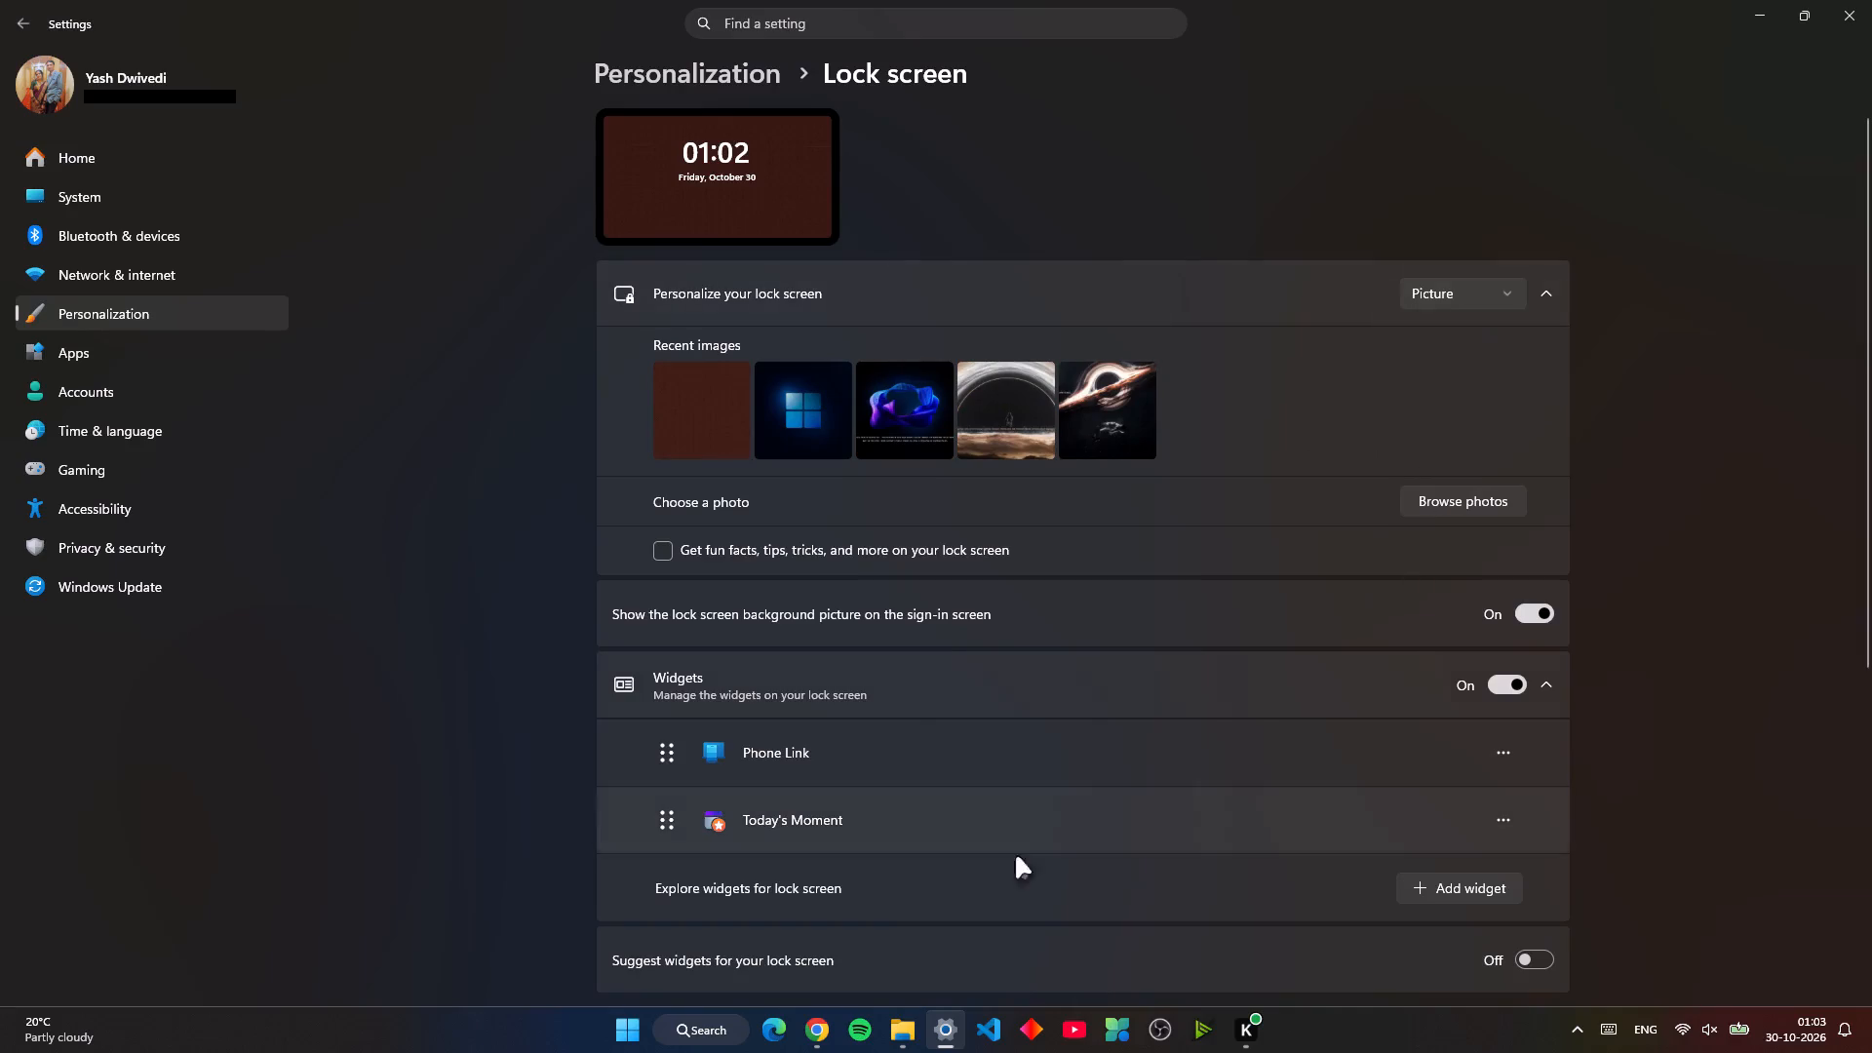
Open "Refined Travle Desktop Wallpaper.jpg" from the Downloads folder and examine which artwork the exported image contains.
click(899, 1029)
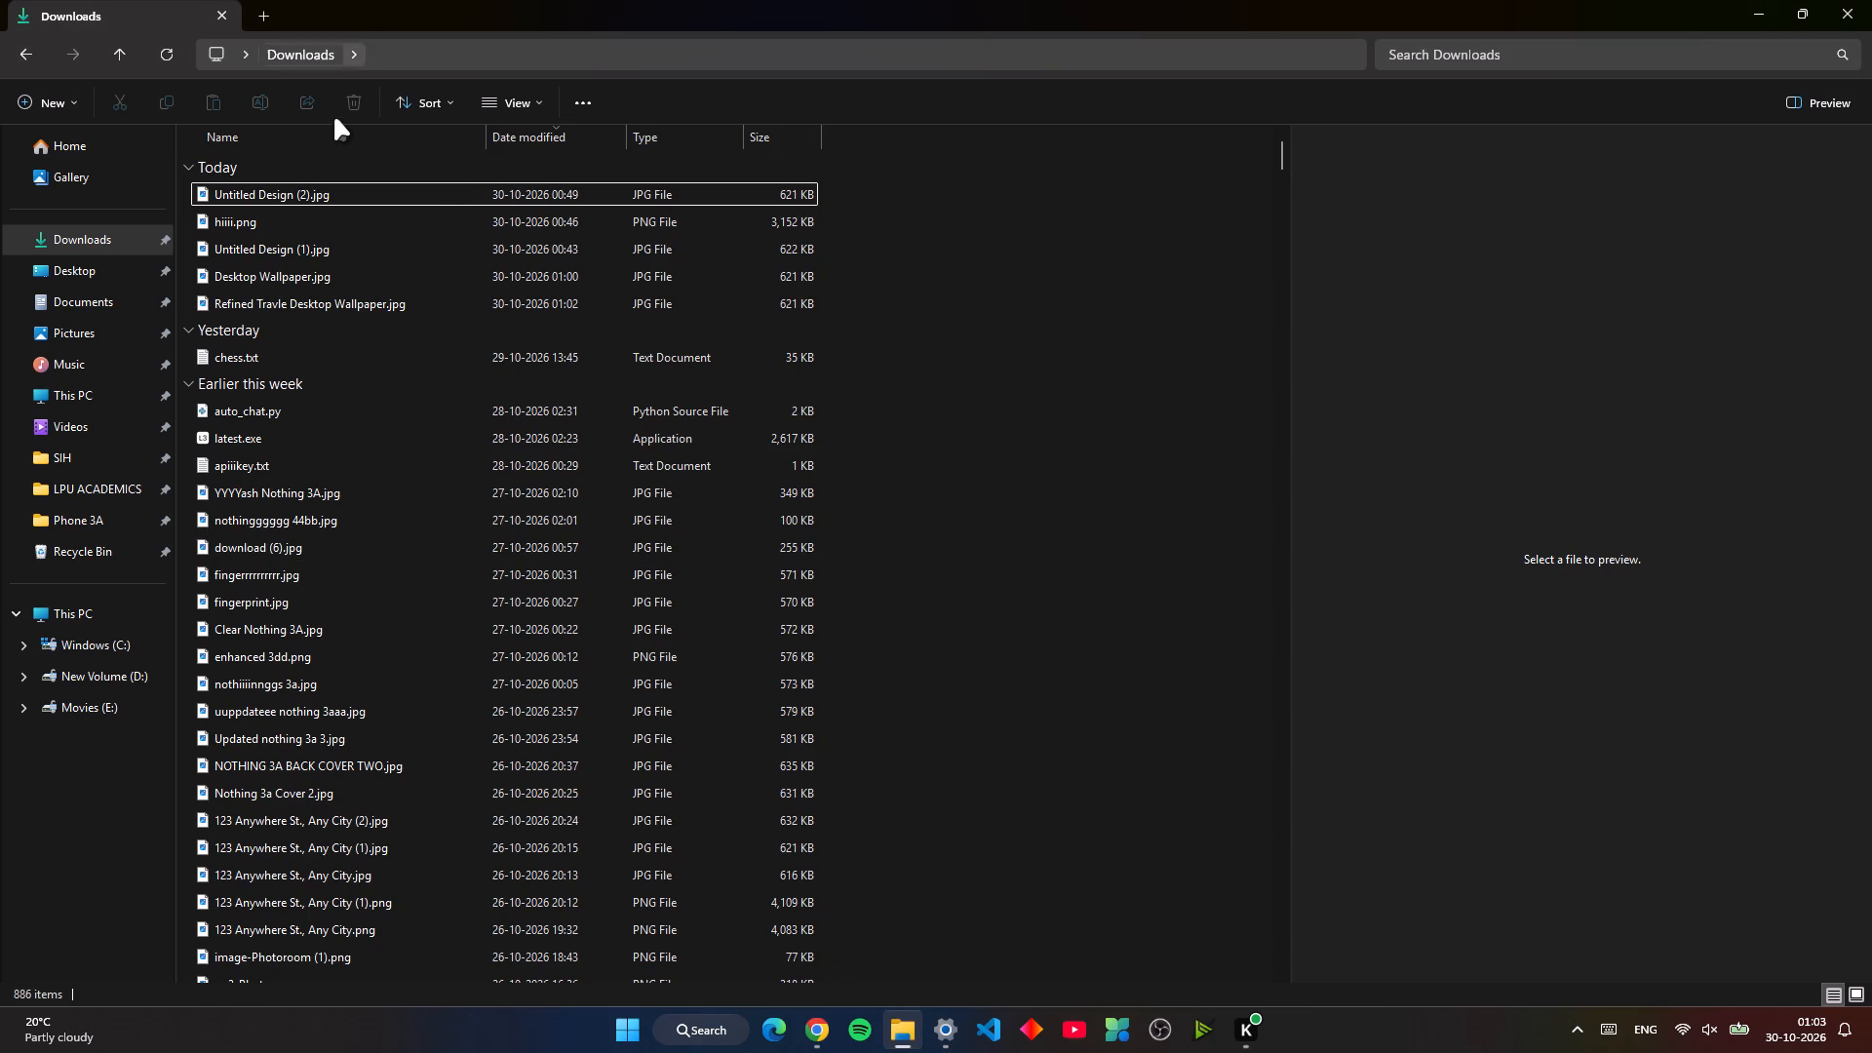
click(307, 287)
click(380, 308)
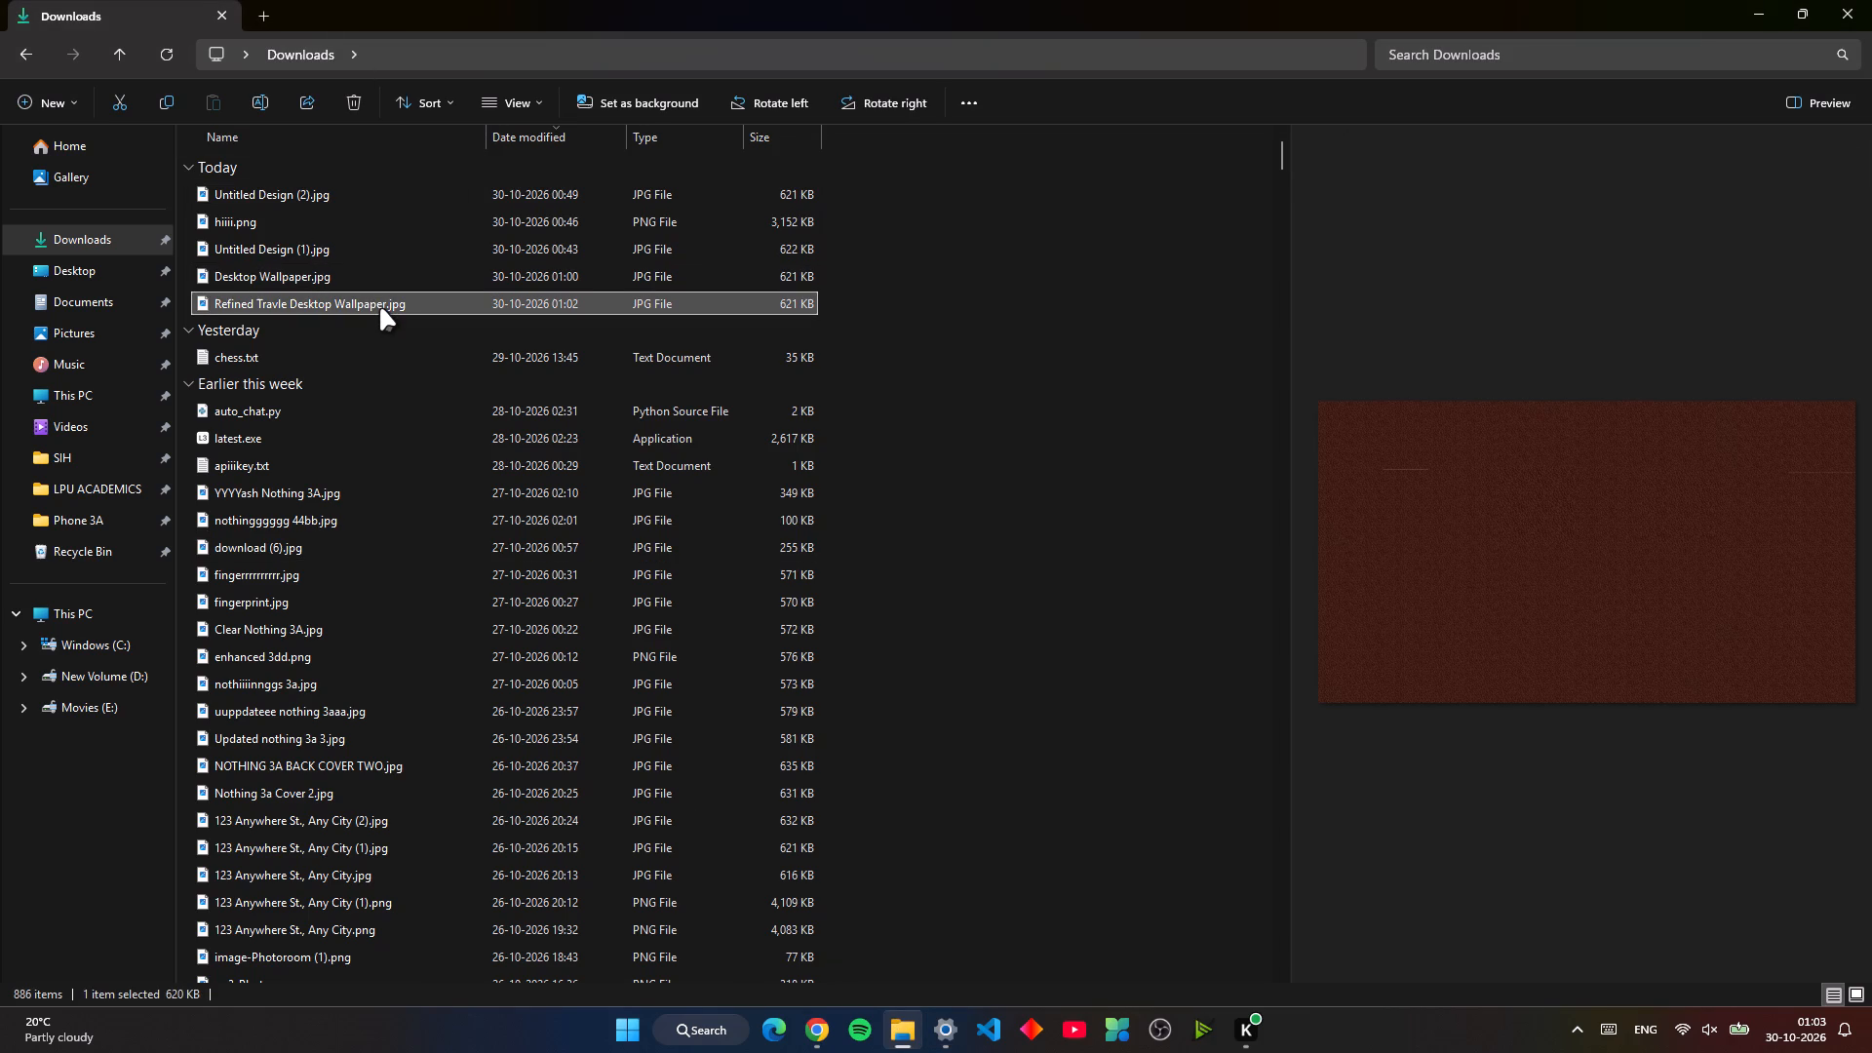
click(958, 334)
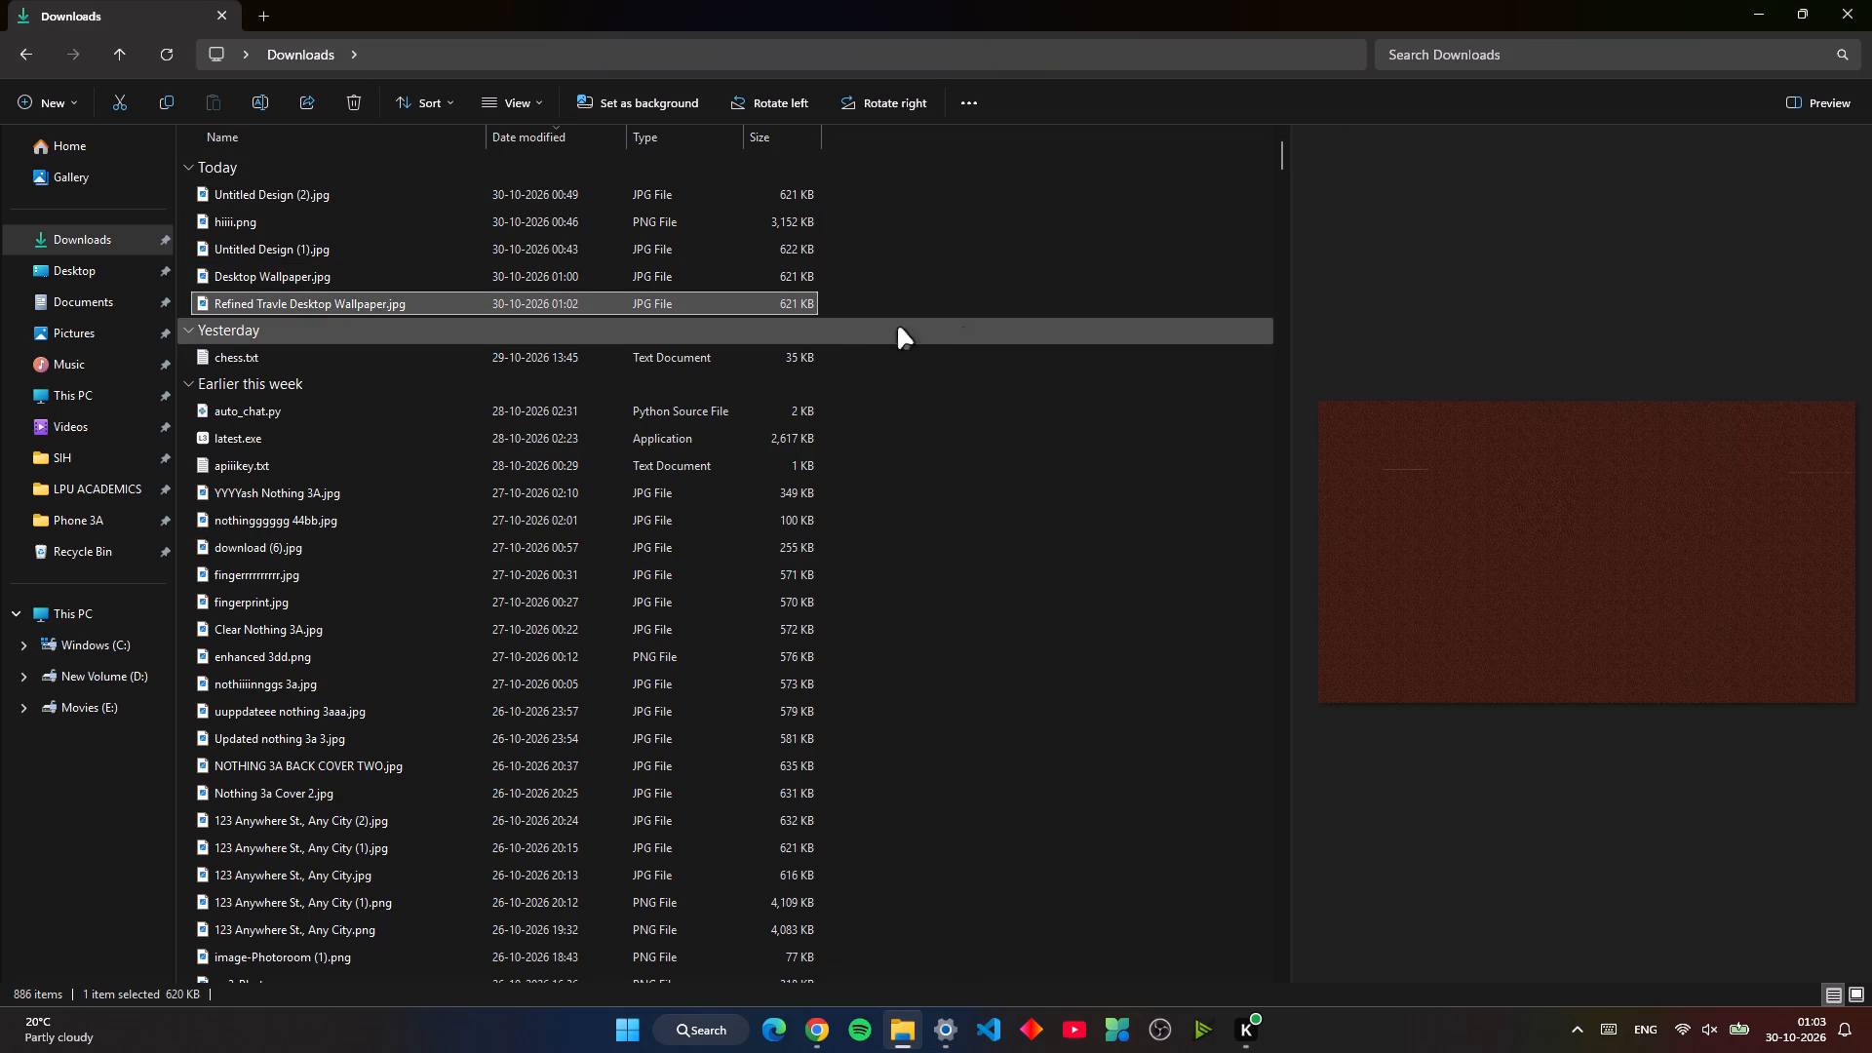
click(475, 304)
double_click(475, 304)
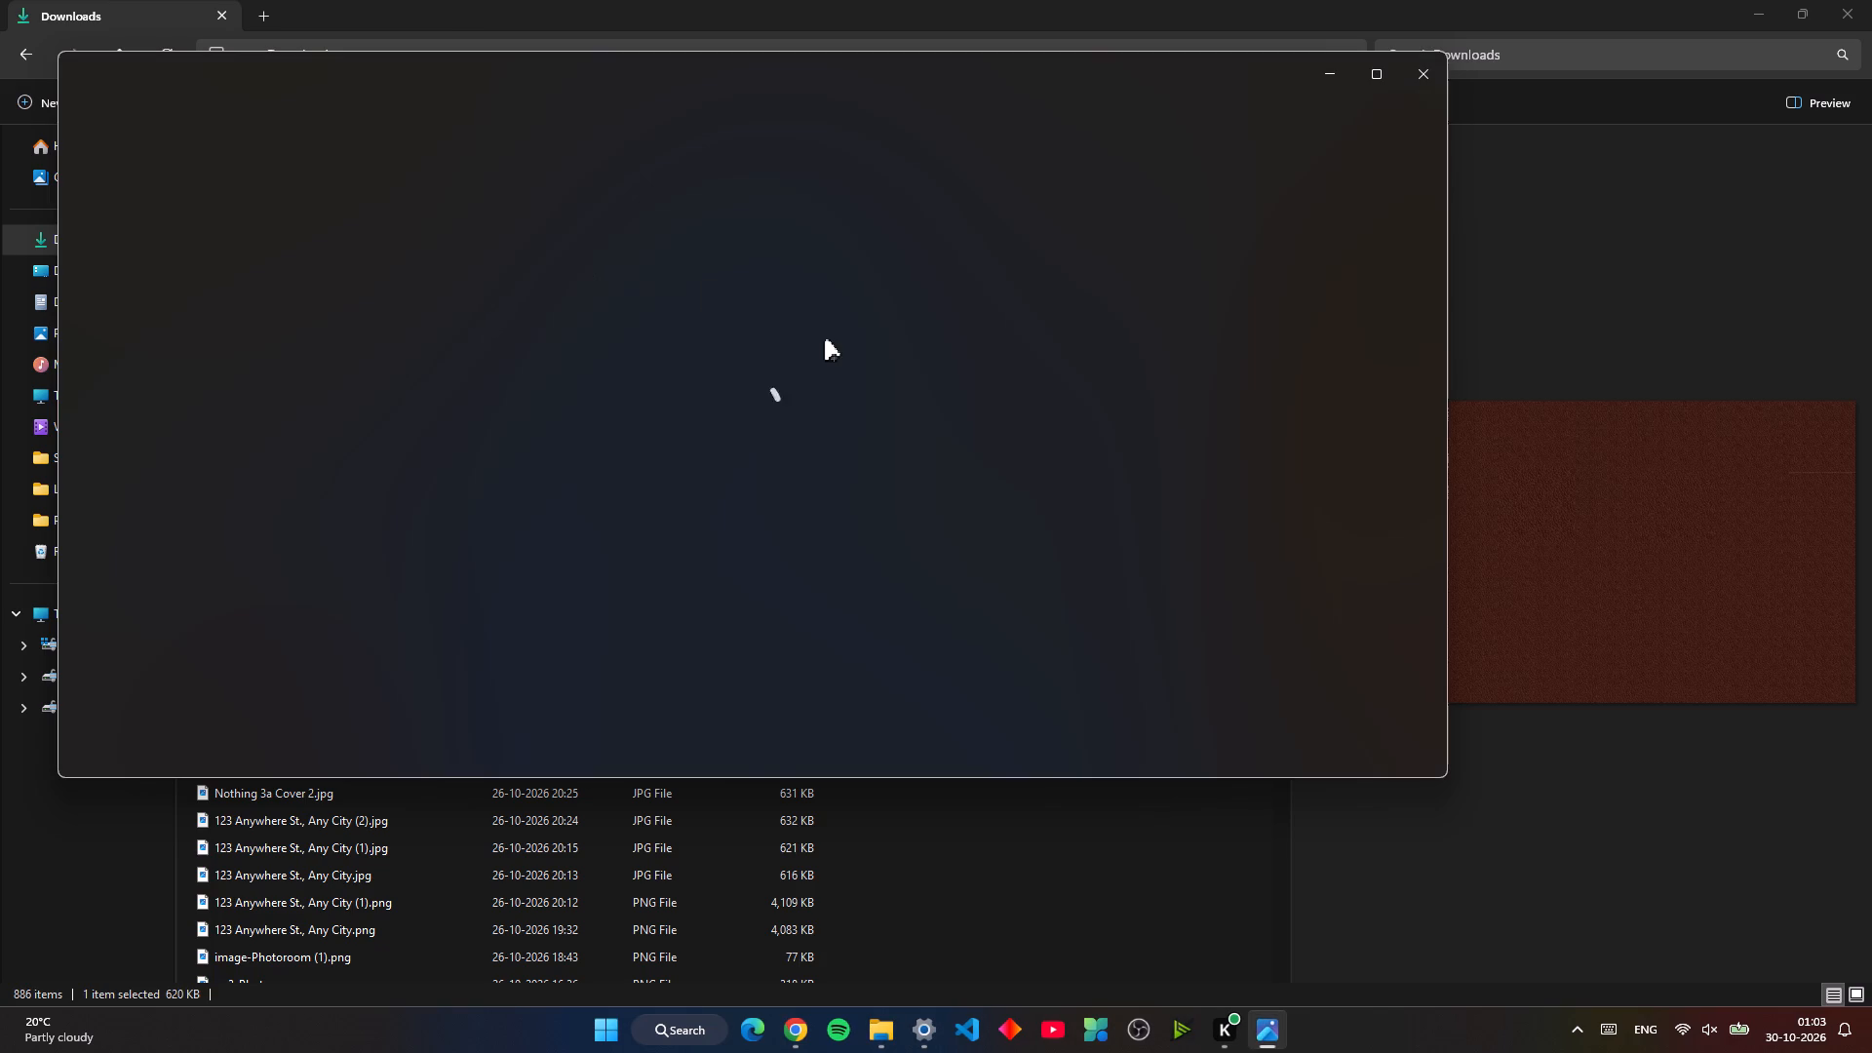
ctrl+scroll(873, 399, up, 2)
ctrl+scroll(873, 399, down, 5)
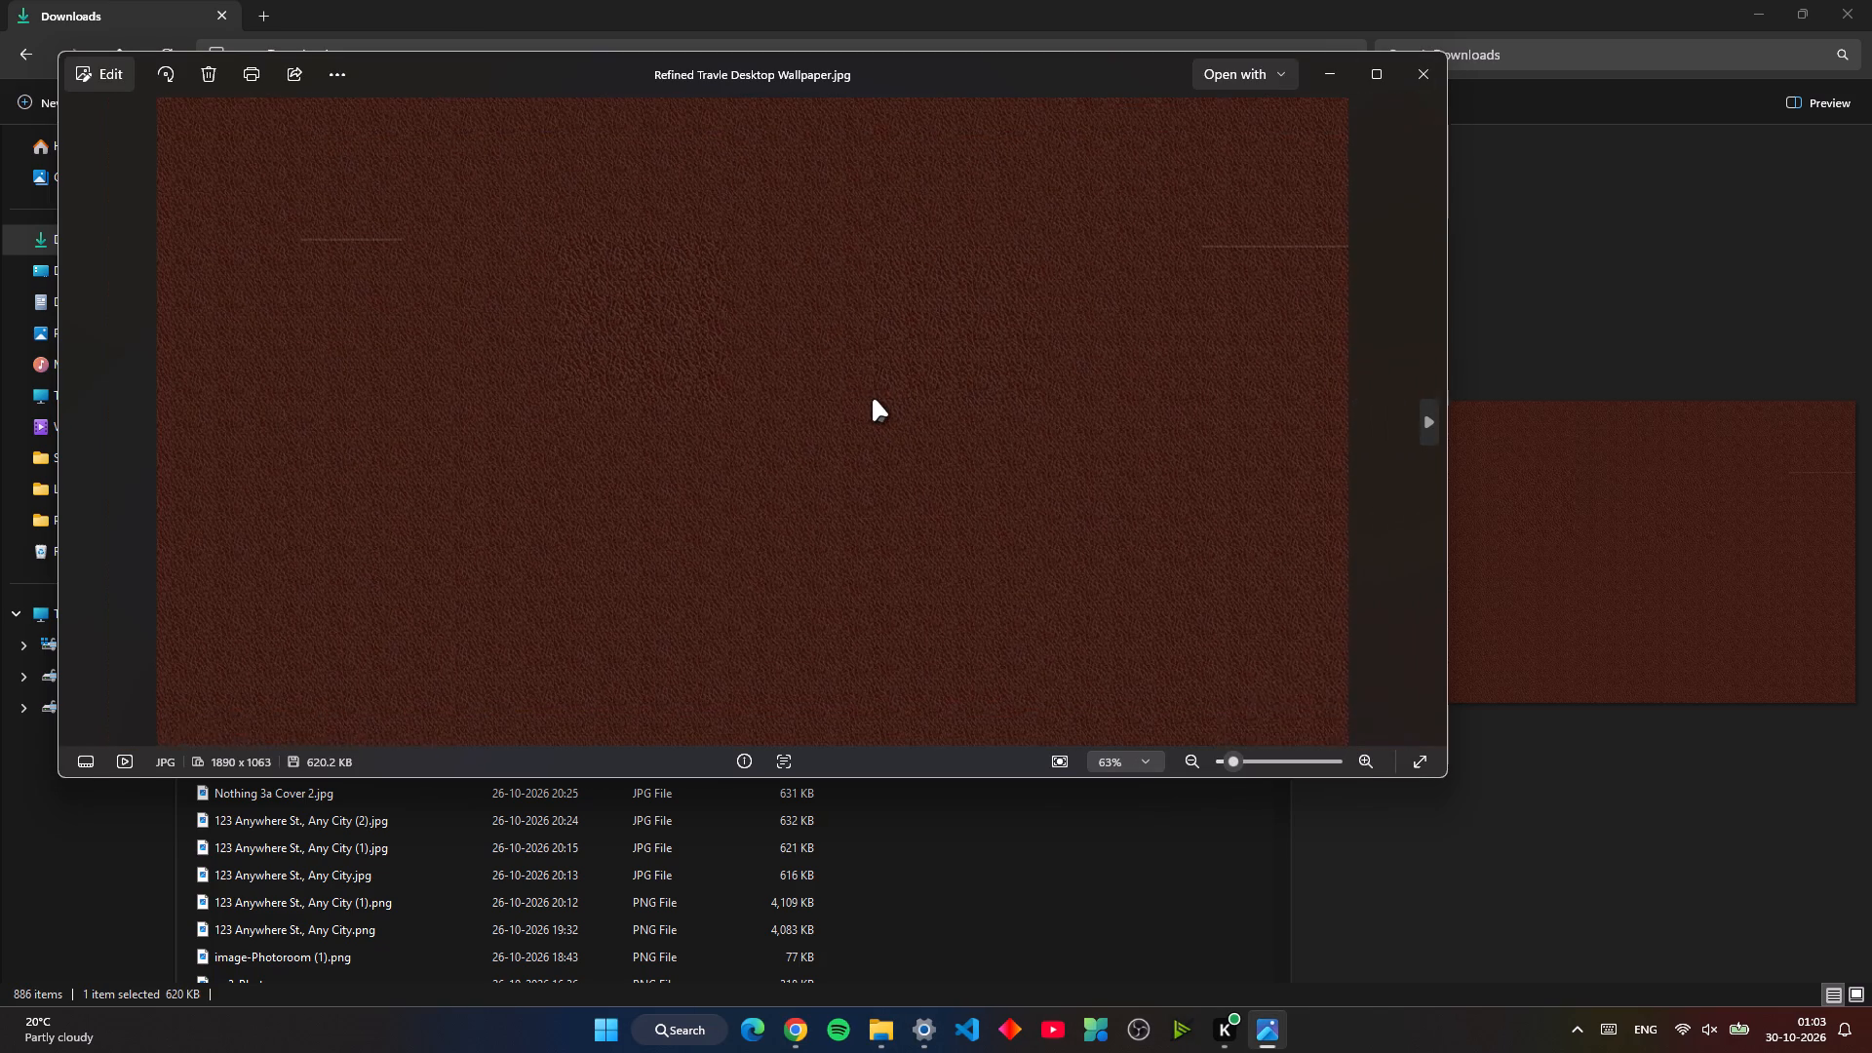
ctrl+scroll(873, 399, down, 2)
click(1431, 76)
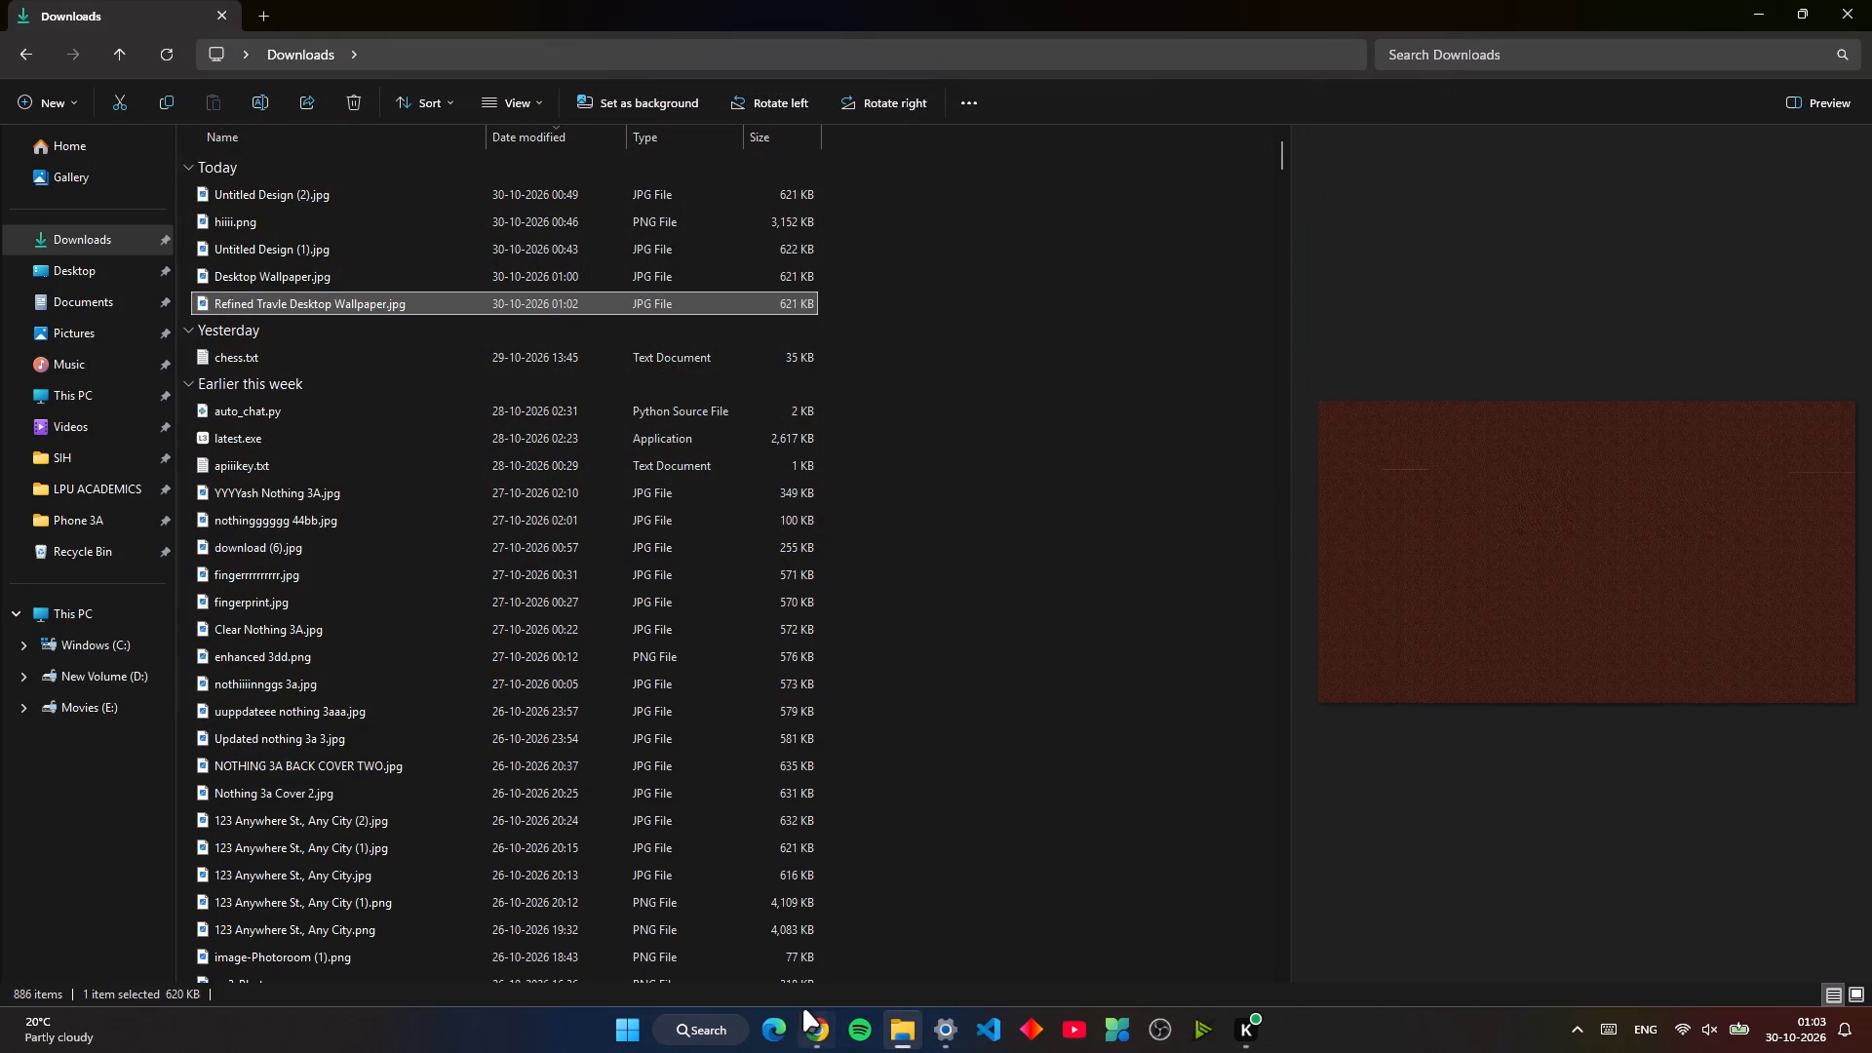
Back in the Canva design, download only the current page (3) as a medium-quality JPG named "Refined Desktop".
click(809, 1034)
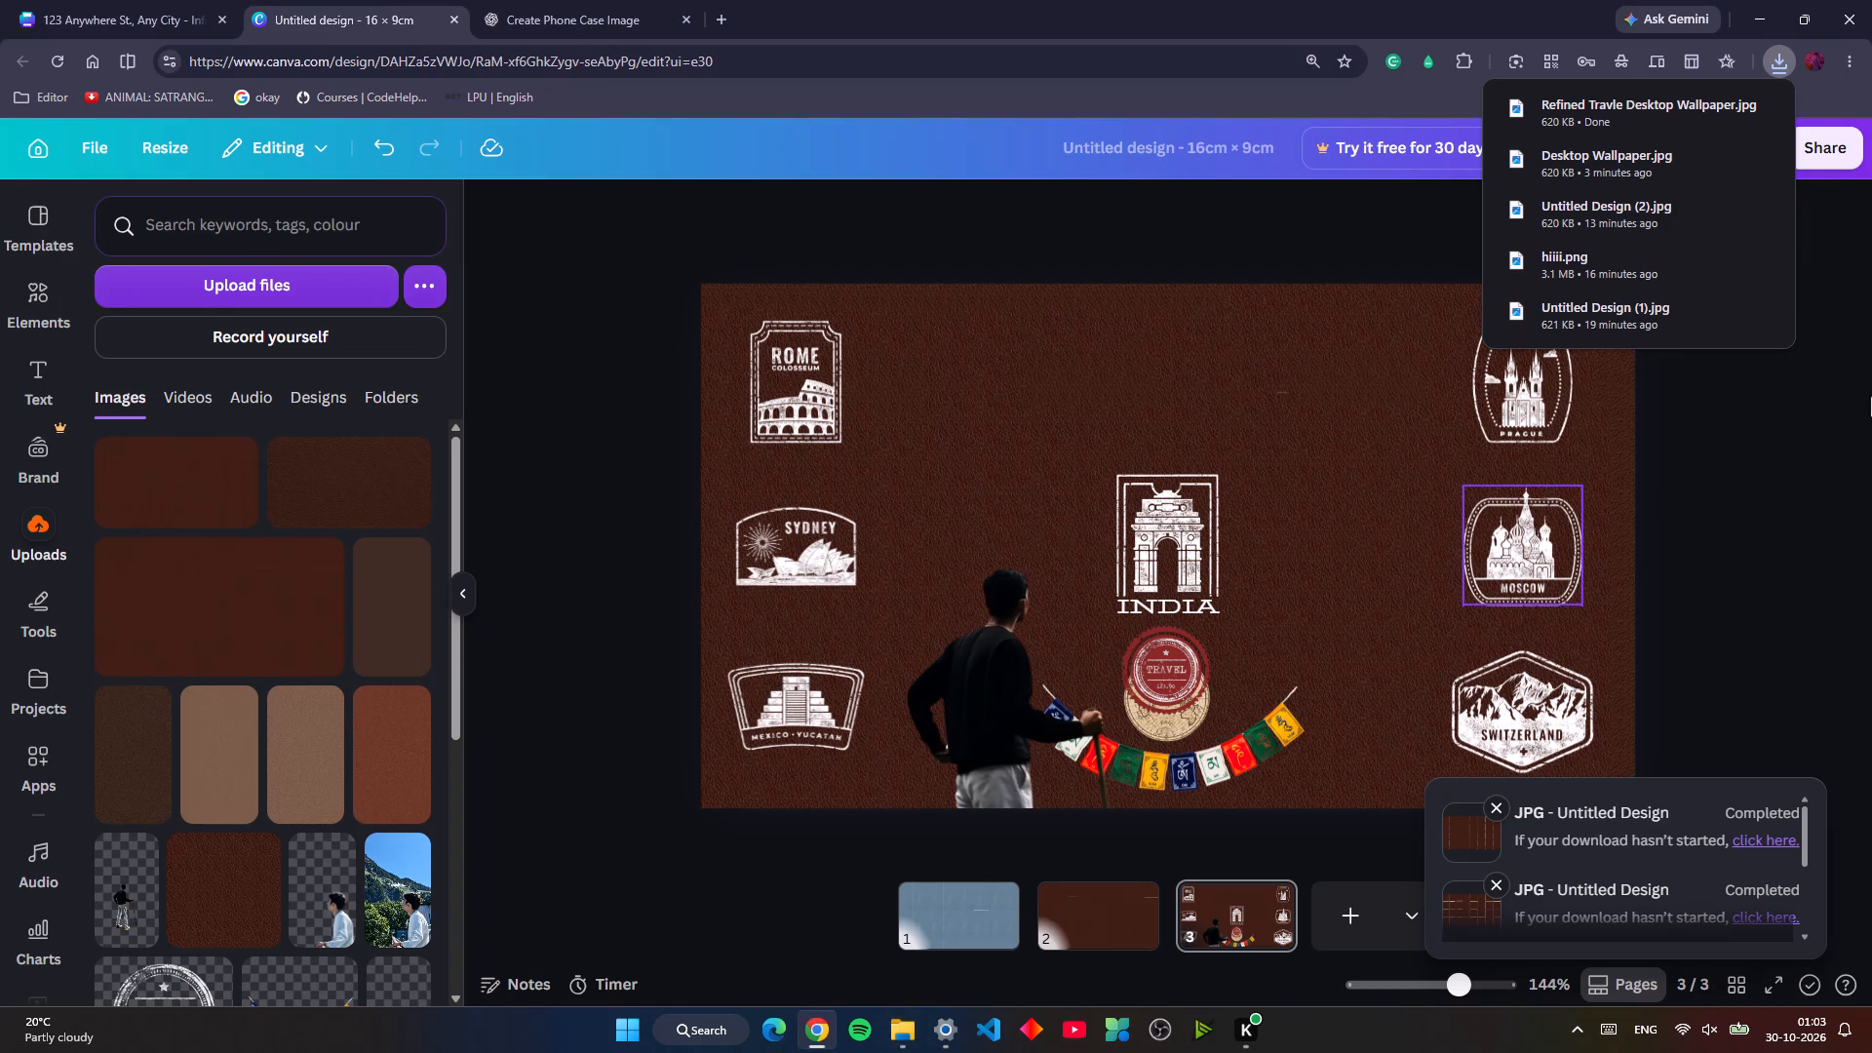
click(1858, 411)
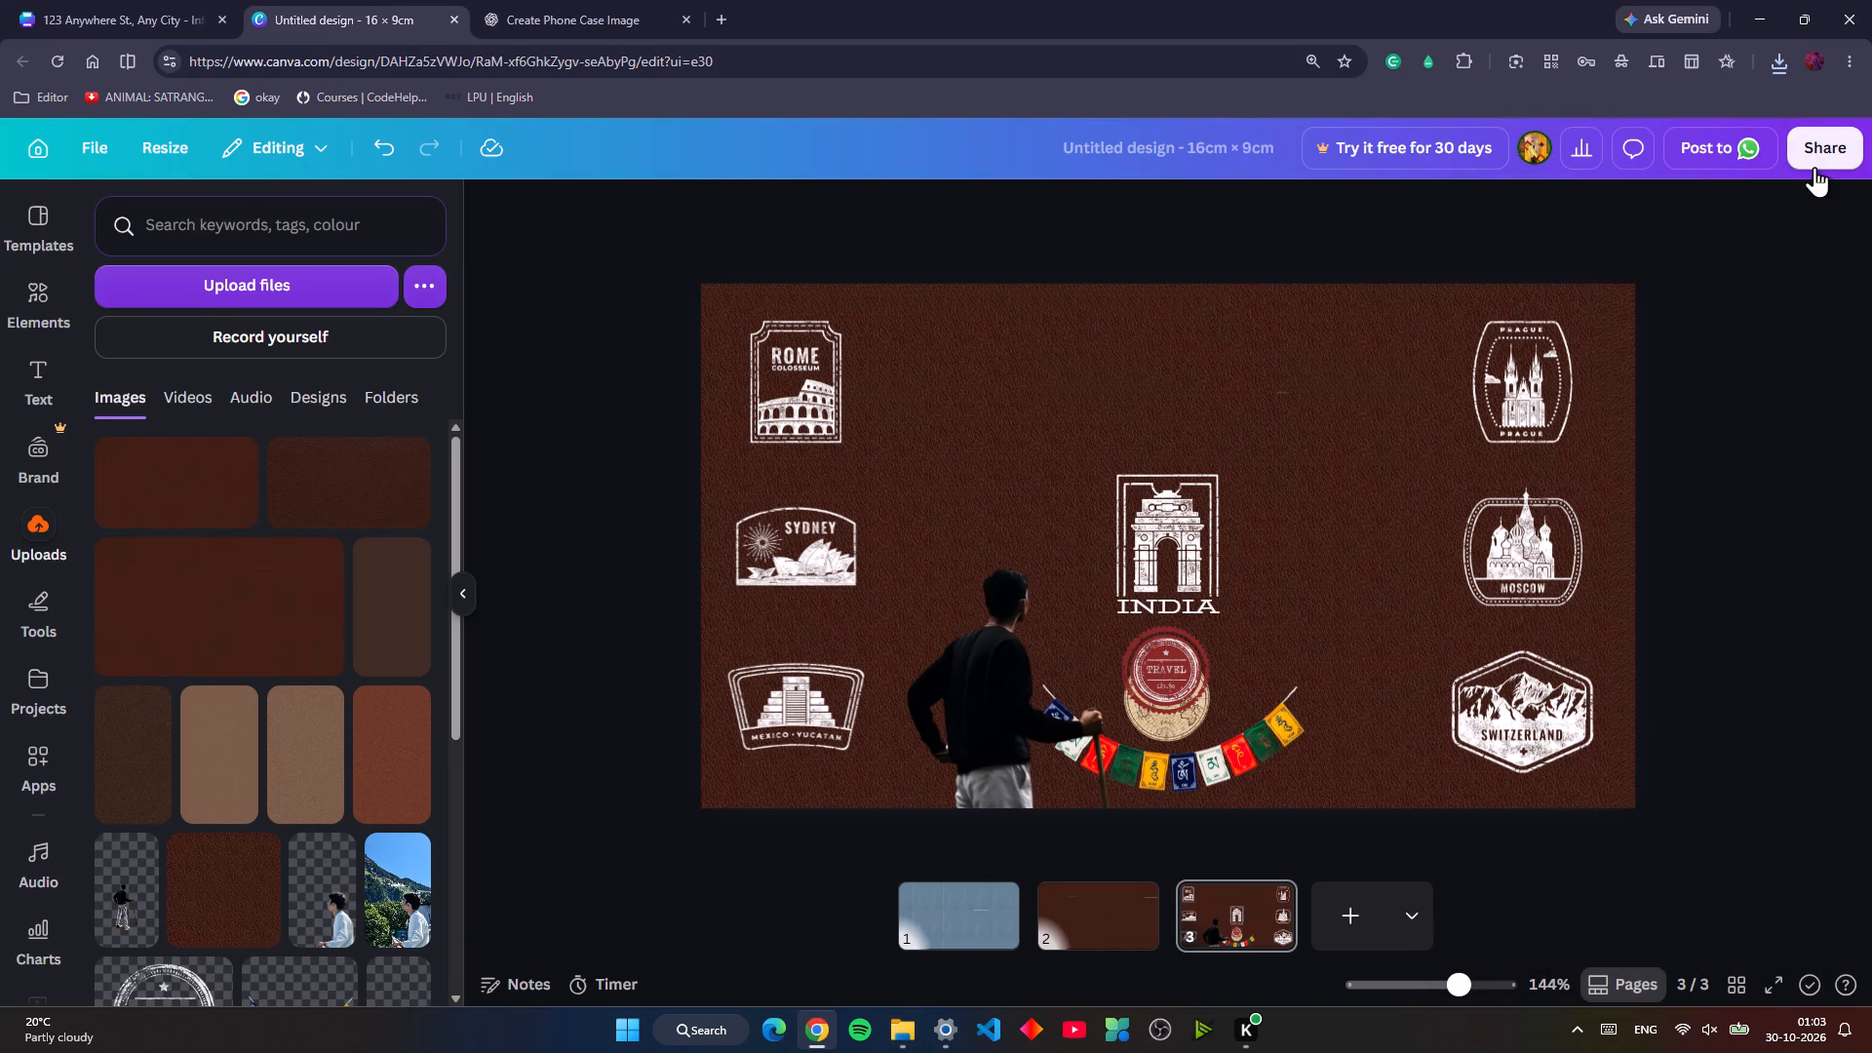
click(1839, 154)
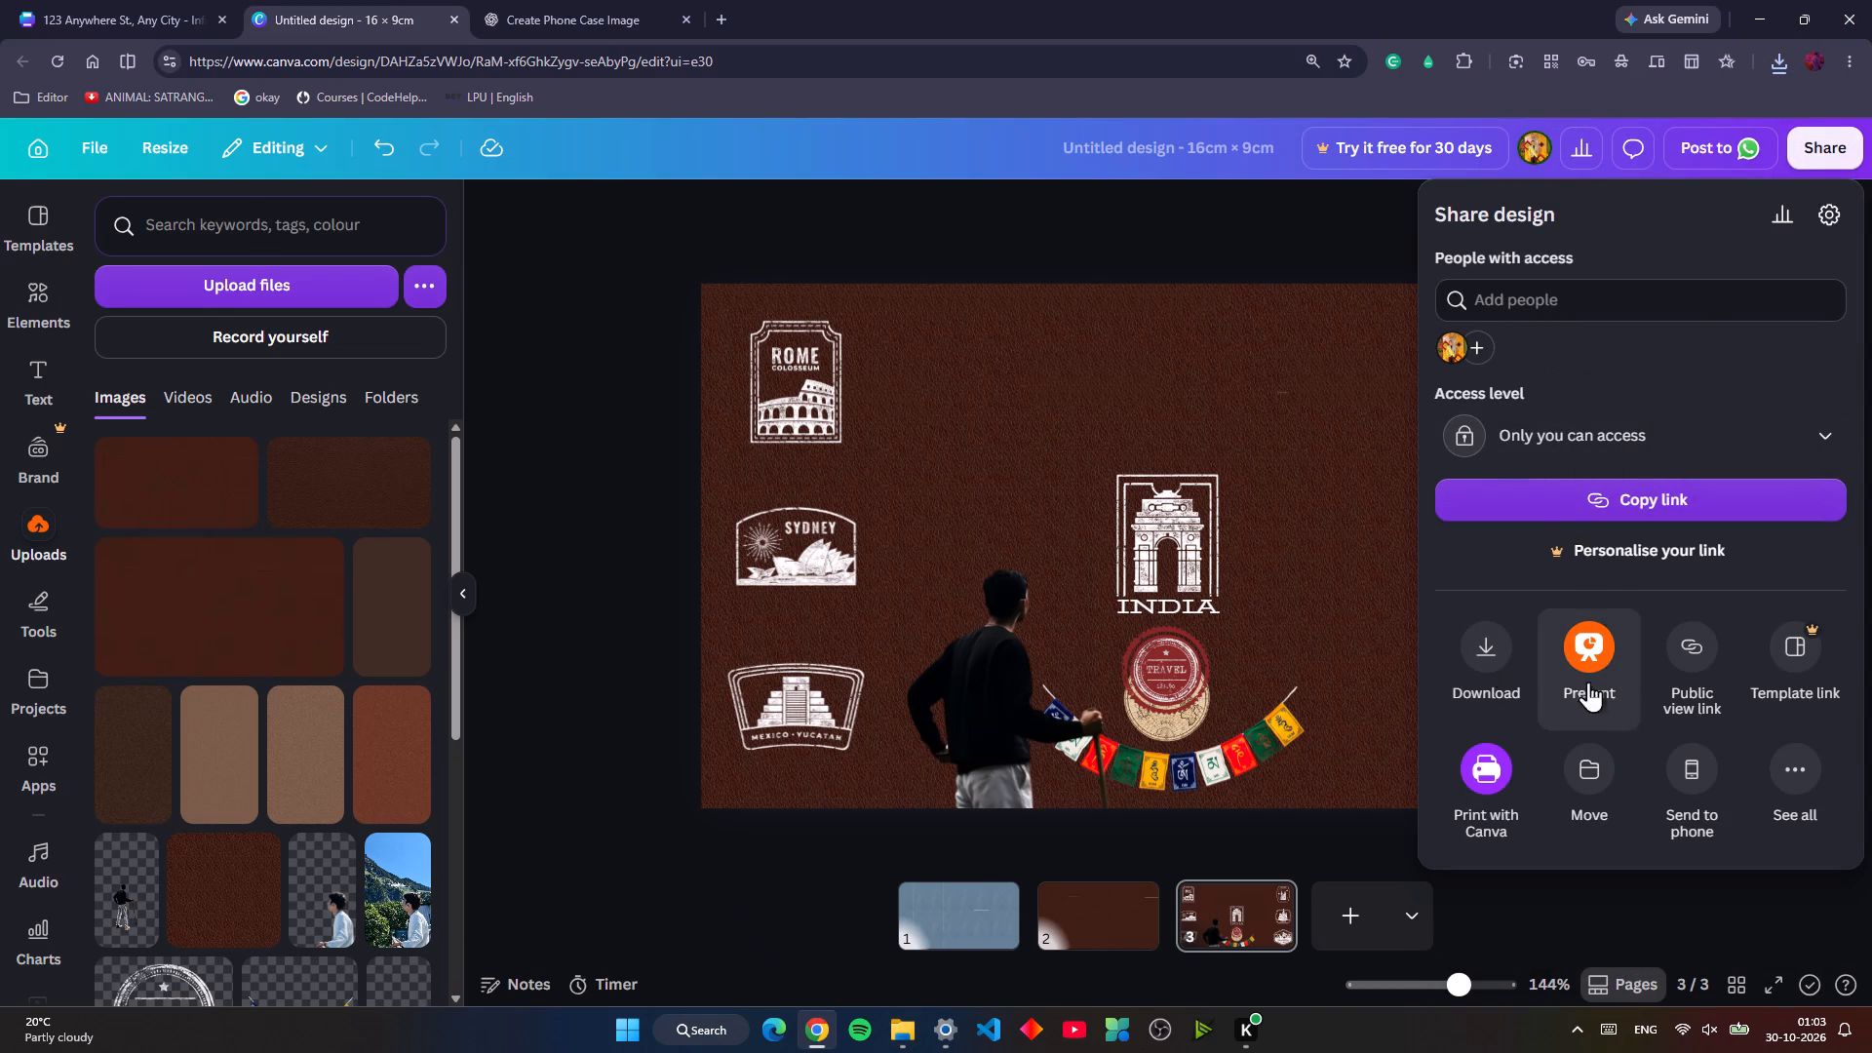
click(1492, 655)
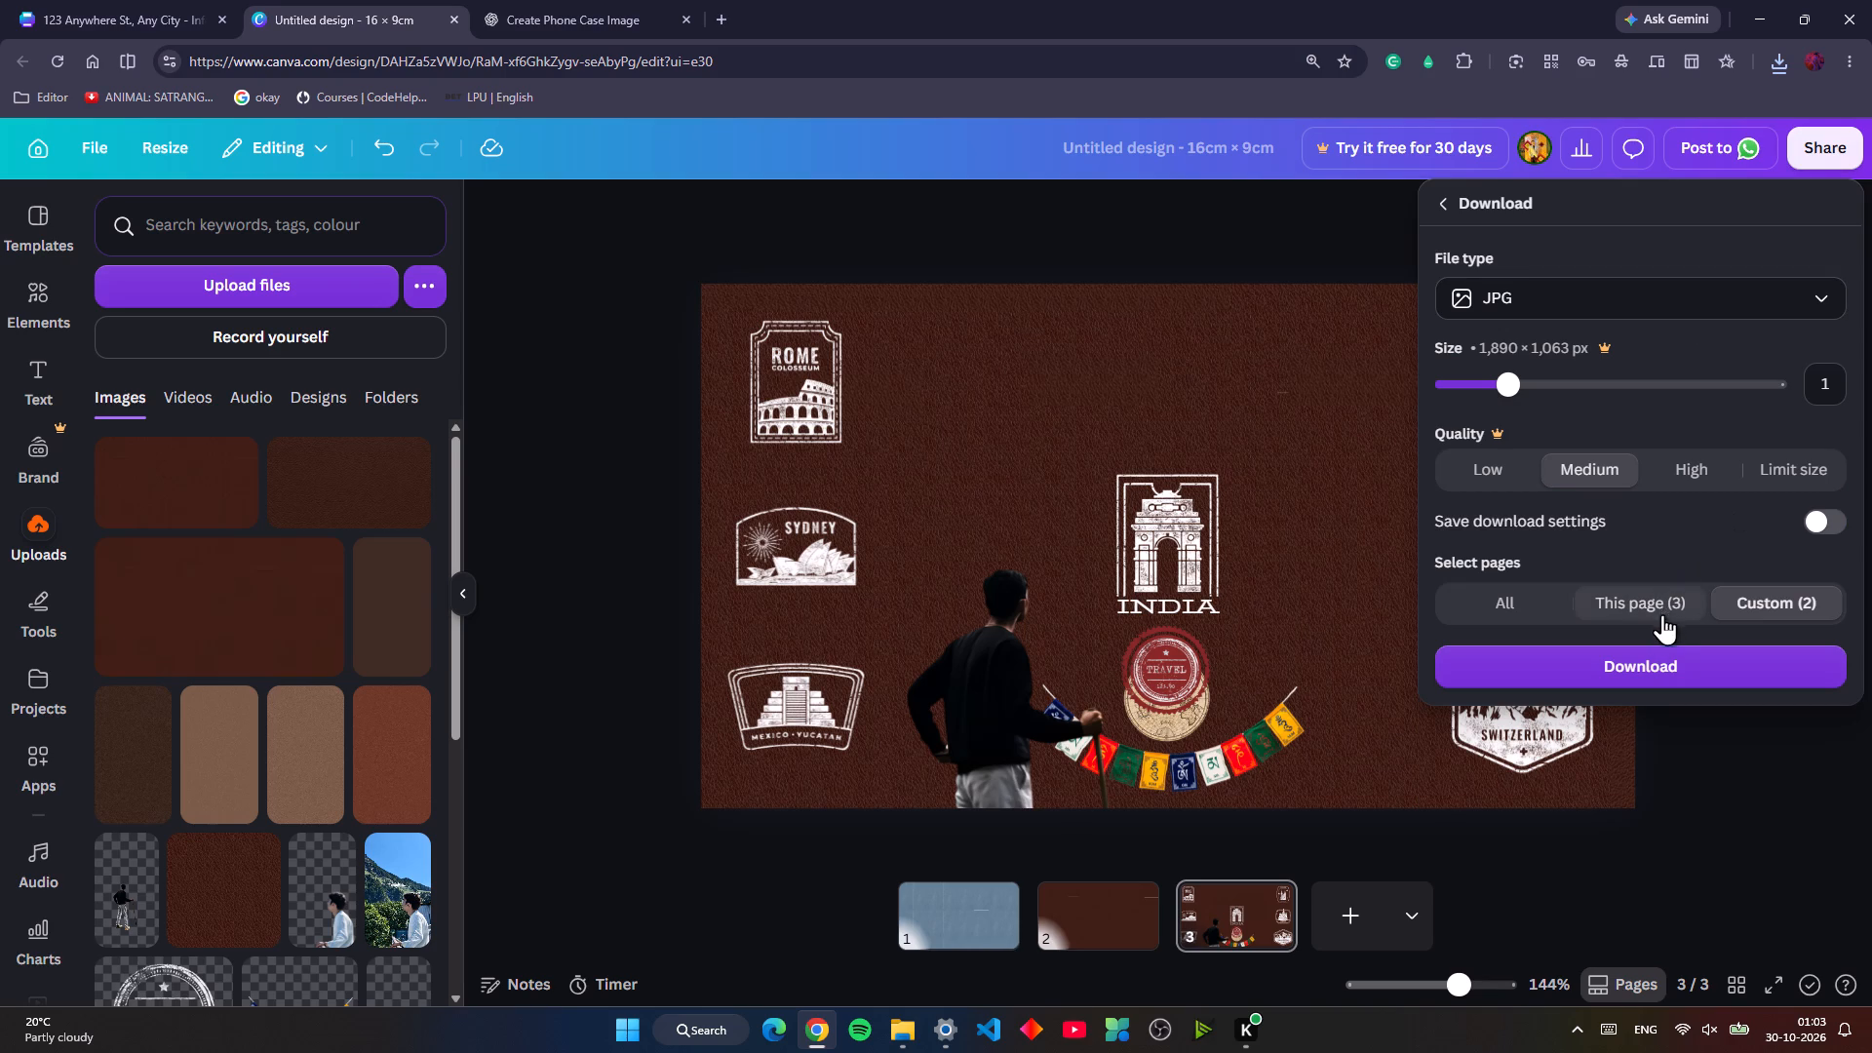
click(1661, 606)
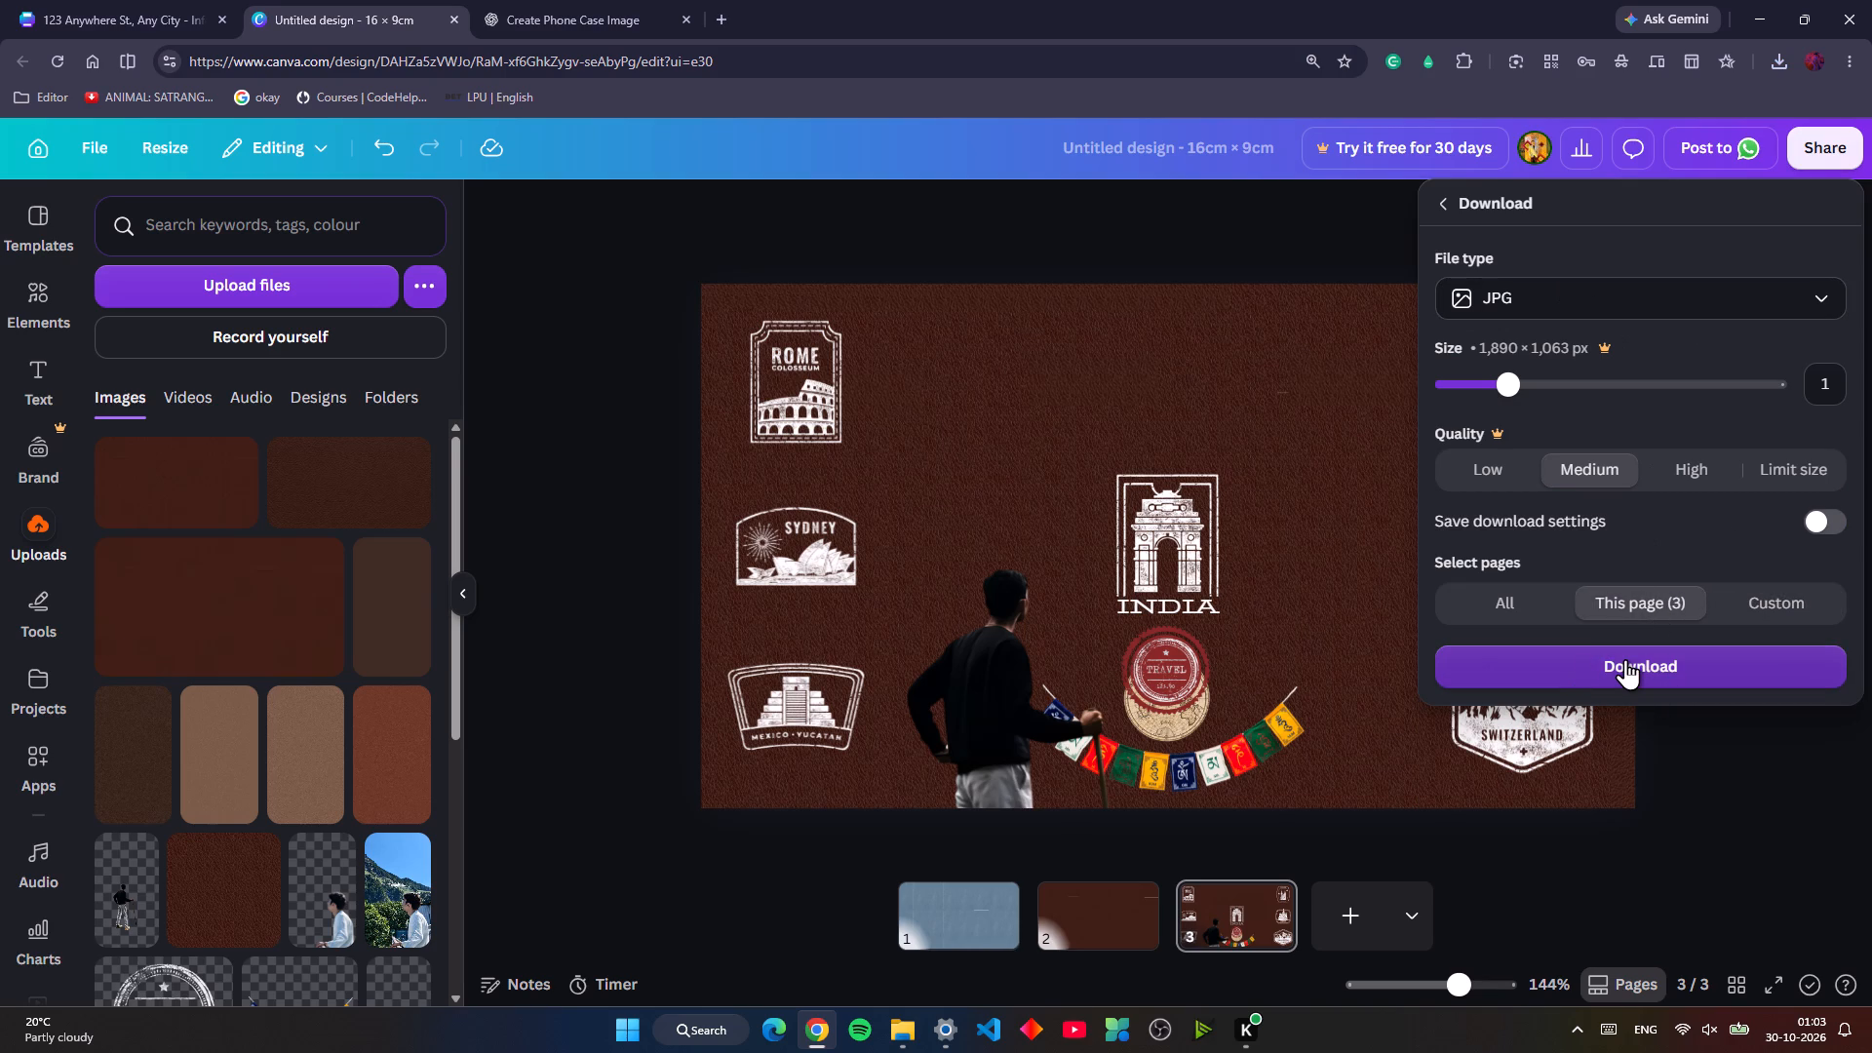
click(1625, 659)
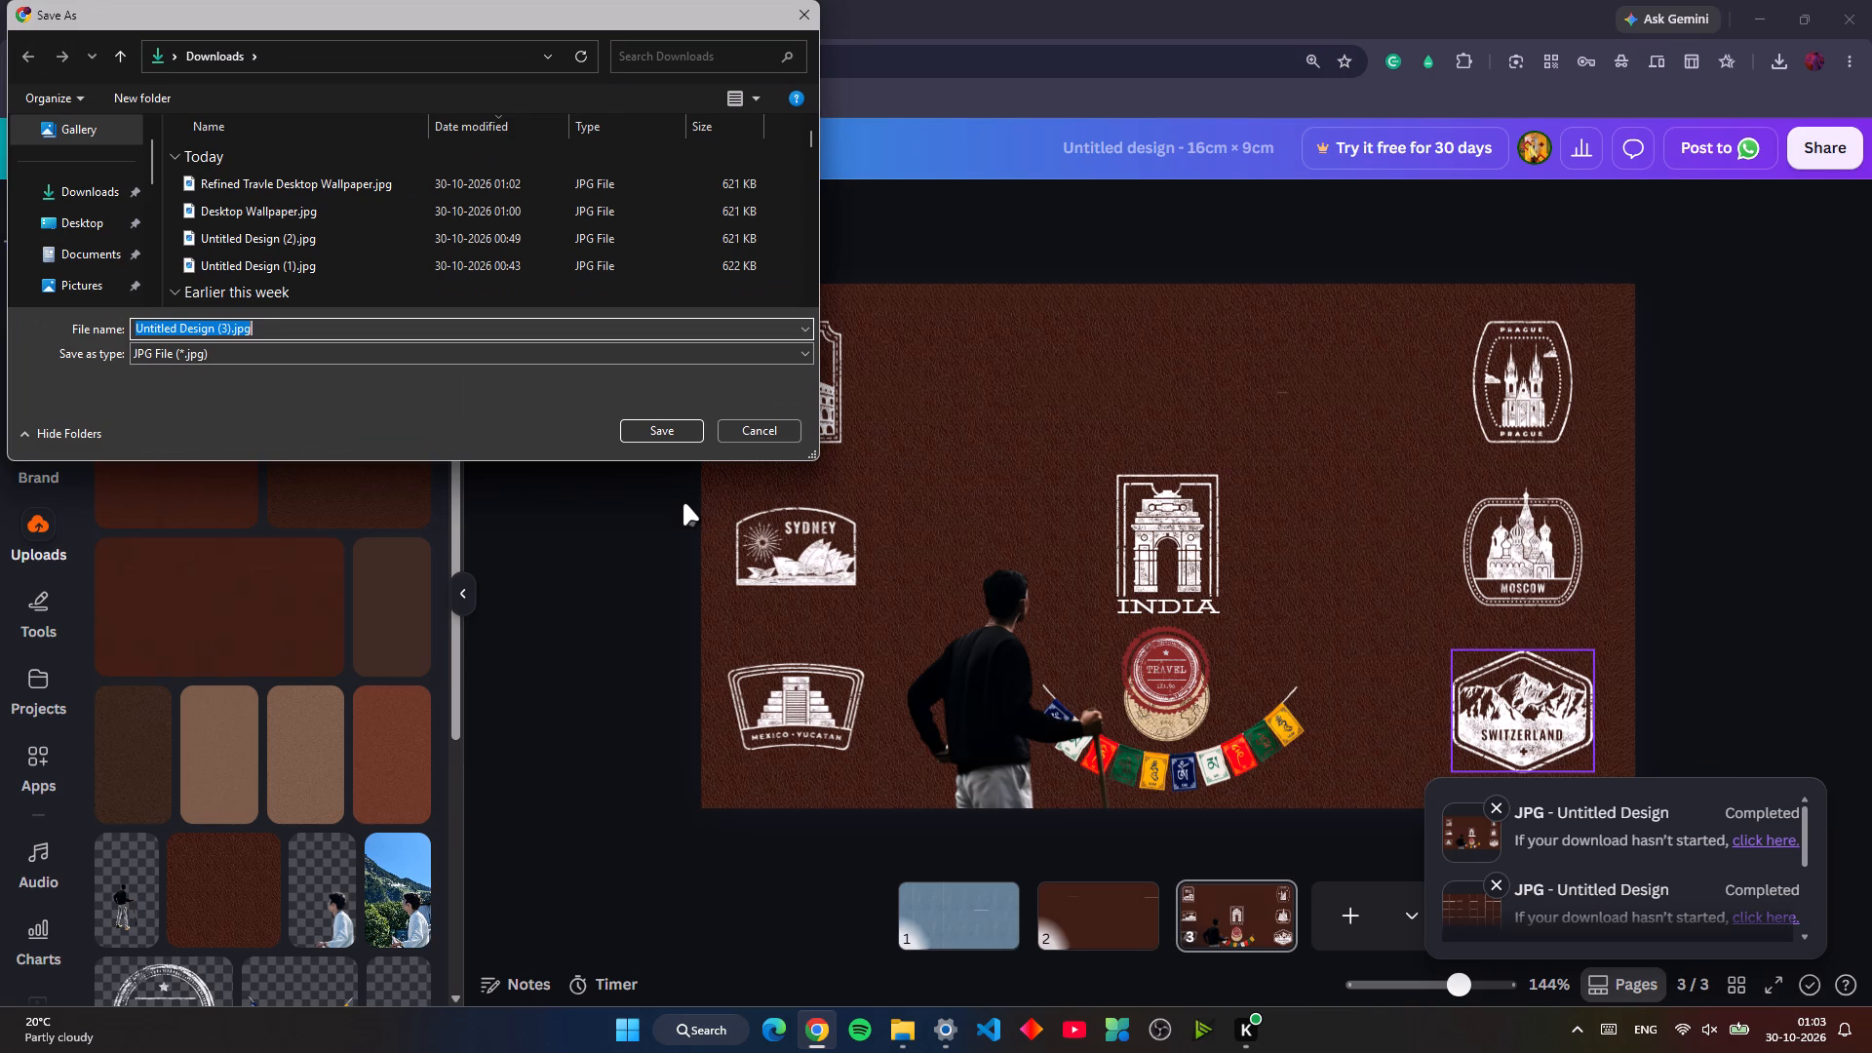
text(Rei)
key(BackSpace)
text(fie)
key(BackSpace)
key(e)
key(BackSpace)
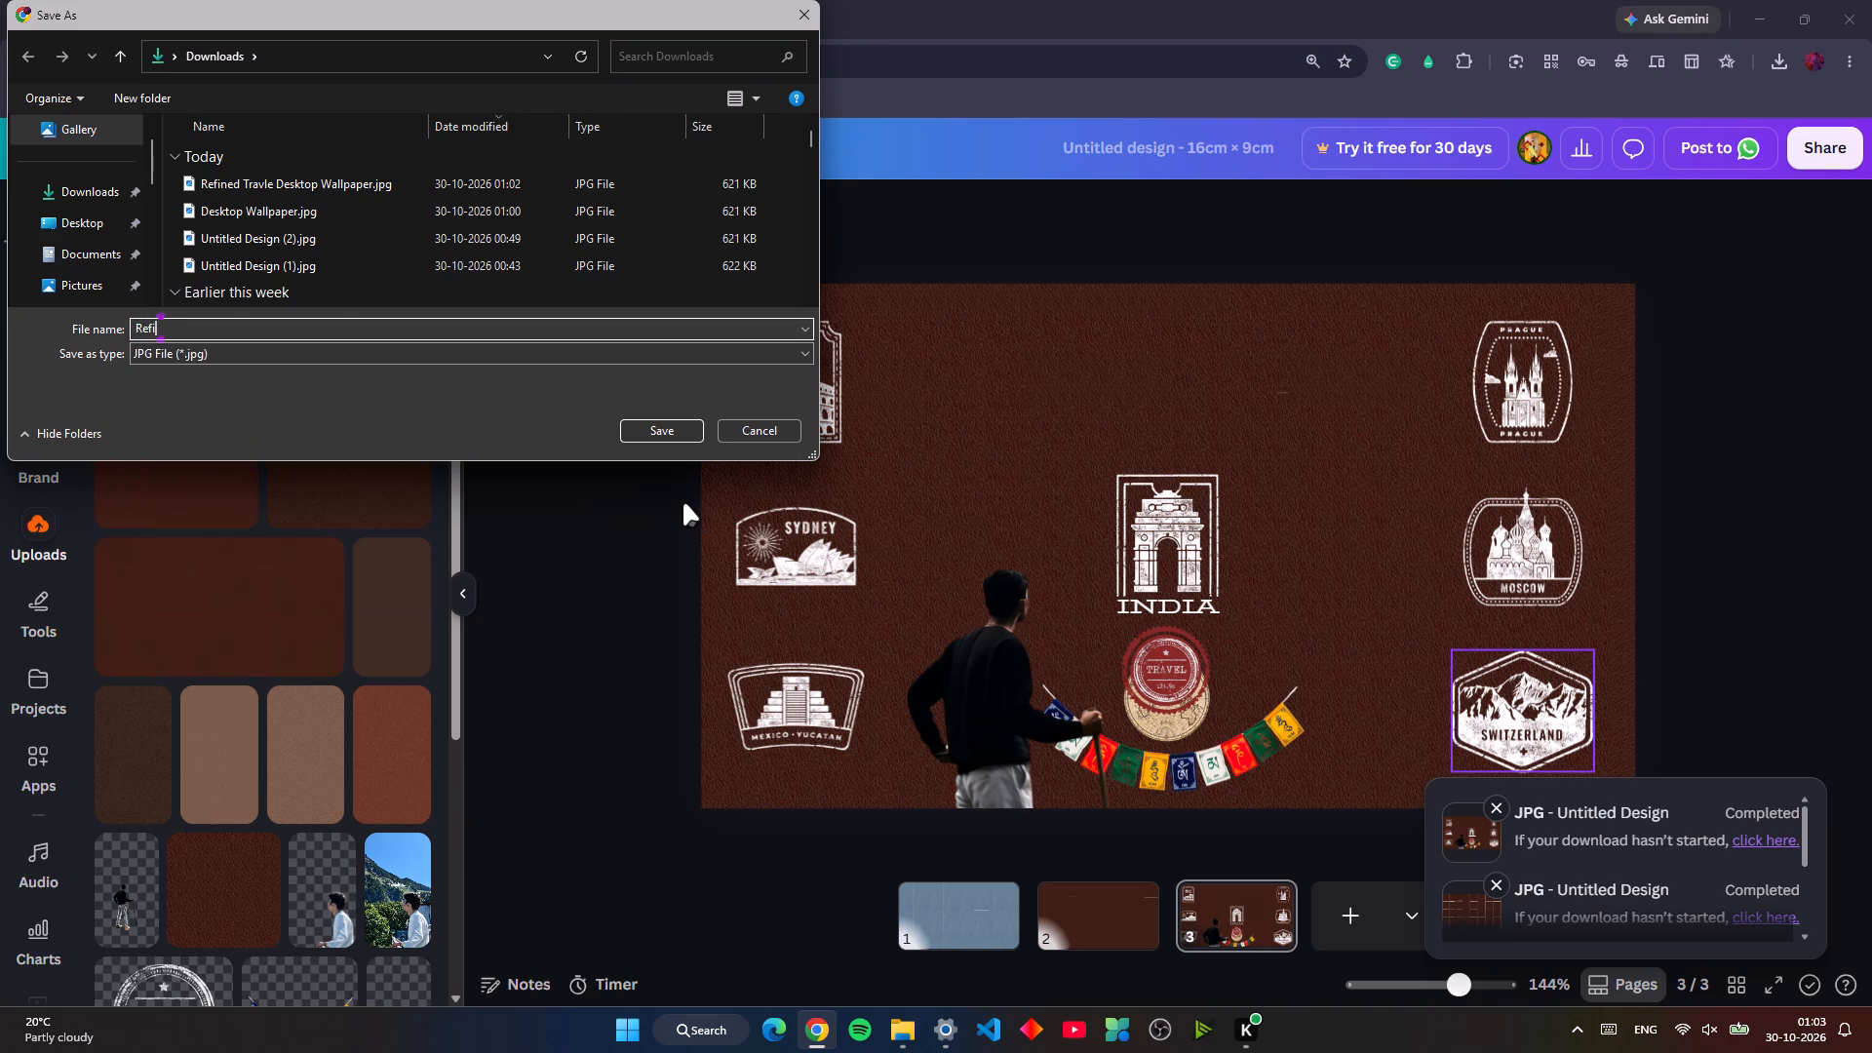
key(e)
key(BackSpace)
text(ned Desktop)
key(Return)
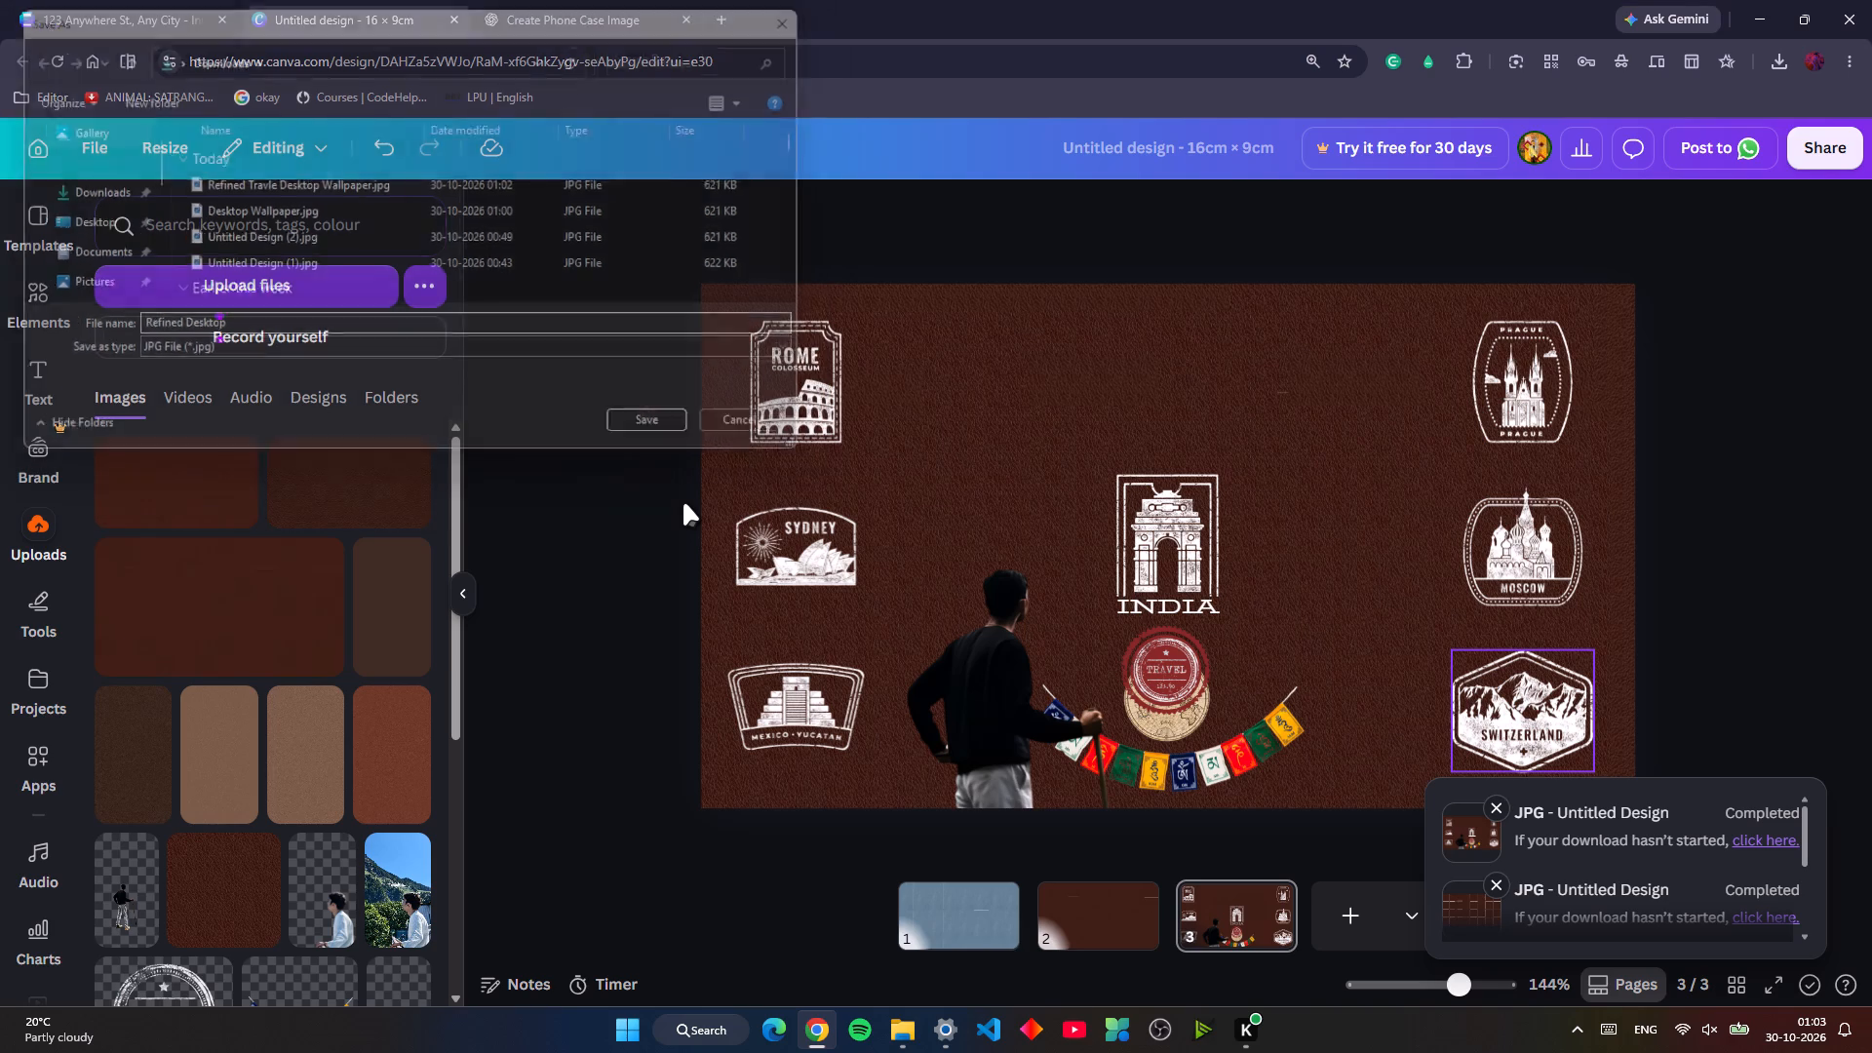
In Windows Settings, set "Refined Desktop.jpg" from the Downloads folder as the lock screen picture.
click(944, 1033)
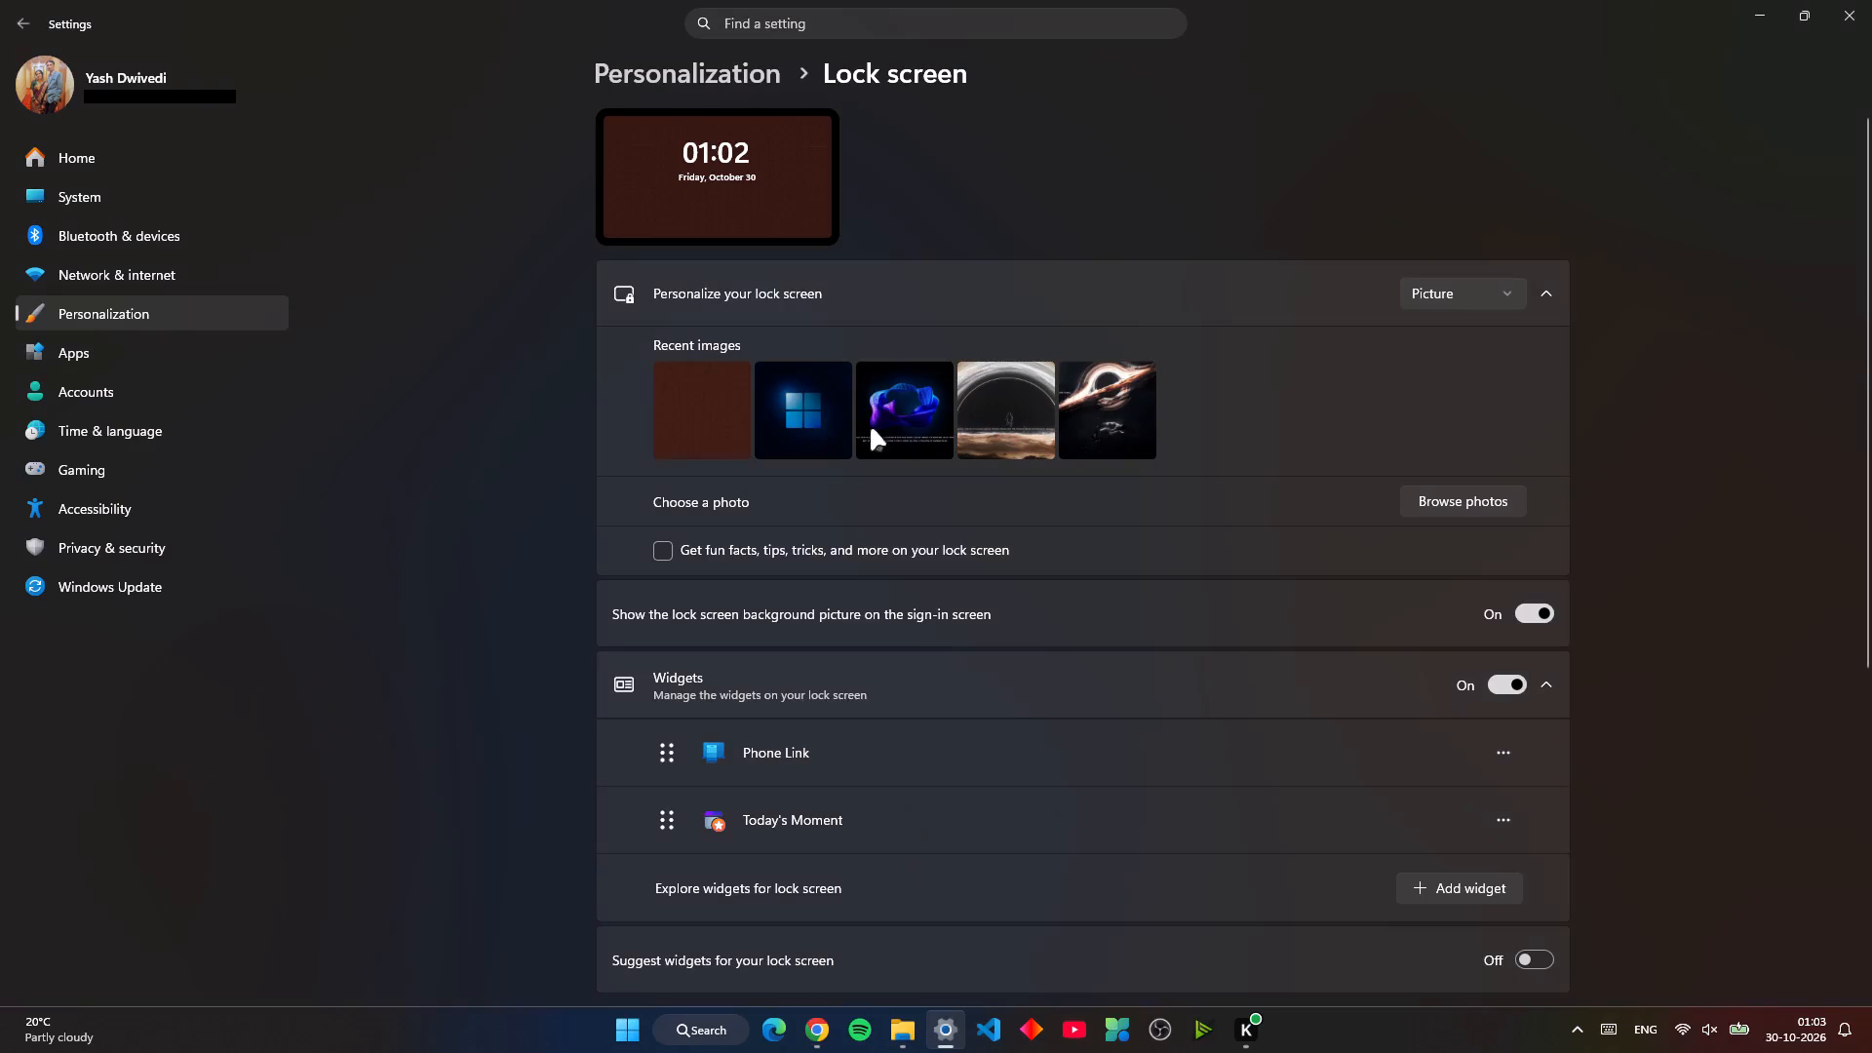
click(1466, 513)
click(264, 186)
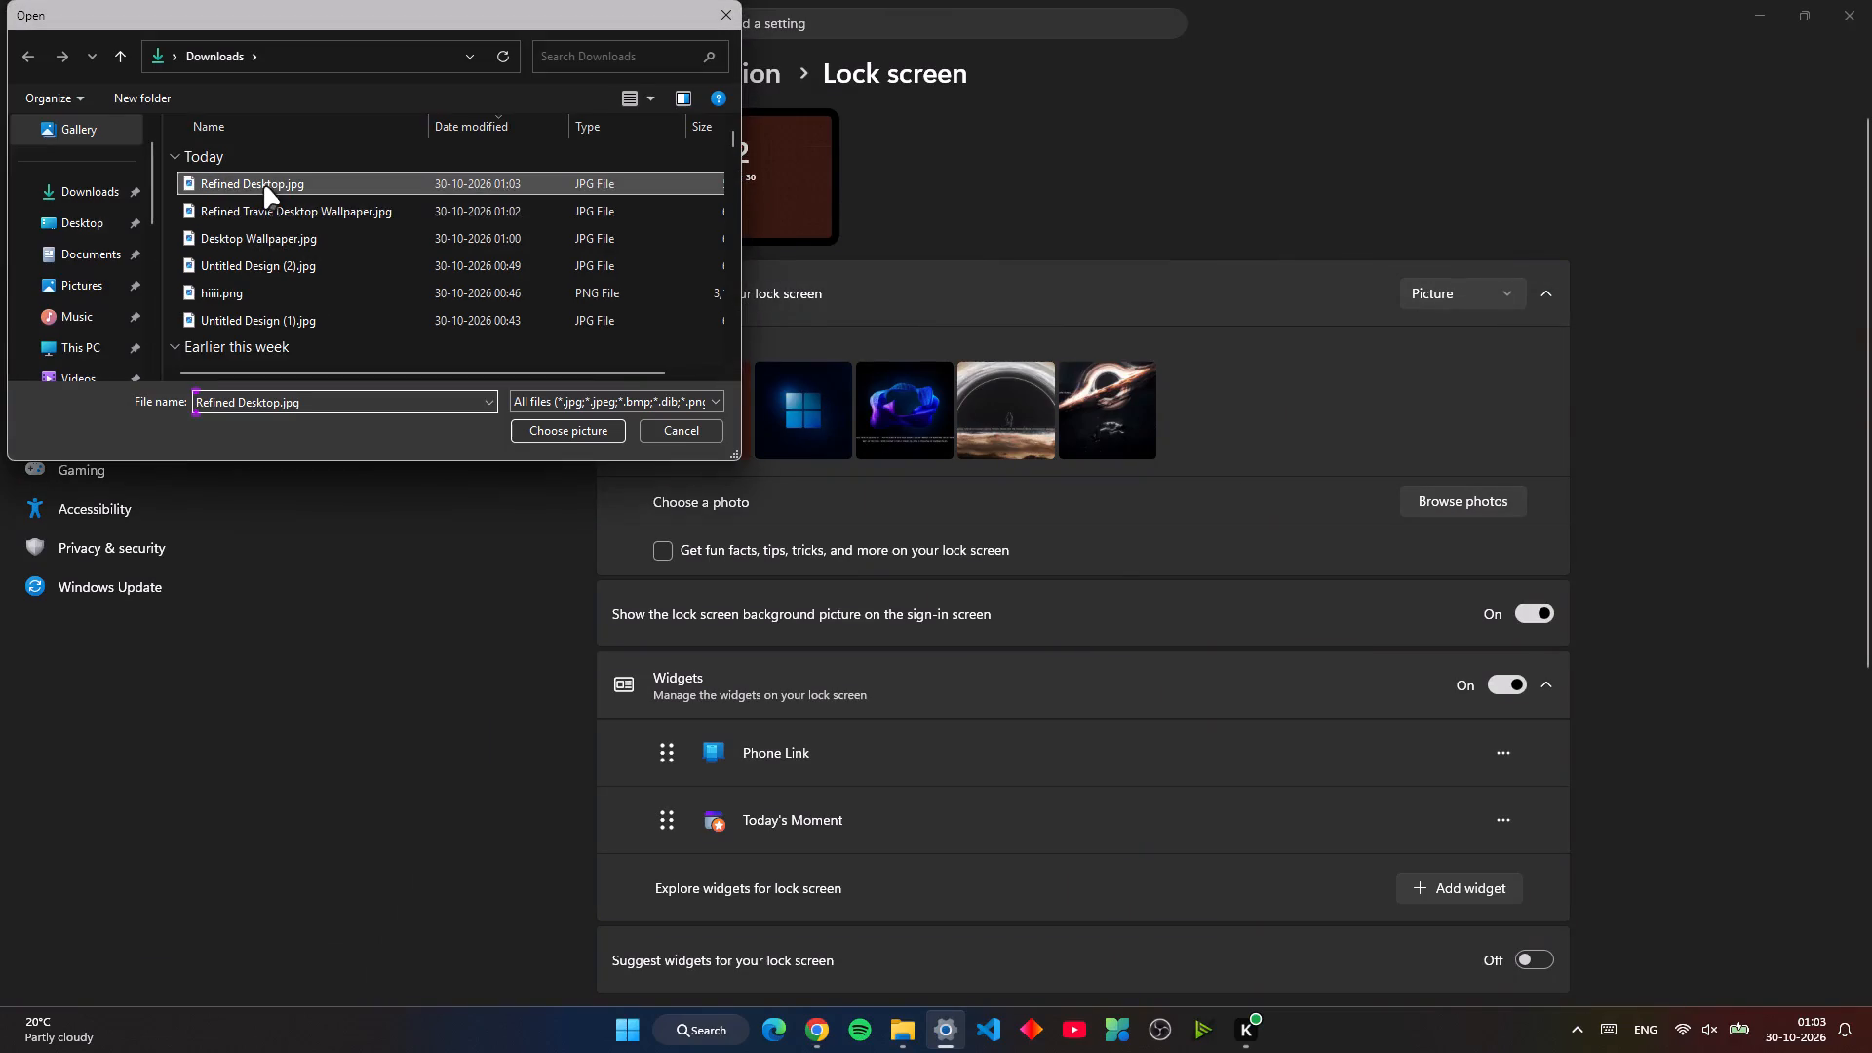
click(540, 433)
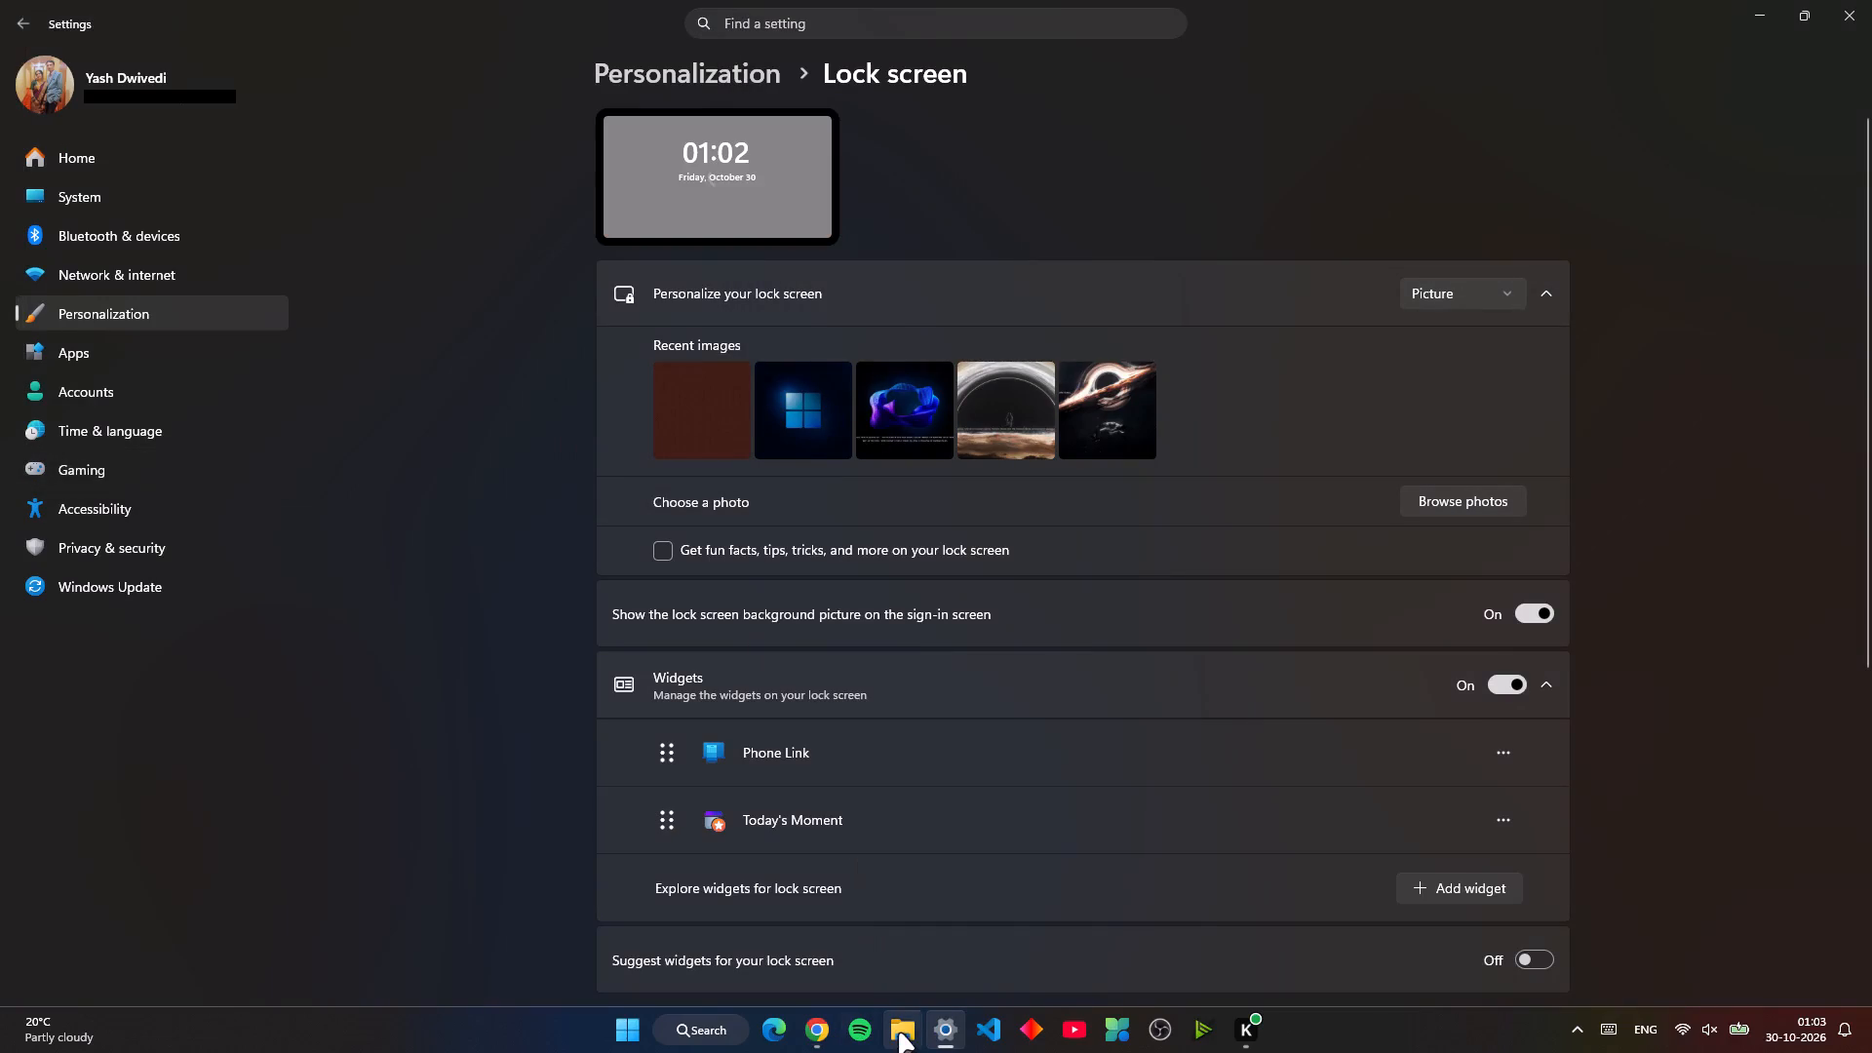